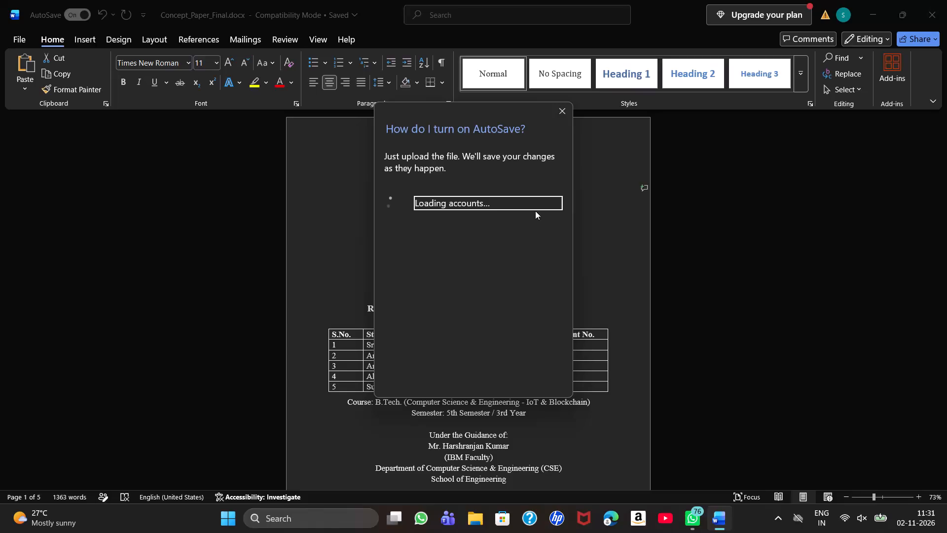
Dismiss the AutoSave upload prompt without choosing an account.
left_click(505, 206)
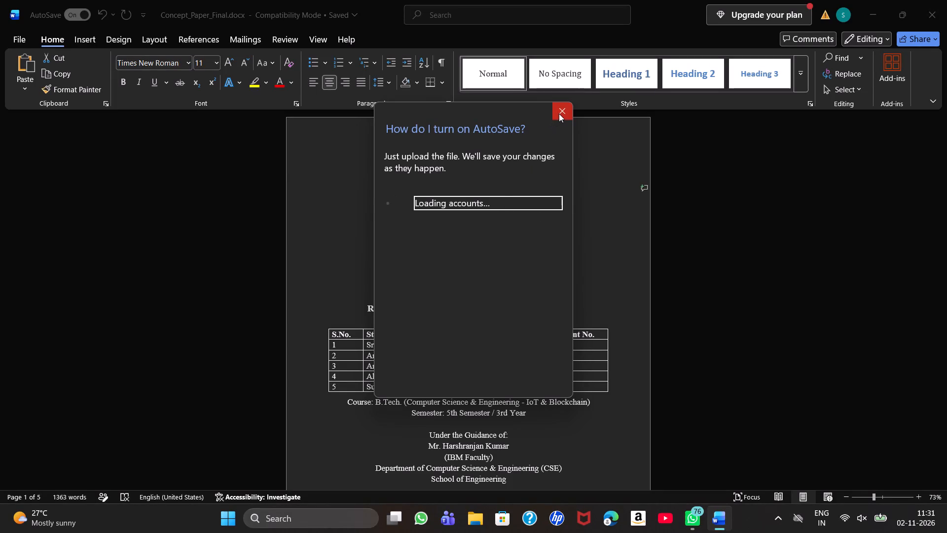
left_click(559, 114)
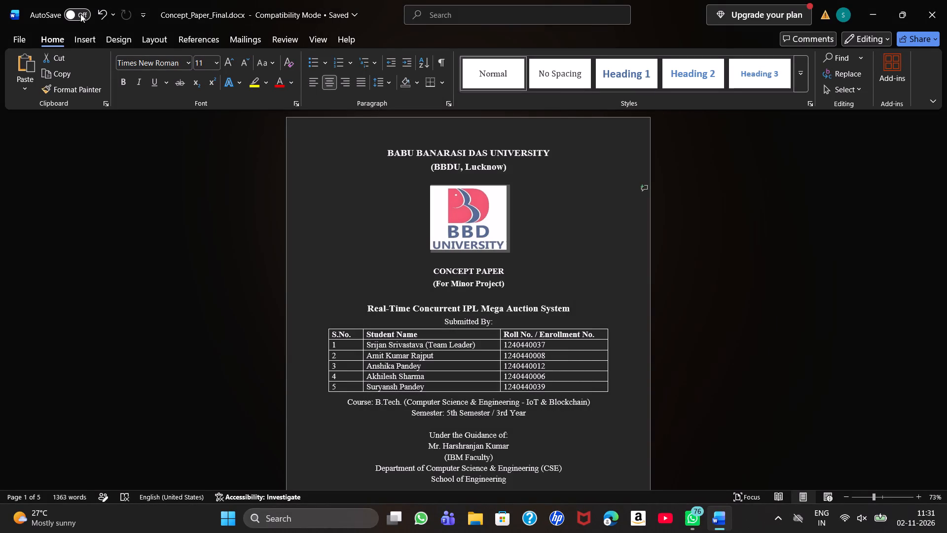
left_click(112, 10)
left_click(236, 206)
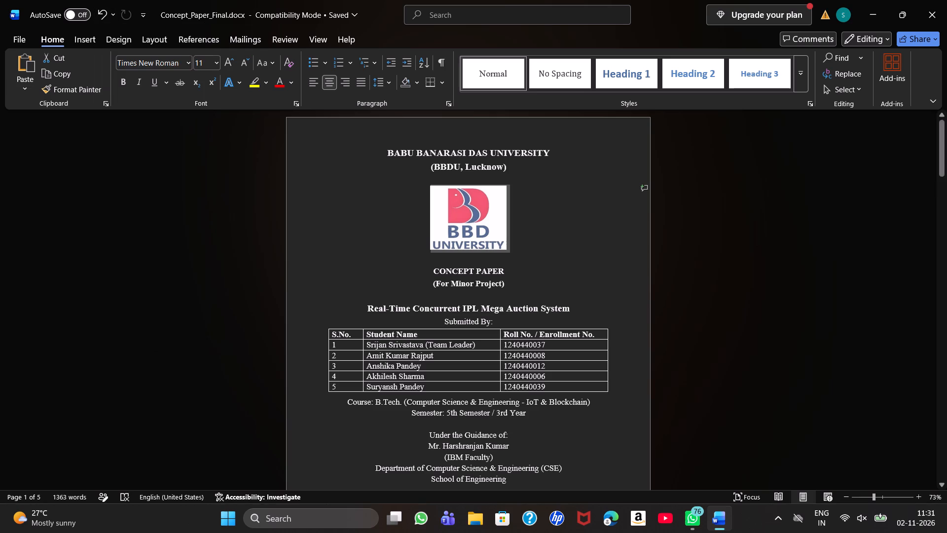
Add the Save command to the Quick Access Toolbar.
left_click(144, 12)
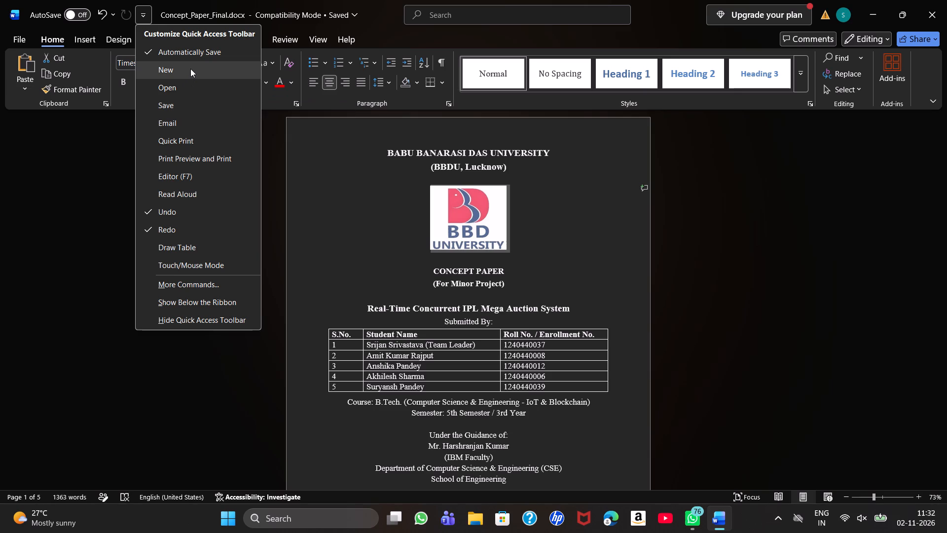
left_click(186, 109)
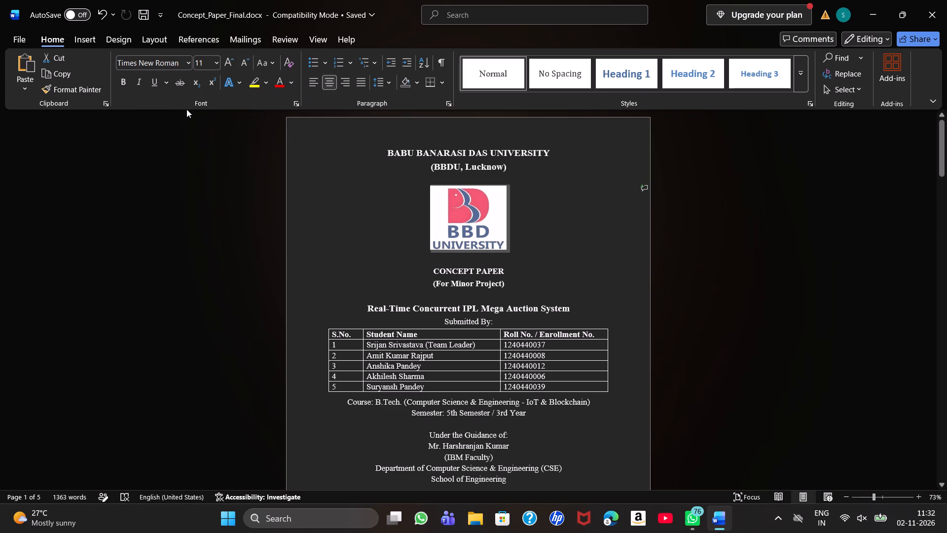
Save the Concept_Paper_Final.docx document under its existing name.
left_click(148, 13)
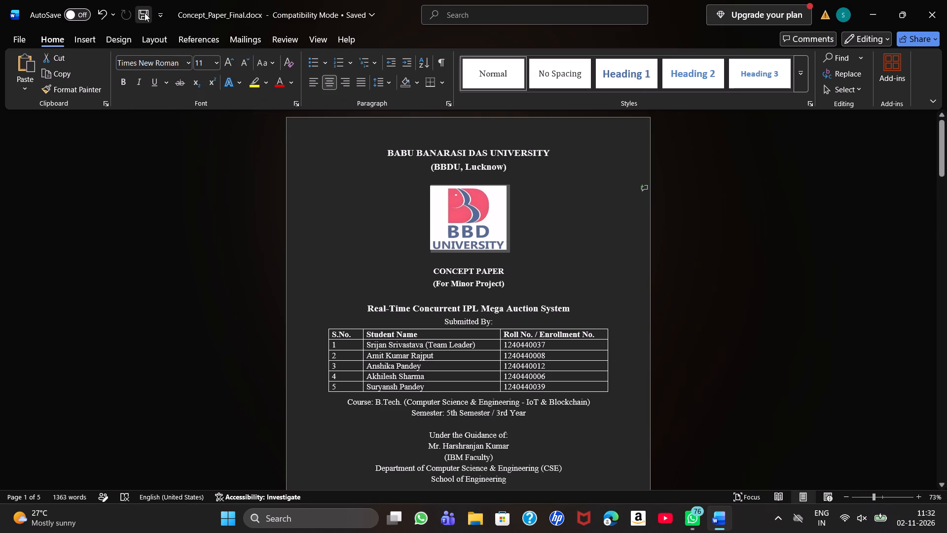
left_click(145, 13)
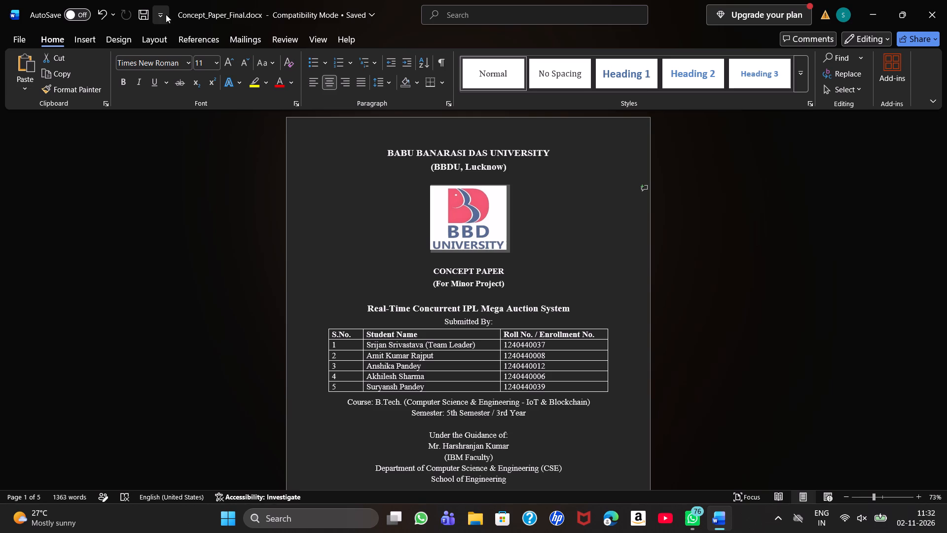
left_click(143, 12)
right_click(143, 12)
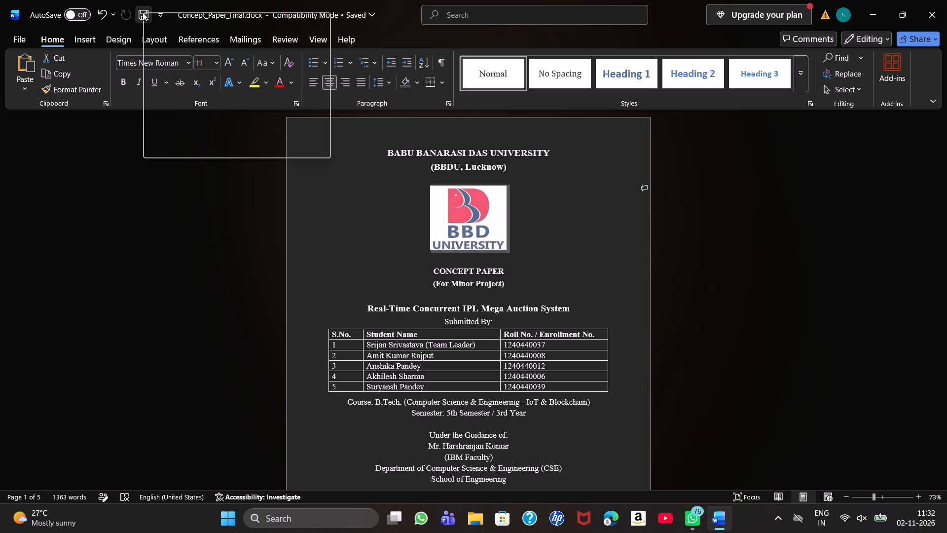
left_click(98, 146)
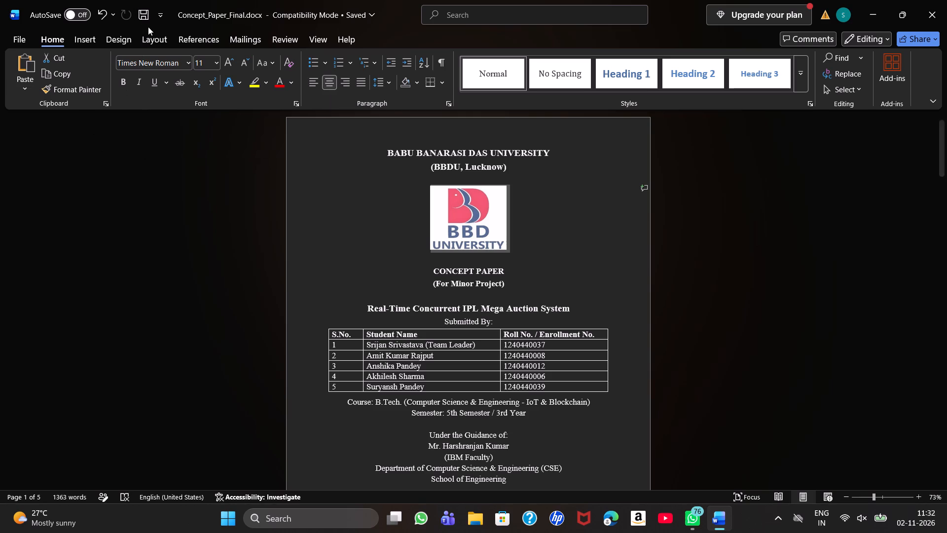
Open the customization options for the Quick Access Toolbar.
left_click(159, 13)
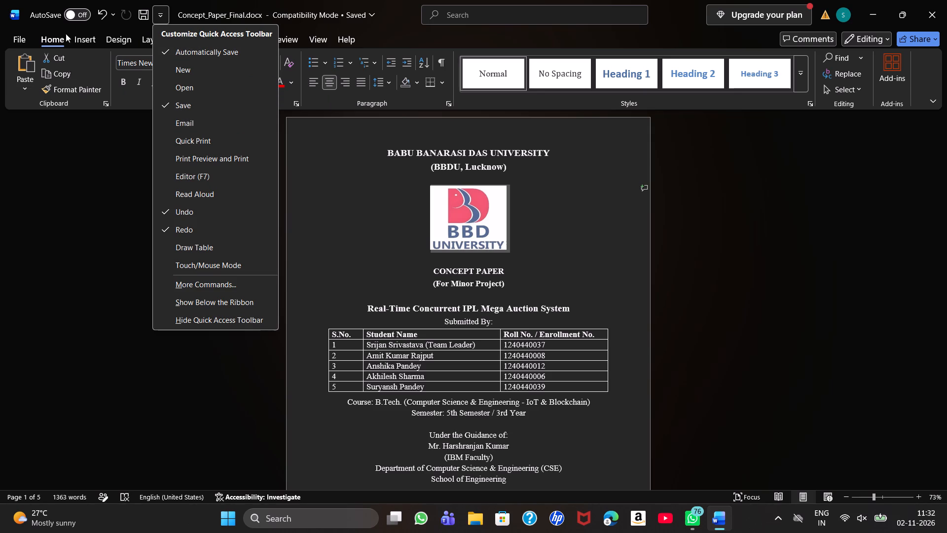
Save the Concept_Paper_Final.docx document again under its existing name.
left_click(23, 38)
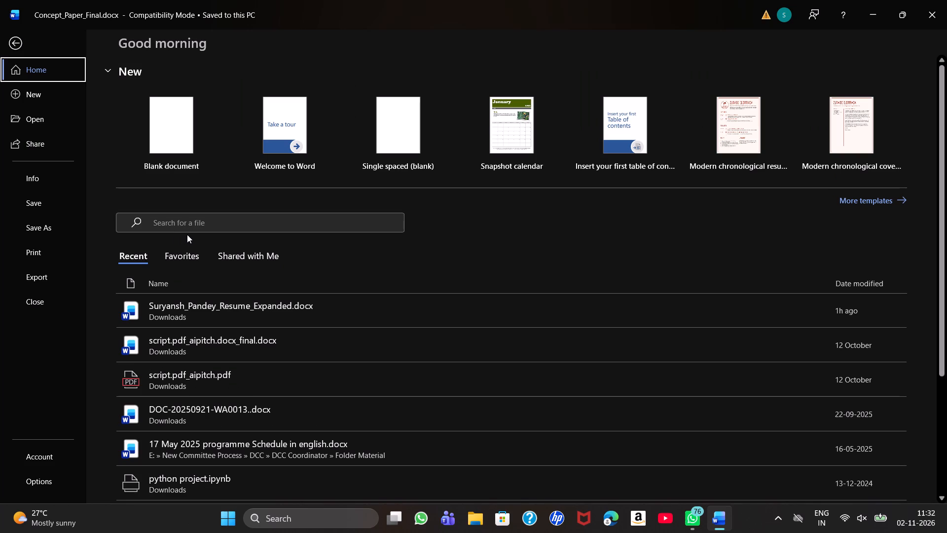
left_click(173, 258)
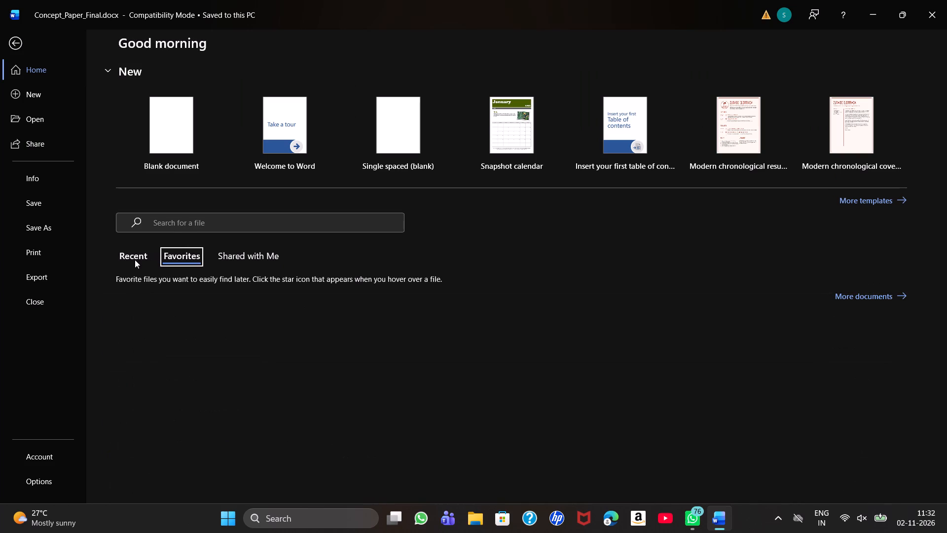
left_click(135, 260)
scroll(235, 300, "up", 6)
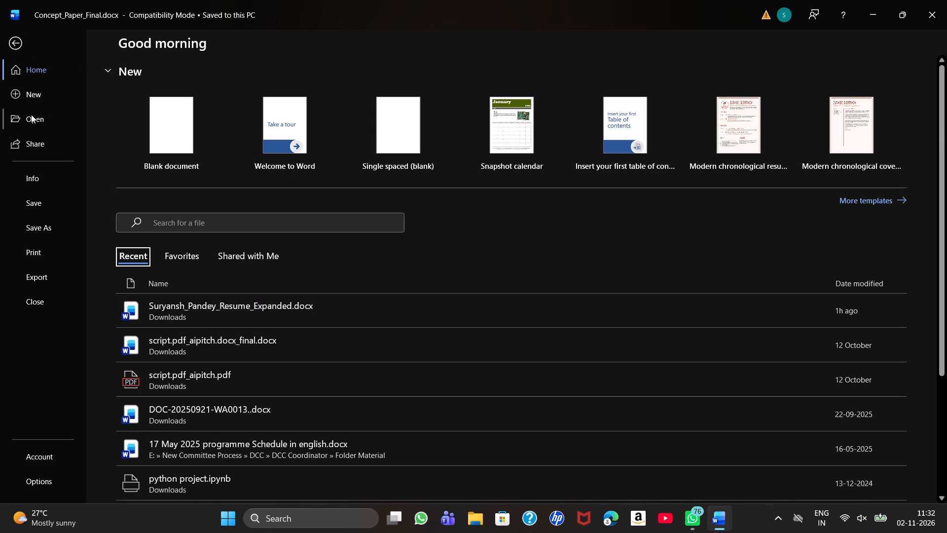
left_click(42, 212)
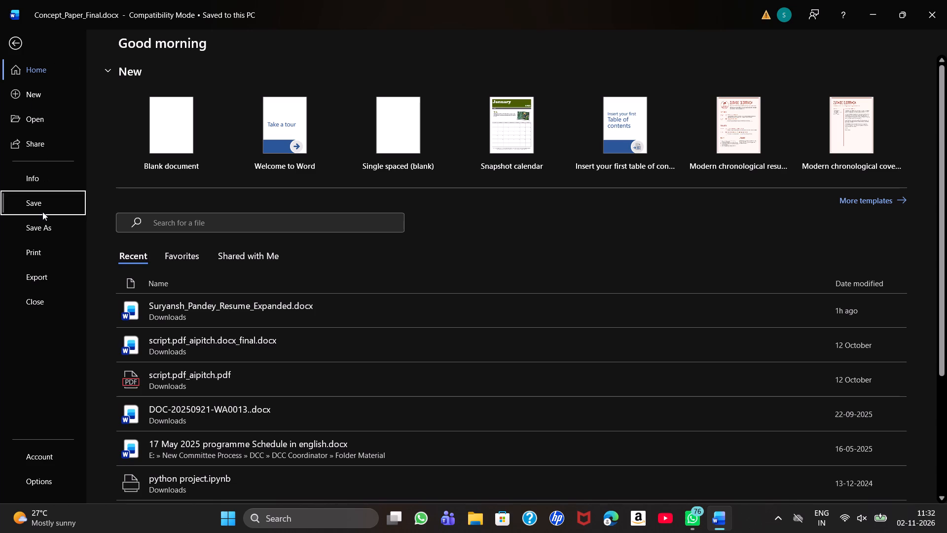
left_click(141, 12)
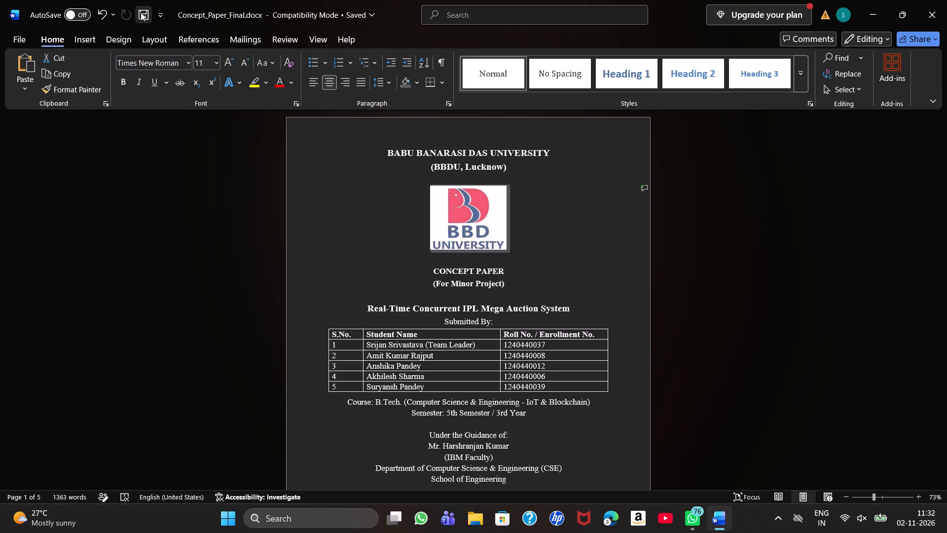
Try to turn on AutoSave for the document and open the account choice for signing in.
left_click(72, 13)
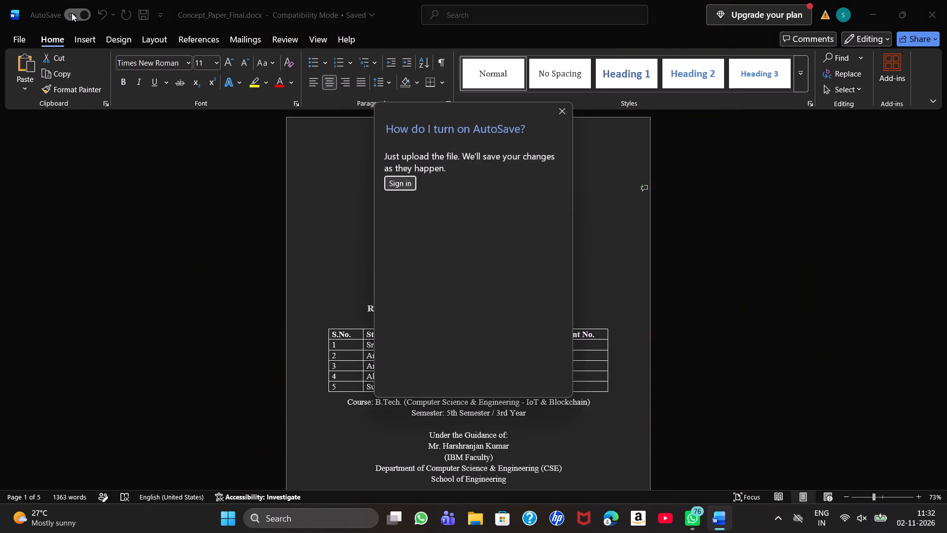
left_click_drag(401, 175, 402, 179)
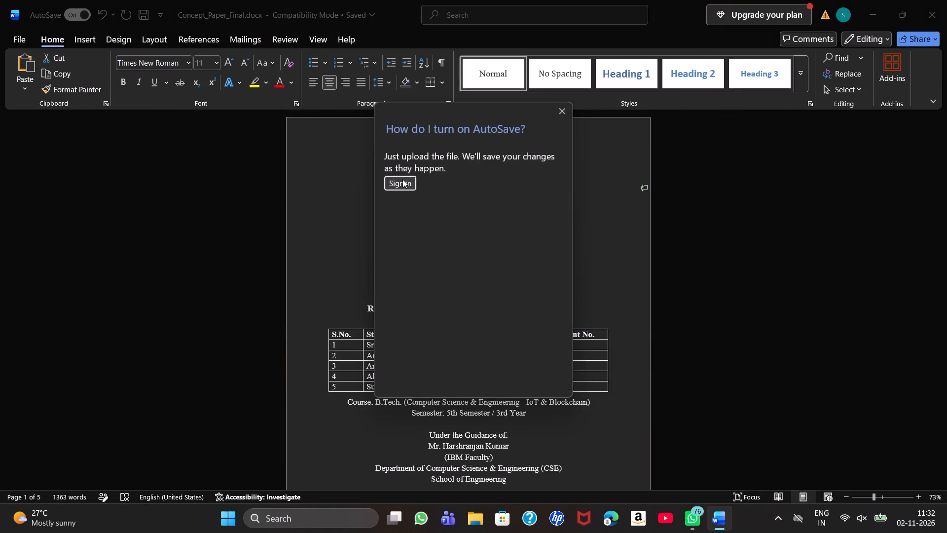
left_click_drag(402, 179, 404, 182)
left_click(404, 182)
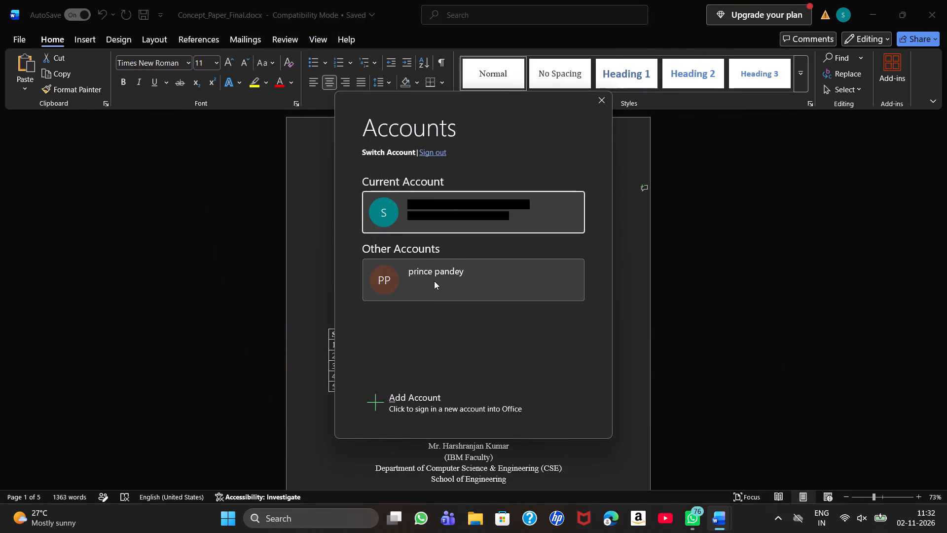
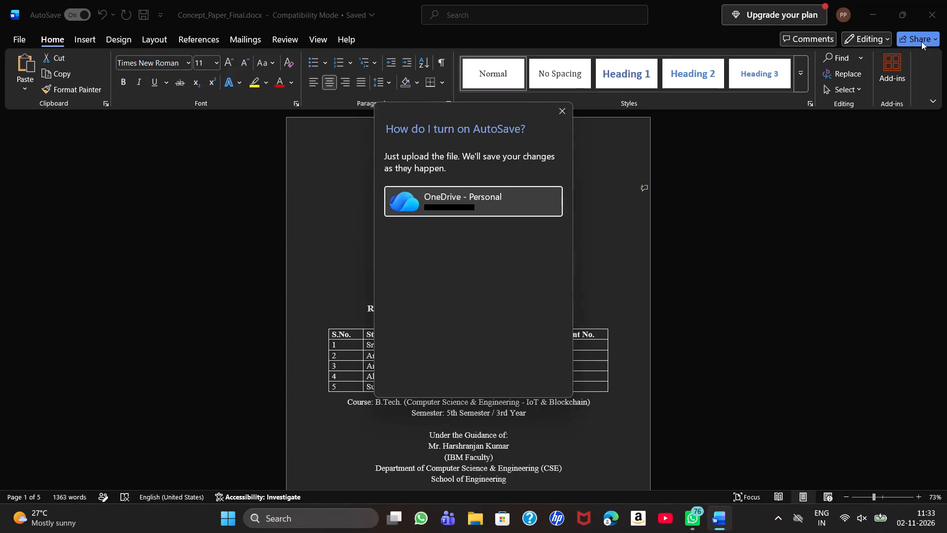
Choose the OneDrive - Personal account as the upload location for turning on AutoSave for the document.
left_click(493, 192)
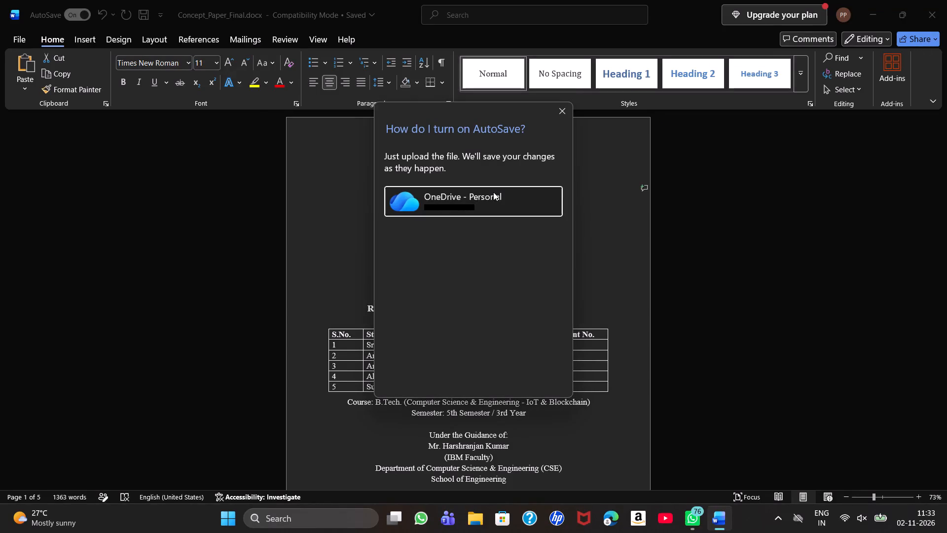
double_click(481, 198)
left_click(452, 201)
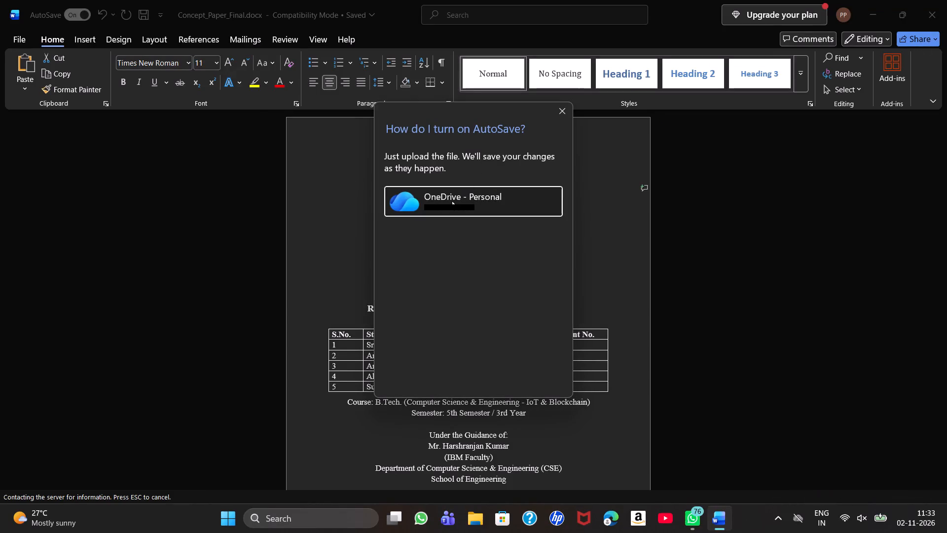
left_click(452, 201)
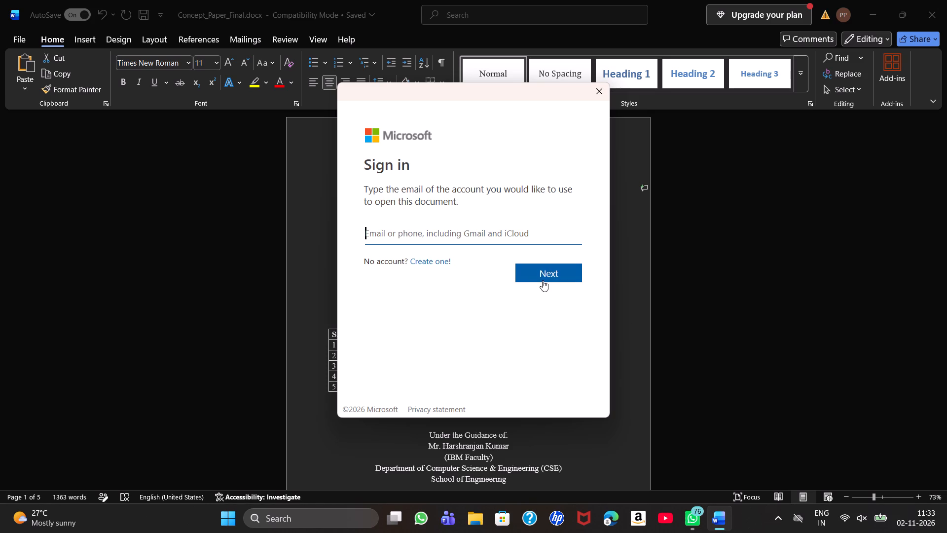
Close the Microsoft sign-in window without signing in and dismiss the AutoSave message.
left_click(598, 95)
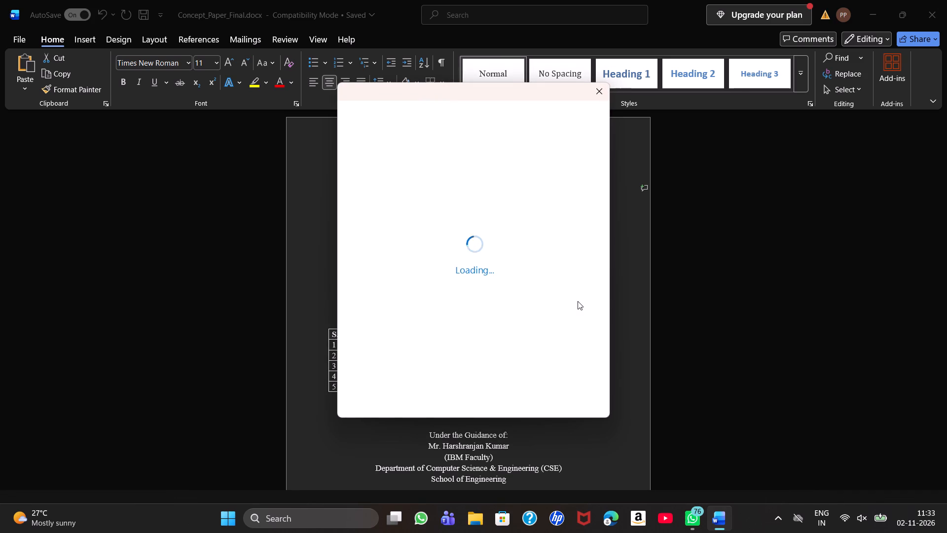
left_click(599, 90)
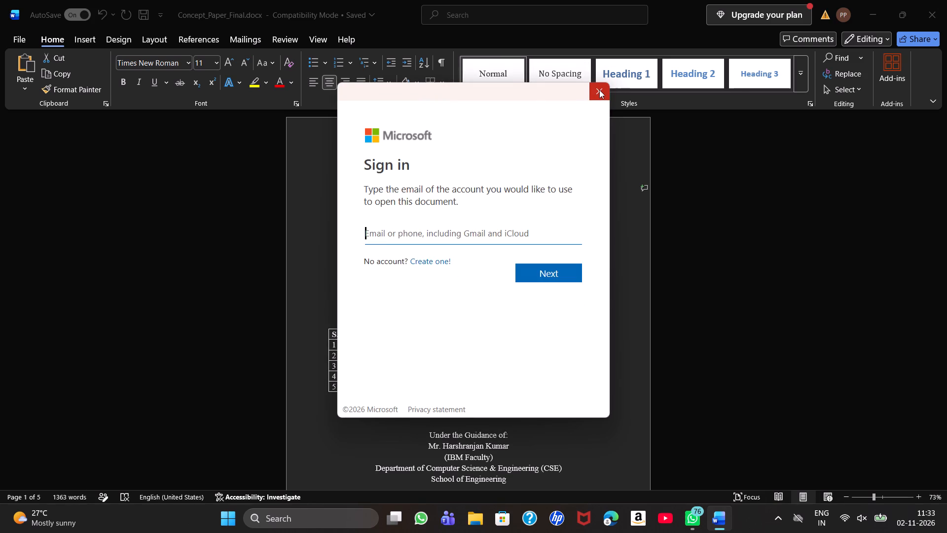
left_click(583, 193)
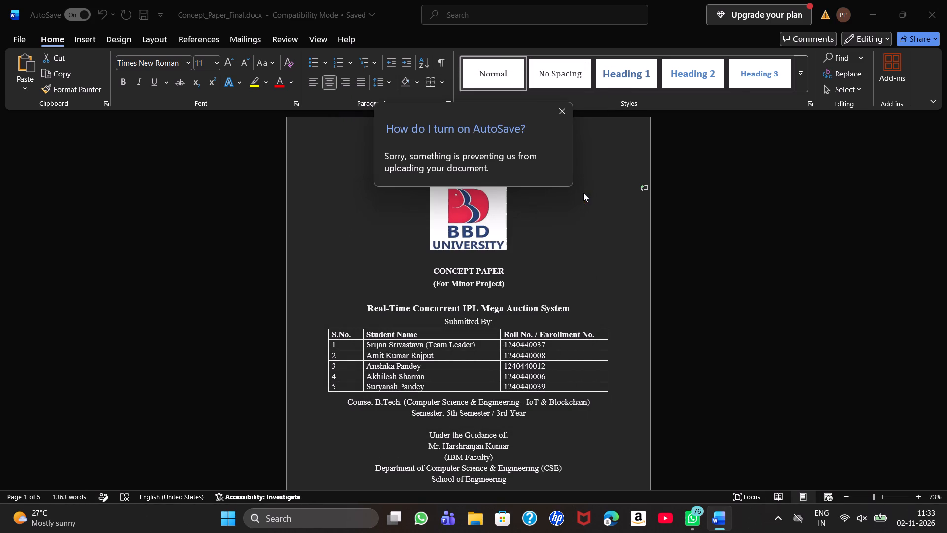
left_click(560, 114)
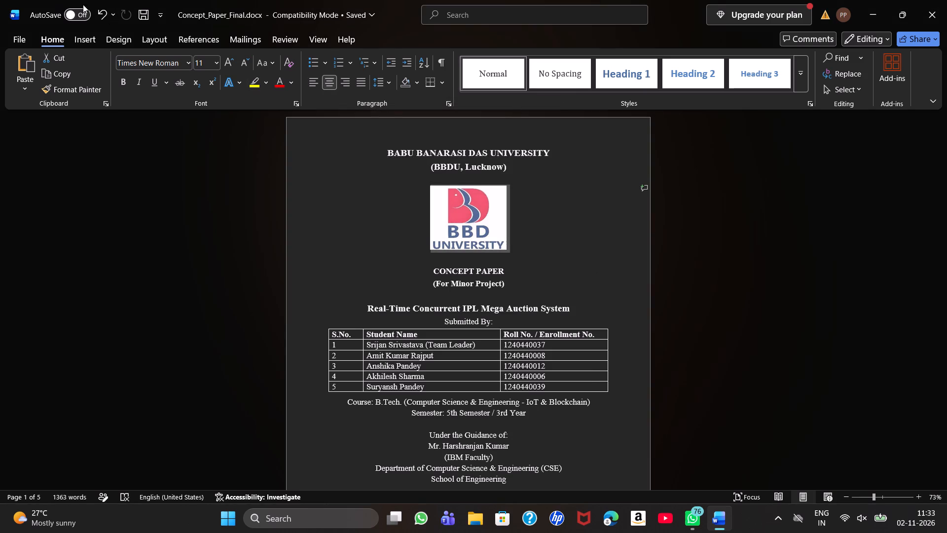
Save the Concept_Paper_Final.docx document in place under its existing name.
left_click(146, 18)
scroll(563, 336, "down", 1)
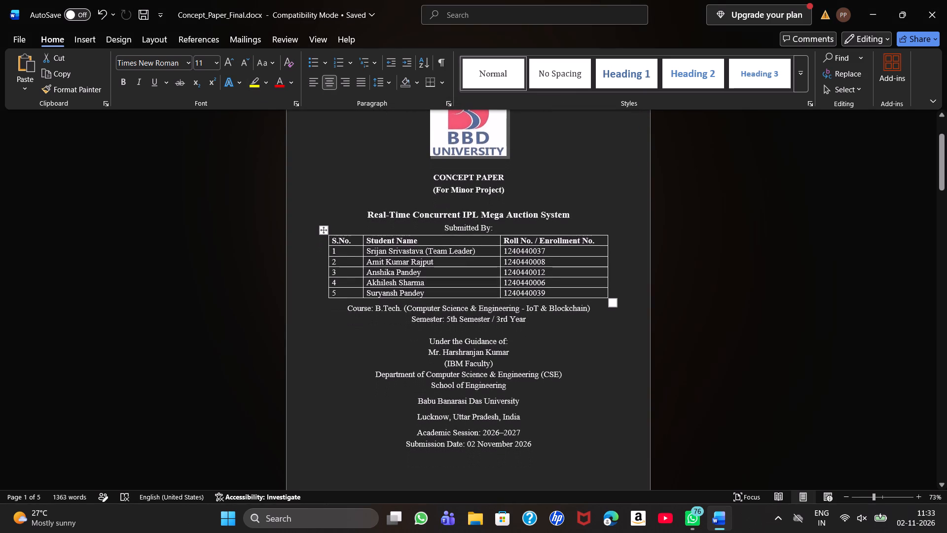
scroll(563, 336, "down", 1)
scroll(563, 336, "up", 1)
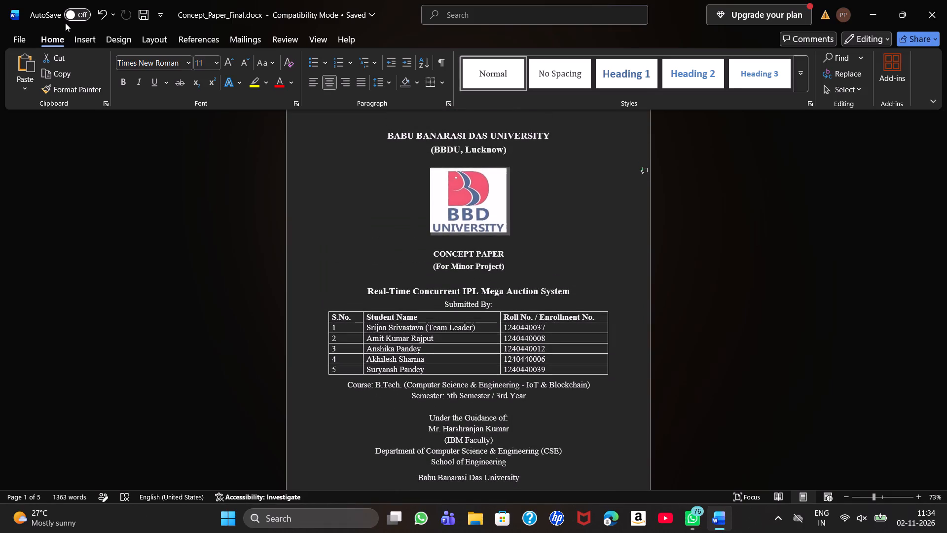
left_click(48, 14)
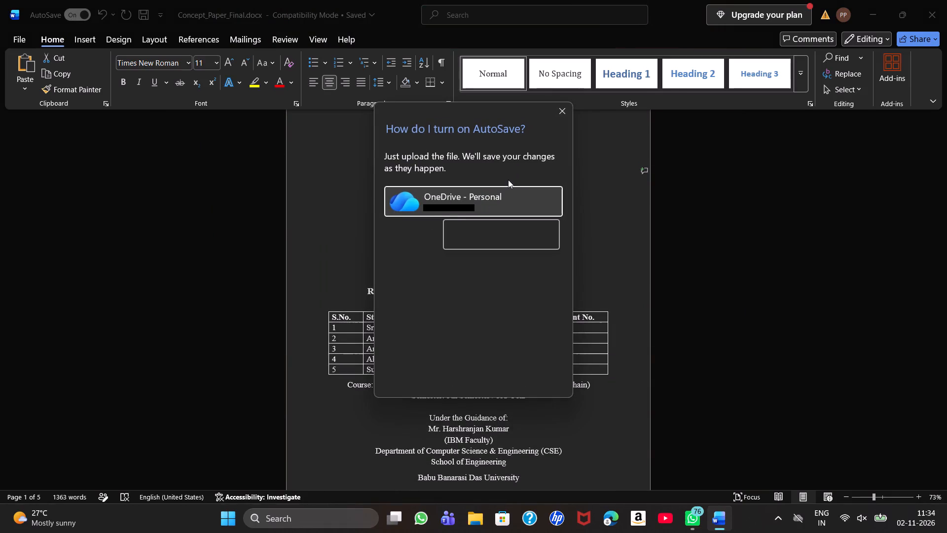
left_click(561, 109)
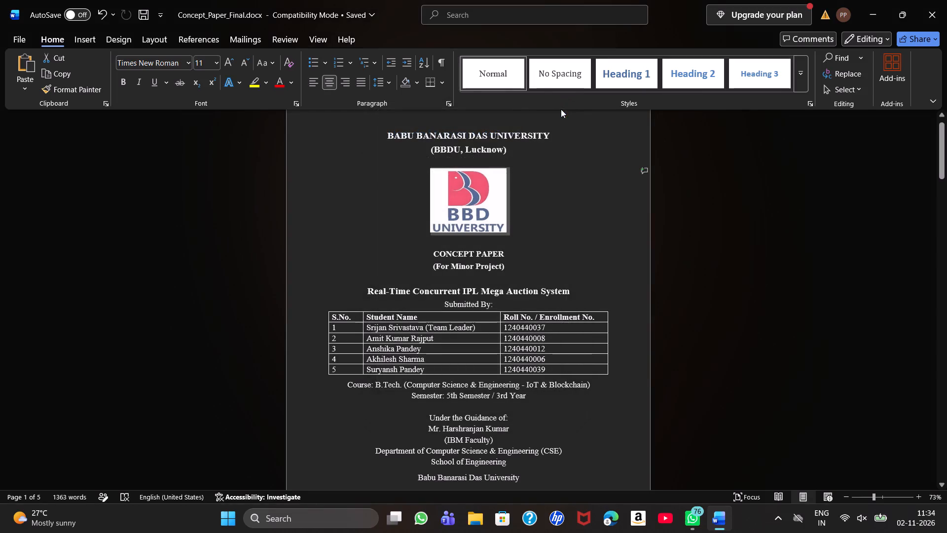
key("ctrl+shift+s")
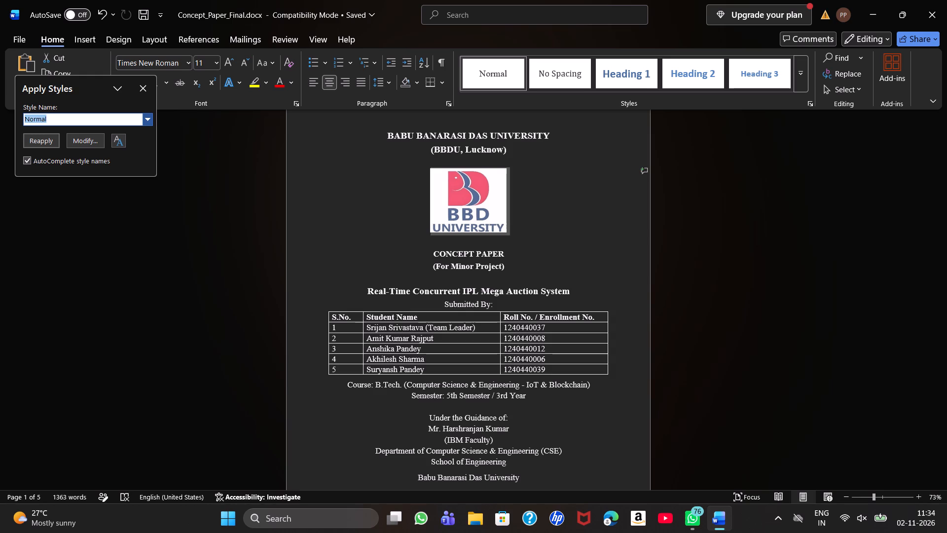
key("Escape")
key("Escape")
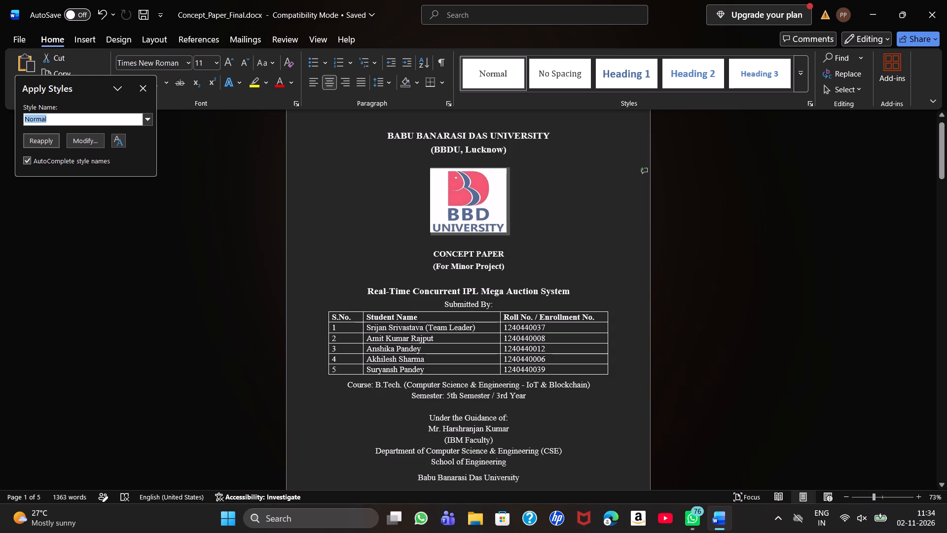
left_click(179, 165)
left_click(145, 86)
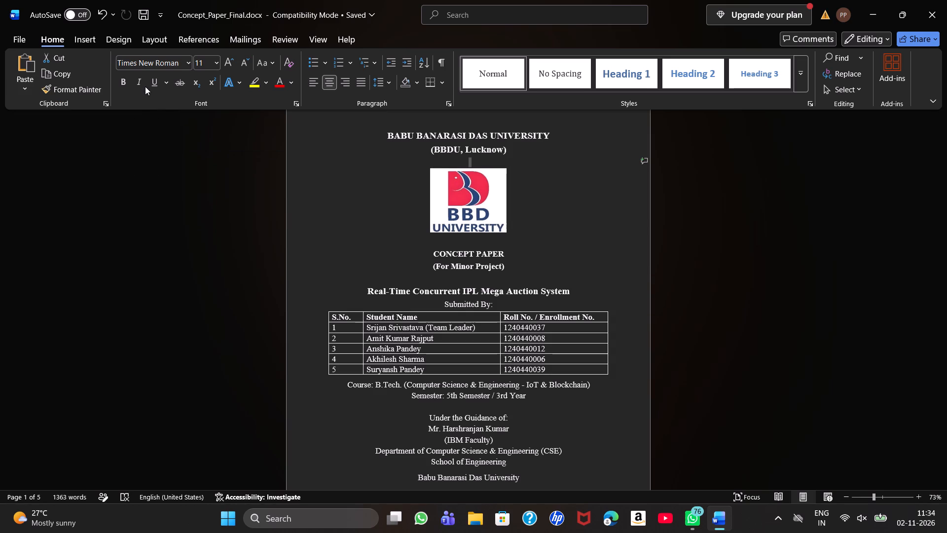
Save a copy of the concept paper in the Downloads folder as the PDF file Concept_Paper_Final.pdf.
left_click(19, 33)
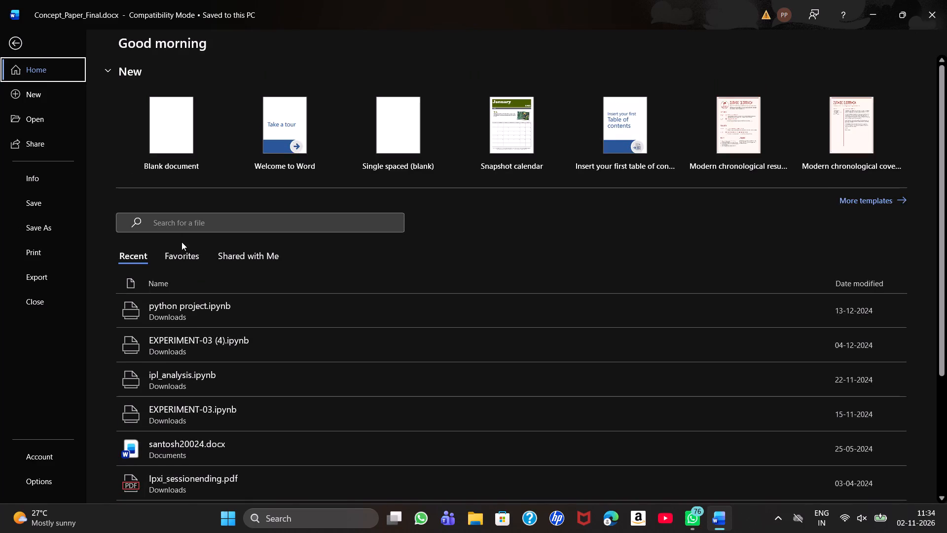
left_click(35, 227)
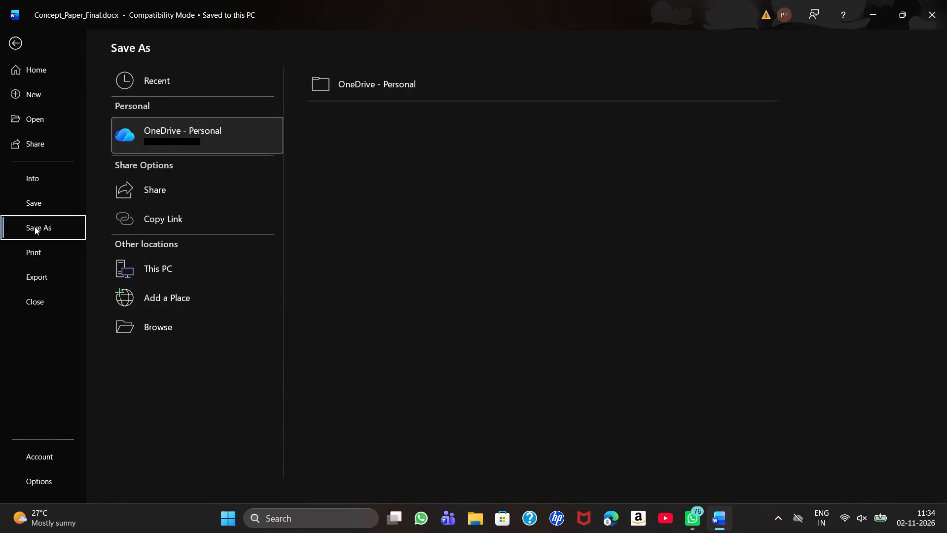
left_click(177, 72)
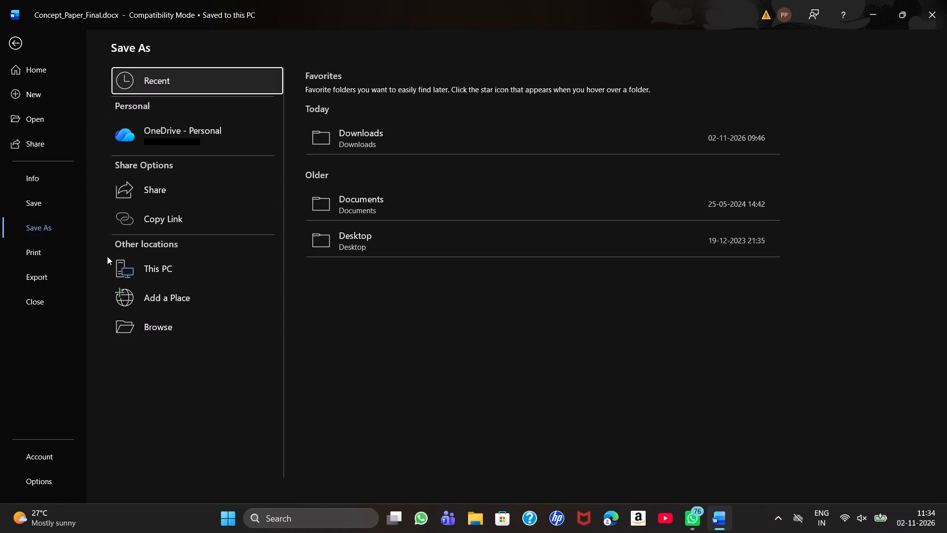
left_click(166, 256)
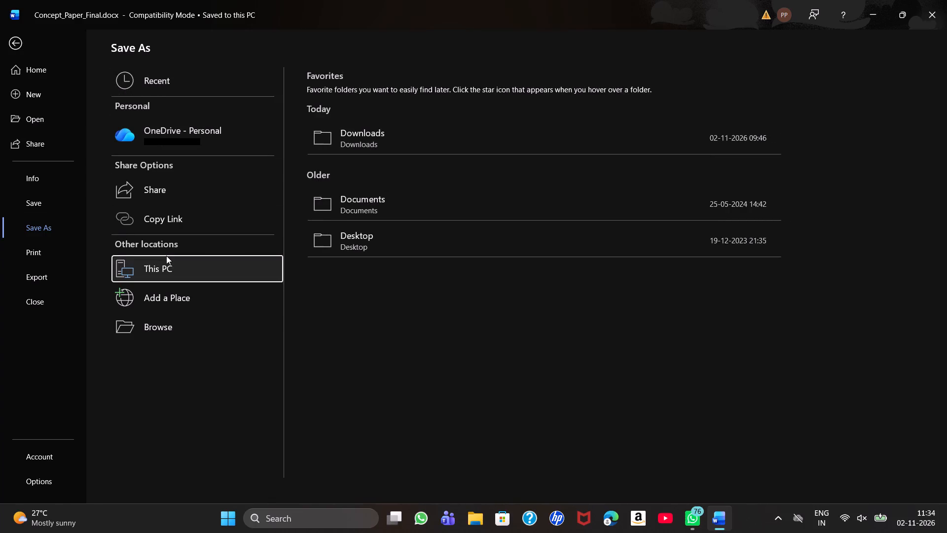
left_click(432, 133)
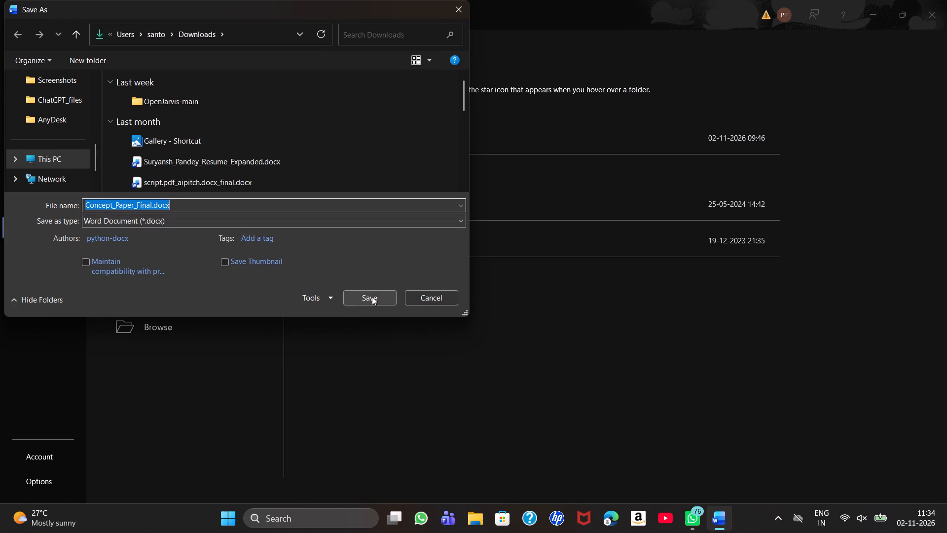
left_click(458, 222)
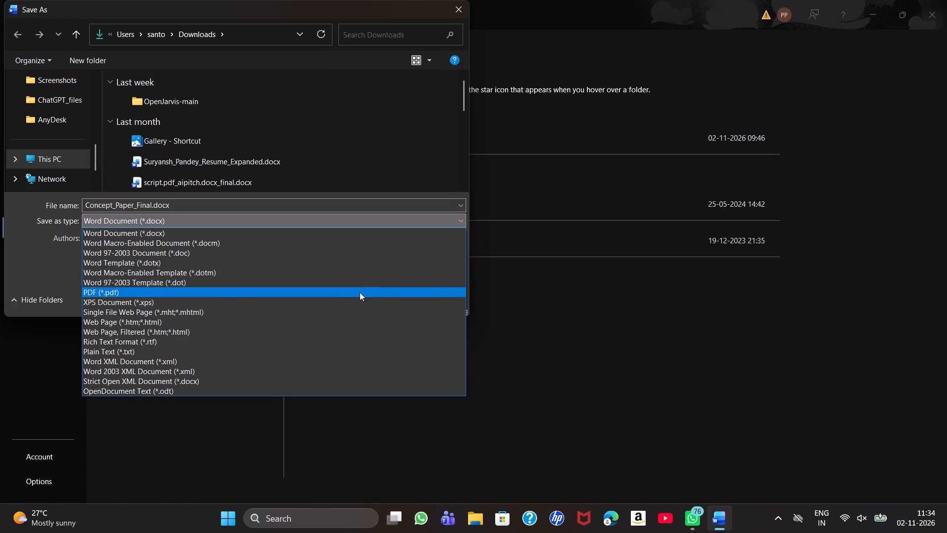
left_click(360, 292)
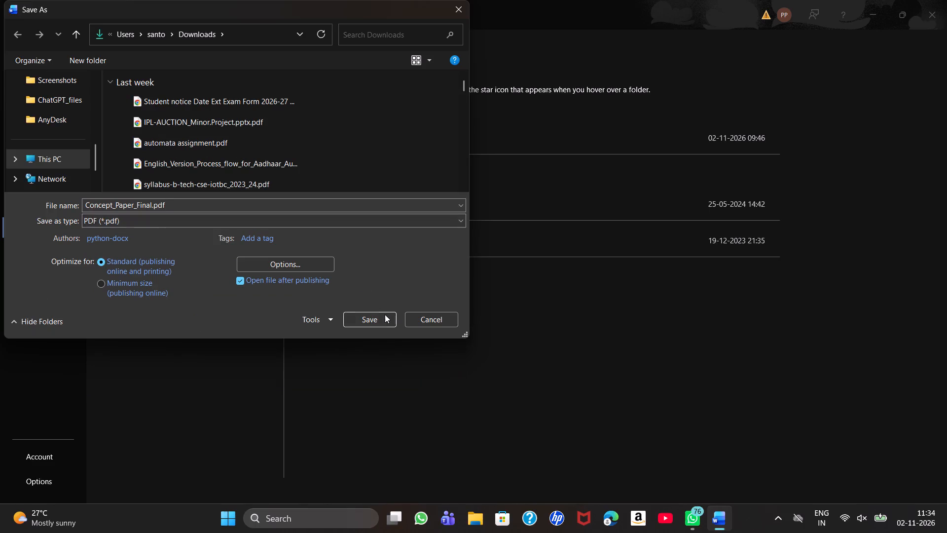
Save the concept paper in the Downloads folder as the PDF file Concept_Paper_Final.pdf.
left_click(385, 317)
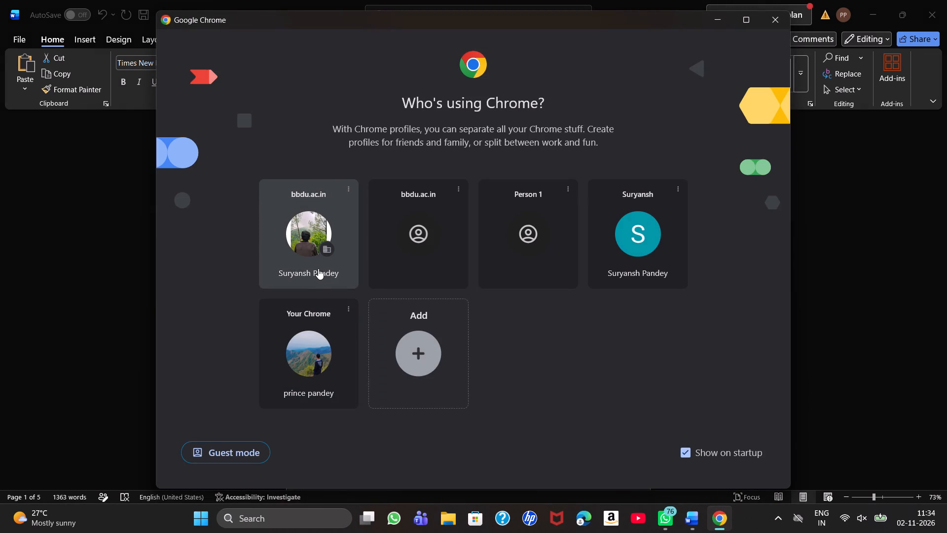
Open Google Chrome with the personal profile named Your Chrome to view the published PDF.
left_click(305, 341)
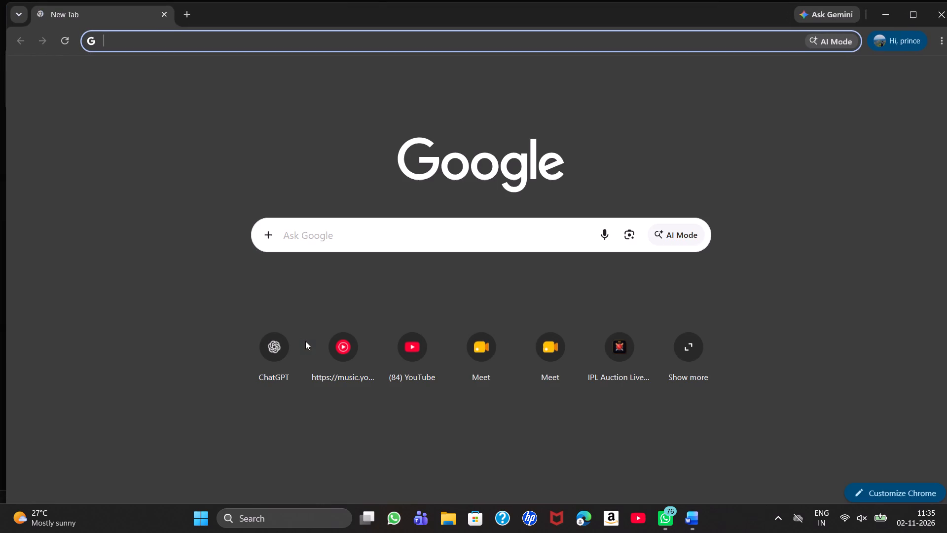
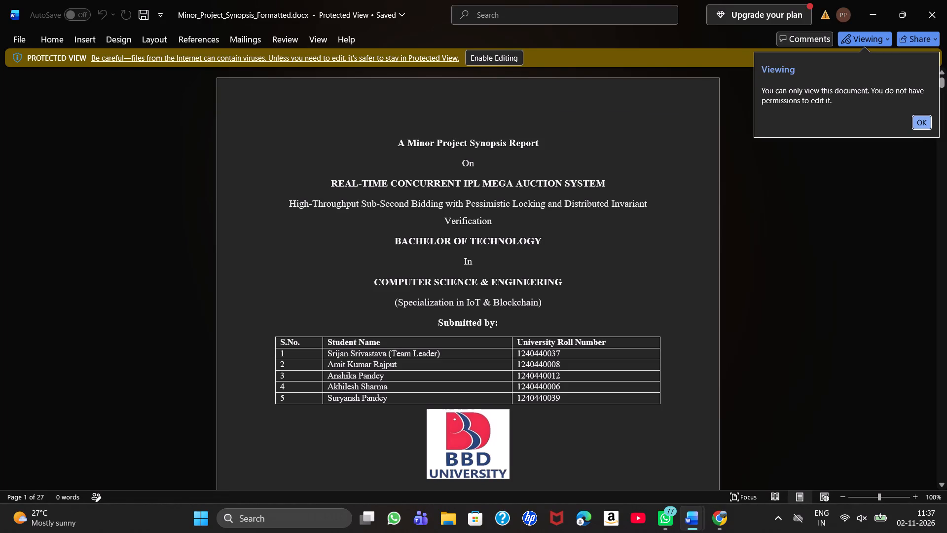
Dismiss the Viewing permissions notice in the Minor_Project_Synopsis_Formatted.docx document.
left_click(919, 116)
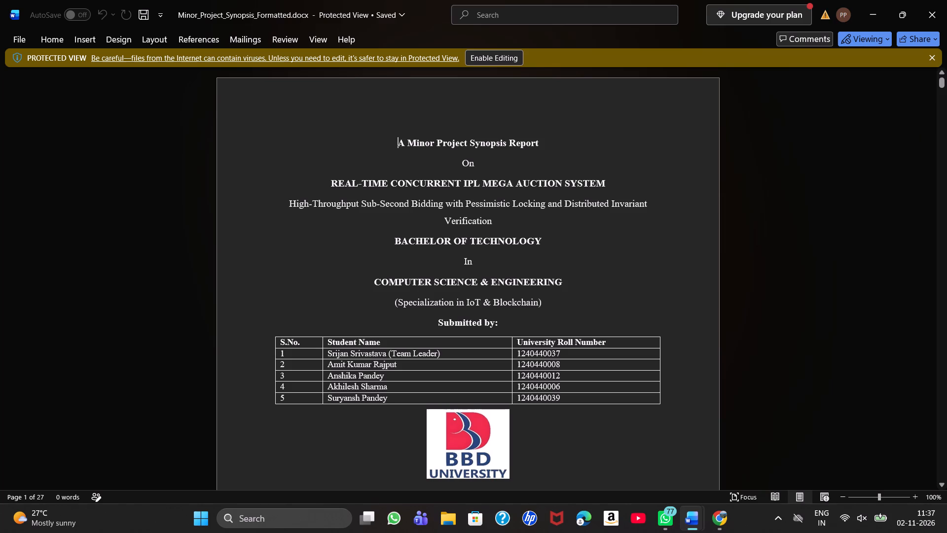
Enable editing for the protected document Minor_Project_Synopsis_Formatted.docx.
left_click(499, 58)
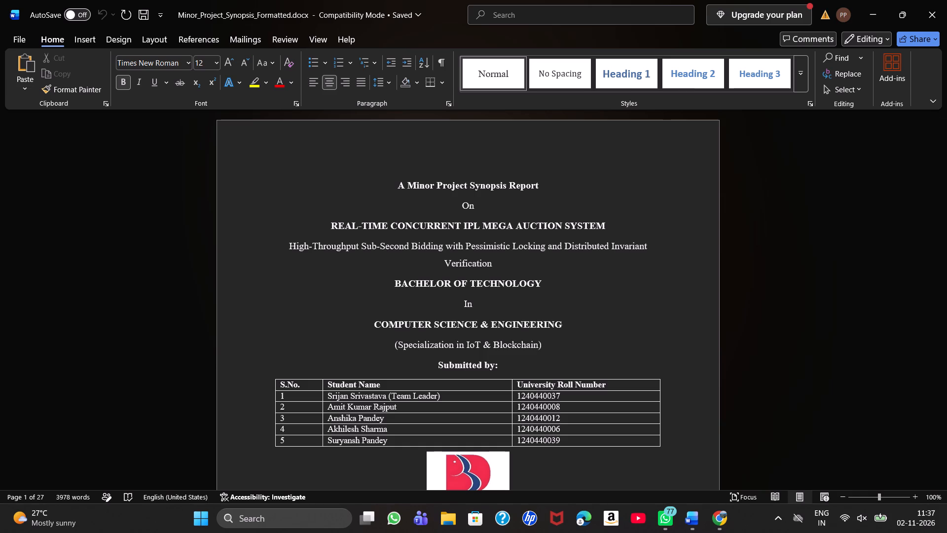
Review the front matter of the minor project synopsis, from the cover page through the executive summary and table of contents.
scroll(647, 197, "down", 2)
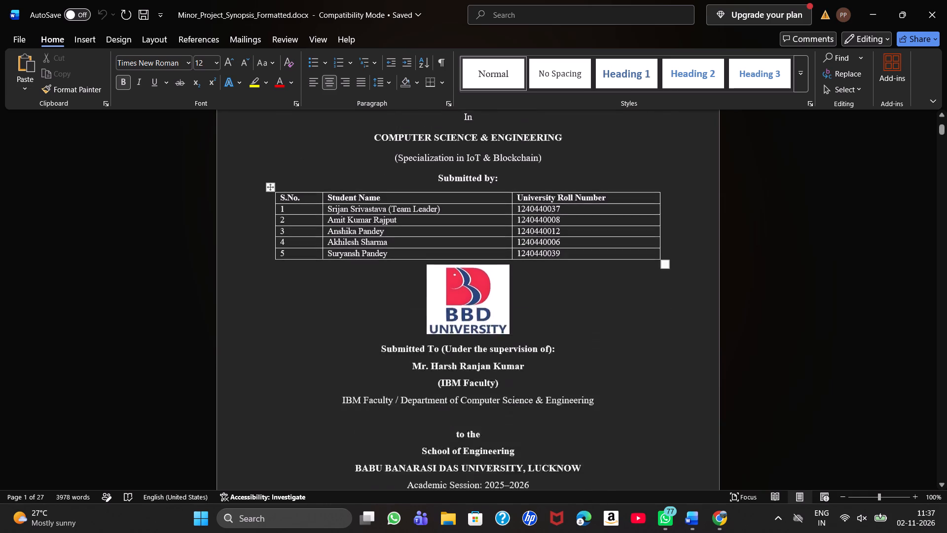
scroll(647, 197, "down", 3)
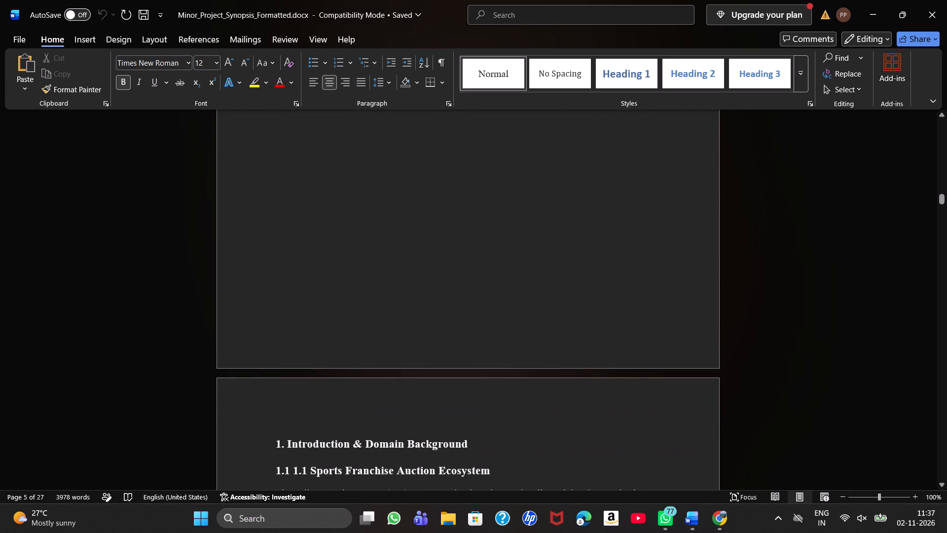
scroll(849, 228, "up", 1)
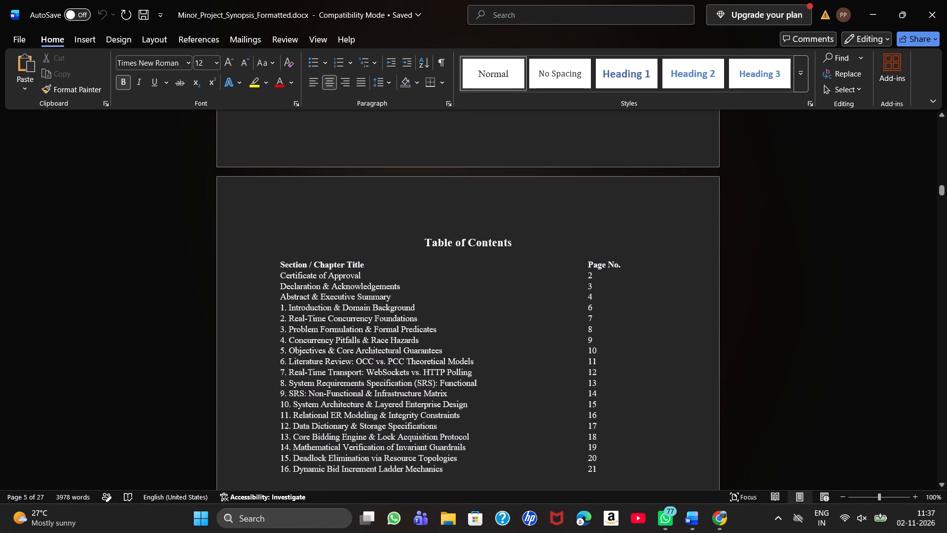
scroll(849, 228, "up", 1)
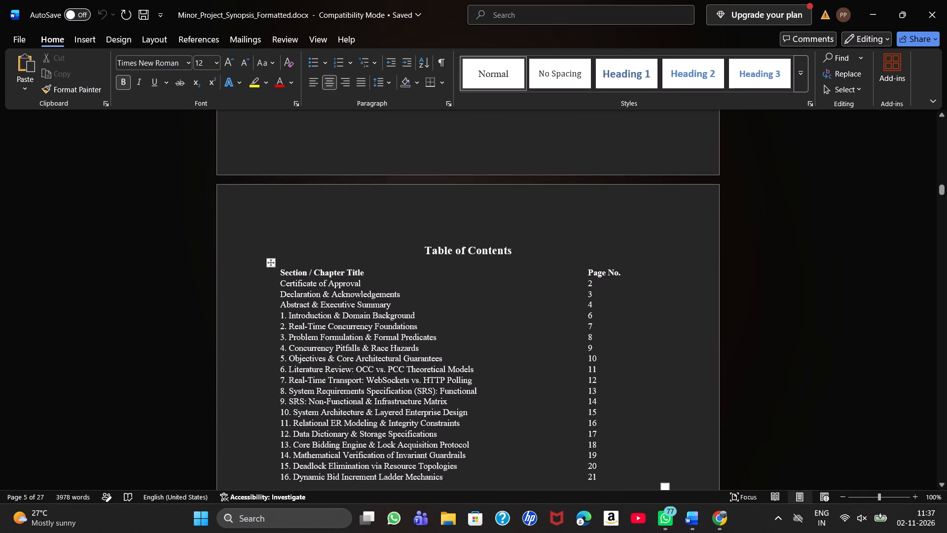
scroll(798, 213, "up", 2)
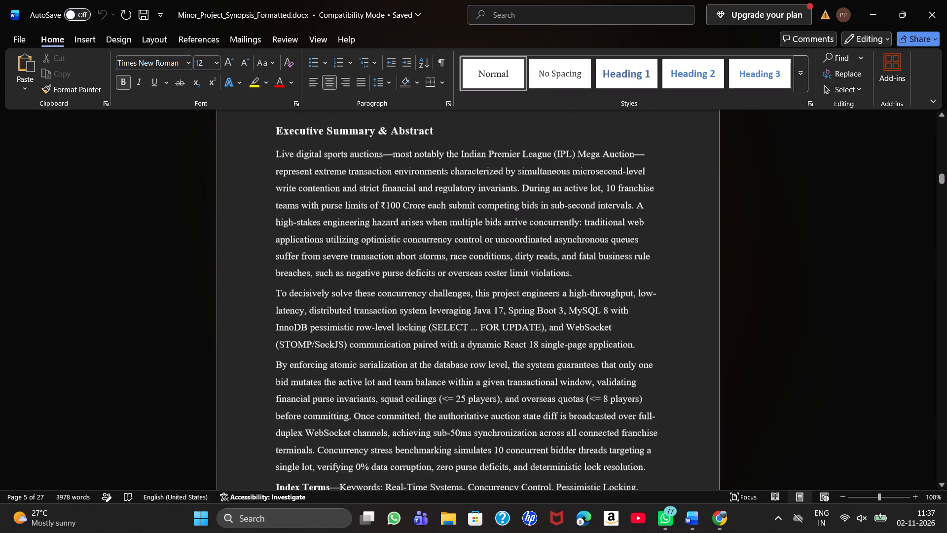
scroll(798, 213, "up", 3)
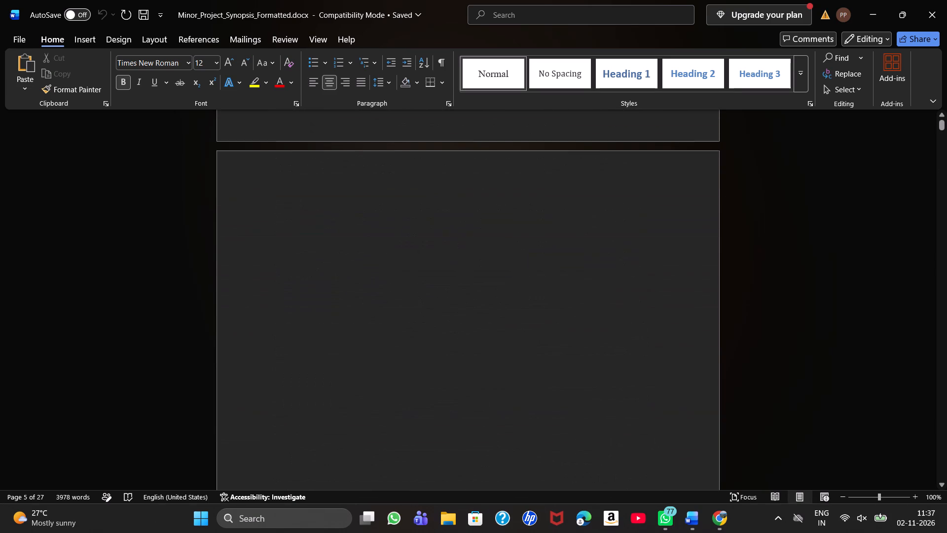
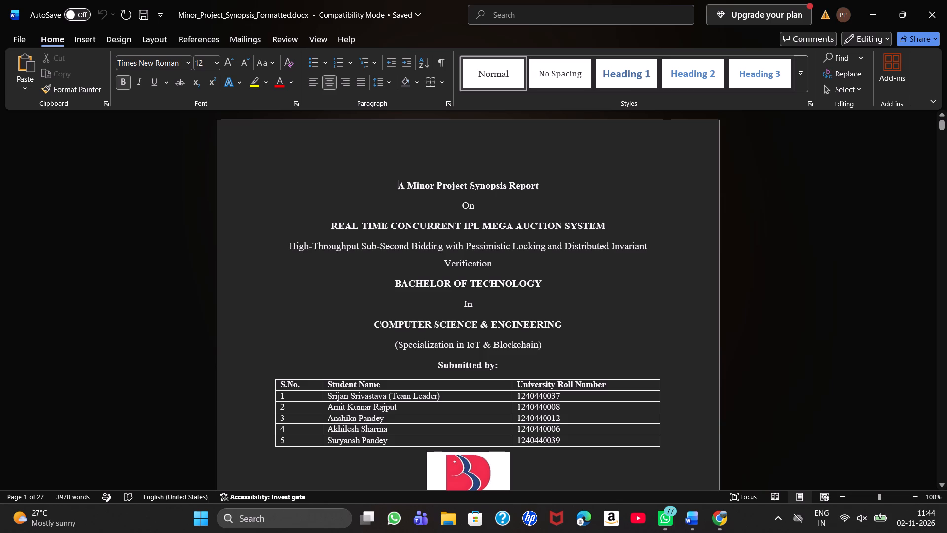
Delete the subtitle "High-Throughput Sub-Second Bidding with Pessimistic Locking and Distributed Invariant Verification" from the cover page.
left_click_drag(285, 246, 508, 261)
key("BackSpace")
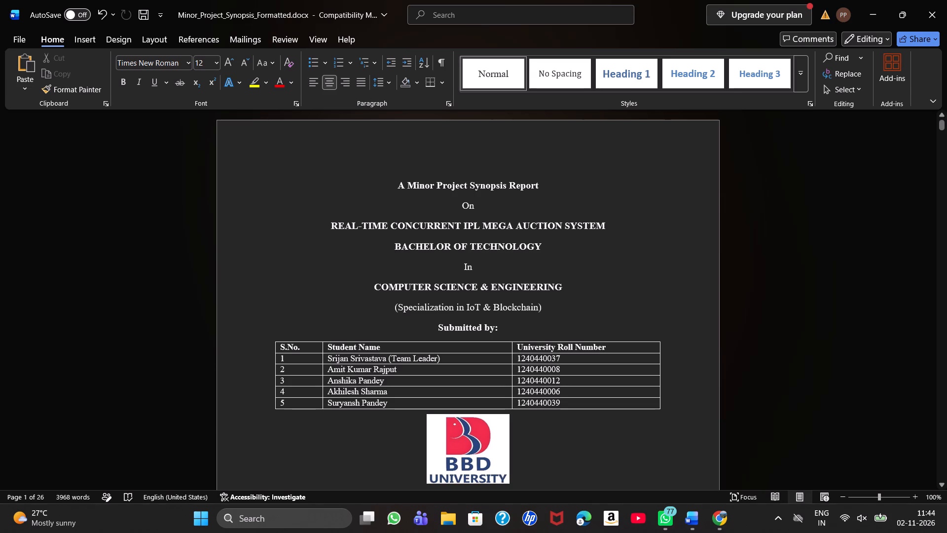
Remove the parentheses around the "Specialization in IoT & Blockchain" line on the cover page.
left_click(398, 304)
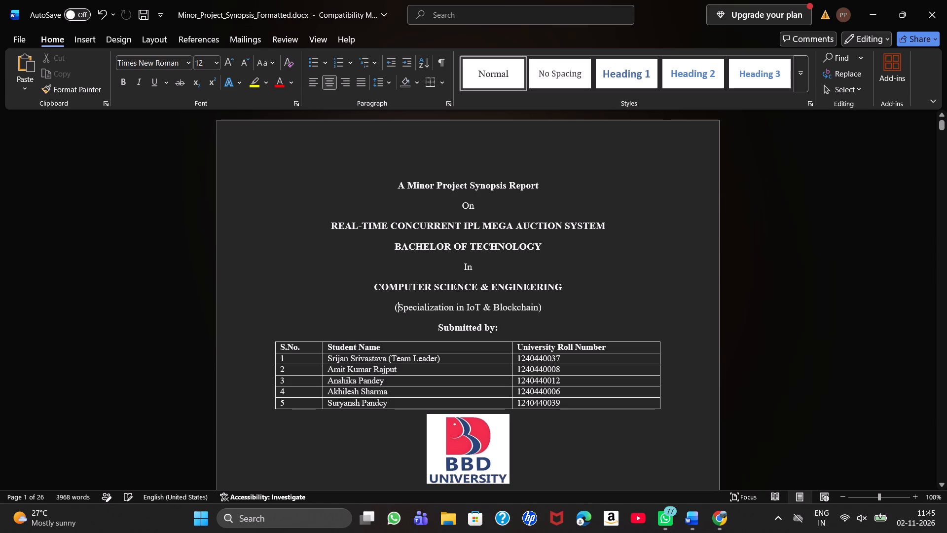
key("BackSpace")
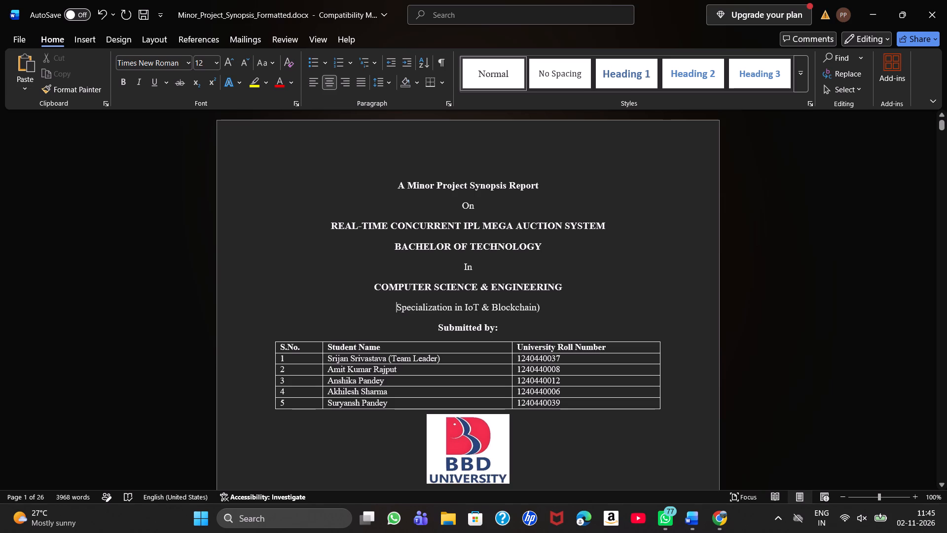
left_click(542, 306)
key("BackSpace")
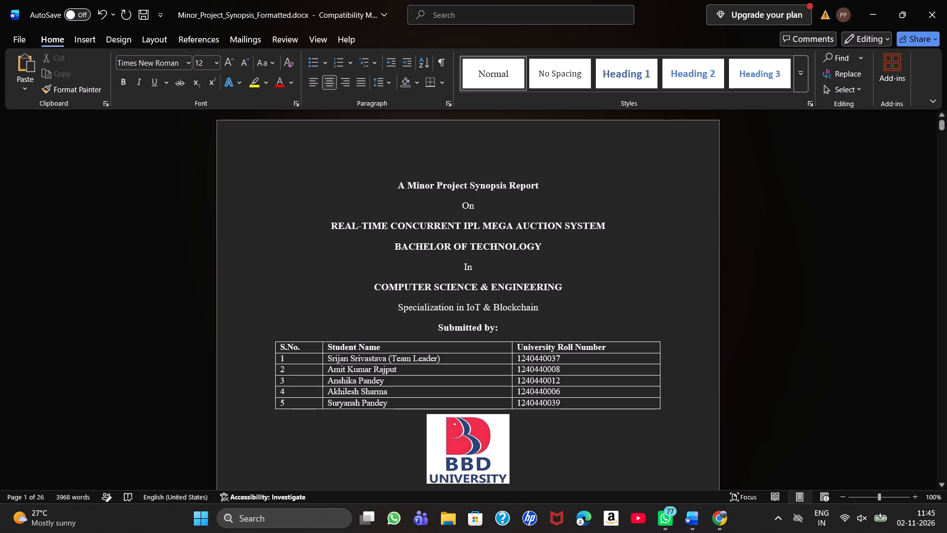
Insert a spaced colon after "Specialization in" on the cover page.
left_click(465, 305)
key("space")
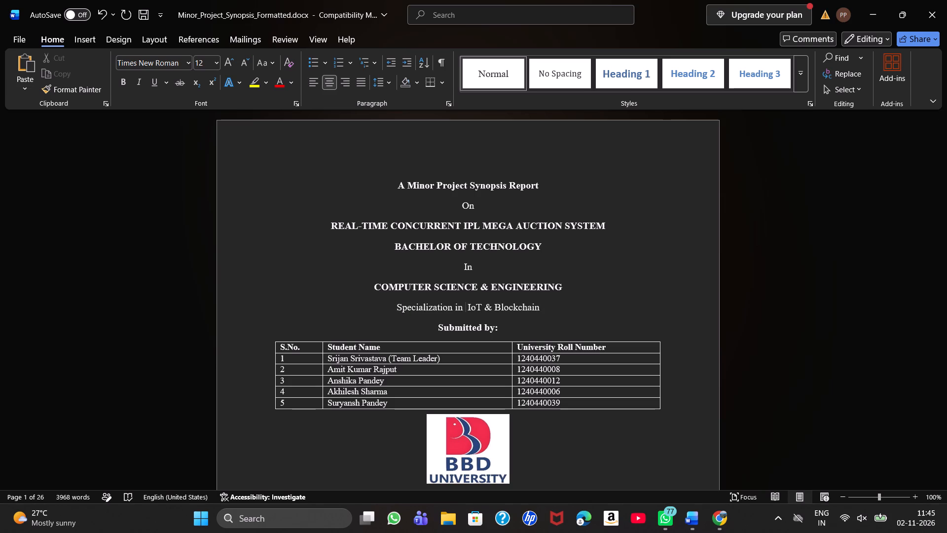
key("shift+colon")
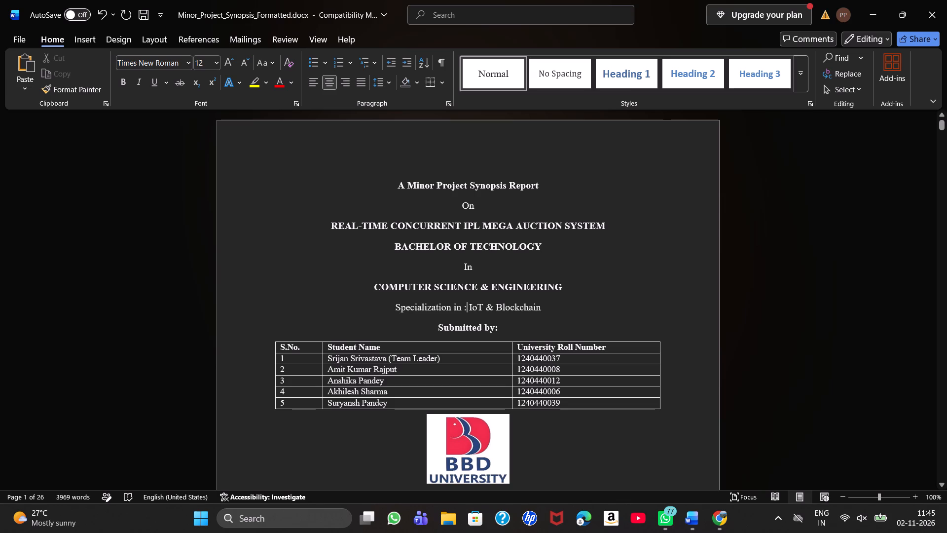
Set the font size of "IoT & Blockchain" on the cover page to 14.
left_click_drag(469, 305, 533, 302)
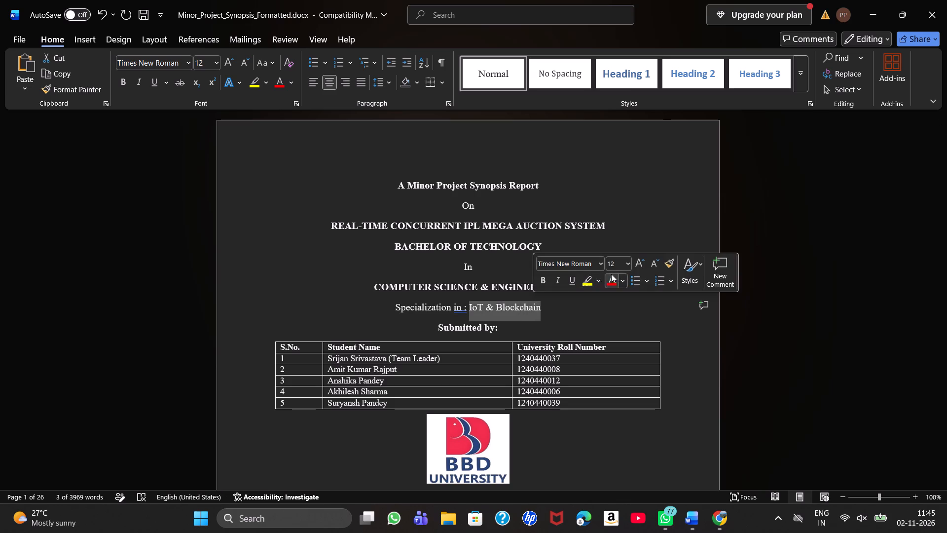
left_click(628, 262)
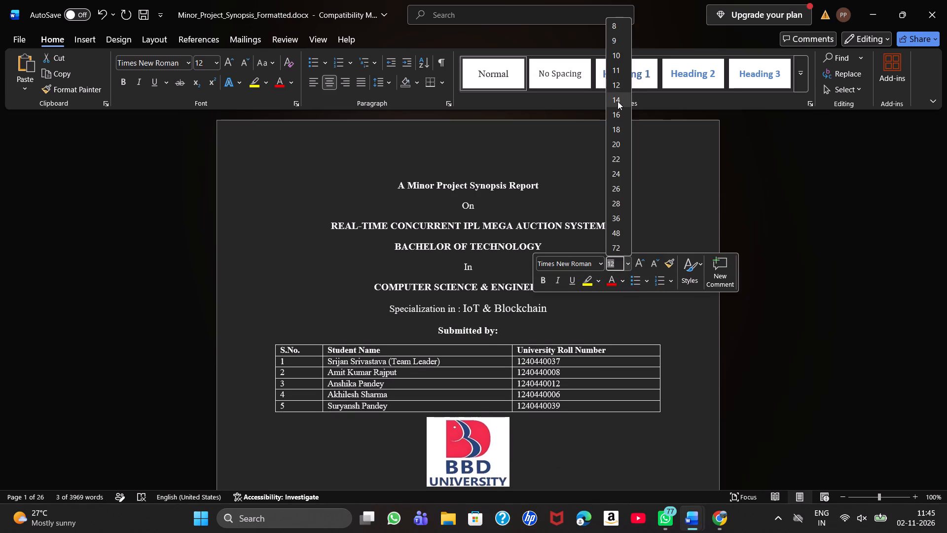
left_click(618, 101)
left_click(518, 311)
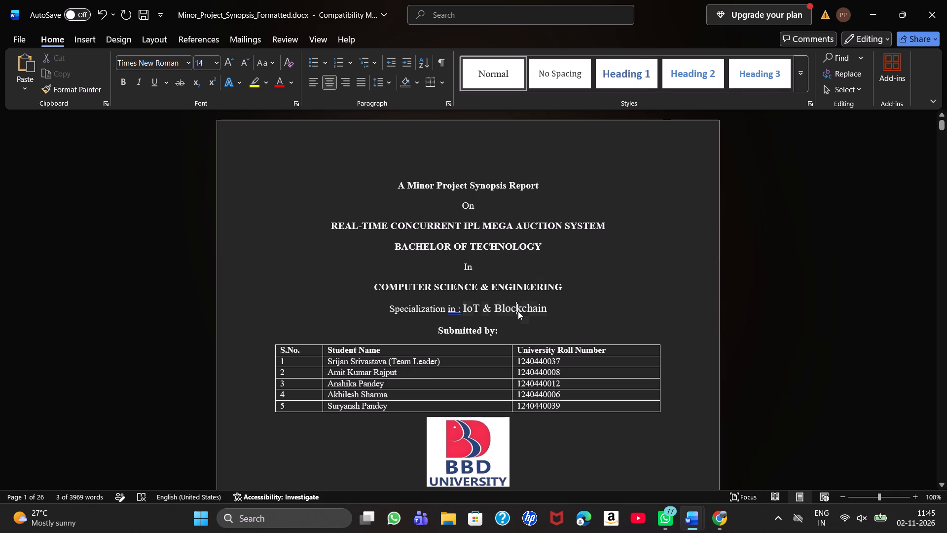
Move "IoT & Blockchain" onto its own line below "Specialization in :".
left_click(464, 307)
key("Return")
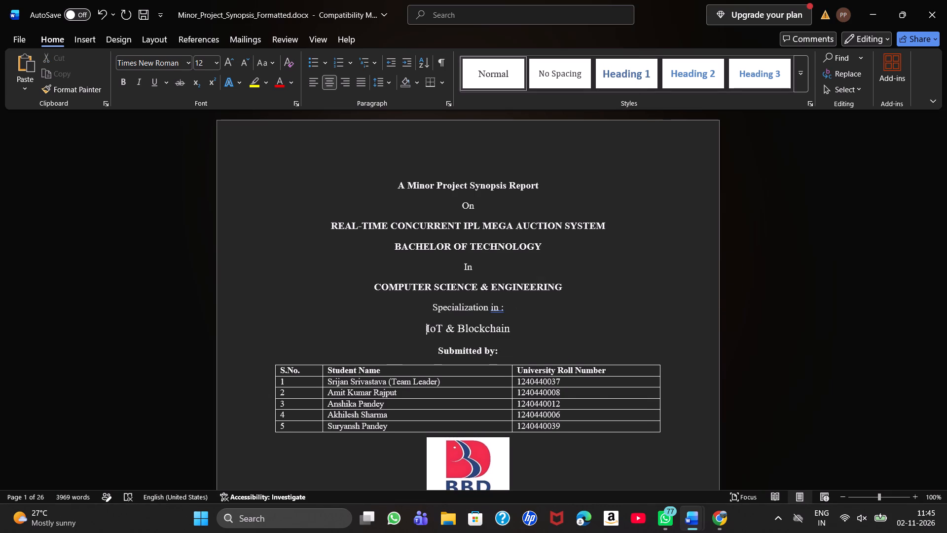
Format "IoT & Blockchain" on the cover page as bold at font size 14.
left_click_drag(422, 326, 519, 323)
left_click(614, 284)
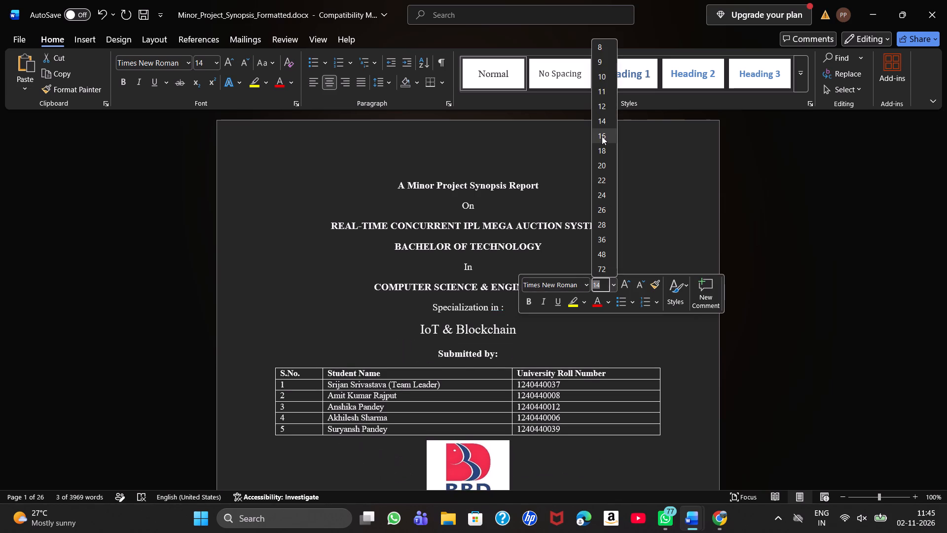
left_click(602, 122)
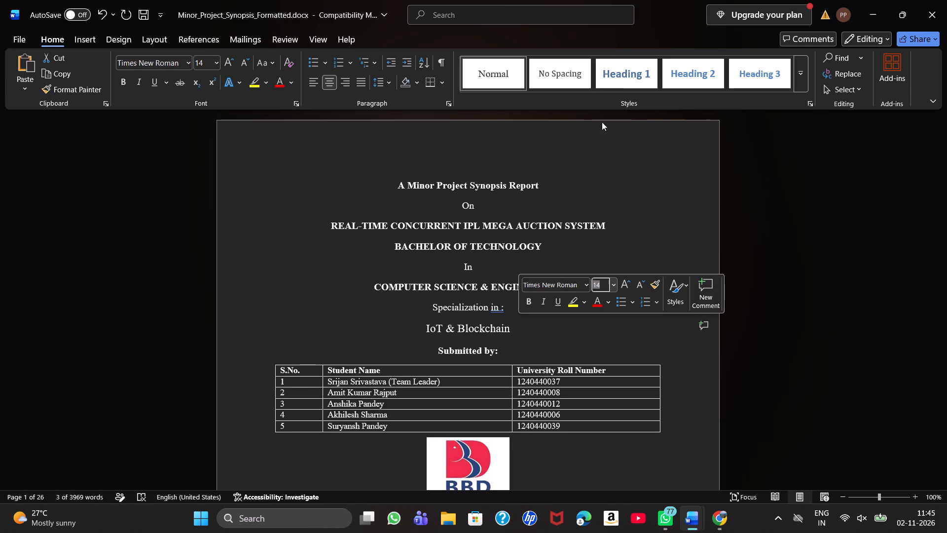
left_click(530, 301)
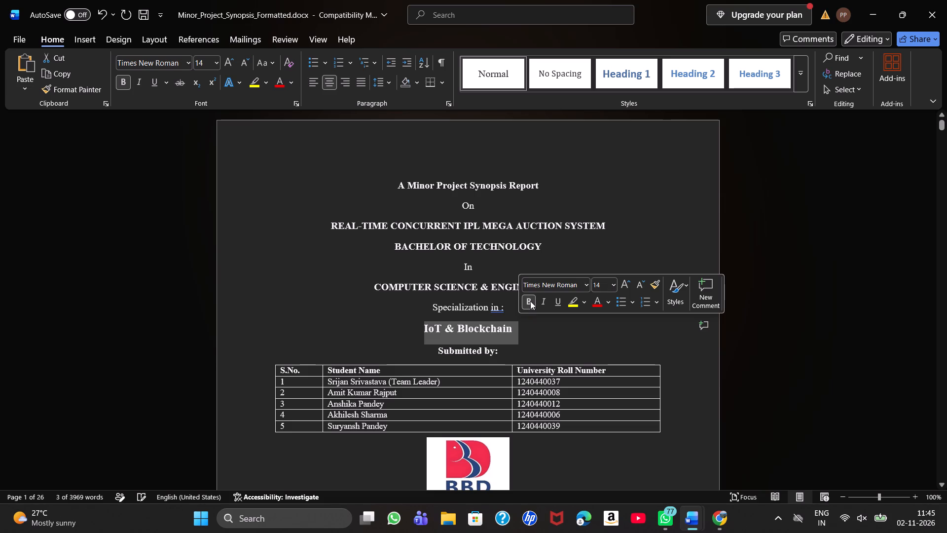
left_click(520, 336)
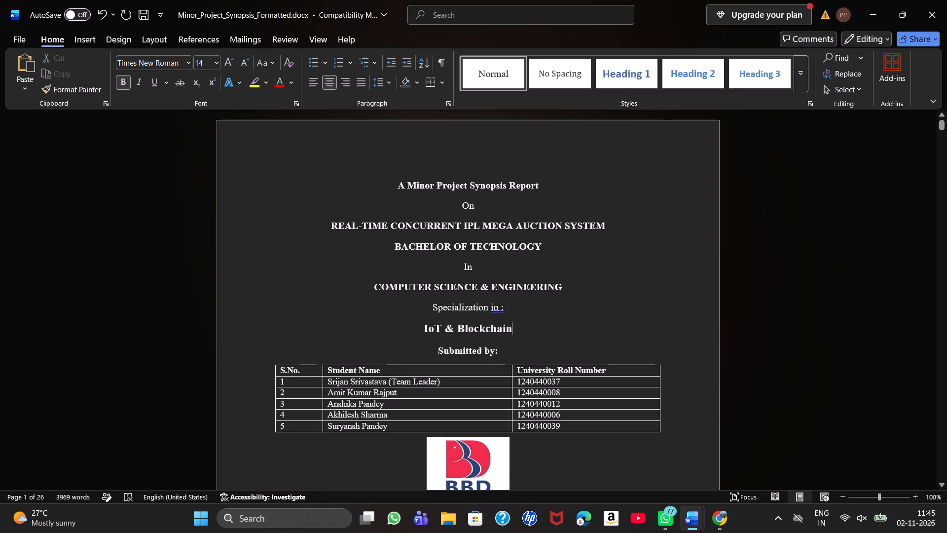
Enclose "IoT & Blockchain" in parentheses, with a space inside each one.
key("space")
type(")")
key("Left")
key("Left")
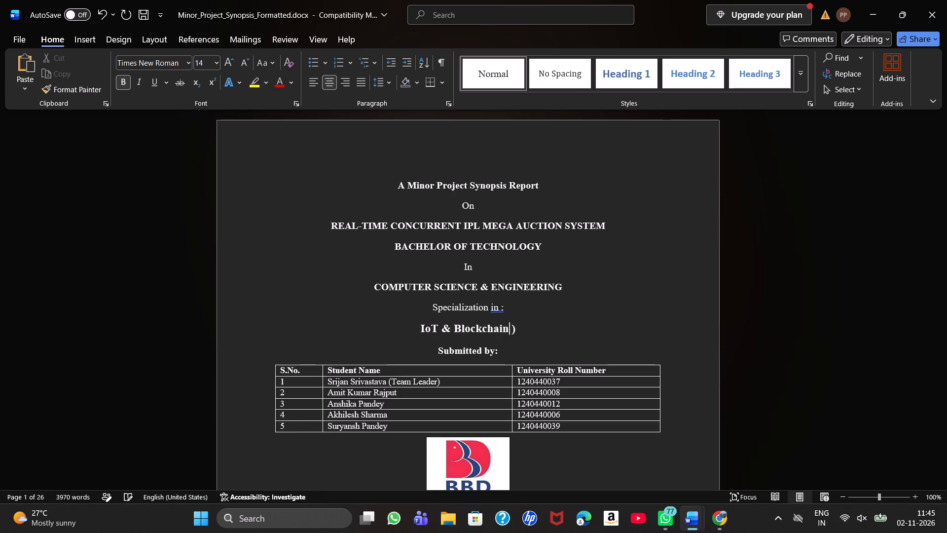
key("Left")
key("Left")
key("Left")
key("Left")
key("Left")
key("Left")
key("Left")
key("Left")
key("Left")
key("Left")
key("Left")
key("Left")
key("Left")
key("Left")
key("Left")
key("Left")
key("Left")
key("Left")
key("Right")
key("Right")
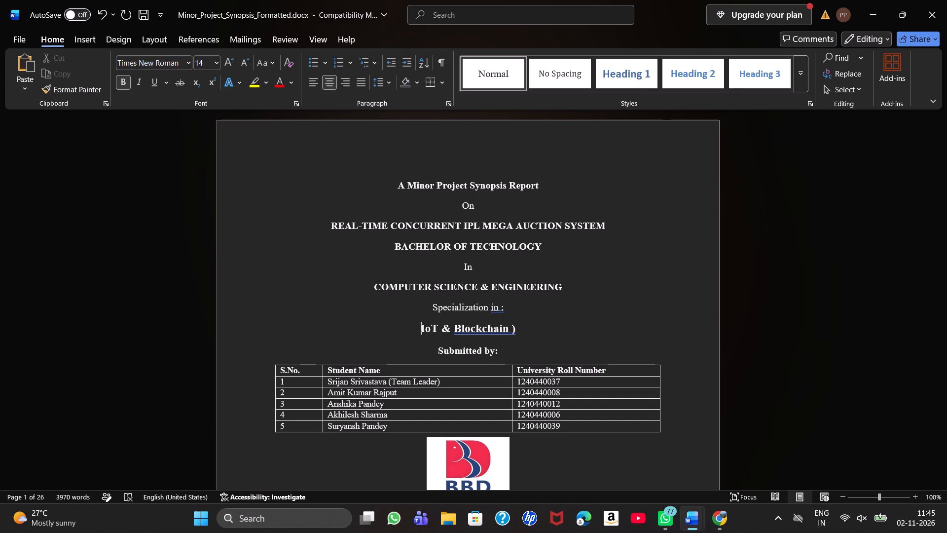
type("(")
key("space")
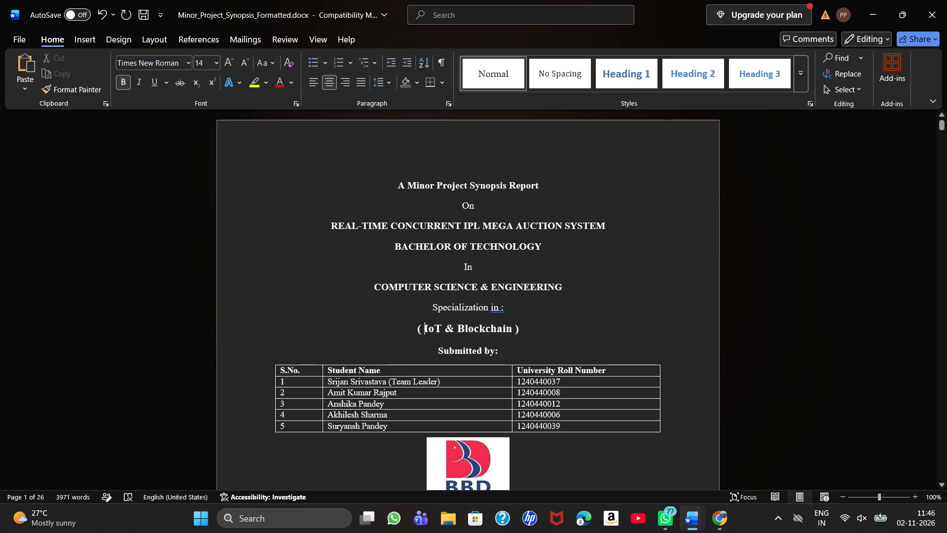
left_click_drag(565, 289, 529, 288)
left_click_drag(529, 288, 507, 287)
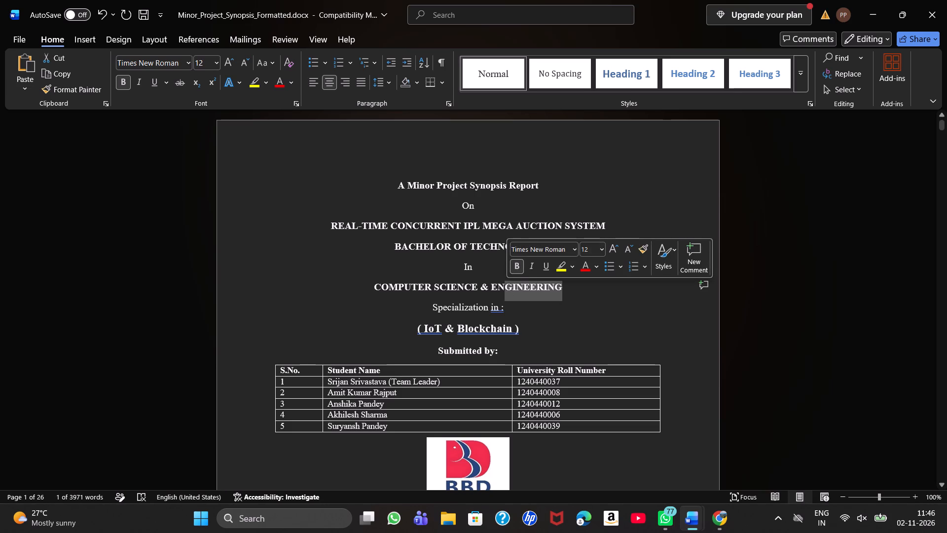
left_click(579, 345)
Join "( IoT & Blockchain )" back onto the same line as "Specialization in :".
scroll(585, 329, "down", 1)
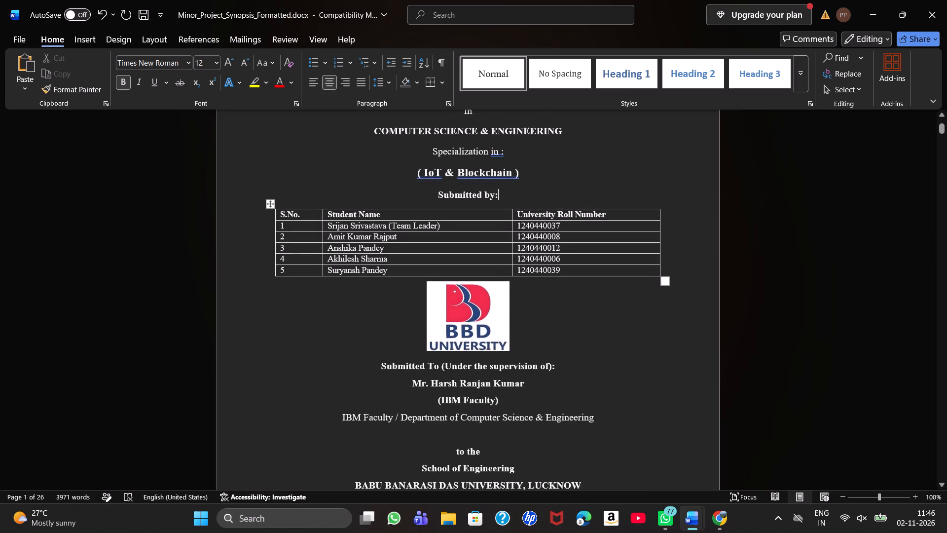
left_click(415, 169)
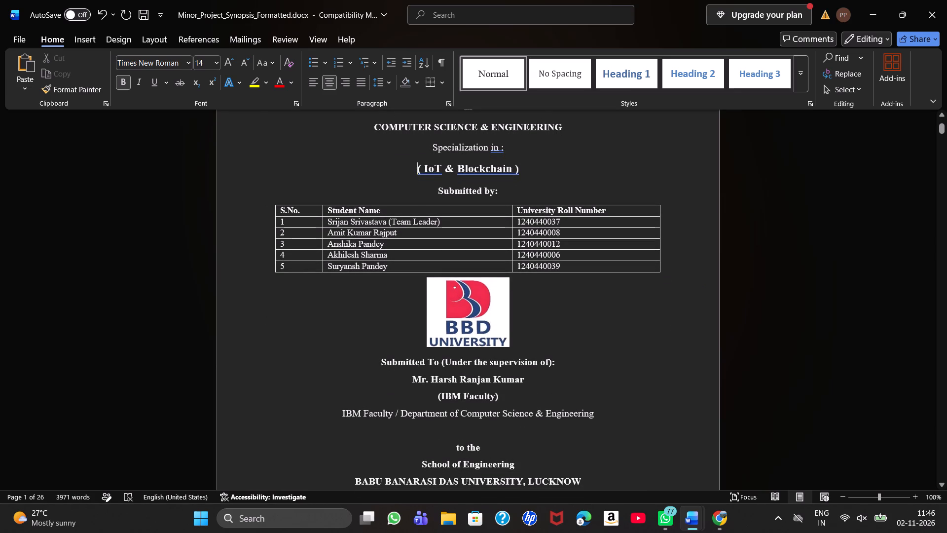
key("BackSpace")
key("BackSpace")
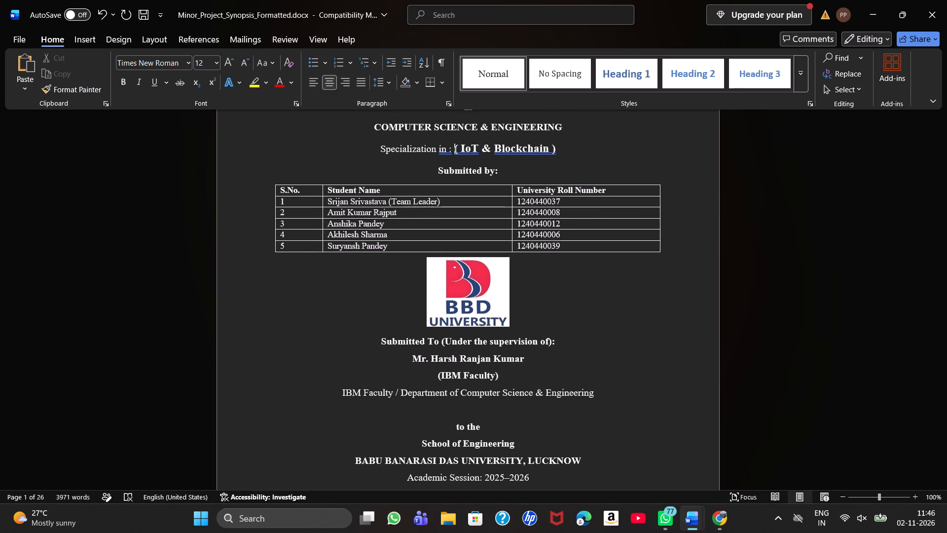
Set the font size of "Specialization in :" on the cover page to 14.
left_click_drag(451, 149, 374, 146)
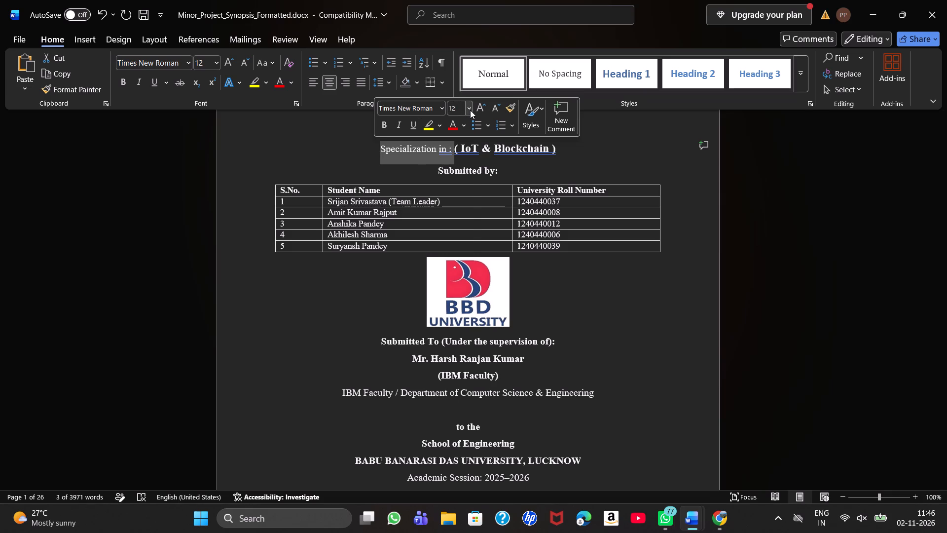
left_click(470, 110)
left_click(463, 201)
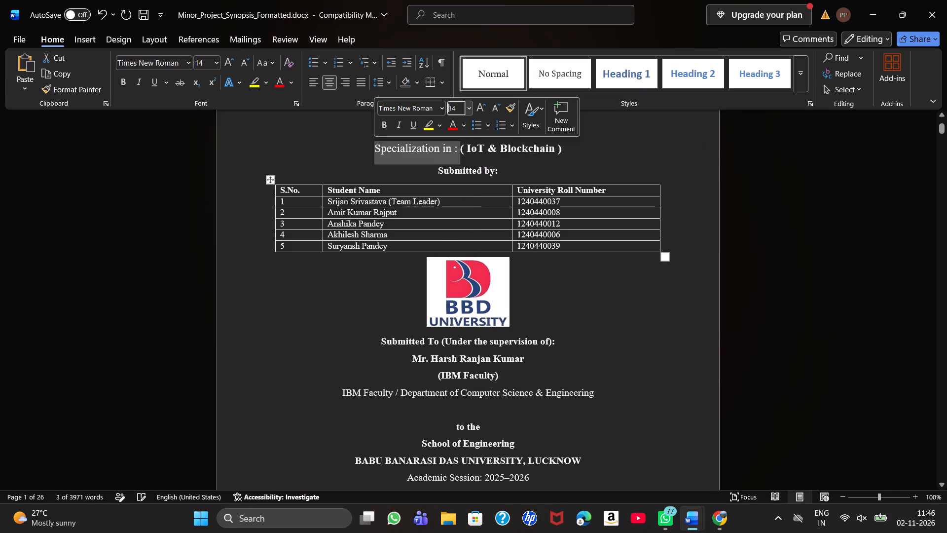
left_click(587, 159)
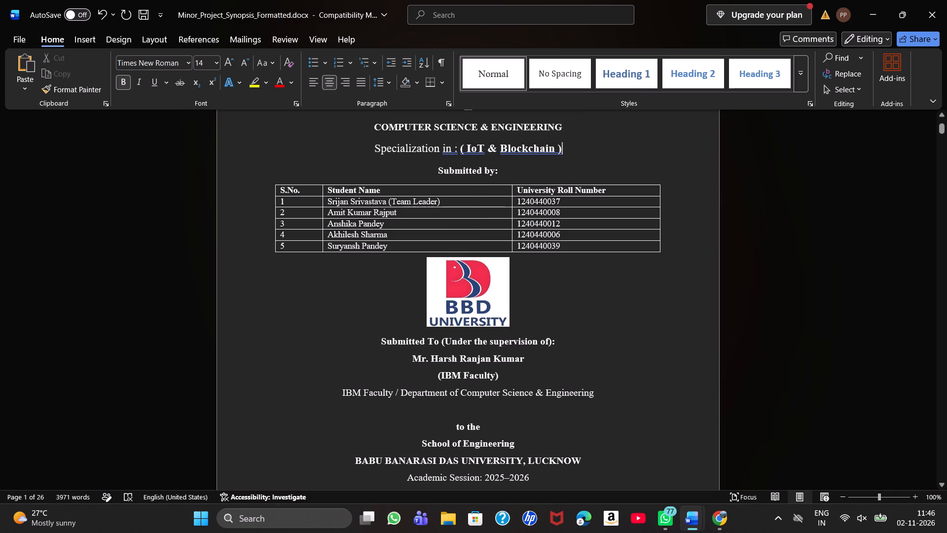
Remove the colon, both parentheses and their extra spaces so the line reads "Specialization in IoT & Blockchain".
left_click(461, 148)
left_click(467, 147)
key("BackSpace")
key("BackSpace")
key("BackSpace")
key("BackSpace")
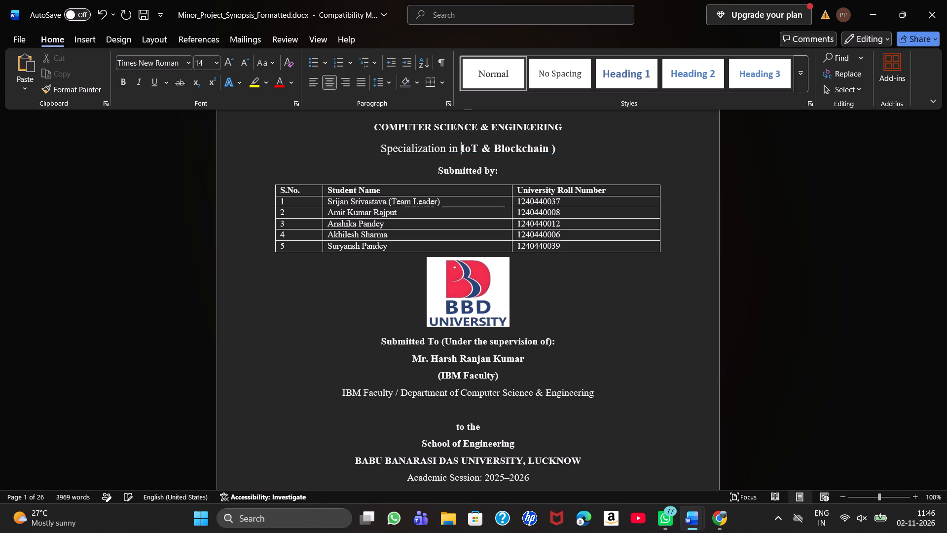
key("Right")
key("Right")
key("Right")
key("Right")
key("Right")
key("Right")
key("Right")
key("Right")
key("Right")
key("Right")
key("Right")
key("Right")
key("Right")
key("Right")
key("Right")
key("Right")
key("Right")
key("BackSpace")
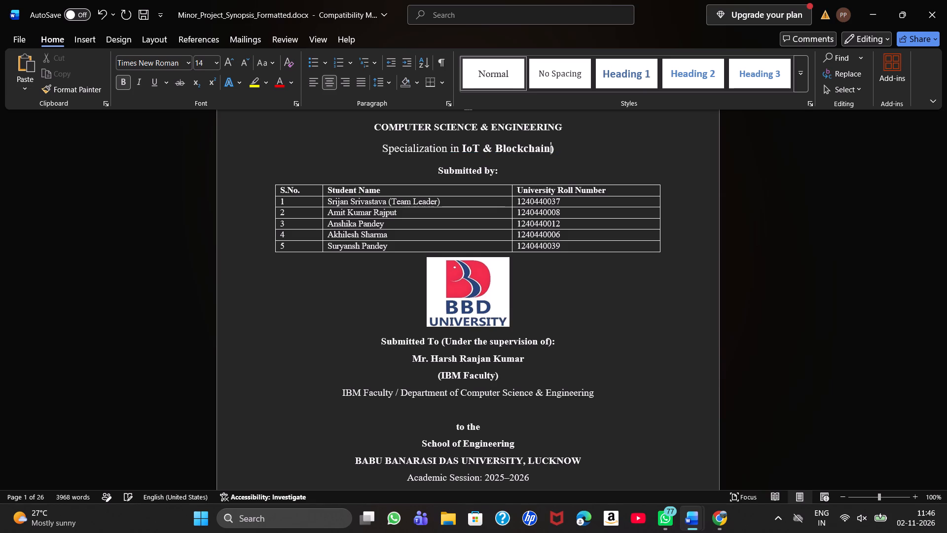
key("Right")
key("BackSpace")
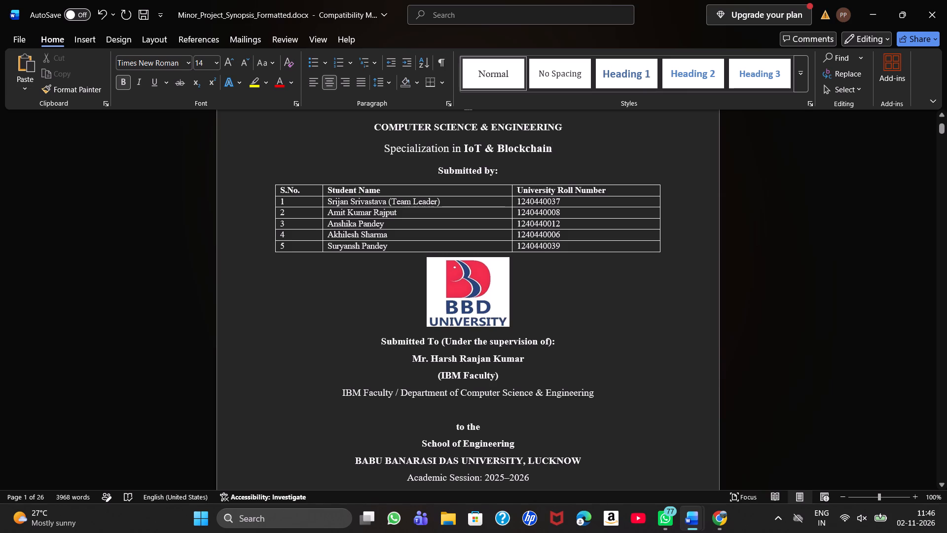
Change "IoT" to "IOT" in the specialization line on the cover page.
left_click(473, 149)
key("BackSpace")
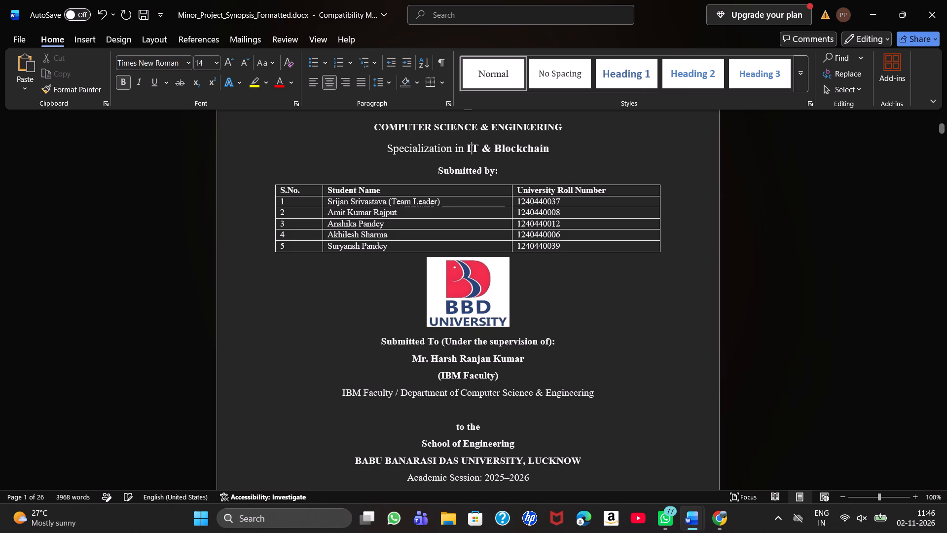
key("o")
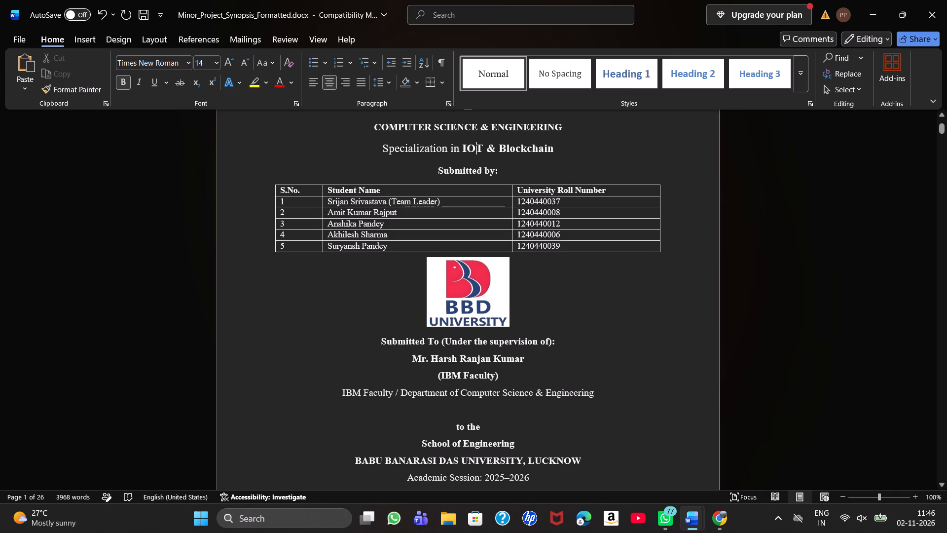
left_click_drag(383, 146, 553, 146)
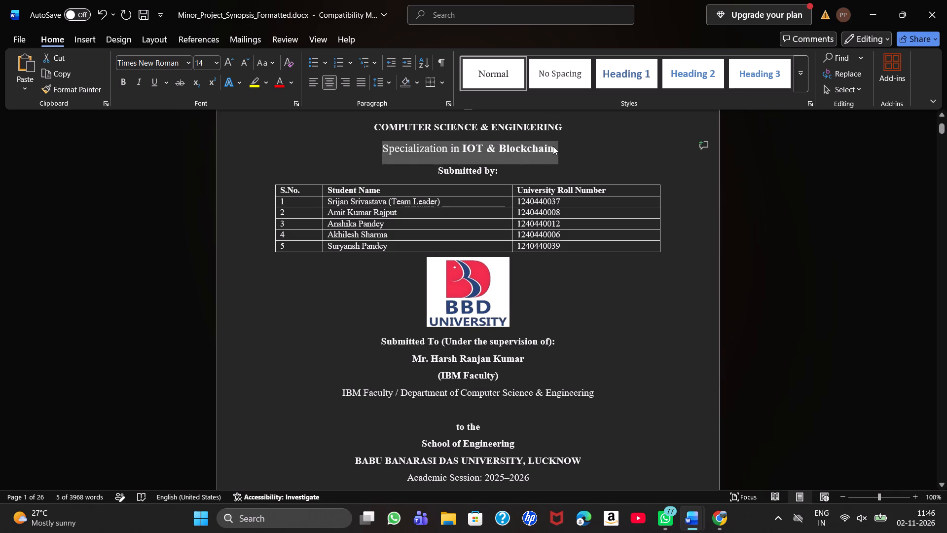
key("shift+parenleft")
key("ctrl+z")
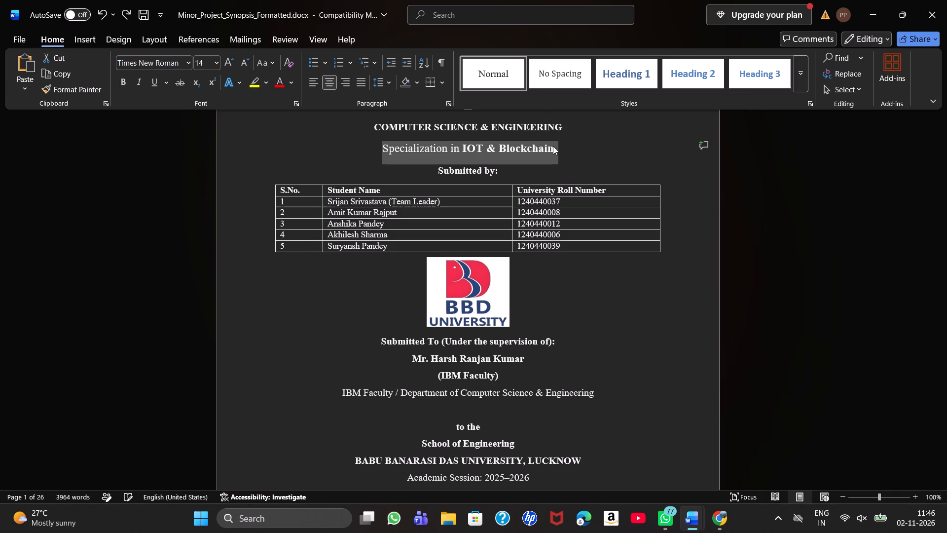
Enclose the entire specialization line on the cover page in parentheses so it reads "(Specialization in IOT & Blockchain)".
left_click(553, 146)
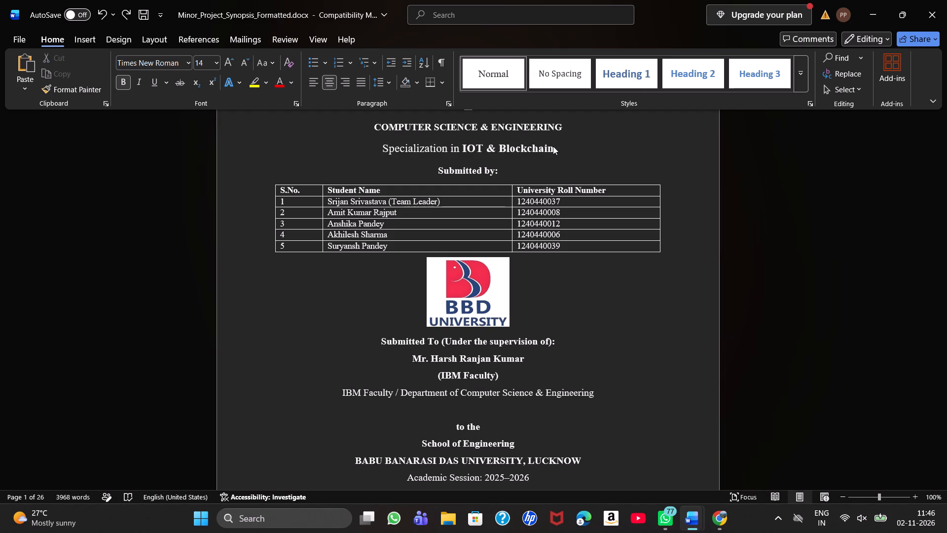
key("shift+parenright")
key("Left")
key("Left")
key("Left")
key("Left")
key("Left")
key("Left")
key("Left")
key("Left")
key("Left")
key("Left")
key("Left")
key("Left")
key("Left")
key("Left")
key("Left")
key("Left")
key("Left")
key("Left")
key("Left")
key("Left")
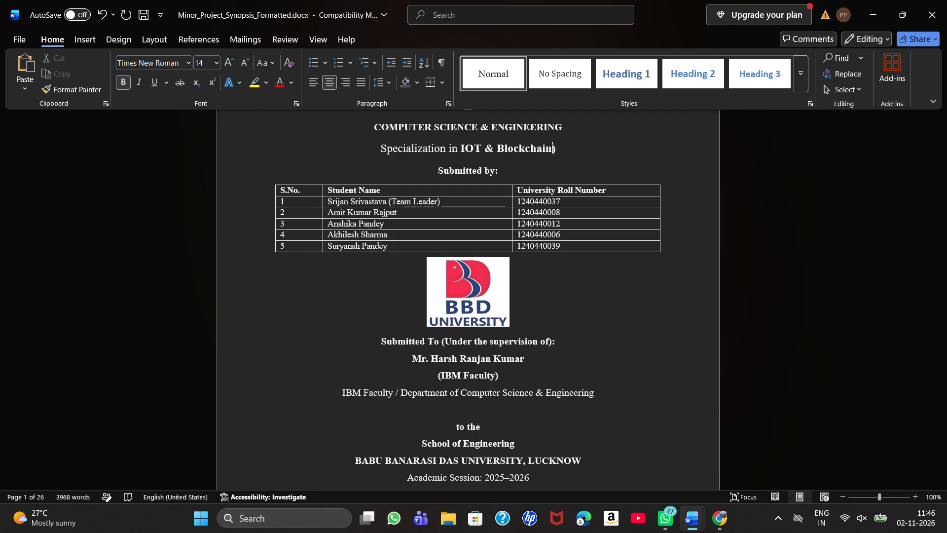
key("Left")
key("Left")
key("Left")
key("Left")
key("Left")
key("Left")
key("Left")
key("shift+parenleft")
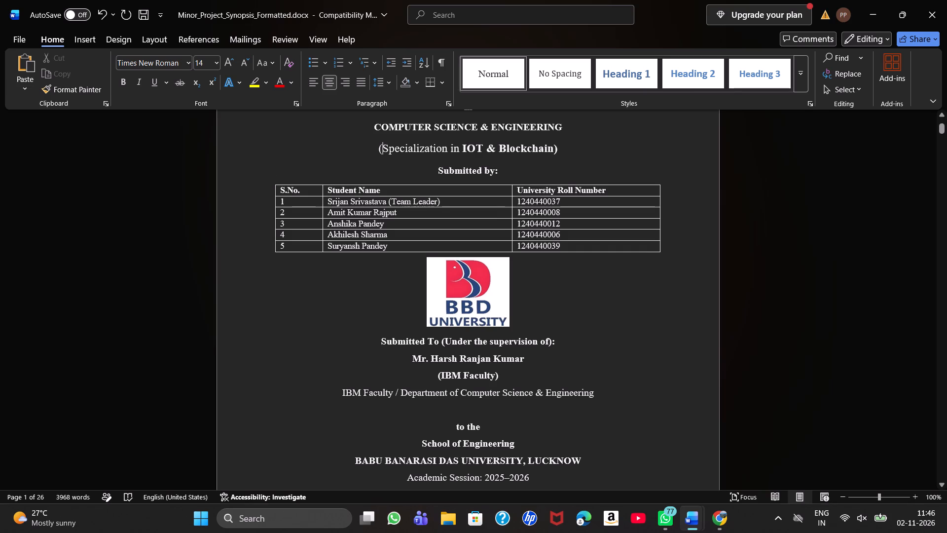
Select the whole line "(Specialization in IOT & Blockchain)" on the cover page, including both parentheses.
left_click_drag(560, 148, 381, 140)
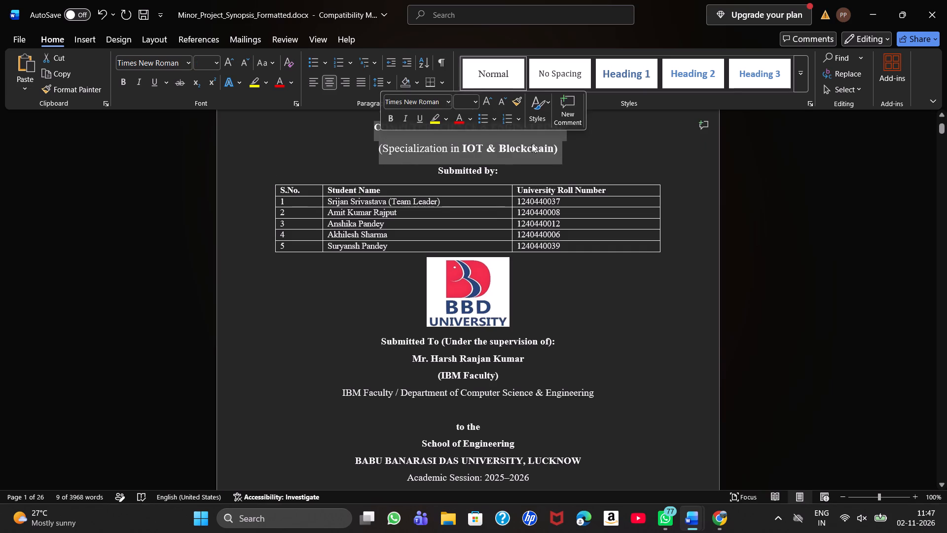
left_click(565, 152)
left_click_drag(560, 145, 388, 150)
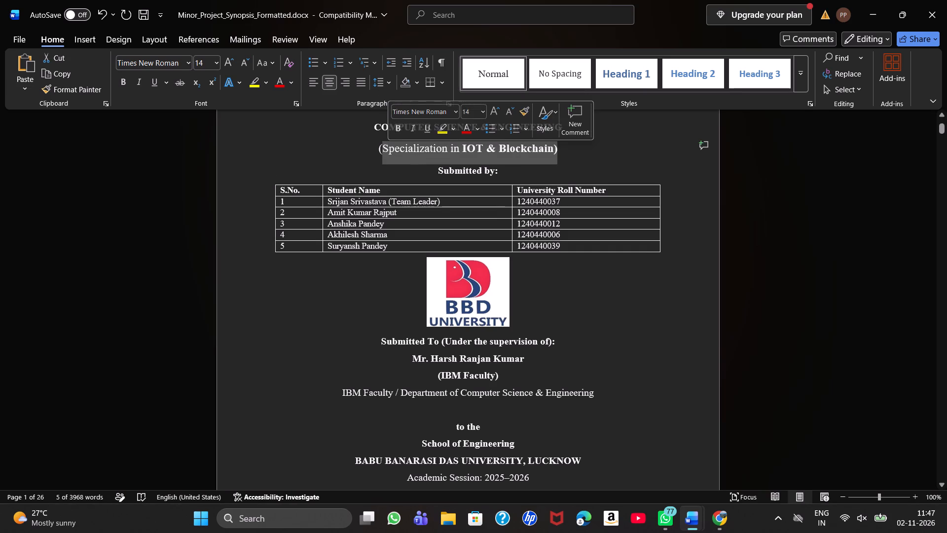
left_click_drag(370, 144, 566, 159)
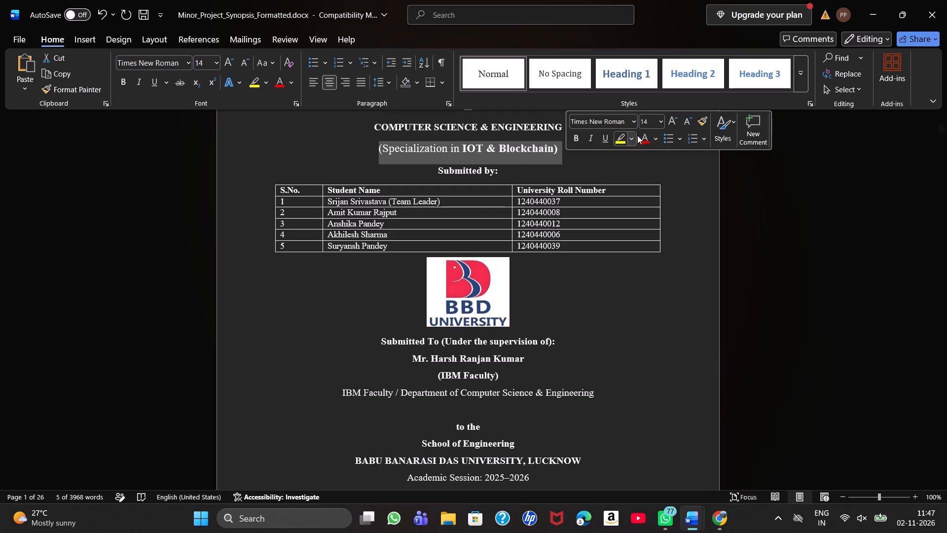
Set the font size of the selected line "(Specialization in IOT & Blockchain)" on the cover page to 14.
left_click(661, 125)
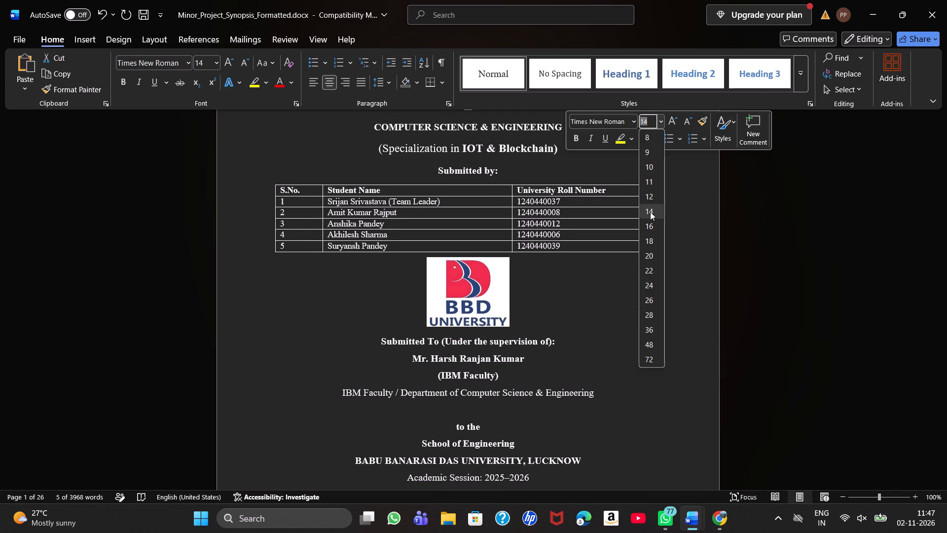
left_click(650, 212)
left_click(618, 169)
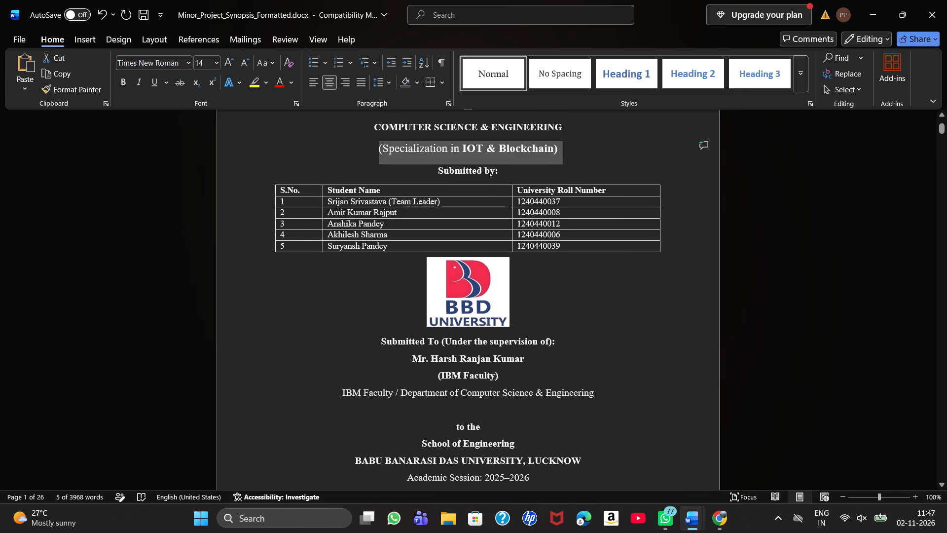
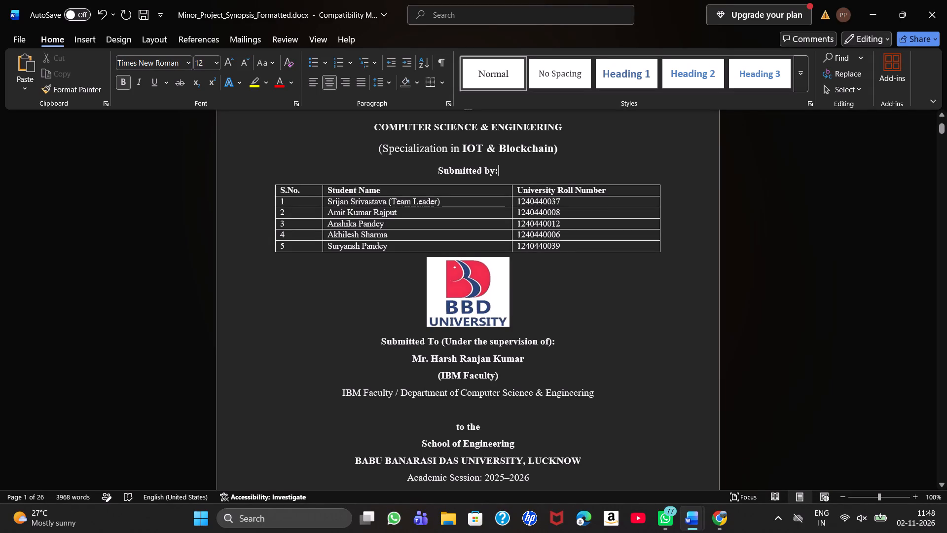
Set the font size of the cover page's "Submitted by:" line and the student table beneath it to 14.
left_click_drag(273, 182, 640, 257)
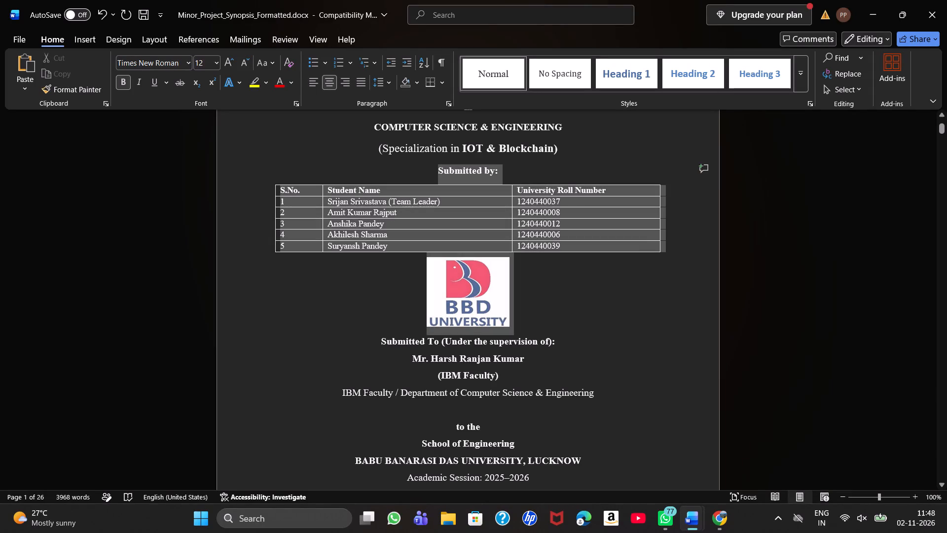
left_click_drag(640, 257, 664, 255)
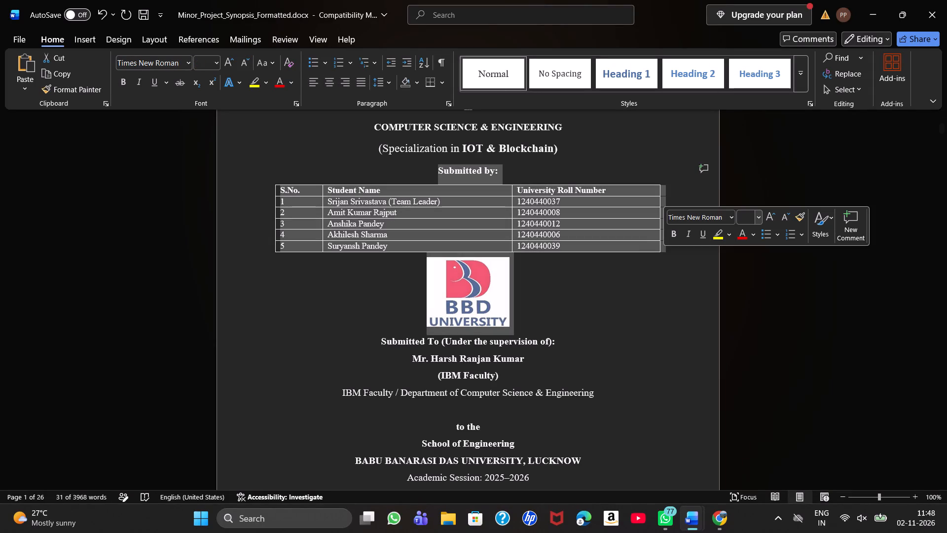
left_click(752, 215)
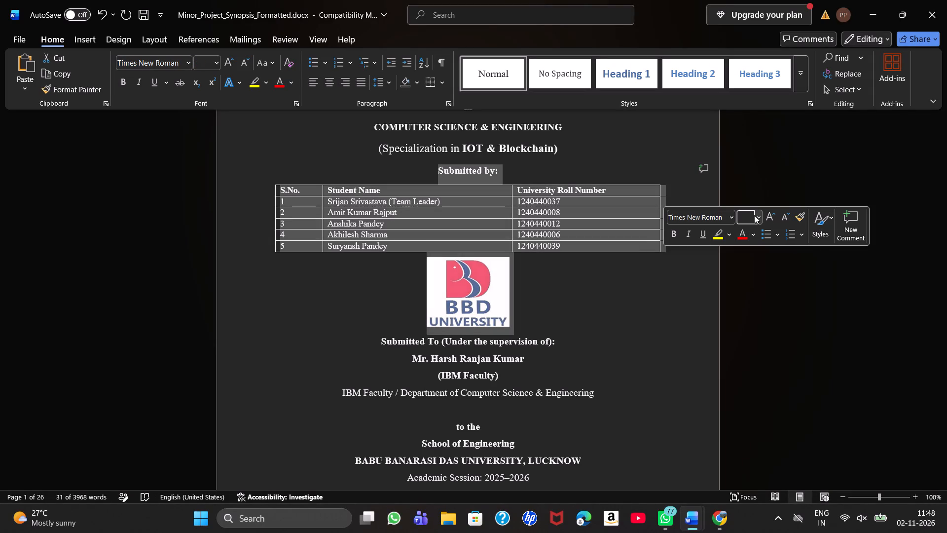
left_click(756, 216)
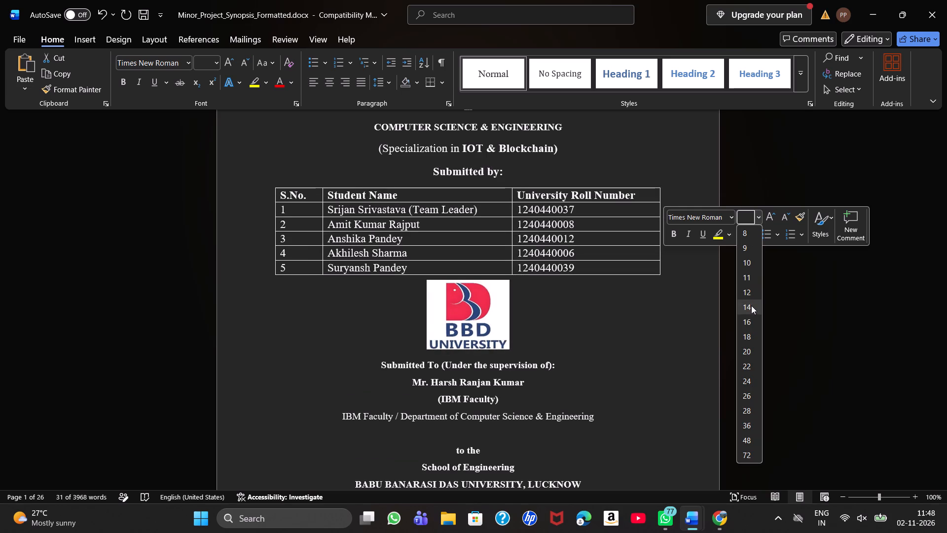
left_click(751, 303)
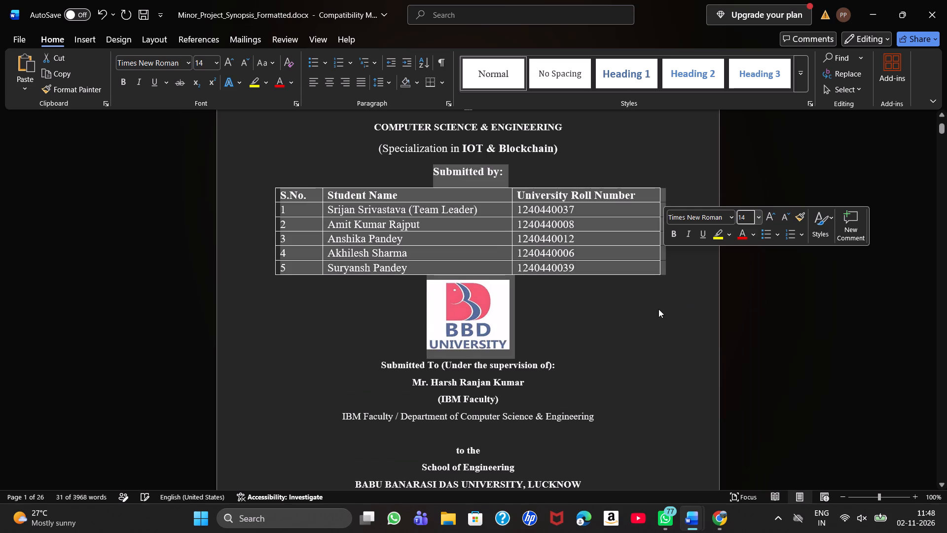
scroll(658, 309, "down", 1)
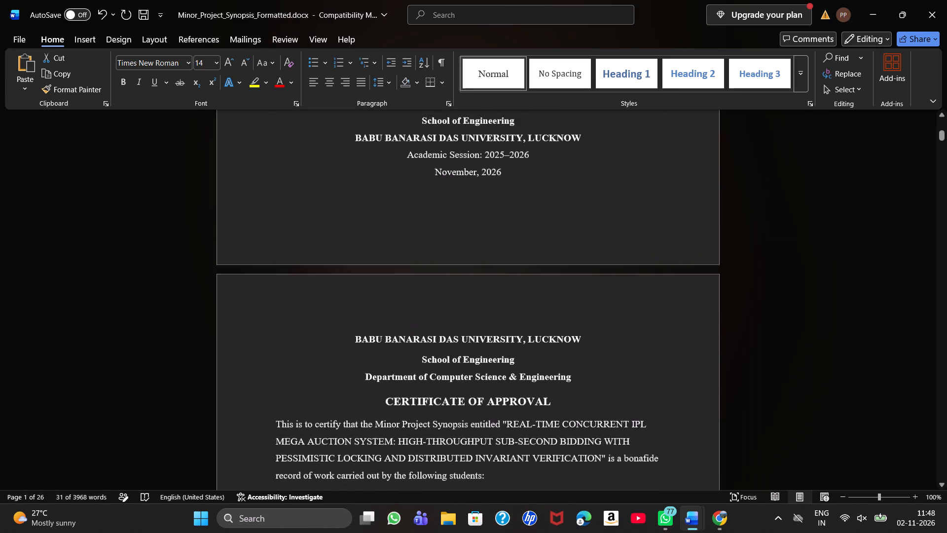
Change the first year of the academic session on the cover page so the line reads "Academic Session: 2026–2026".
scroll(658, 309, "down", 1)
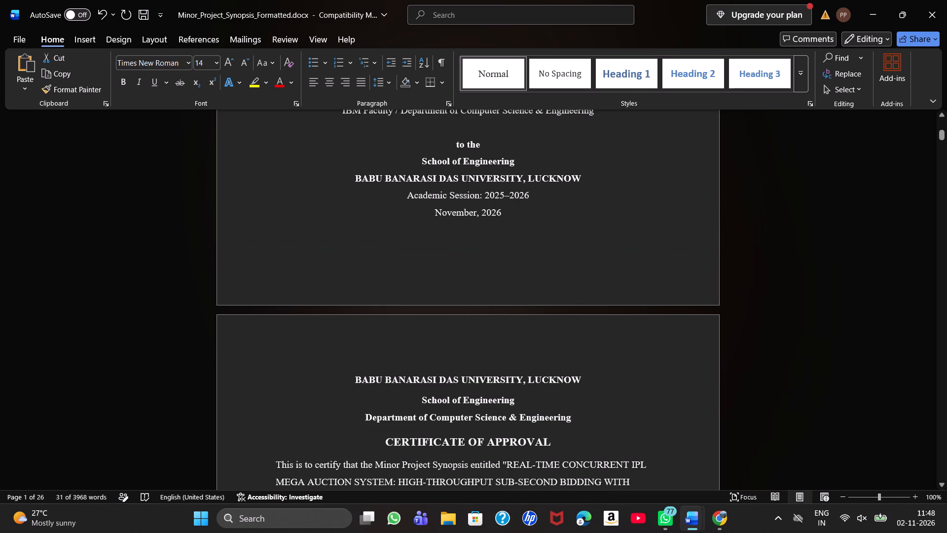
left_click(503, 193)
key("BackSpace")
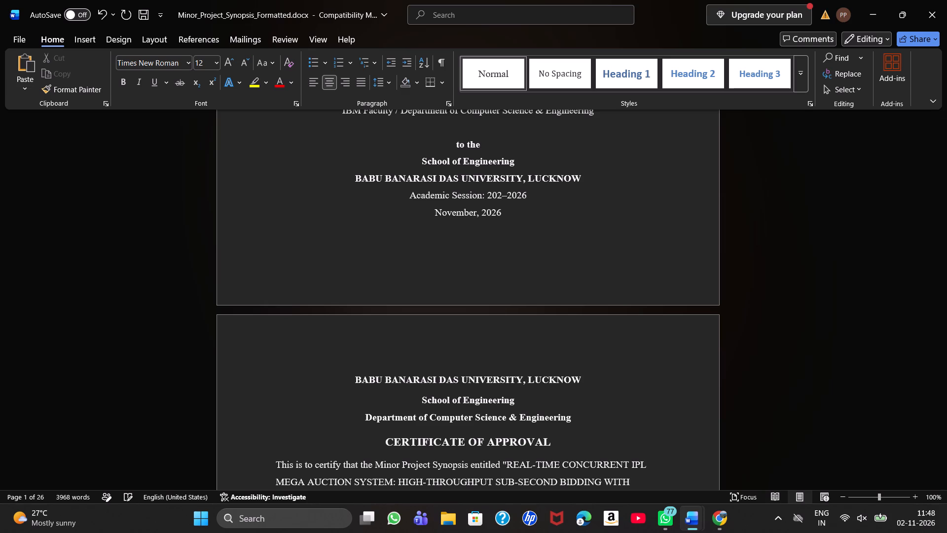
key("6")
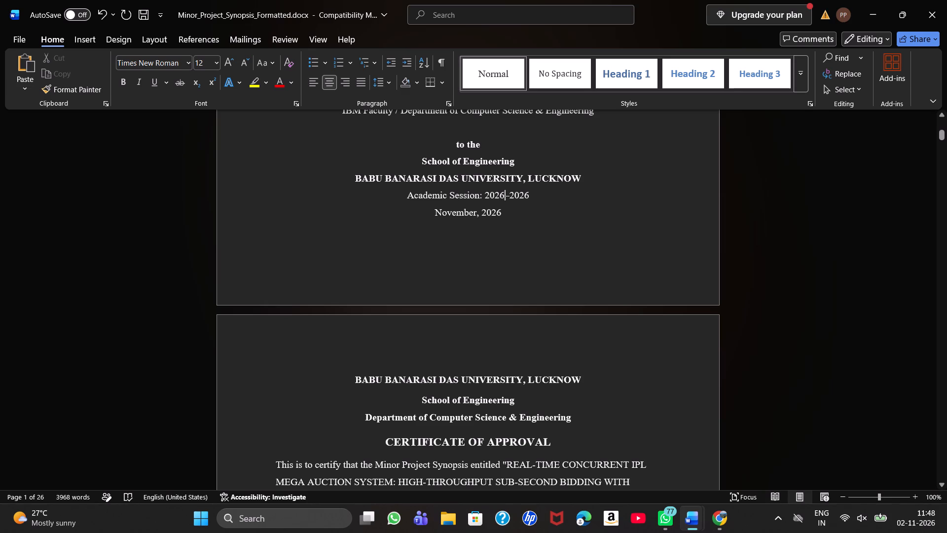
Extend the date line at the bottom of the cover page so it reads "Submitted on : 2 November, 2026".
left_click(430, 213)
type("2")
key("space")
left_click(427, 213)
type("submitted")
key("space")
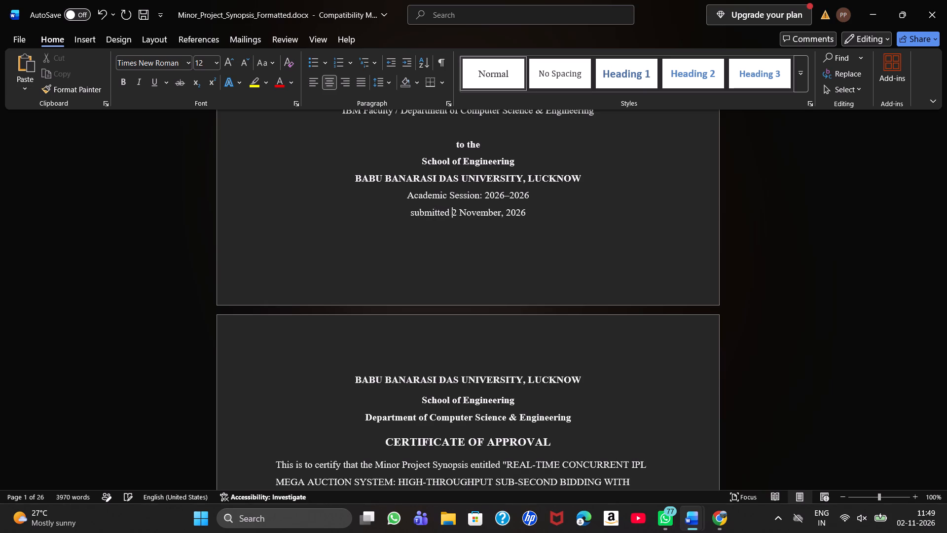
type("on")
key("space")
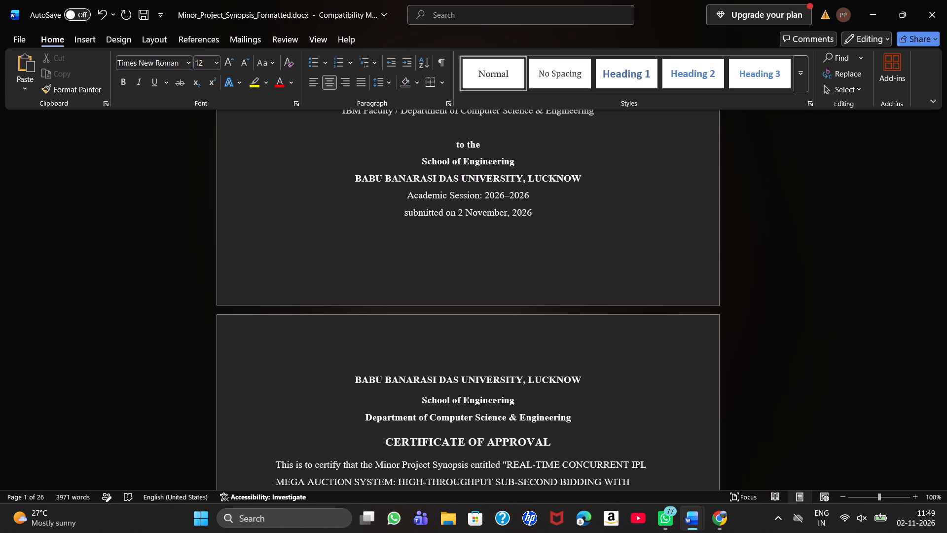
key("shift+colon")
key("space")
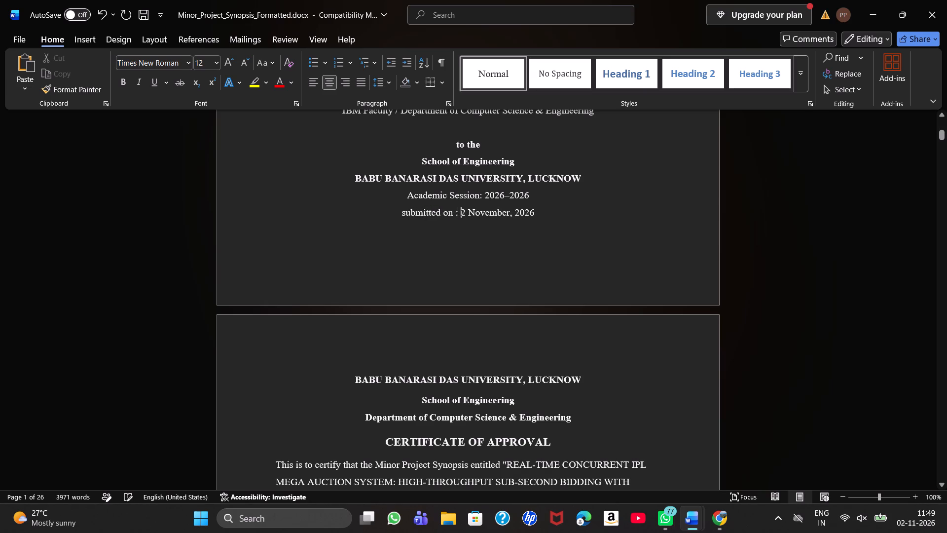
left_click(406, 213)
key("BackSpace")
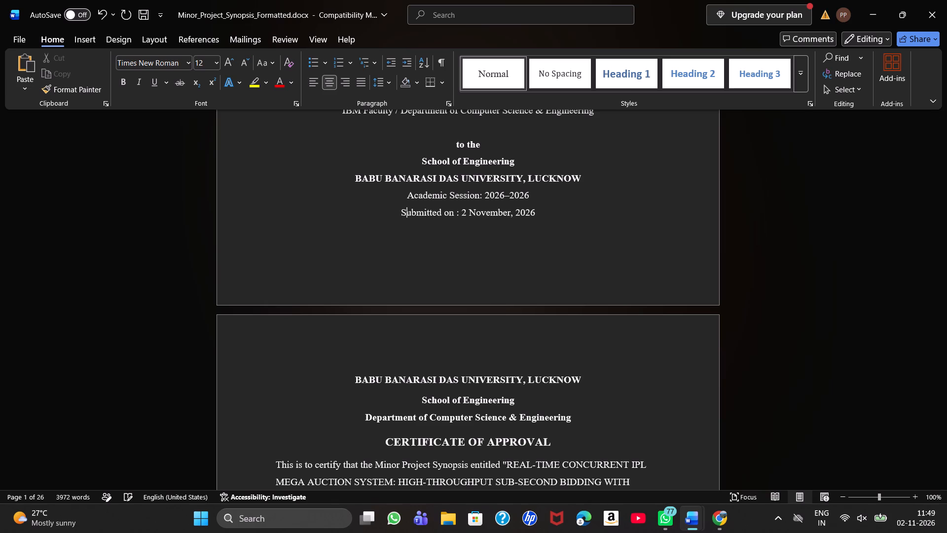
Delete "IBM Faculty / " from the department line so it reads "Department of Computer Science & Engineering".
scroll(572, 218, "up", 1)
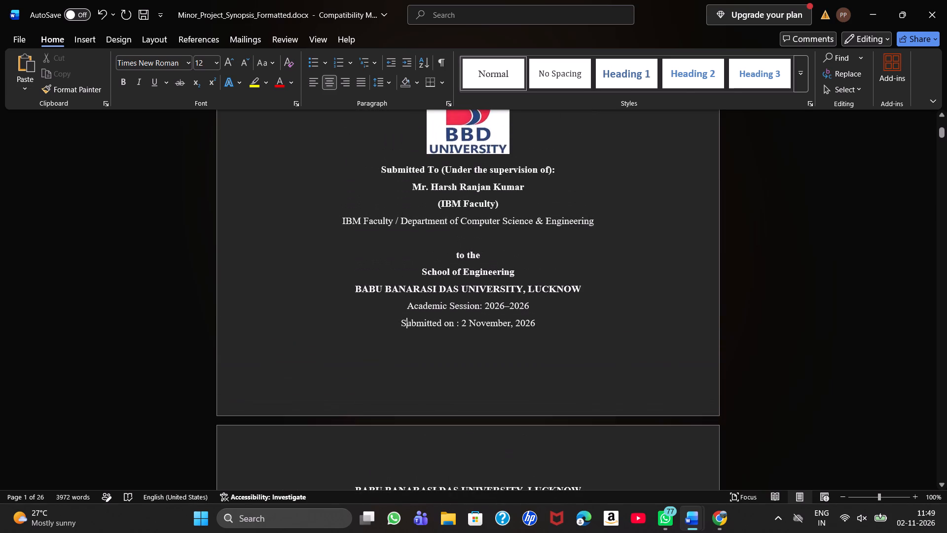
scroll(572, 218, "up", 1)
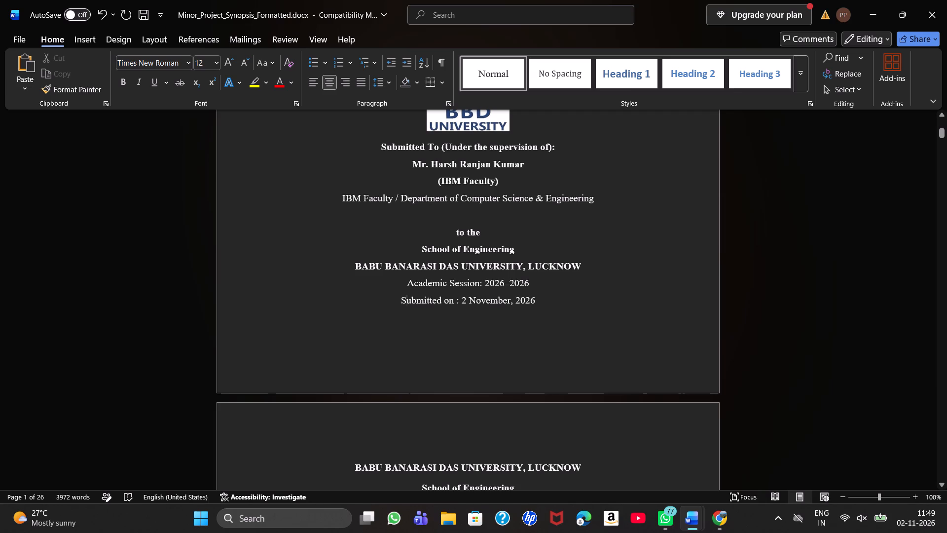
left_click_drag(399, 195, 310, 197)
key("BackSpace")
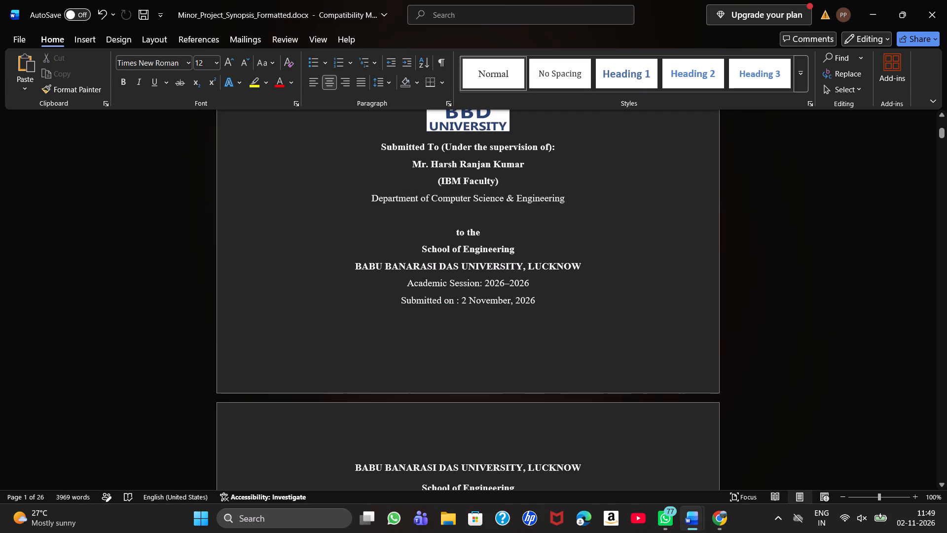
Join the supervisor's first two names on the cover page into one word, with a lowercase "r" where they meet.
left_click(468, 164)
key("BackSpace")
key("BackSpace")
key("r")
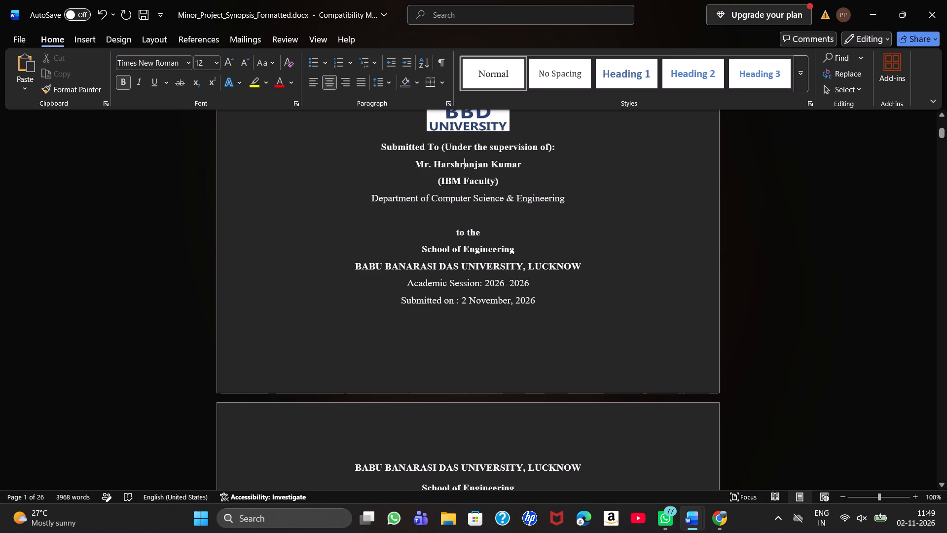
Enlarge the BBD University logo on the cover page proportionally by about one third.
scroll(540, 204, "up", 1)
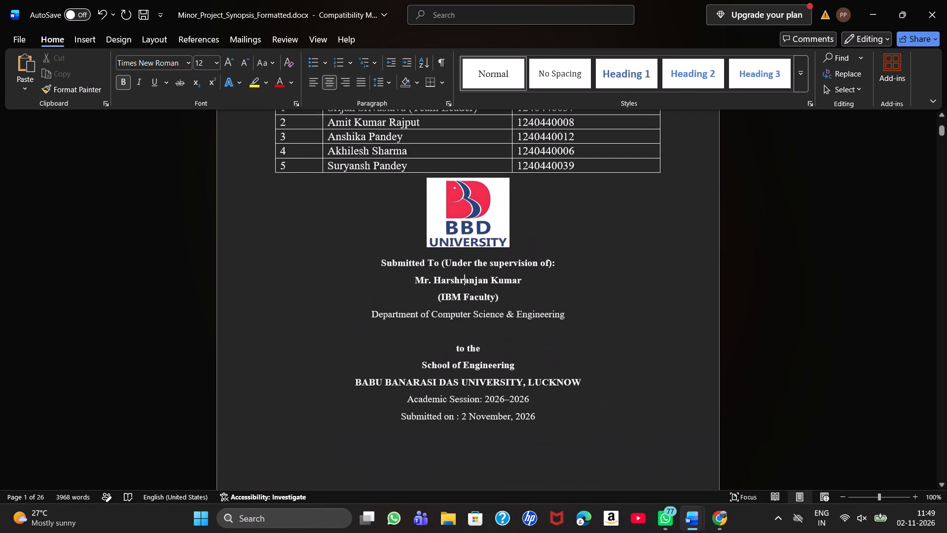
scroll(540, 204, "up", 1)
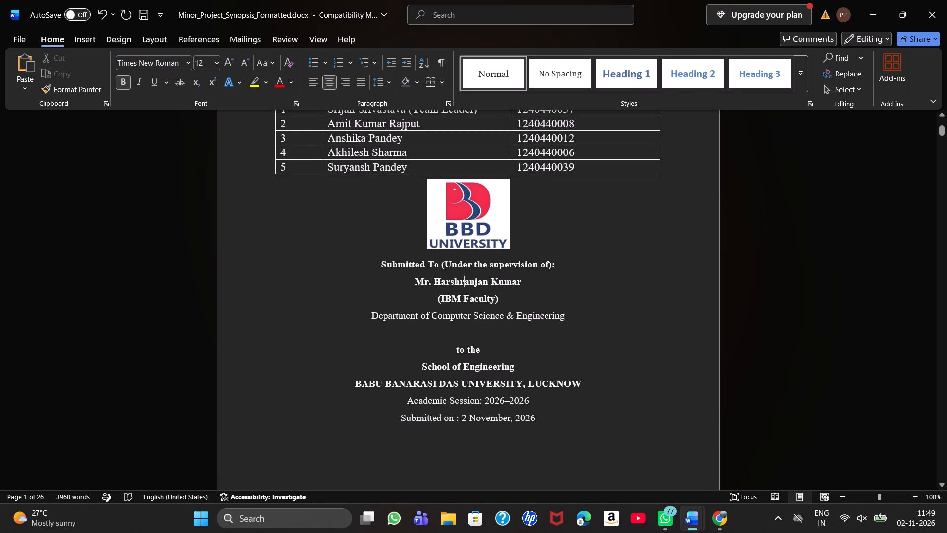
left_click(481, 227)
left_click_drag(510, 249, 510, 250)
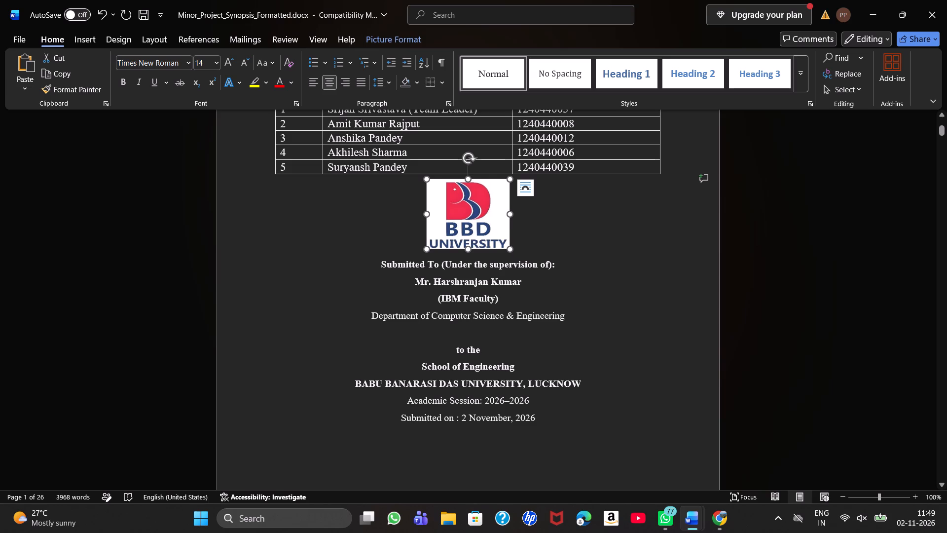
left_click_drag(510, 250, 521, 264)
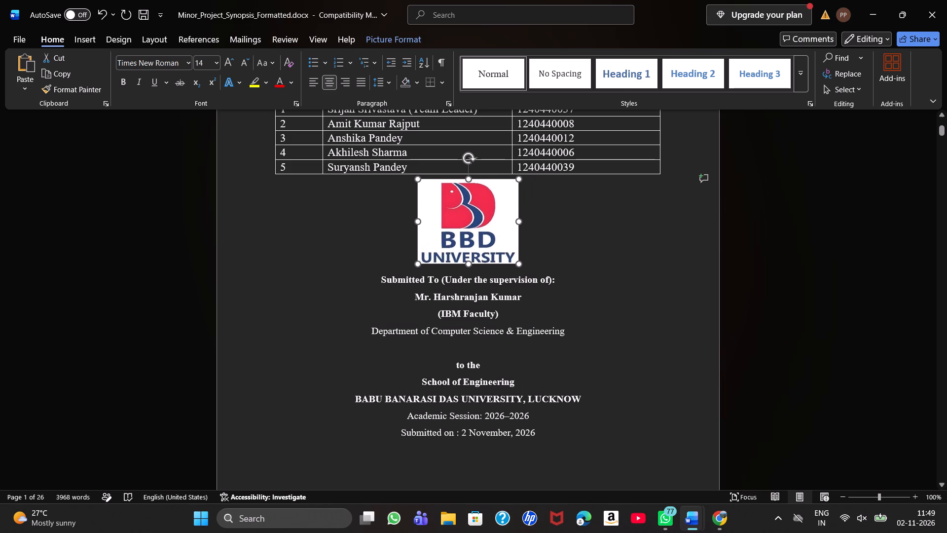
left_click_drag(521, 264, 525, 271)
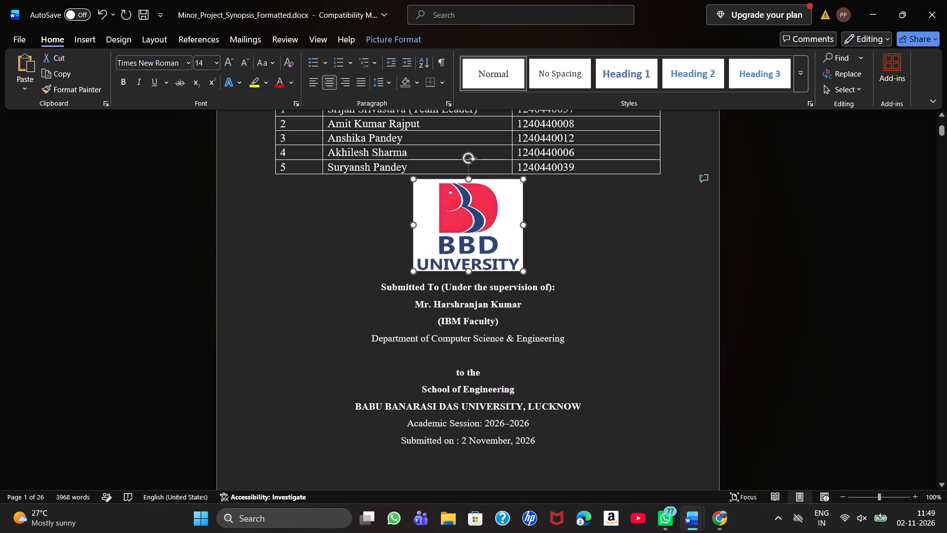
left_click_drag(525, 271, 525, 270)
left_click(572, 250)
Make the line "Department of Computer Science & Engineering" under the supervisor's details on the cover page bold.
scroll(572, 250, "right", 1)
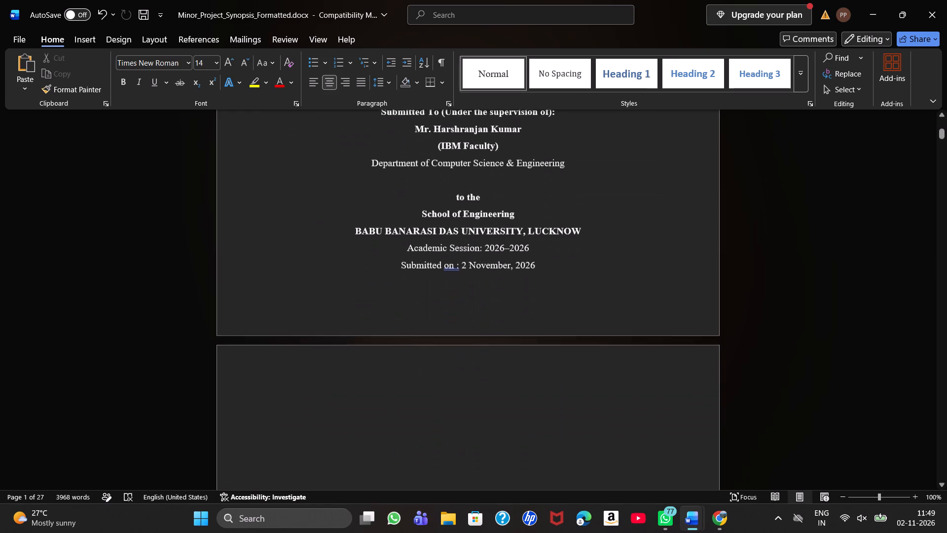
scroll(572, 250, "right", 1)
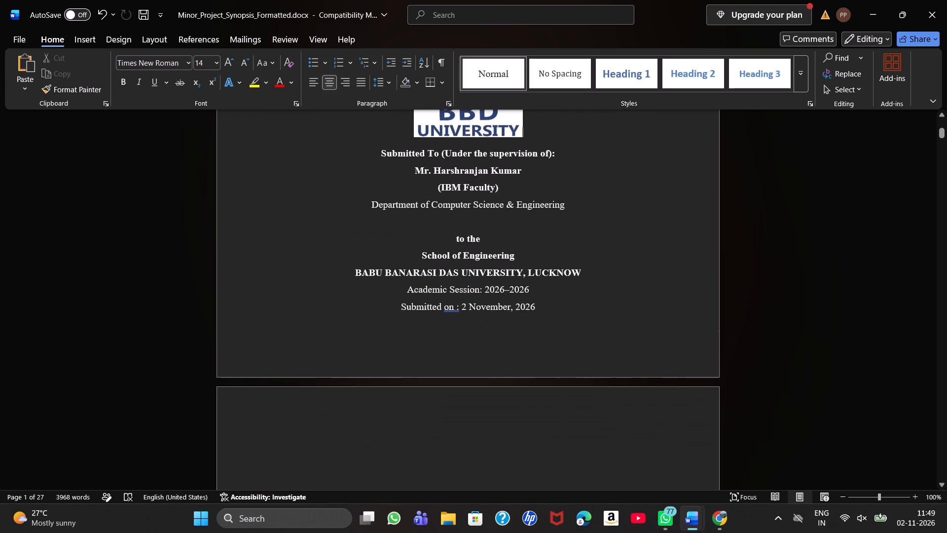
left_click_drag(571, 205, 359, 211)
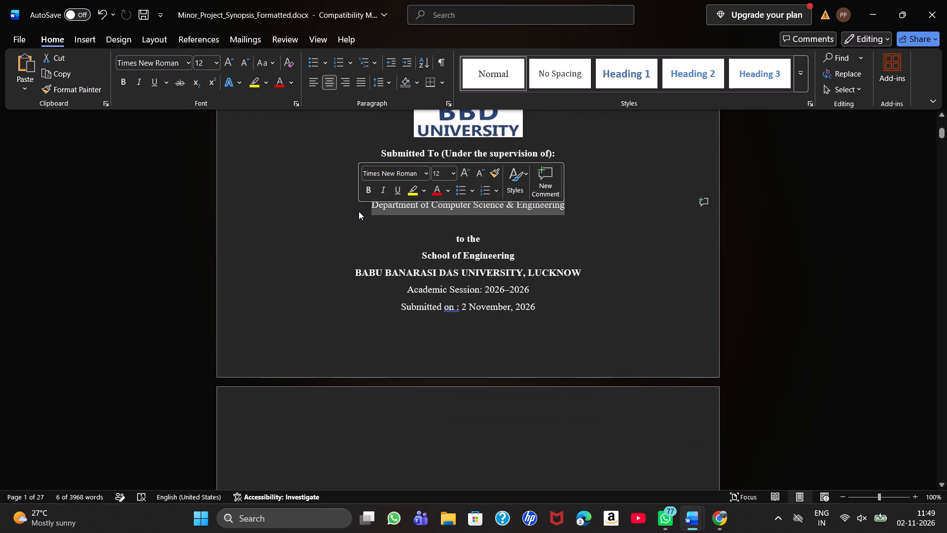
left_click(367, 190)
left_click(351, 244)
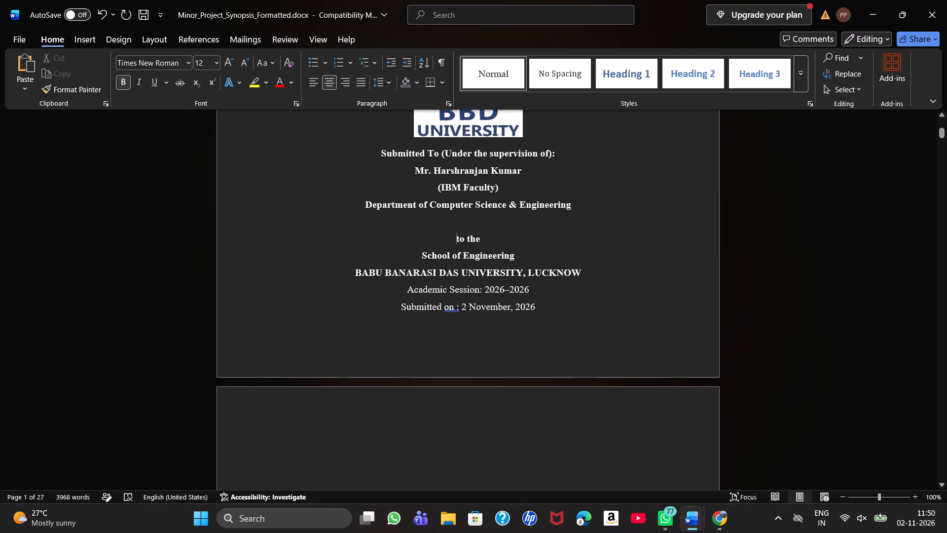
Examine the synopsis's page layout in a 40% multi-page view, checking the page between the cover page and the certificate of approval.
scroll(575, 289, "down", 1)
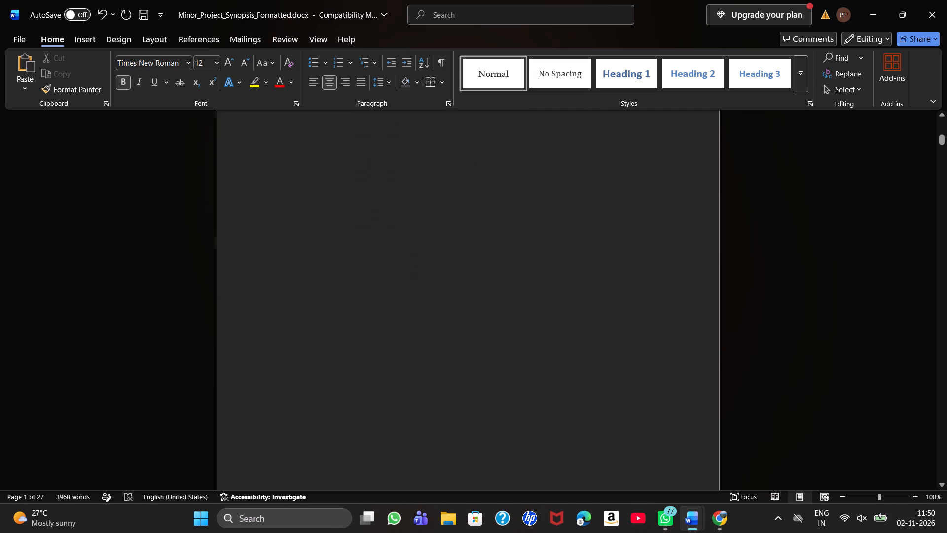
scroll(575, 289, "down", 1)
scroll(575, 289, "up", 3)
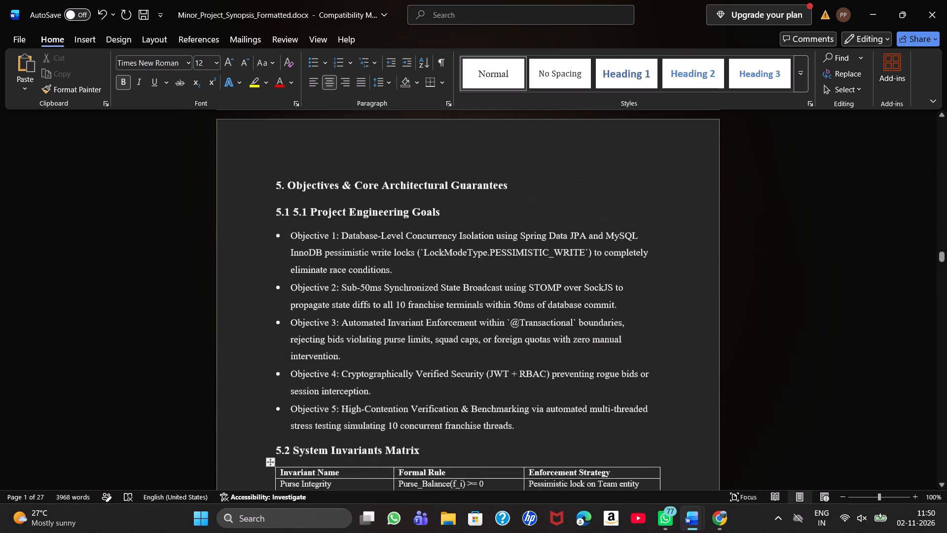
scroll(575, 289, "up", 6)
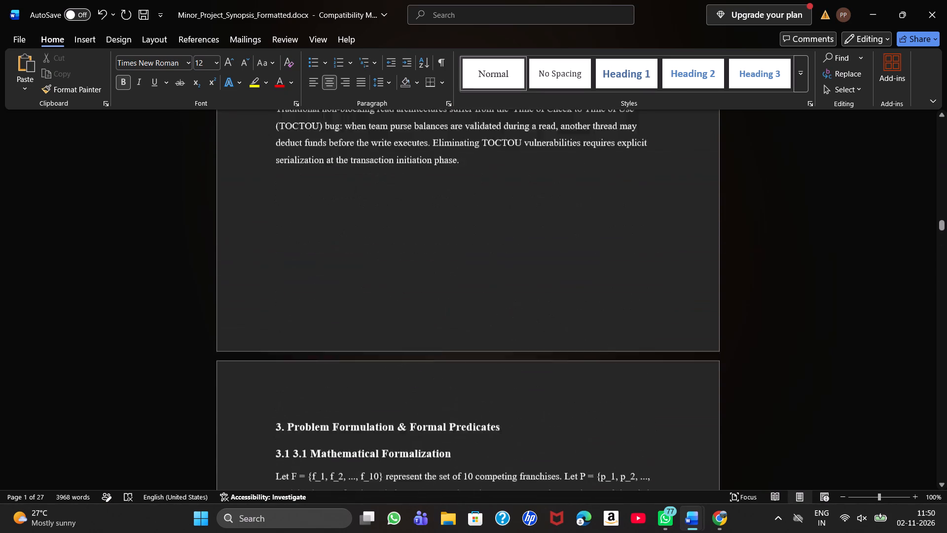
scroll(575, 289, "up", 3)
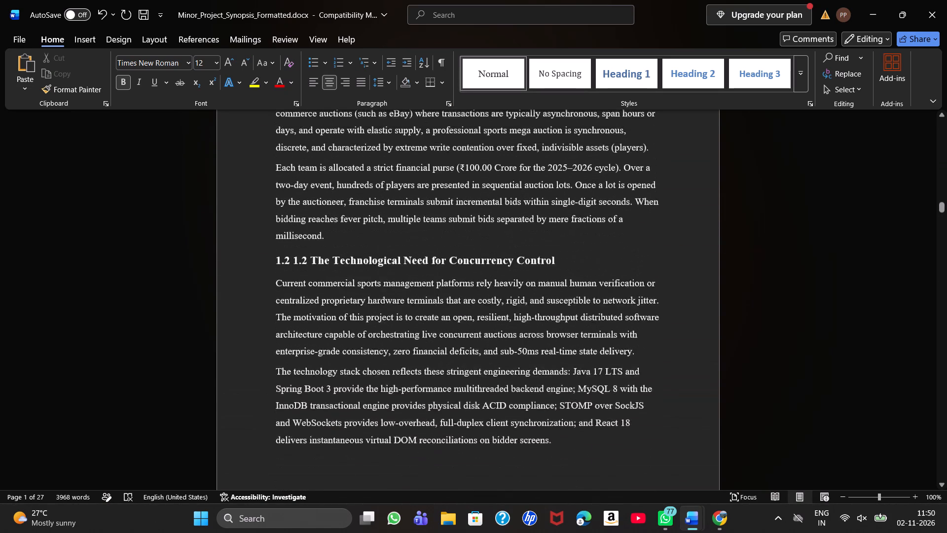
scroll(575, 289, "up", 3)
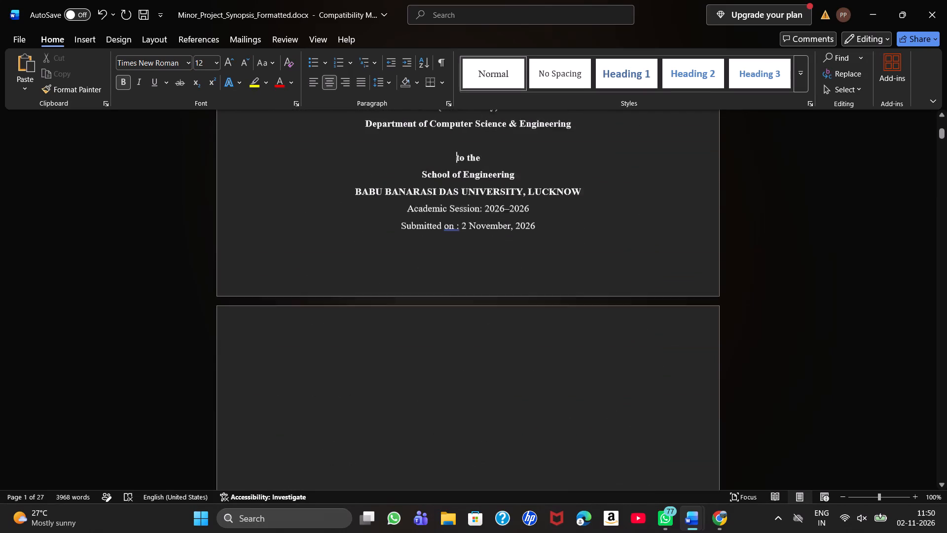
scroll(575, 289, "down", 1)
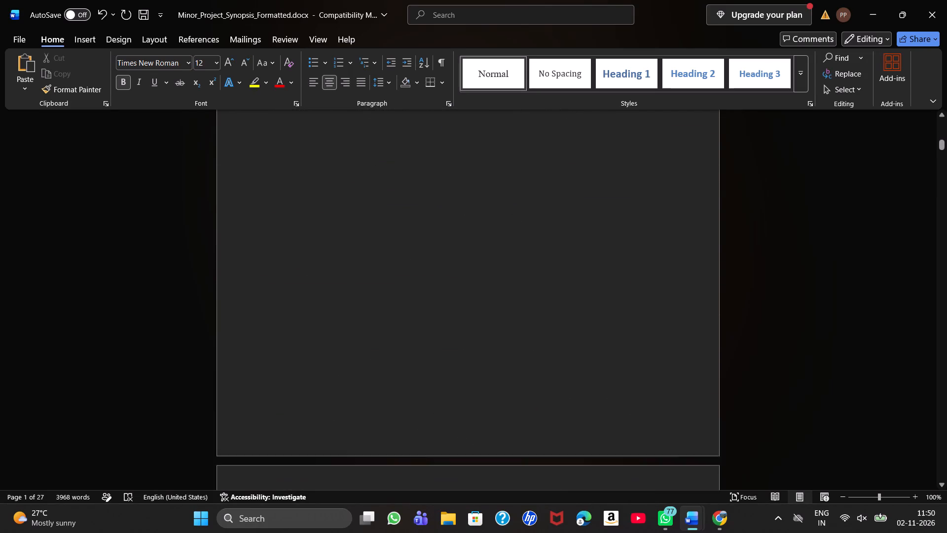
scroll(575, 289, "down", 1)
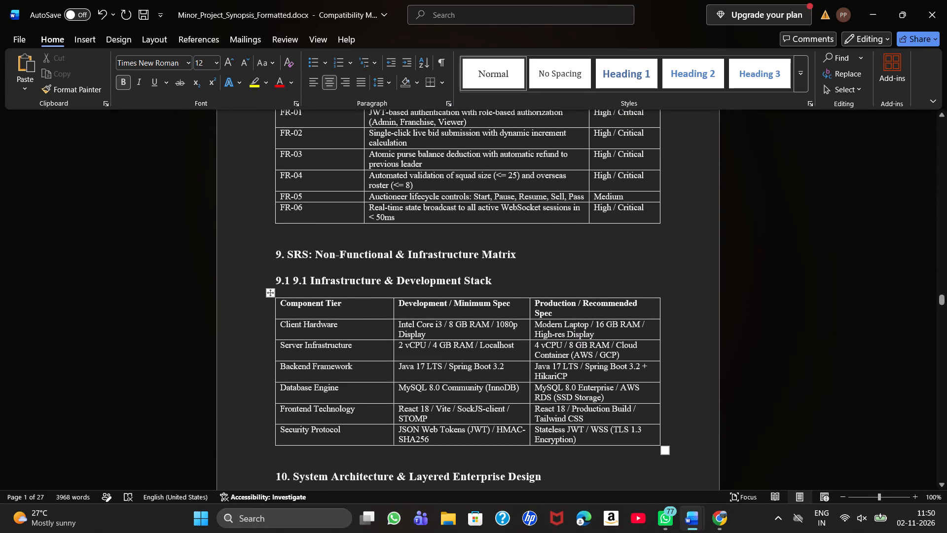
scroll(697, 309, "down", 6, "ctrl")
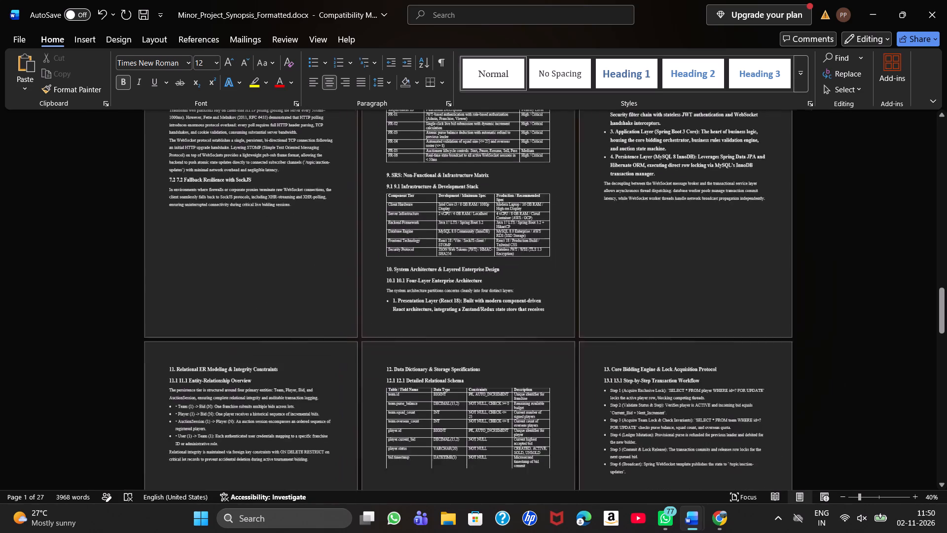
scroll(693, 286, "up", 1)
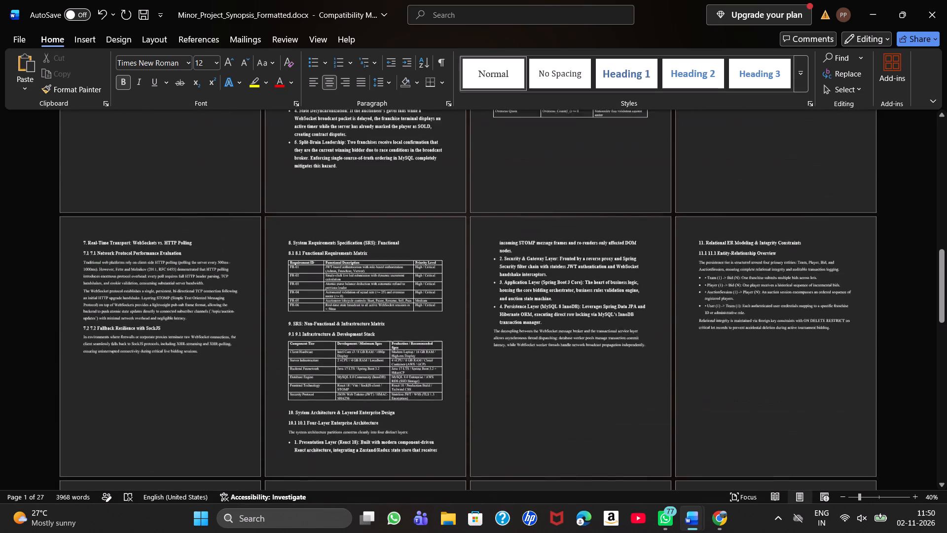
scroll(693, 286, "up", 5)
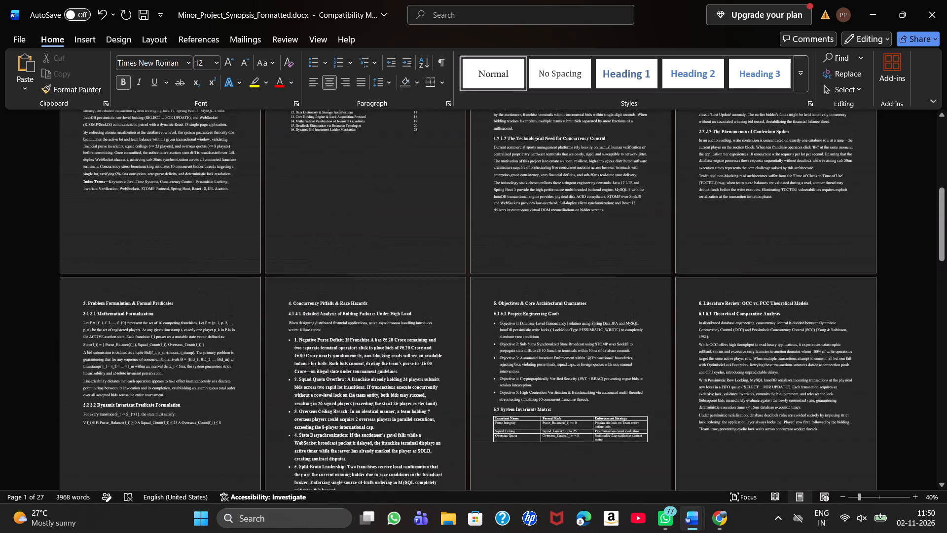
scroll(693, 286, "up", 3)
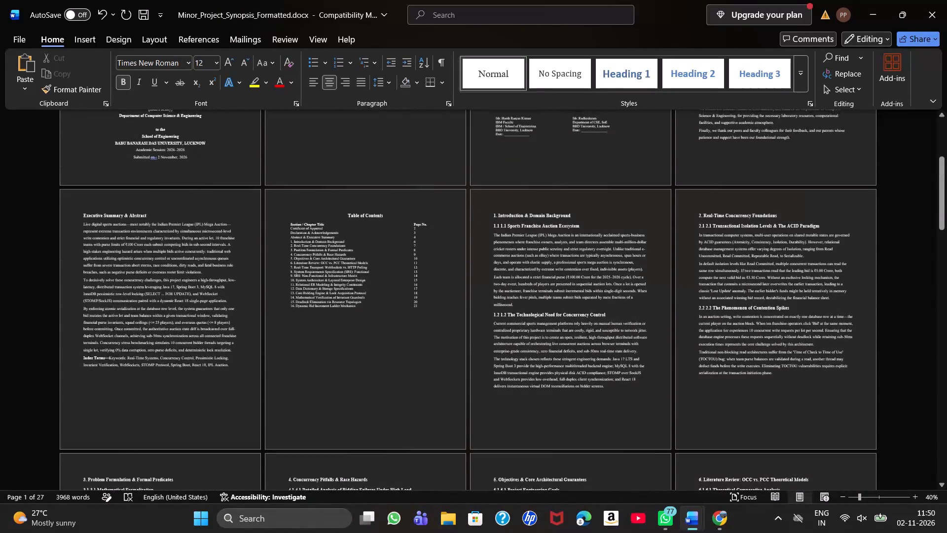
scroll(693, 286, "up", 2)
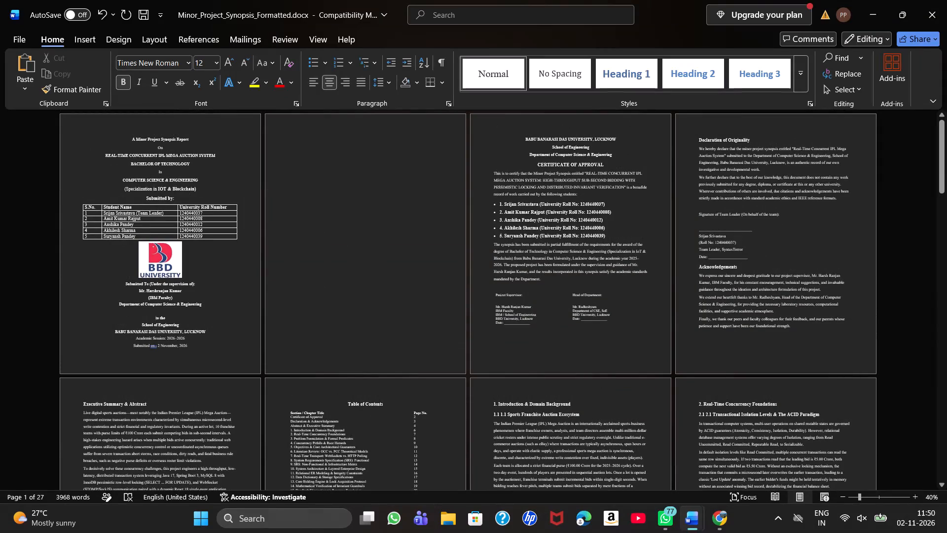
left_click(422, 224)
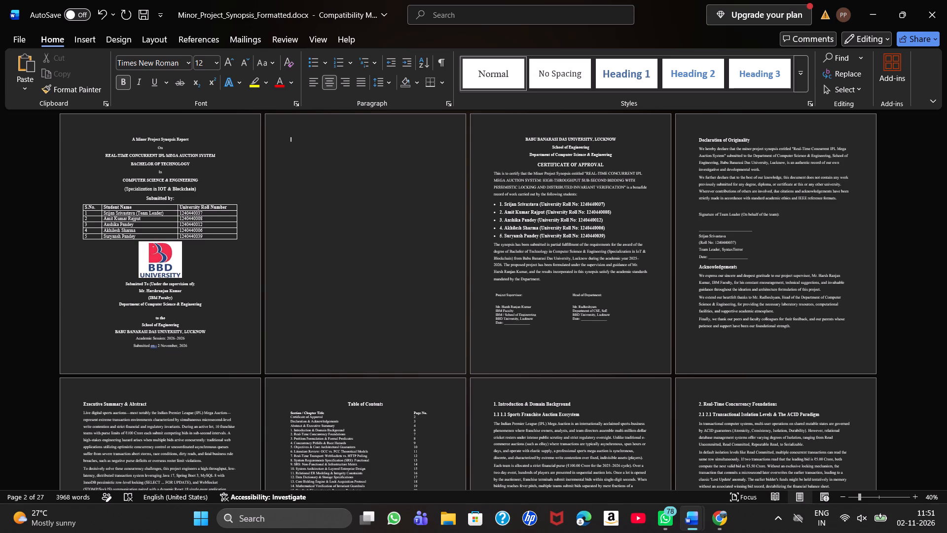
Close the minor project synopsis without saving its changes.
left_click(945, 0)
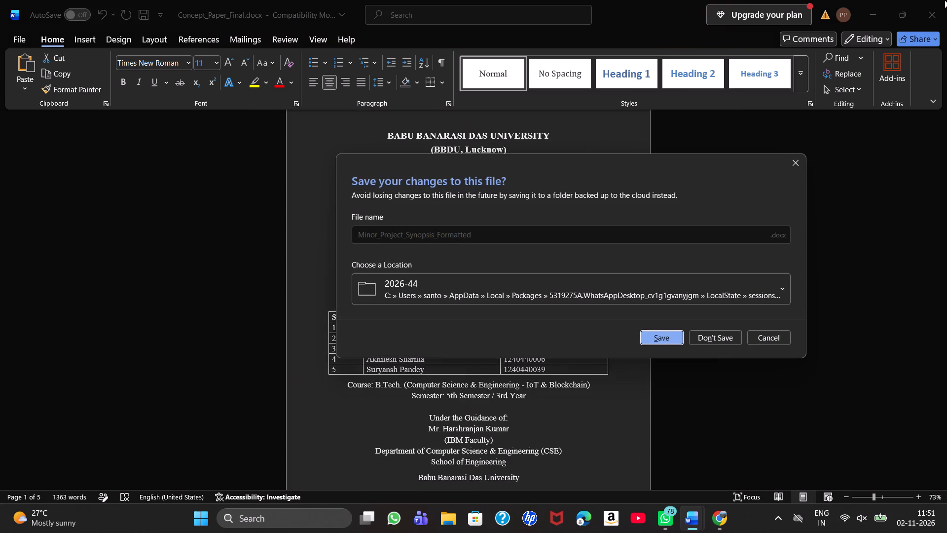
left_click(714, 335)
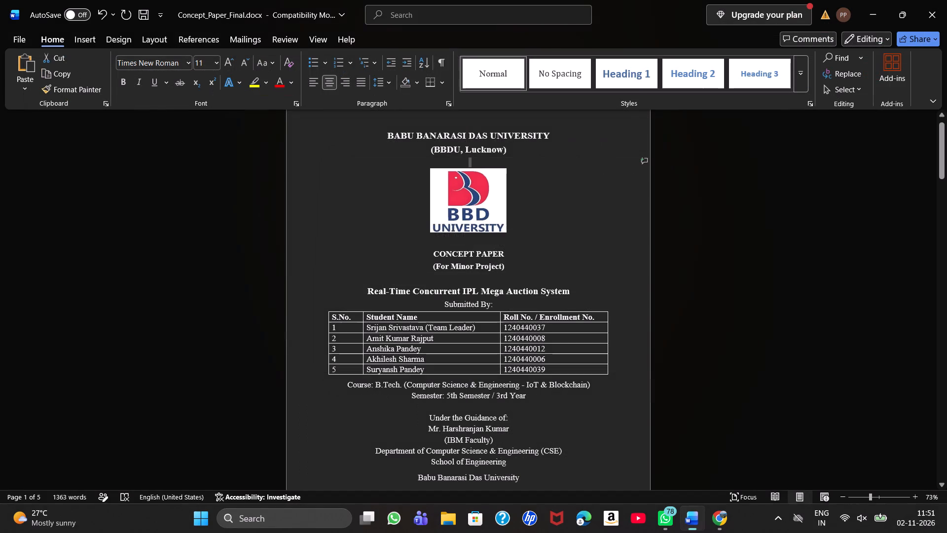
Close the concept paper document.
left_click(937, 0)
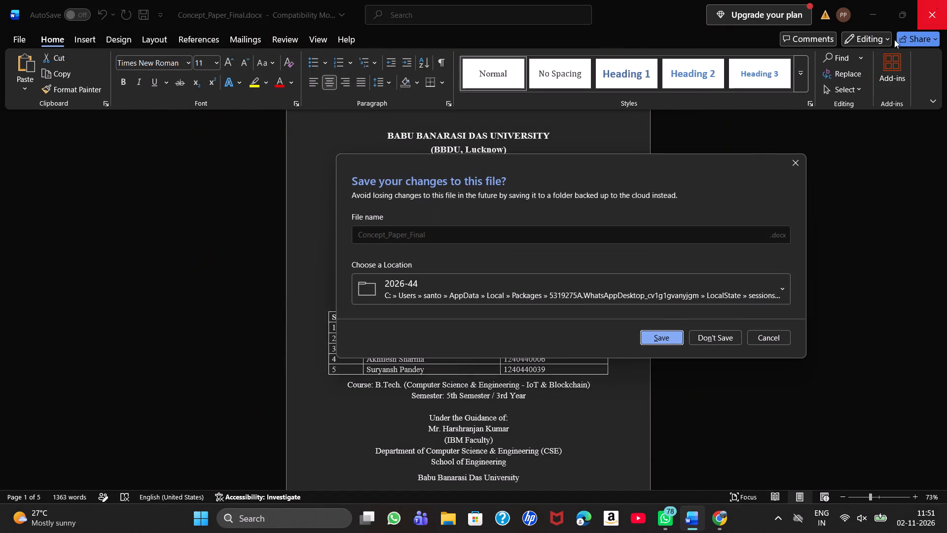
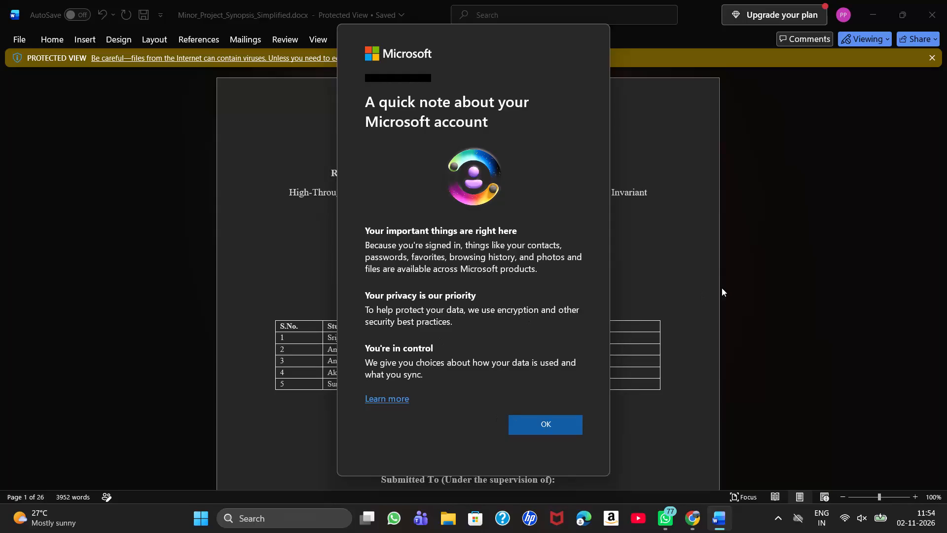
Dismiss the Microsoft account and privacy notices, declining to send optional data and declining personalized offers.
left_click(562, 420)
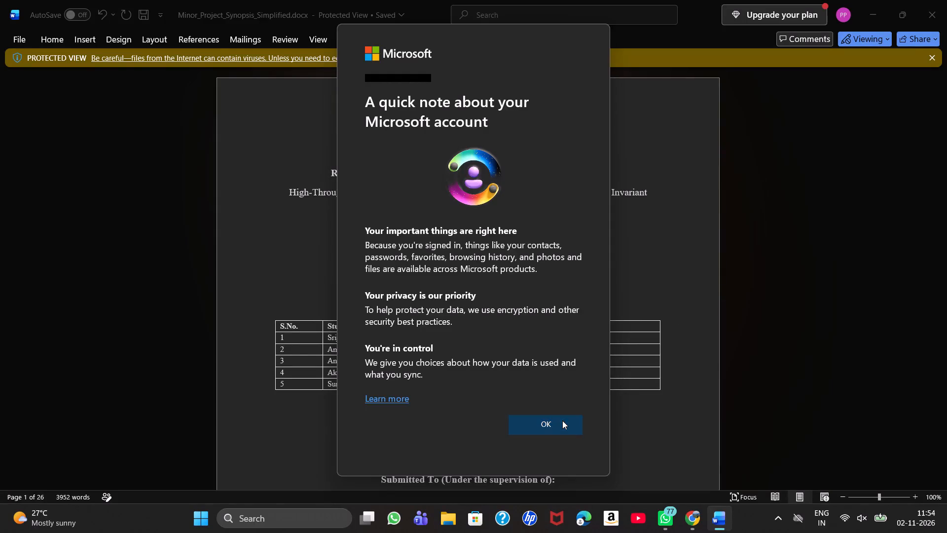
left_click(837, 303)
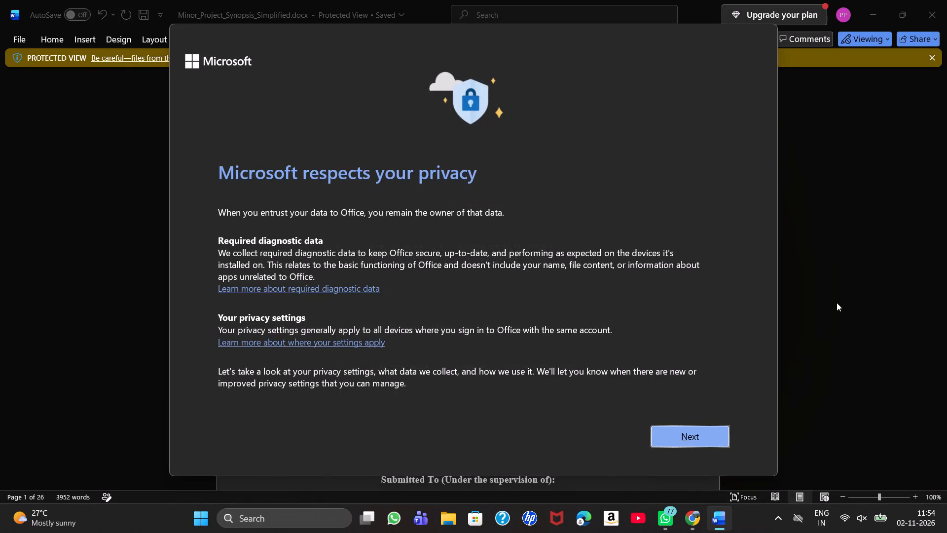
left_click(708, 429)
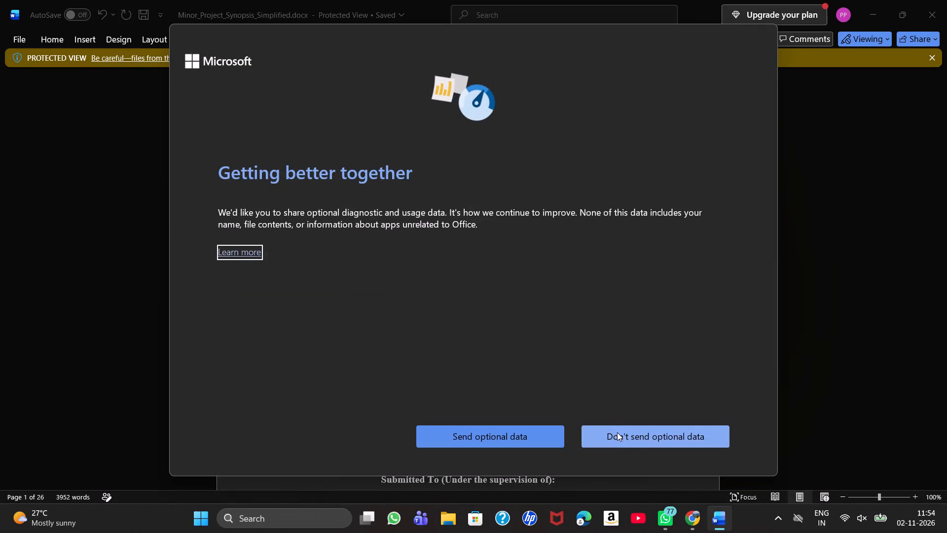
left_click(617, 432)
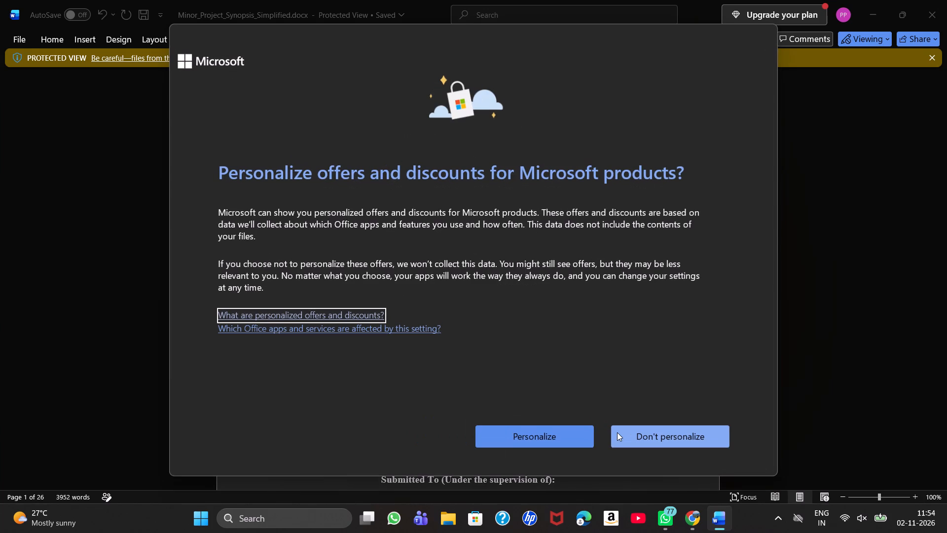
left_click(617, 432)
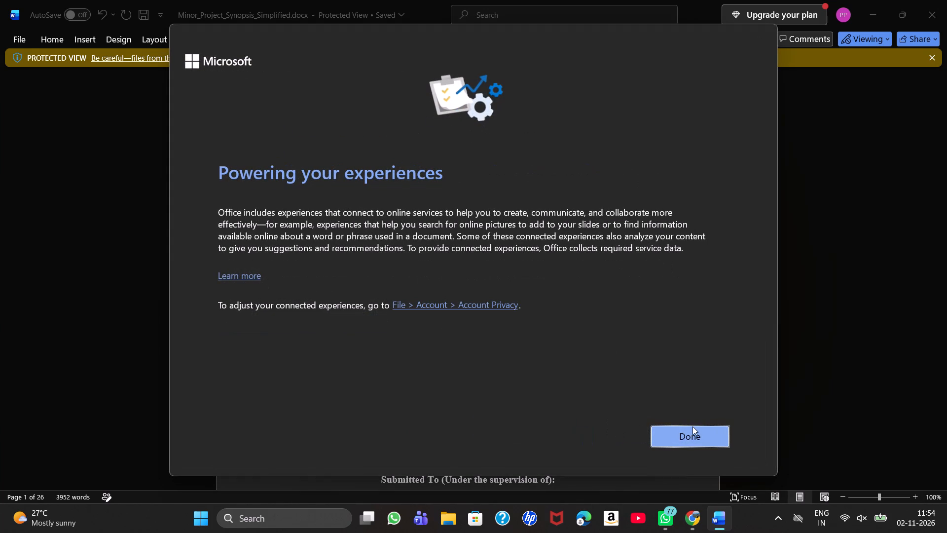
left_click(692, 426)
Enable editing of the minor project synopsis, which is open in Protected View.
scroll(632, 300, "down", 1)
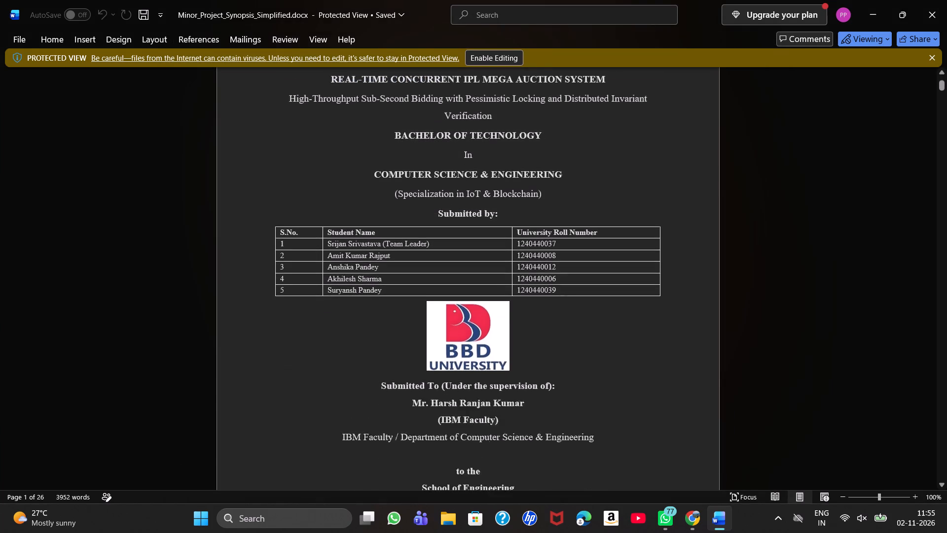
scroll(632, 300, "down", 1)
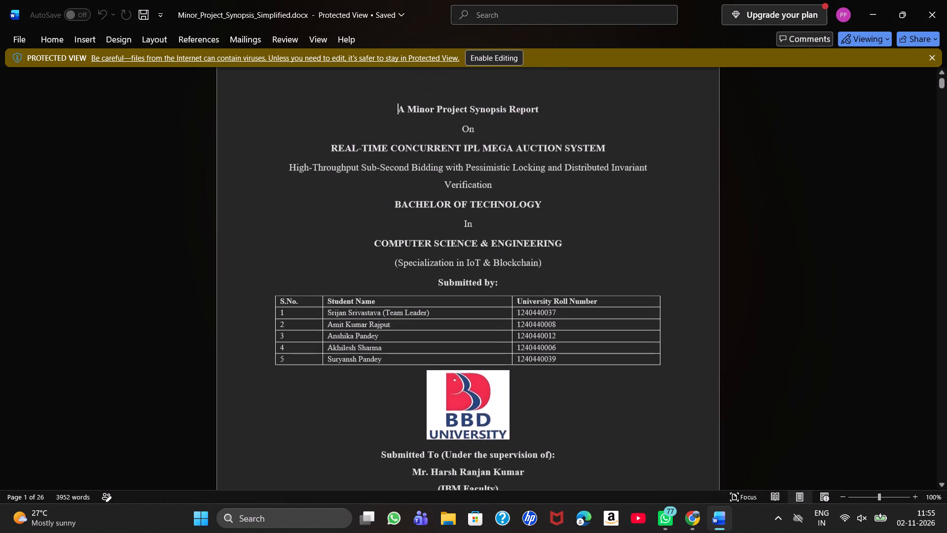
scroll(632, 300, "down", 1)
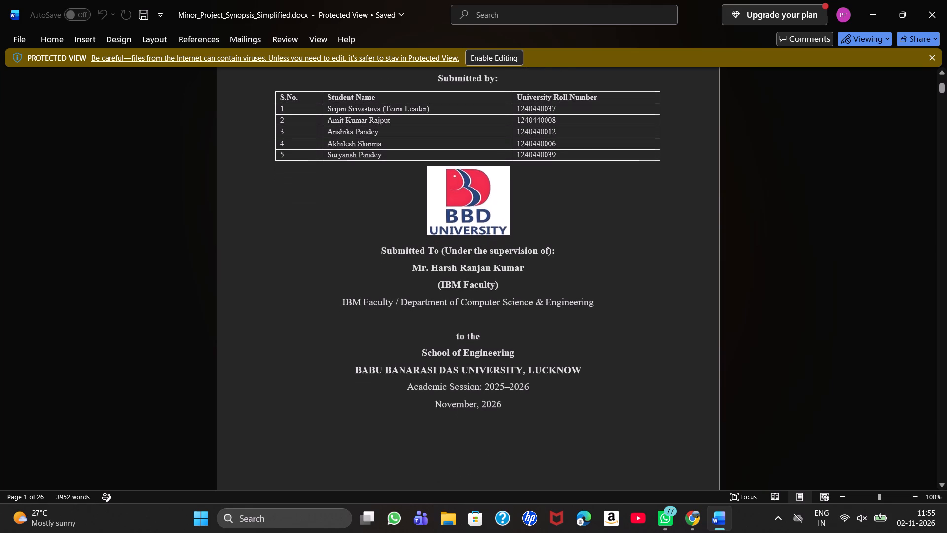
left_click(465, 266)
key("BackSpace")
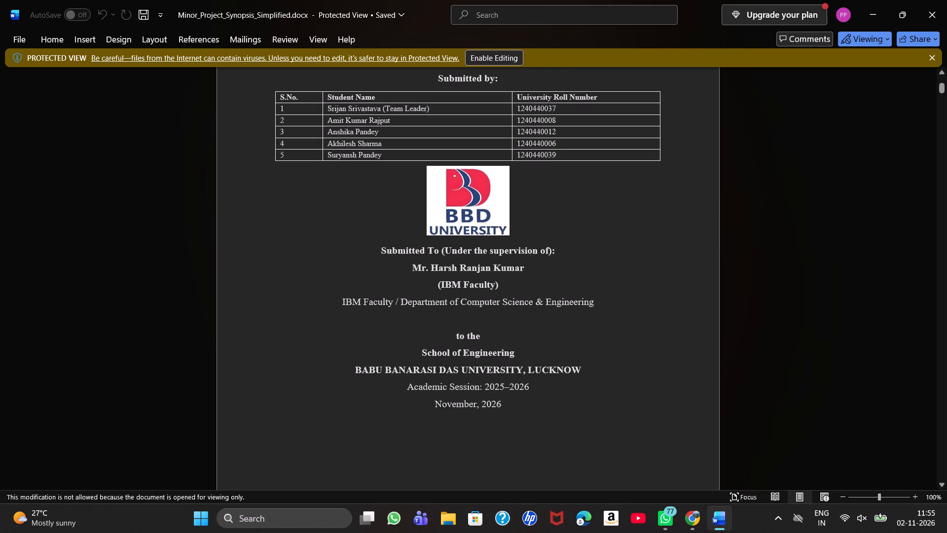
key("BackSpace")
key("BackSpace")
left_click(484, 58)
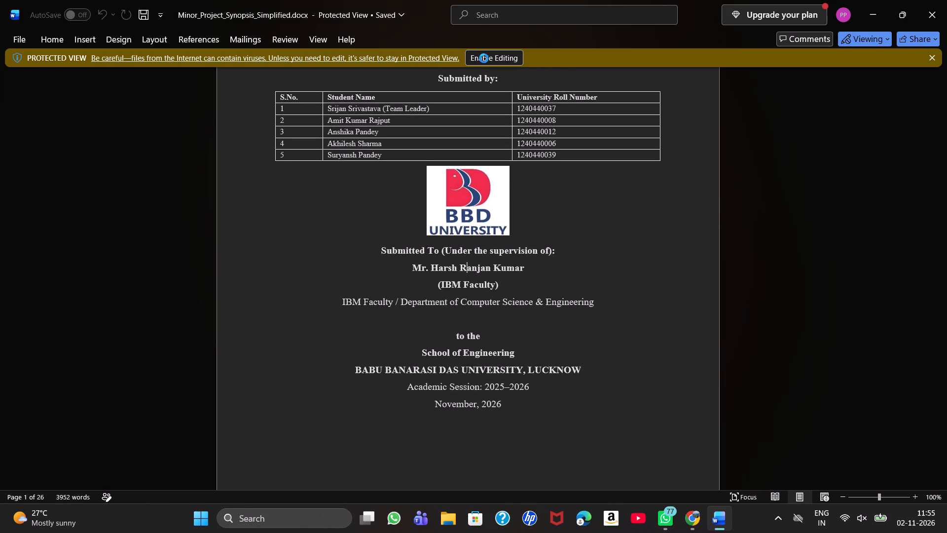
Join the supervisor's first two names on the cover page into one word, with a lowercase r at the join.
scroll(481, 281, "down", 1)
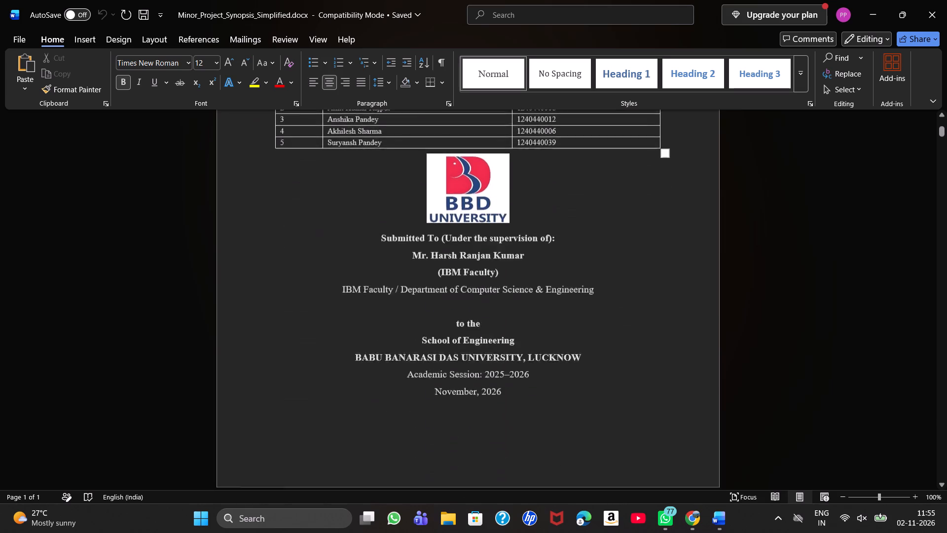
scroll(481, 281, "down", 1)
left_click(466, 205)
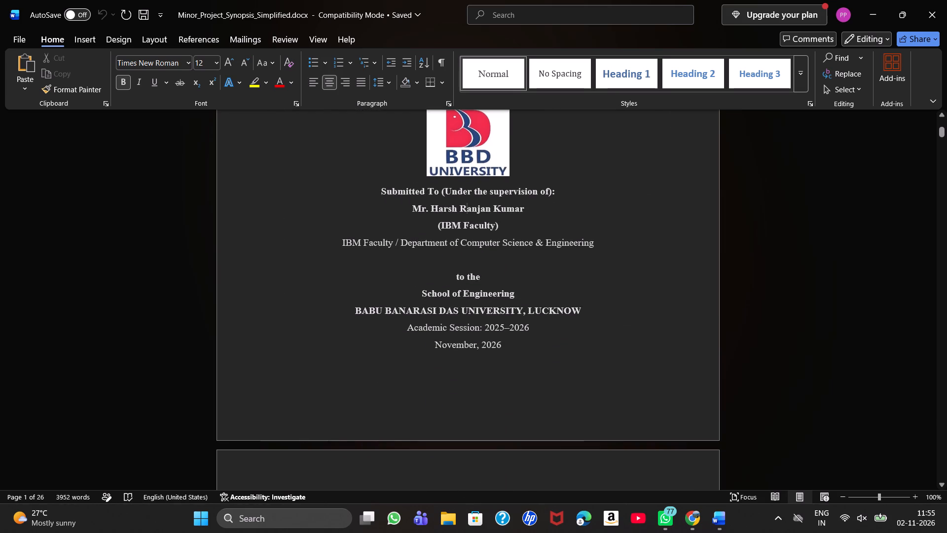
key("BackSpace")
key("BackSpace")
key("r")
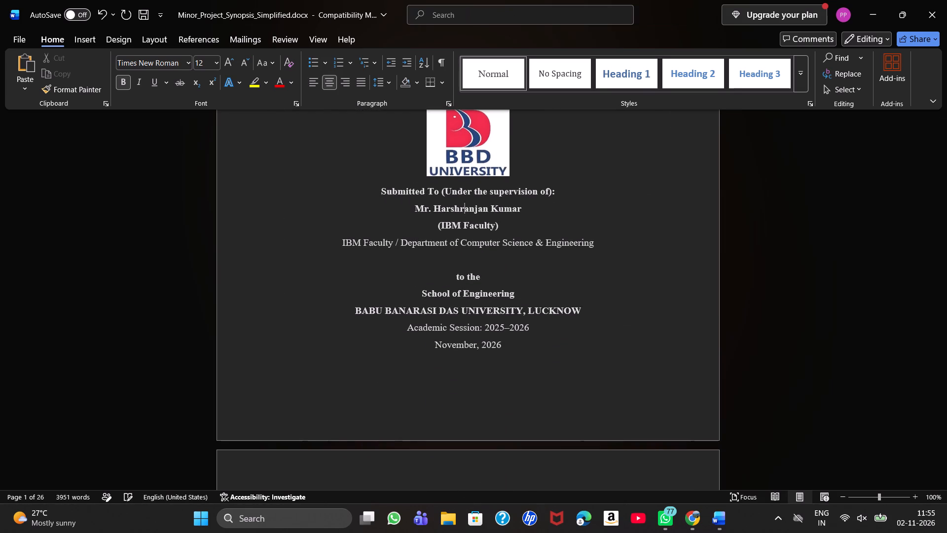
Change the academic session on the cover page to 2026–2027.
left_click(503, 327)
key("BackSpace")
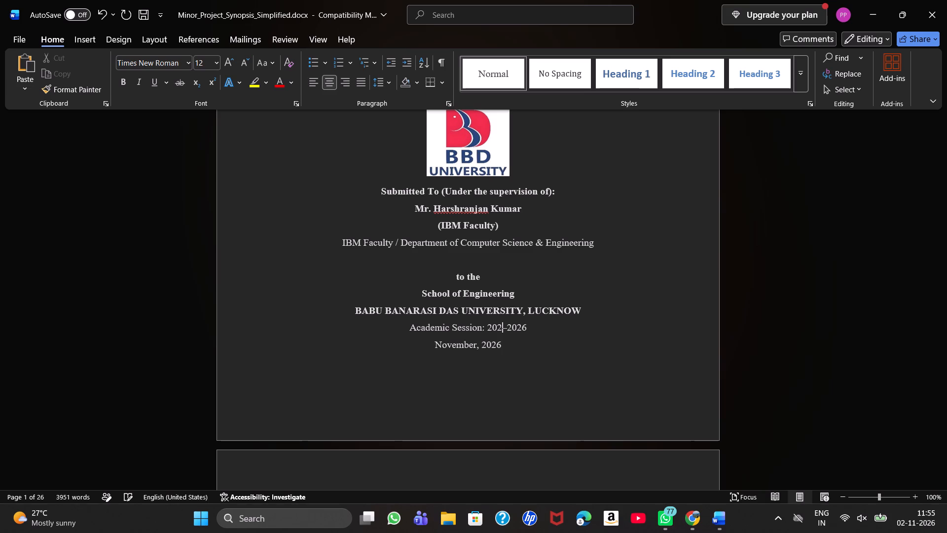
key("6")
key("Right")
key("Right")
key("Right")
key("Right")
key("Right")
key("BackSpace")
key("7")
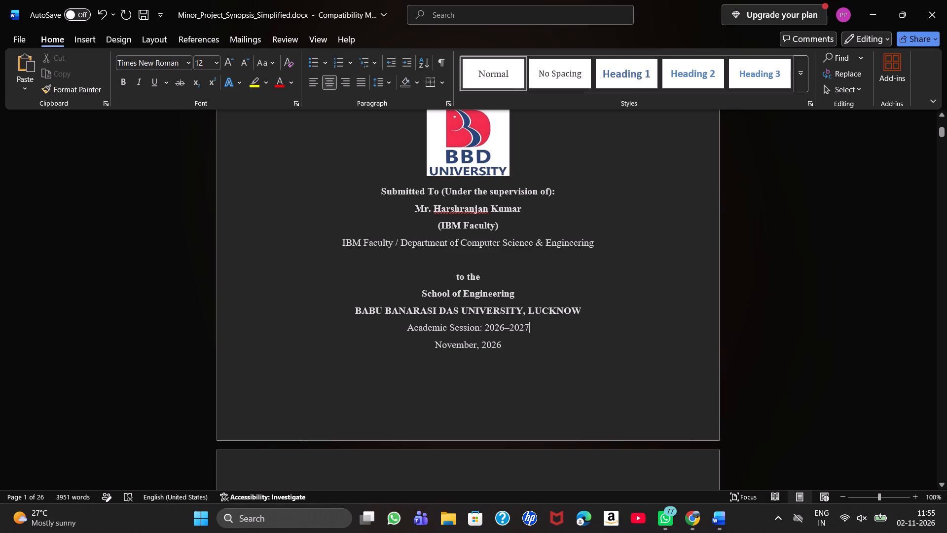
Insert "Submitted on : " before "November, 2026" at the bottom of the cover page.
left_click(433, 345)
type("ubmitted")
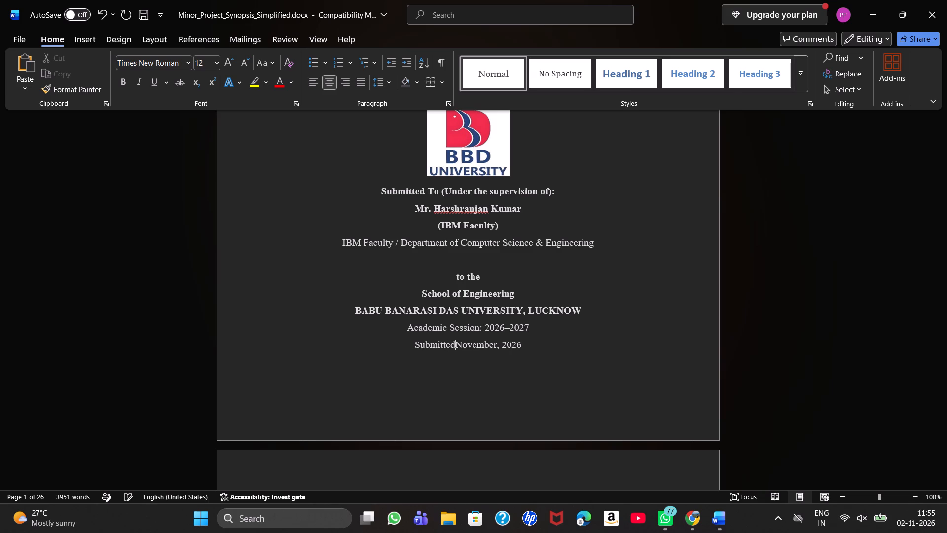
key("space")
type("on")
key("space")
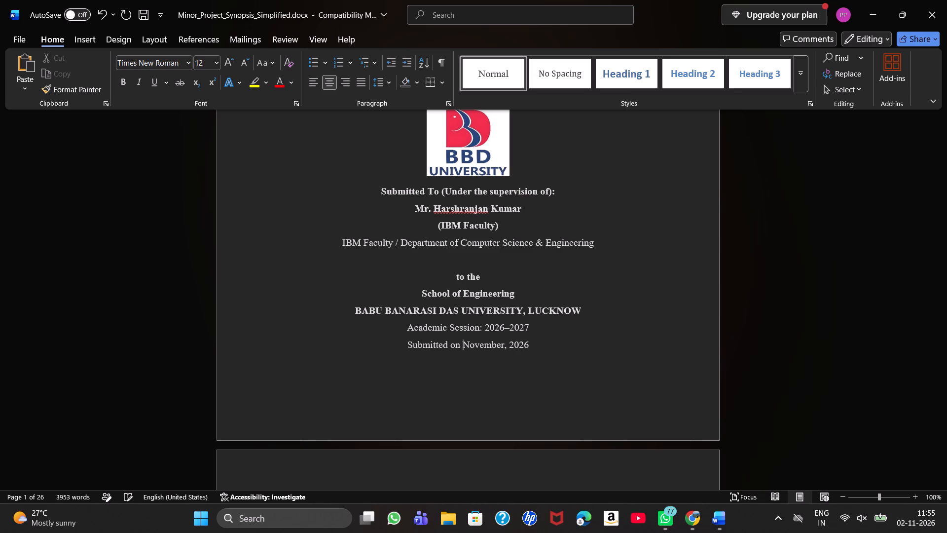
type(":")
key("space")
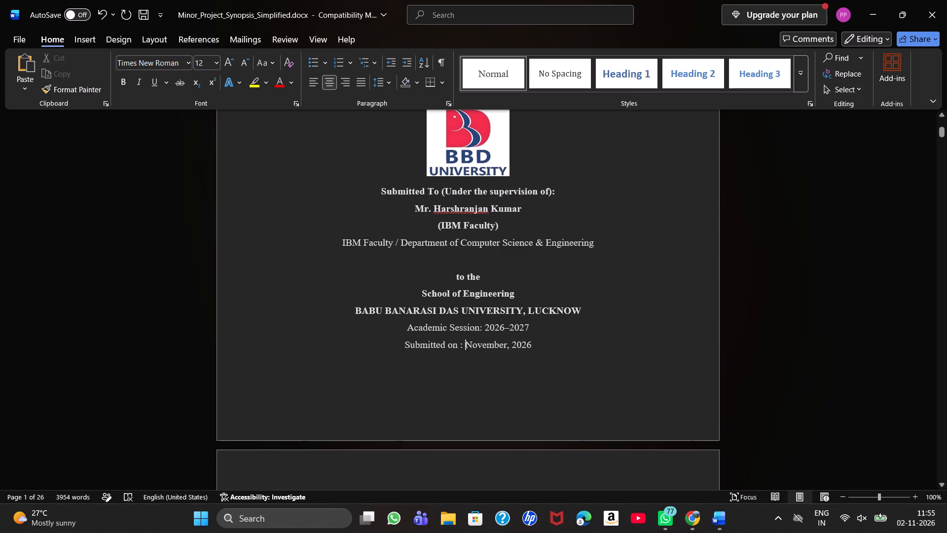
Ignore the spelling flag on the supervisor's joined first name.
left_click(477, 214)
right_click(477, 214)
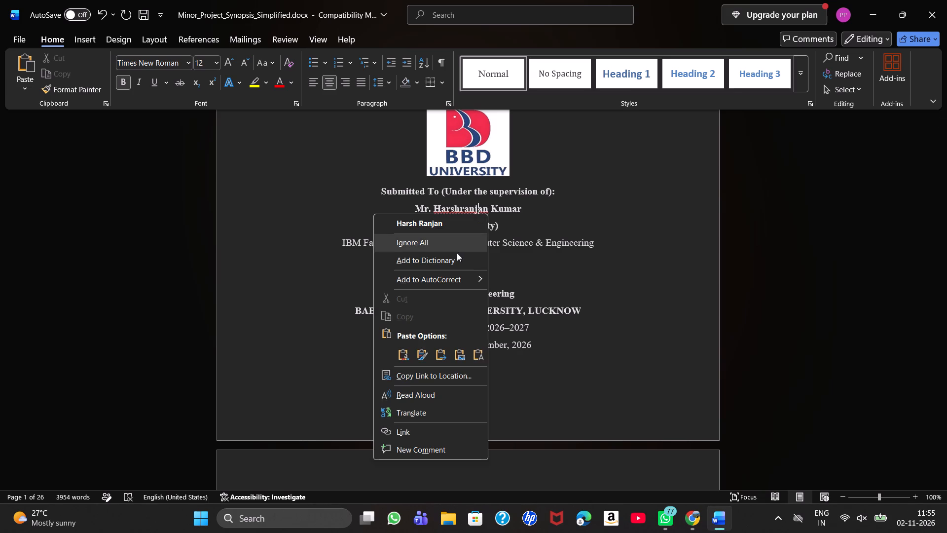
left_click(455, 251)
Delete "IBM Faculty / " before "Department of Computer Science & Engineering" in the supervisor's details.
scroll(522, 275, "up", 1)
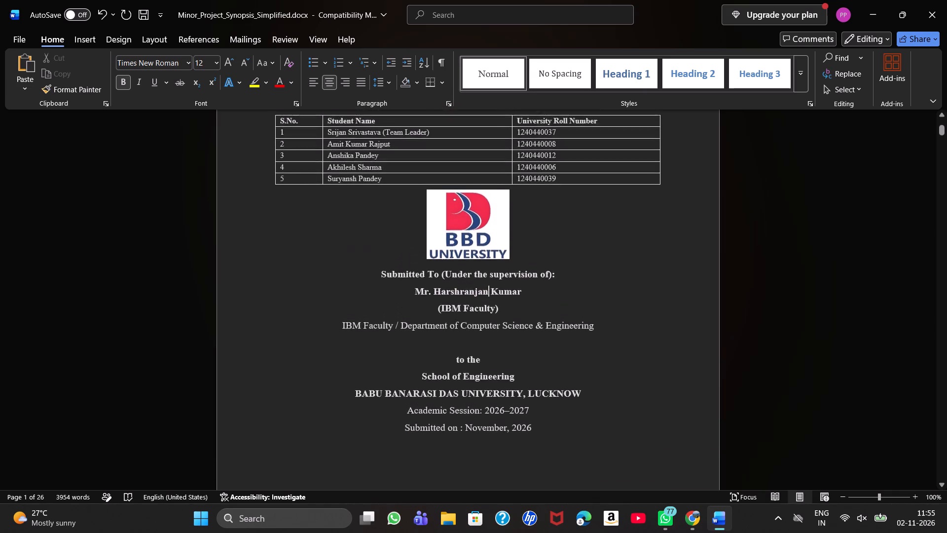
scroll(522, 275, "up", 1)
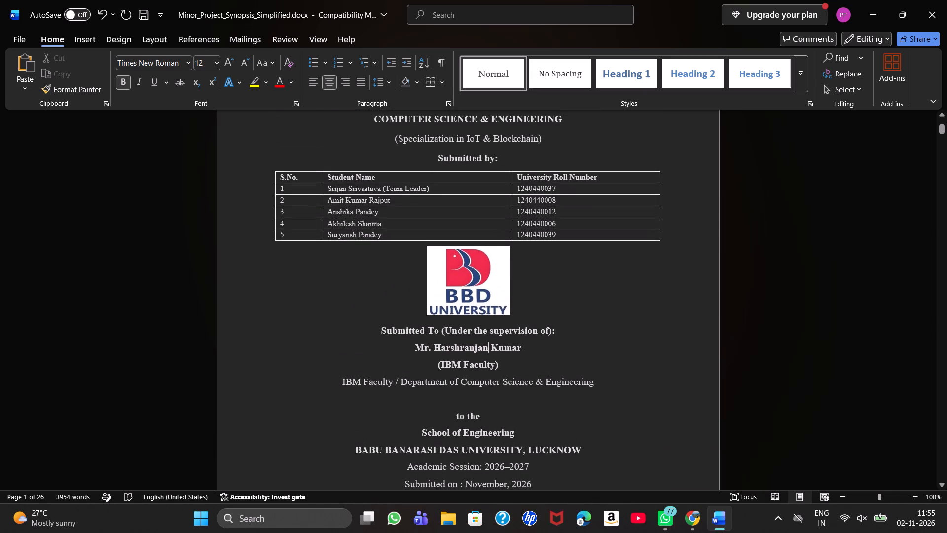
left_click_drag(399, 377, 218, 376)
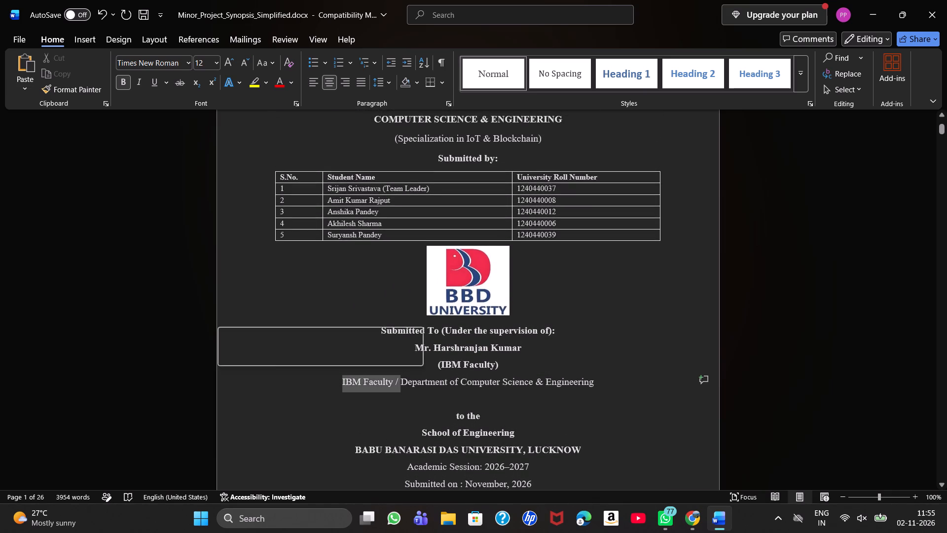
key("BackSpace")
Make the line "Department of Computer Science & Engineering" under the supervisor's details bold.
left_click_drag(365, 380, 366, 380)
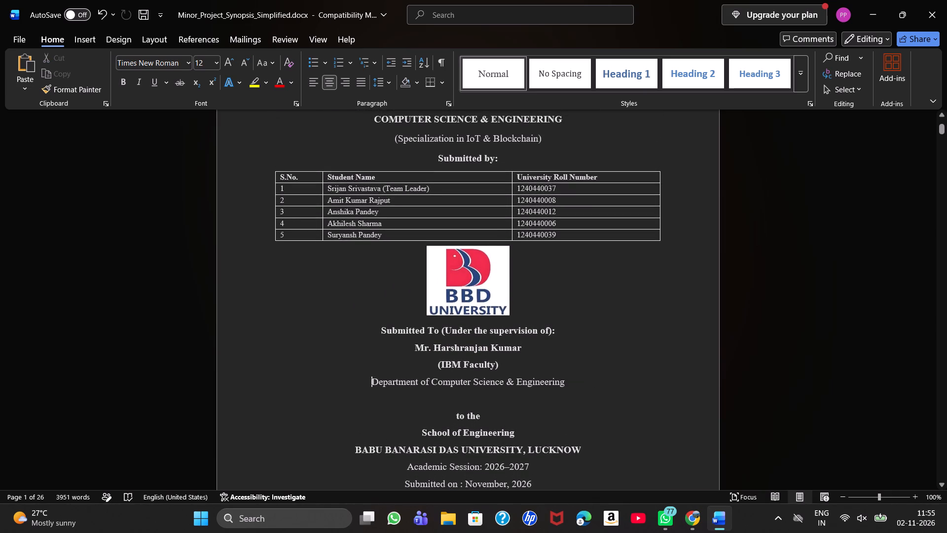
left_click_drag(366, 380, 539, 386)
left_click(544, 365)
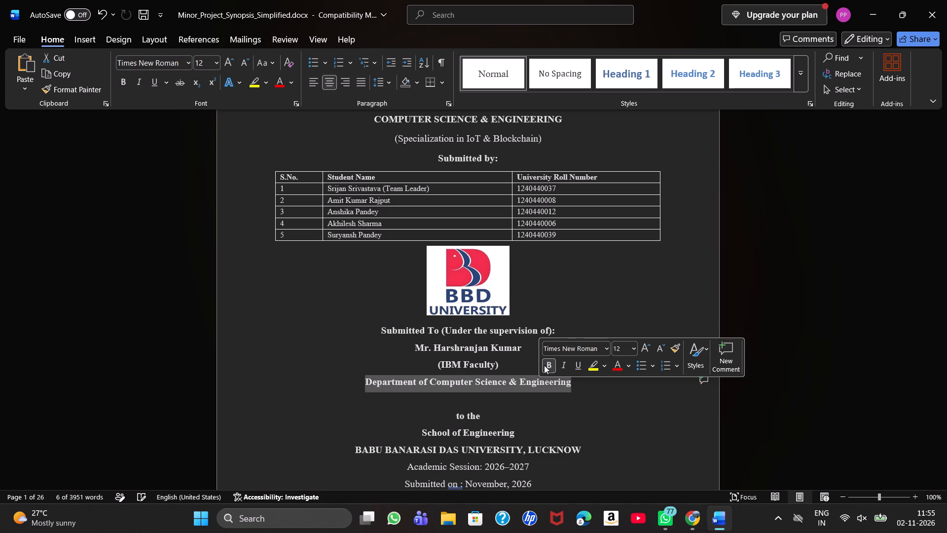
Shorten the heading above the supervisor's name to "Under the supervision of:", without parentheses and keeping the text centred.
left_click(377, 332)
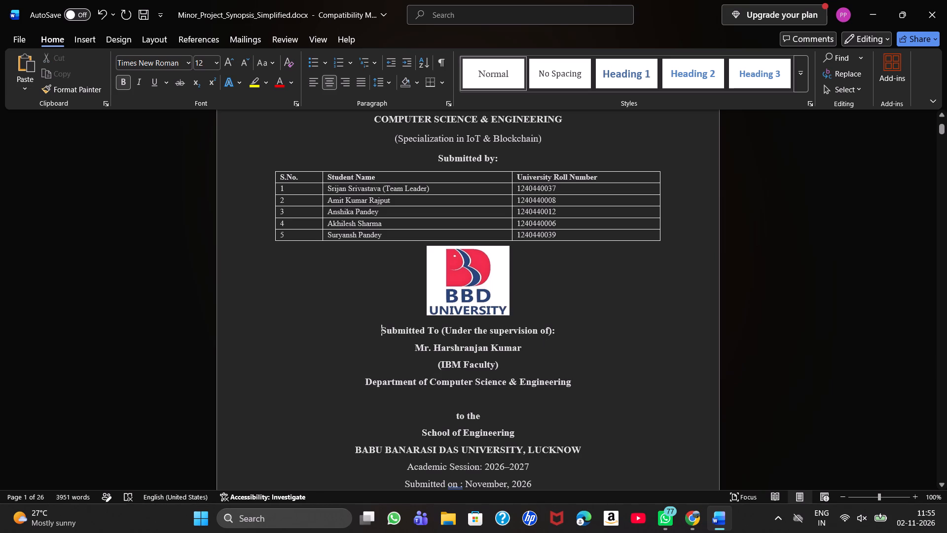
left_click(444, 328)
key("BackSpace")
key("BackSpace")
key("BackSpace")
key("BackSpace")
key("BackSpace")
key("BackSpace")
key("BackSpace")
key("BackSpace")
key("BackSpace")
key("BackSpace")
key("BackSpace")
key("BackSpace")
key("BackSpace")
key("BackSpace")
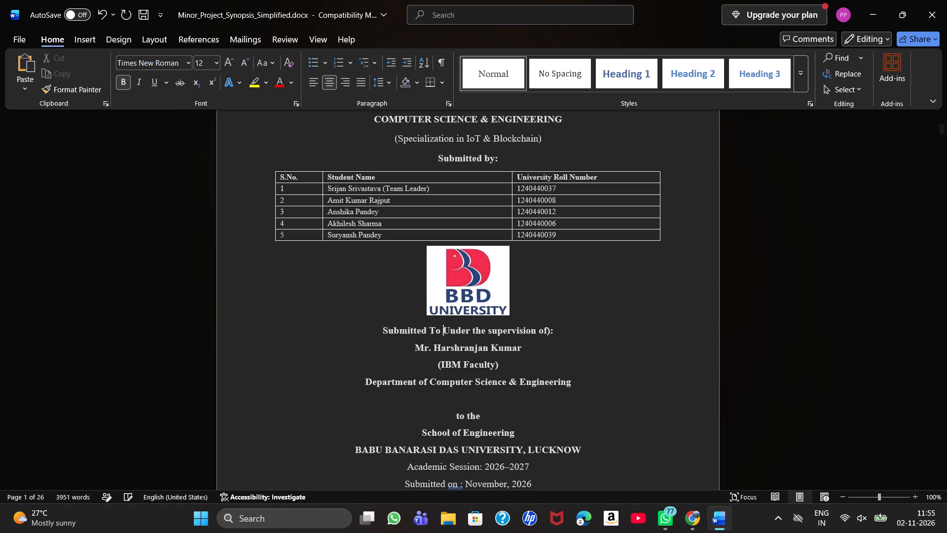
key("BackSpace")
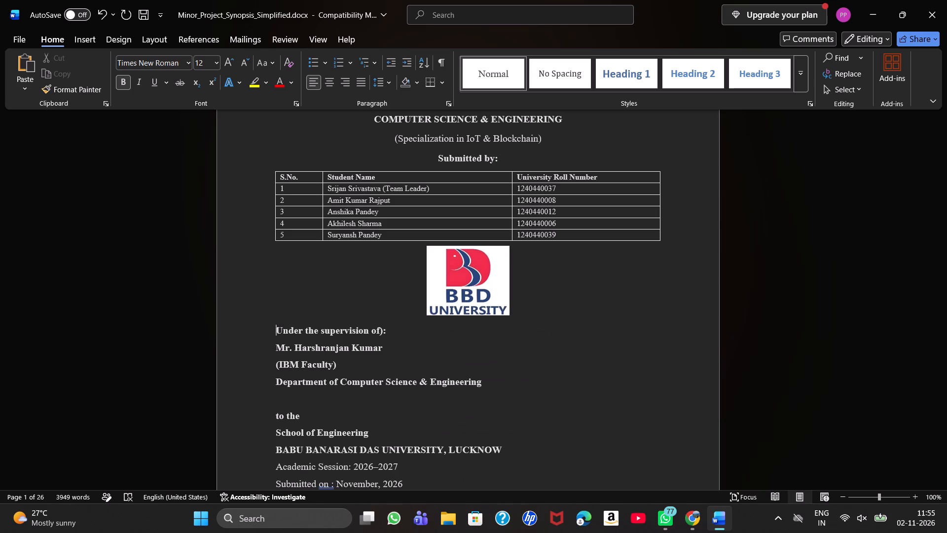
key("ctrl+z")
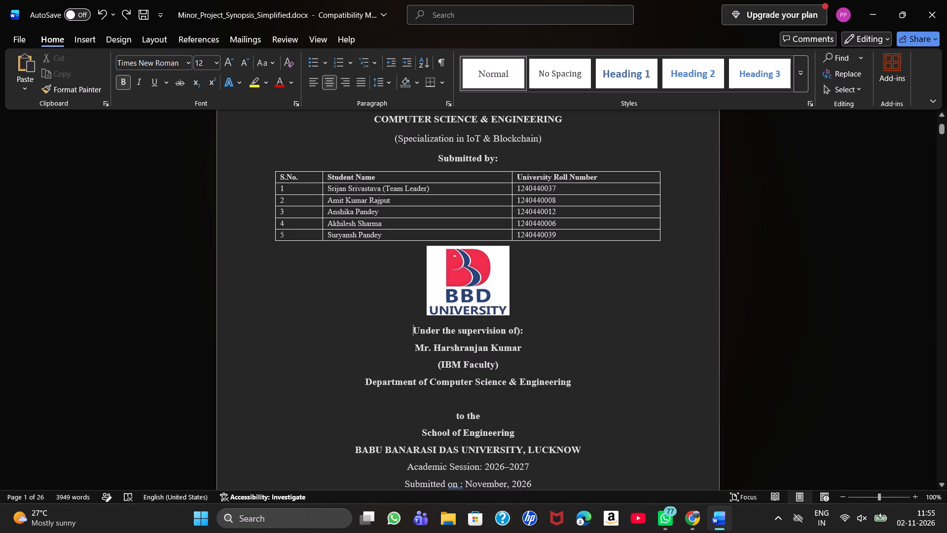
left_click(519, 329)
key("BackSpace")
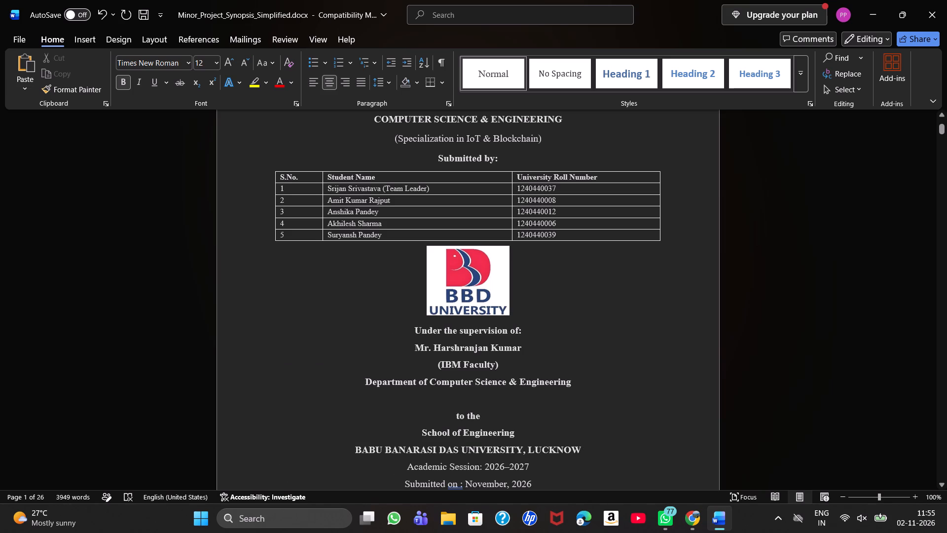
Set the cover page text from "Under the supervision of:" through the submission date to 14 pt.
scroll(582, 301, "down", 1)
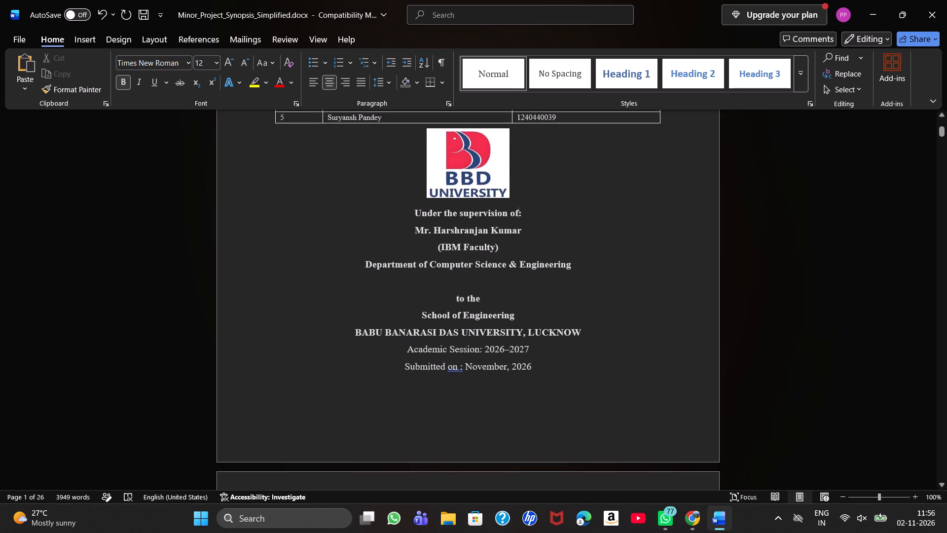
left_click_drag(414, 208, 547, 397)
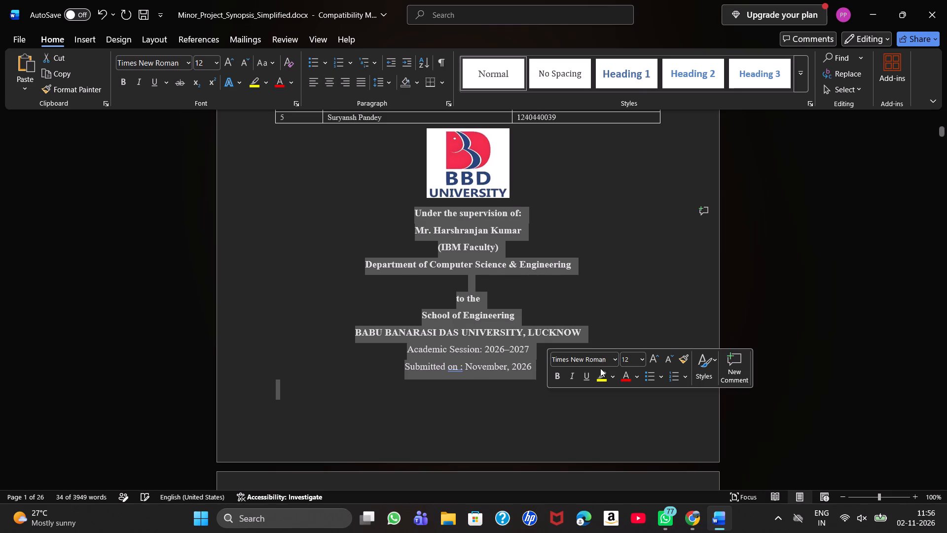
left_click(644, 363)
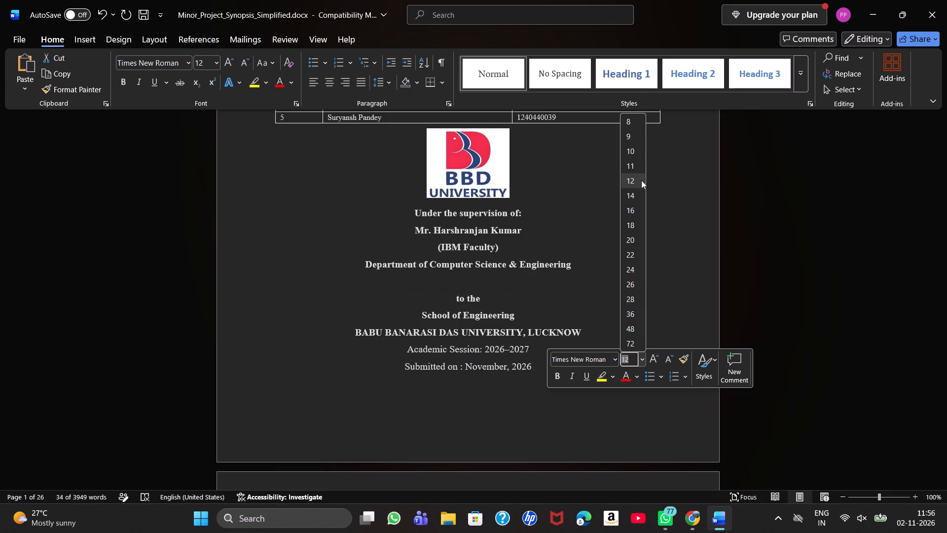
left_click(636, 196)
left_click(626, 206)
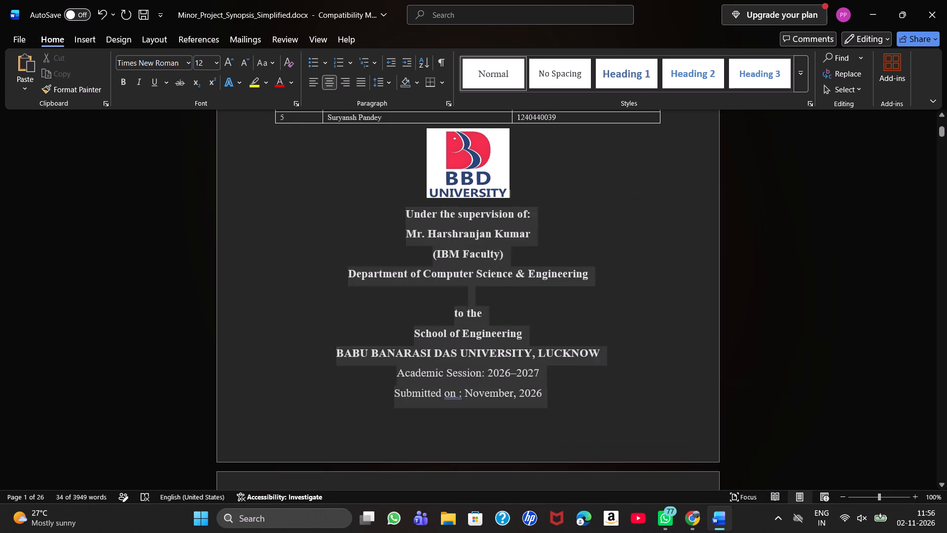
Make the cover page line "(Specialization in IoT & Blockchain)" 14 pt and bold.
scroll(626, 206, "up", 1)
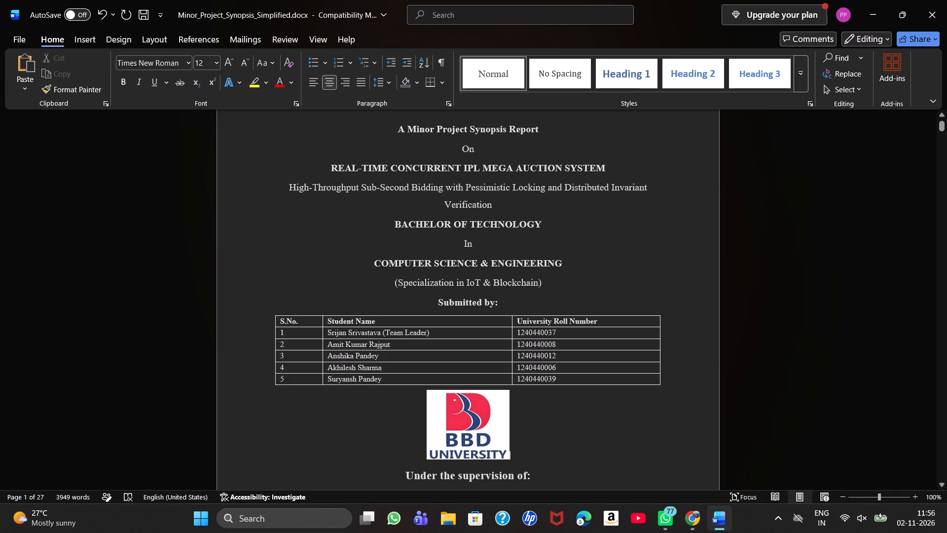
left_click_drag(543, 281, 384, 282)
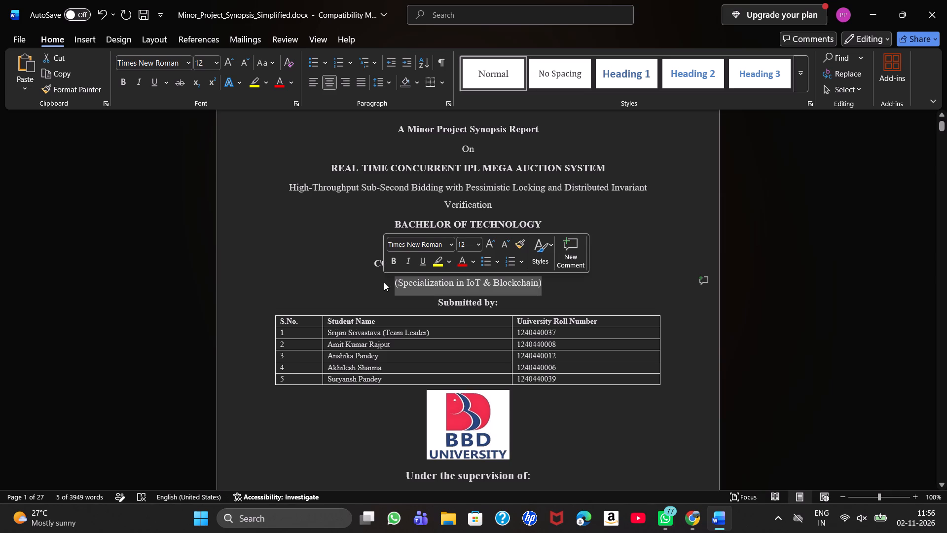
left_click(475, 242)
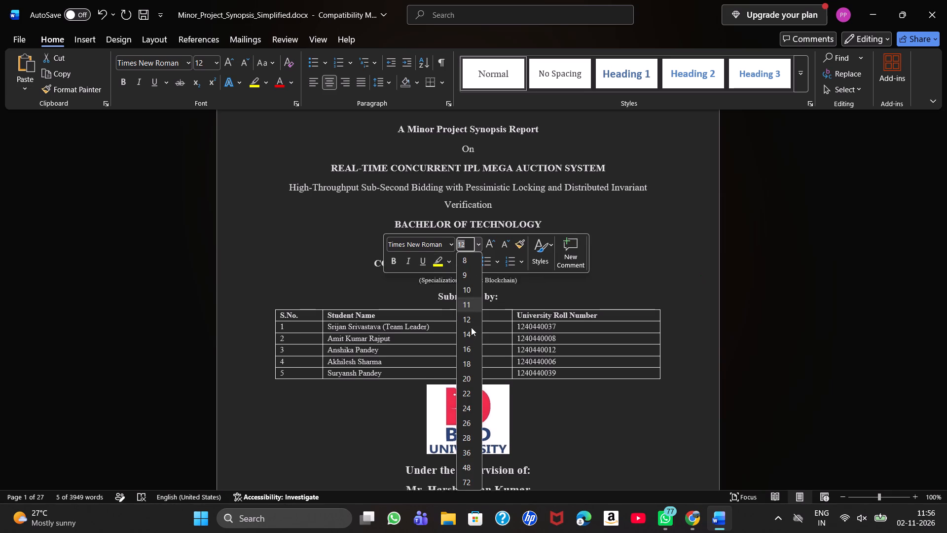
left_click(469, 335)
left_click(389, 258)
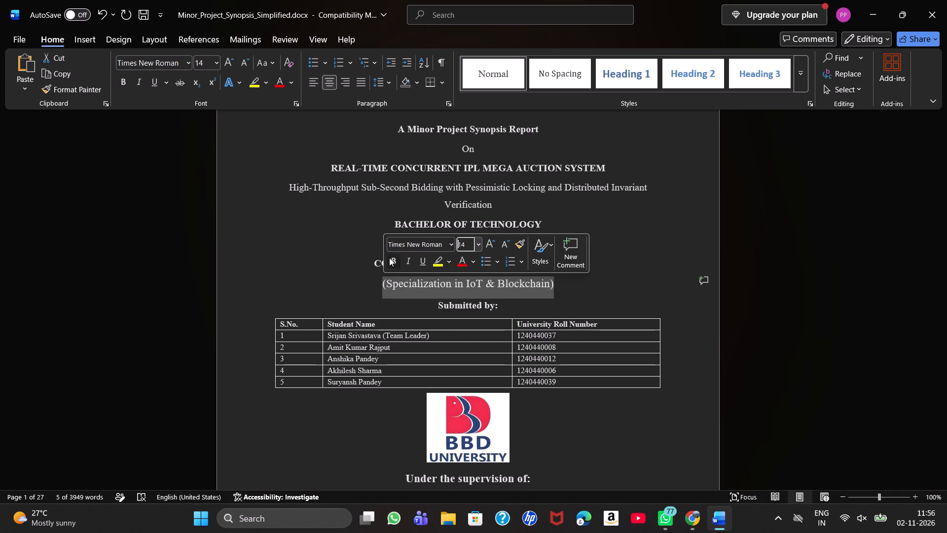
Set the cover page text from "Under the supervision of:" through the submission date to 12 pt, leaving the logo out of the selection.
scroll(608, 283, "down", 2)
scroll(608, 283, "up", 1)
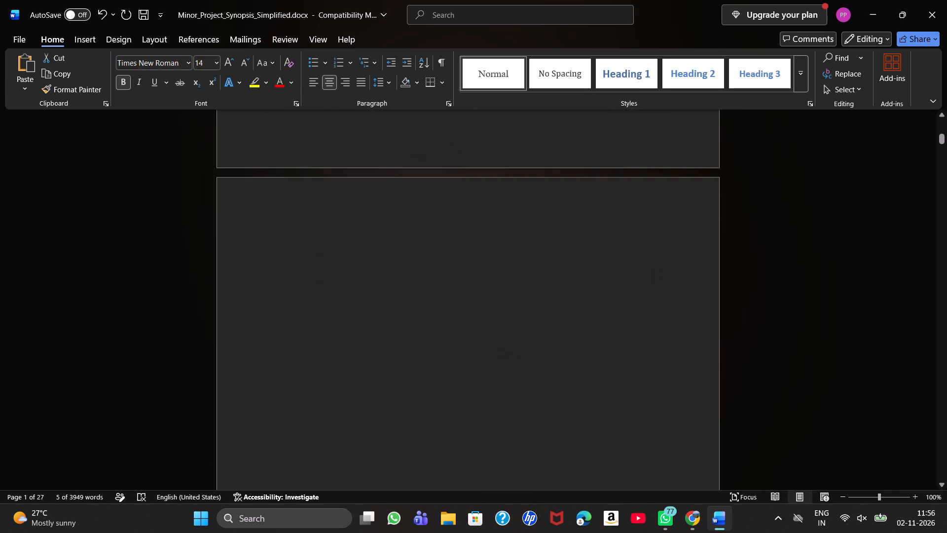
scroll(608, 283, "up", 1)
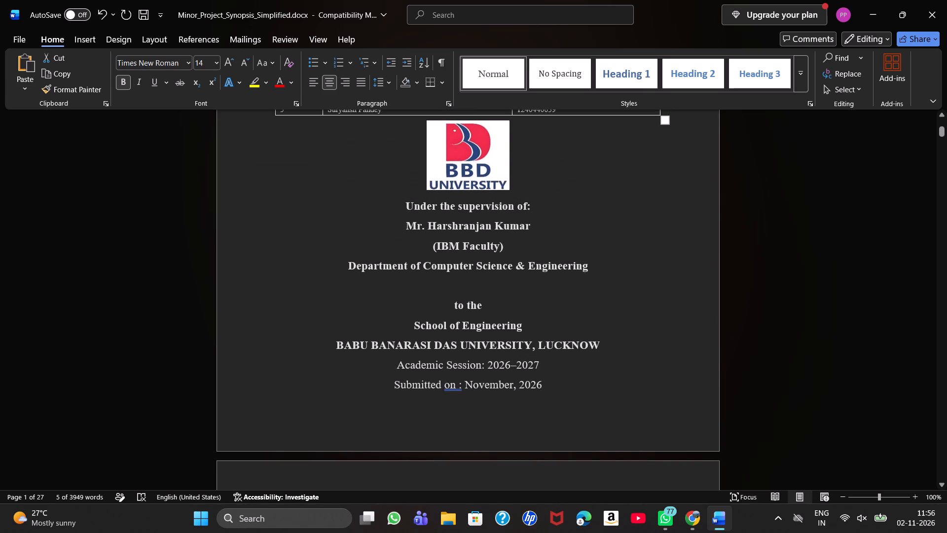
left_click(598, 382)
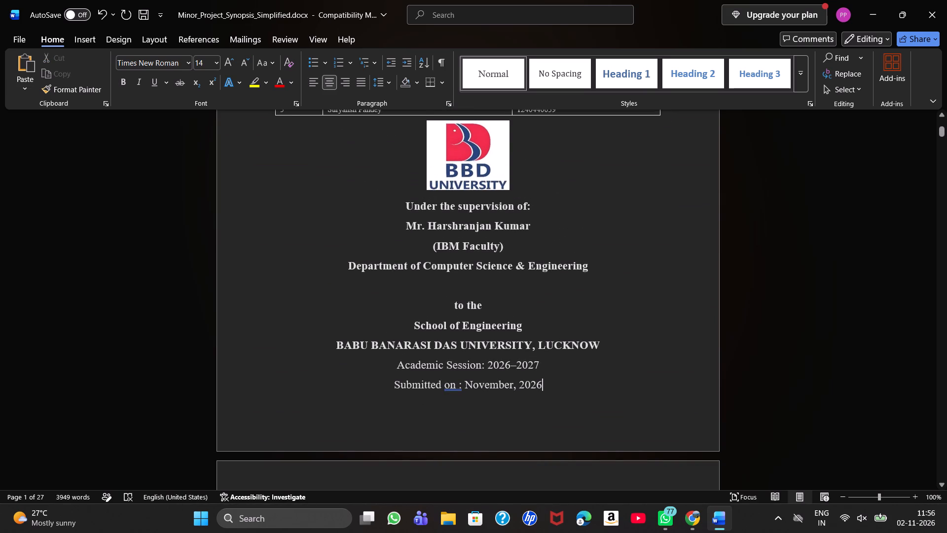
scroll(583, 306, "up", 1)
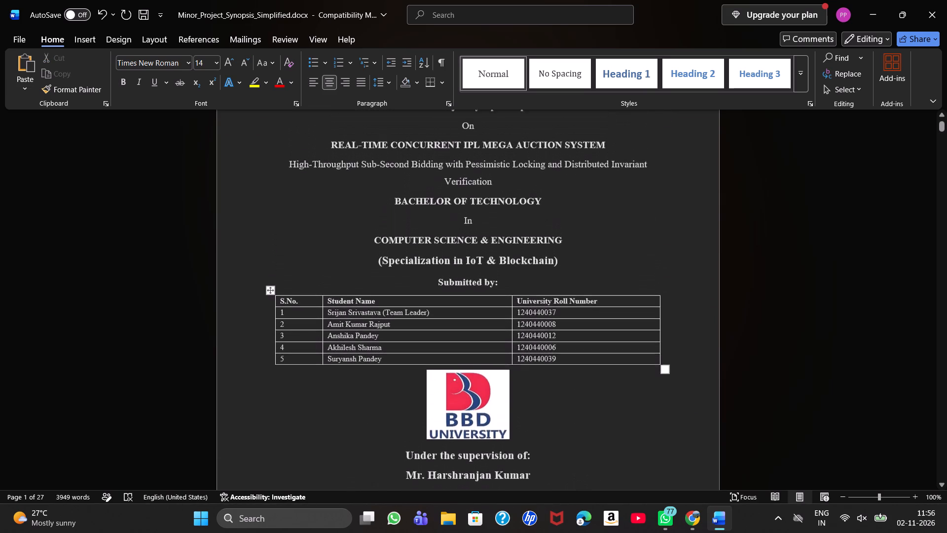
scroll(583, 306, "up", 1)
scroll(583, 306, "down", 1)
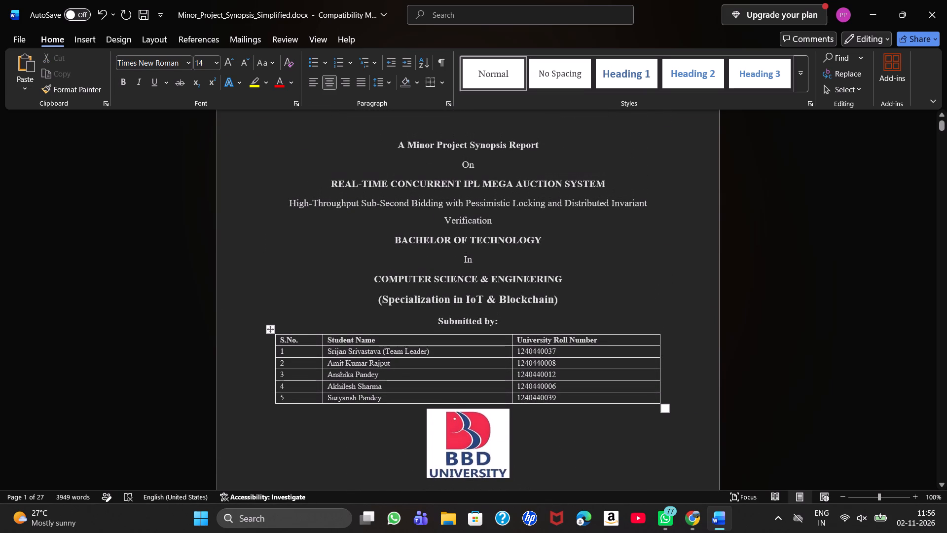
scroll(583, 306, "down", 1)
left_click_drag(560, 416, 535, 403)
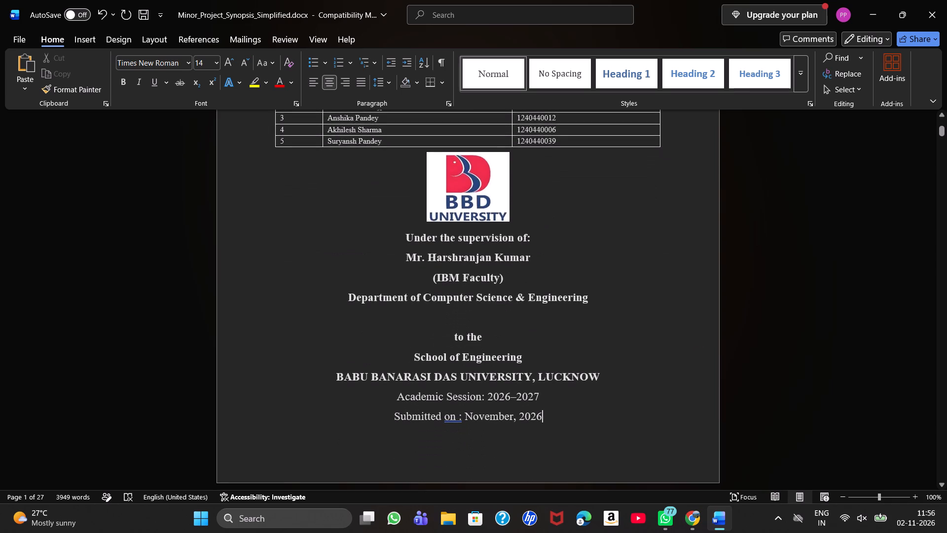
left_click_drag(535, 403, 403, 217)
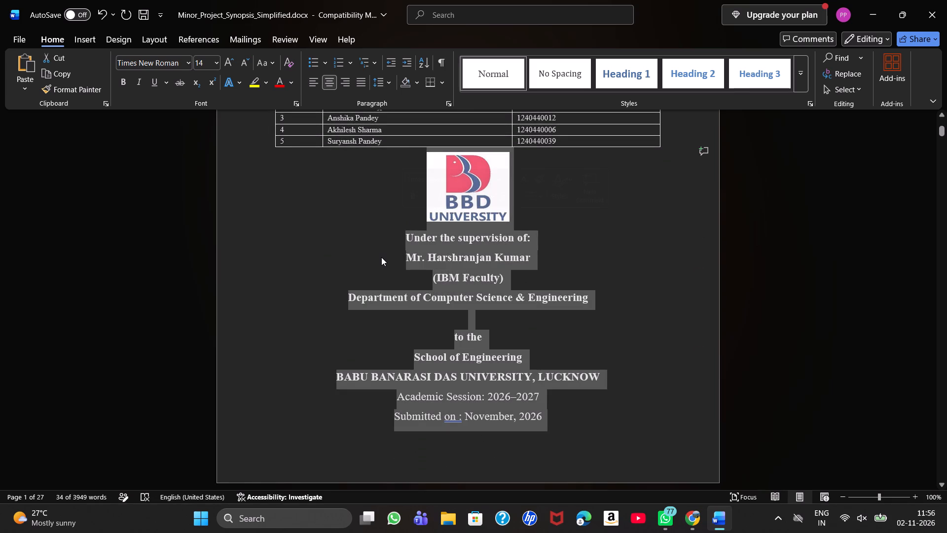
left_click(381, 257)
left_click_drag(393, 237, 459, 317)
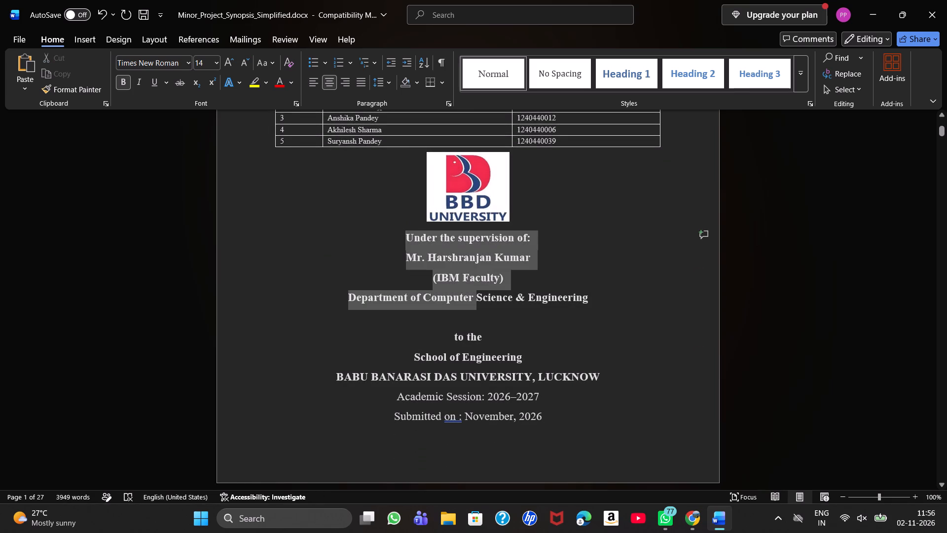
left_click_drag(459, 317, 533, 414)
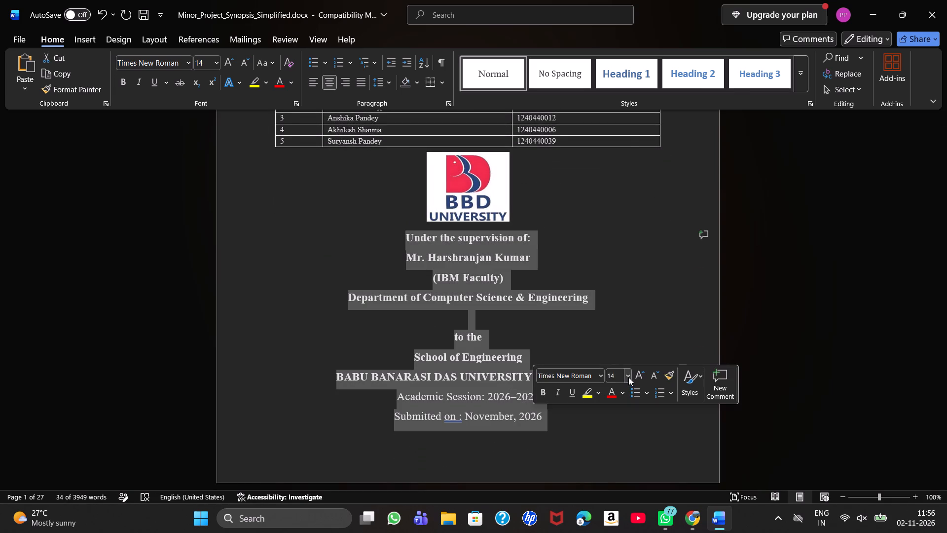
left_click(628, 377)
left_click(620, 194)
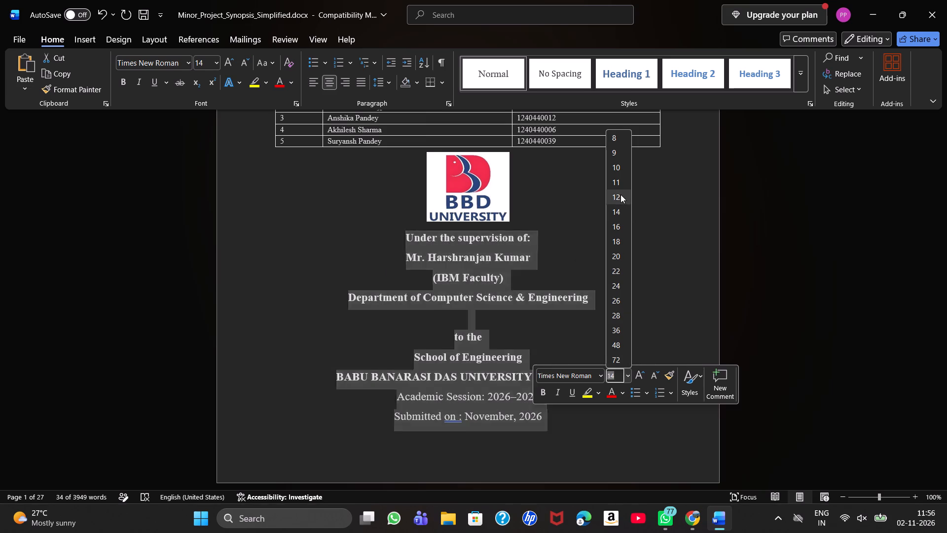
left_click(618, 202)
Review the pages from the cover through the certificate, acknowledgements and table of contents, and recheck the cover page layout.
scroll(618, 202, "down", 1)
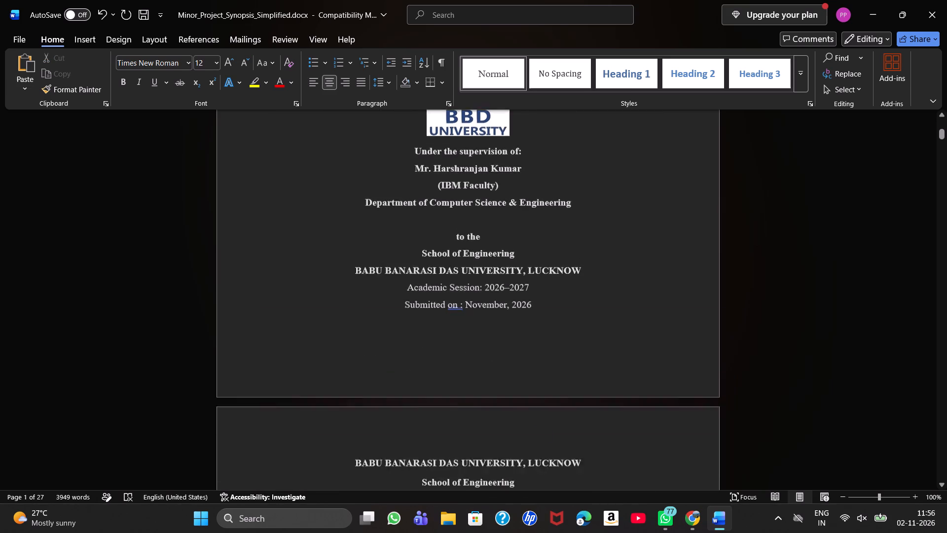
scroll(618, 202, "down", 3)
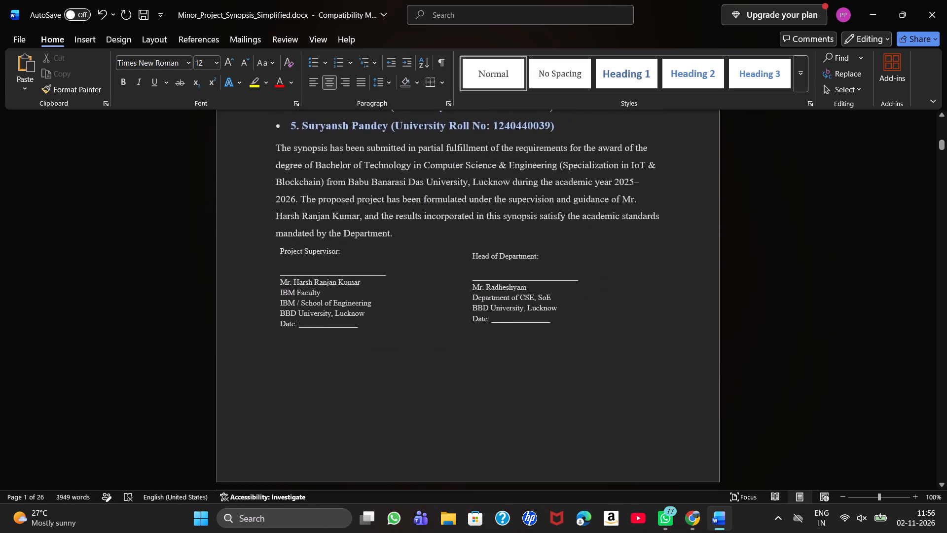
scroll(618, 202, "down", 2)
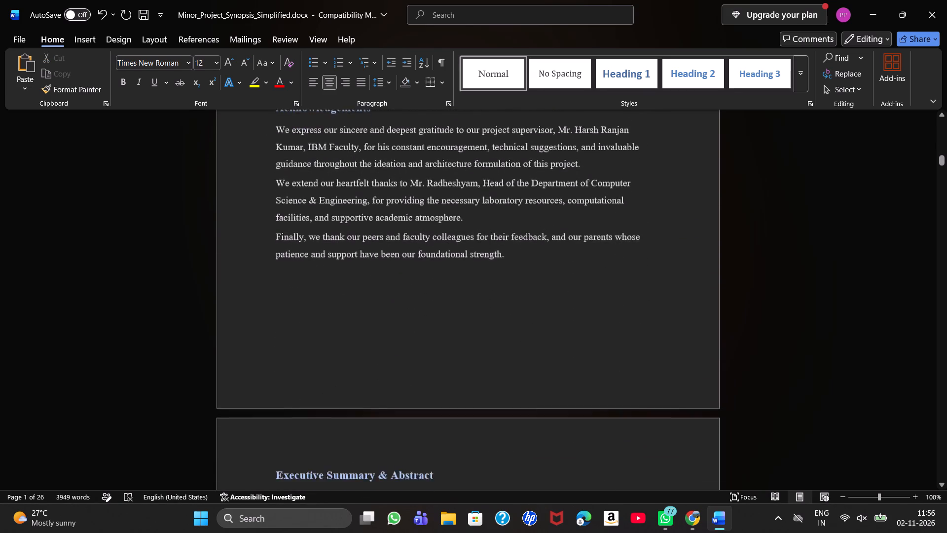
scroll(618, 202, "down", 2)
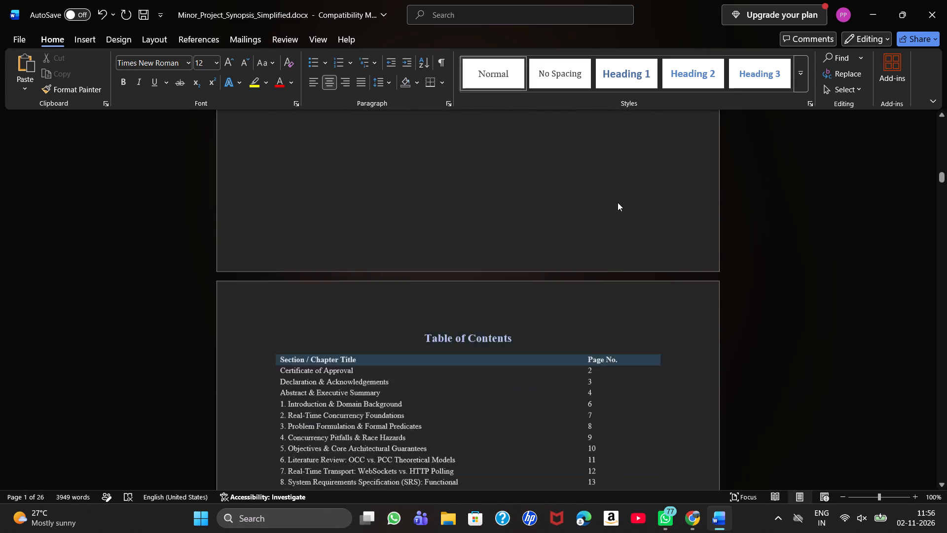
scroll(618, 202, "down", 1)
scroll(618, 202, "up", 1)
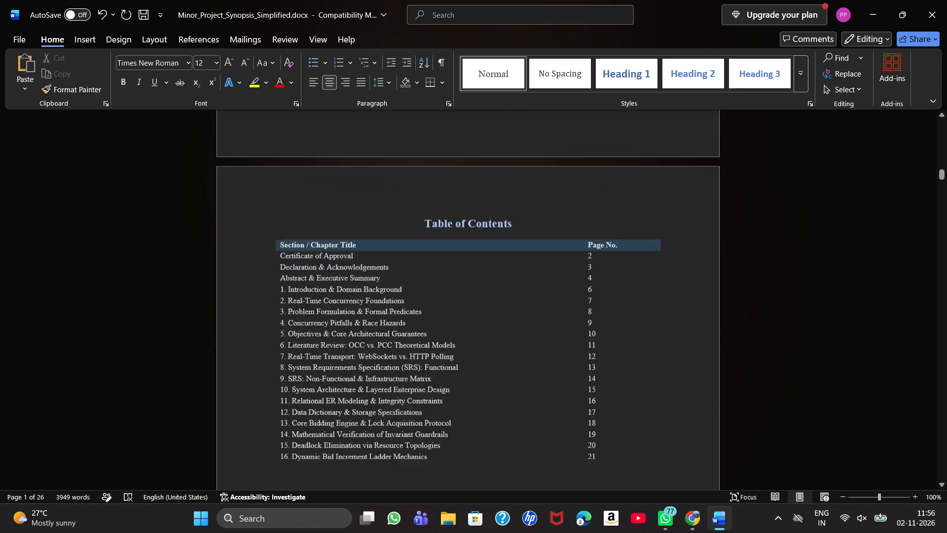
scroll(618, 202, "up", 2)
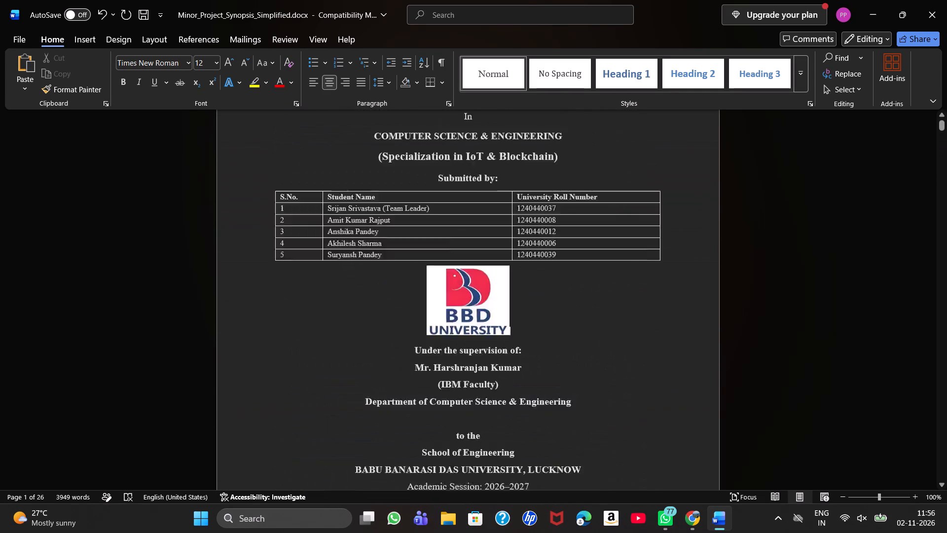
scroll(618, 202, "down", 1)
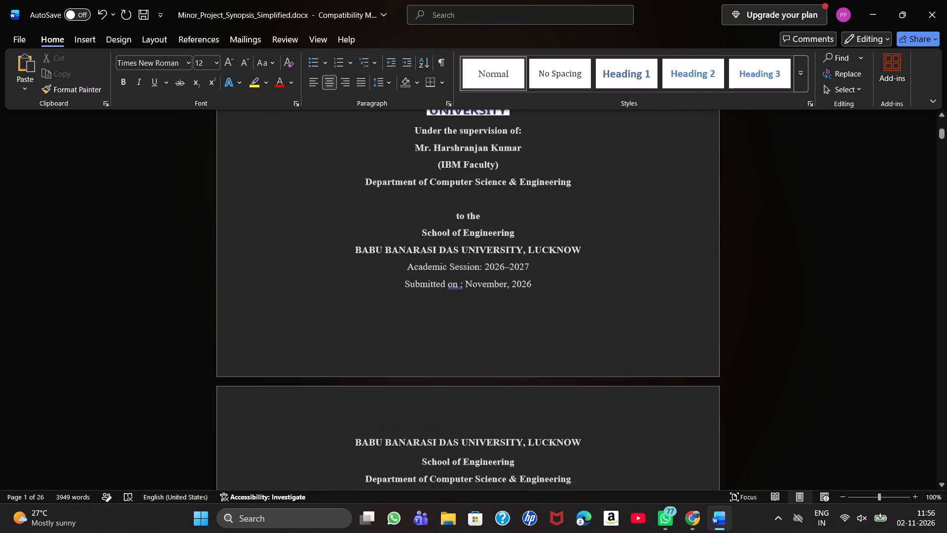
scroll(618, 202, "down", 1)
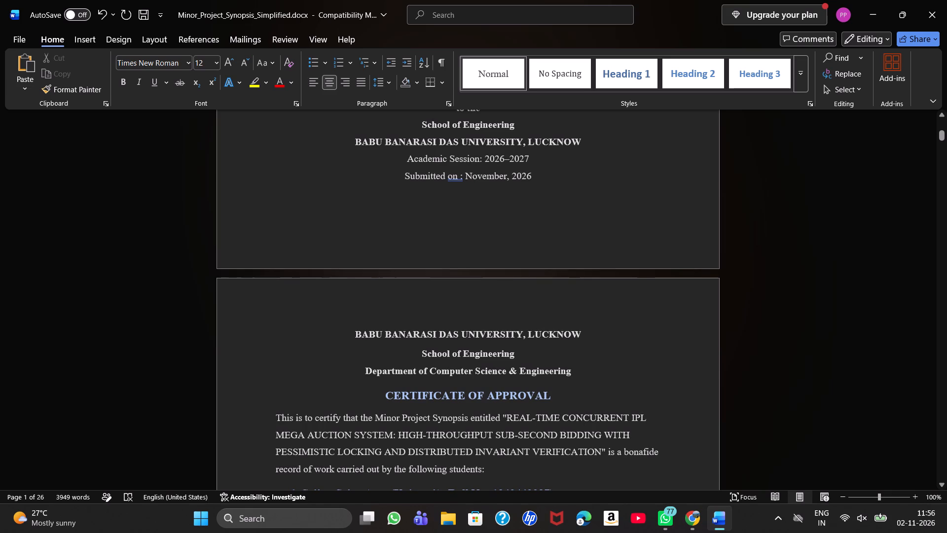
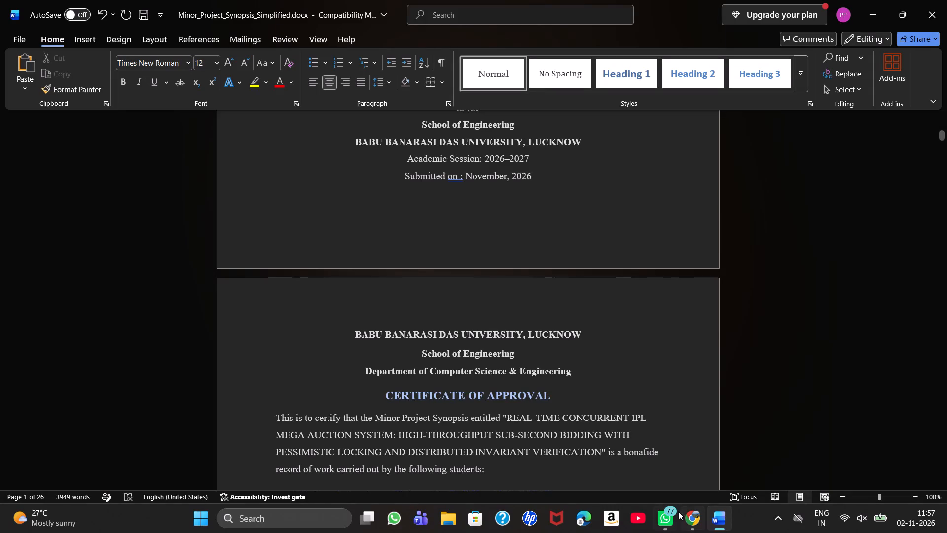
Review the certificate, declaration, acknowledgements and abstract pages up to the table of contents.
scroll(821, 372, "down", 1)
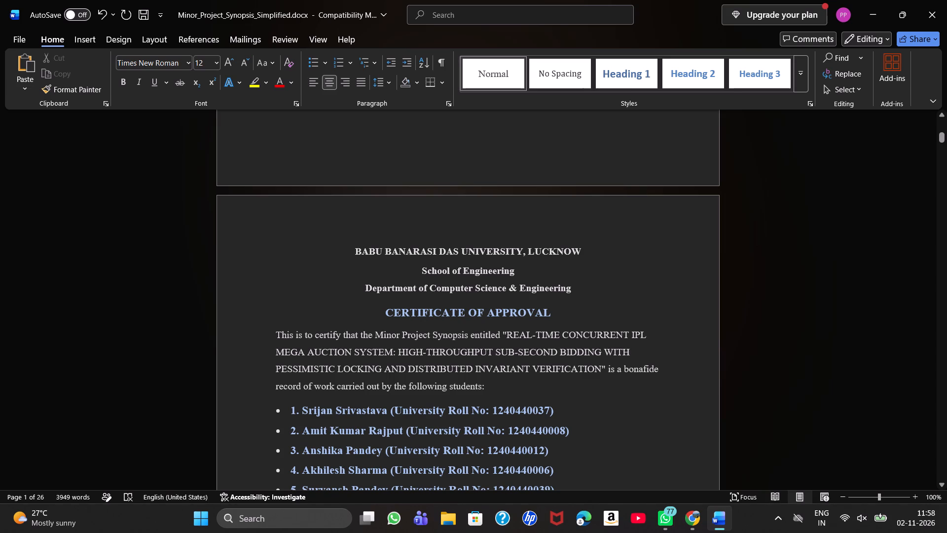
scroll(714, 271, "down", 3)
scroll(714, 271, "up", 1)
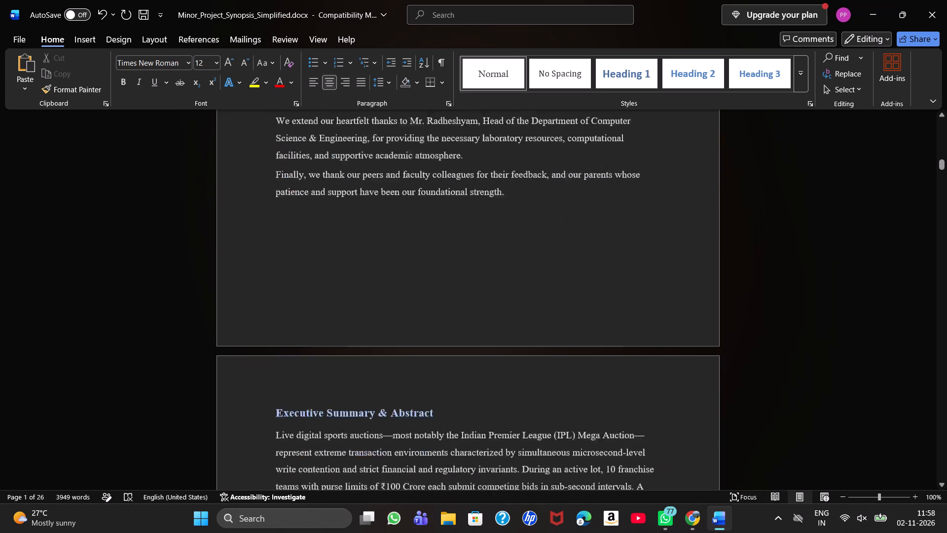
scroll(714, 271, "up", 1)
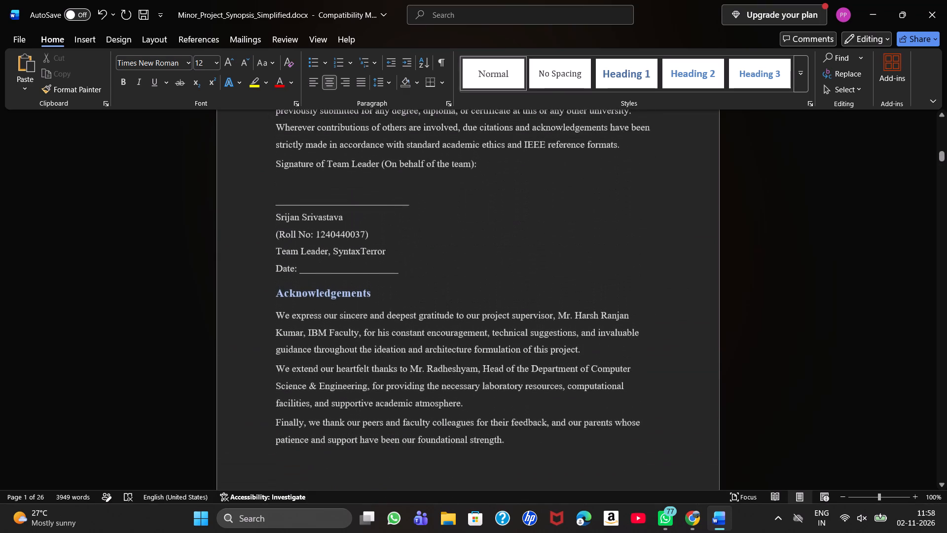
scroll(714, 271, "up", 1)
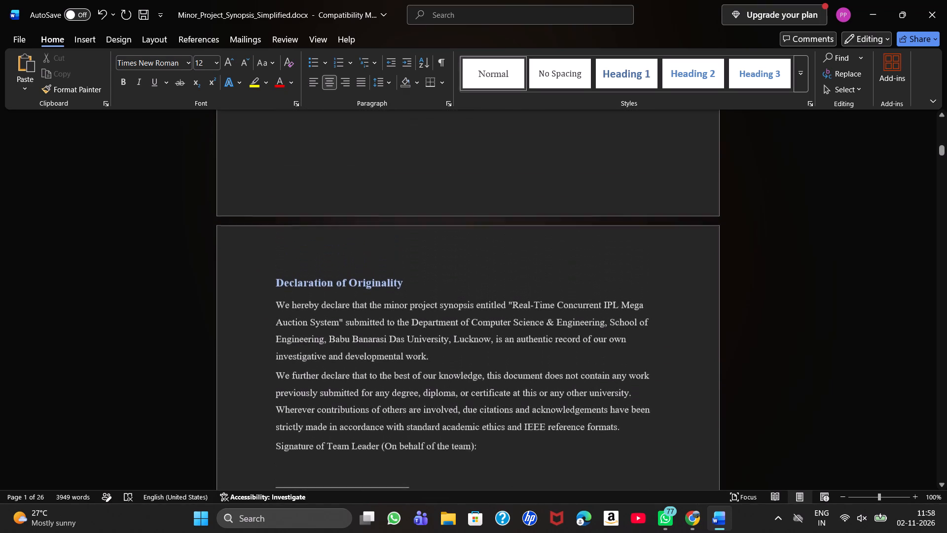
scroll(714, 271, "up", 1)
scroll(714, 271, "down", 1)
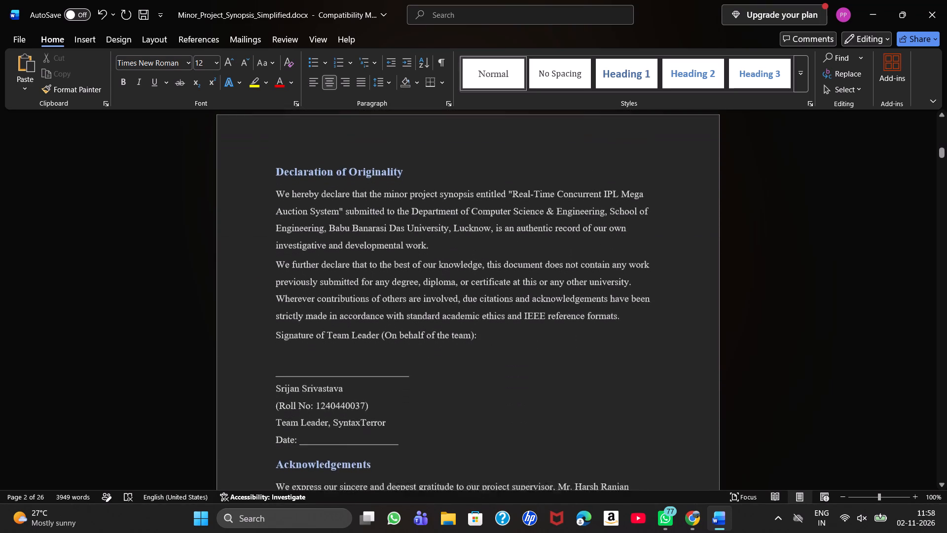
scroll(714, 271, "down", 2)
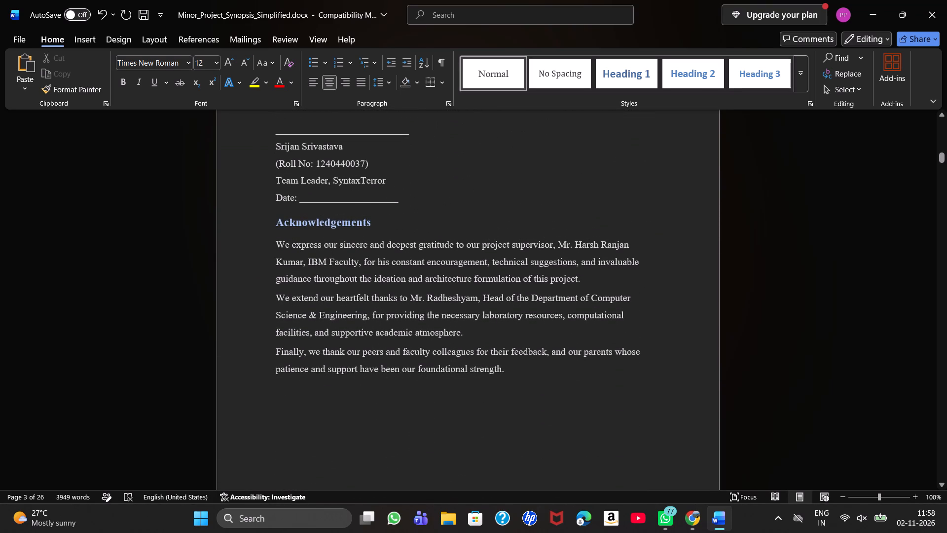
scroll(714, 271, "down", 1)
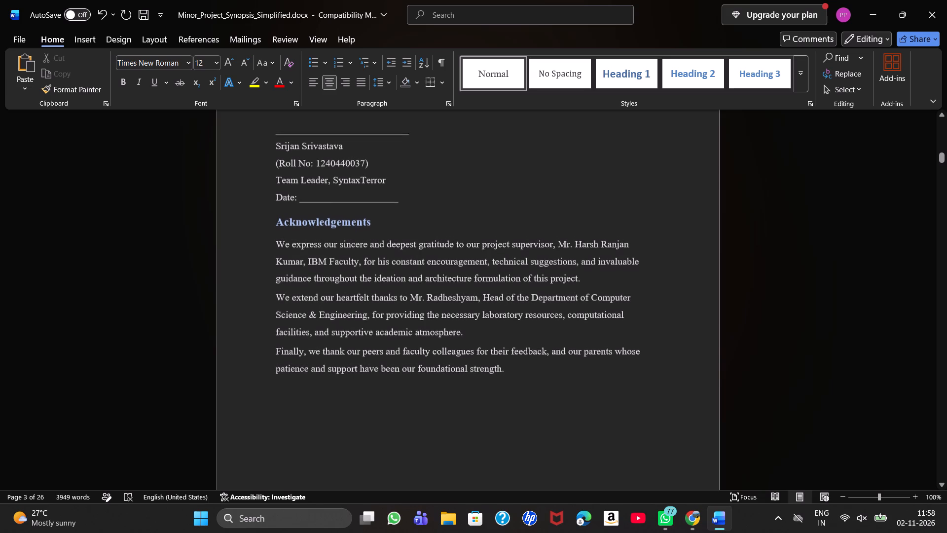
scroll(714, 271, "down", 2)
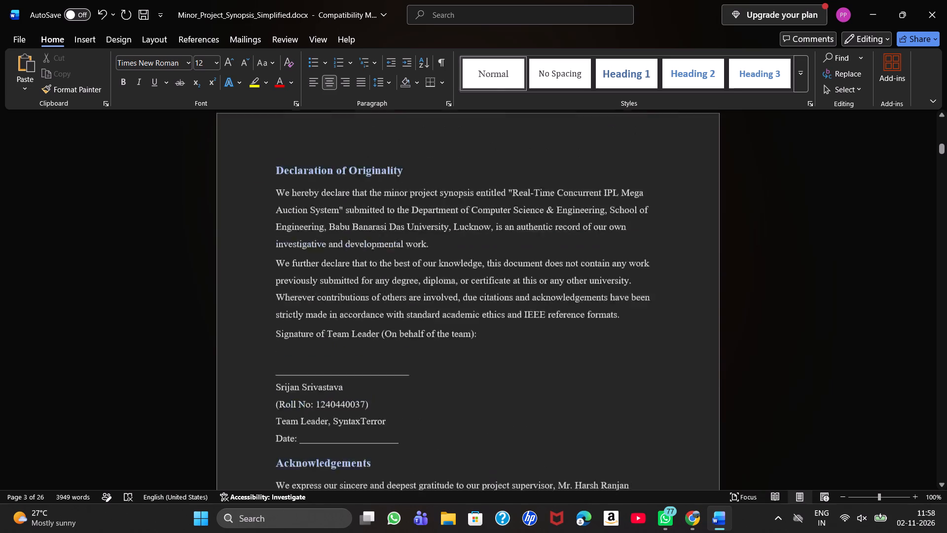
scroll(714, 271, "down", 3)
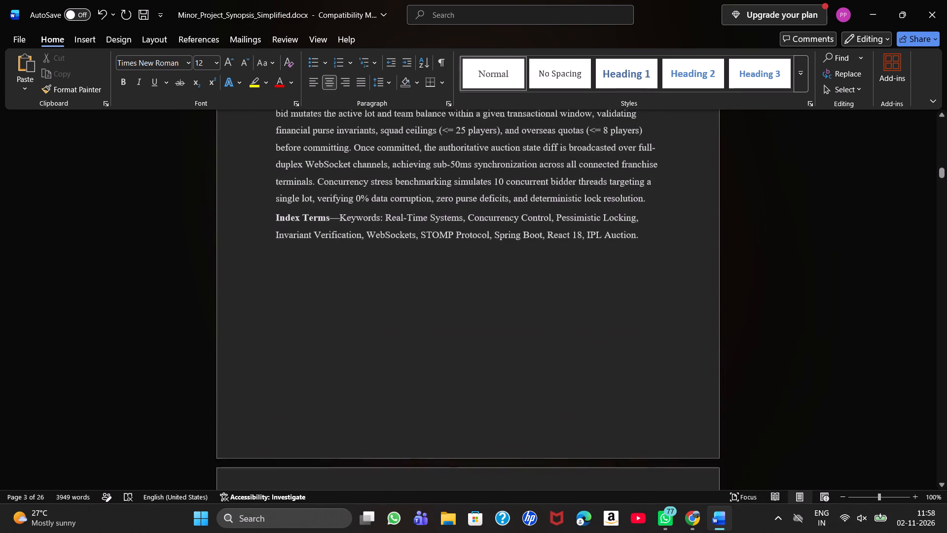
left_click(667, 284)
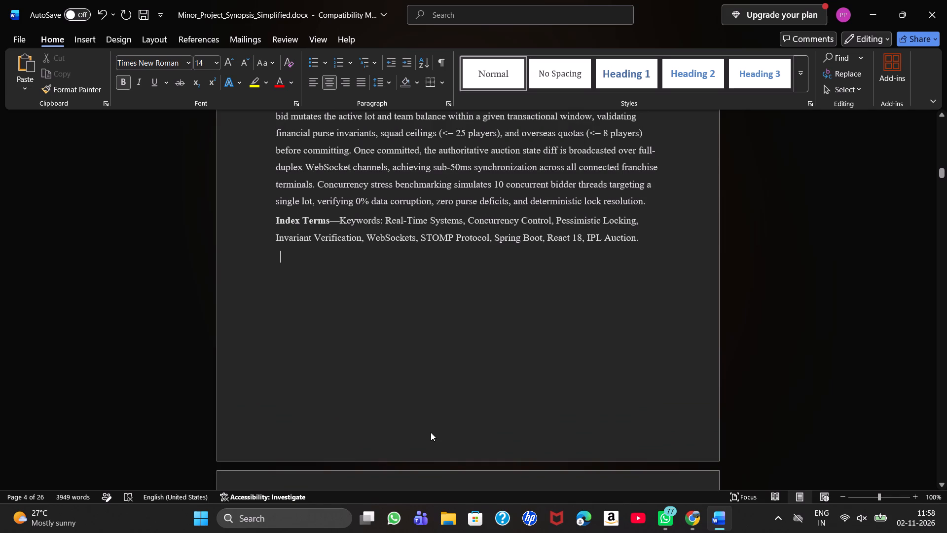
scroll(428, 397, "down", 1)
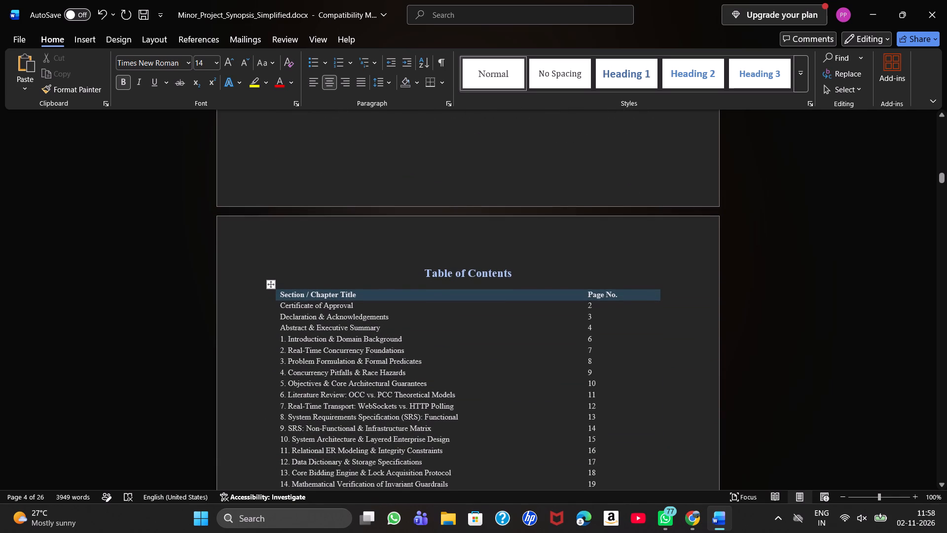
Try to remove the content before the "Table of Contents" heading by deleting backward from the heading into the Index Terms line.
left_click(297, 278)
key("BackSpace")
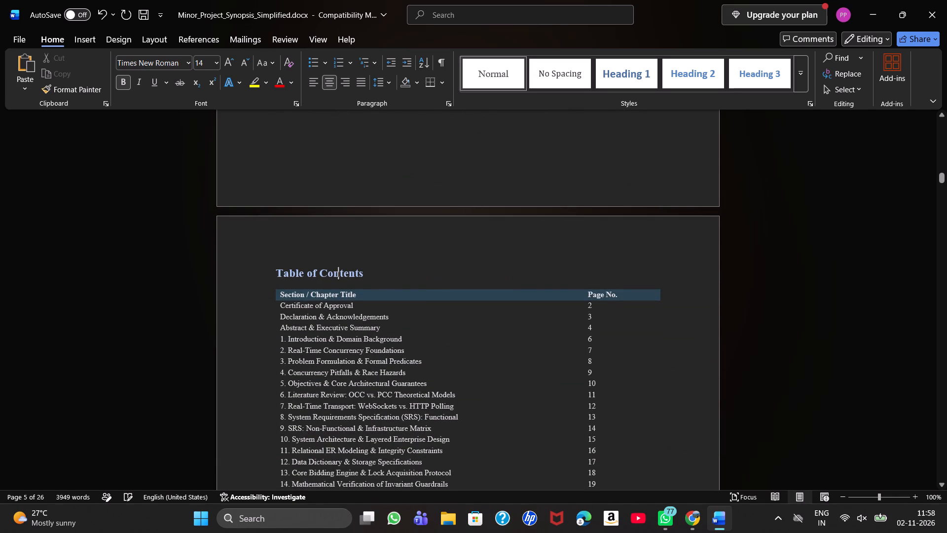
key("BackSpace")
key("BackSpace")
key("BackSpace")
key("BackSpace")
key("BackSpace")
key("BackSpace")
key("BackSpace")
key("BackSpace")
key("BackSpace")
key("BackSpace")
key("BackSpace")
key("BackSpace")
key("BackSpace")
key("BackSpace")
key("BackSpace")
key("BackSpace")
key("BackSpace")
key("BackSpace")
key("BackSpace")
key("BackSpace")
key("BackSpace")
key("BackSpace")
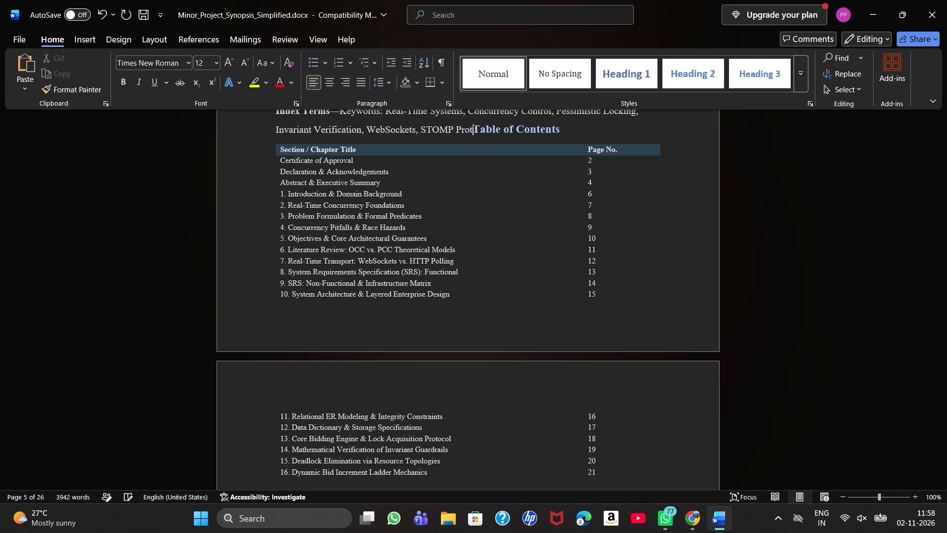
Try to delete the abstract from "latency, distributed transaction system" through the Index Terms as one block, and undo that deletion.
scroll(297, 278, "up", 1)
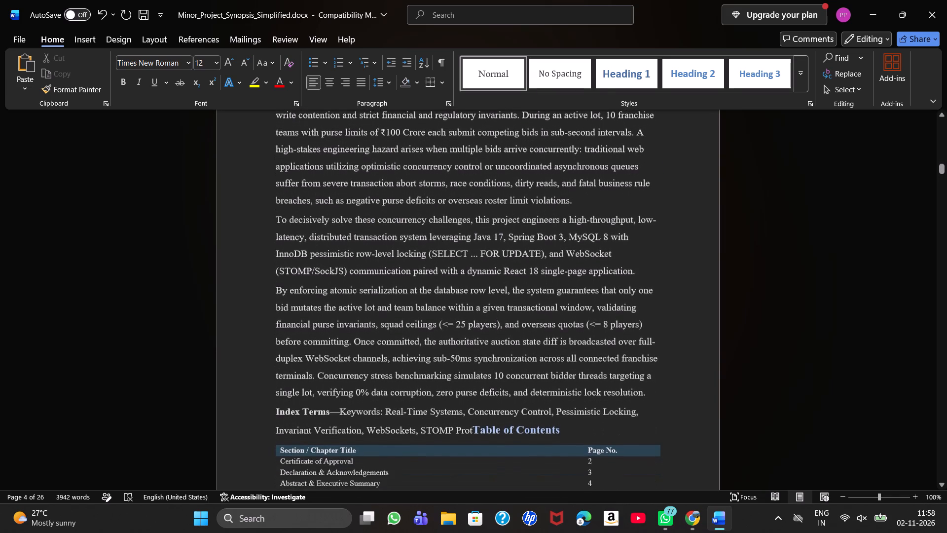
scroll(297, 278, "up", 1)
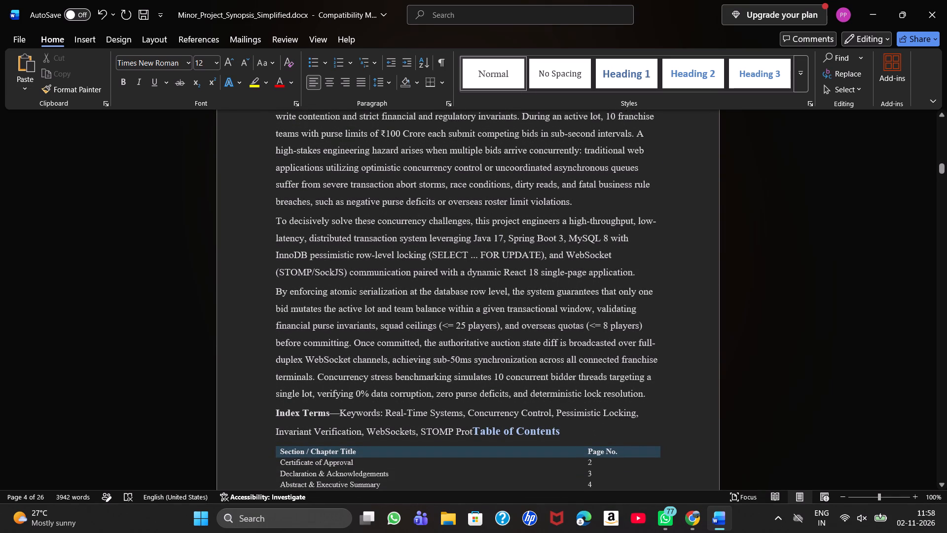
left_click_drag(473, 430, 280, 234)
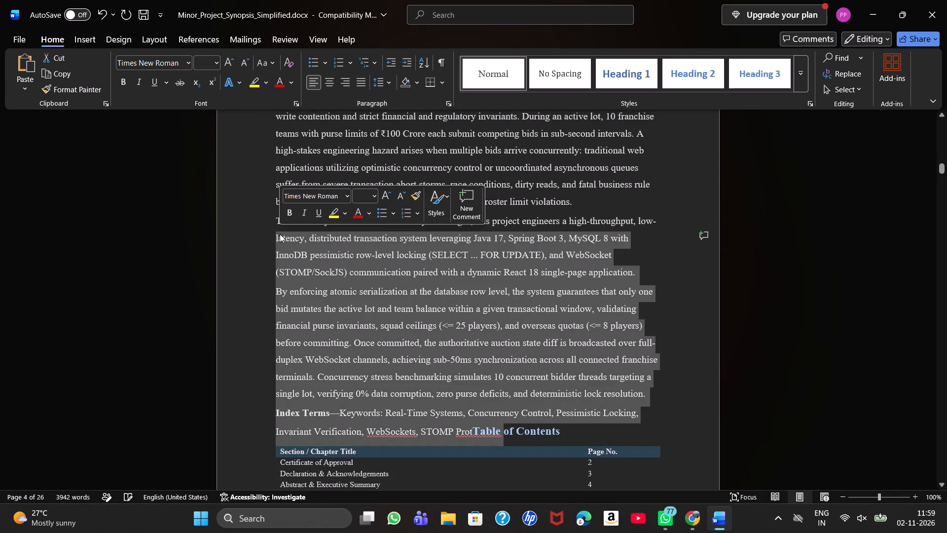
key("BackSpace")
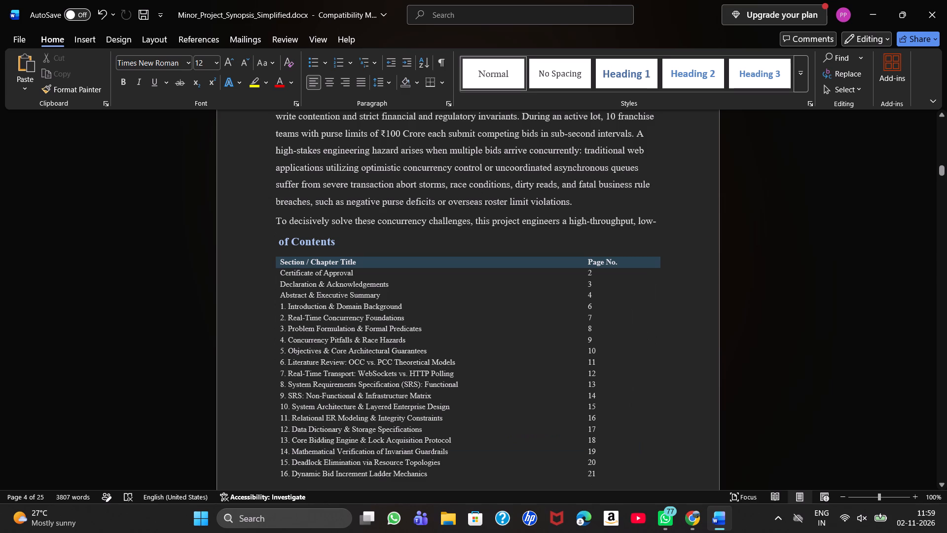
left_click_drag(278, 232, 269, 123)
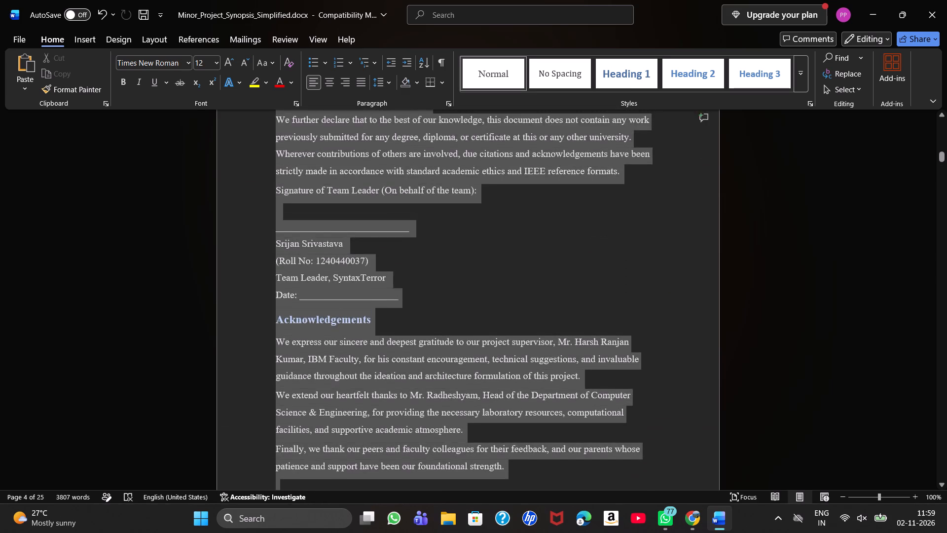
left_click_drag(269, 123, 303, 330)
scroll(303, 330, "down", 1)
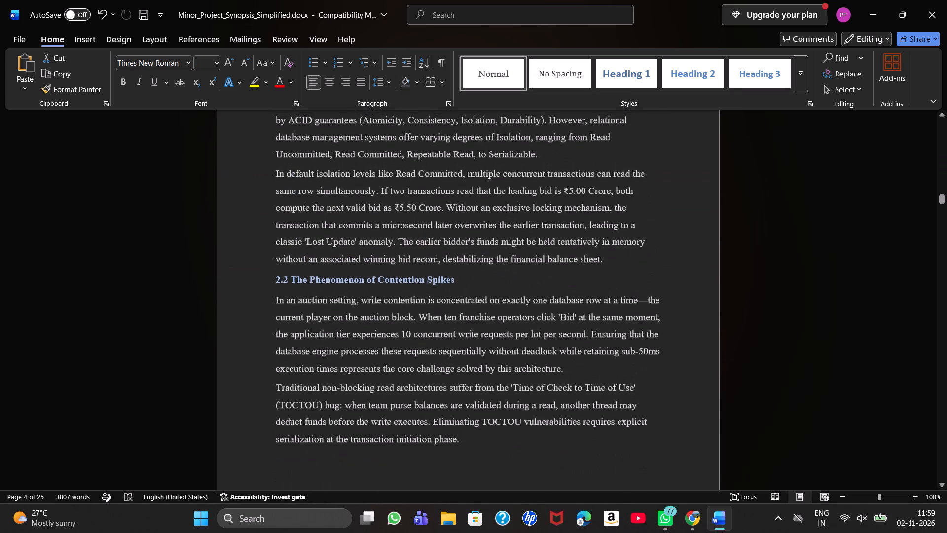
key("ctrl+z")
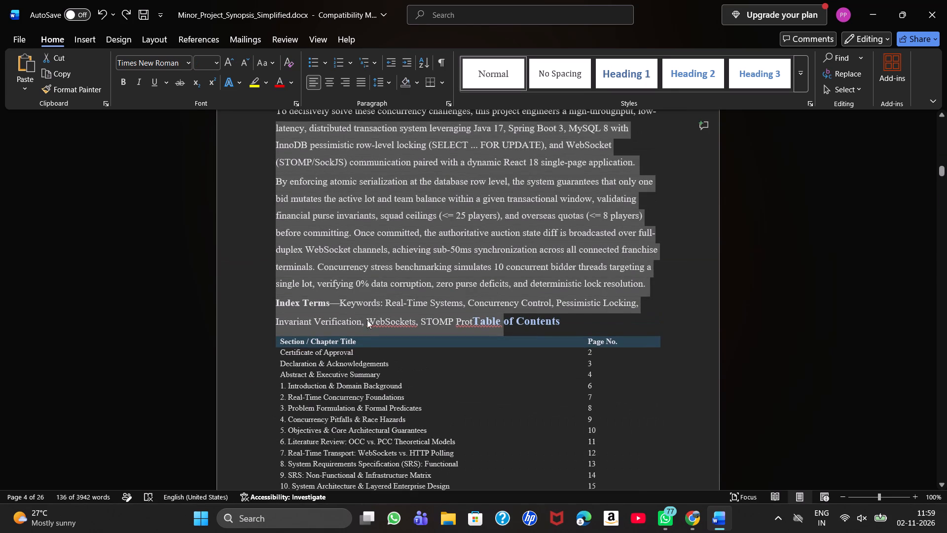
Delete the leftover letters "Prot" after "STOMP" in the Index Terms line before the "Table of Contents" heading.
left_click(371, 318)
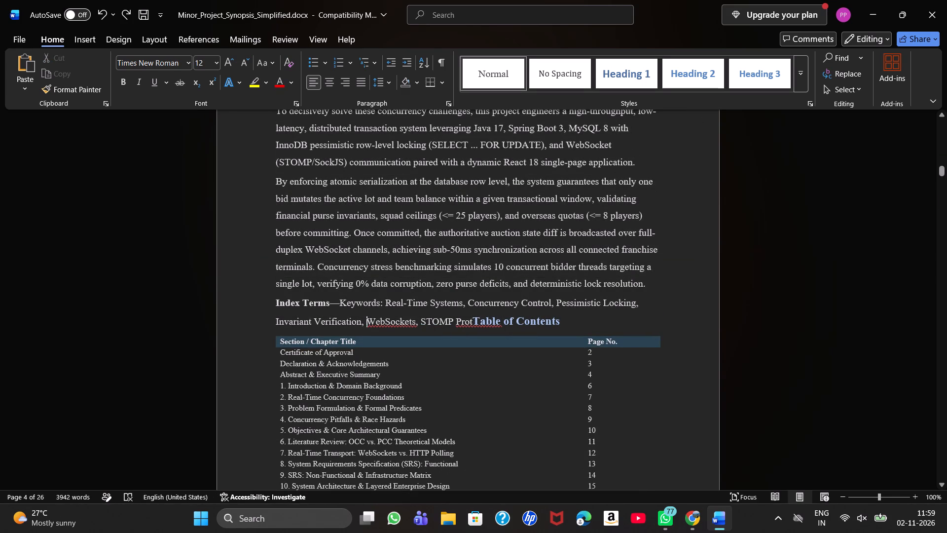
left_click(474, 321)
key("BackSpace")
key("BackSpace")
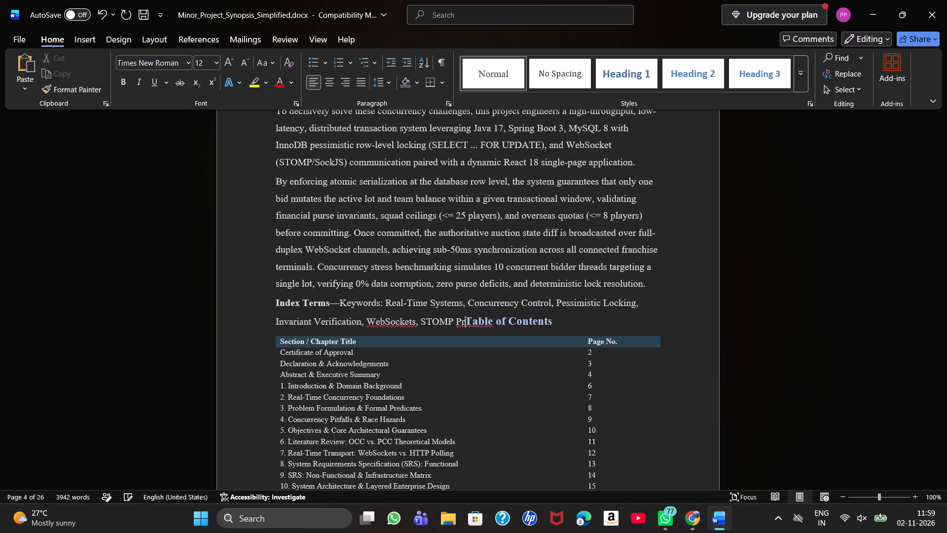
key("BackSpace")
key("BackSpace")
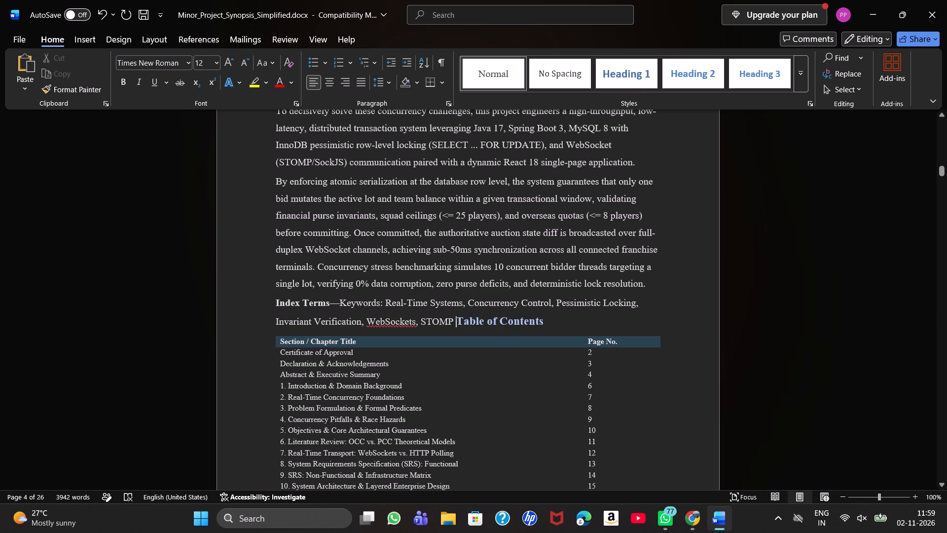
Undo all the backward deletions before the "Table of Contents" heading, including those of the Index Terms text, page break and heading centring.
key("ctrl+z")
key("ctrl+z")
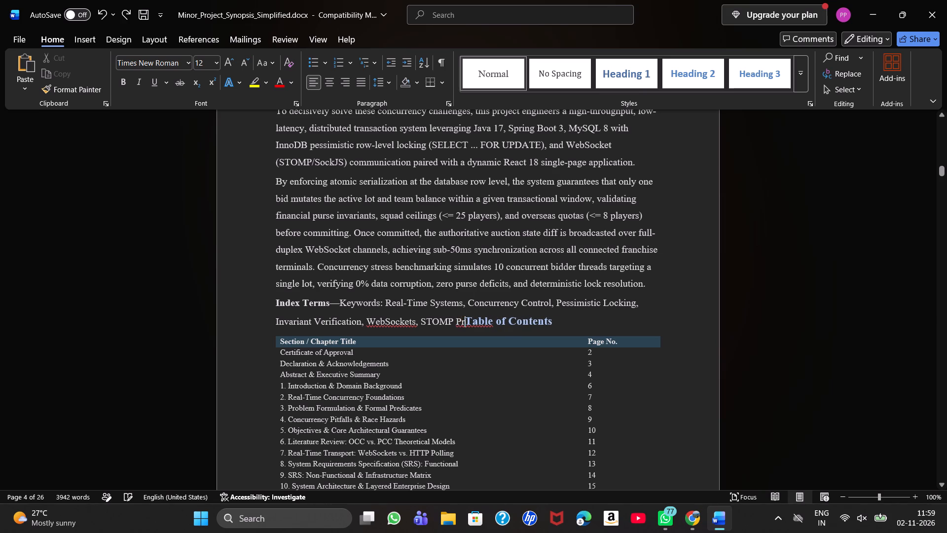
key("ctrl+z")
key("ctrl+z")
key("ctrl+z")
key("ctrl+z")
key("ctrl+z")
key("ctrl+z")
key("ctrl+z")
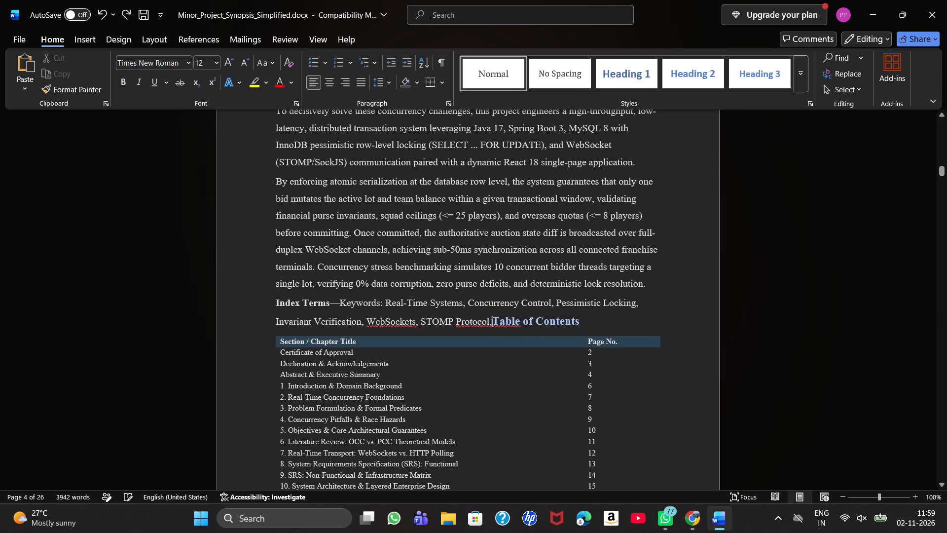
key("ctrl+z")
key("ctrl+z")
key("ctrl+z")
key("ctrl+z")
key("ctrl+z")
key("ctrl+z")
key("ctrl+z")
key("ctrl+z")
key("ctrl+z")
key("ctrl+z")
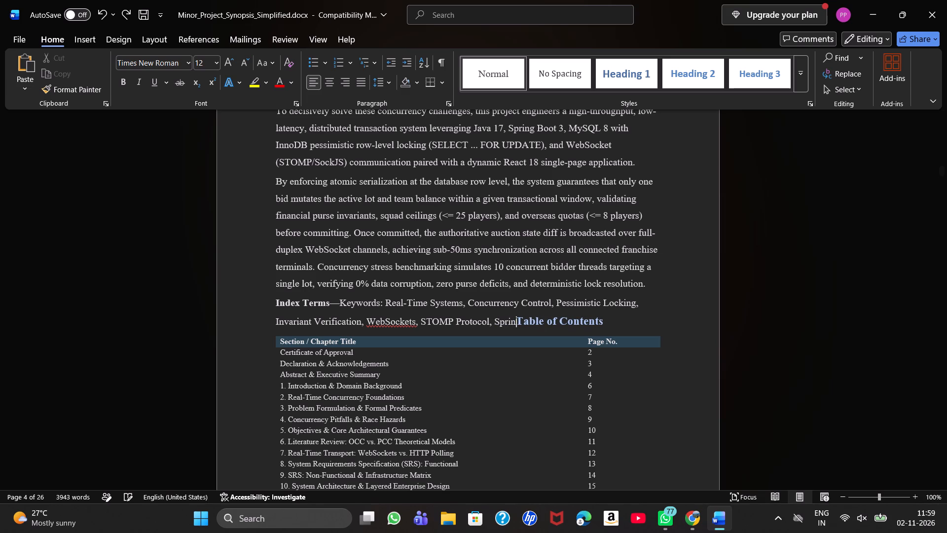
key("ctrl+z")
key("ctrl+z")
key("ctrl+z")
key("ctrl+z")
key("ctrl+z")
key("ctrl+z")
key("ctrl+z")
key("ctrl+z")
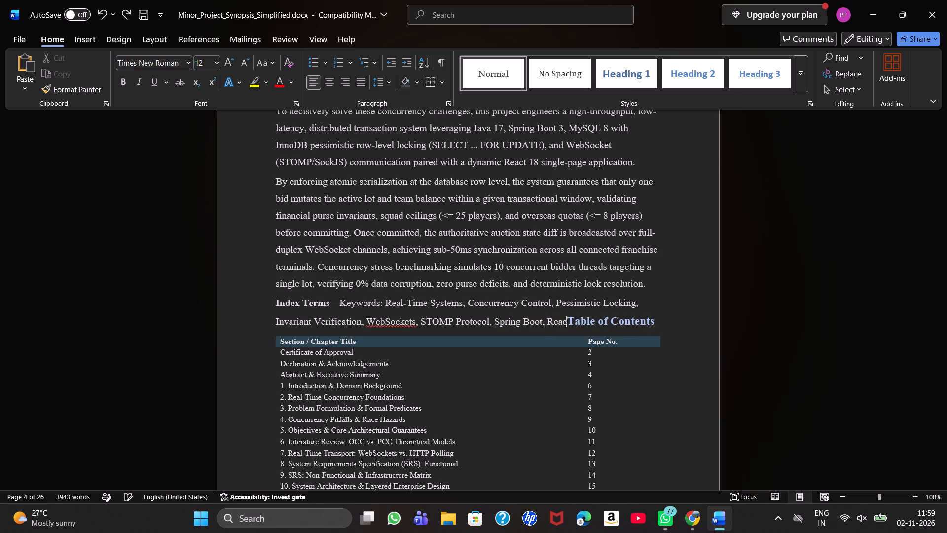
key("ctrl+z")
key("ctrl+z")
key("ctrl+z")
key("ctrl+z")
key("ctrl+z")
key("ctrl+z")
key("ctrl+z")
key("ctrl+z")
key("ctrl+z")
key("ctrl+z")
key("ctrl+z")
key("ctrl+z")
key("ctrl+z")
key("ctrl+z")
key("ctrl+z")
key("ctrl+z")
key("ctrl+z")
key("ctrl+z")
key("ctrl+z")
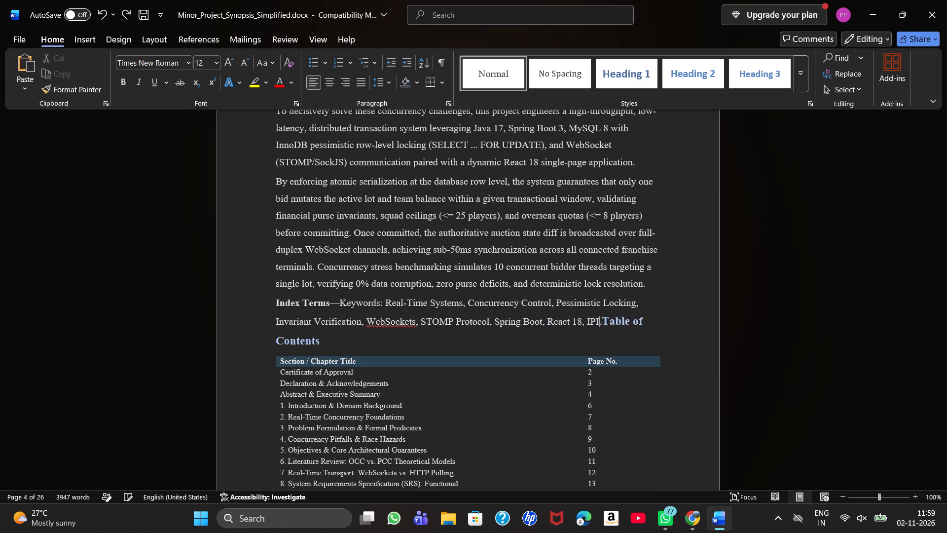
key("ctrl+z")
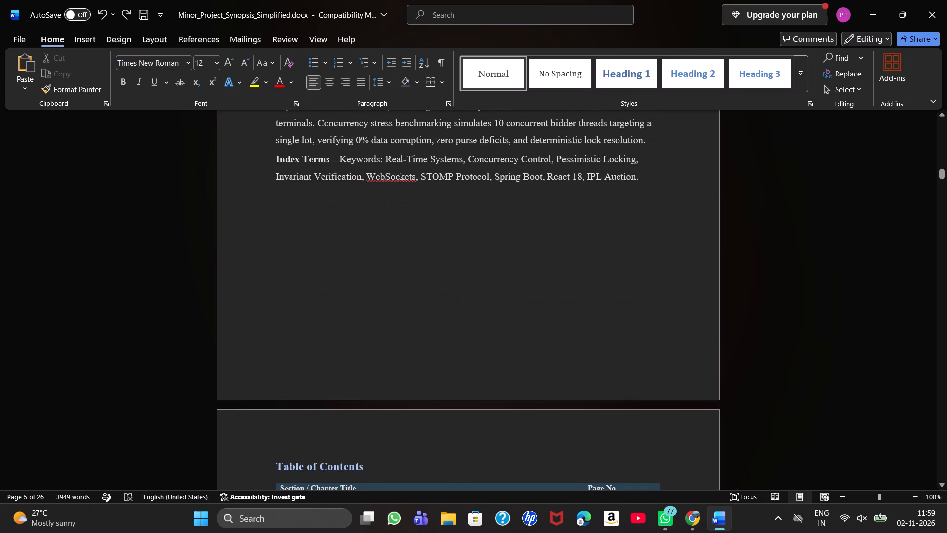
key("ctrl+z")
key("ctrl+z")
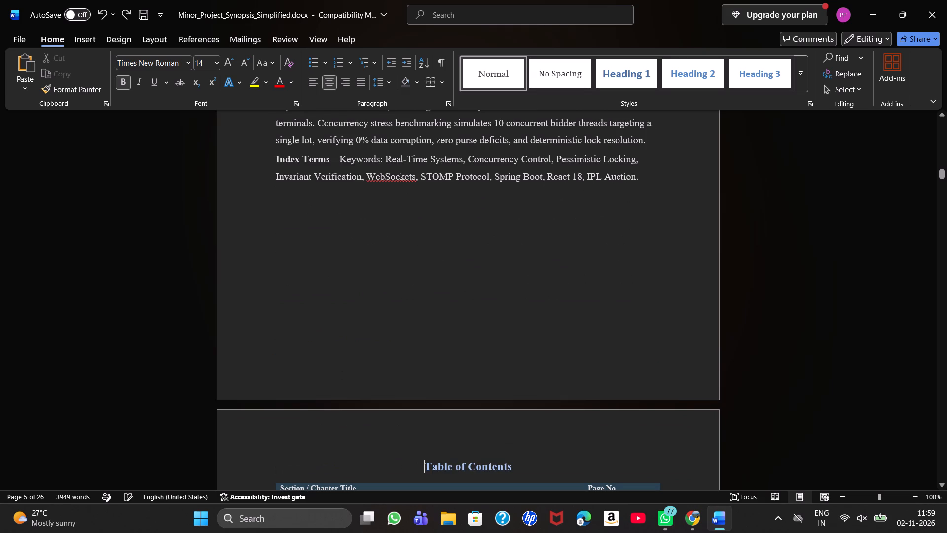
Delete everything from the university name atop the Certificate of Approval page through the abstract's end, keeping the cover page and table of contents.
left_click_drag(484, 285, 264, 186)
left_click_drag(264, 186, 256, 112)
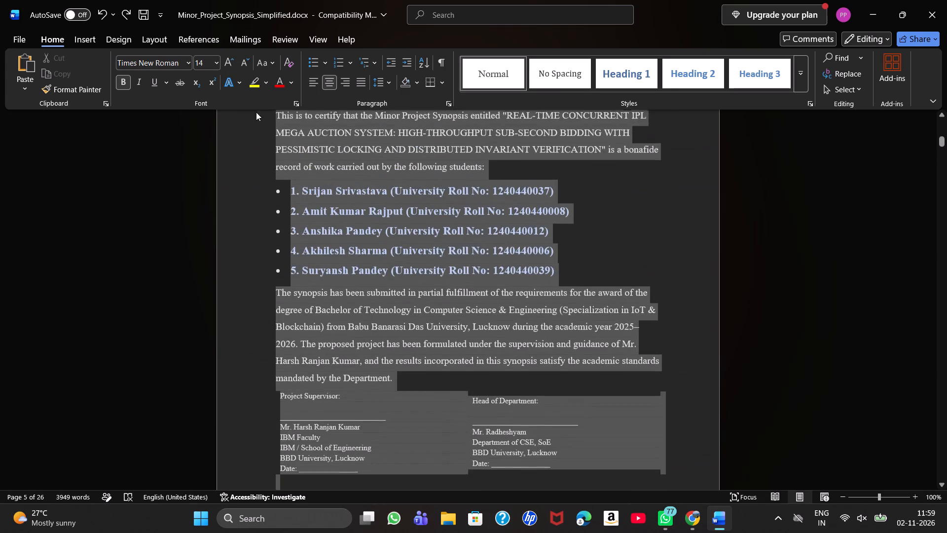
left_click_drag(256, 112, 244, 121)
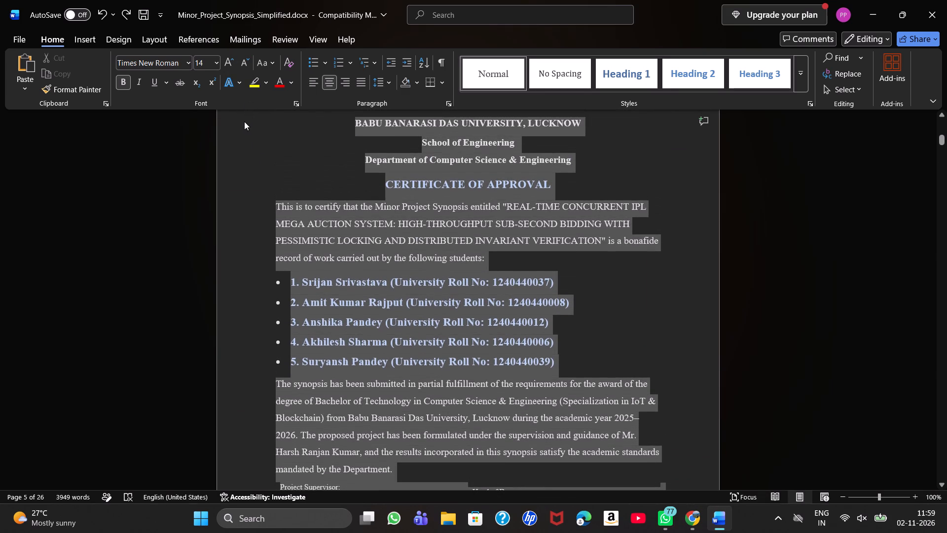
left_click_drag(244, 121, 306, 319)
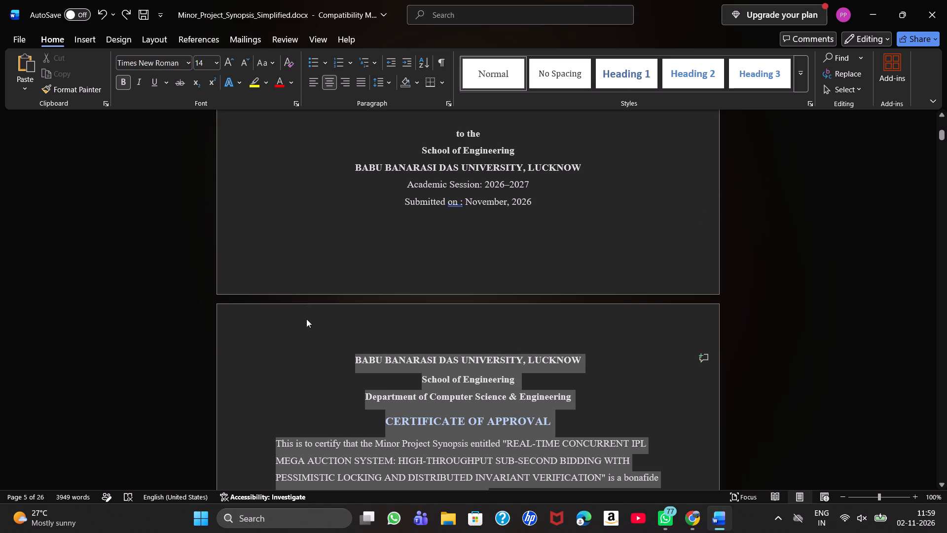
left_click_drag(306, 319, 307, 342)
key("BackSpace")
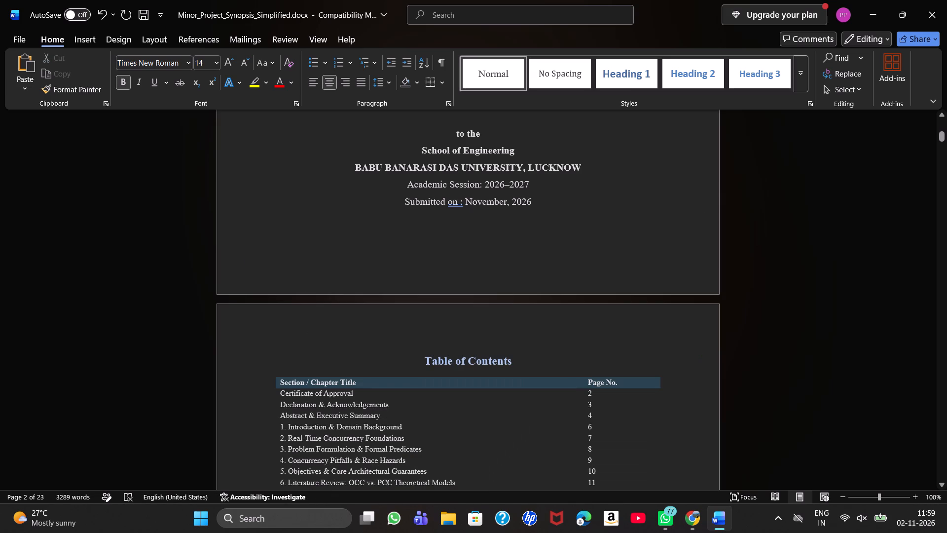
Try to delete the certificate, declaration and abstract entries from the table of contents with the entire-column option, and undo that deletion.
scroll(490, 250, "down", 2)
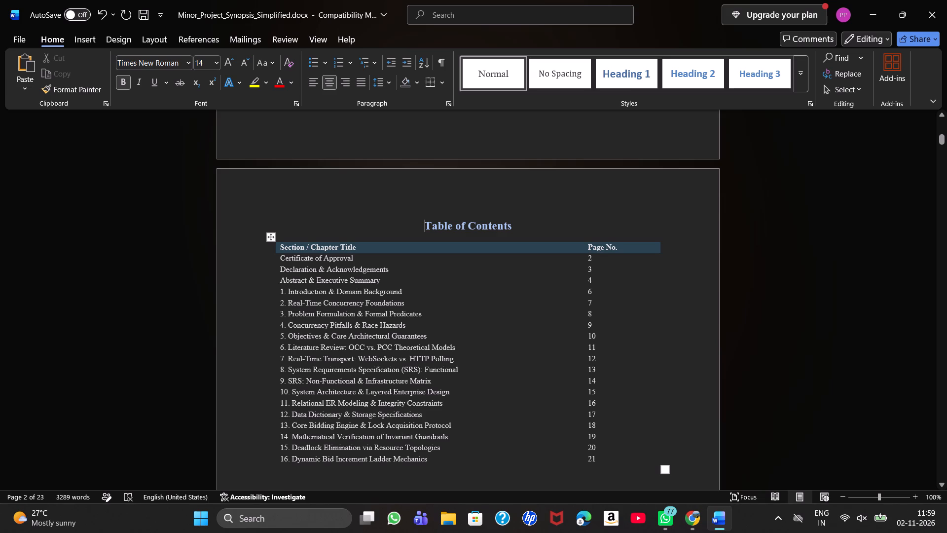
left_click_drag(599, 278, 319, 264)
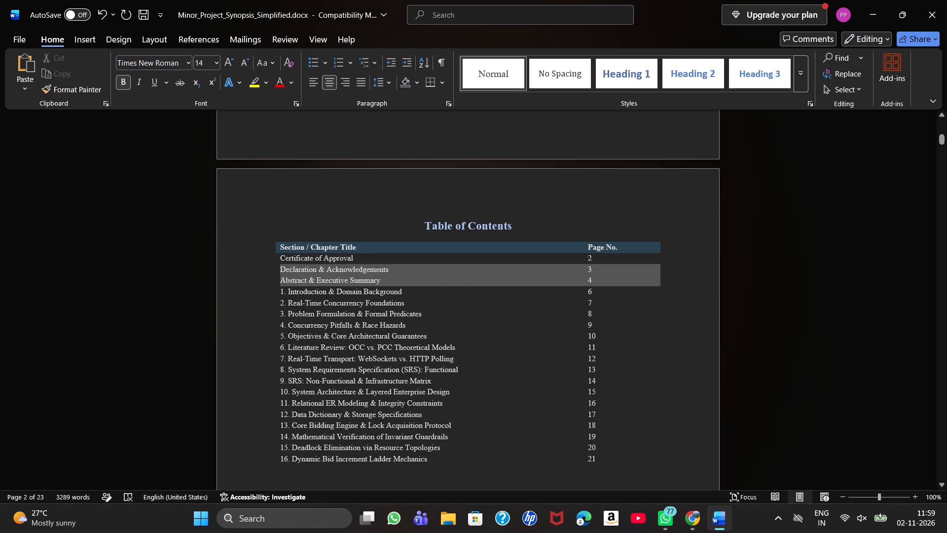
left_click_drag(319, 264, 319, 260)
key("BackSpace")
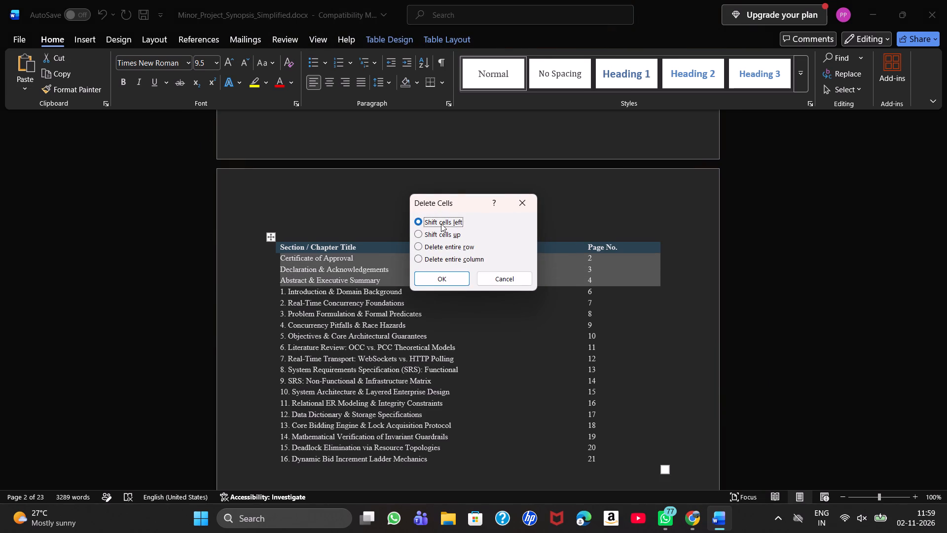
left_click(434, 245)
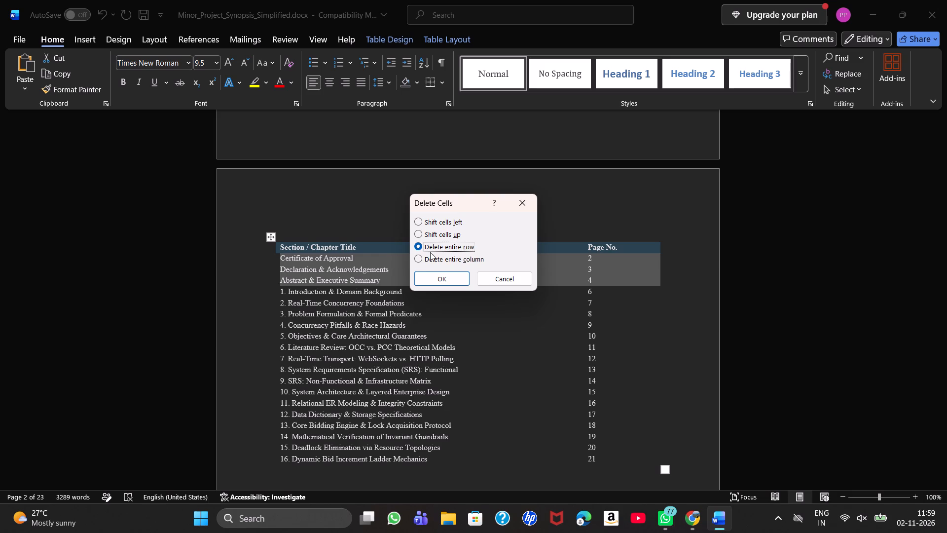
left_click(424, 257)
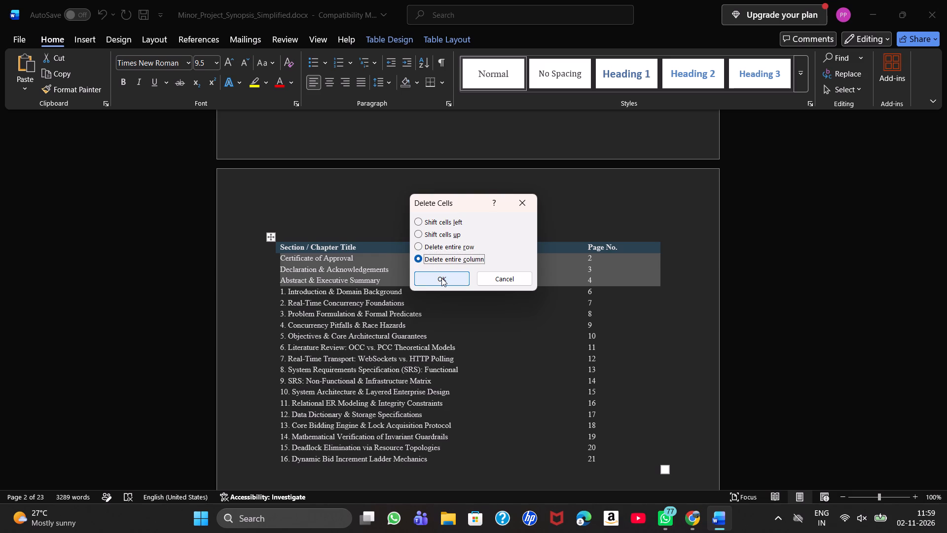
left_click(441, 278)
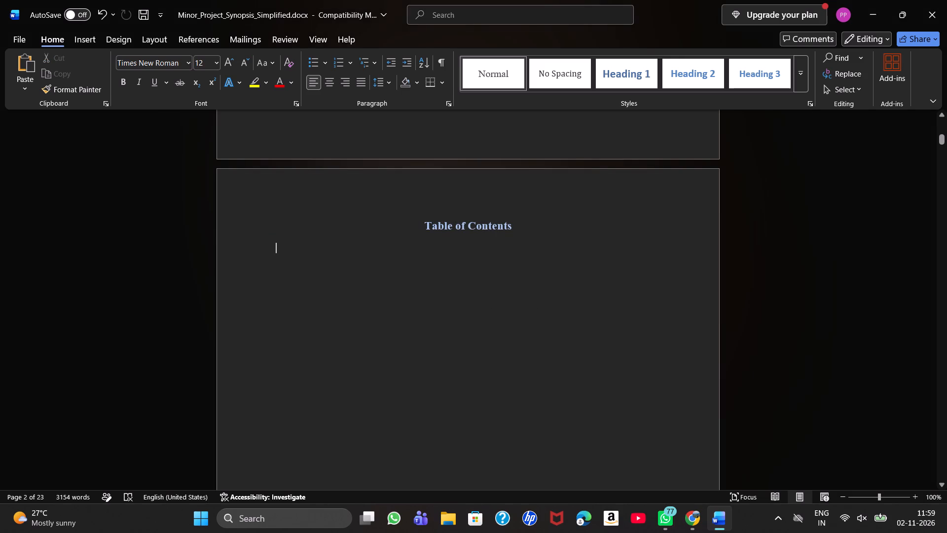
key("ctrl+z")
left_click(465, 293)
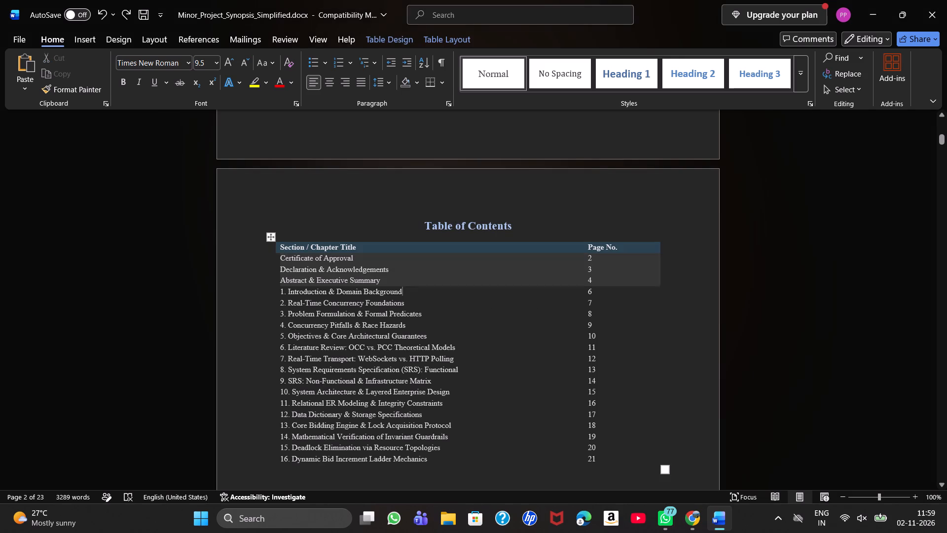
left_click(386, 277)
Delete the title cells of the certificate, declaration and abstract entries in the contents table, shifting the remaining cells left.
left_click_drag(380, 281, 283, 259)
key("BackSpace")
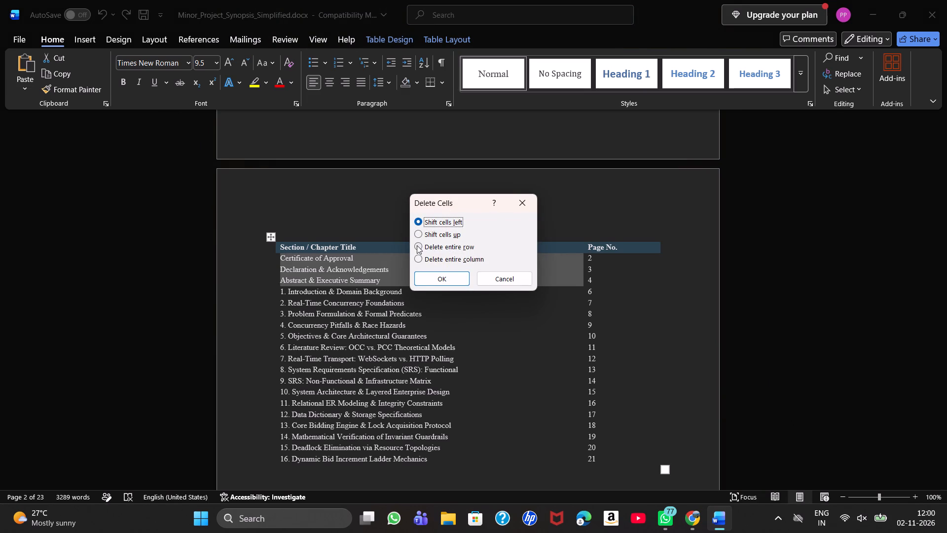
left_click(459, 274)
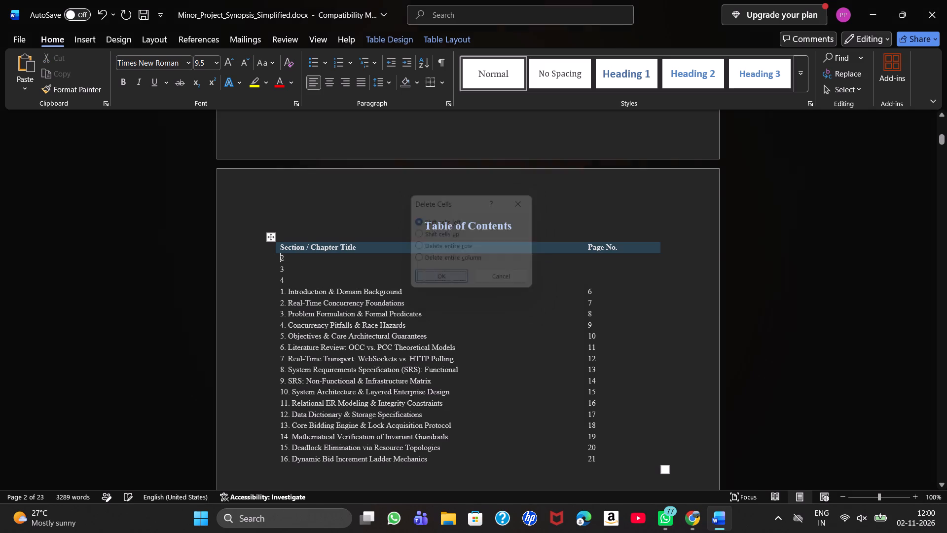
Clear the leftover page numbers 4, 3 and 2 from the three cells below the contents table's header row.
left_click_drag(339, 275, 289, 265)
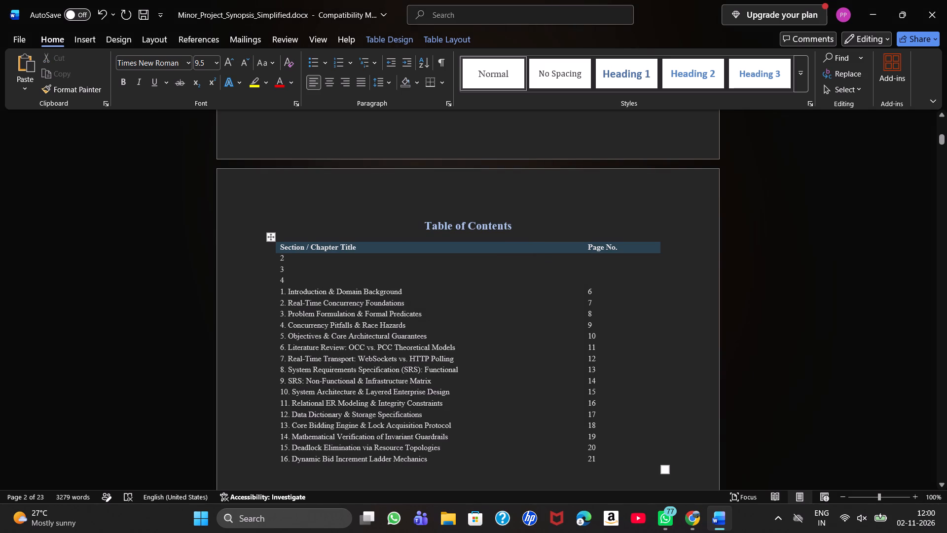
left_click(283, 280)
key("BackSpace")
key("BackSpace")
key("BackSpace")
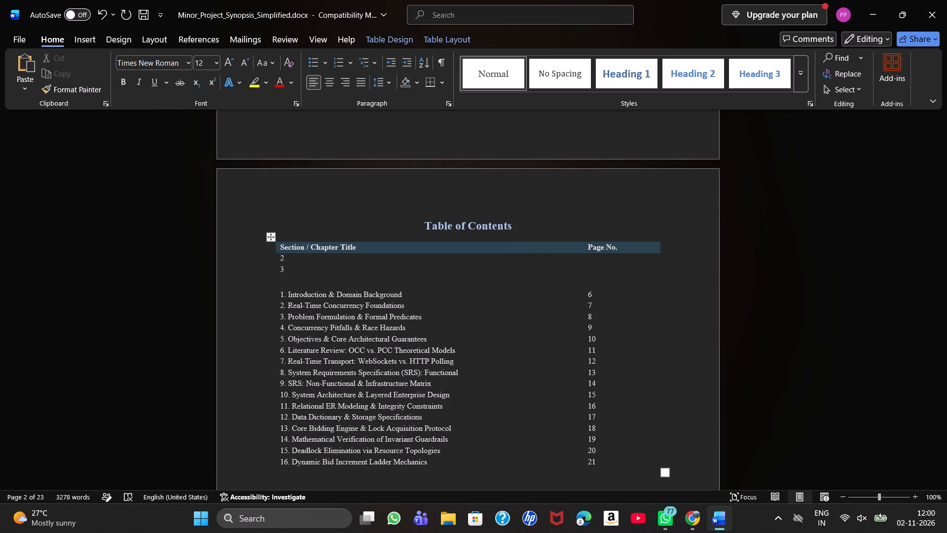
key("Up")
key("Right")
key("BackSpace")
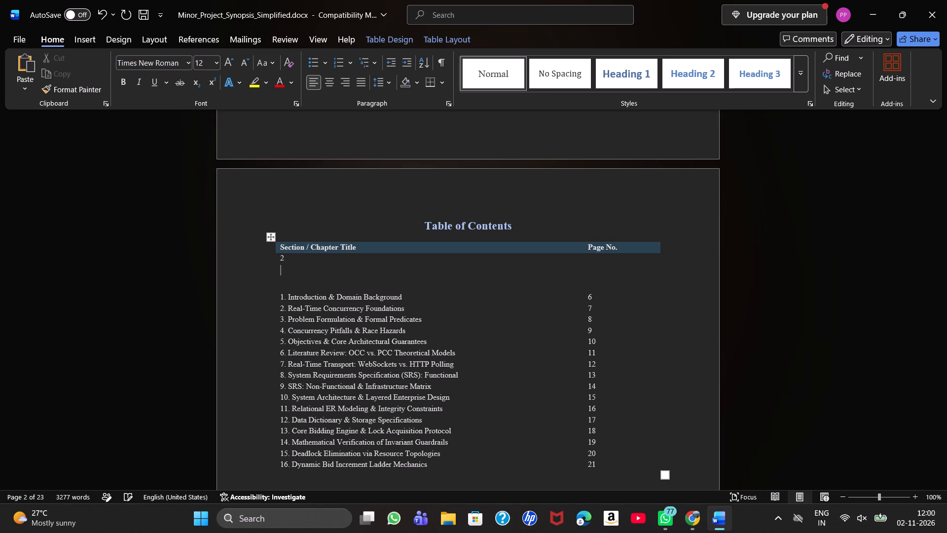
key("Up")
key("Right")
key("BackSpace")
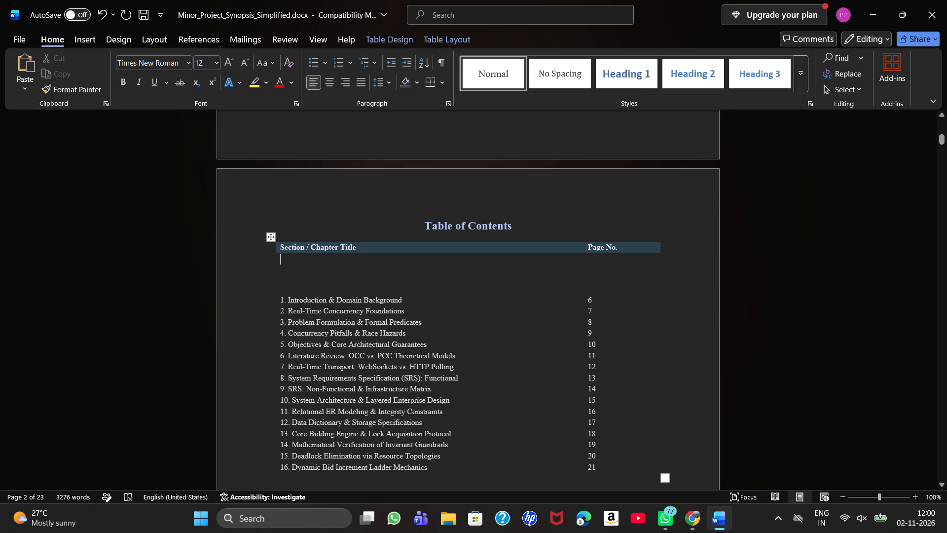
left_click(275, 294)
key("BackSpace")
Delete the three empty rows between the contents table's header and the "Introduction & Domain Background" entry as entire rows.
left_click_drag(362, 285, 297, 259)
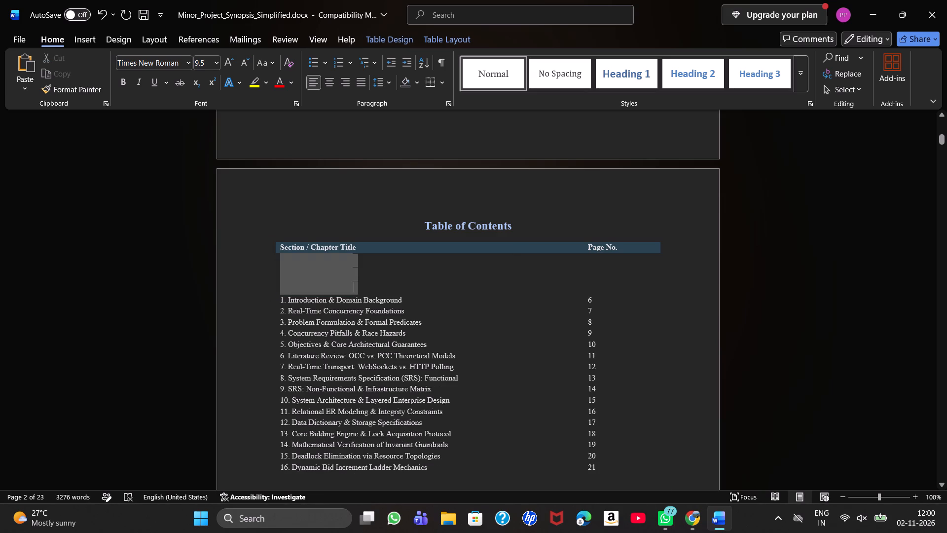
left_click_drag(297, 259, 294, 258)
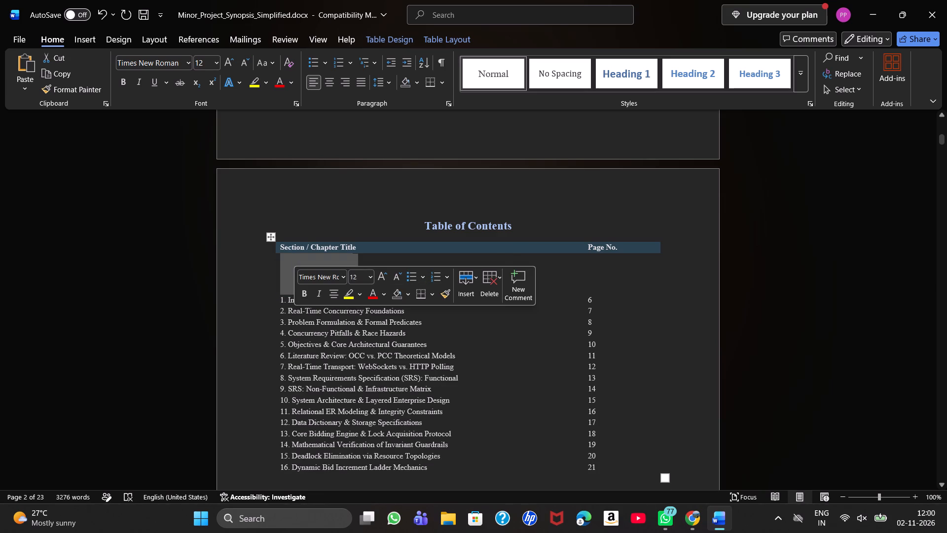
left_click(490, 273)
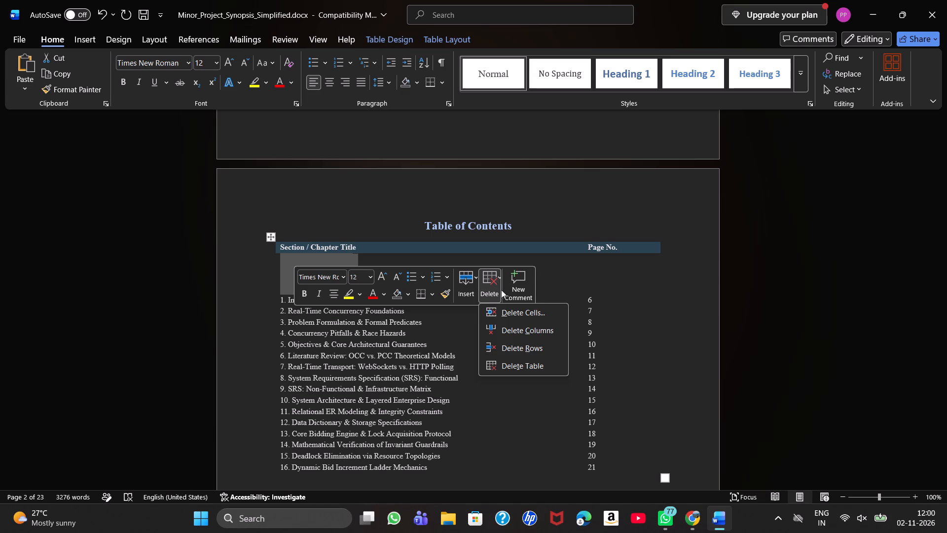
left_click(516, 314)
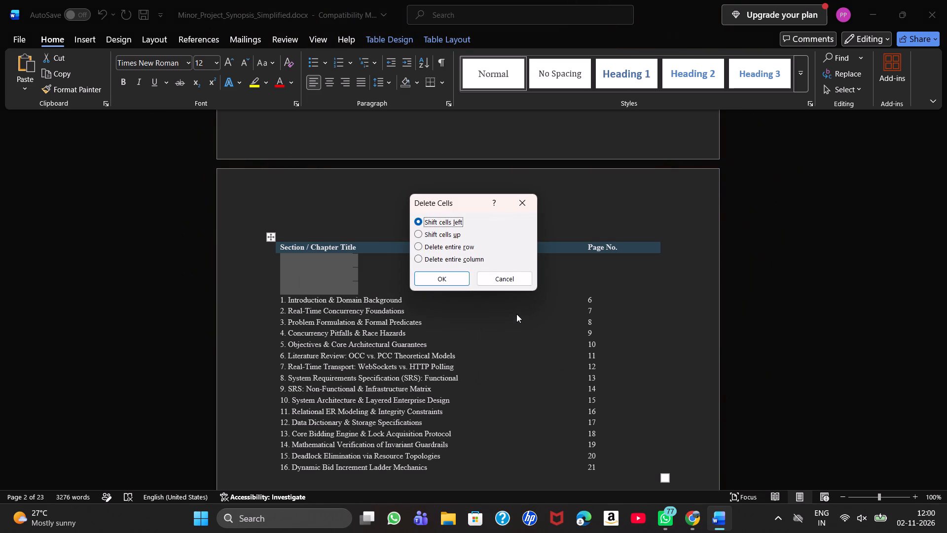
left_click(434, 245)
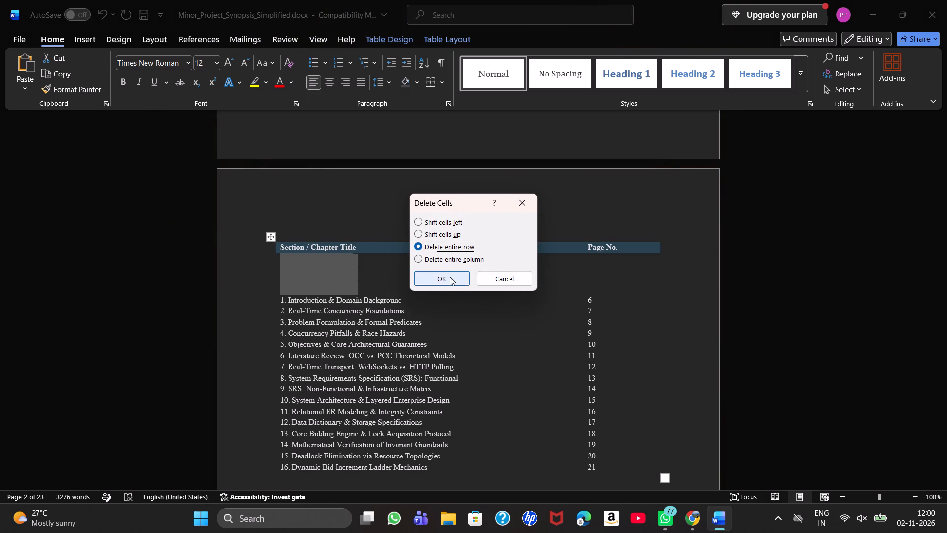
left_click(451, 279)
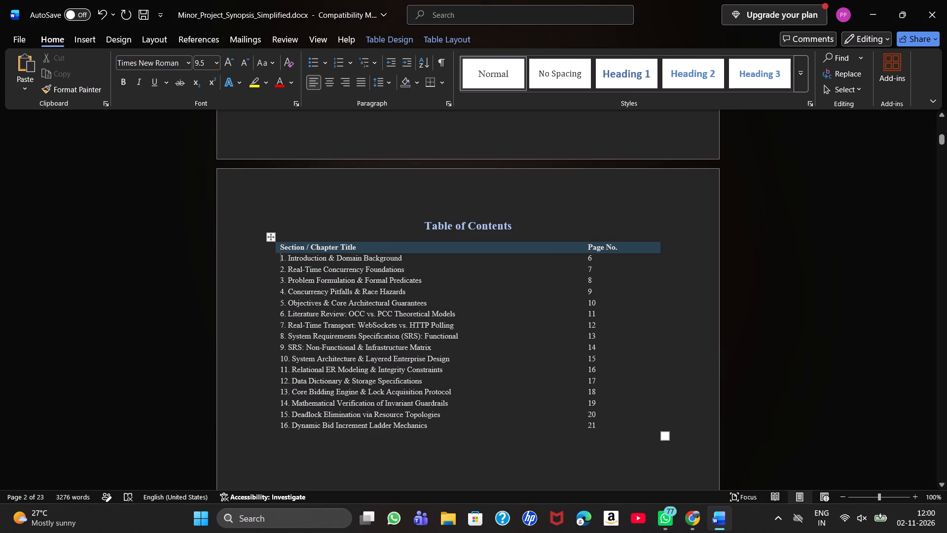
Set the page number of the "Introduction & Domain Background" entry to 1.
left_click(595, 260)
key("BackSpace")
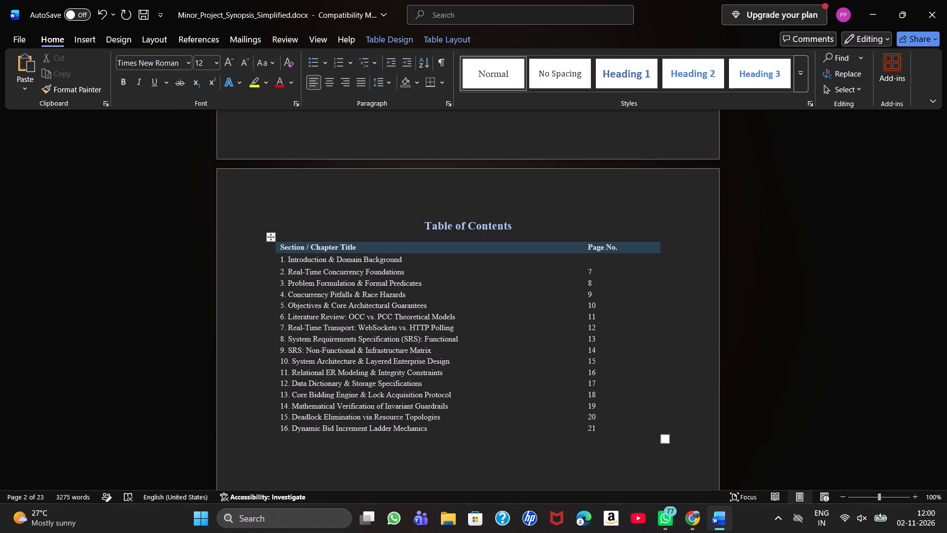
key("1")
Remove "& Domain Background" from the first contents entry, leaving only "1. Introduction".
left_click_drag(407, 259, 325, 259)
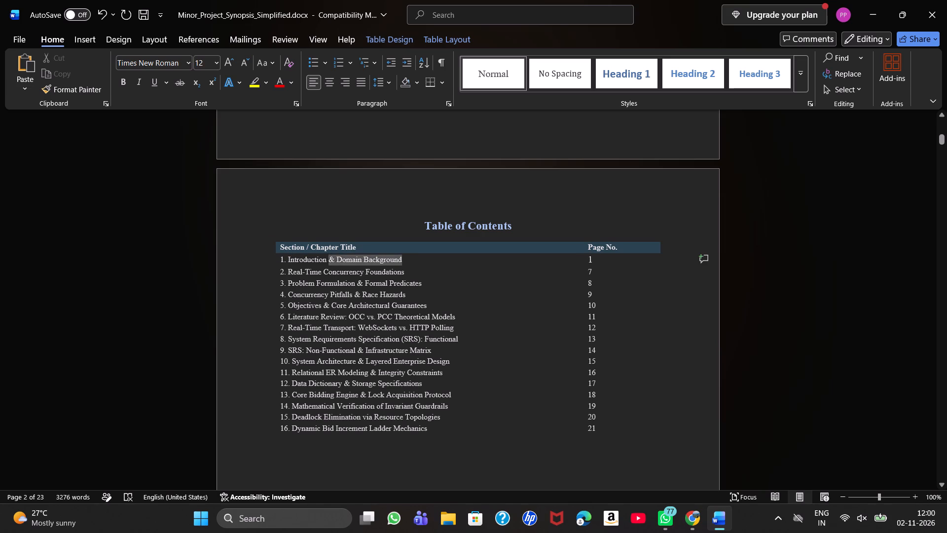
left_click_drag(325, 259, 331, 259)
key("BackSpace")
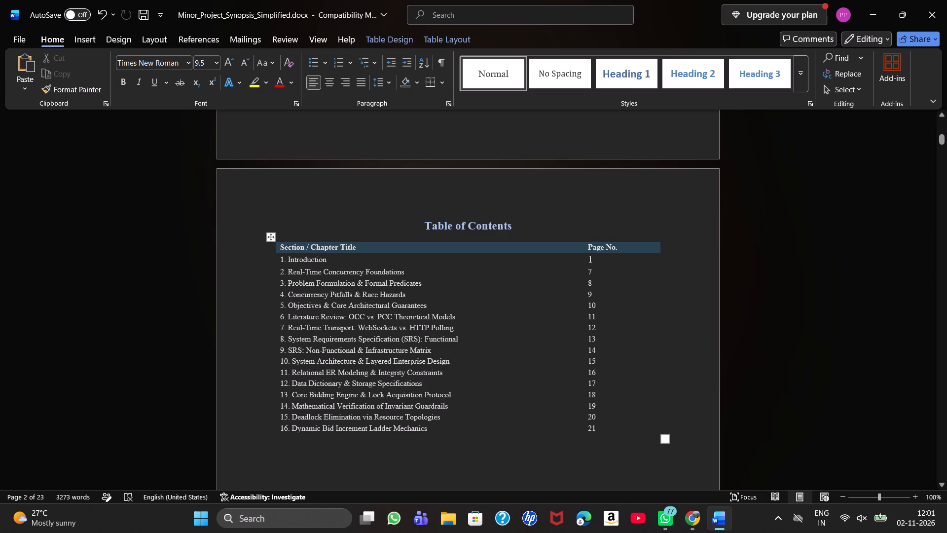
Replace the second contents entry's title, "Real-Time Concurrency Foundations", with "Problem Statement", keeping its number.
left_click_drag(409, 270, 290, 268)
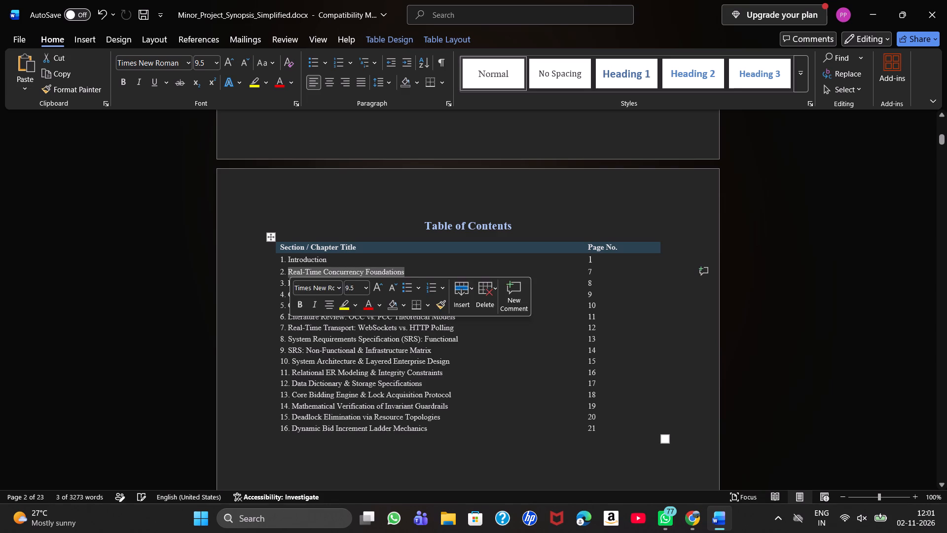
key("BackSpace")
key("p")
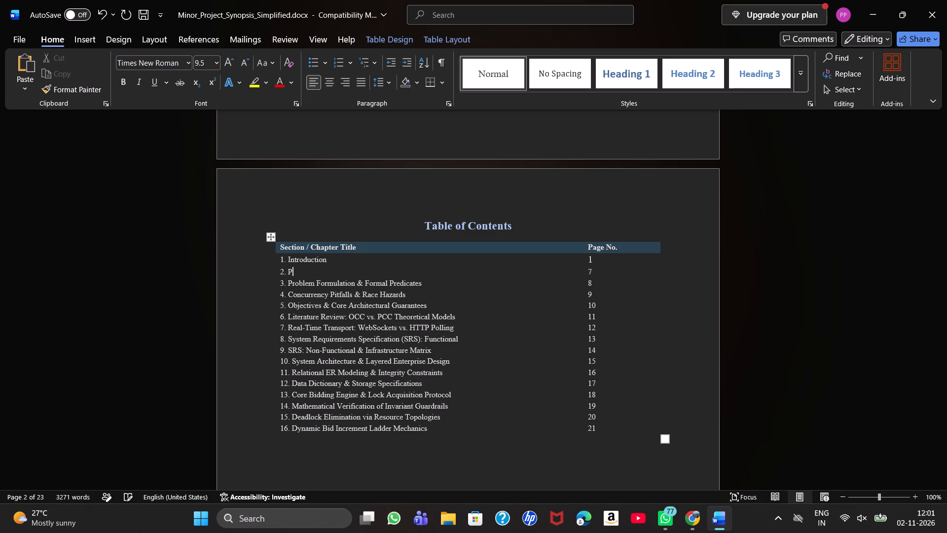
type("roblem stat")
key("BackSpace")
key("BackSpace")
key("BackSpace")
key("BackSpace")
type("tatement")
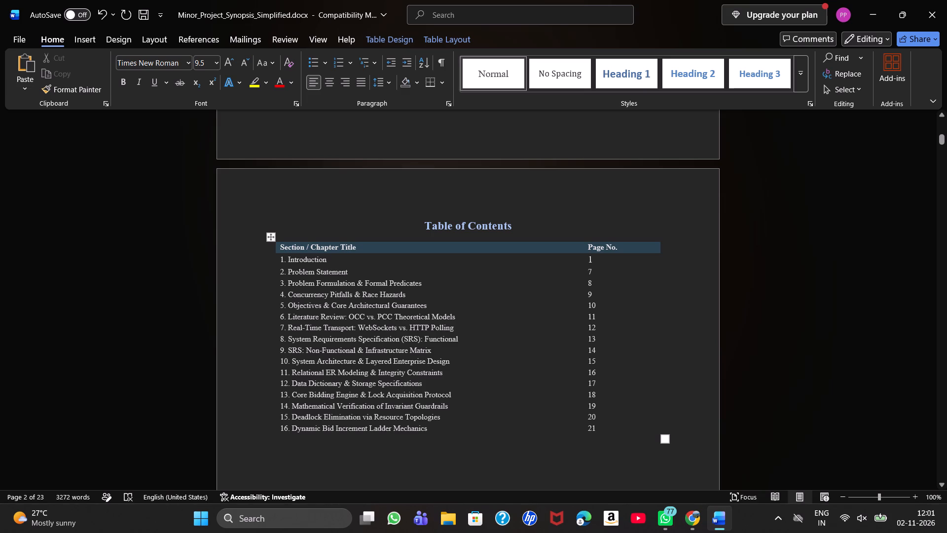
Replace the third contents entry's title, "Problem Formulation & Formal Predicates", with "Objectives", keeping its number.
left_click_drag(424, 283, 301, 279)
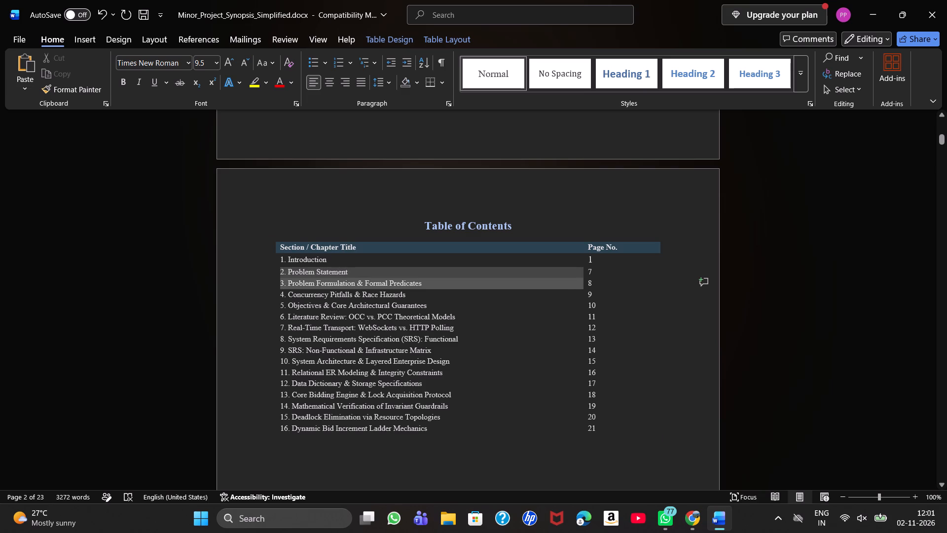
left_click_drag(301, 279, 296, 285)
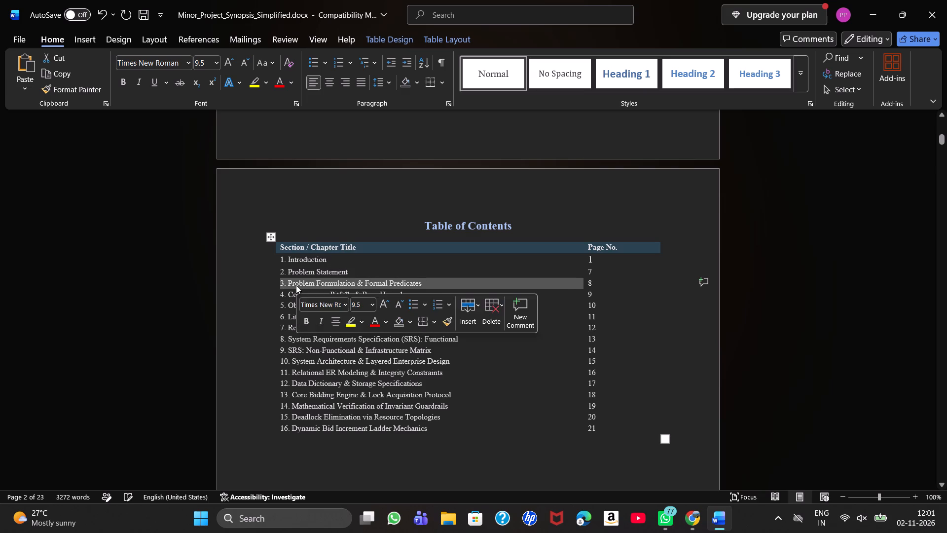
triple_click(428, 285)
key("BackSpace")
key("BackSpace")
key("BackSpace")
key("BackSpace")
key("BackSpace")
key("BackSpace")
key("BackSpace")
key("BackSpace")
key("BackSpace")
key("BackSpace")
key("BackSpace")
key("BackSpace")
key("BackSpace")
key("BackSpace")
key("BackSpace")
key("BackSpace")
key("BackSpace")
key("BackSpace")
key("BackSpace")
key("BackSpace")
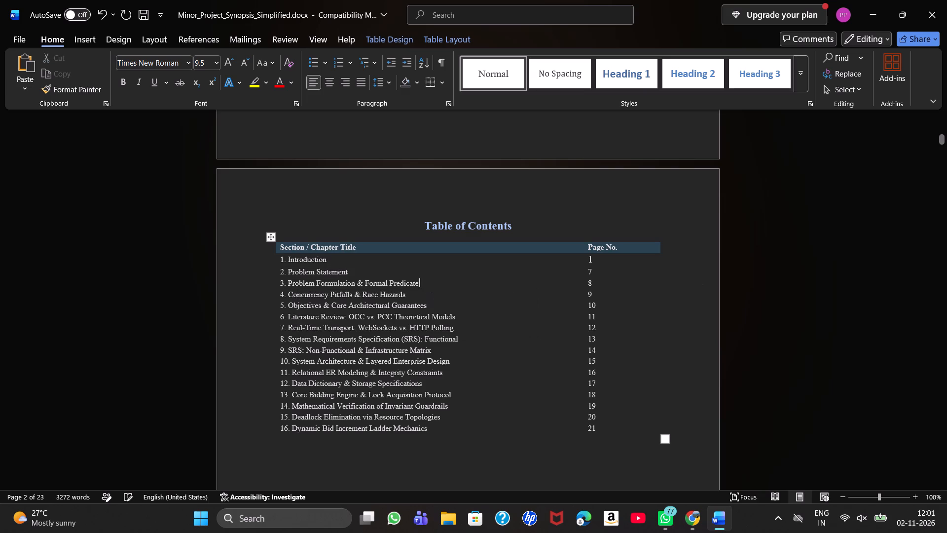
key("BackSpace")
key("BackSpace")
key("BackSpace")
key("BackSpace")
key("BackSpace")
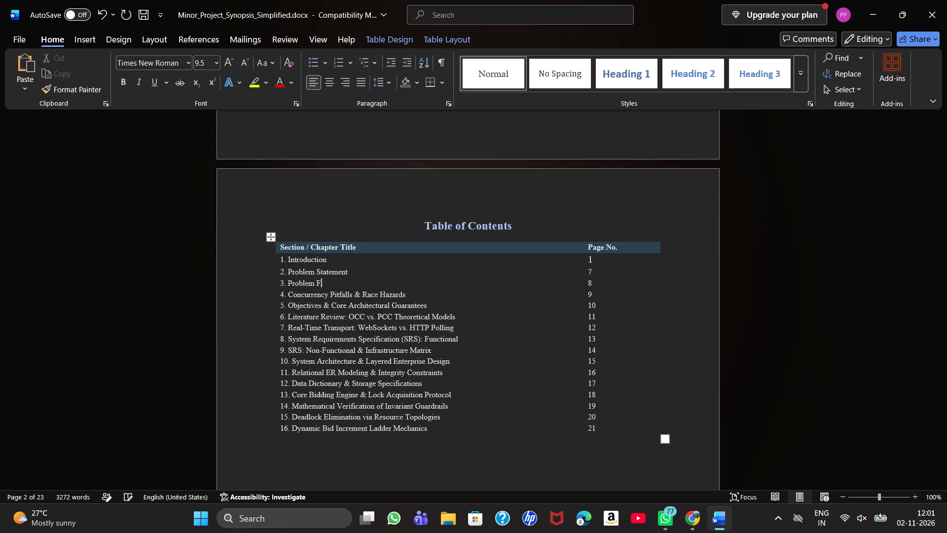
key("BackSpace")
key("BackSpace")
key("BackSpace")
key("BackSpace")
key("BackSpace")
key("BackSpace")
key("BackSpace")
key("BackSpace")
key("BackSpace")
type("bject")
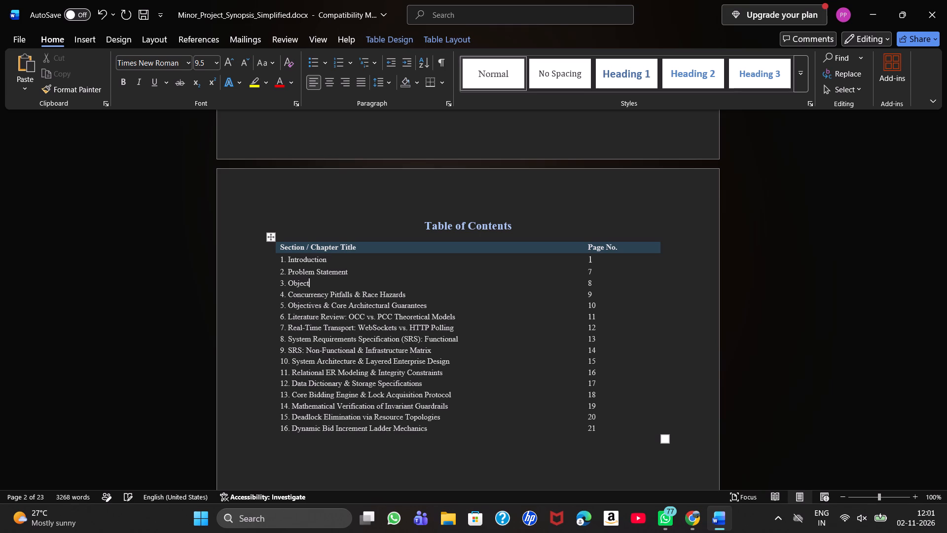
type("ive")
key("s")
Replace the fourth contents entry's title, "Concurrency Pitfalls & Race Hazards", with "Scope of Project", keeping its number.
left_click_drag(288, 294, 428, 294)
key("BackSpace")
type("scod")
key("BackSpace")
type("pe")
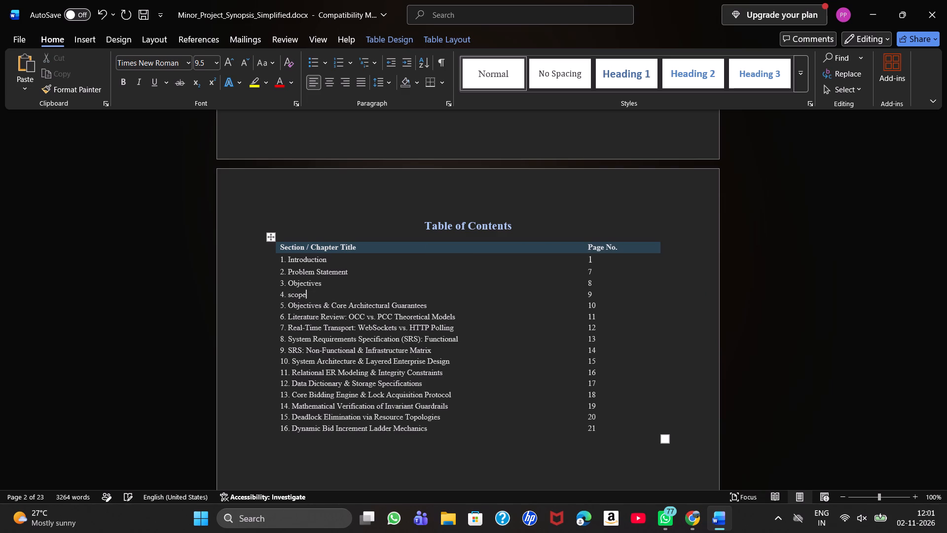
key("space")
key("BackSpace")
key("BackSpace")
key("BackSpace")
key("BackSpace")
key("BackSpace")
key("BackSpace")
key("s")
type("cope of")
key("space")
type("roject")
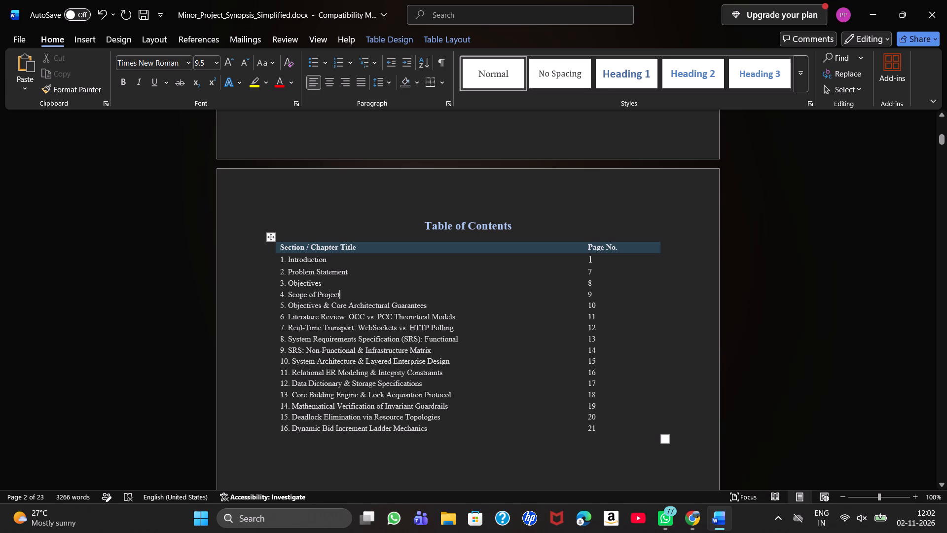
Replace the fifth contents entry's title with "Literature Review", moving those words up from the sixth entry.
left_click_drag(429, 303, 292, 305)
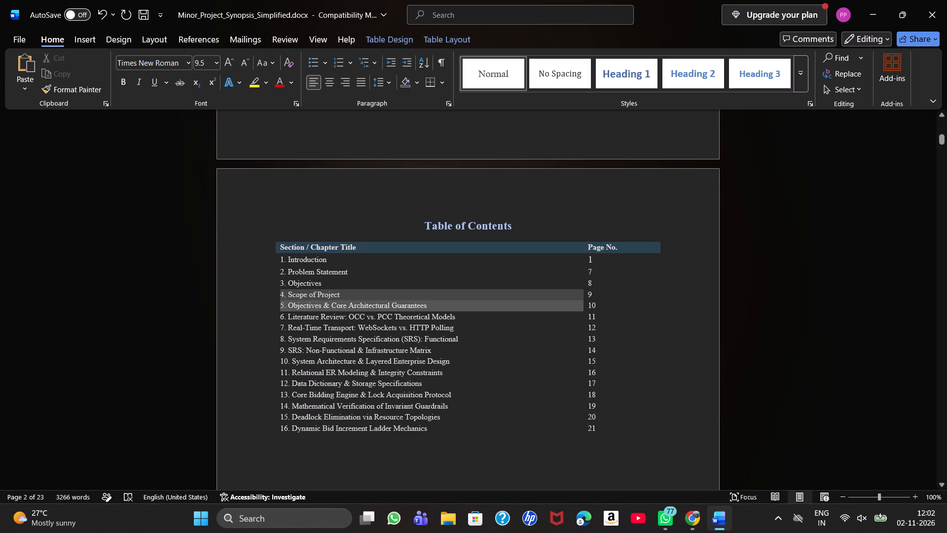
left_click_drag(292, 305, 290, 305)
left_click(290, 305)
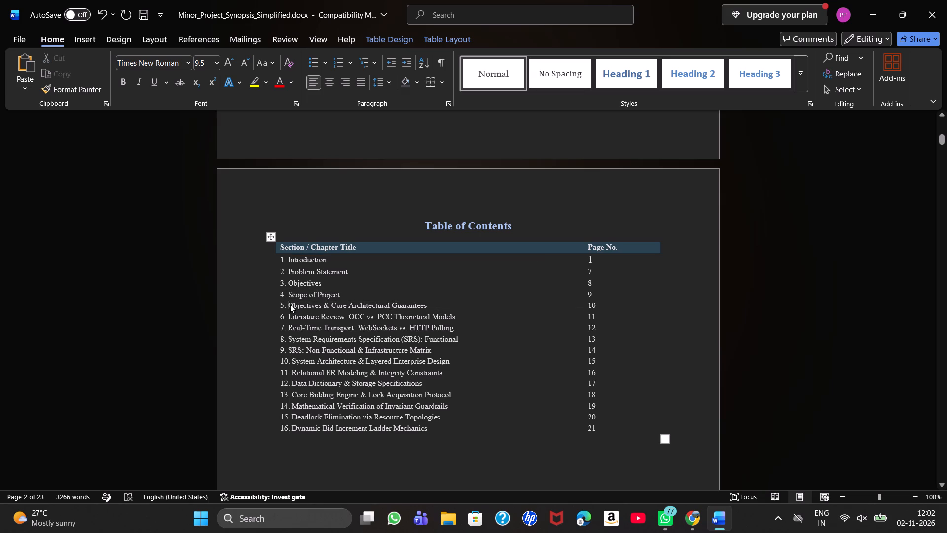
left_click_drag(290, 305, 291, 305)
left_click_drag(291, 305, 431, 307)
key("BackSpace")
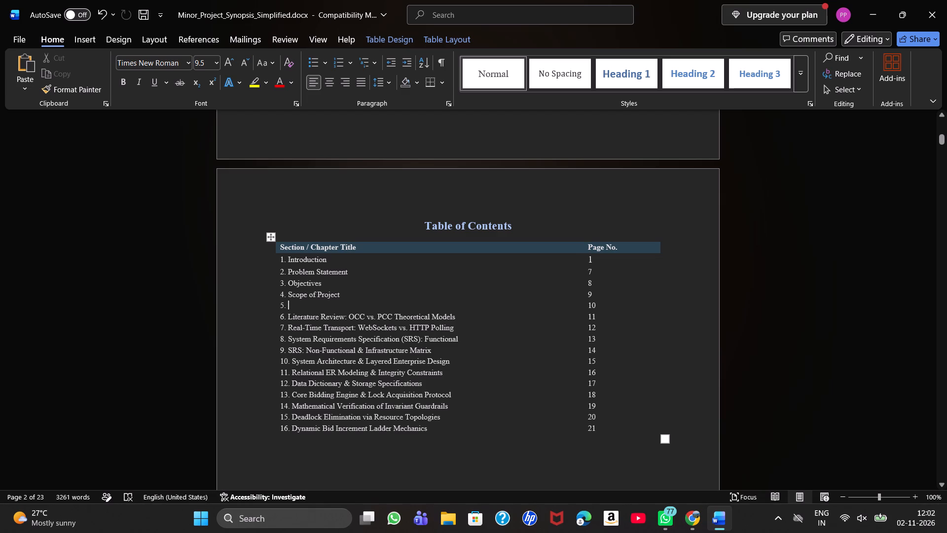
left_click_drag(345, 315, 296, 317)
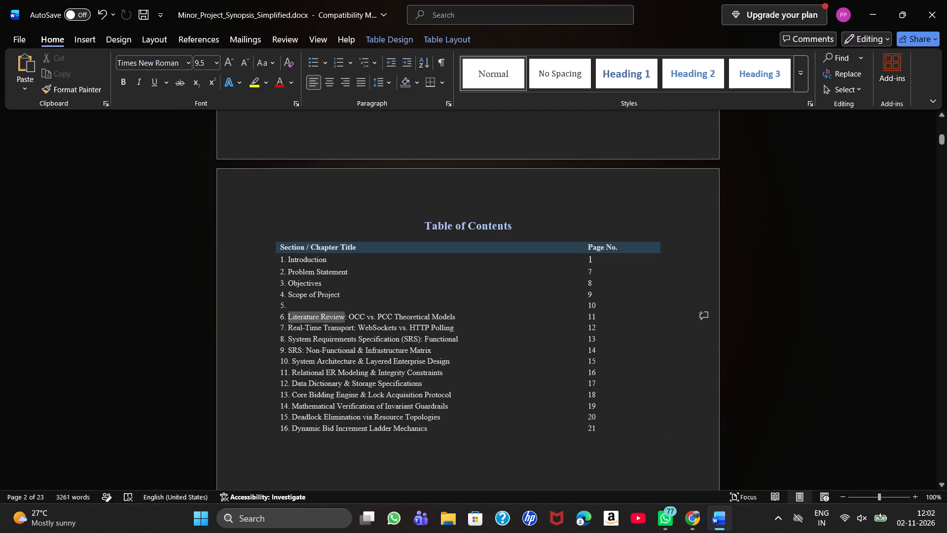
left_click_drag(296, 317, 294, 317)
key("ctrl+x")
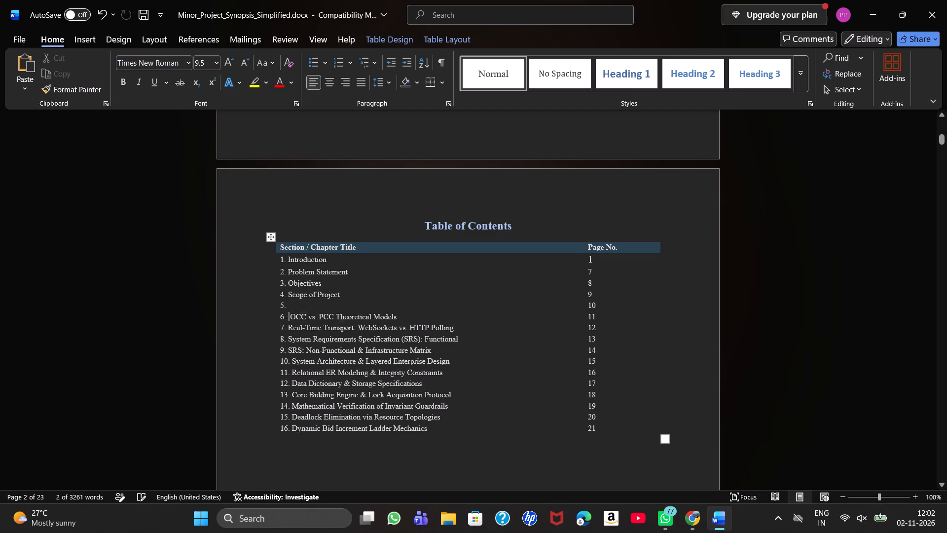
left_click(301, 304)
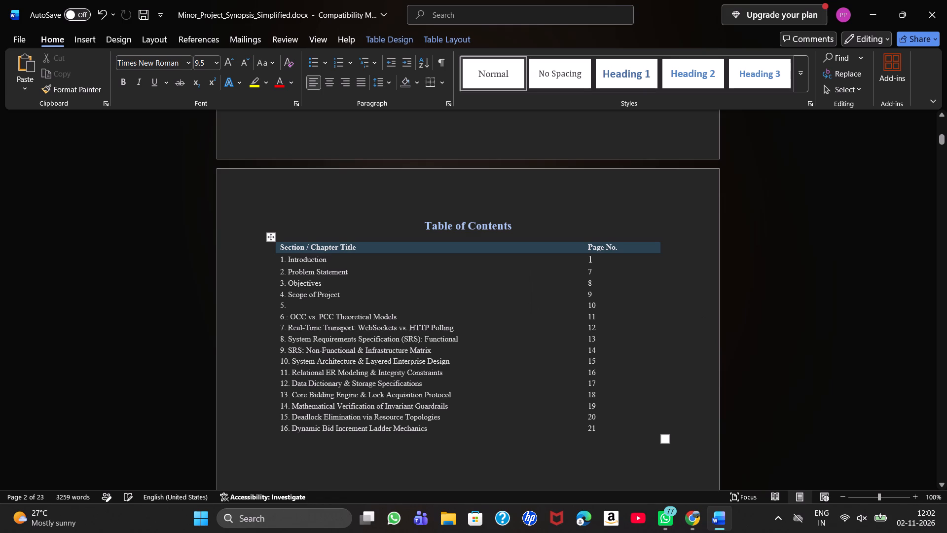
key("ctrl+v")
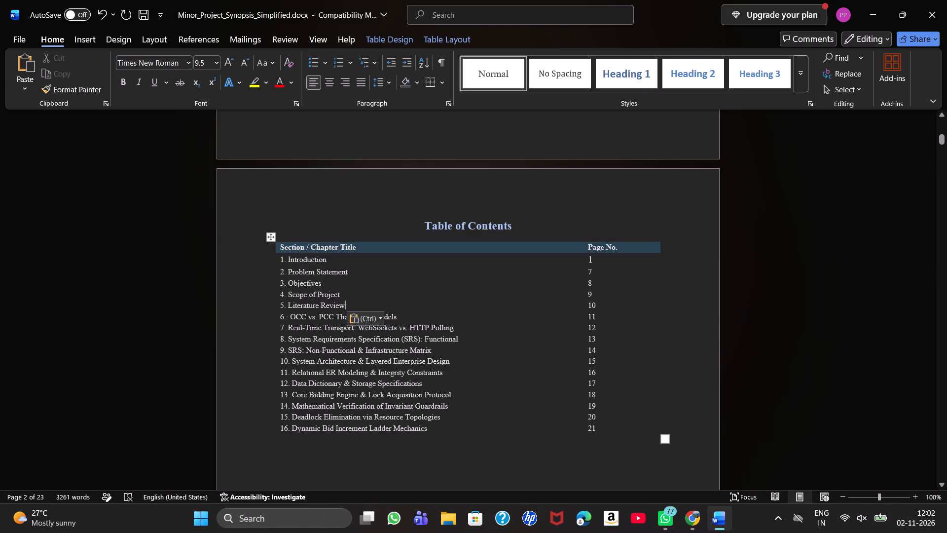
Replace the sixth entry's remaining text, ": OCC vs. PCC Theoretical Models", with "Methodology / Proposed Solution".
left_click_drag(404, 314, 288, 316)
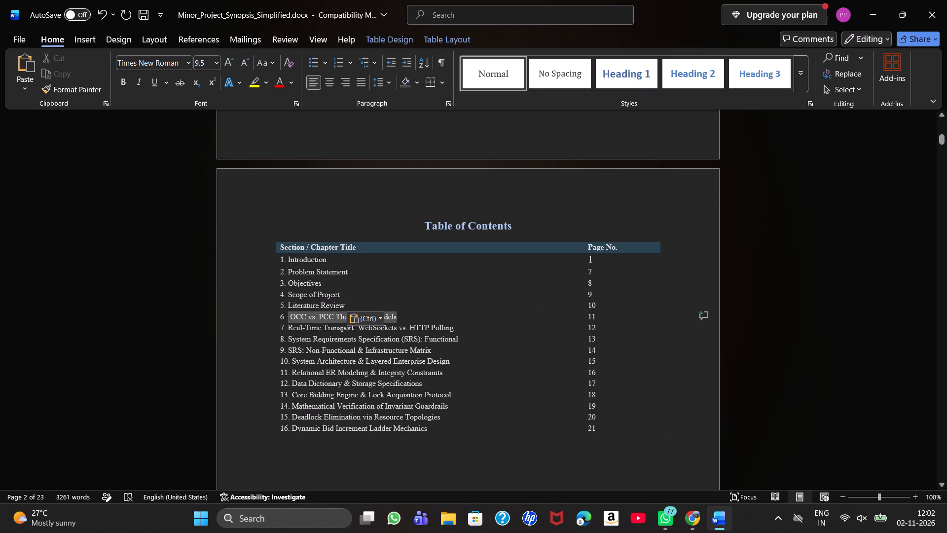
left_click_drag(288, 316, 288, 316)
key("BackSpace")
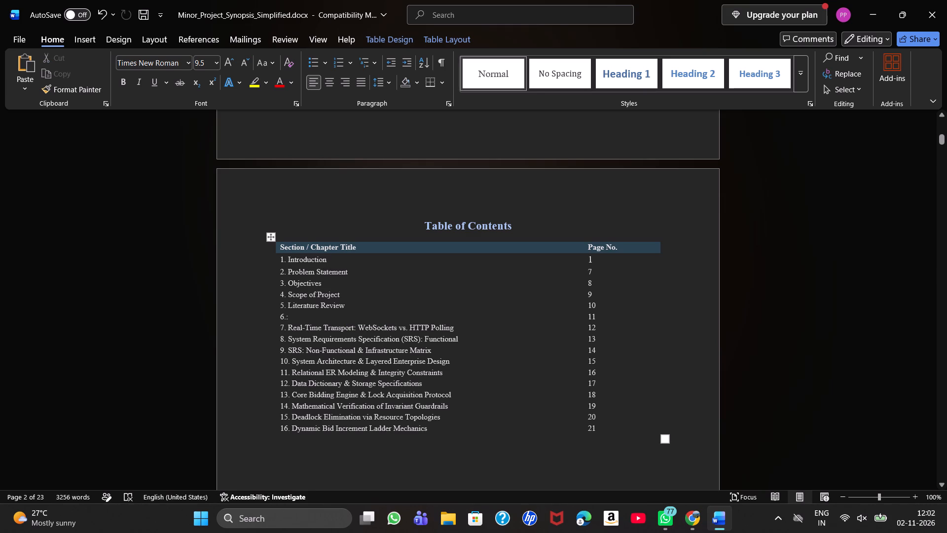
key("BackSpace")
key("m")
type("ethodology")
key("space")
type("/")
key("space")
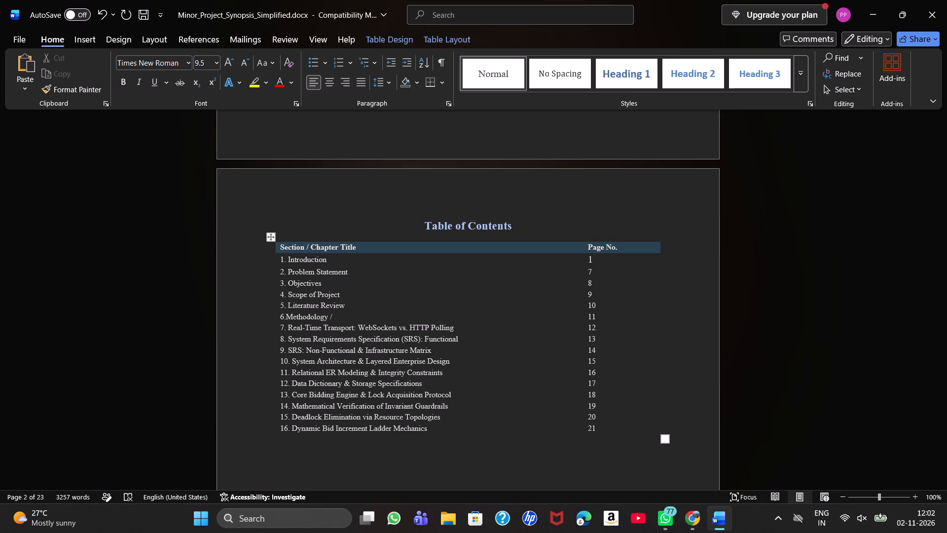
key("p")
type("rop")
type("osed")
key("space")
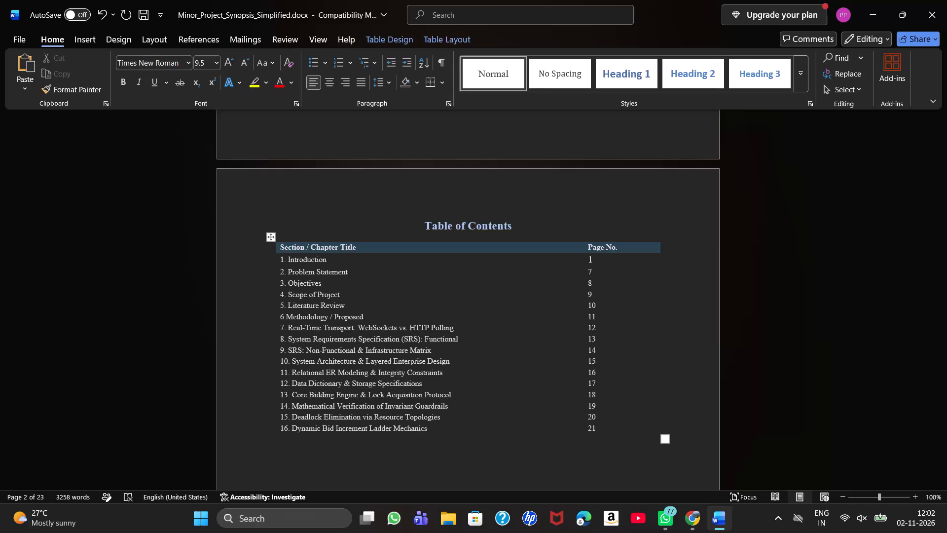
key("s")
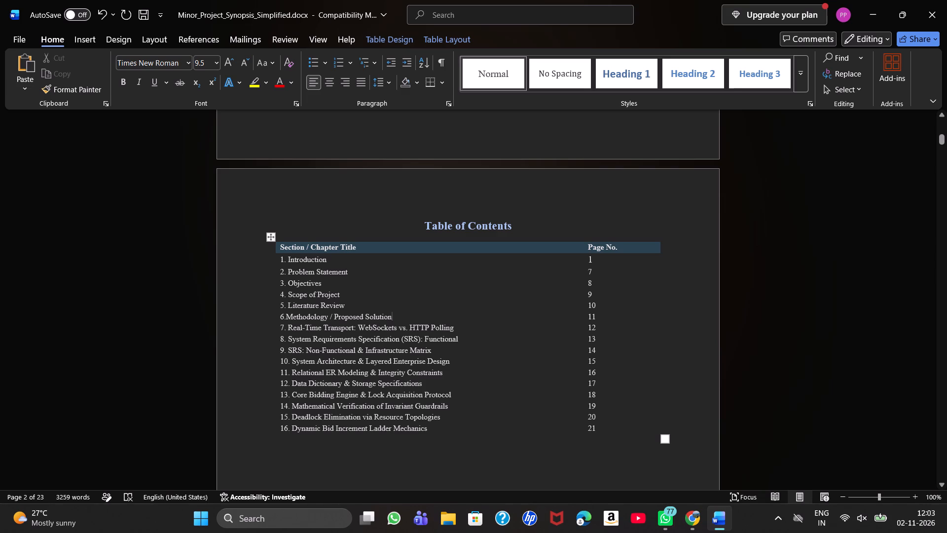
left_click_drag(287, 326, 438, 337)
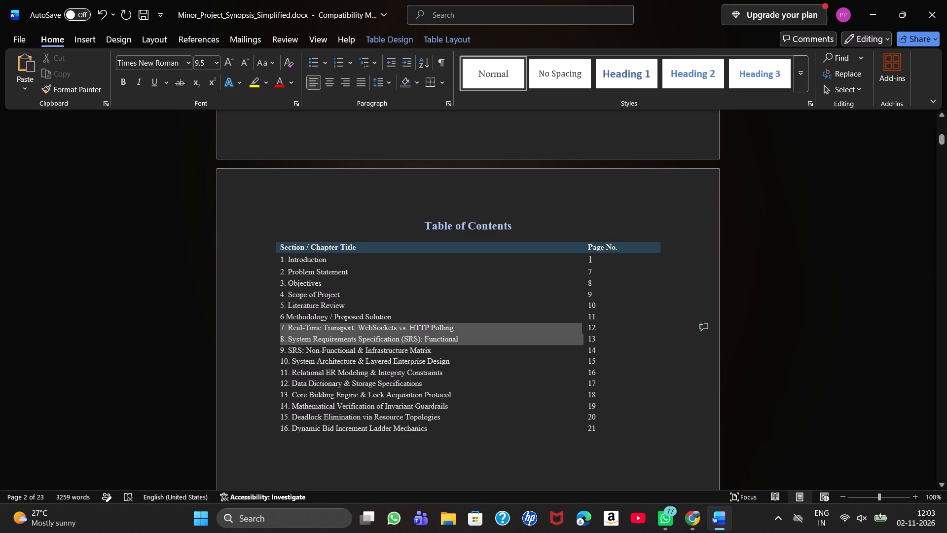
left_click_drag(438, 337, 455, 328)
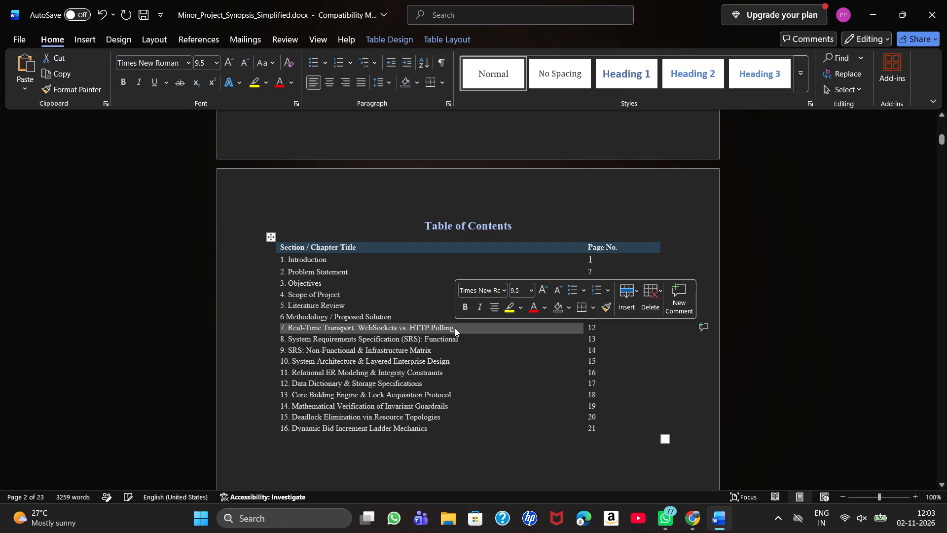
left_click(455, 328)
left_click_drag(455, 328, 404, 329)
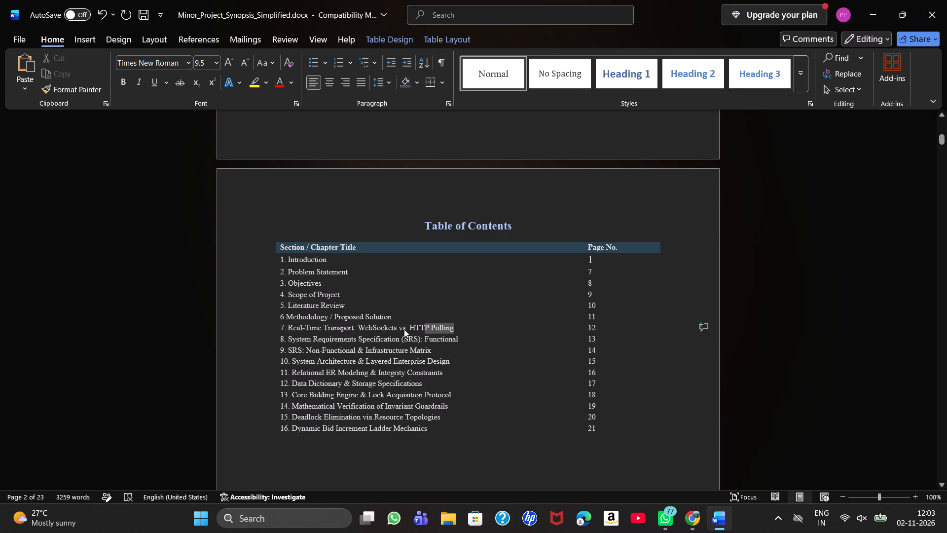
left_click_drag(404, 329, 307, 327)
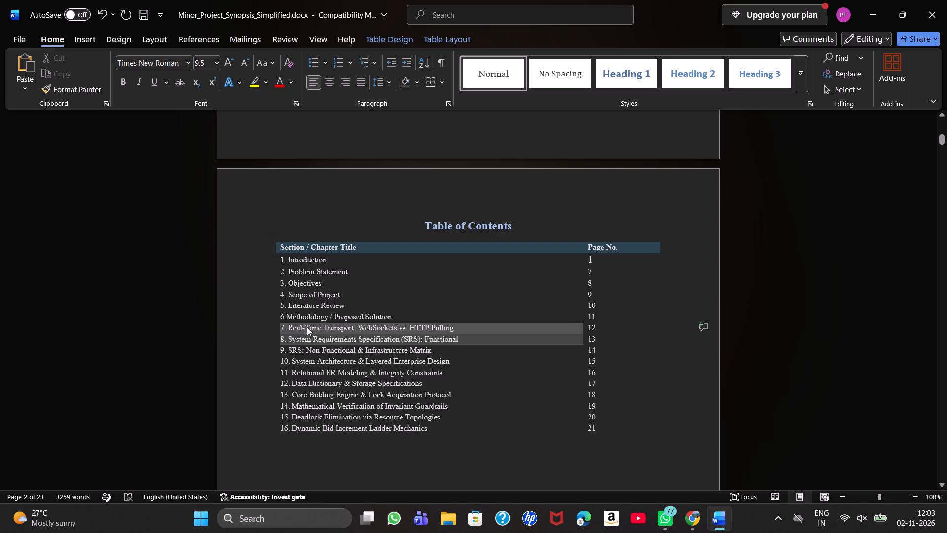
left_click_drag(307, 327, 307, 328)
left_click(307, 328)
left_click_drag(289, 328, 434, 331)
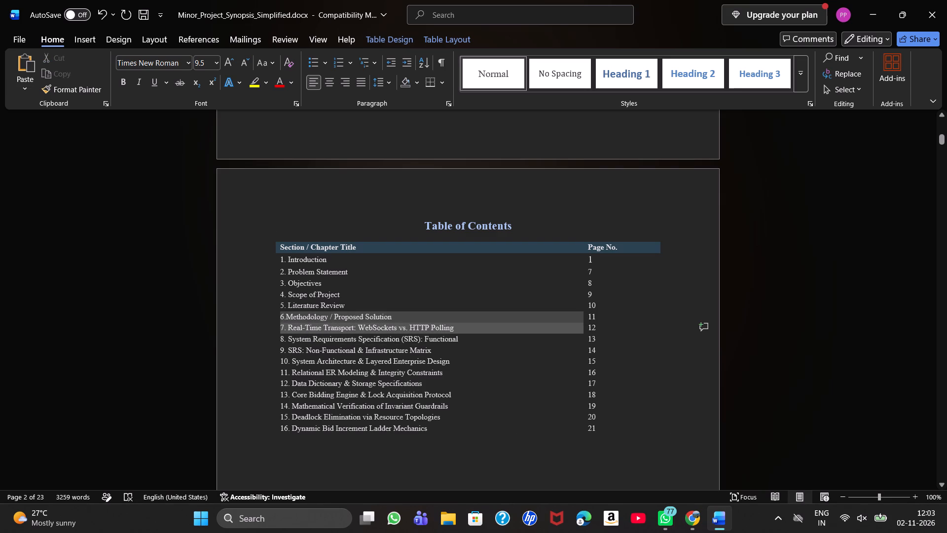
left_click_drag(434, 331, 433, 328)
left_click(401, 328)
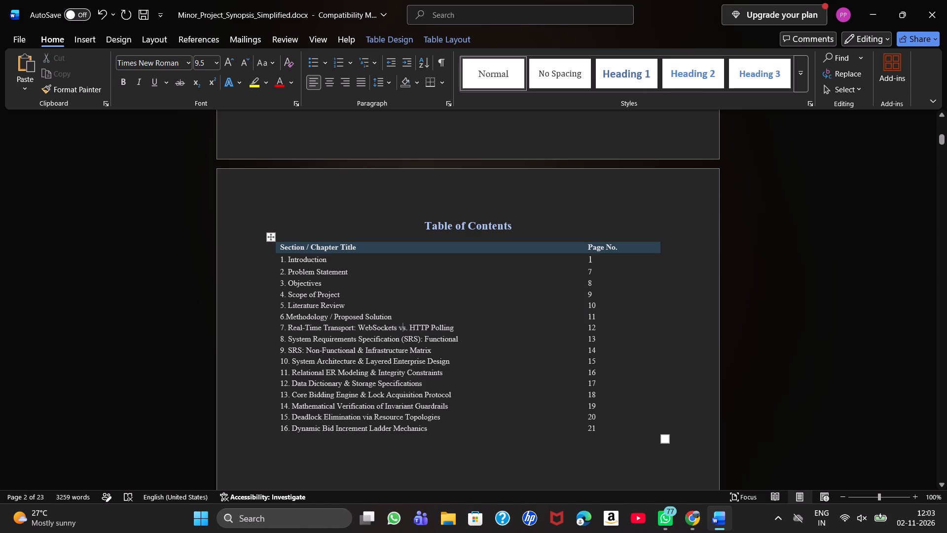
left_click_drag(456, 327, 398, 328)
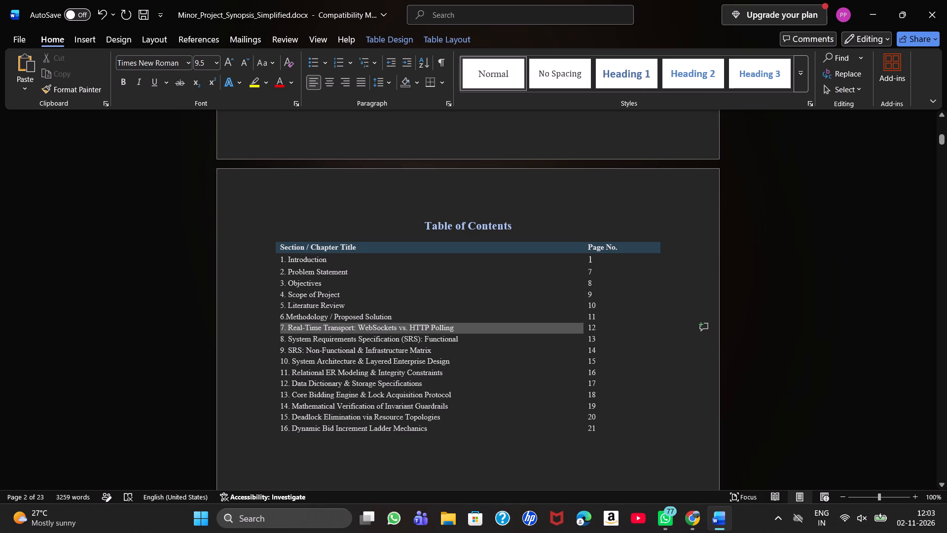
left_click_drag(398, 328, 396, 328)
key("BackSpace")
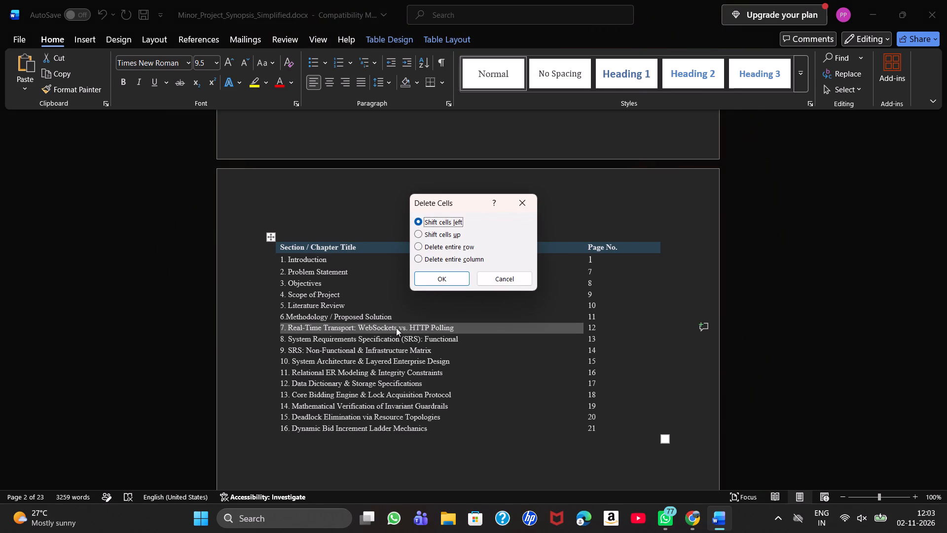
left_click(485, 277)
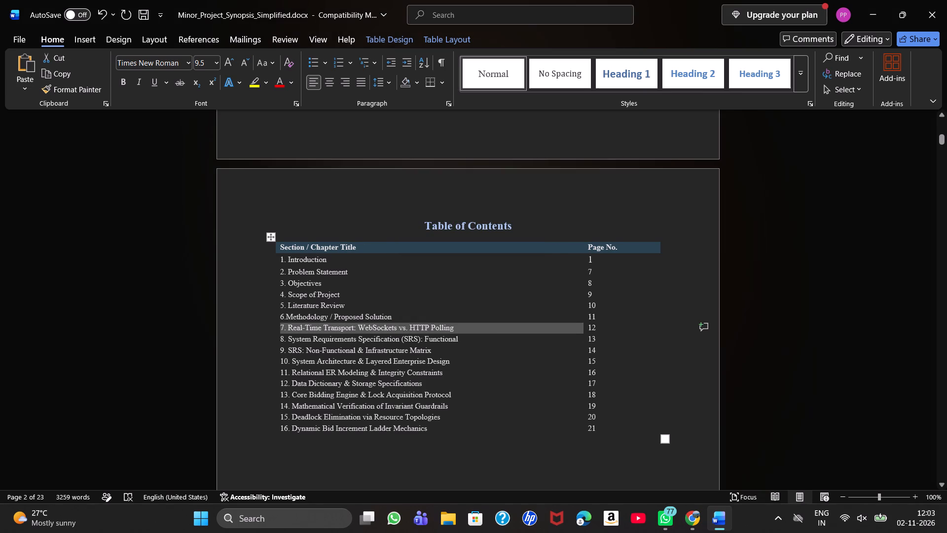
Clear the seventh contents entry's title, "Real-Time Transport: WebSockets vs. HTTP Polling", keeping its number.
left_click(465, 350)
left_click(454, 325)
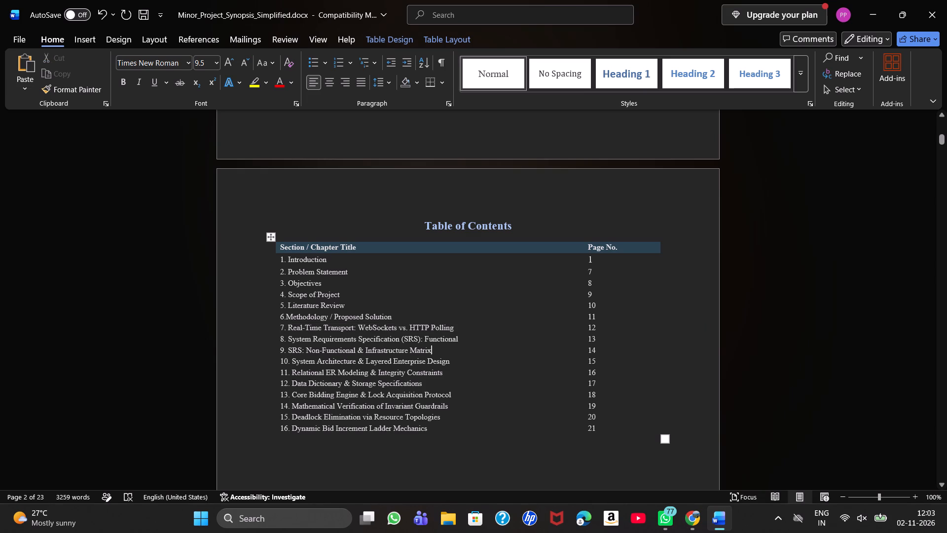
key("BackSpace")
key("BackSpace")
key("BackSpace")
key("BackSpace")
key("BackSpace")
key("BackSpace")
key("BackSpace")
key("BackSpace")
key("BackSpace")
key("BackSpace")
key("BackSpace")
key("BackSpace")
key("BackSpace")
key("BackSpace")
key("BackSpace")
key("BackSpace")
key("BackSpace")
key("BackSpace")
key("BackSpace")
key("BackSpace")
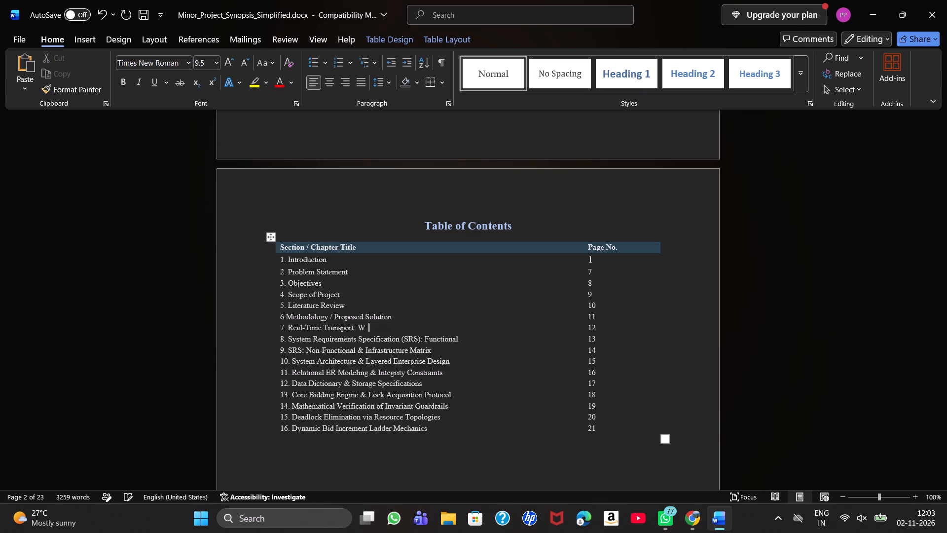
key("BackSpace")
key("BackSpace")
key("BackSpace")
key("BackSpace")
key("BackSpace")
key("BackSpace")
key("BackSpace")
key("BackSpace")
key("BackSpace")
key("BackSpace")
key("BackSpace")
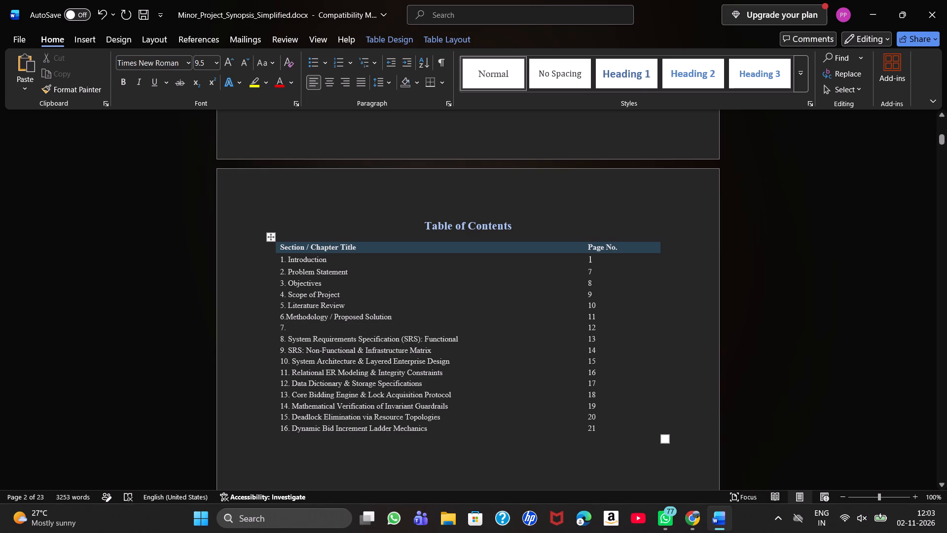
Remove the slash from the sixth contents entry and move "Proposed Solution" into the empty seventh entry, leaving "Methodology" as the sixth title.
left_click(332, 317)
key("BackSpace")
key("Return")
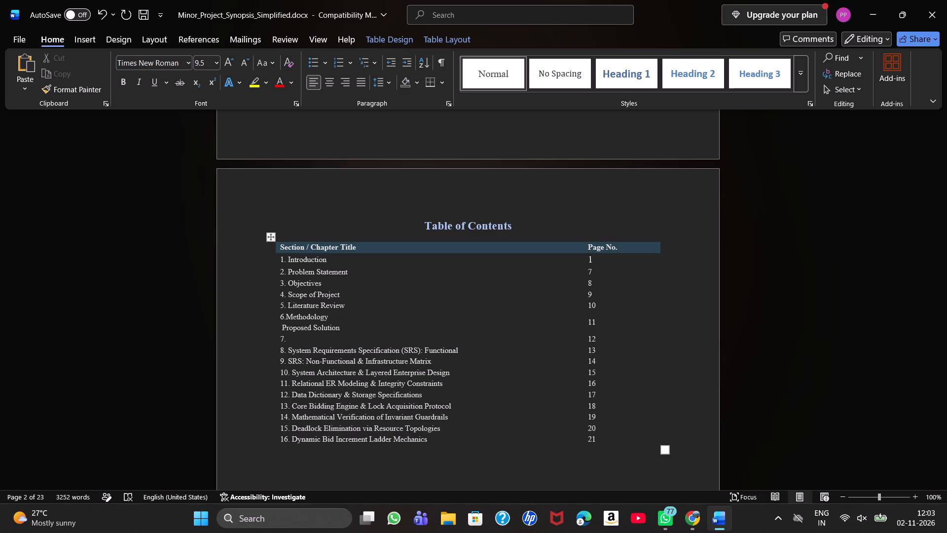
key("BackSpace")
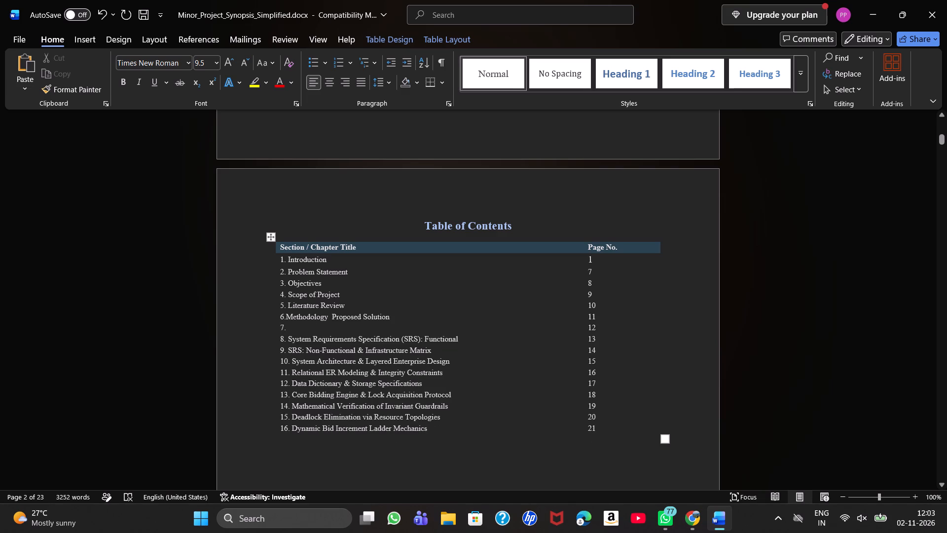
left_click_drag(332, 314, 394, 315)
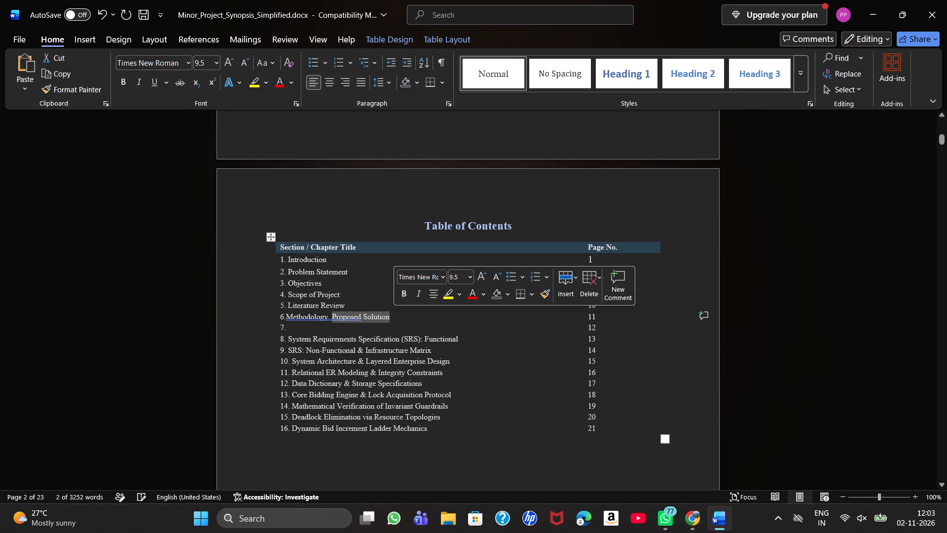
key("ctrl+x")
left_click(361, 325)
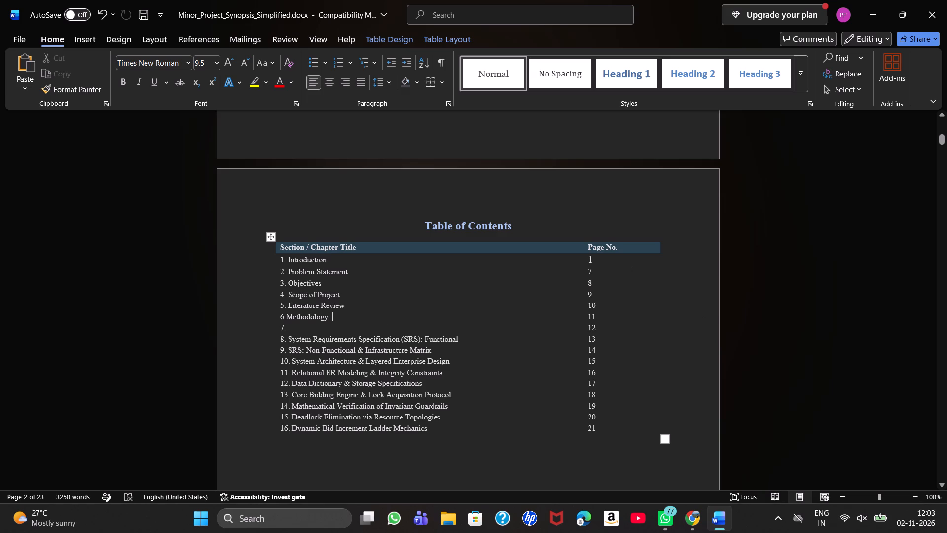
key("ctrl+v")
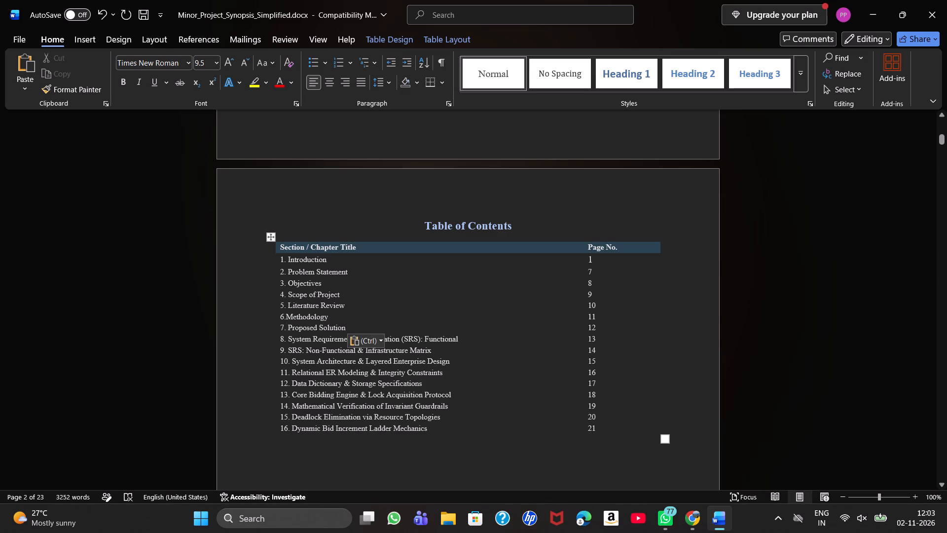
Replace the eighth contents entry's title, "System Requirements Specification (SRS): Functional", with "Module Description", keeping its number.
left_click_drag(465, 338, 289, 345)
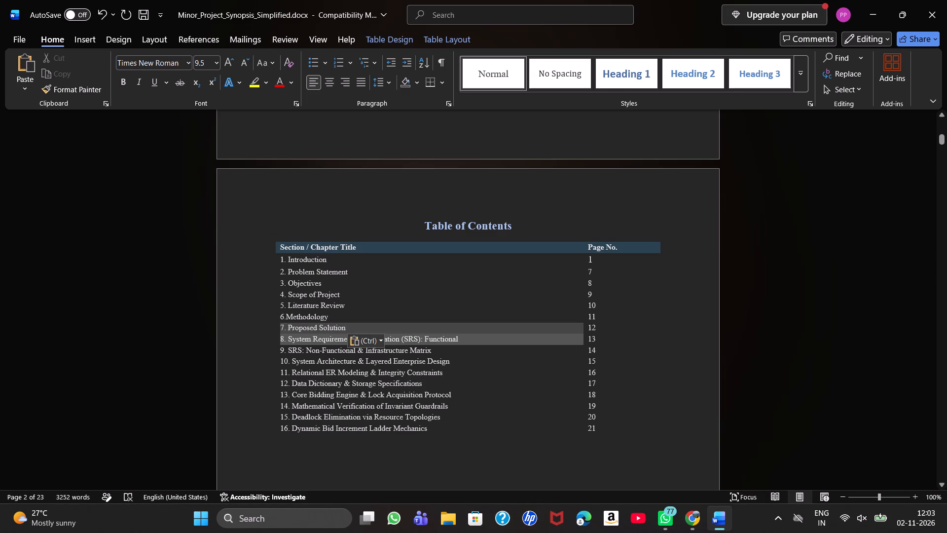
left_click_drag(289, 345, 289, 342)
left_click_drag(438, 365, 467, 334)
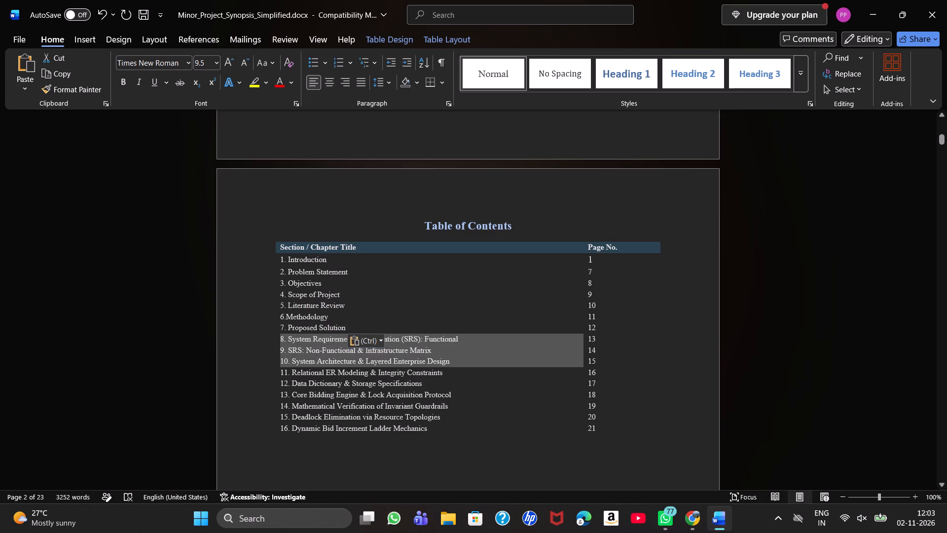
left_click_drag(467, 334, 468, 334)
left_click(468, 334)
left_click(446, 341)
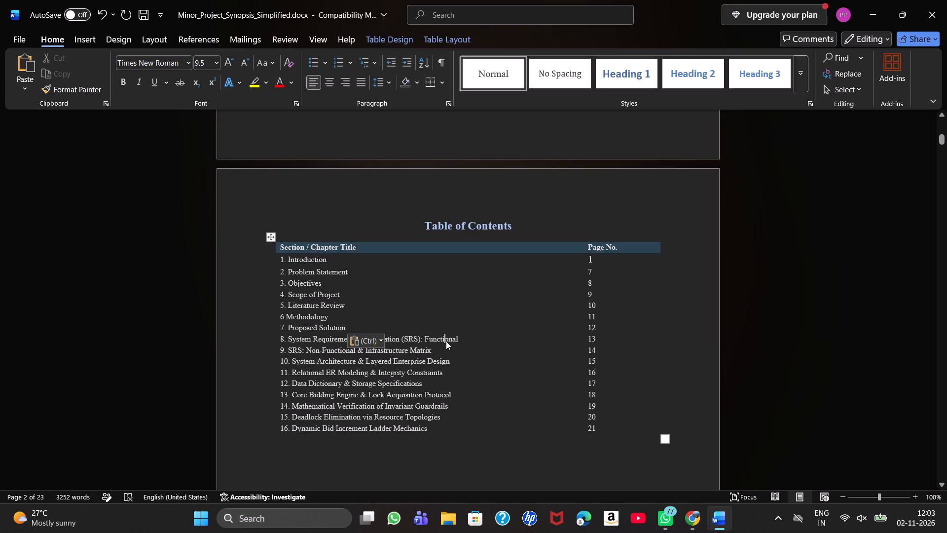
left_click_drag(460, 340, 402, 336)
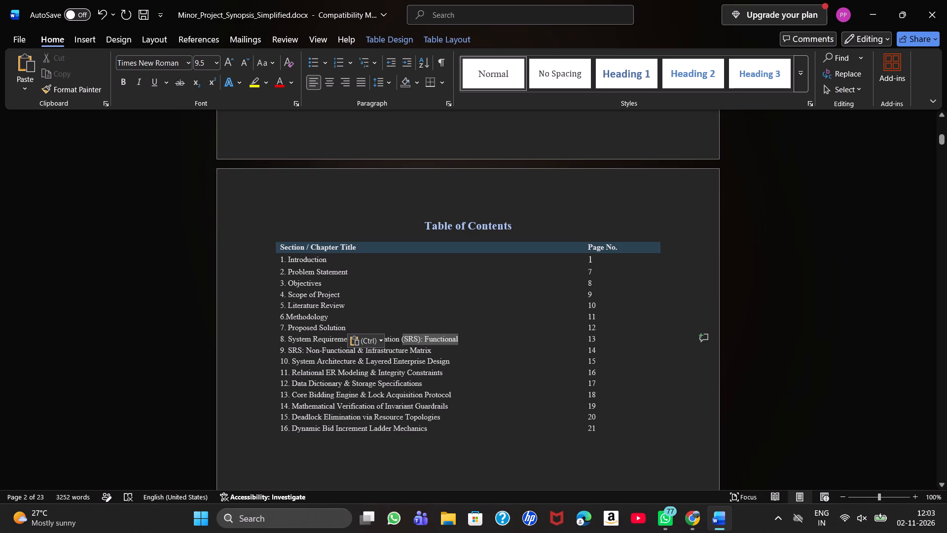
left_click_drag(402, 336, 345, 336)
key("BackSpace")
key("BackSpace")
key("BackSpace")
key("BackSpace")
key("BackSpace")
key("BackSpace")
key("BackSpace")
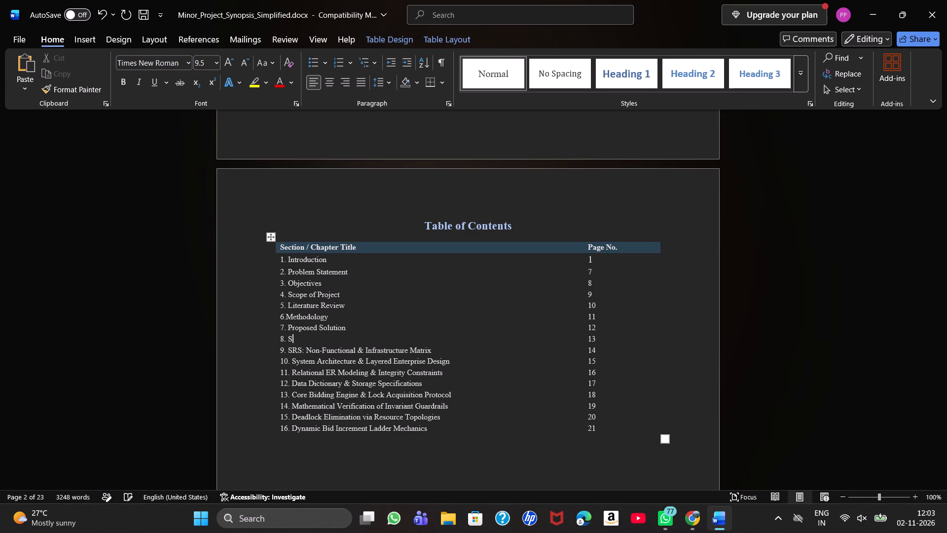
key("BackSpace")
key("m")
type("odulr")
key("space")
type("esc")
type("ription")
key("space")
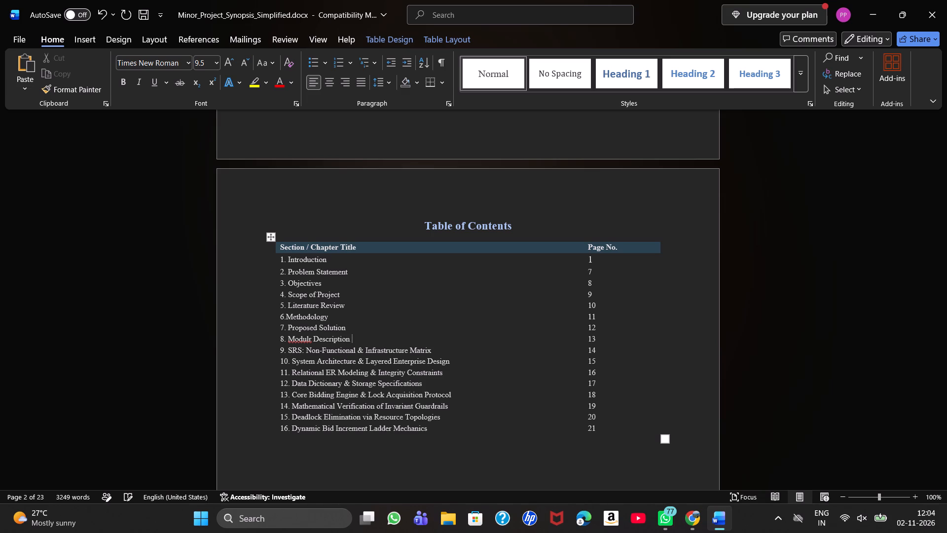
left_click(311, 337)
key("BackSpace")
key("e")
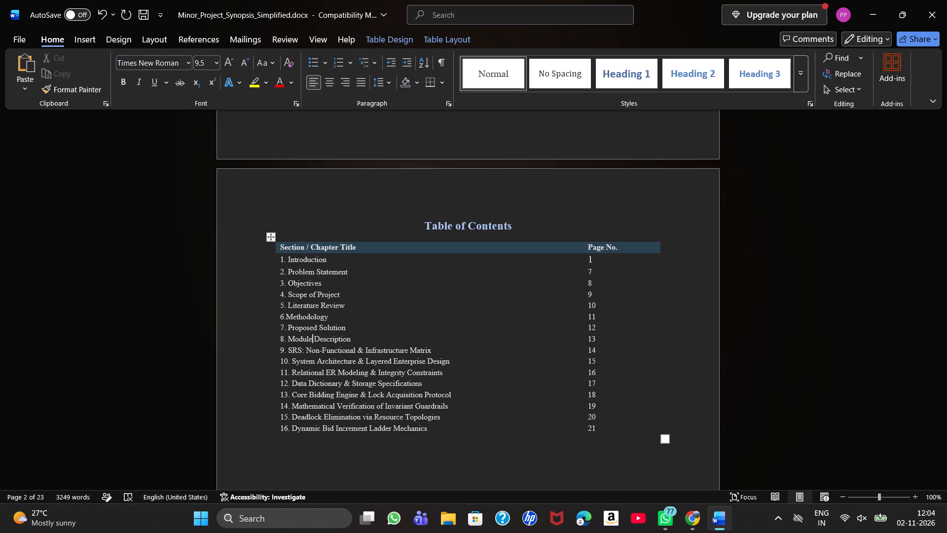
left_click(348, 338)
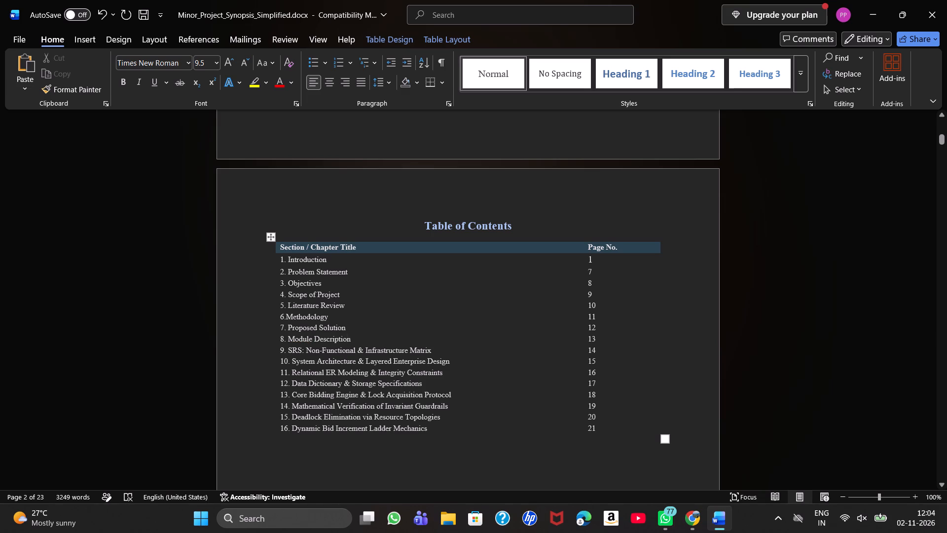
left_click(353, 338)
Replace the ninth contents entry's title, "SRS: Non-Functional & Infrastructure Matrix", with "Expected Outcome", keeping its number.
left_click_drag(439, 349, 323, 349)
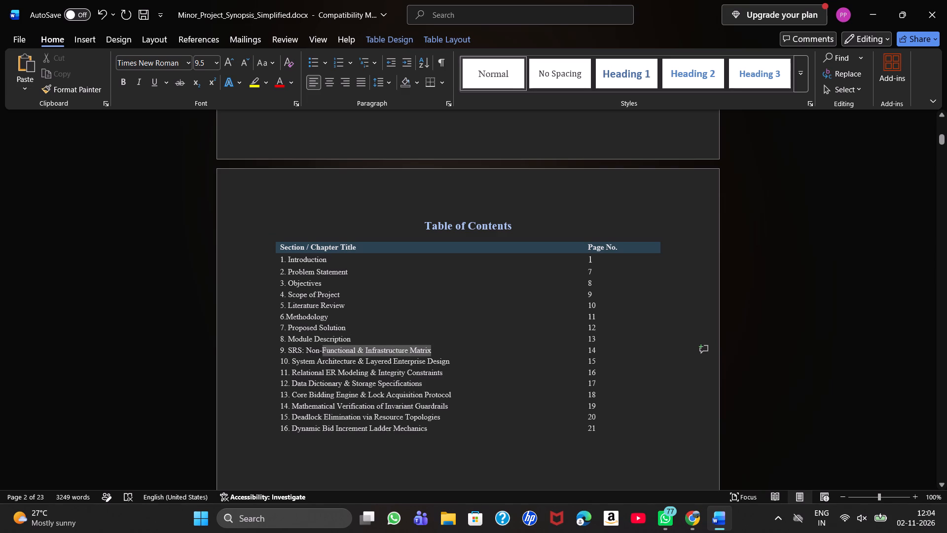
left_click_drag(323, 349, 292, 346)
key("BackSpace")
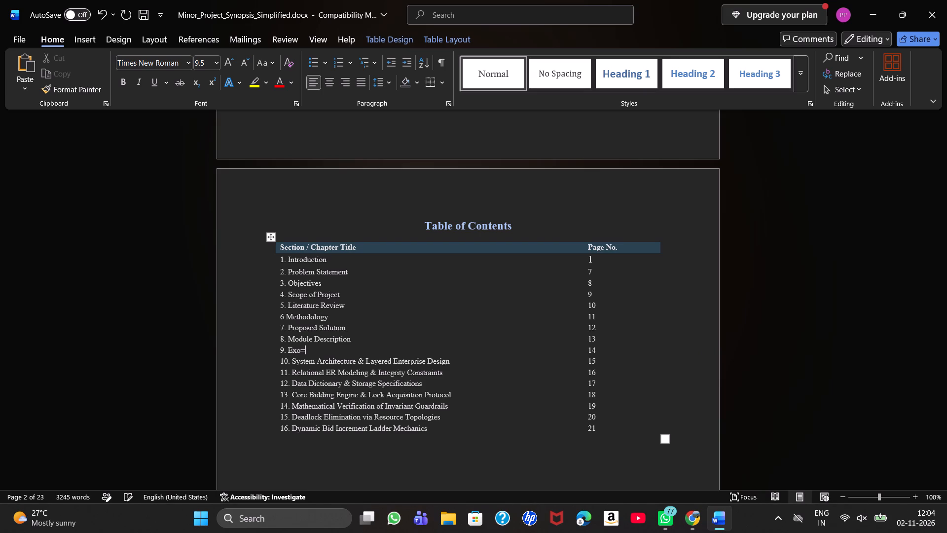
key("BackSpace")
key("BackSpace")
type("pected")
key("space")
Delete the table of contents rows for entries 13 to 16, from "Core Bidding Engine" through "Dynamic Bid Increment Ladder Mechanics".
left_click_drag(451, 362, 424, 373)
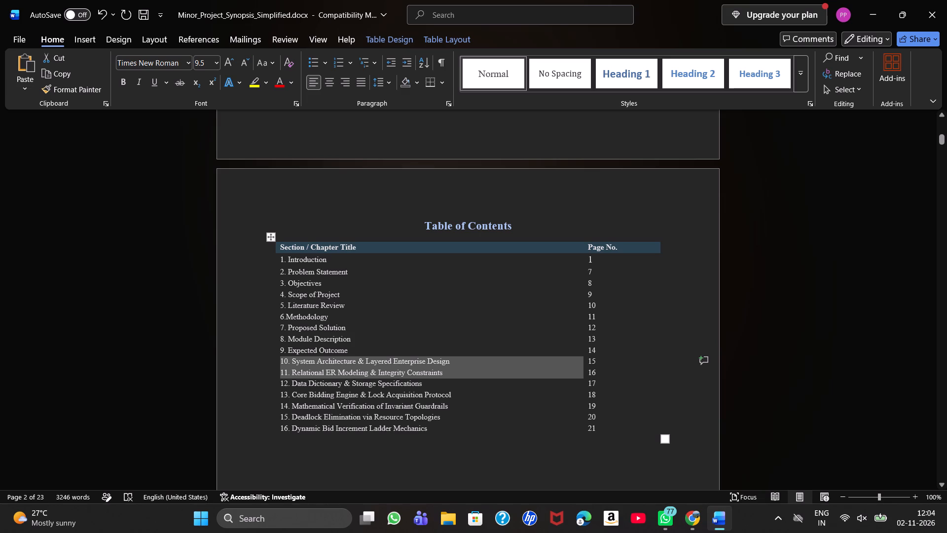
left_click_drag(598, 428, 290, 392)
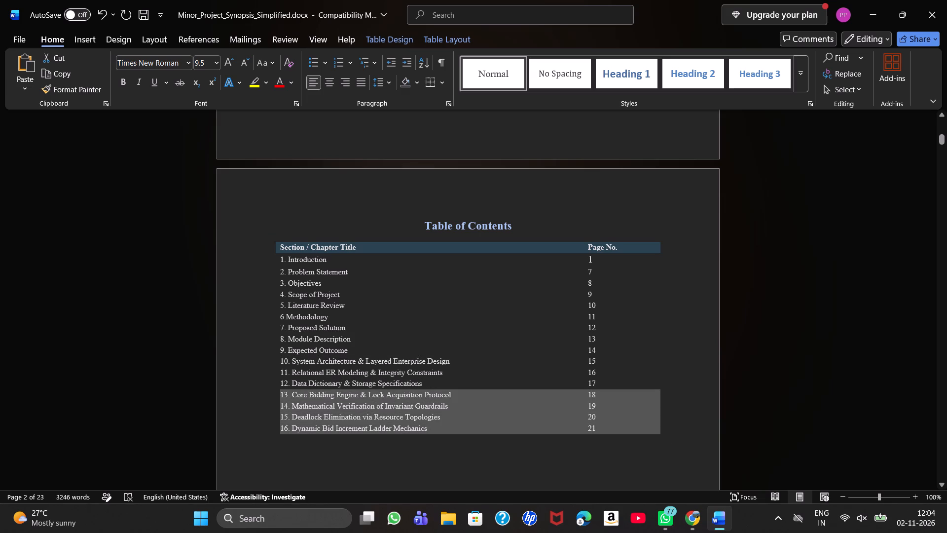
left_click_drag(290, 392, 289, 392)
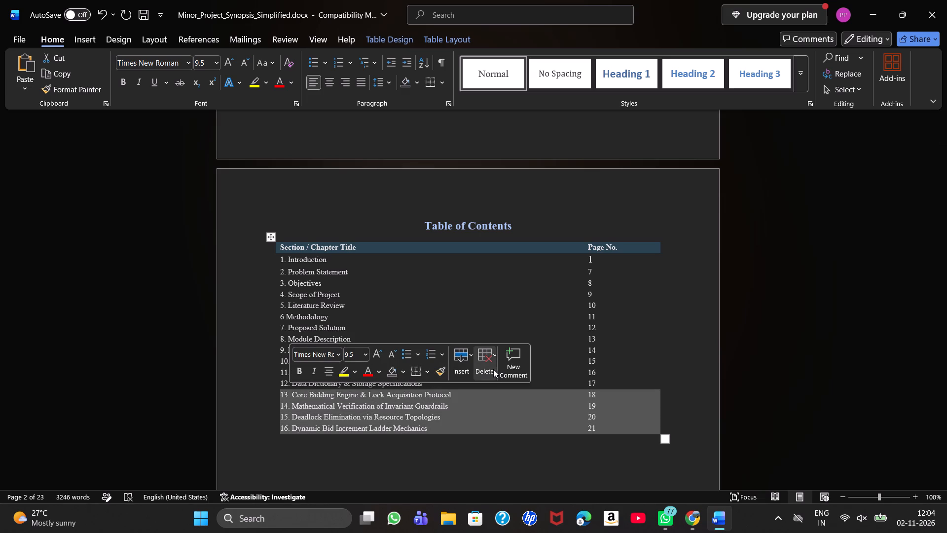
left_click(492, 369)
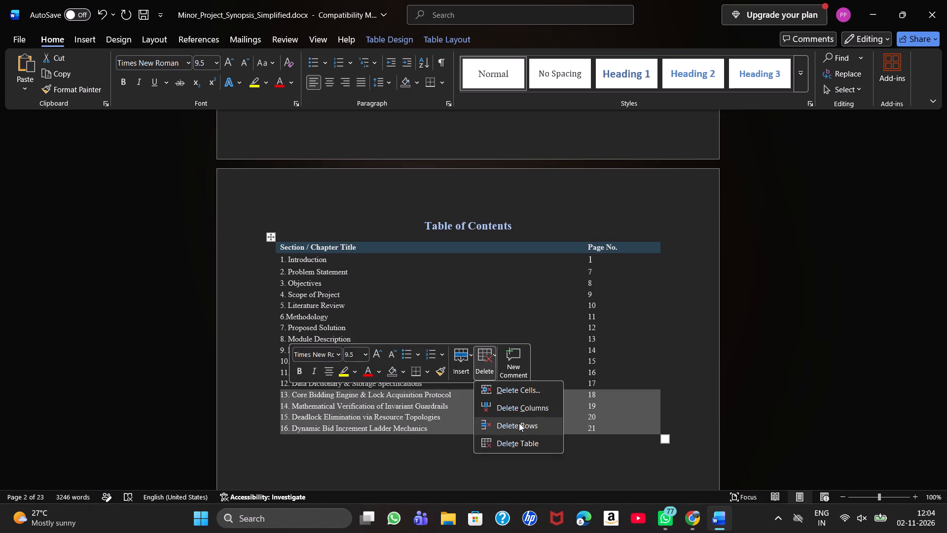
left_click(519, 423)
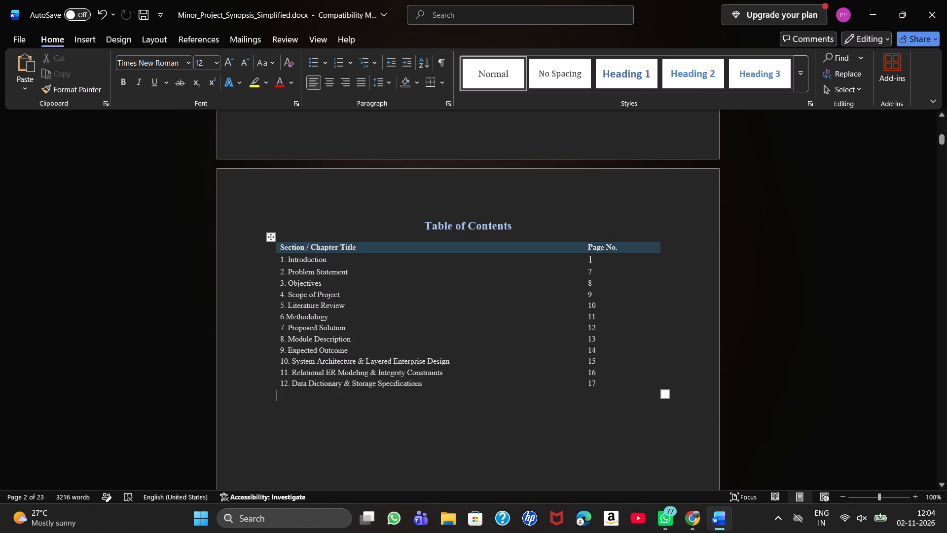
Set the font size of the Table of Contents heading and the whole contents table to 16.
left_click_drag(275, 218, 561, 432)
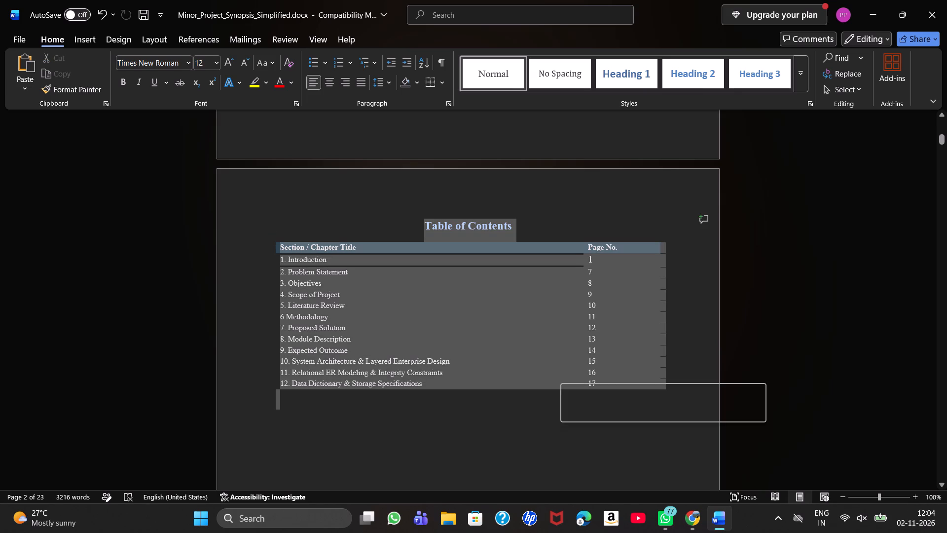
left_click(561, 432)
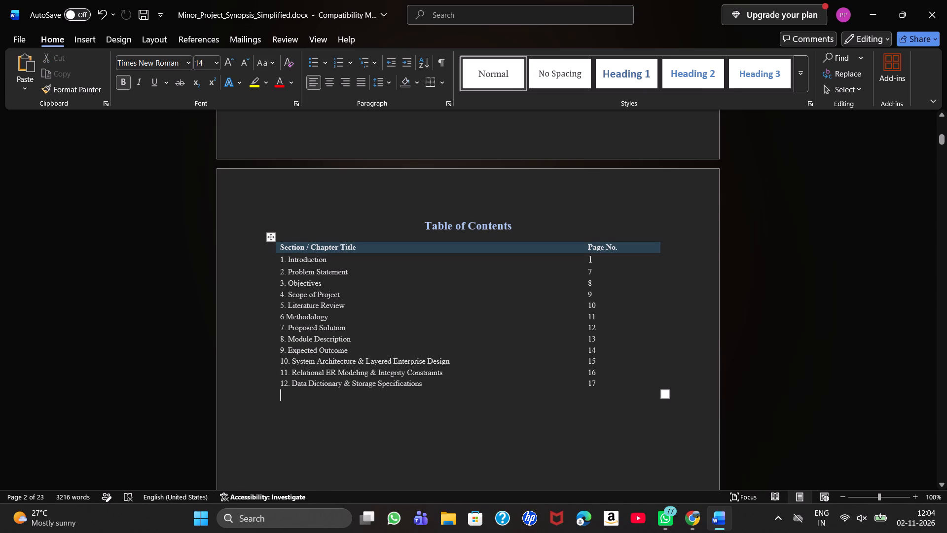
left_click_drag(272, 216, 460, 417)
left_click(460, 417)
left_click(252, 240)
left_click_drag(252, 240, 418, 428)
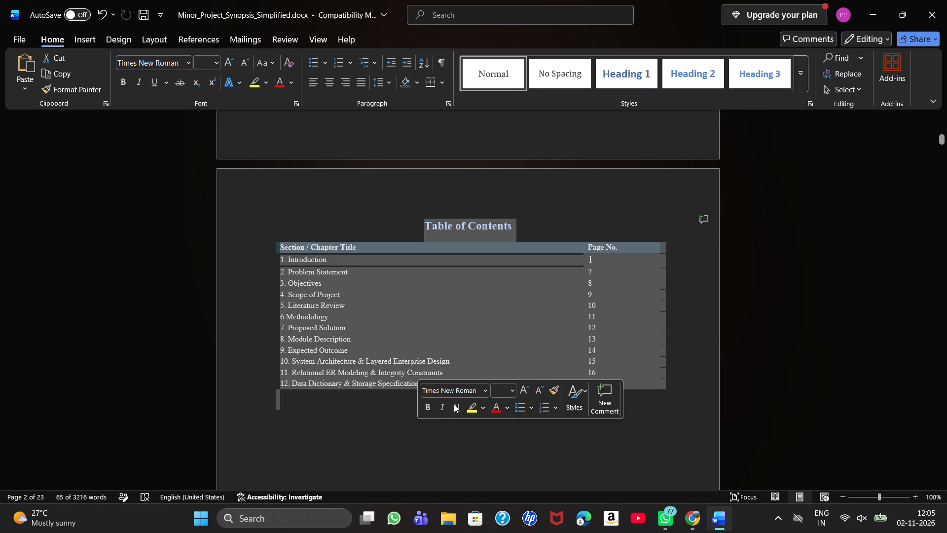
left_click(513, 394)
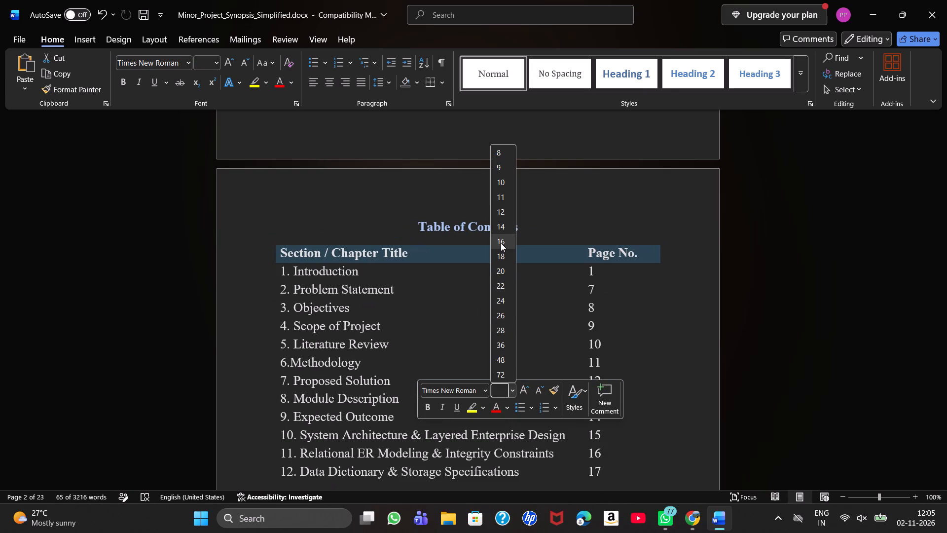
left_click(501, 243)
Set the "Table of Contents" heading's font size to 18.
left_click(534, 230)
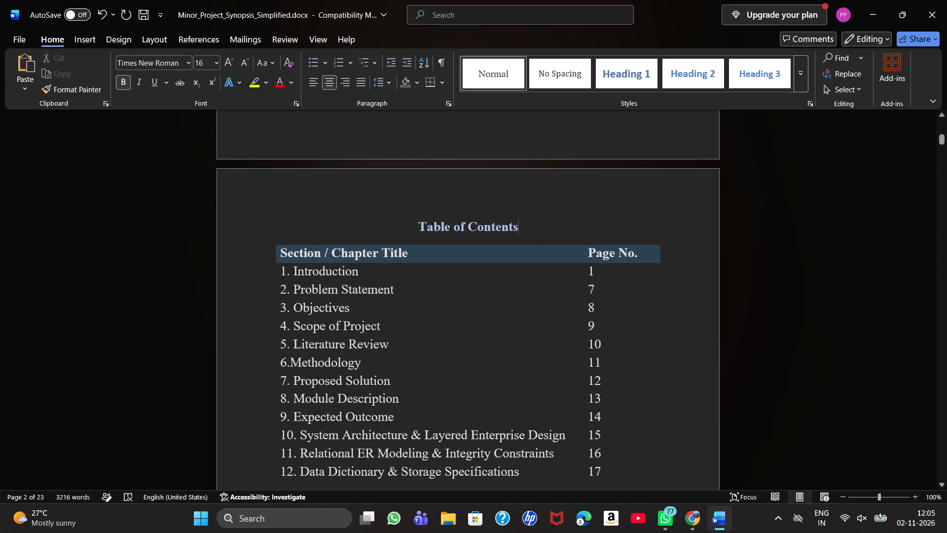
left_click_drag(521, 225, 400, 221)
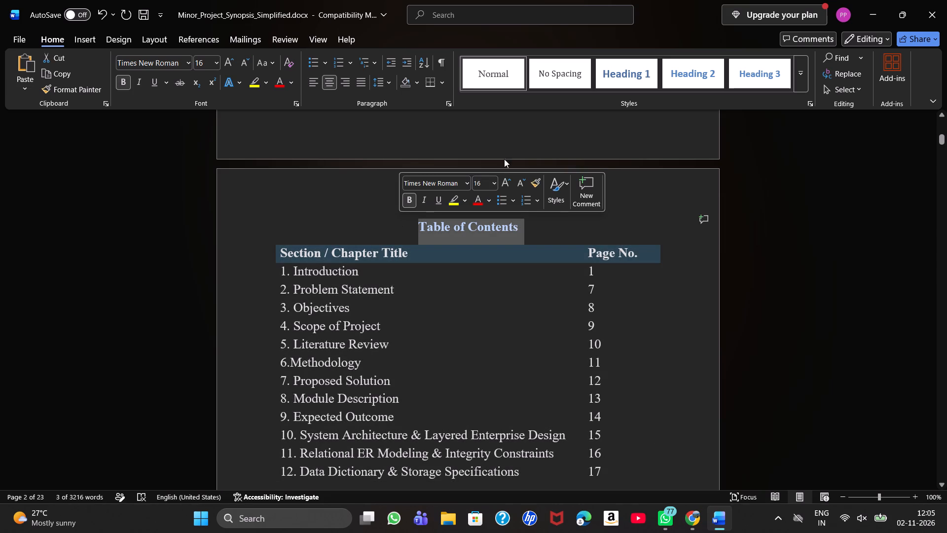
left_click(491, 181)
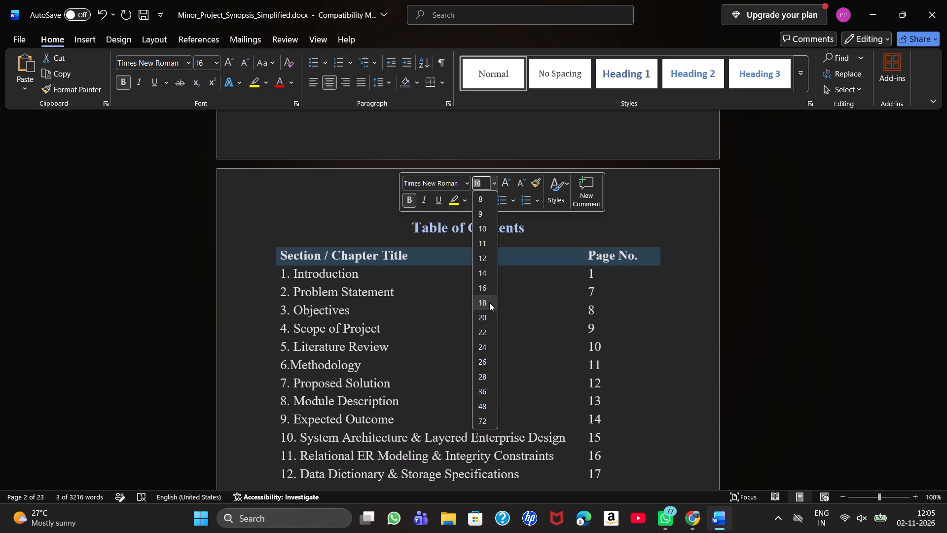
left_click(489, 303)
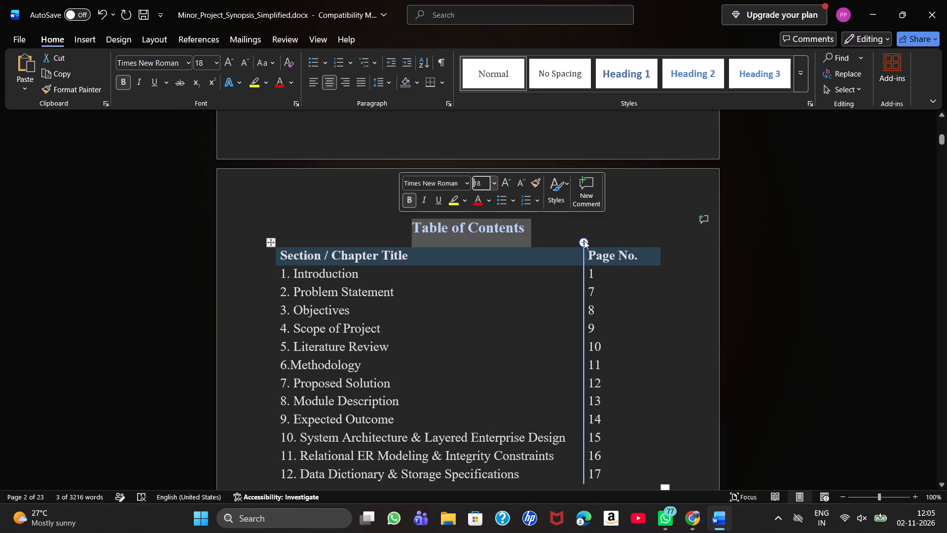
left_click(593, 222)
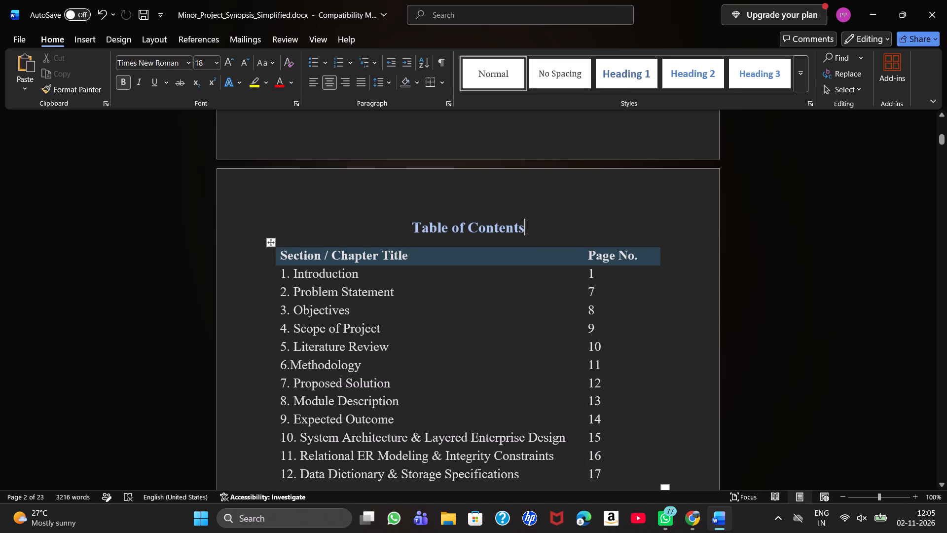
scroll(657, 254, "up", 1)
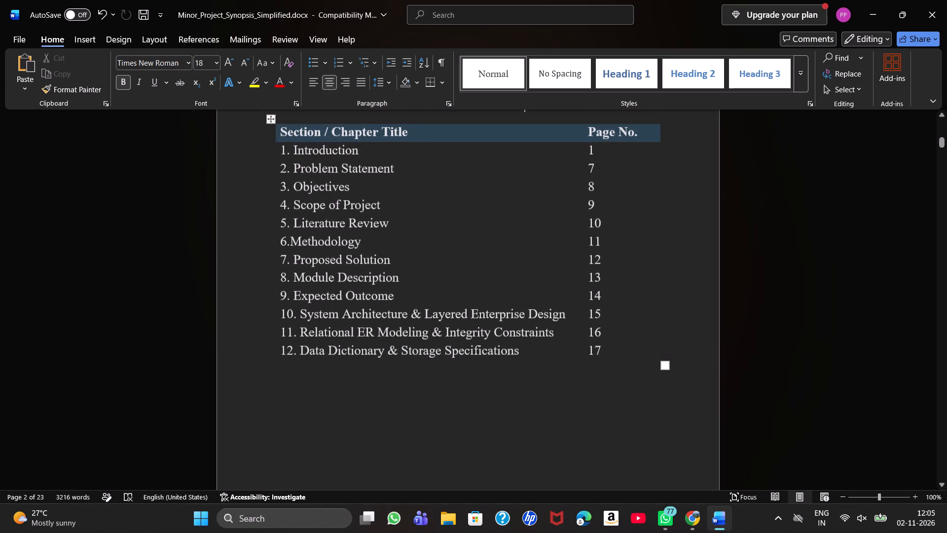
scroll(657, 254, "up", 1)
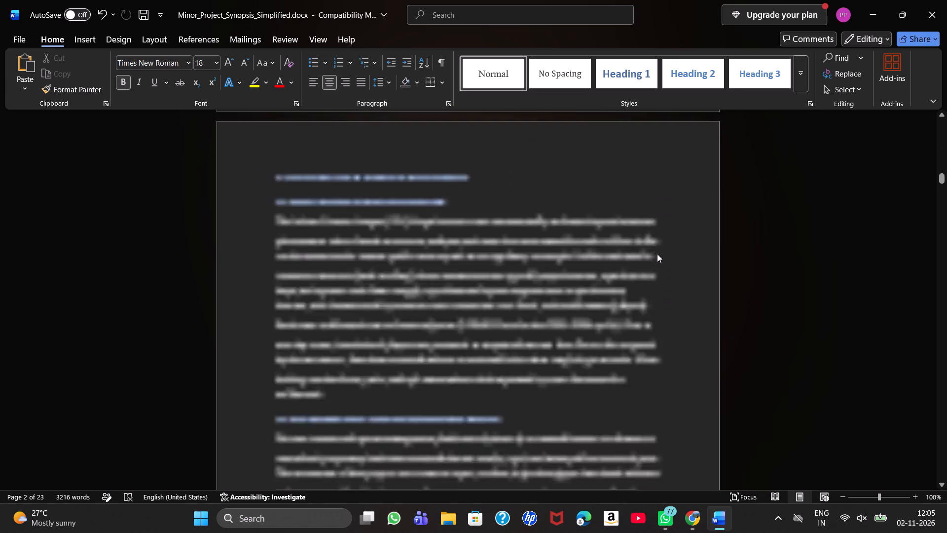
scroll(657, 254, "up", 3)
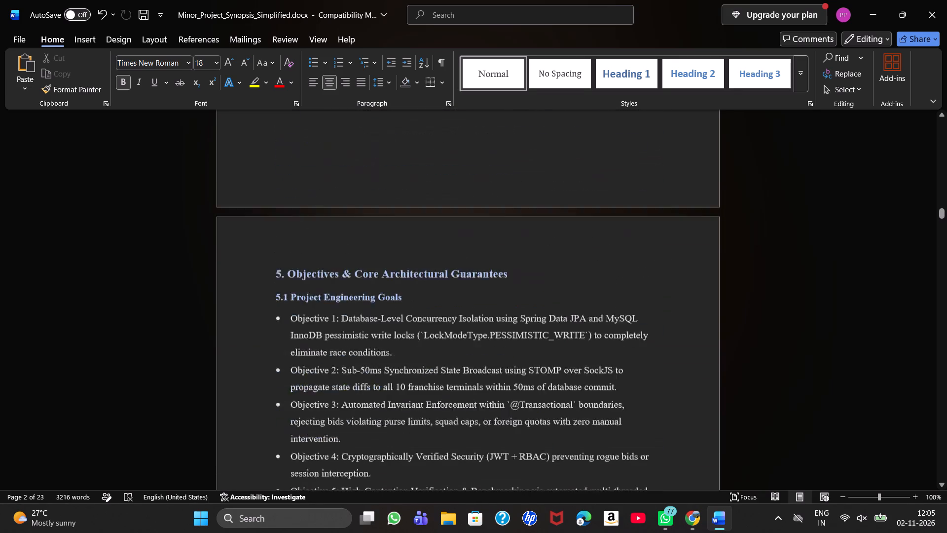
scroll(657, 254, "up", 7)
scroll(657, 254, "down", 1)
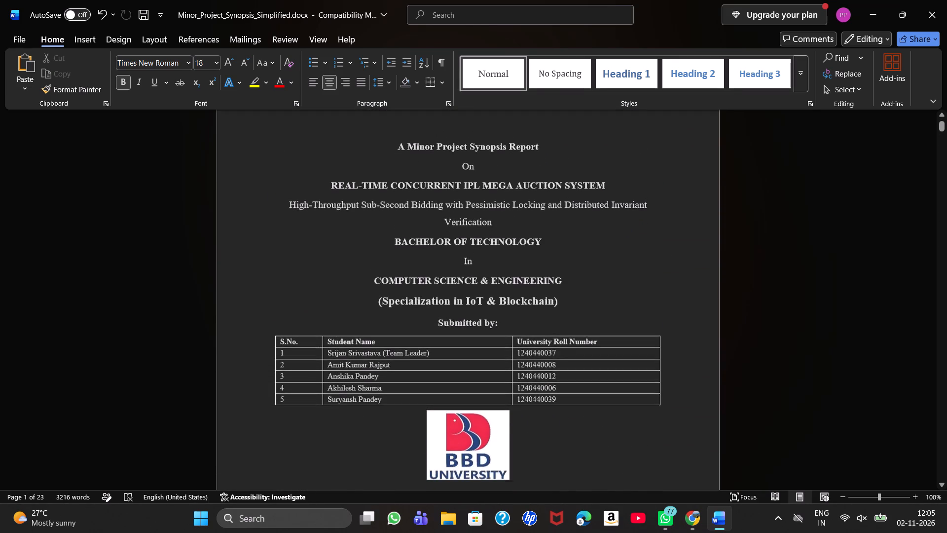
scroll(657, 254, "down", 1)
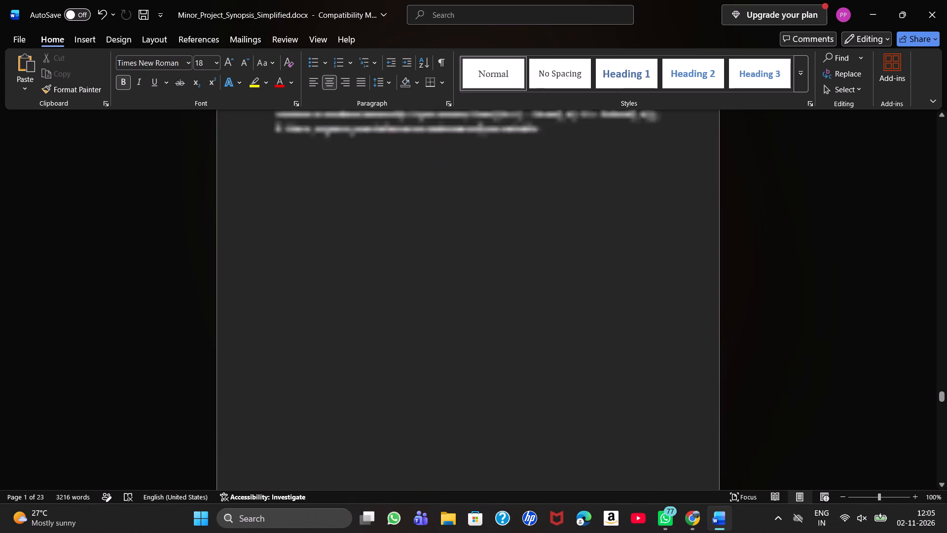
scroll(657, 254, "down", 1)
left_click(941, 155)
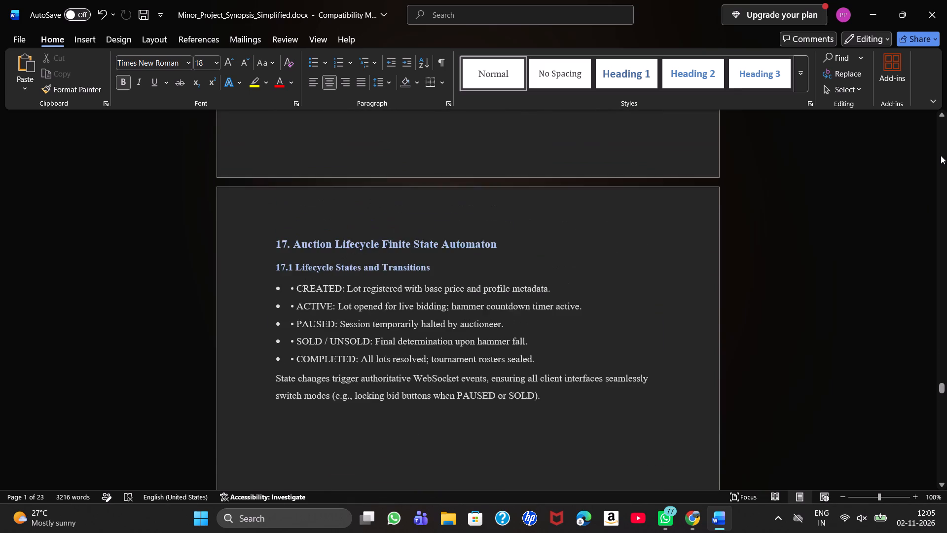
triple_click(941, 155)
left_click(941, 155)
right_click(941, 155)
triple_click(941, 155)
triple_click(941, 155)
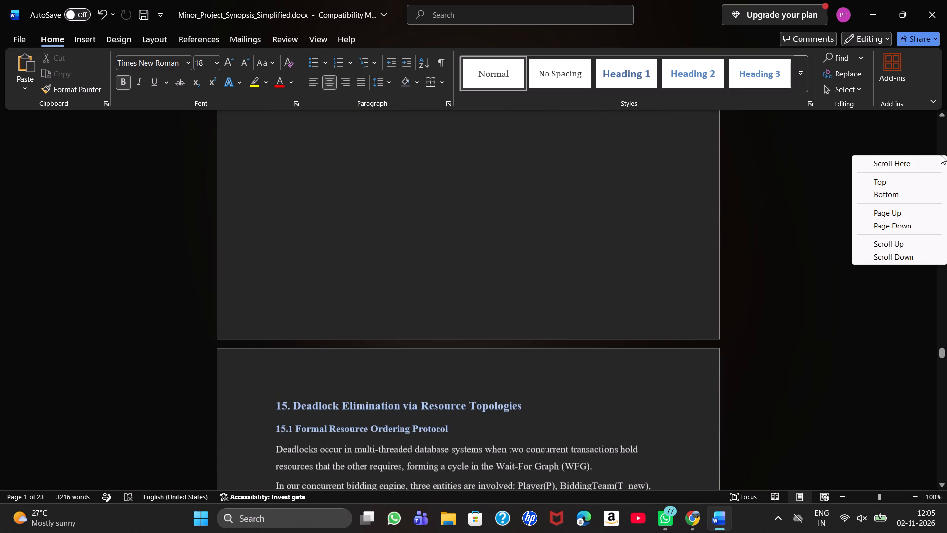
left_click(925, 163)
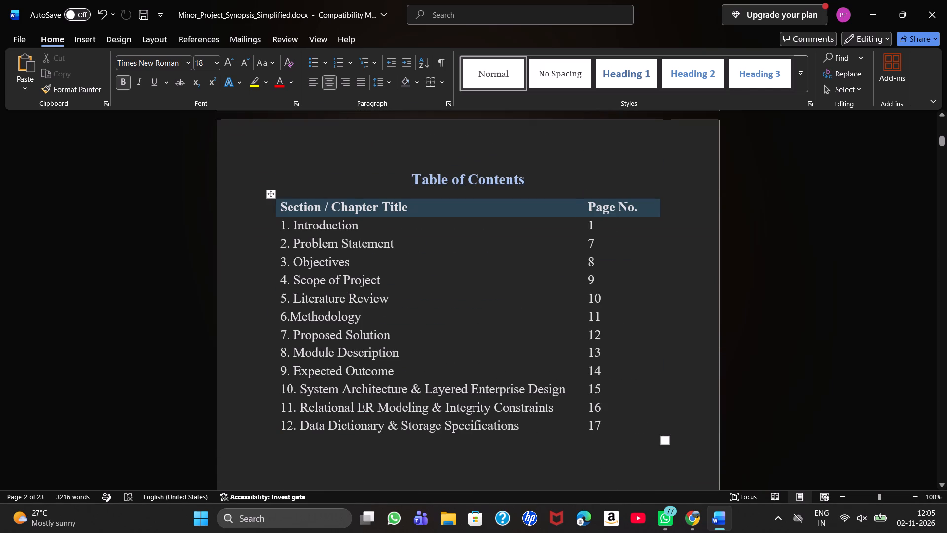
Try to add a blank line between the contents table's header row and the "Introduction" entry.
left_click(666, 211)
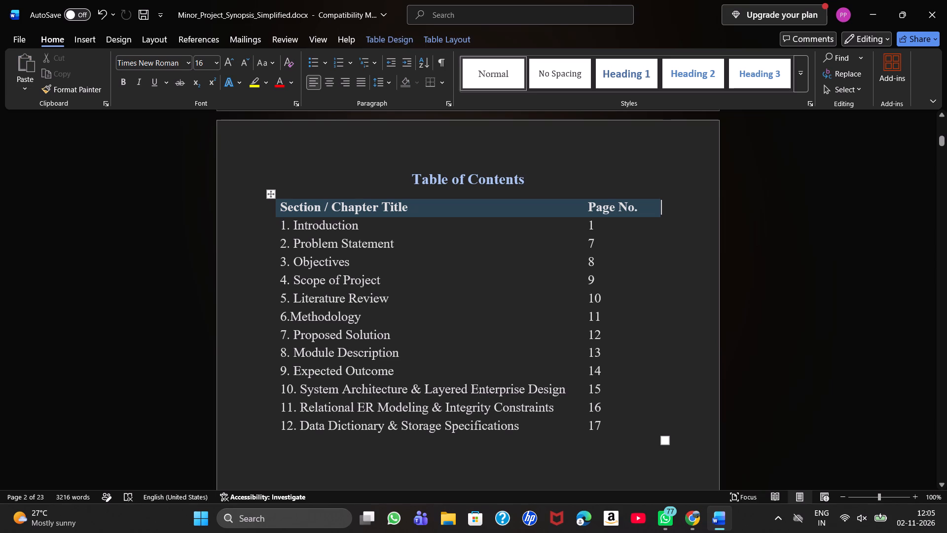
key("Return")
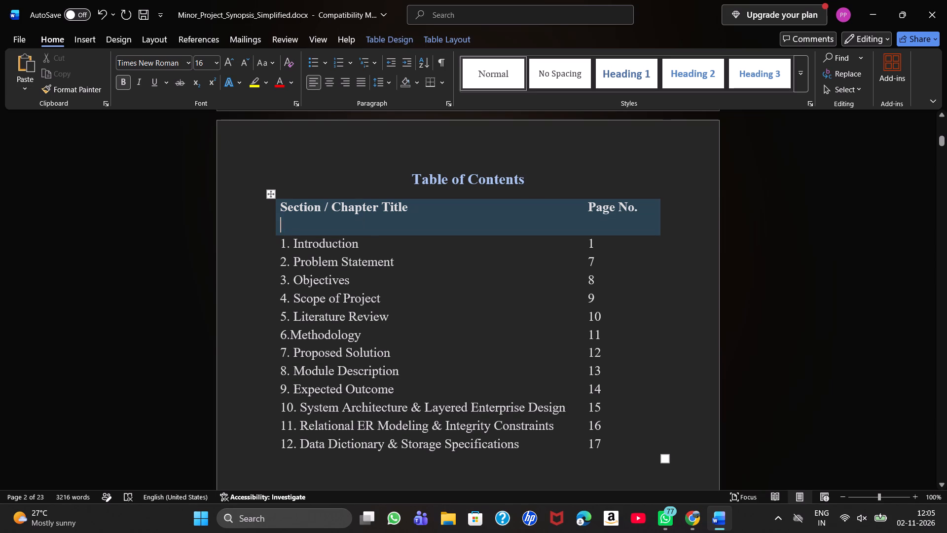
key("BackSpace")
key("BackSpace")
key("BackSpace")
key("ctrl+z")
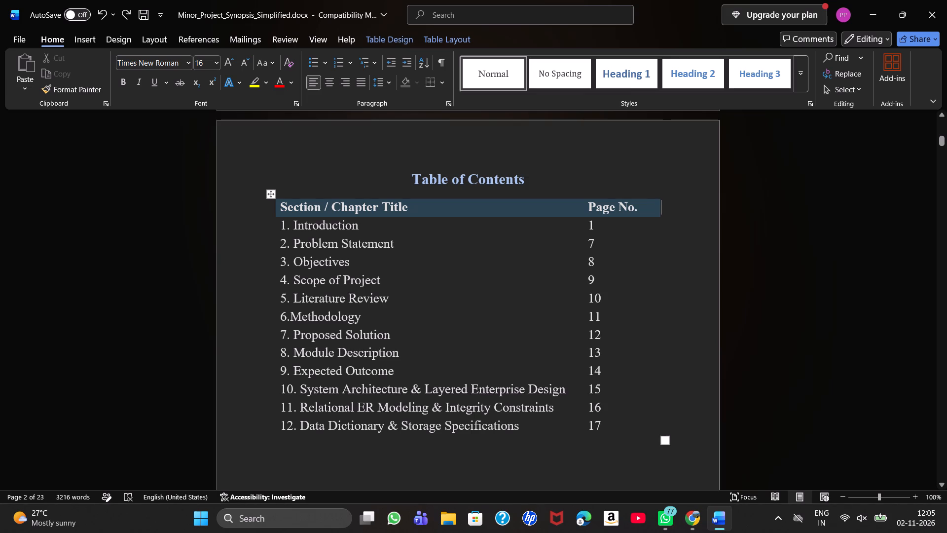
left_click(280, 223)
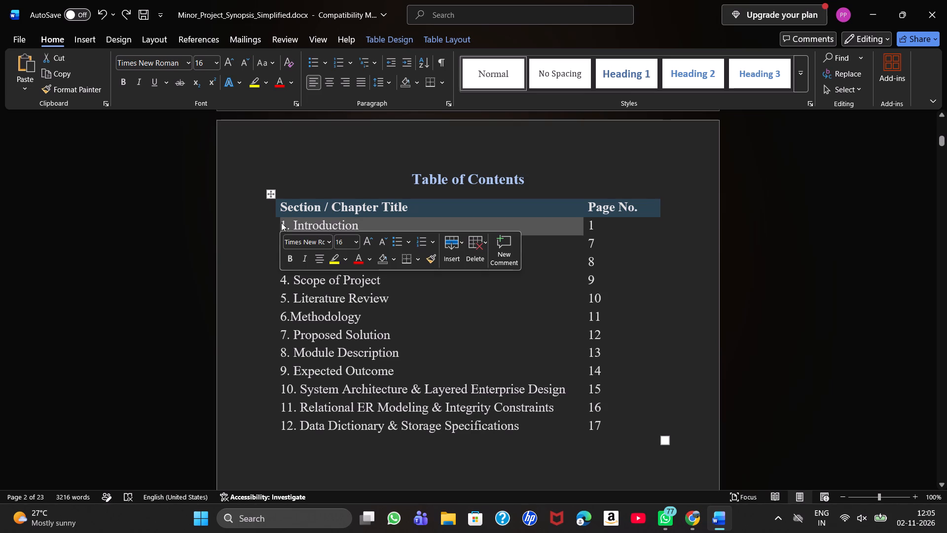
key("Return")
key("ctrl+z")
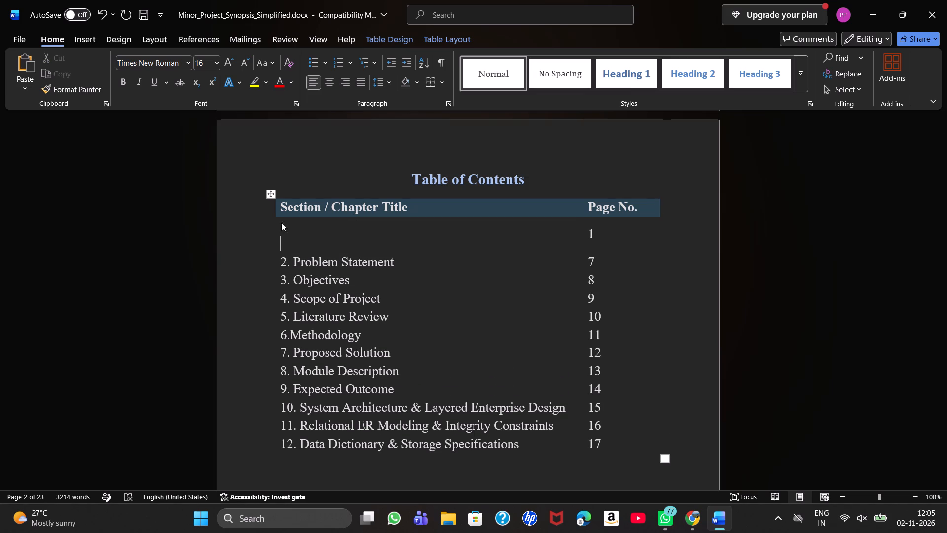
Insert a blank line above each contents title from "1. Introduction" through "8. Module Description" in the table of contents.
left_click(281, 223)
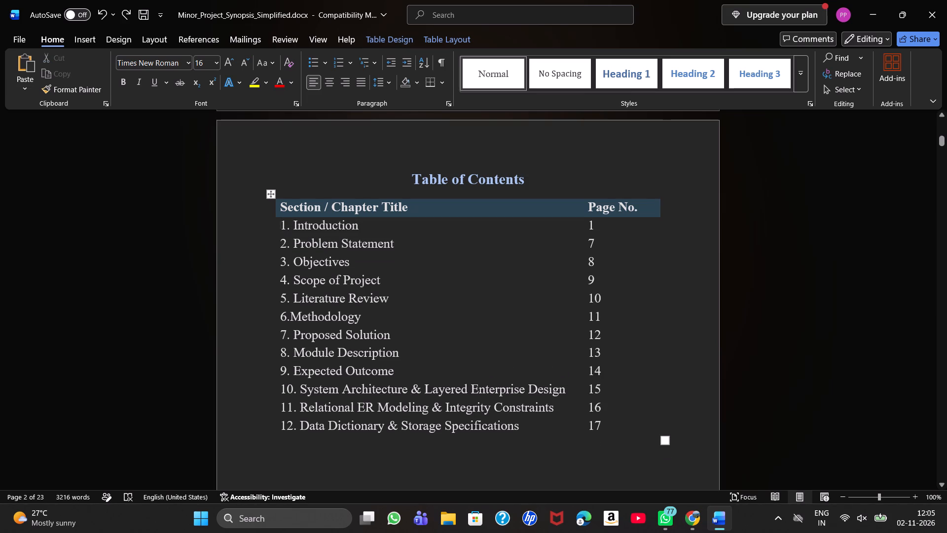
key("Return")
key("Down")
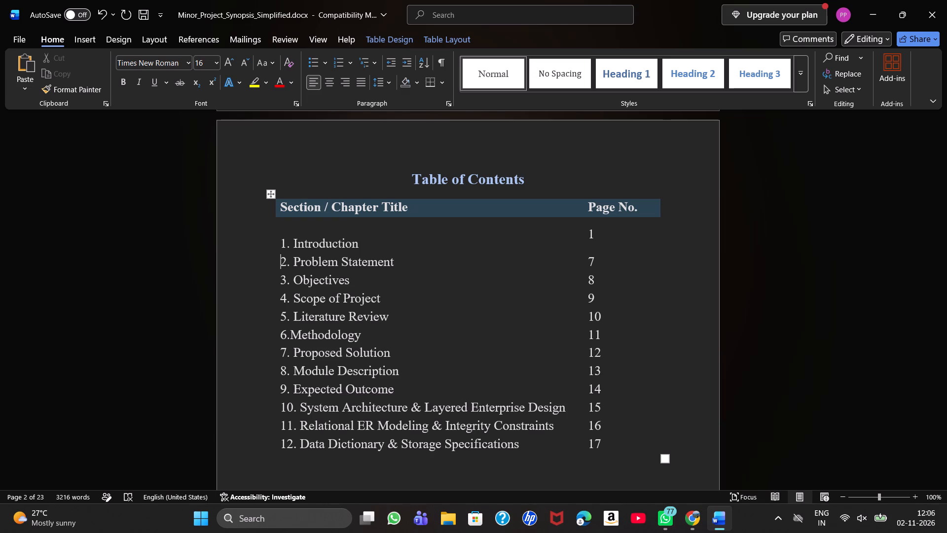
key("Return")
key("Down")
key("Return")
key("Down")
key("Return")
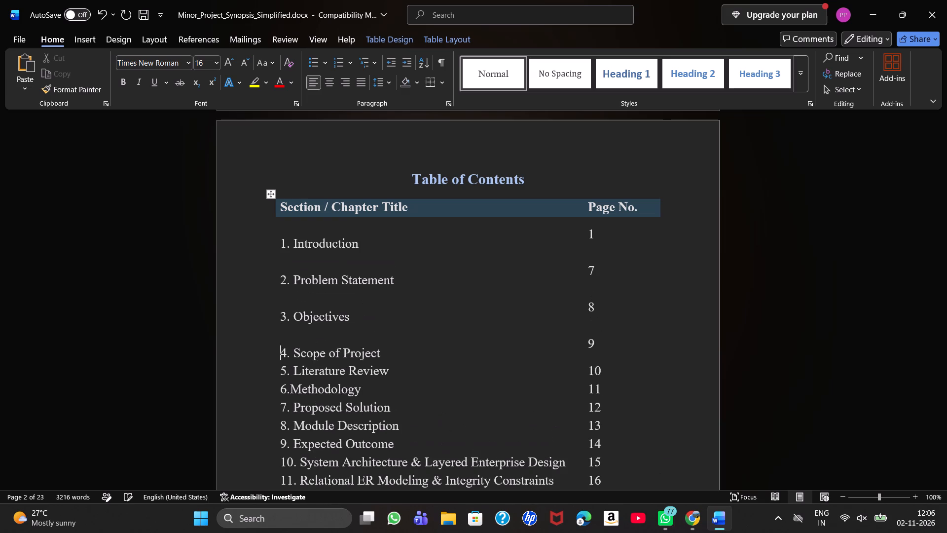
key("Down")
key("Return")
key("Down")
key("Return")
key("Down")
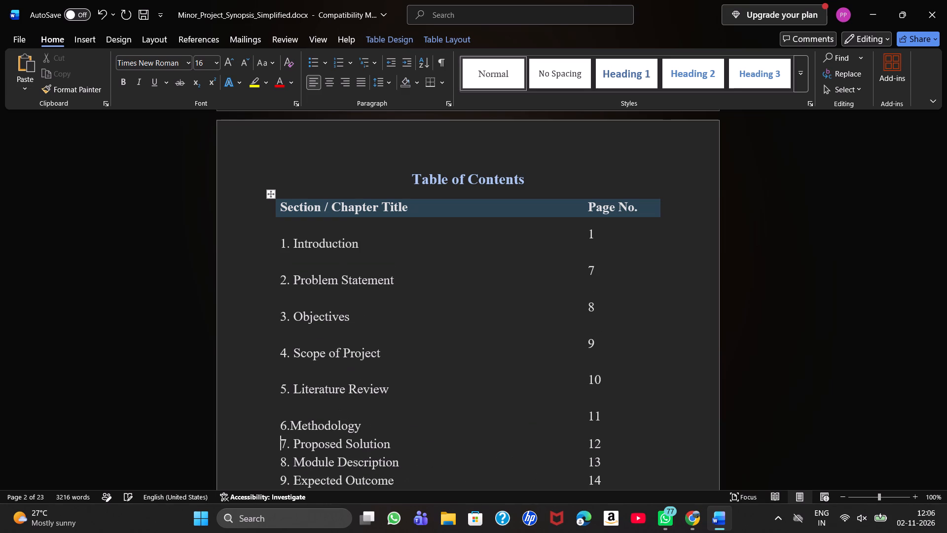
key("Return")
key("Down")
key("Return")
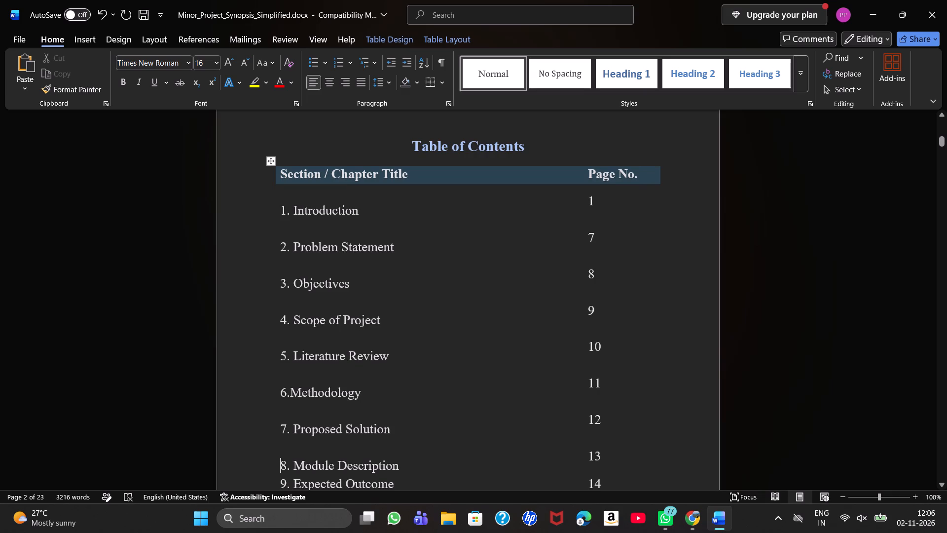
Insert a blank line above each contents title from "9. Expected Outcome" through "12. Data Dictionary & Storage Specifications".
scroll(379, 216, "down", 1)
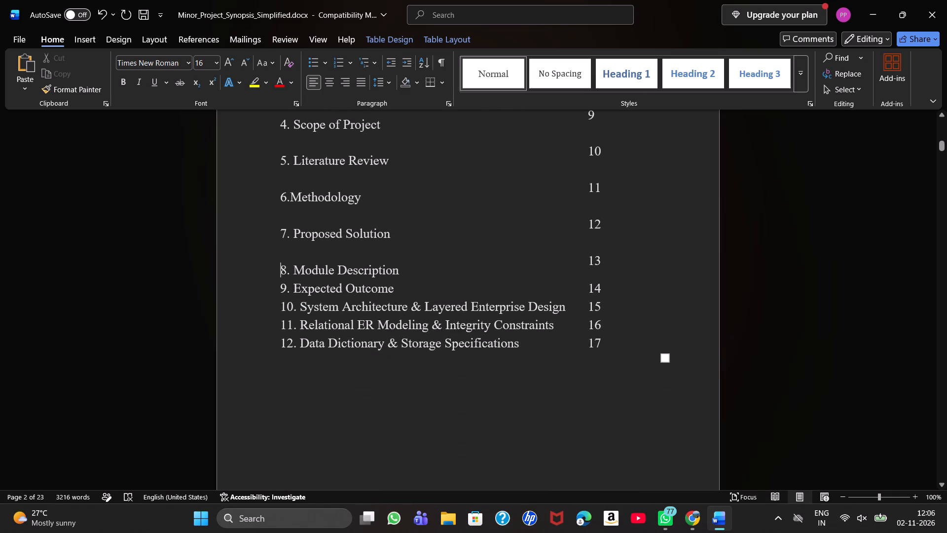
key("Return")
key("BackSpace")
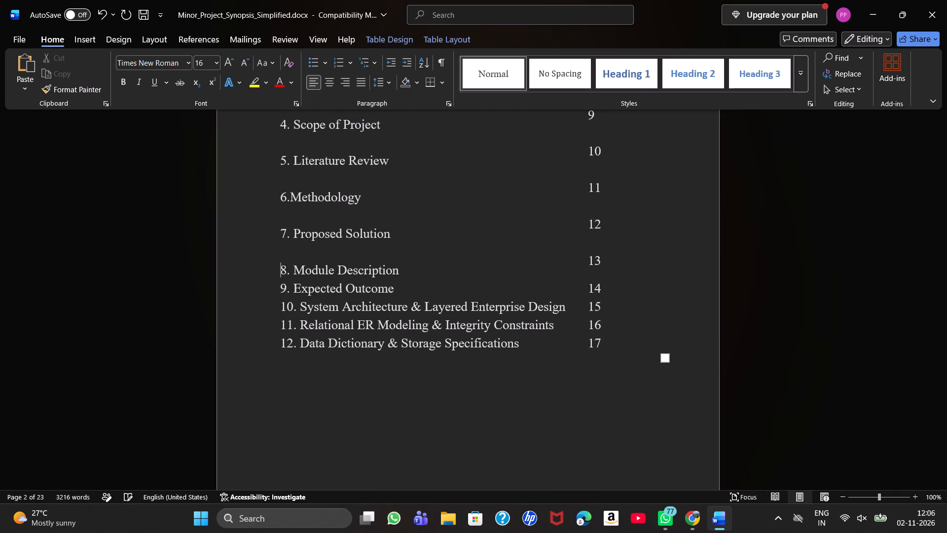
key("Down")
key("Return")
key("Down")
key("Return")
key("Up")
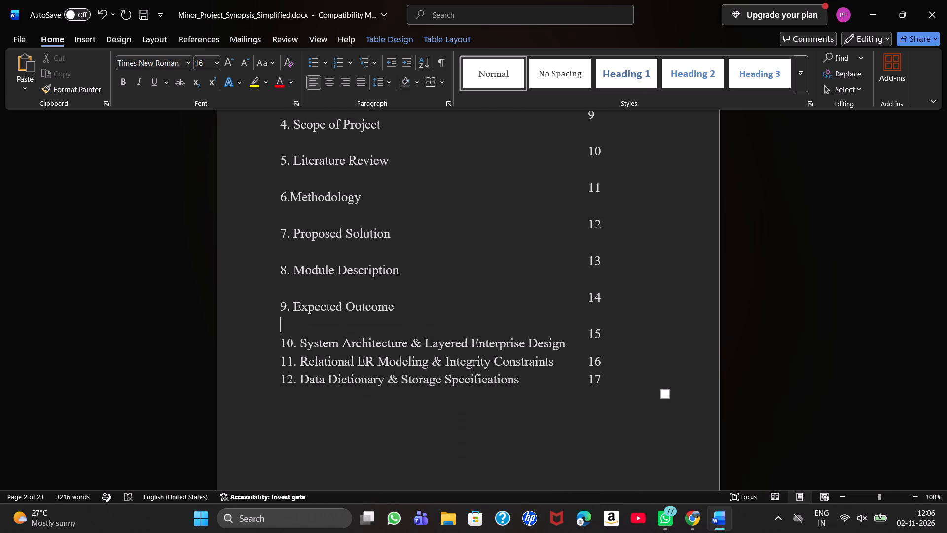
key("Down")
key("Down")
key("Return")
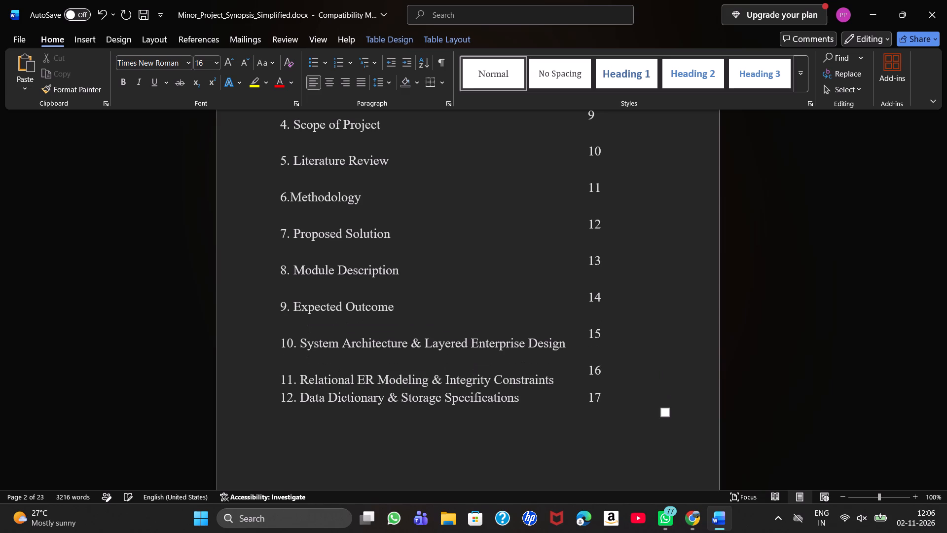
key("Down")
key("Return")
Set the font size of contents entries 1 to 12 and their page numbers to 14, leaving out the header row.
scroll(469, 186, "up", 1)
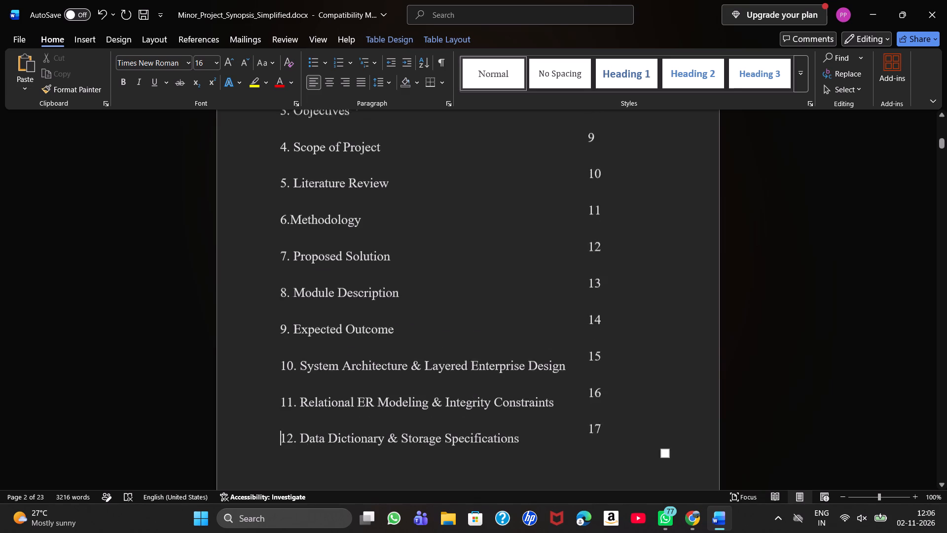
scroll(469, 186, "up", 1)
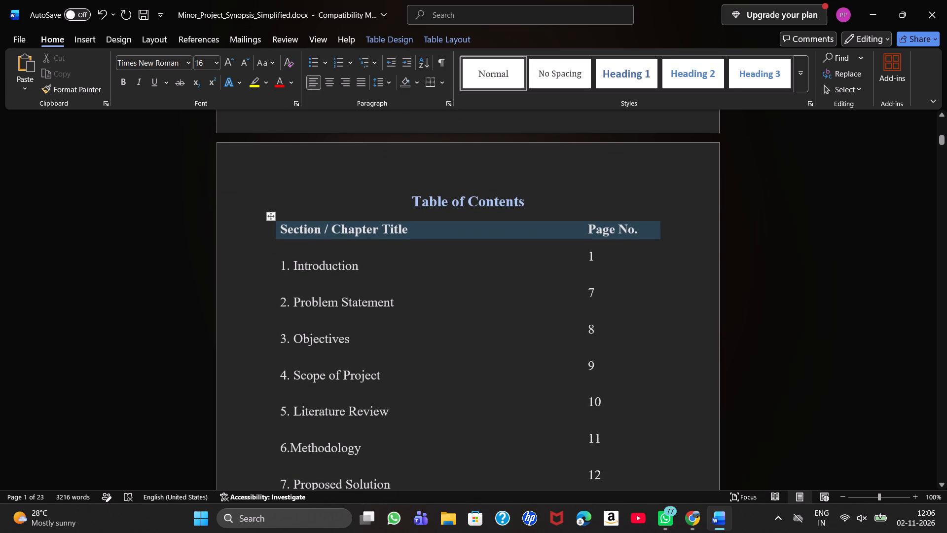
left_click_drag(282, 262, 665, 492)
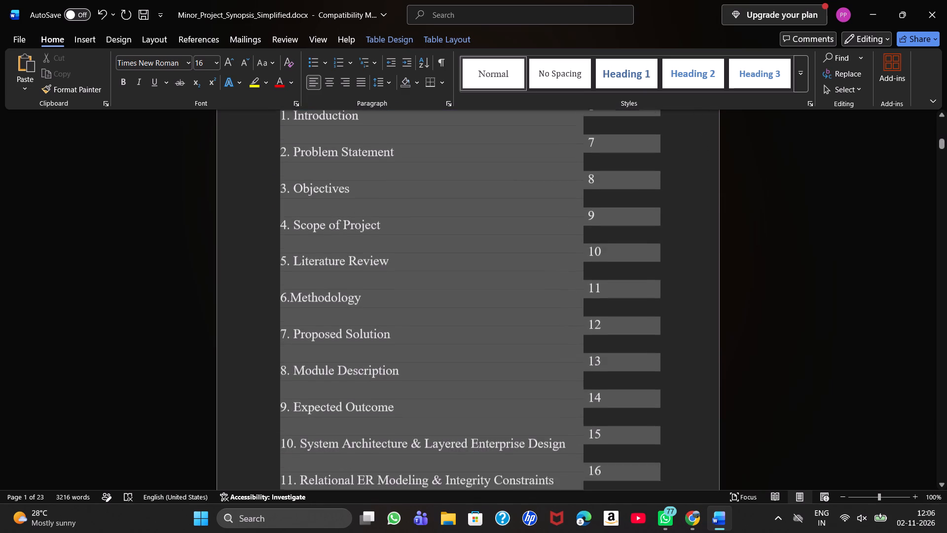
left_click_drag(665, 492, 674, 491)
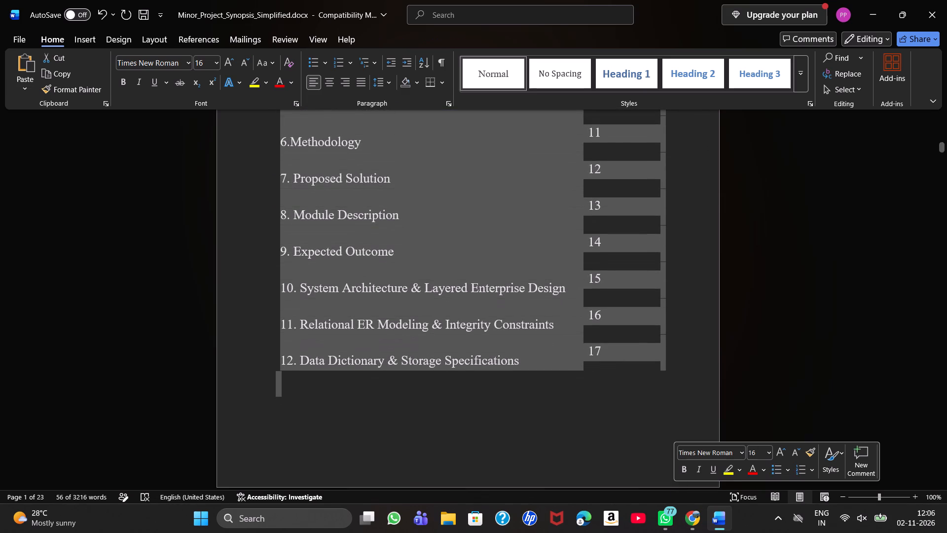
left_click(768, 455)
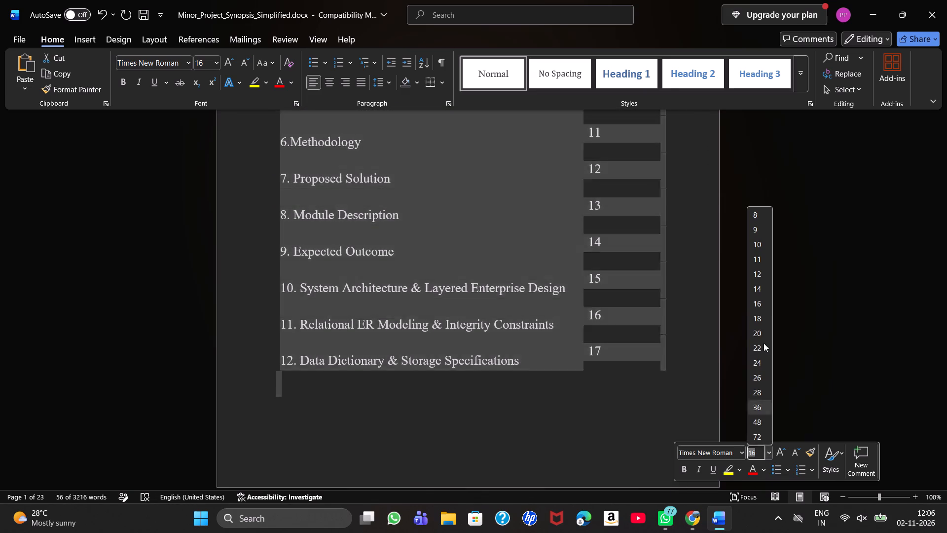
left_click(758, 285)
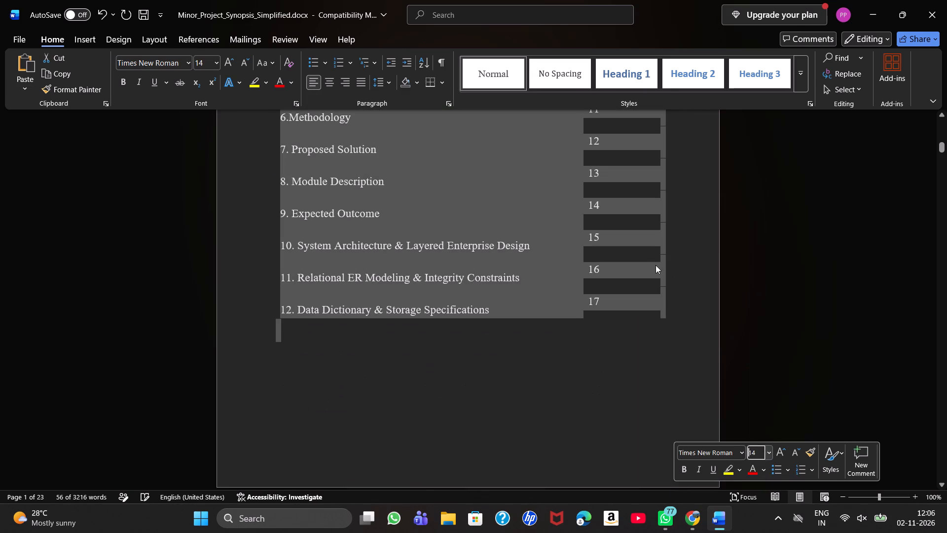
left_click(601, 372)
Delete the title "Data Dictionary & Storage Specifications" from contents entry 12, keeping its number.
scroll(601, 372, "up", 1)
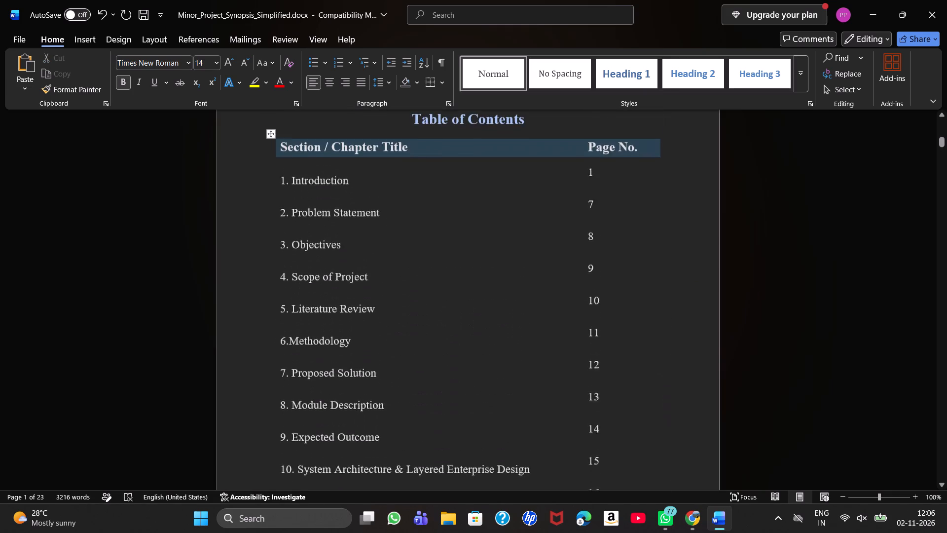
scroll(601, 372, "up", 1)
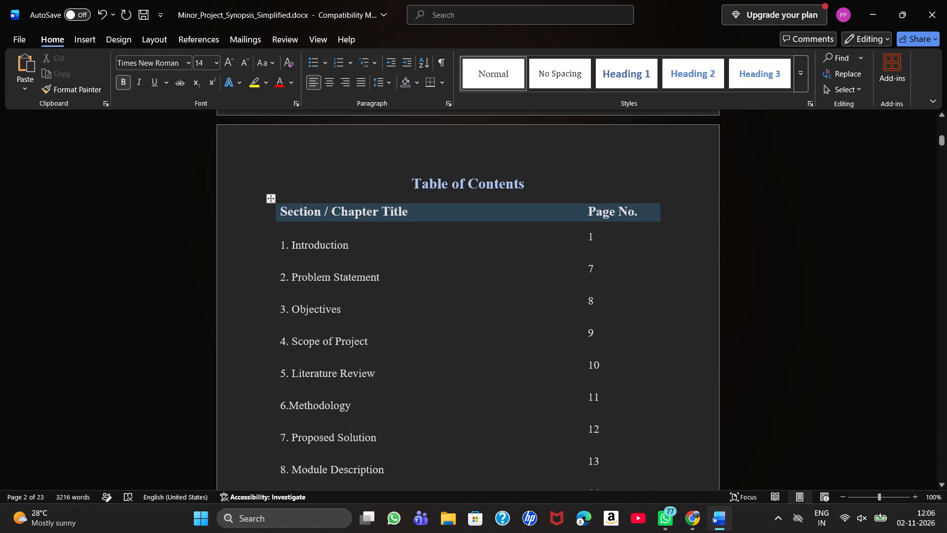
scroll(590, 250, "down", 1)
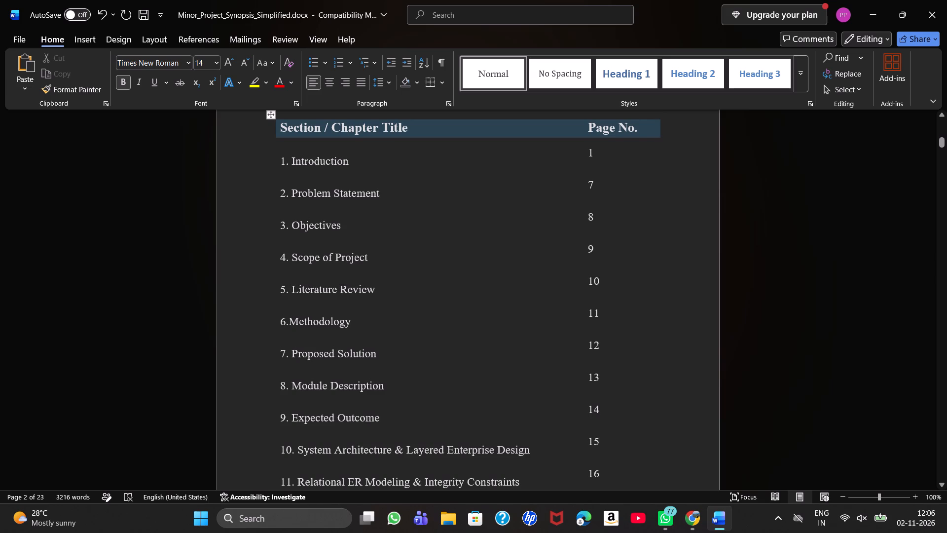
scroll(485, 259, "down", 1)
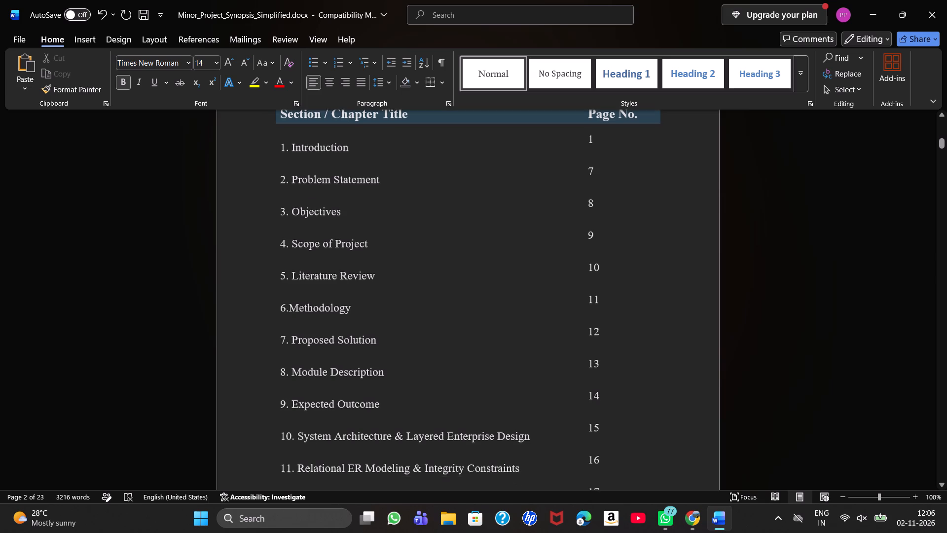
scroll(485, 259, "down", 1)
left_click_drag(497, 353, 491, 352)
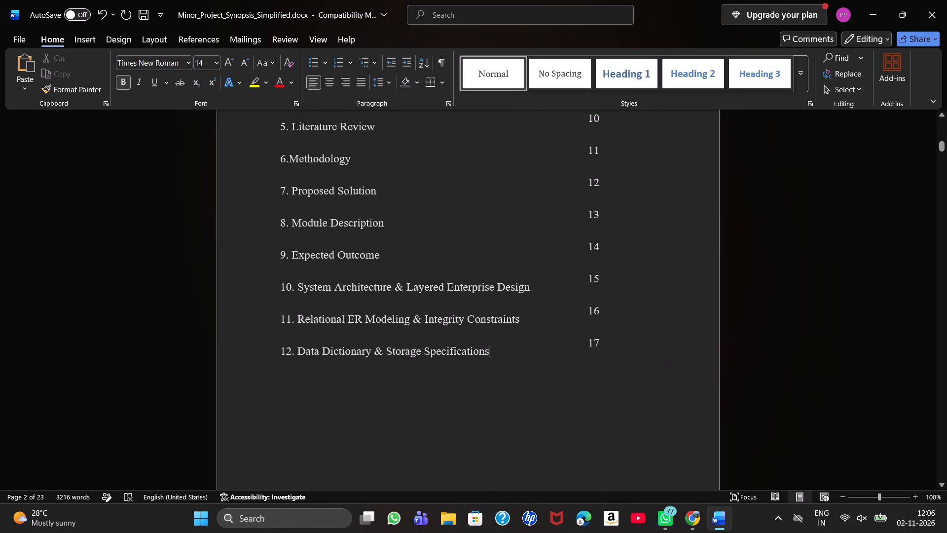
left_click_drag(491, 352, 308, 349)
key("BackSpace")
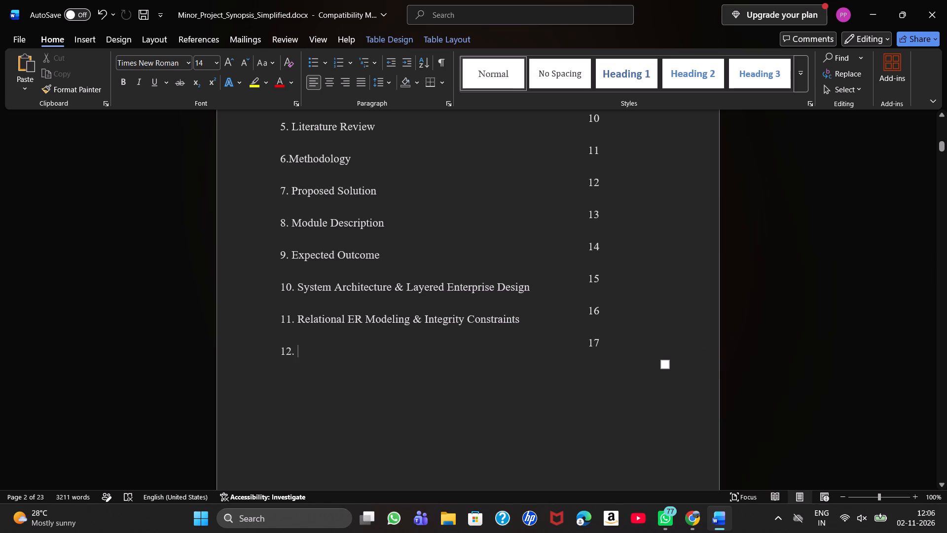
Insert a blank line above page numbers 16, 17 and 15 to align them with their contents titles.
left_click(590, 306)
key("Return")
key("Down")
key("Return")
key("Up")
key("Up")
key("Up")
key("Up")
key("Up")
key("Down")
key("Return")
key("Up")
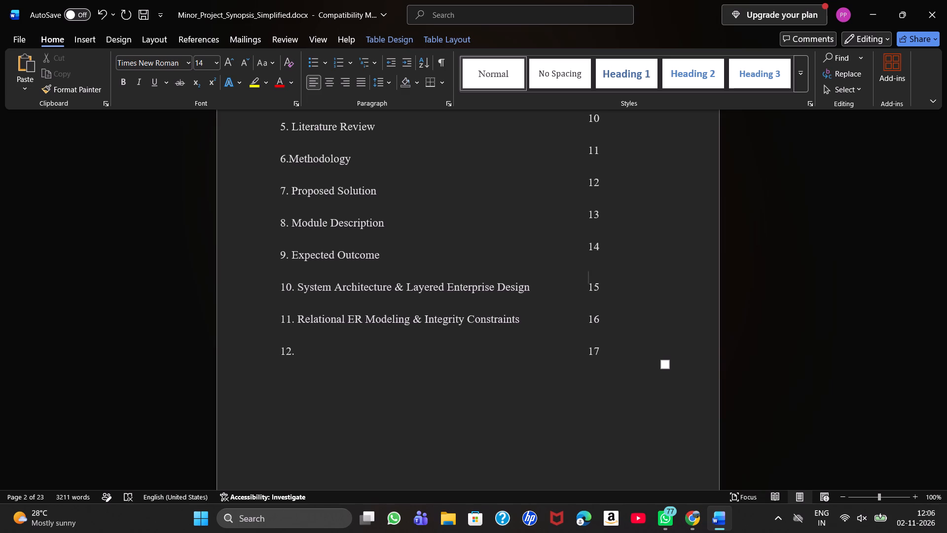
Insert a blank line above each page number from 14 up to 10 to align them with their contents titles.
key("Up")
key("Return")
key("Up")
key("Up")
key("Return")
key("Up")
key("Up")
key("Return")
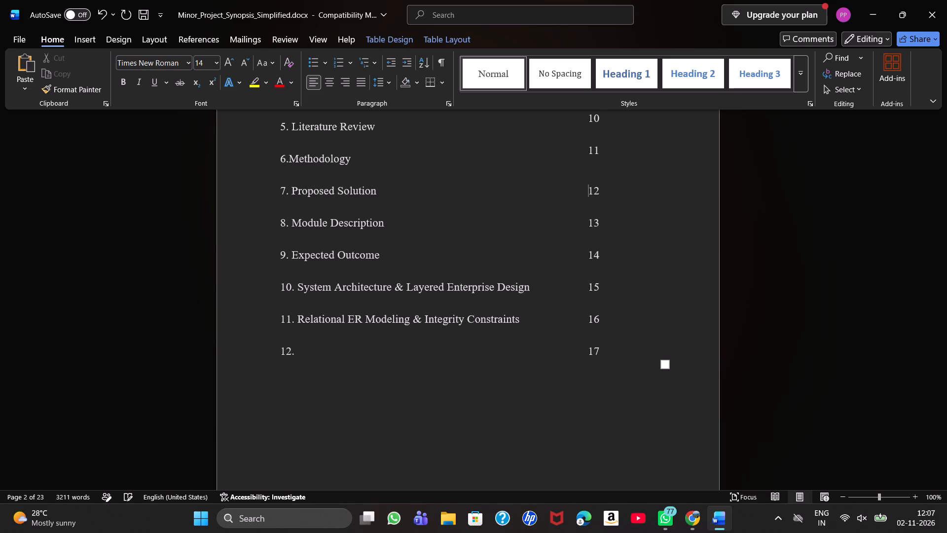
key("Up")
key("Up")
key("Return")
key("Up")
key("Up")
key("Return")
Insert a blank line above page numbers 9, 8, 7 and 1 to align them with their contents titles.
scroll(542, 292, "up", 1)
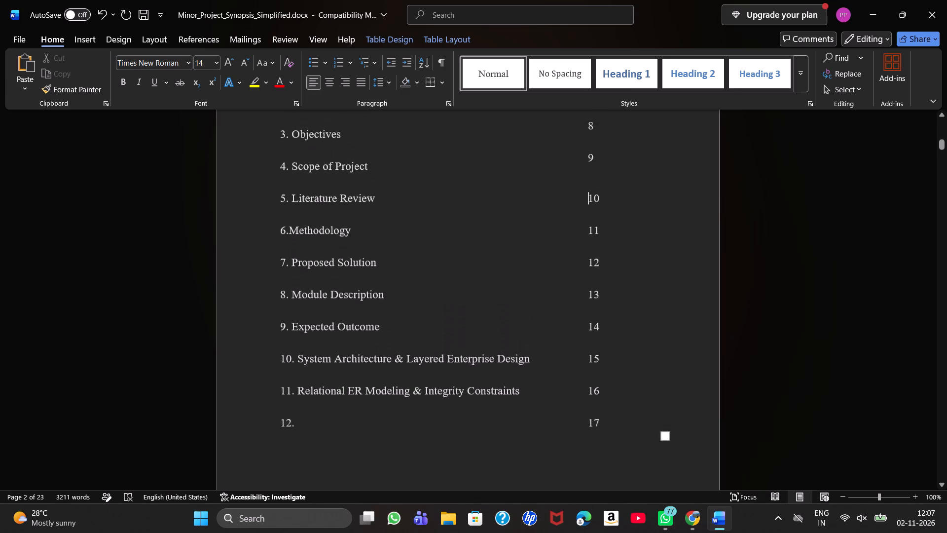
scroll(542, 292, "up", 1)
left_click(587, 187)
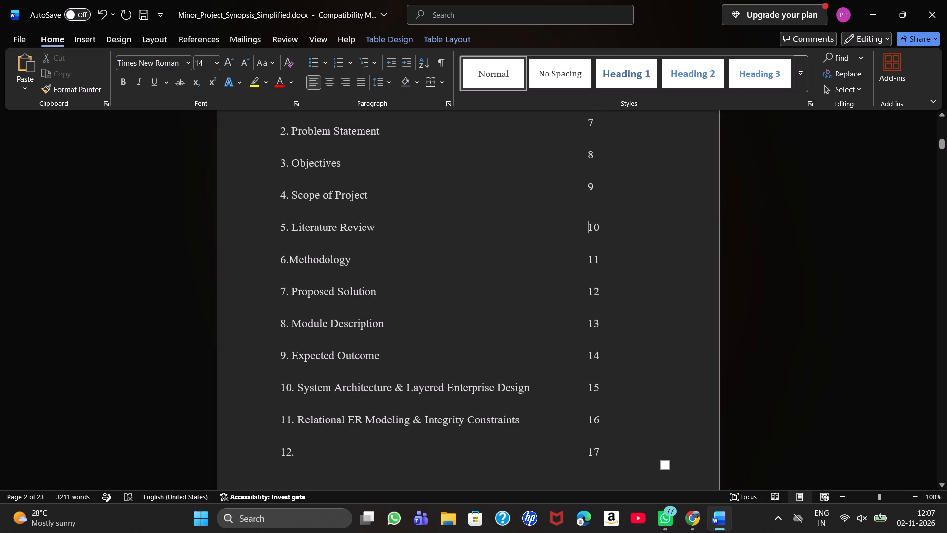
left_click(587, 187)
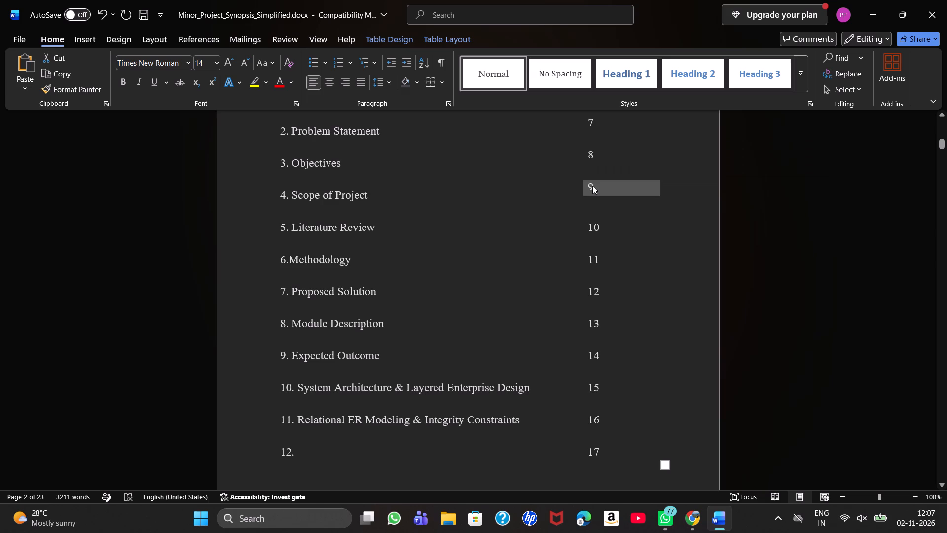
left_click(592, 186)
key("Left")
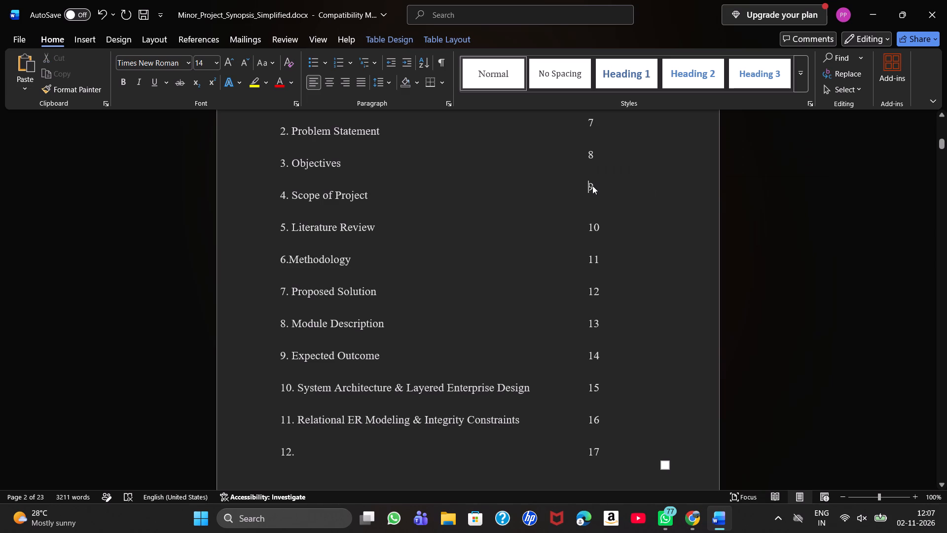
key("Return")
key("Up")
key("Up")
key("Return")
key("Up")
key("Up")
key("Return")
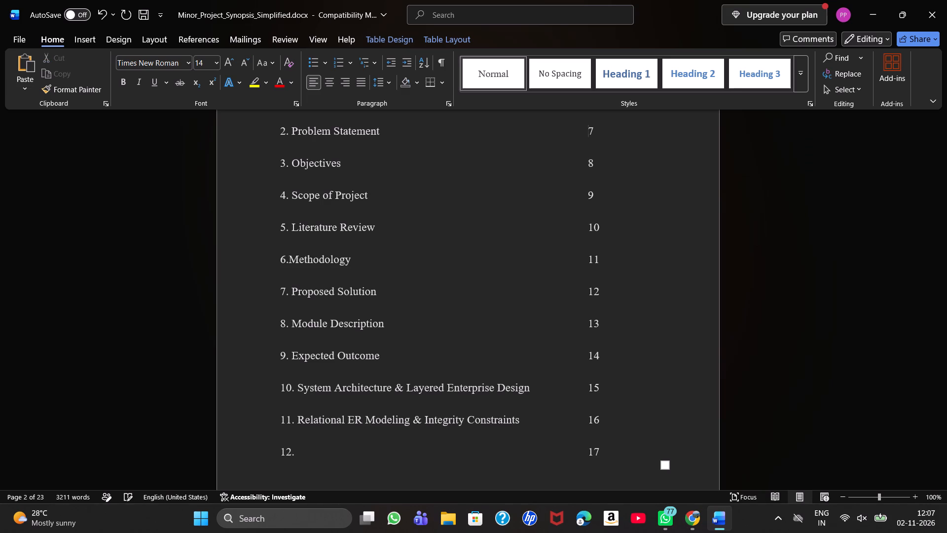
scroll(592, 186, "up", 1)
key("Up")
key("Up")
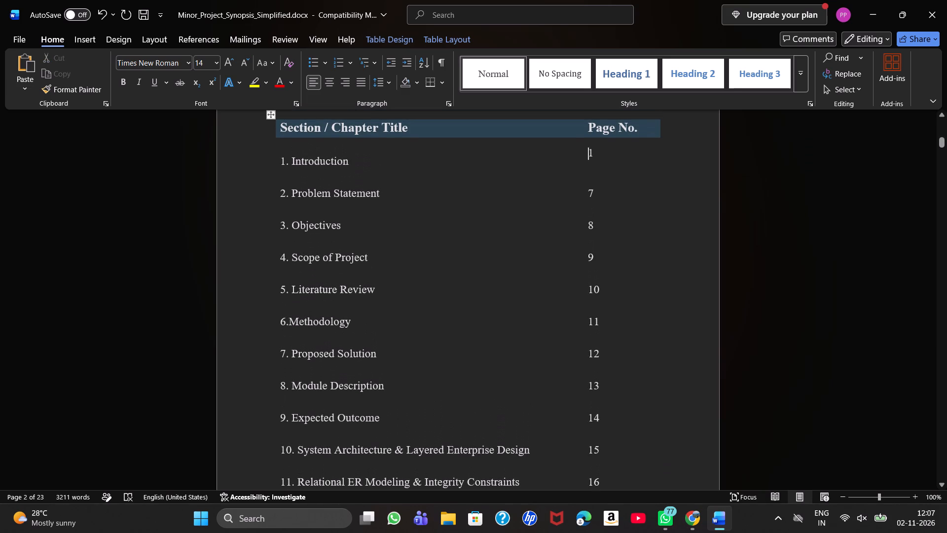
key("Return")
Enter "References" as the title of contents entry 12.
scroll(638, 232, "down", 1)
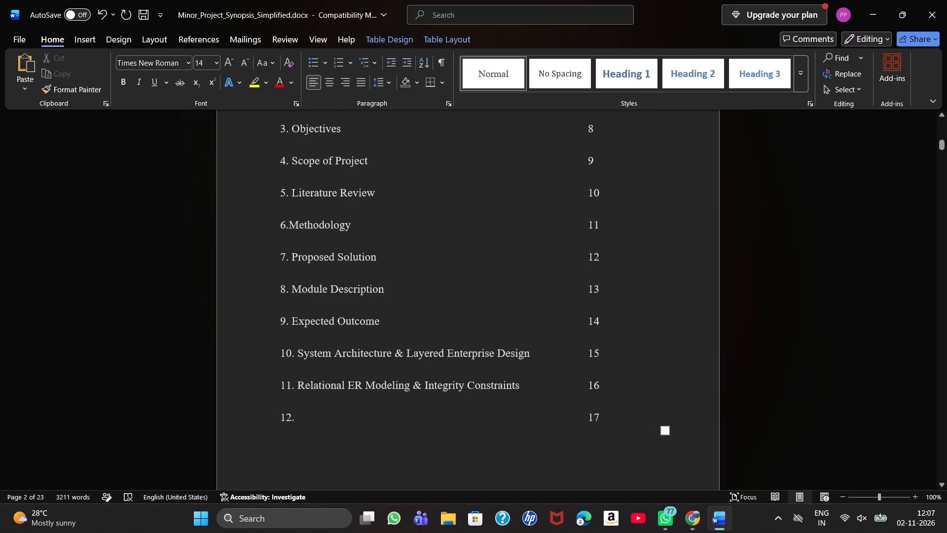
left_click(364, 406)
left_click(357, 417)
key("r")
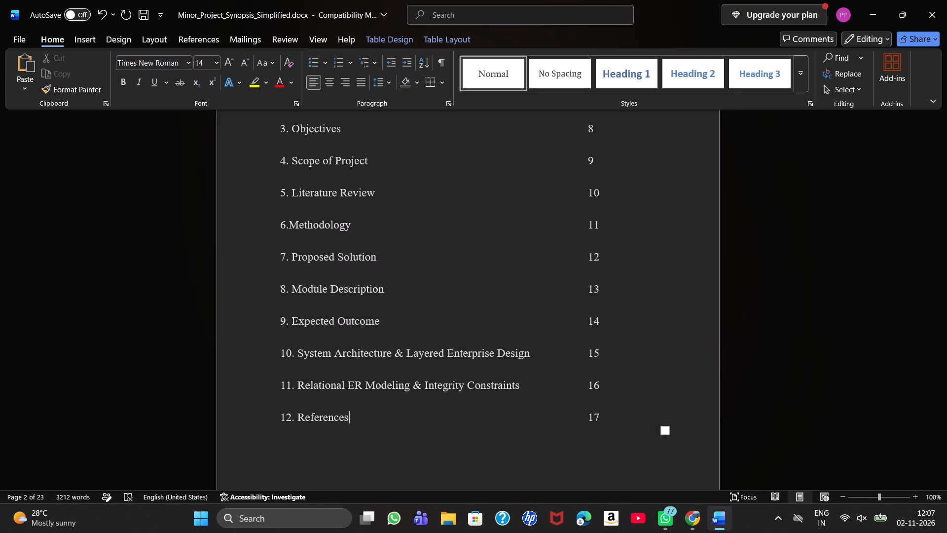
Replace the title of contents entry 11 with "Work Plan / Timeline", keeping its number.
left_click_drag(520, 382, 371, 384)
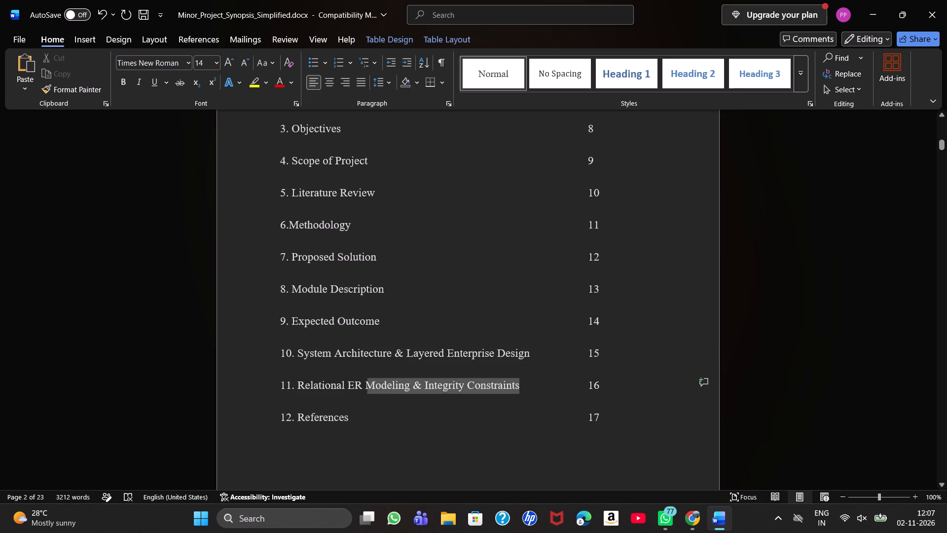
left_click_drag(371, 384, 302, 384)
key("BackSpace")
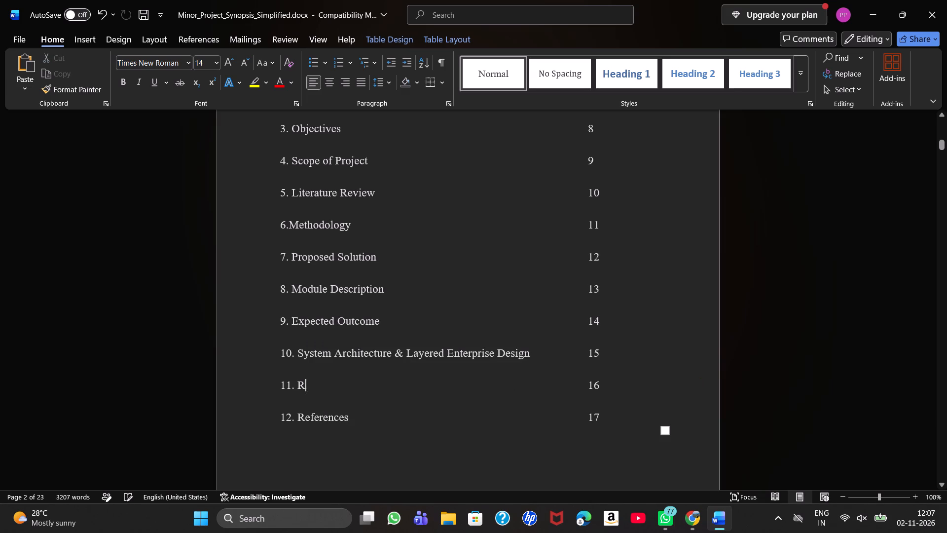
key("BackSpace")
key("w")
type("ork")
key("space")
key("p")
type("lan")
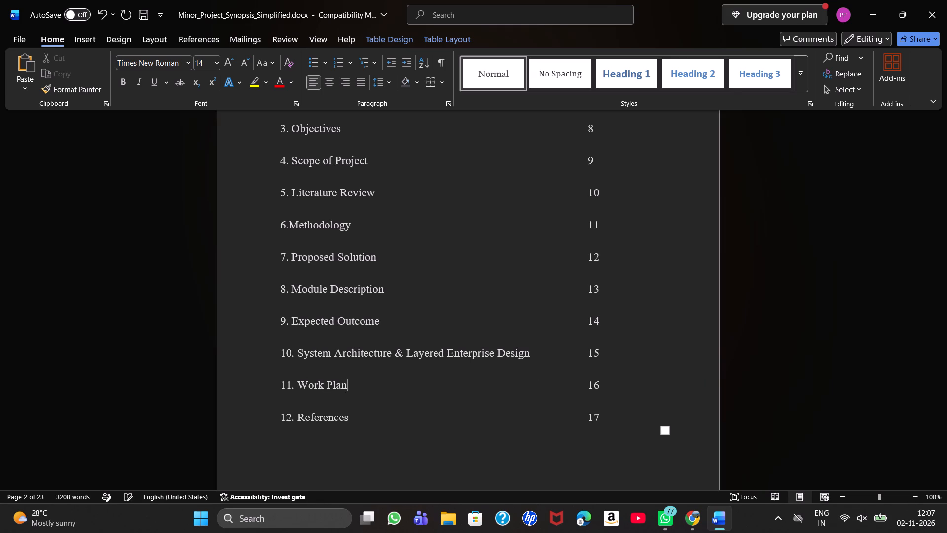
key("space")
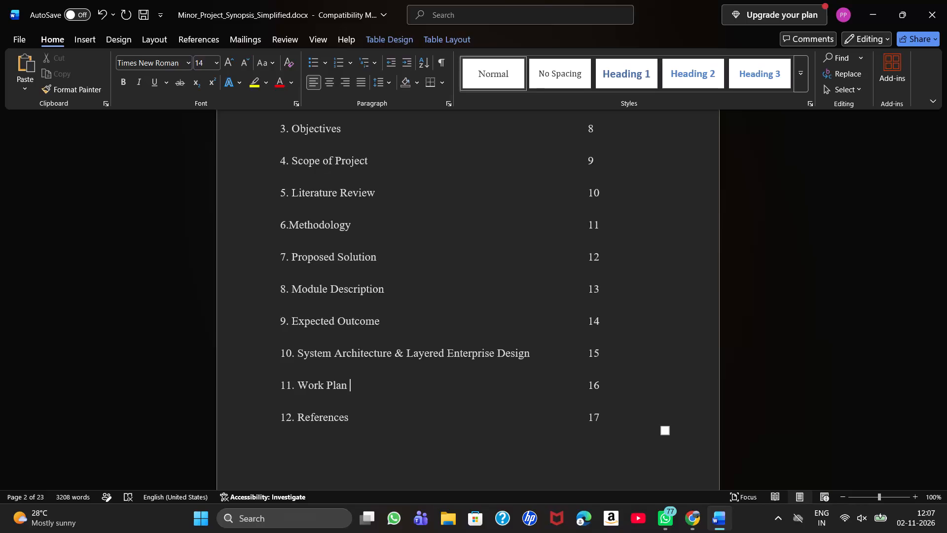
type("/")
key("space")
key("t")
type("ime")
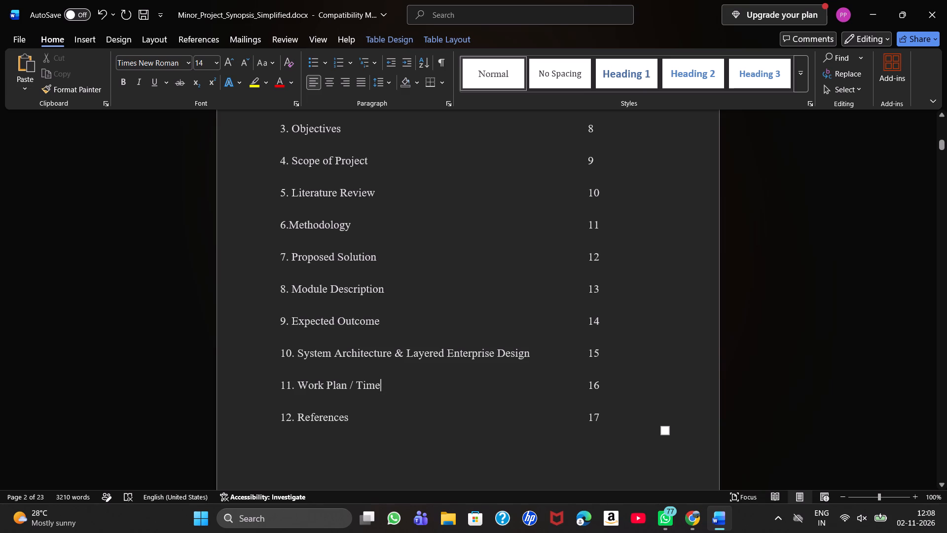
type("linees")
key("BackSpace")
left_click_drag(537, 355, 364, 354)
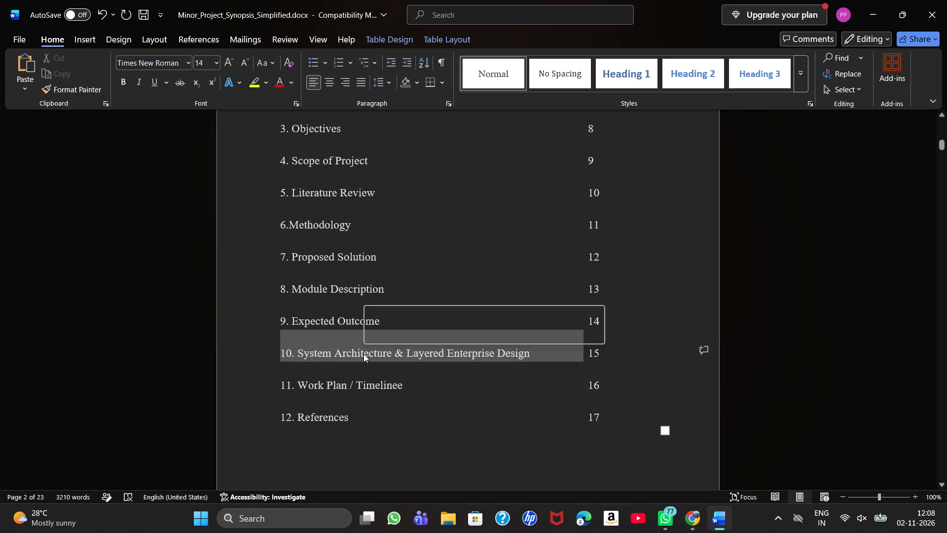
left_click(364, 354)
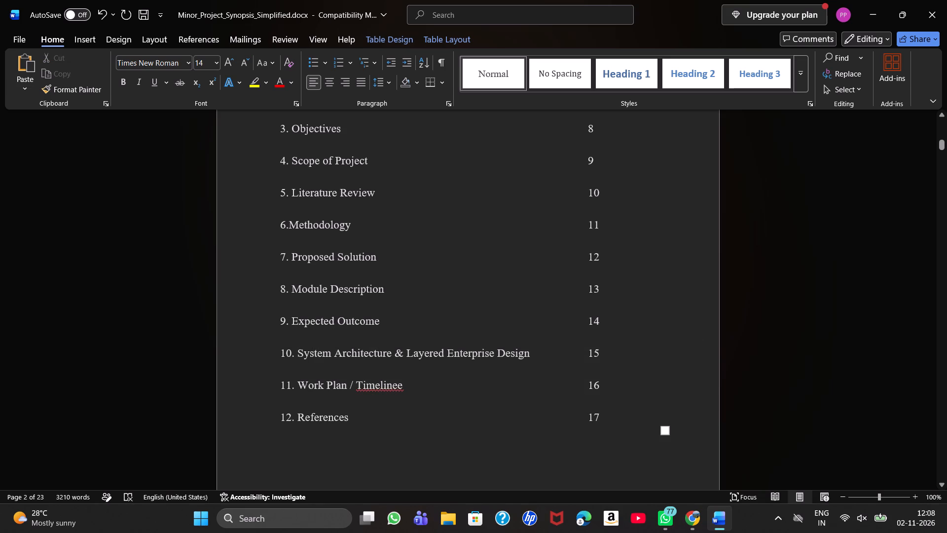
left_click(402, 383)
key("BackSpace")
Replace the title of contents entry 10 with "Hardware / Software", keeping its number.
key("Up")
key("Right")
key("Up")
key("Up")
key("Right")
key("Right")
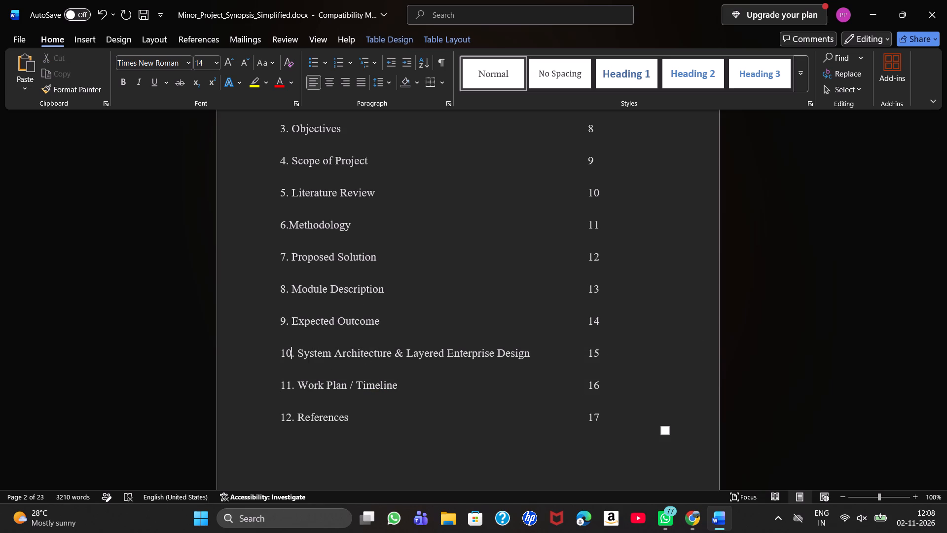
key("Right")
key("Right")
left_click(534, 351)
key("BackSpace")
key("BackSpace")
key("BackSpace")
key("BackSpace")
key("BackSpace")
key("BackSpace")
key("BackSpace")
key("BackSpace")
key("BackSpace")
key("BackSpace")
key("BackSpace")
key("BackSpace")
key("BackSpace")
key("BackSpace")
key("BackSpace")
key("BackSpace")
key("BackSpace")
key("BackSpace")
key("BackSpace")
key("BackSpace")
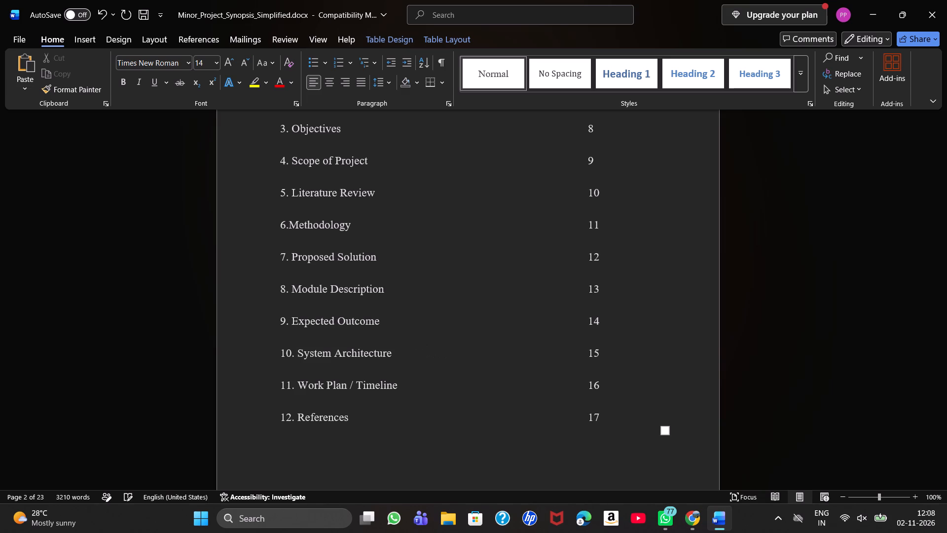
key("BackSpace")
key("BackSpace")
key("BackSpace")
key("BackSpace")
key("BackSpace")
key("BackSpace")
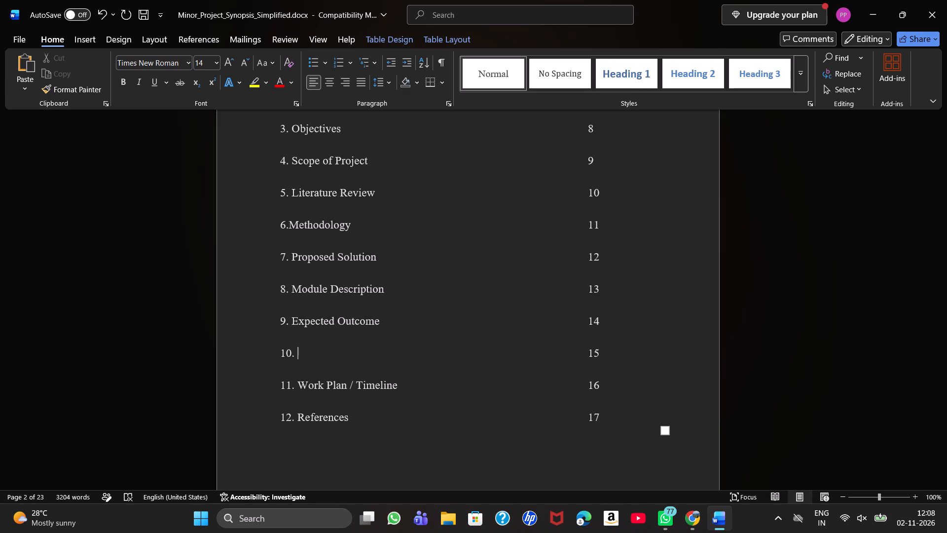
key("h")
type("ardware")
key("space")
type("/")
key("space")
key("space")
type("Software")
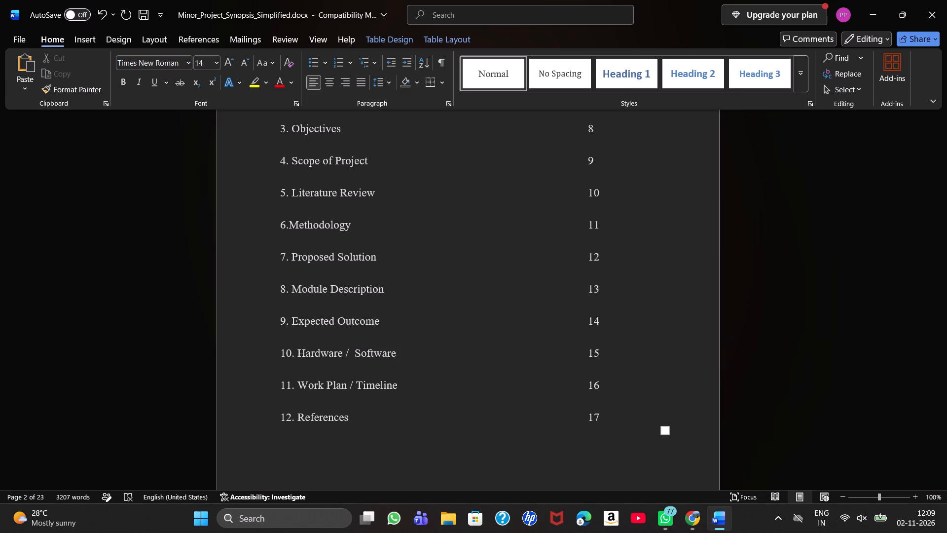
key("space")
Complete the title of contents entry 10 so it reads "Hardware / Software Requirements".
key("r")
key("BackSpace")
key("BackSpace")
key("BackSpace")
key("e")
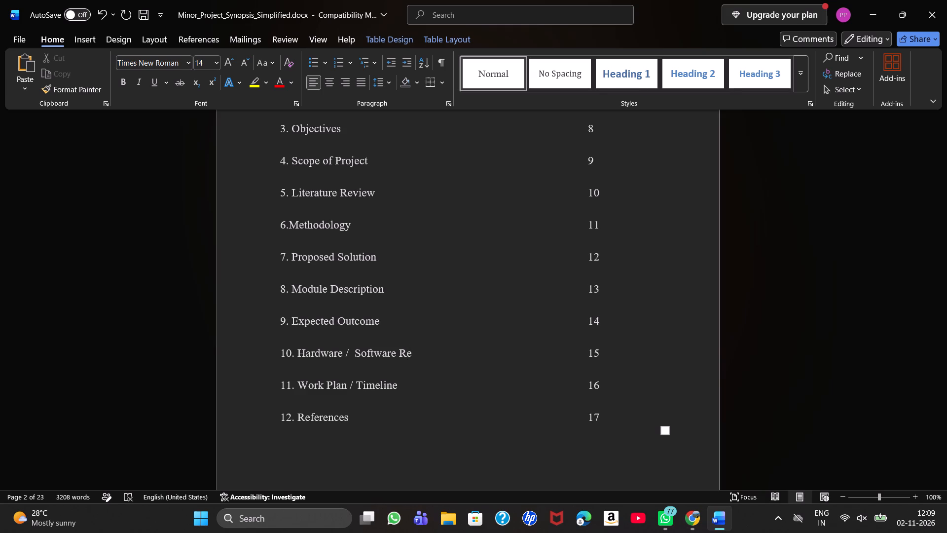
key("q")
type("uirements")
Copy the section titles of all twelve entries in the Table of Contents, from Introduction to References.
left_click_drag(374, 420, 281, 153)
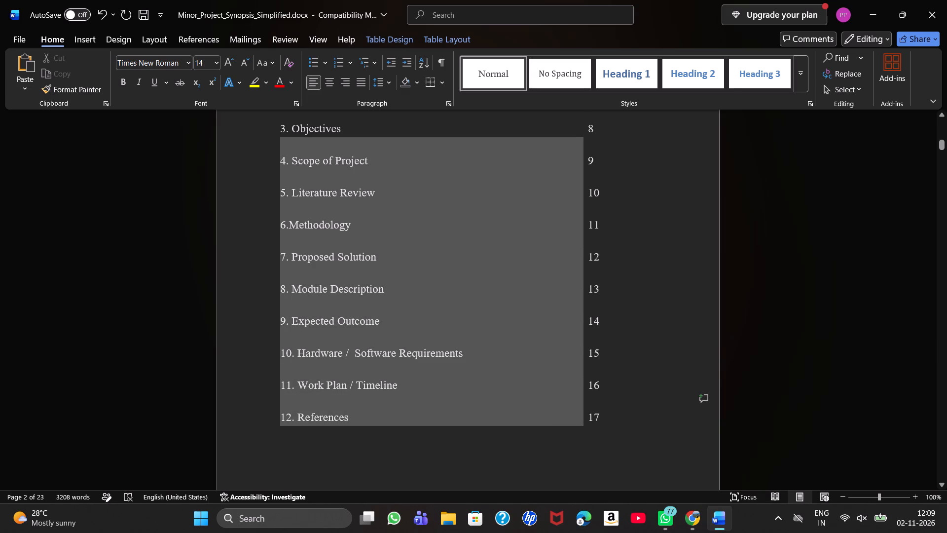
left_click_drag(281, 153, 281, 408)
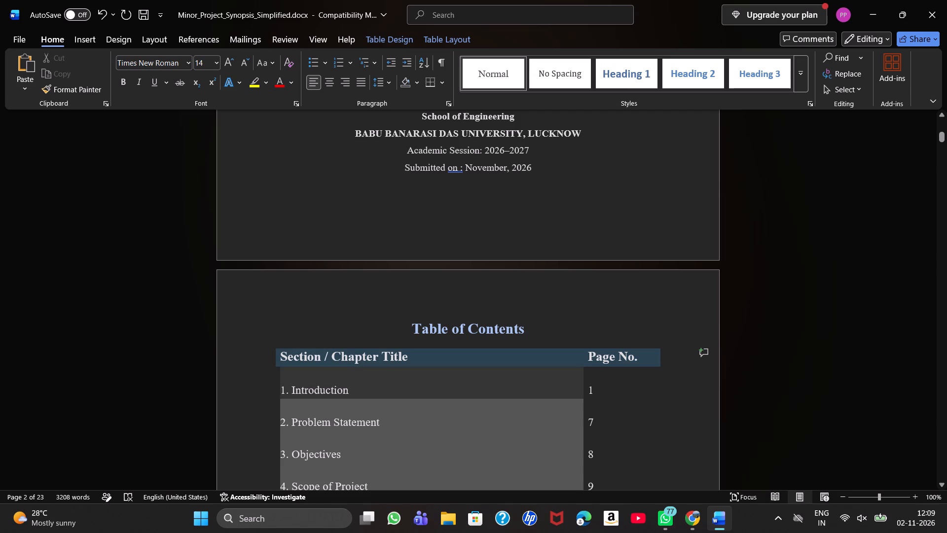
left_click_drag(281, 408, 278, 393)
key("ctrl+c")
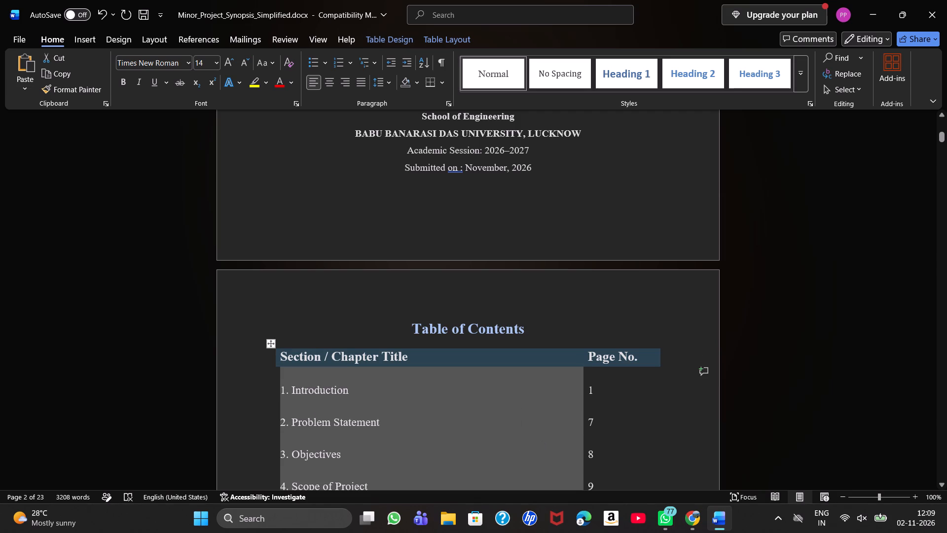
Switch to the WhatsApp window.
left_click(660, 442)
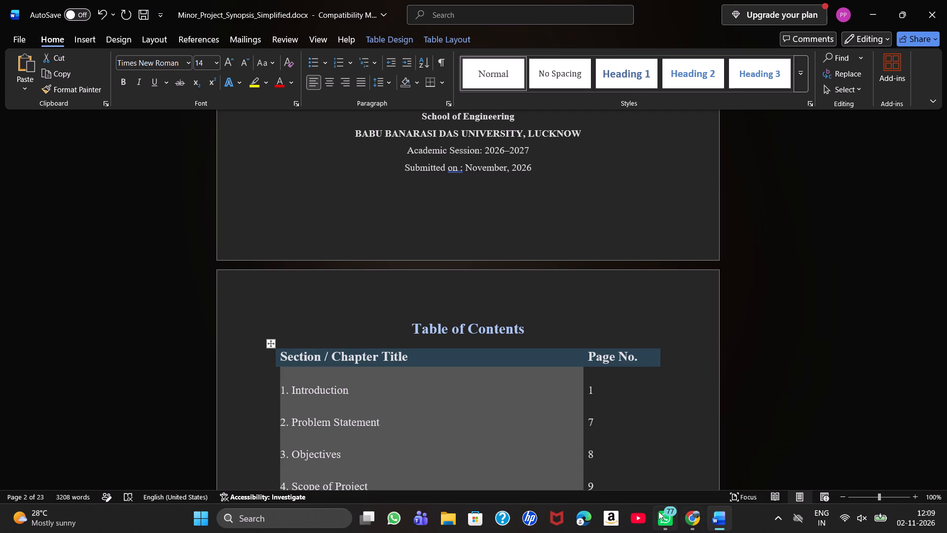
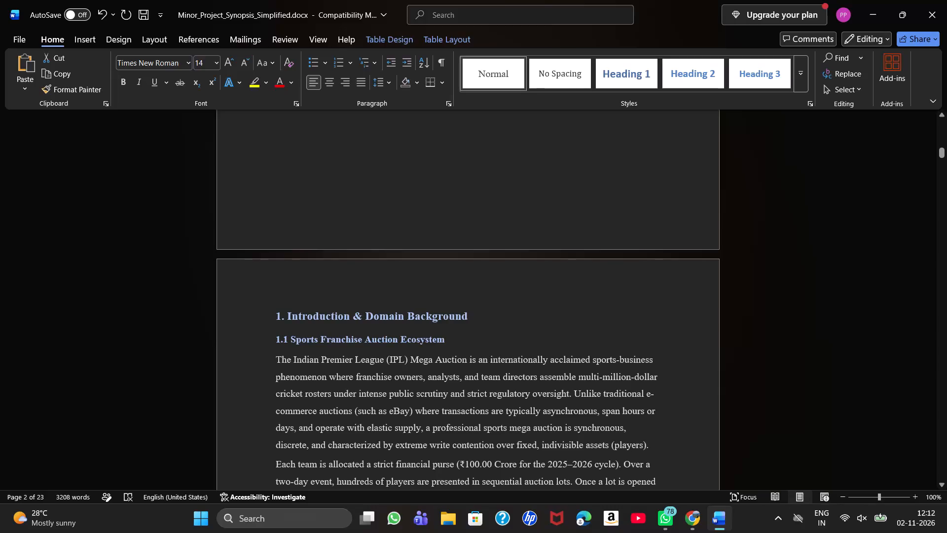
Shorten the section 1 heading to "1. Introduction" by removing "& Domain Background".
left_click_drag(351, 316, 450, 320)
key("BackSpace")
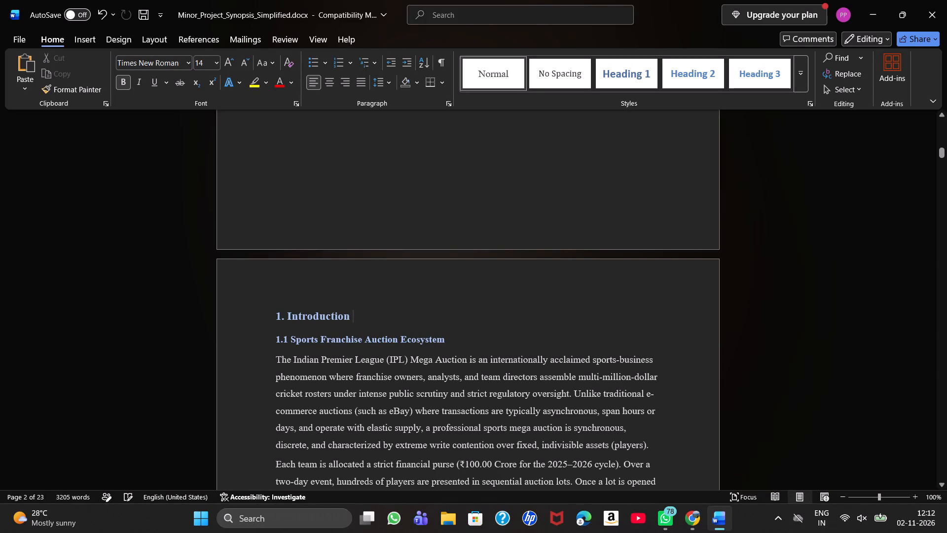
Select the section 2 text on page 4, from the transactional computer systems paragraph through the end of subsection 2.2.
scroll(419, 320, "down", 1)
scroll(419, 320, "up", 1)
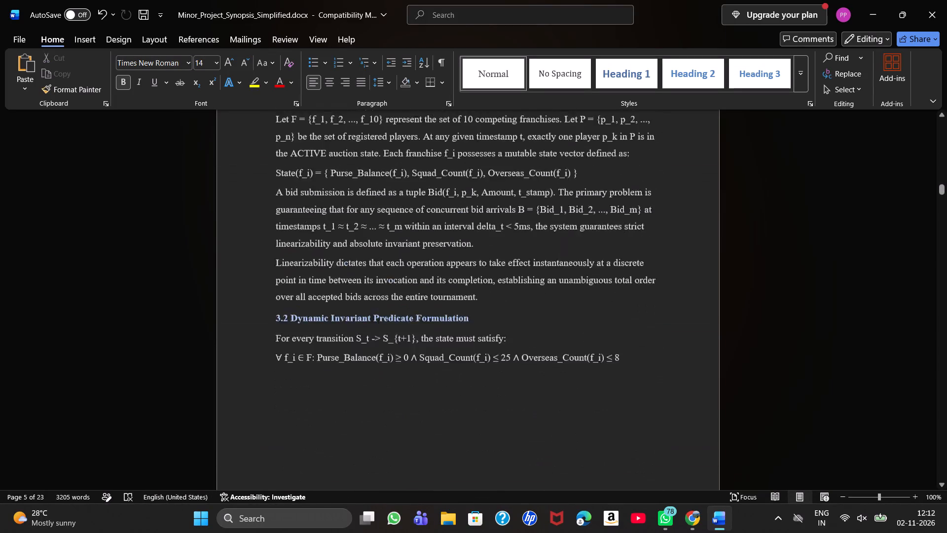
scroll(419, 320, "up", 1)
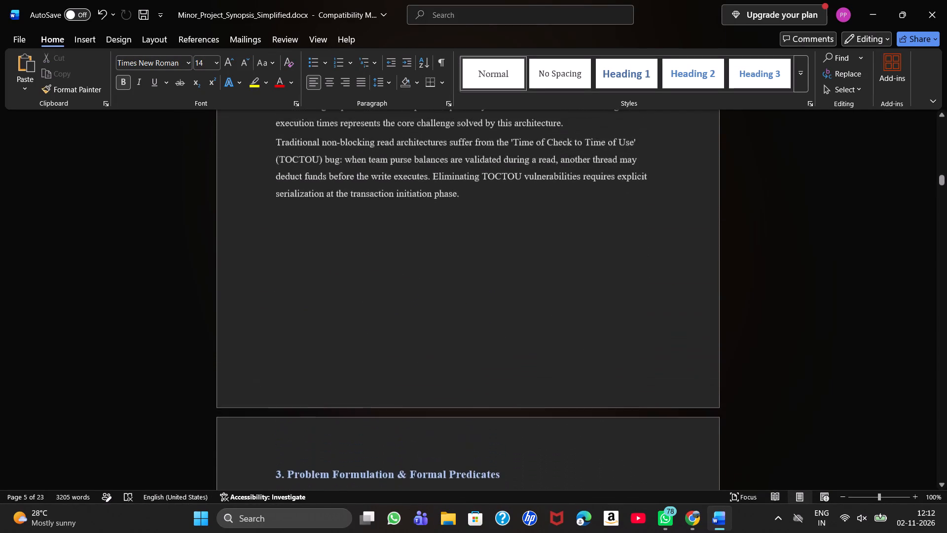
scroll(419, 320, "up", 2)
left_click_drag(463, 373, 291, 83)
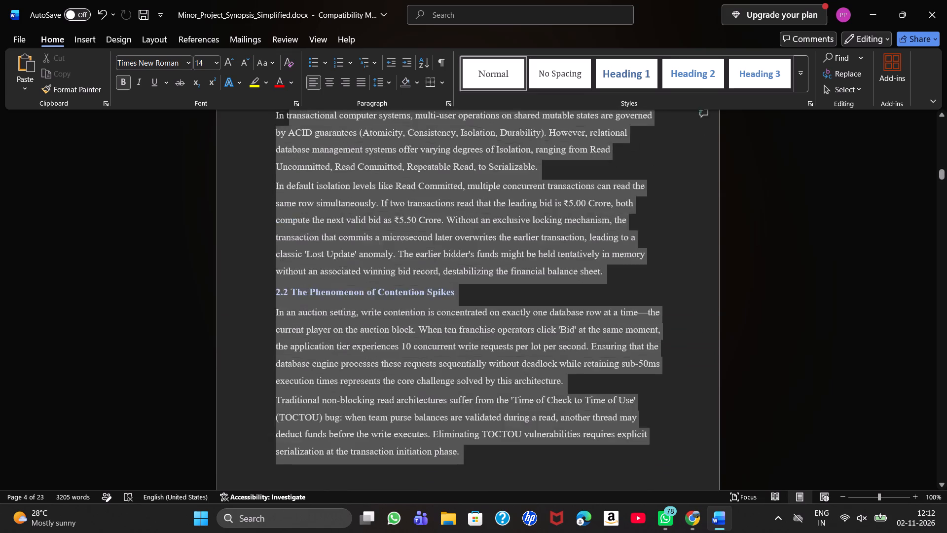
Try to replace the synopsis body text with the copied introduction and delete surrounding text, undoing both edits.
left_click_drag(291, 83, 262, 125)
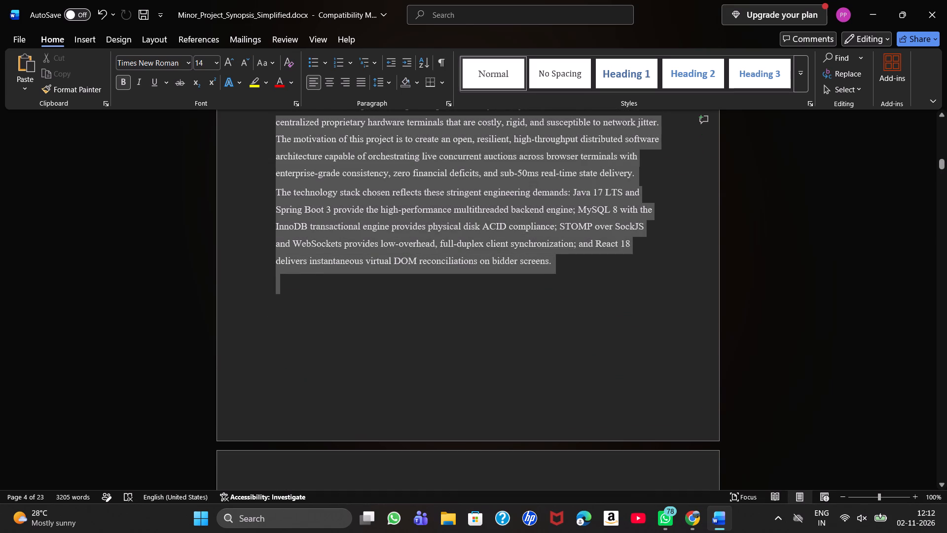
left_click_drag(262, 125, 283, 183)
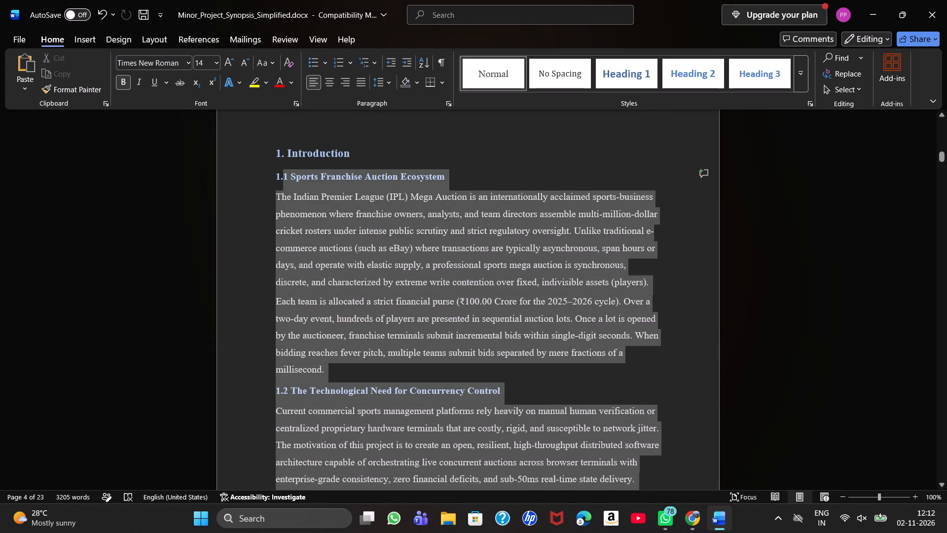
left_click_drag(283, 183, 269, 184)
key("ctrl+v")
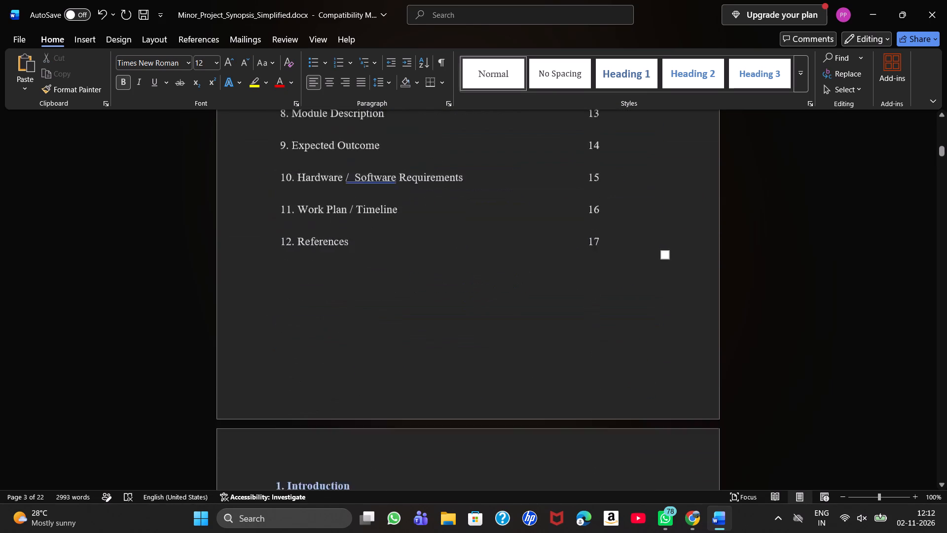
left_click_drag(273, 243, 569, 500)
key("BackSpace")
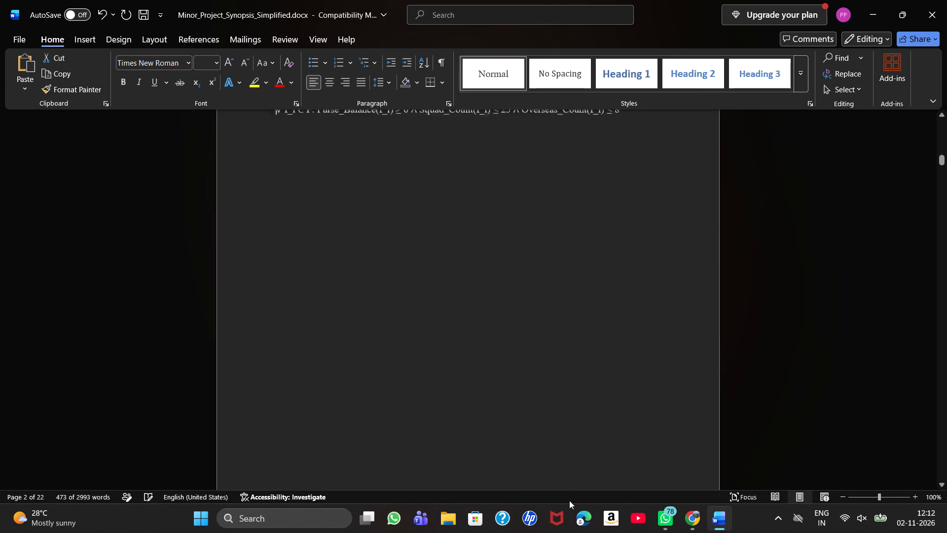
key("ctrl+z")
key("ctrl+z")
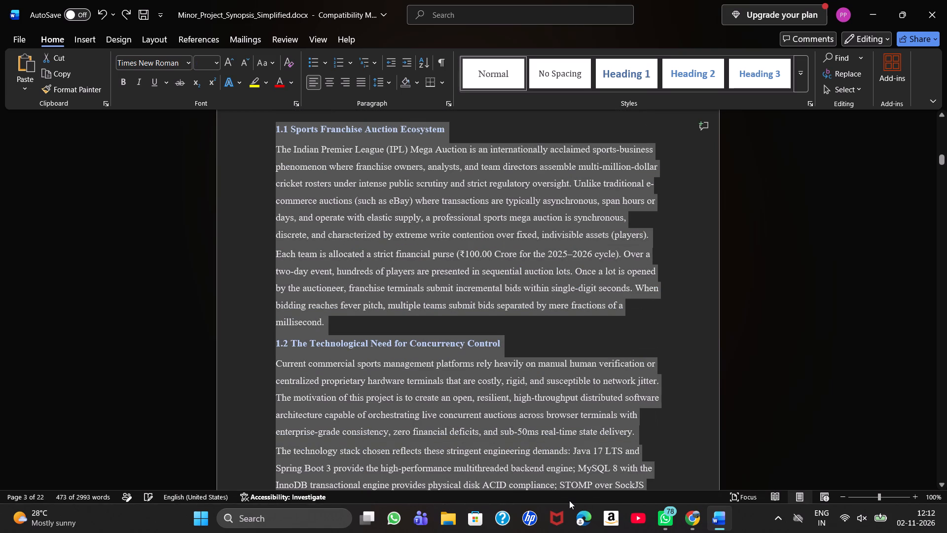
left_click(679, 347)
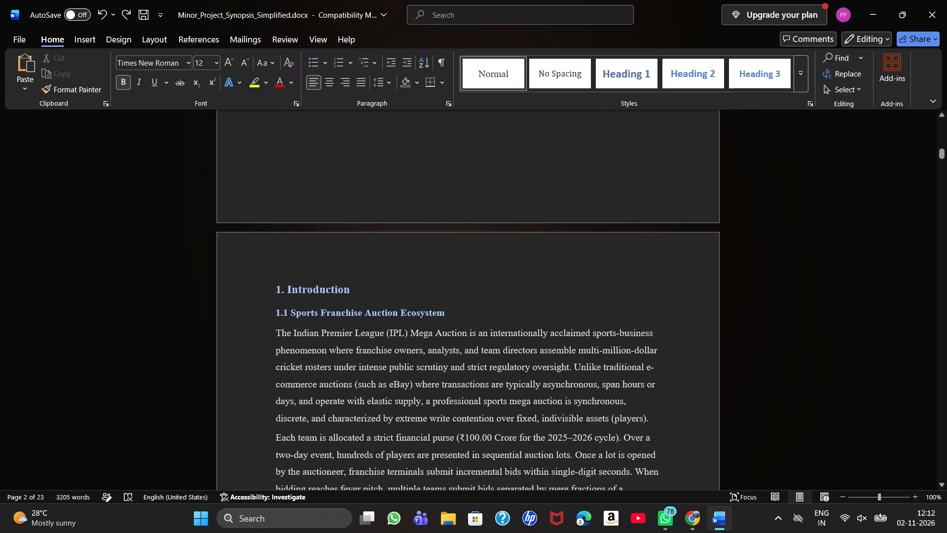
Delete the "1.1 Sports Franchise Auction Ecosystem" subheading under "1. Introduction".
left_click_drag(451, 312, 259, 313)
key("BackSpace")
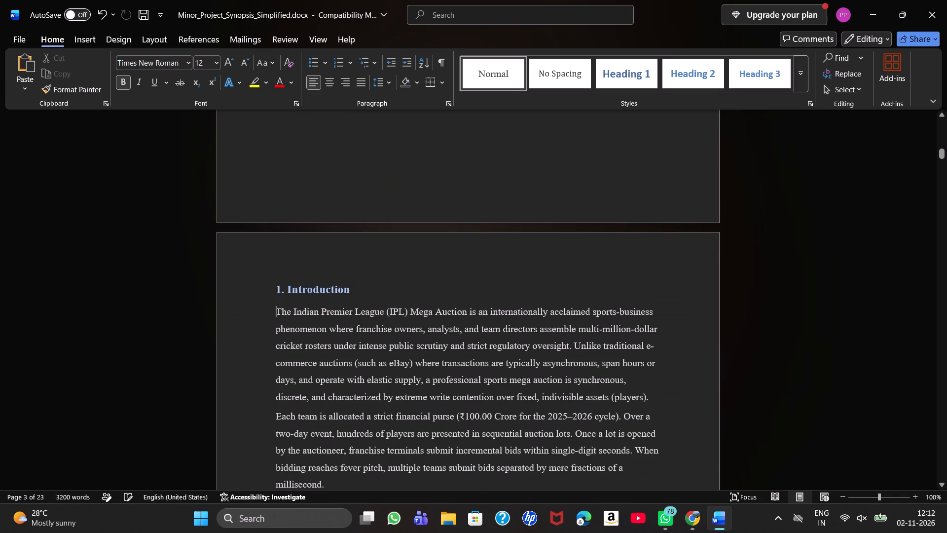
Delete the old body text from the first Introduction paragraph through the later sections, into the Wait-For Graph deadlock explanation.
left_click_drag(276, 310, 312, 419)
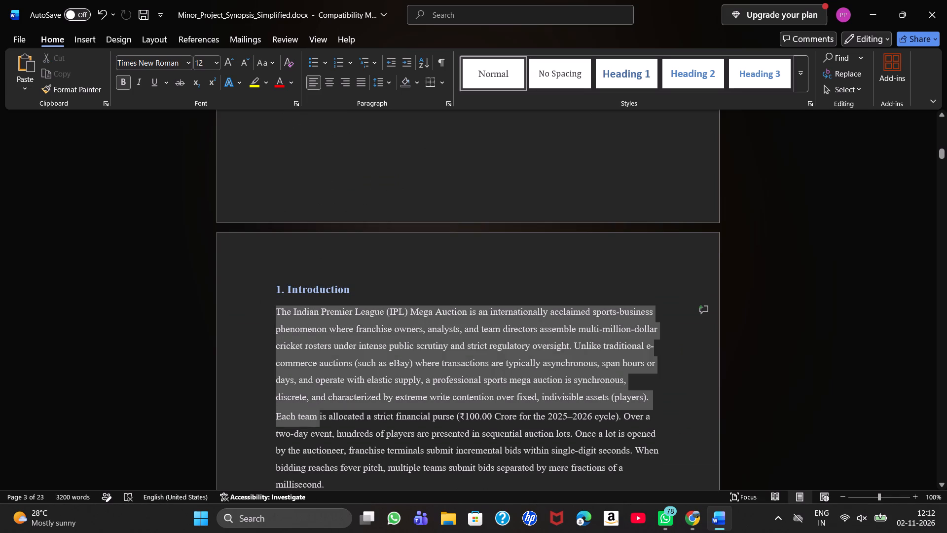
left_click_drag(312, 419, 340, 481)
scroll(340, 481, "down", 1)
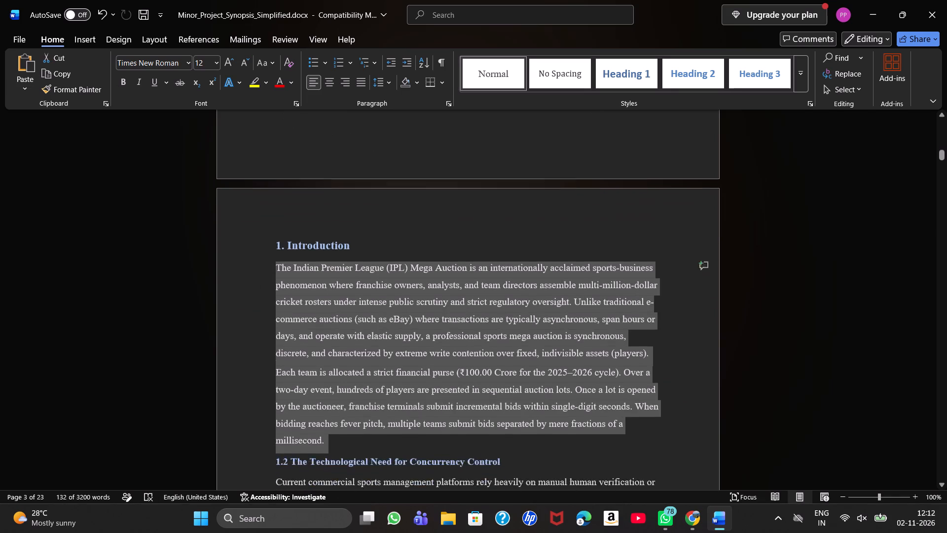
scroll(340, 481, "down", 1)
left_click(276, 213)
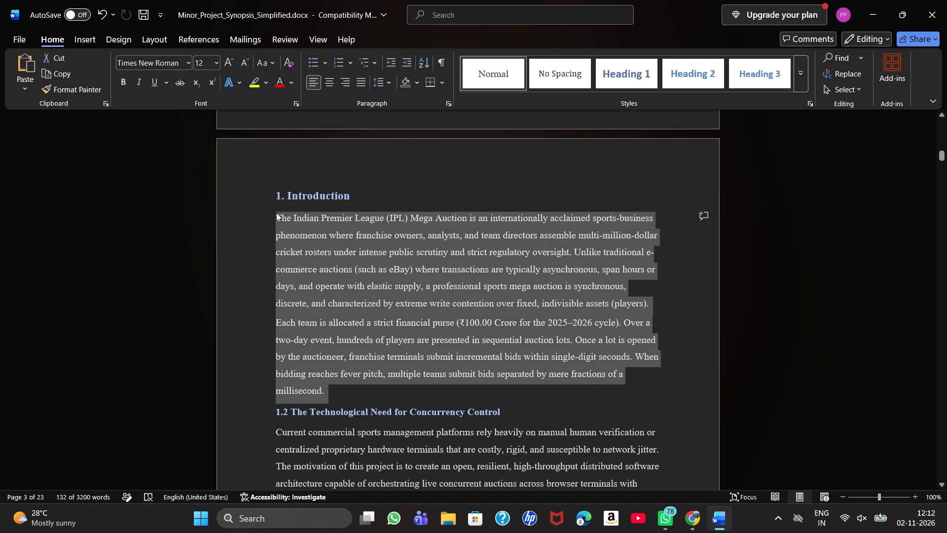
left_click_drag(276, 214, 343, 347)
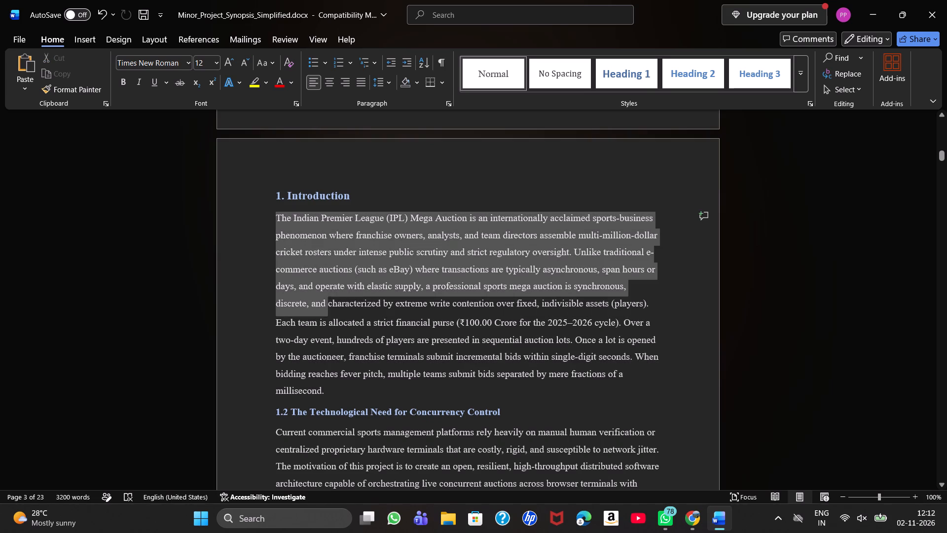
left_click_drag(343, 347, 442, 494)
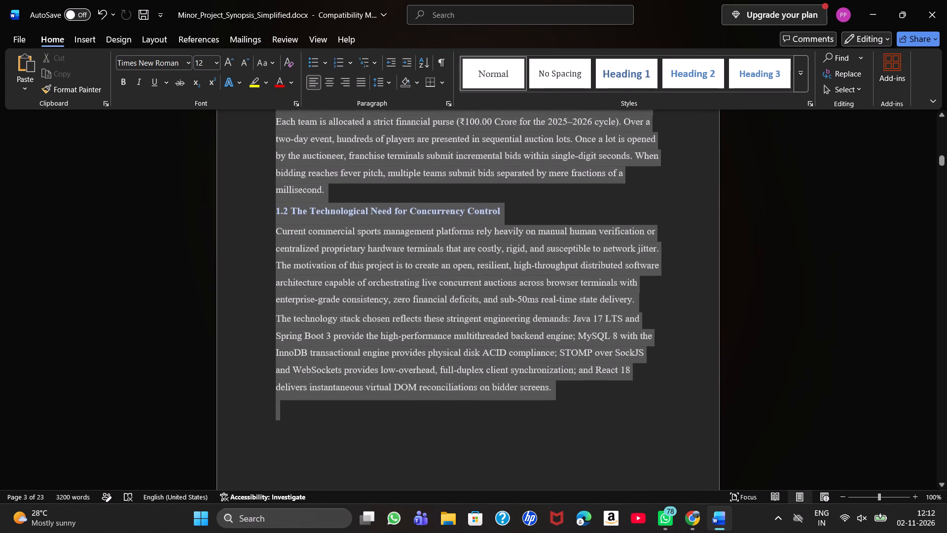
left_click_drag(442, 494, 444, 488)
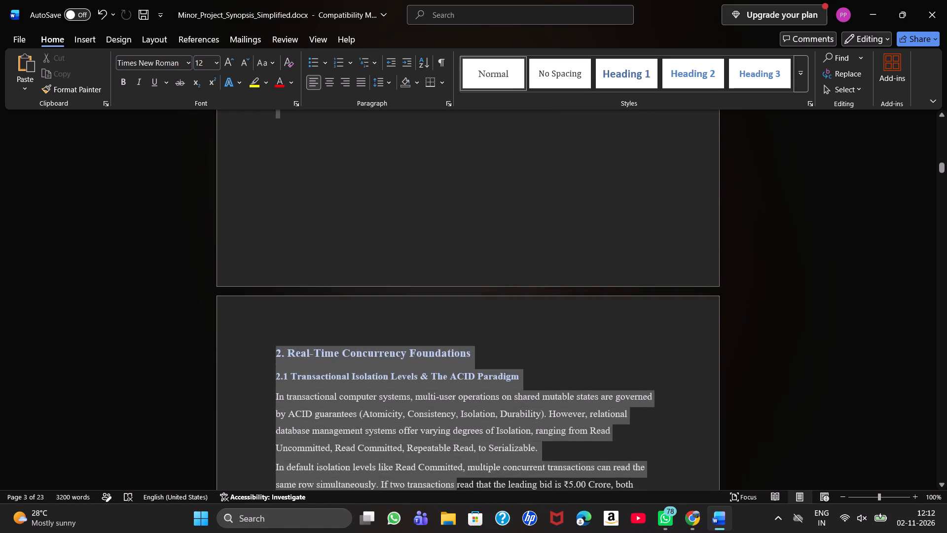
left_click_drag(444, 488, 445, 489)
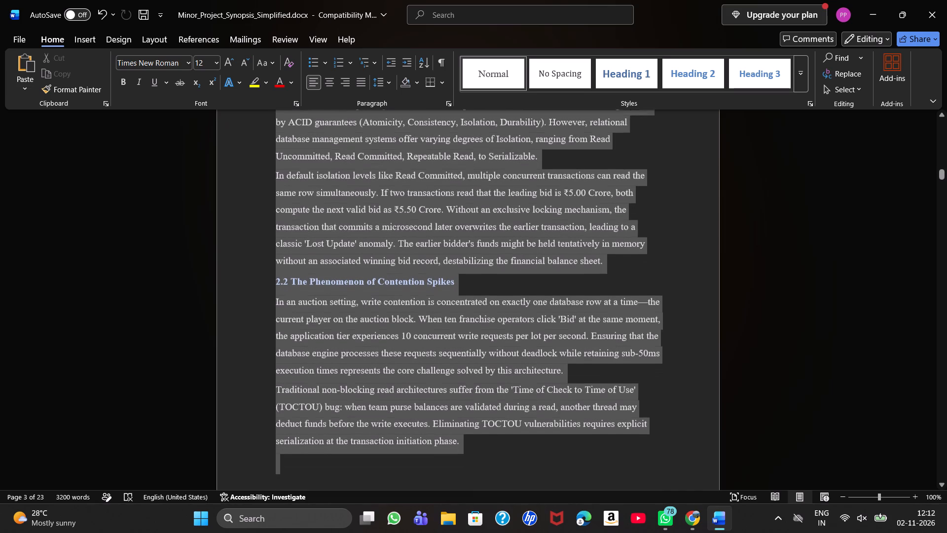
left_click_drag(445, 489, 444, 488)
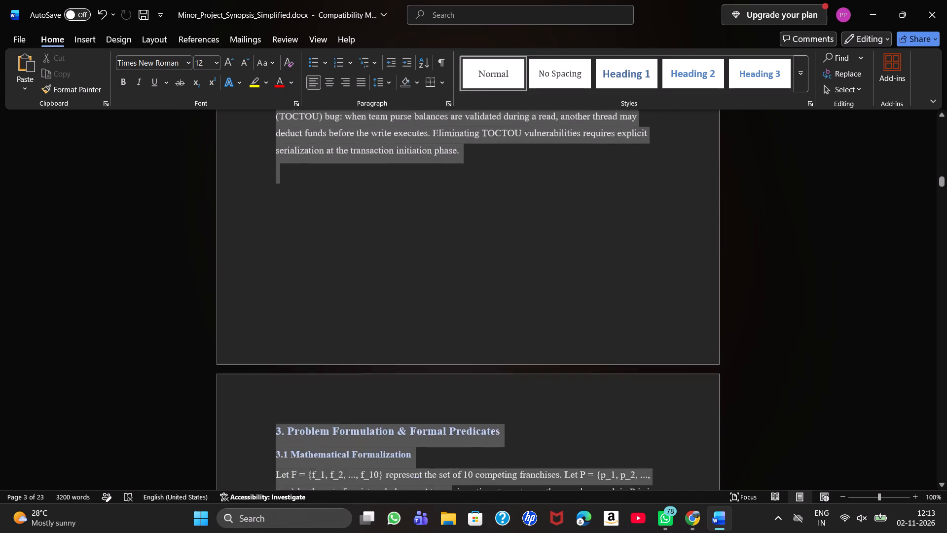
left_click_drag(444, 488, 444, 488)
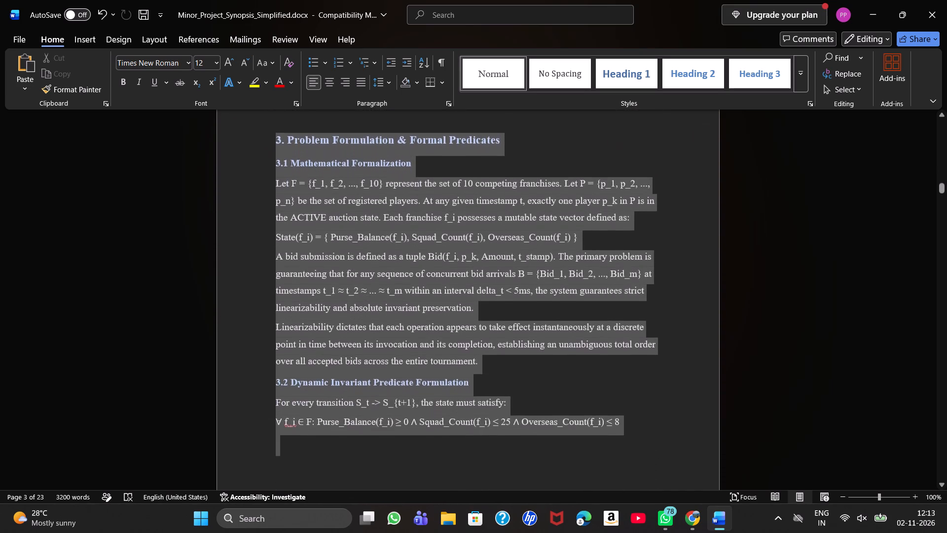
left_click_drag(444, 488, 445, 488)
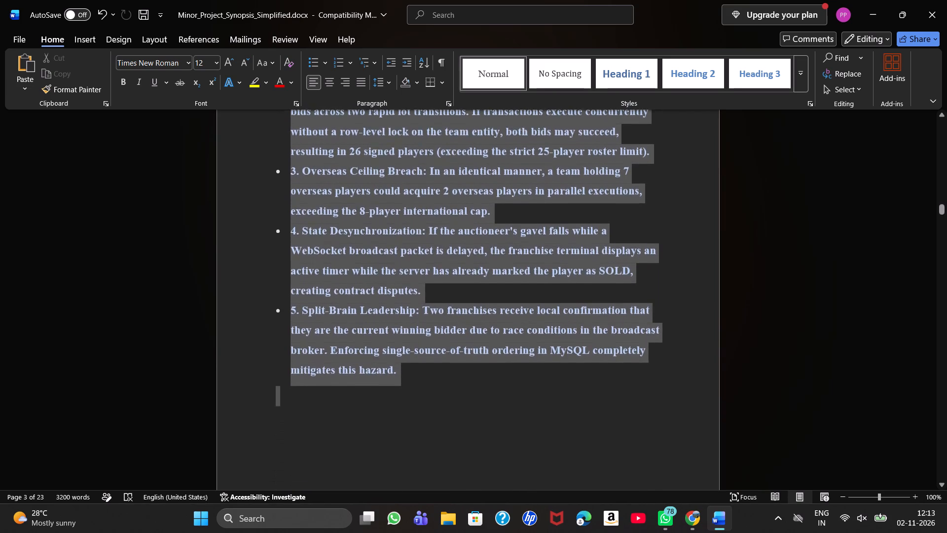
left_click_drag(445, 488, 448, 488)
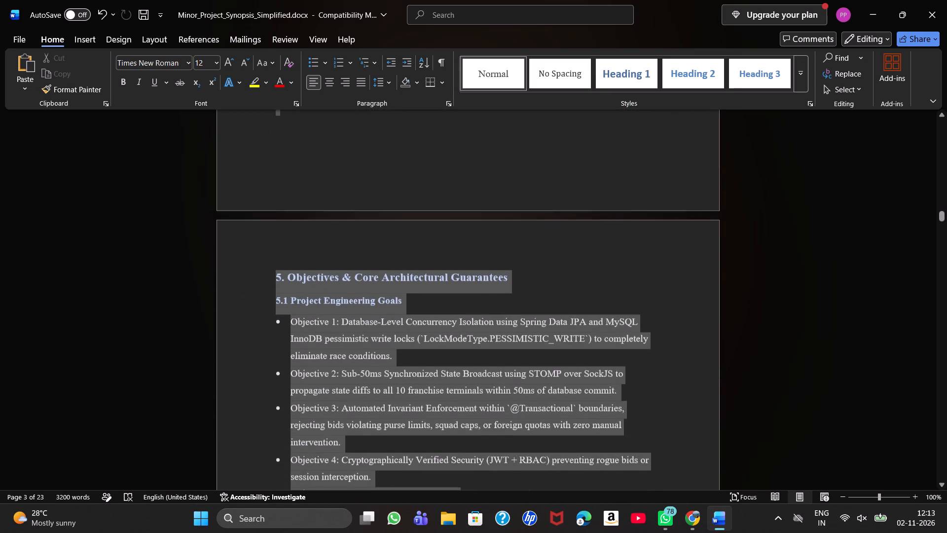
left_click_drag(448, 488, 634, 491)
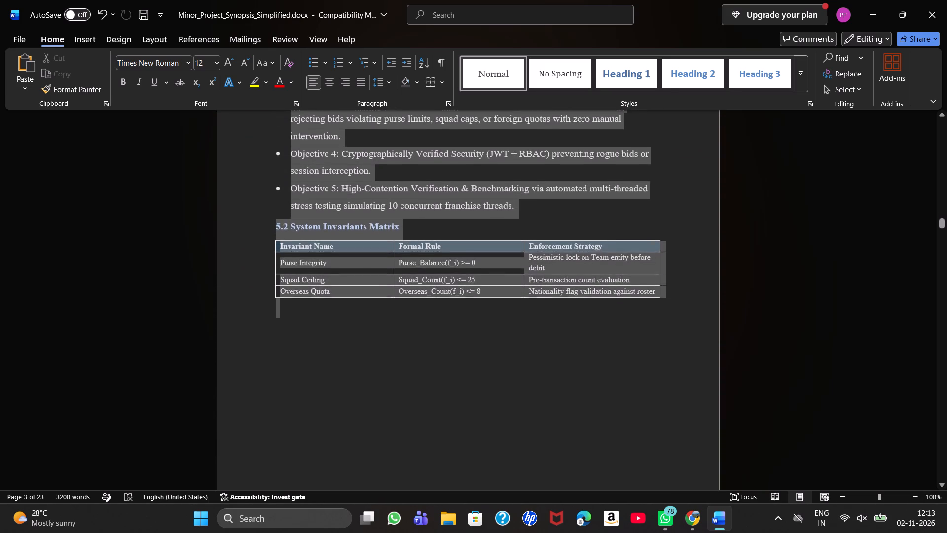
left_click_drag(634, 491, 803, 491)
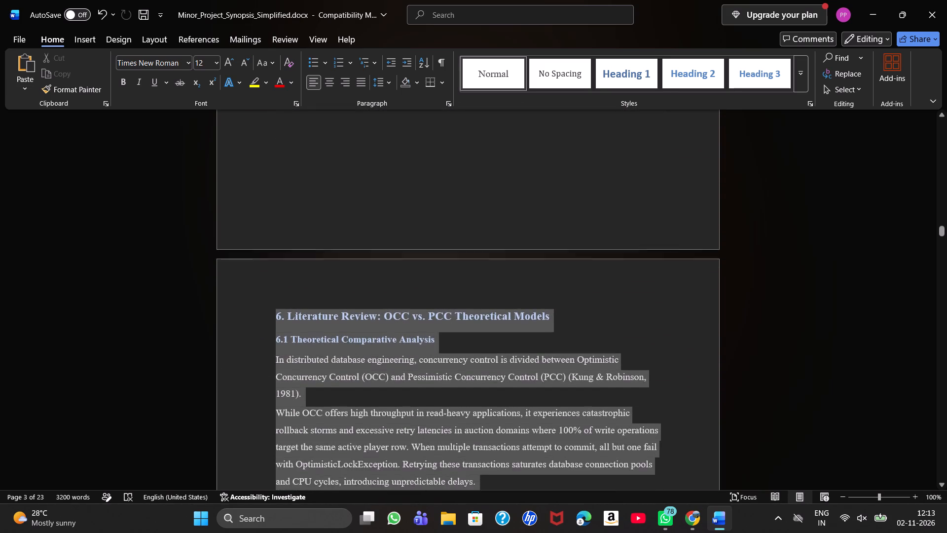
left_click_drag(803, 491, 946, 491)
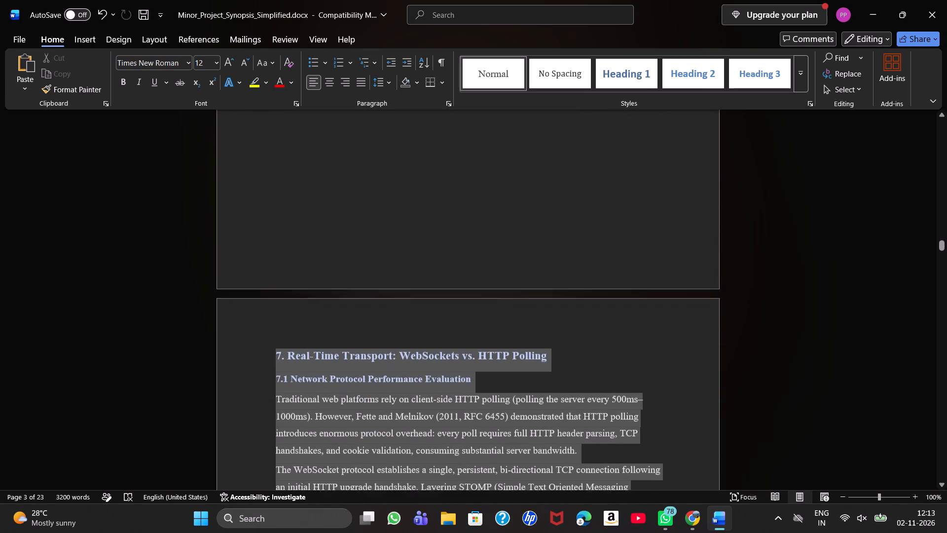
left_click_drag(946, 491, 946, 492)
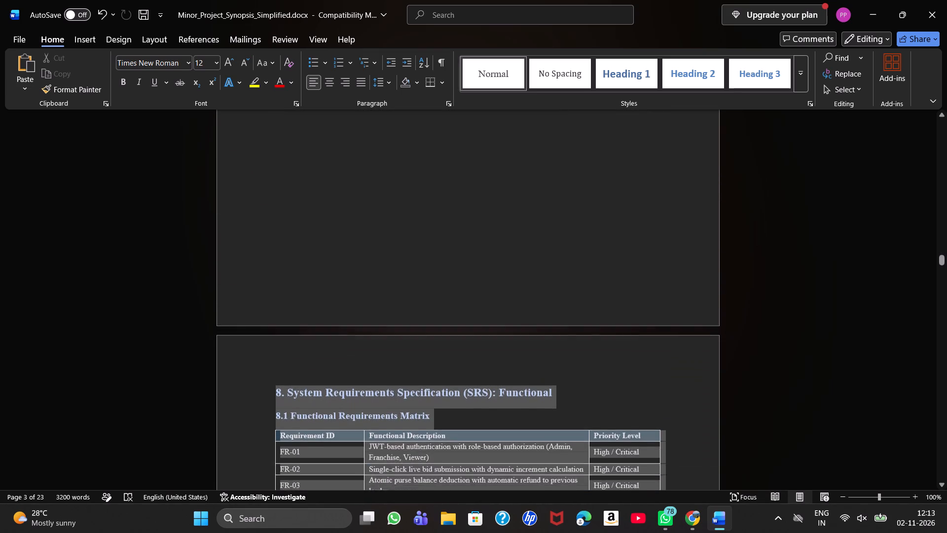
left_click_drag(946, 492, 945, 494)
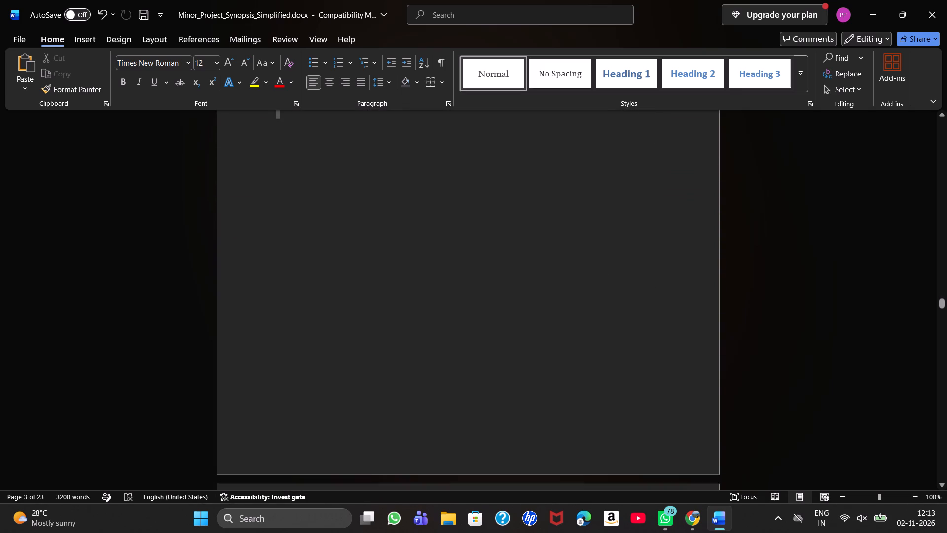
left_click_drag(945, 494, 681, 498)
key("BackSpace")
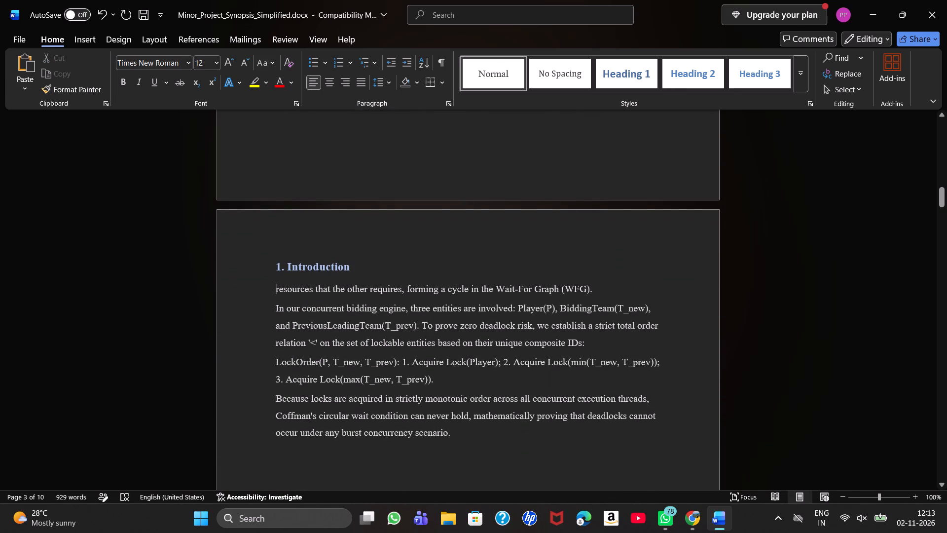
Delete the remaining old text below "1. Introduction", from the Wait-For Graph fragment to the last reference.
left_click_drag(272, 284, 543, 532)
key("BackSpace")
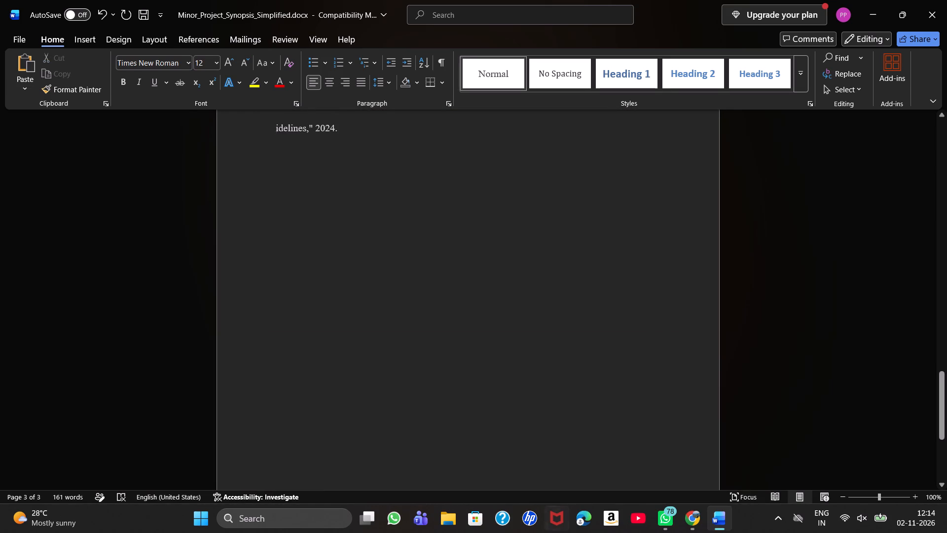
Replace the leftover fragment "idelines," 2024." under "1. Introduction" with the copied introduction text.
scroll(589, 457, "up", 1)
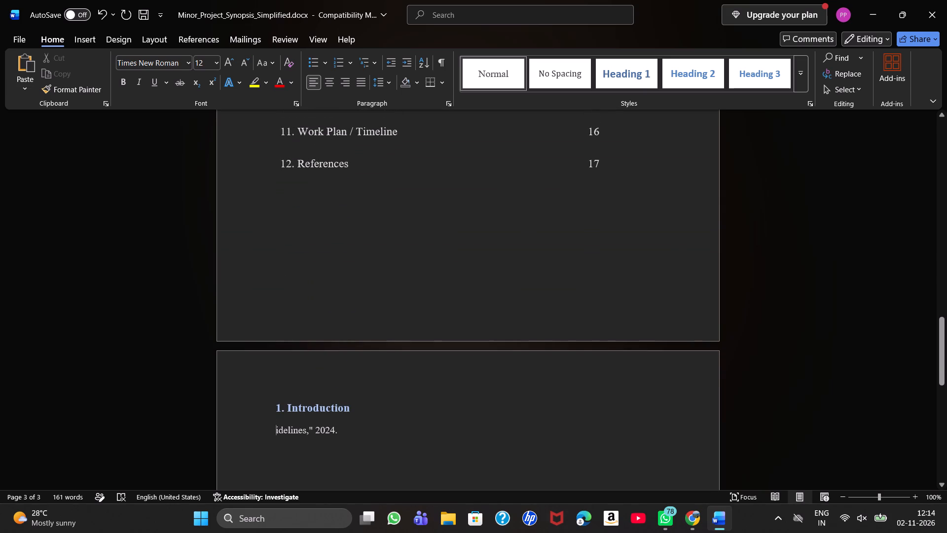
left_click_drag(374, 432, 274, 431)
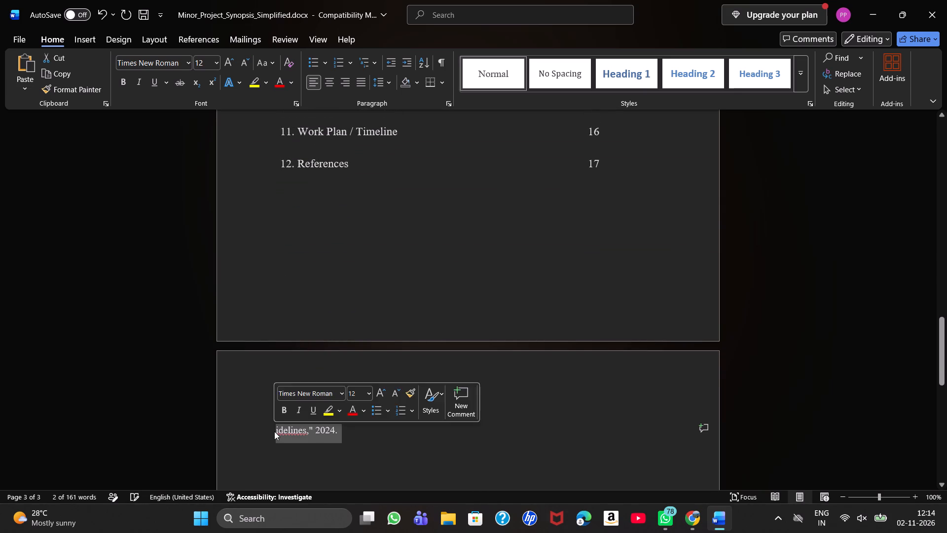
key("ctrl+v")
Set the font size of all the new Introduction paragraphs to 14, leaving out the heading.
scroll(490, 280, "up", 1)
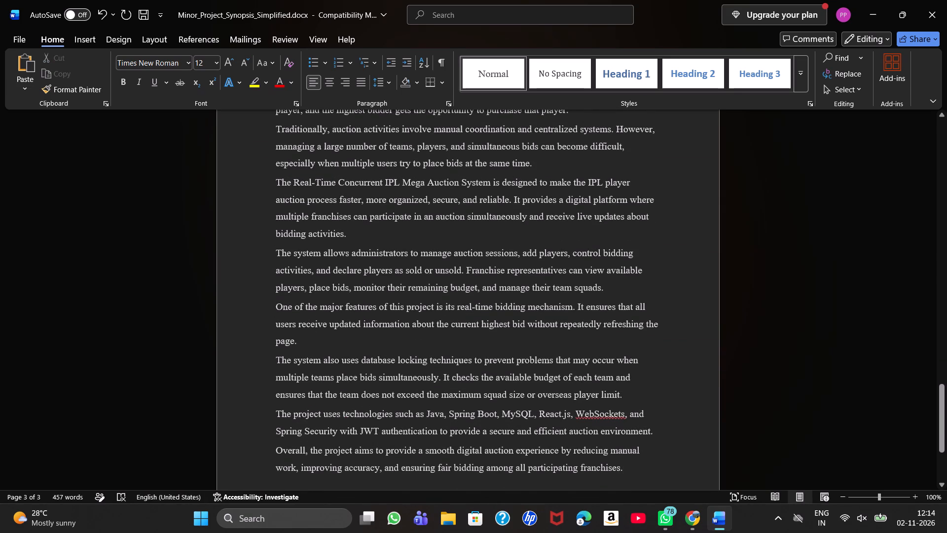
scroll(490, 280, "up", 1)
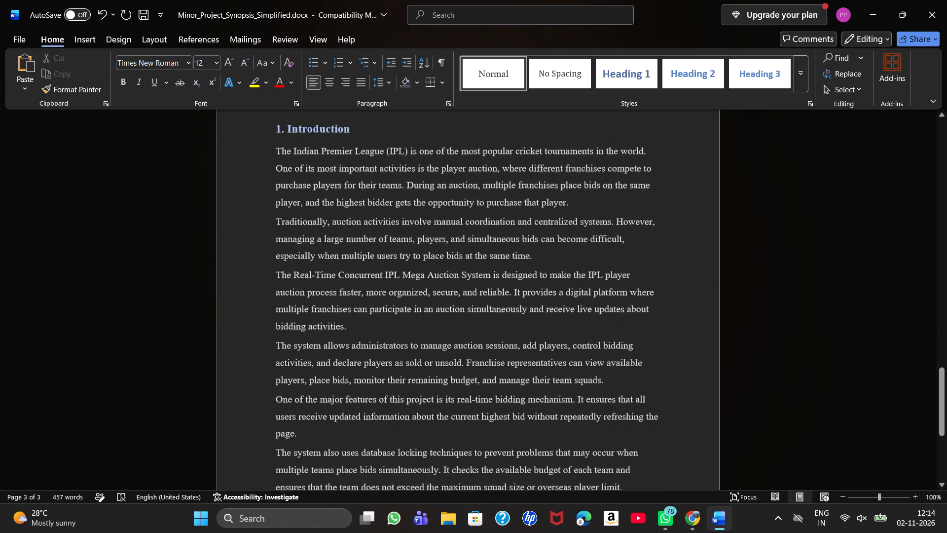
scroll(490, 280, "up", 1)
left_click(373, 173)
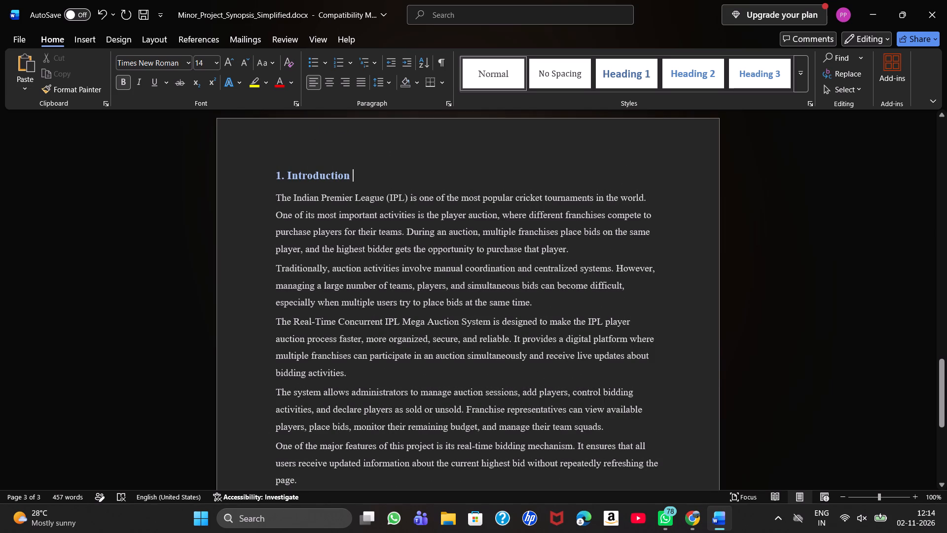
left_click_drag(275, 194, 554, 472)
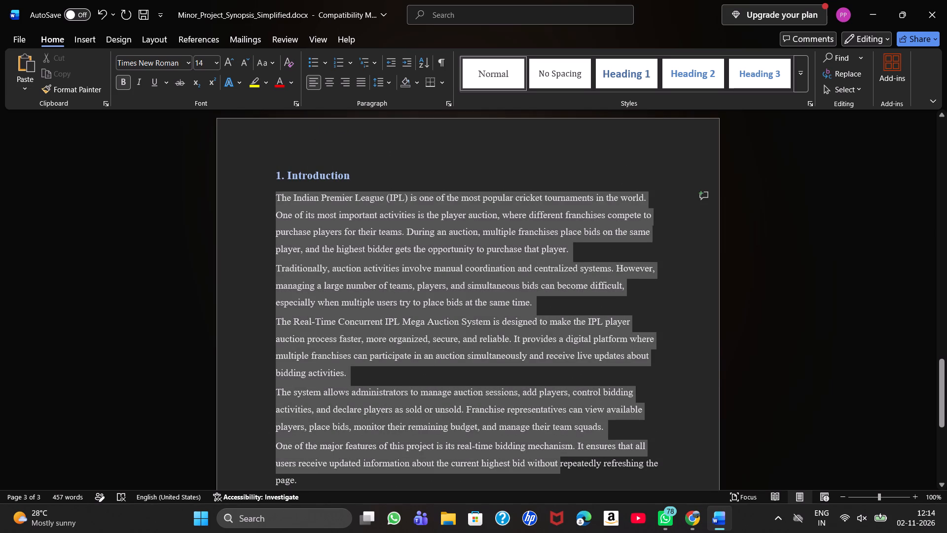
left_click_drag(554, 472, 668, 346)
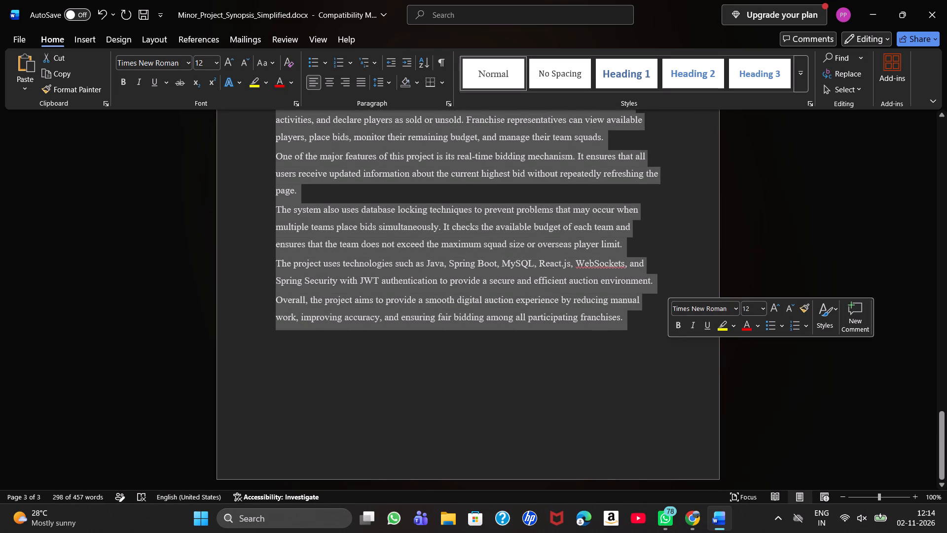
left_click(761, 305)
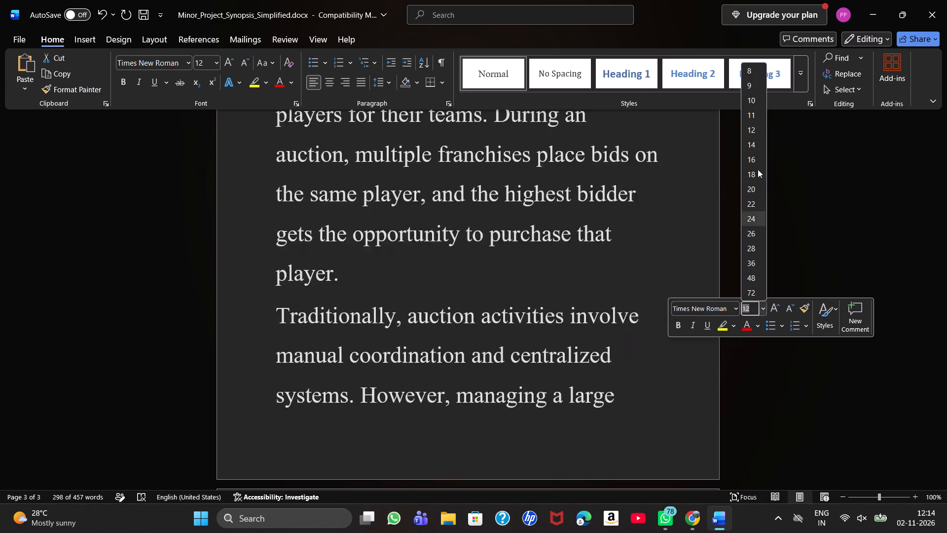
left_click(753, 146)
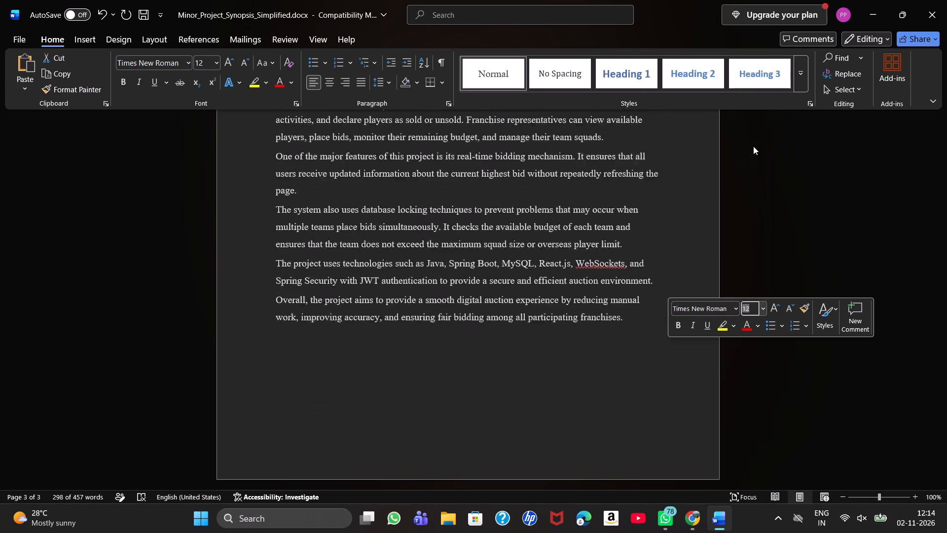
left_click(685, 216)
scroll(685, 216, "up", 1)
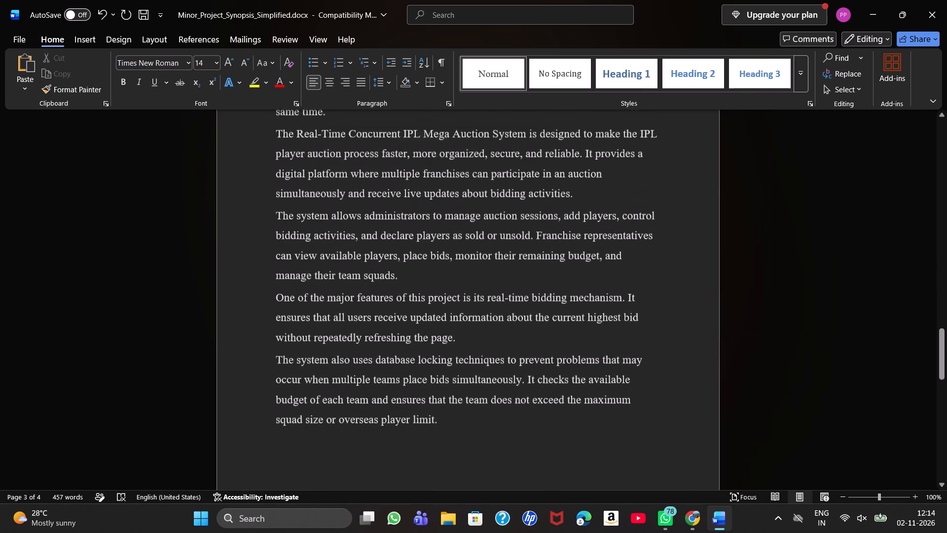
Set the font size of the "1. Introduction" heading to 16.
scroll(685, 216, "up", 1)
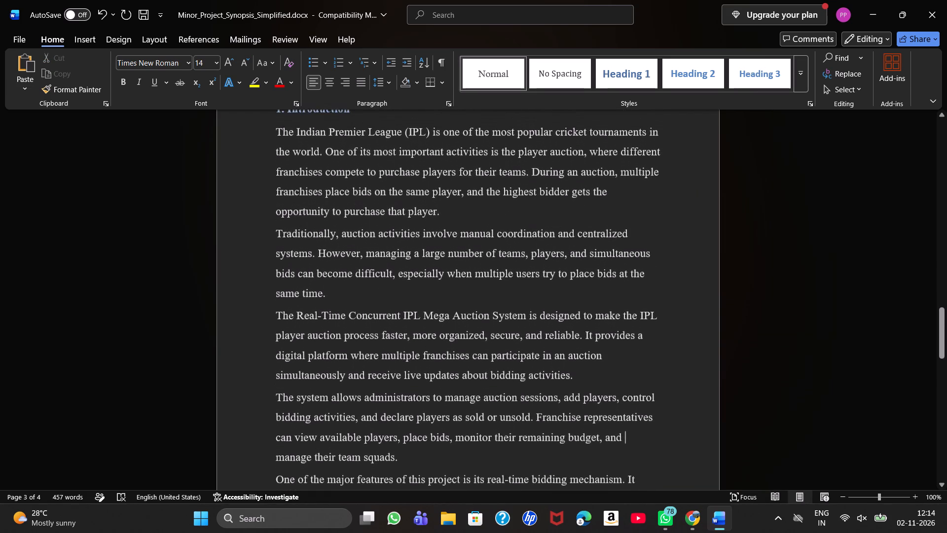
scroll(685, 216, "up", 1)
left_click_drag(356, 188, 262, 187)
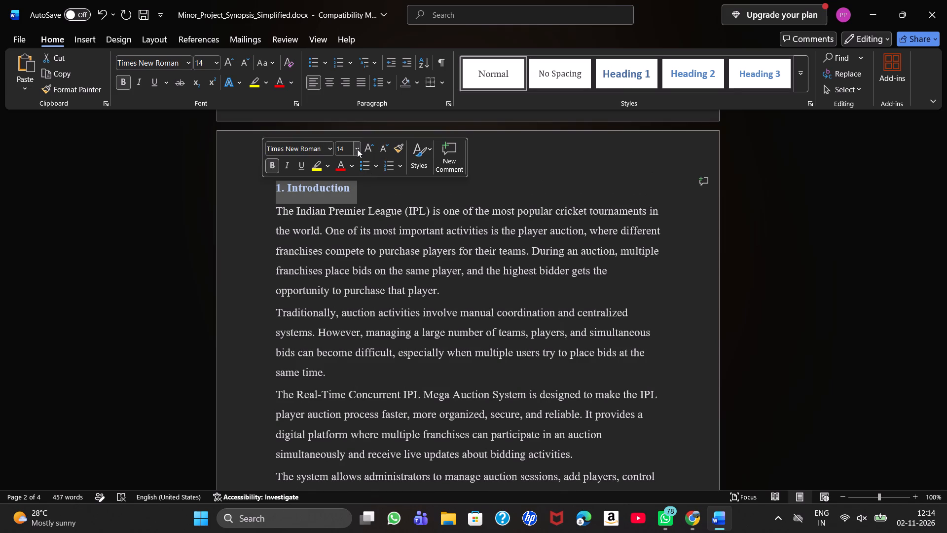
left_click(357, 149)
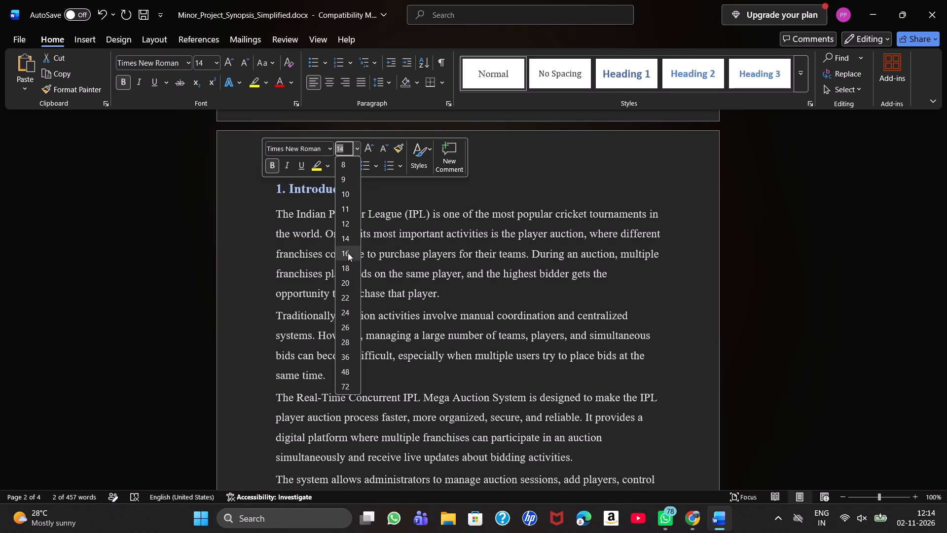
left_click(348, 253)
left_click(552, 177)
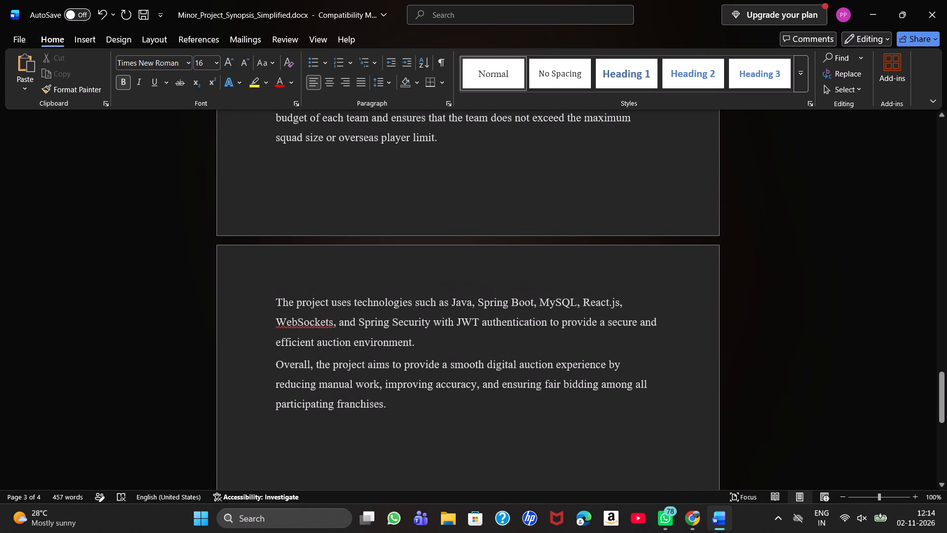
Set the font size of all Introduction body paragraphs to 12, leaving out the heading.
left_click(416, 412)
left_click_drag(416, 412, 221, 124)
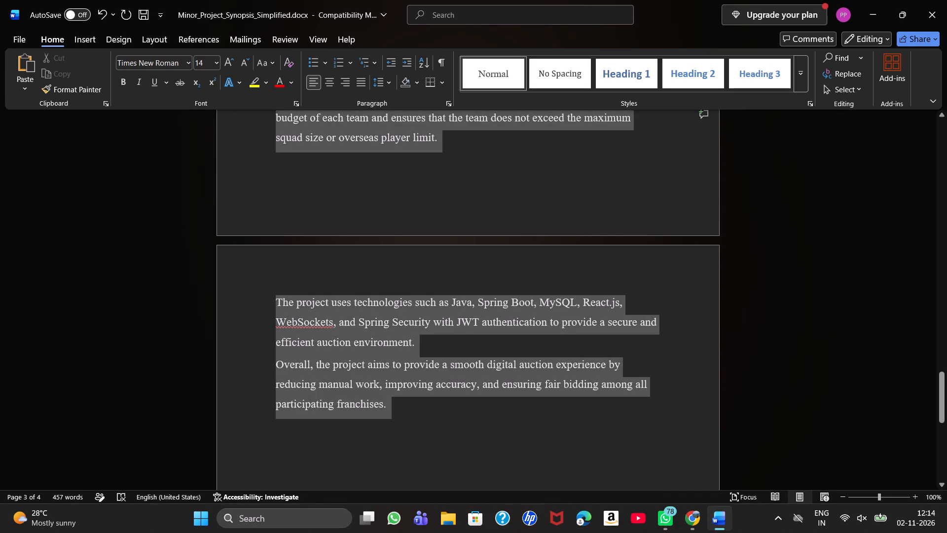
left_click_drag(221, 124, 266, 263)
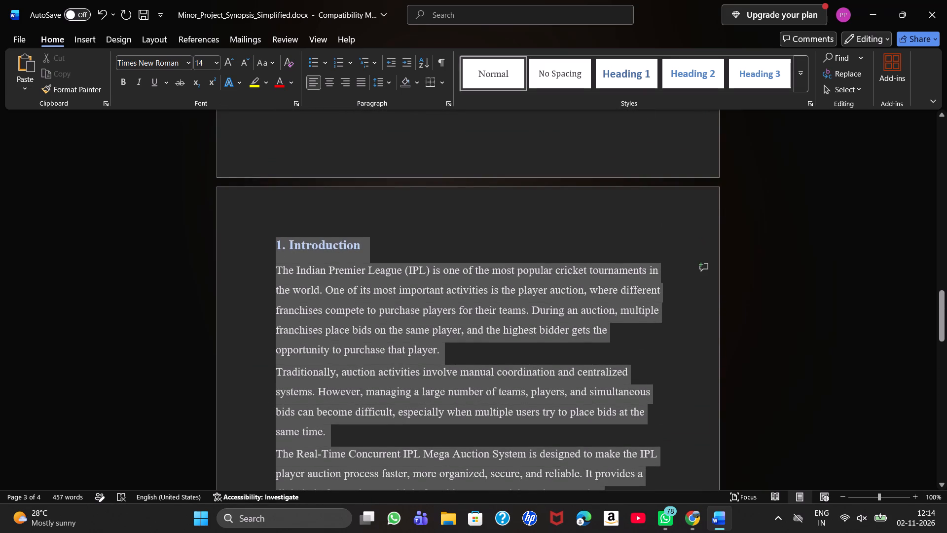
left_click_drag(266, 263, 271, 275)
left_click(365, 233)
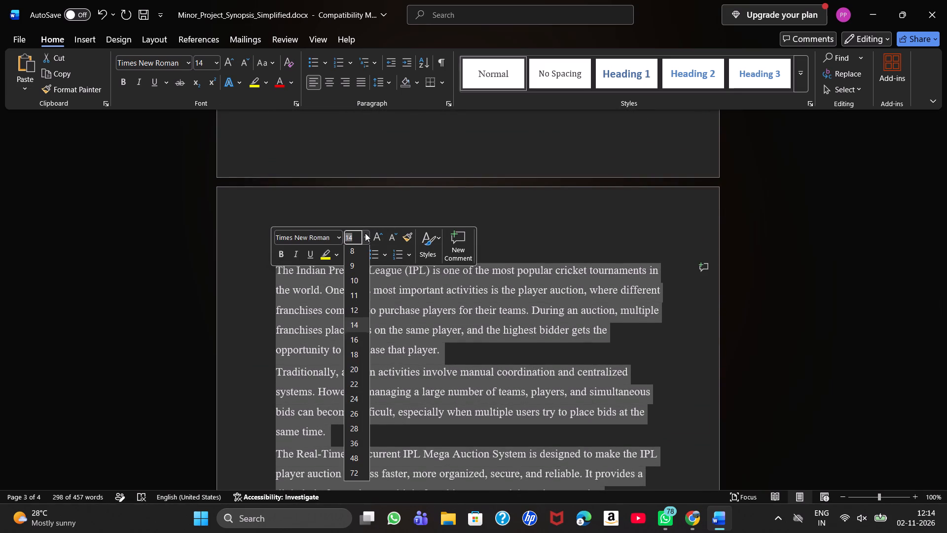
left_click(361, 310)
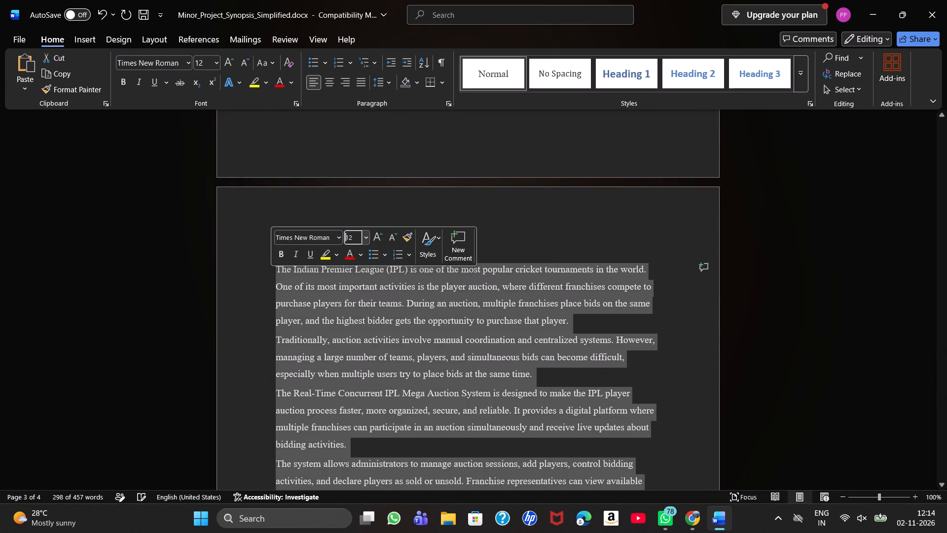
left_click(557, 210)
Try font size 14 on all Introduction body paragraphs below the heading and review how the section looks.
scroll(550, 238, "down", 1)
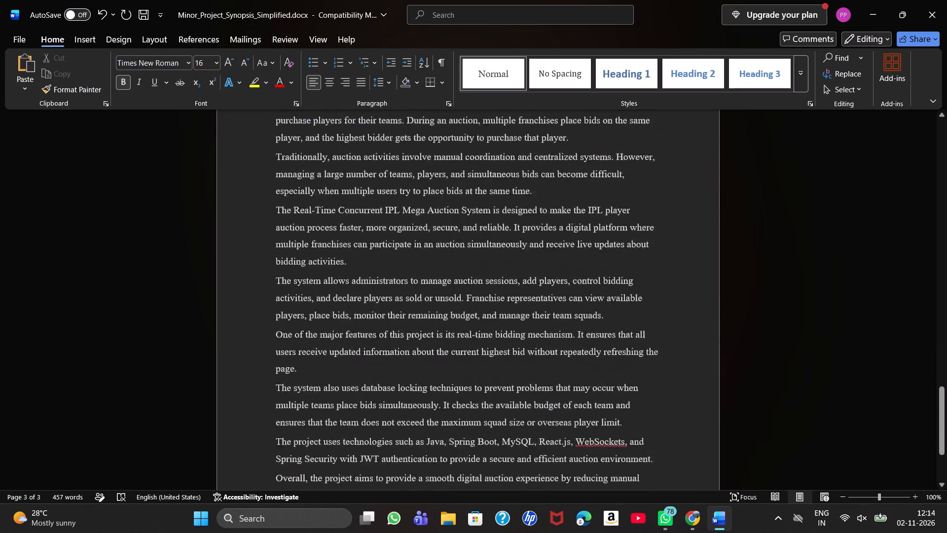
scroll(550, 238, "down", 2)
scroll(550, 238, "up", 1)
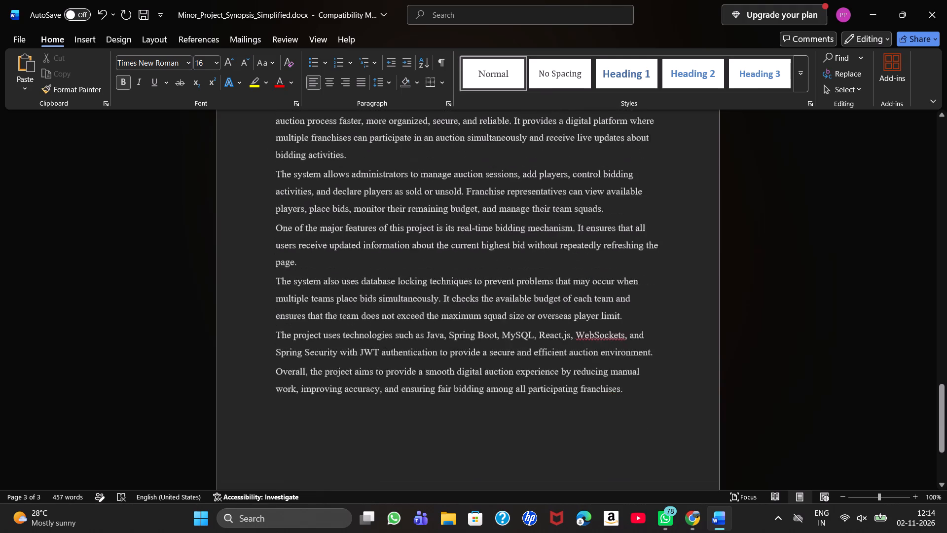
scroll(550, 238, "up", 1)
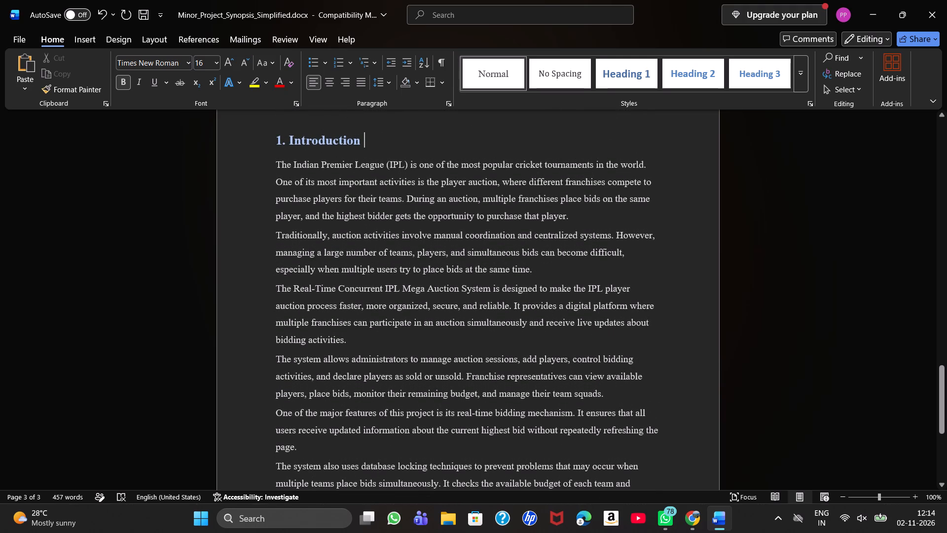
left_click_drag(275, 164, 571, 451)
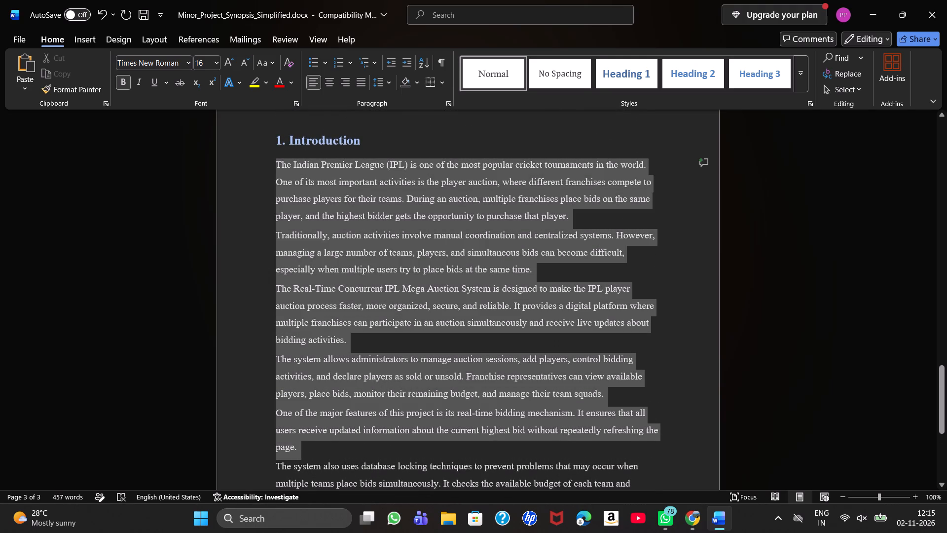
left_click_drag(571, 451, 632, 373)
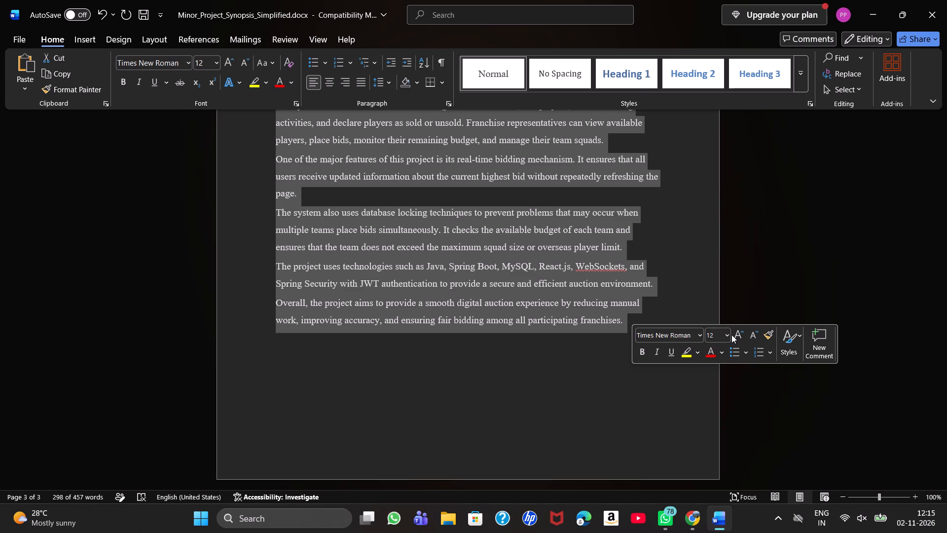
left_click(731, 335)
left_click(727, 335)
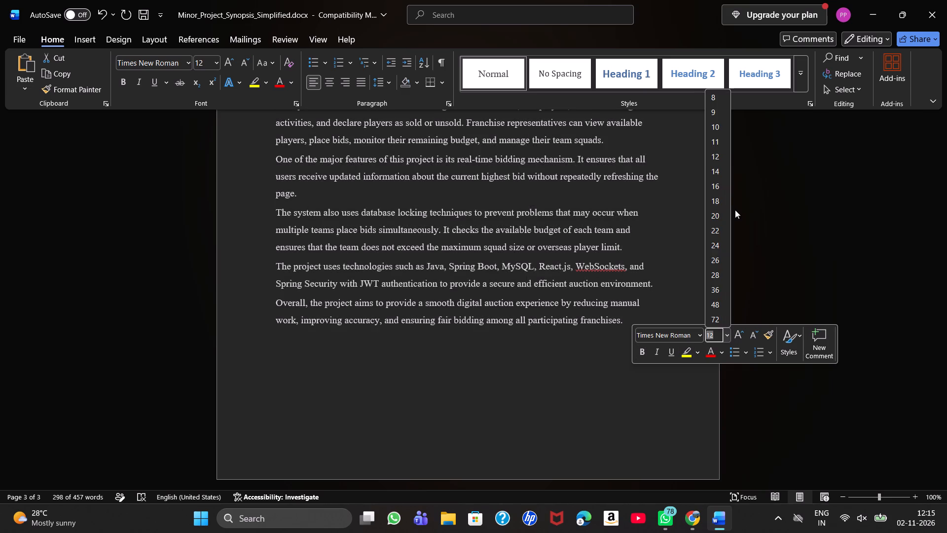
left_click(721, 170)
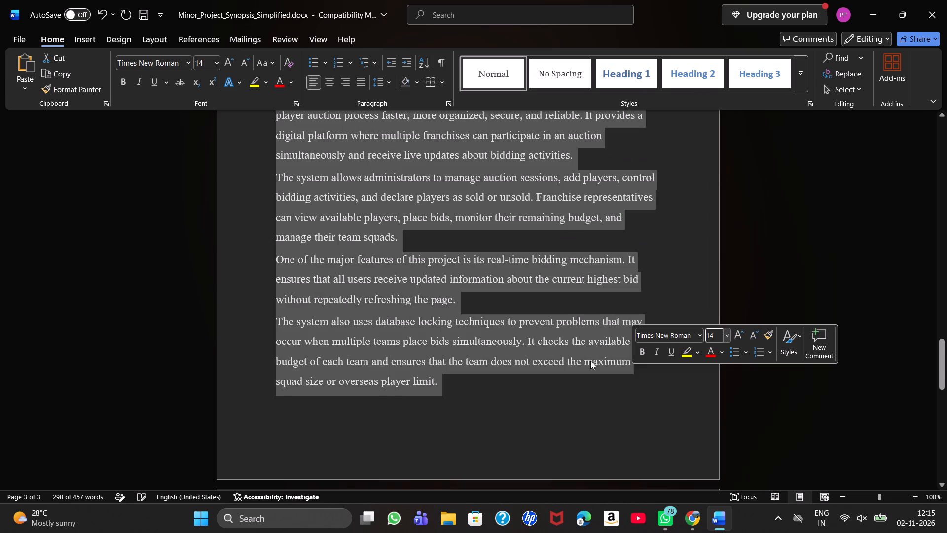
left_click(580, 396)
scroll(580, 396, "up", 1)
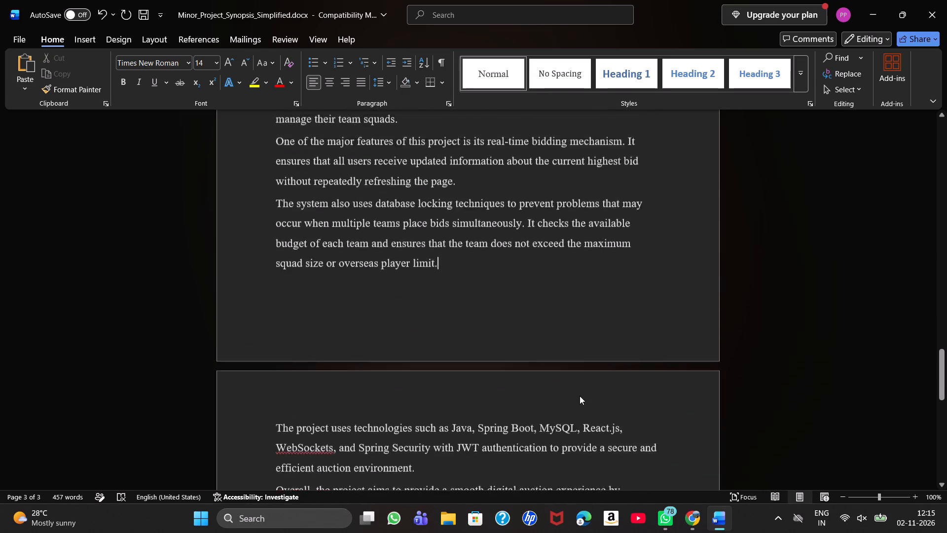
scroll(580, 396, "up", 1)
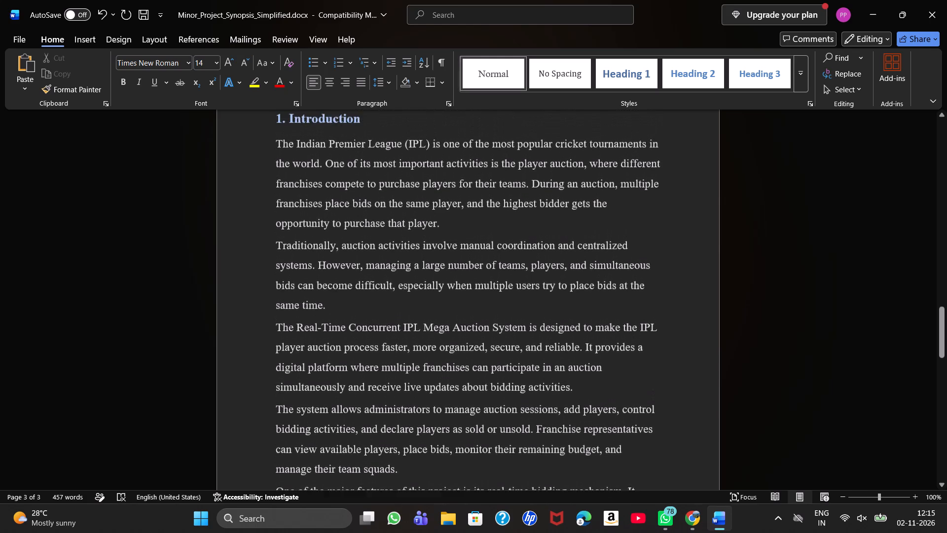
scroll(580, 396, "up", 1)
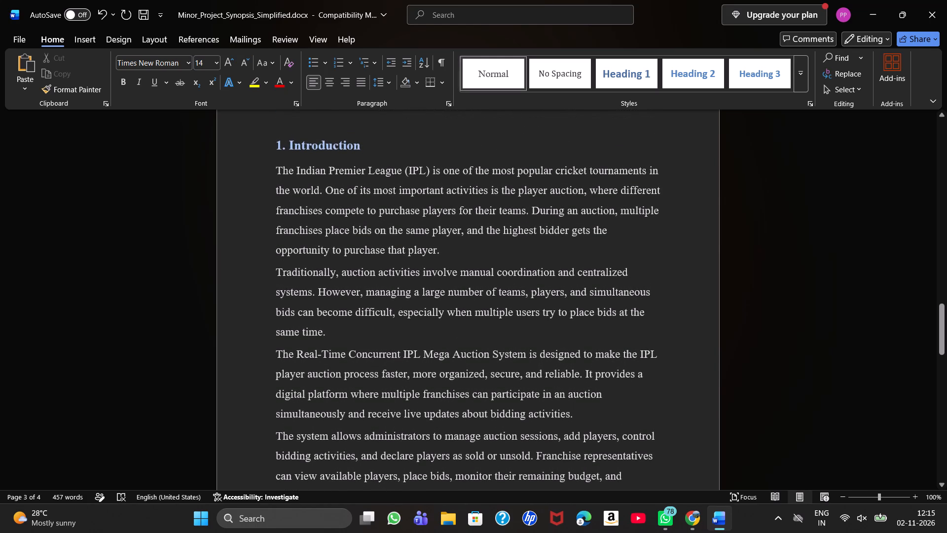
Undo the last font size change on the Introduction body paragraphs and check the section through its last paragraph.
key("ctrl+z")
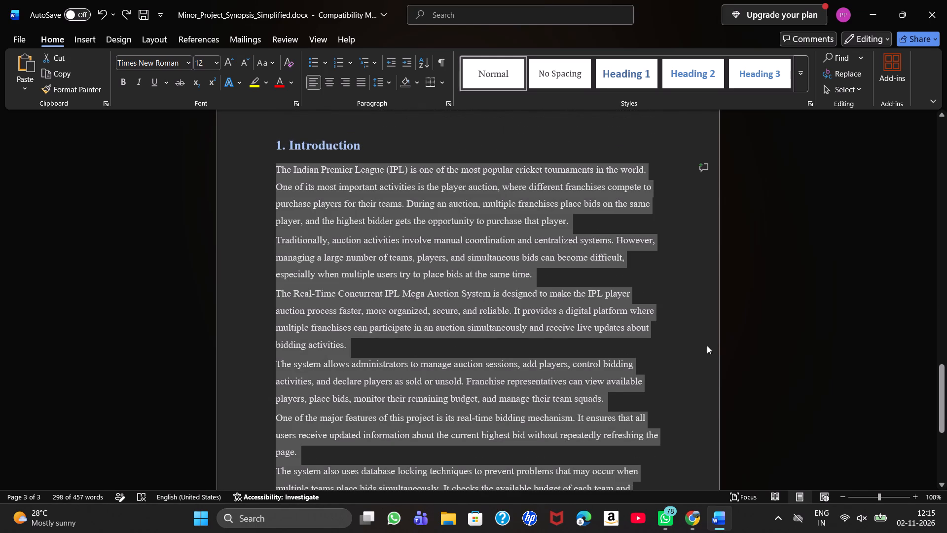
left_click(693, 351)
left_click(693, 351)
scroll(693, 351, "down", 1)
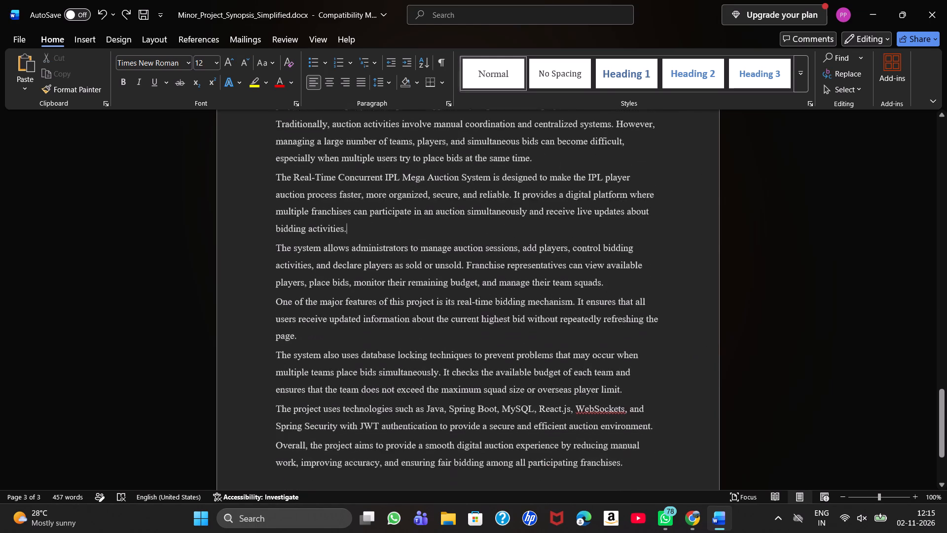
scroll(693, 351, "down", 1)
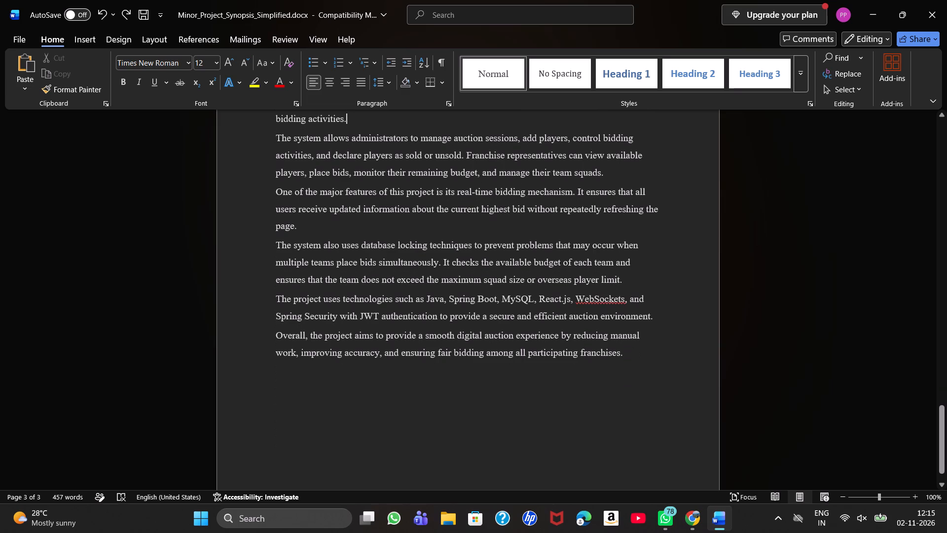
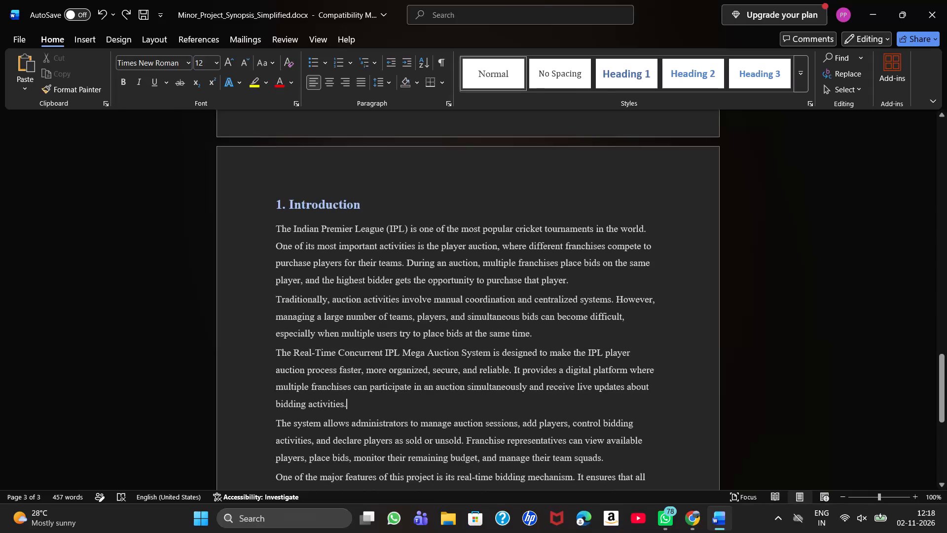
Replace all Introduction body paragraphs with the copied expanded text, including subsections 1.2 Background, 1.3 Importance and 1.4 Overview of the Technology Used, and look it over.
left_click_drag(276, 228, 655, 500)
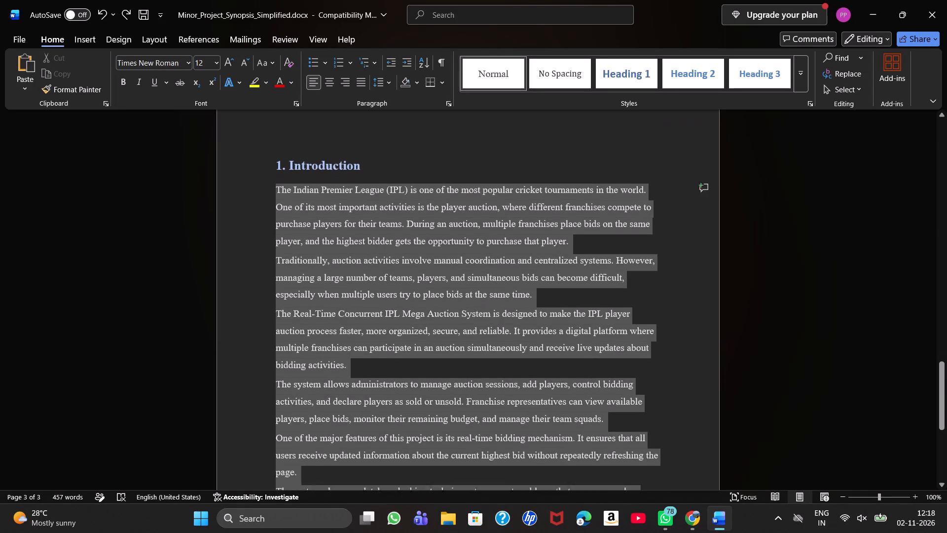
left_click_drag(655, 500, 656, 503)
key("ctrl+v")
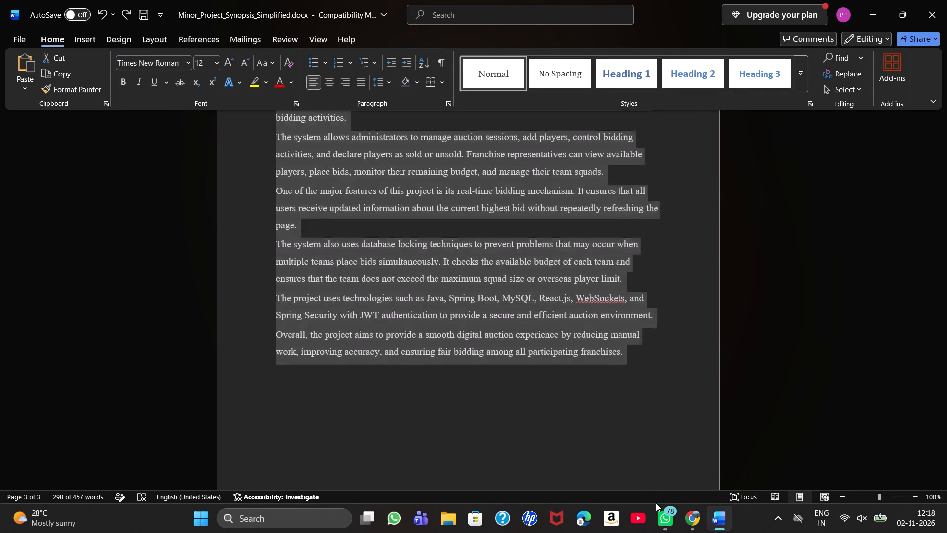
scroll(621, 358, "up", 2)
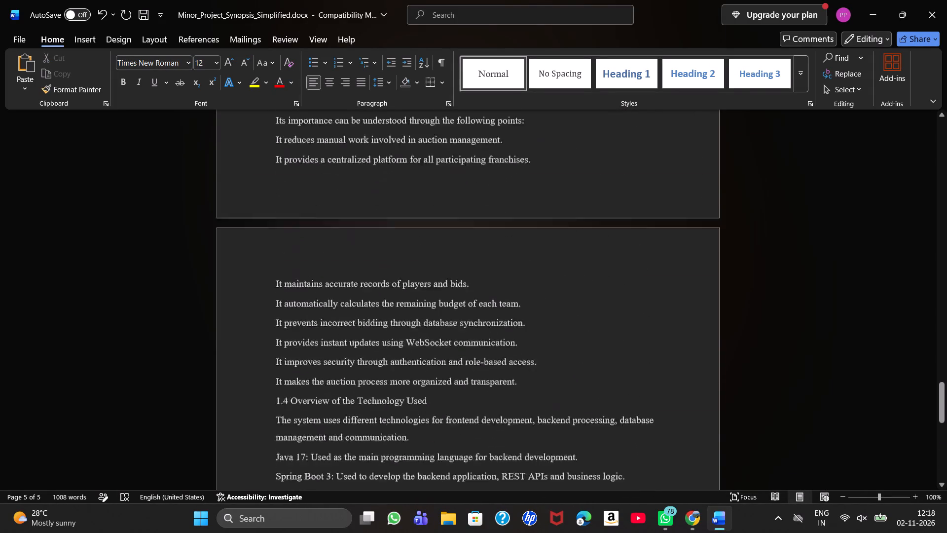
scroll(621, 358, "up", 4)
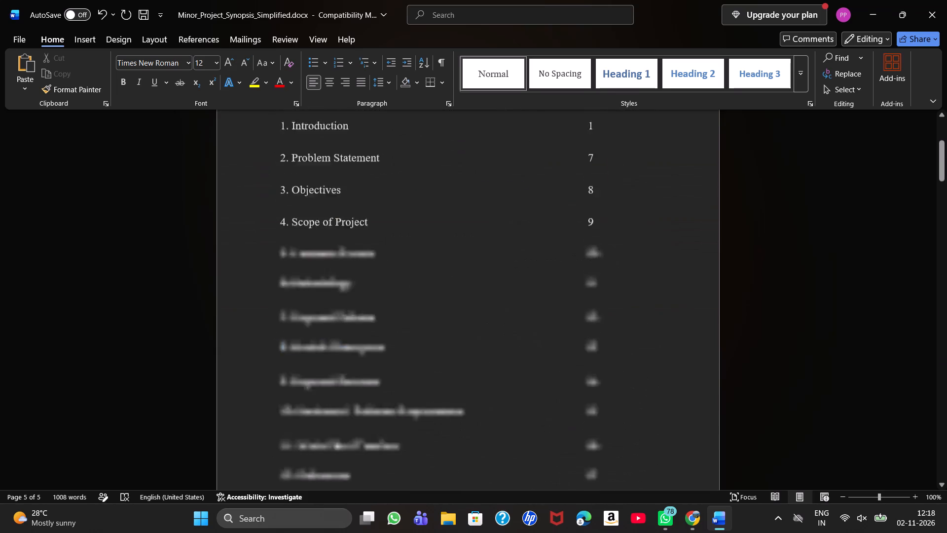
scroll(621, 358, "down", 20)
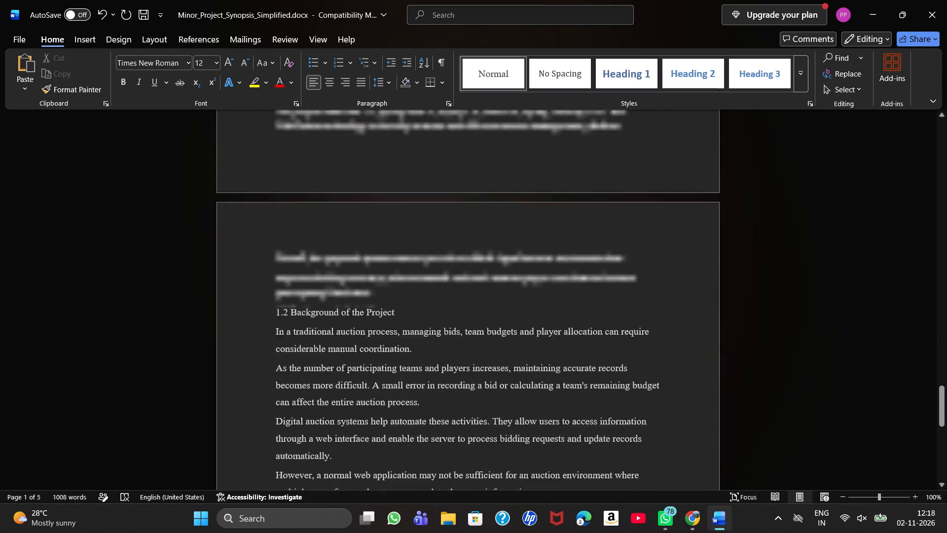
scroll(621, 358, "up", 1)
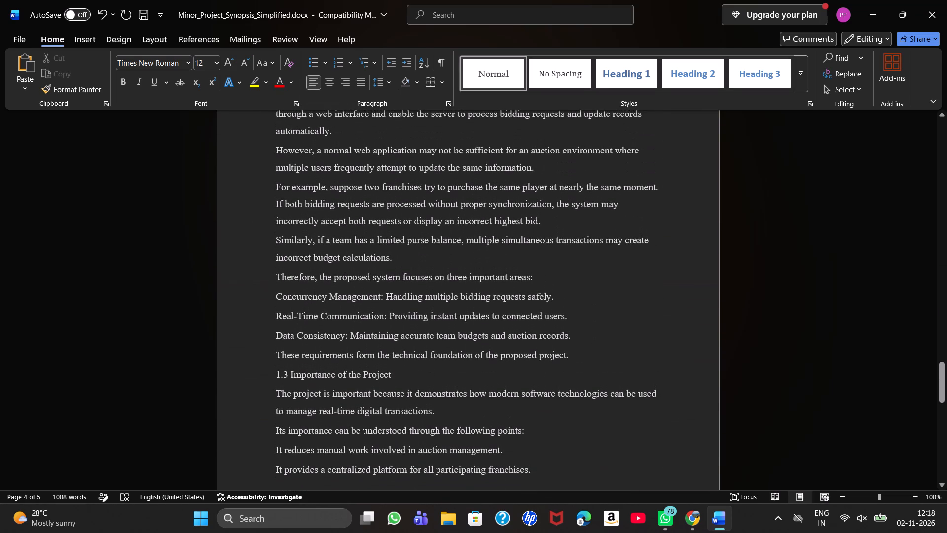
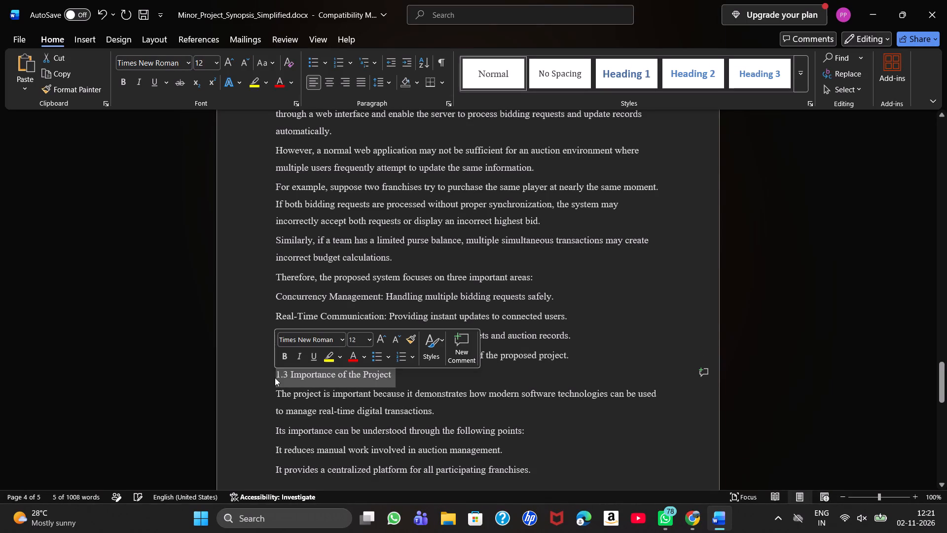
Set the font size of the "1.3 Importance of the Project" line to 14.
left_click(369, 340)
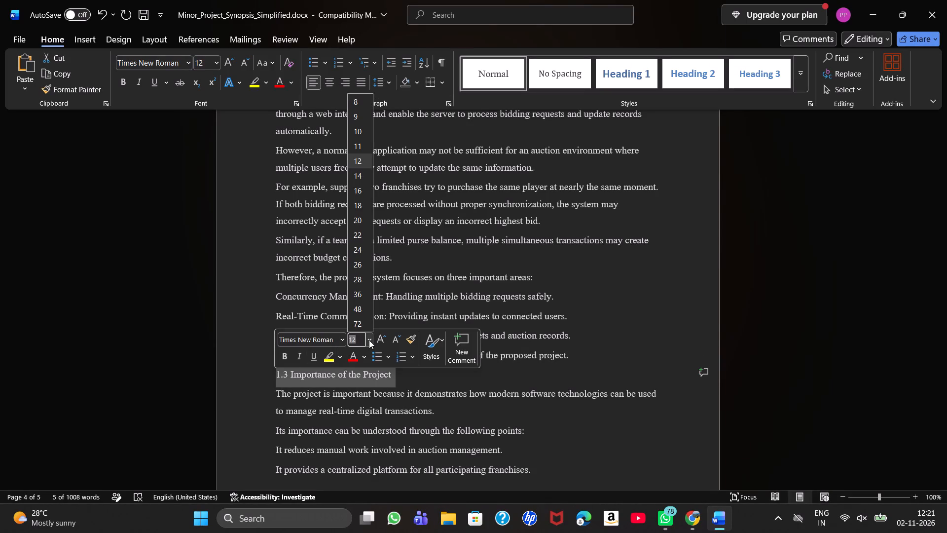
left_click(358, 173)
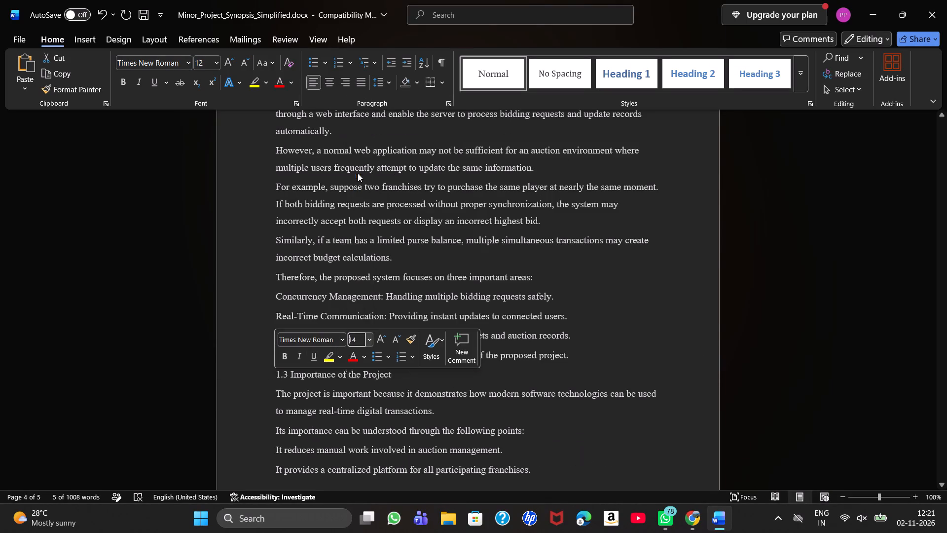
Apply the Heading 2 style to the "1.3 Importance of the Project" line.
left_click(431, 343)
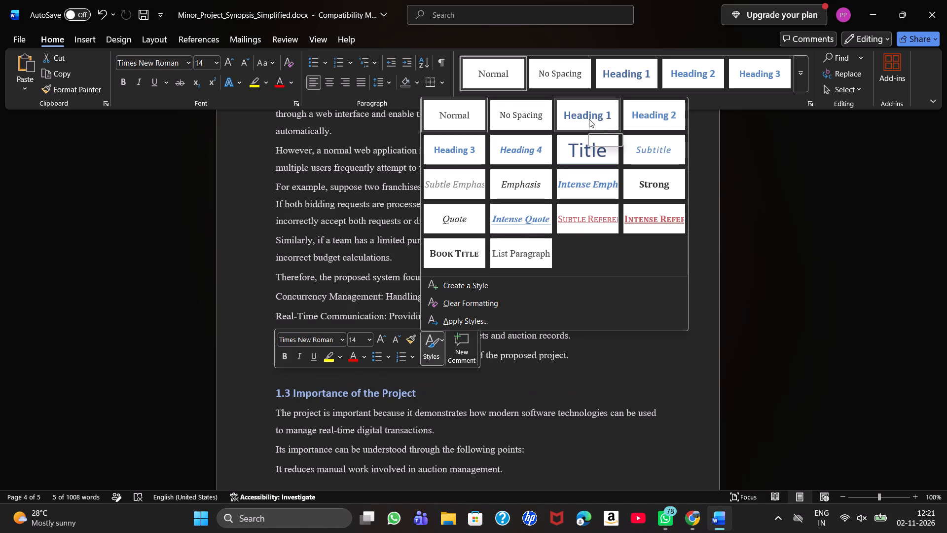
left_click(641, 118)
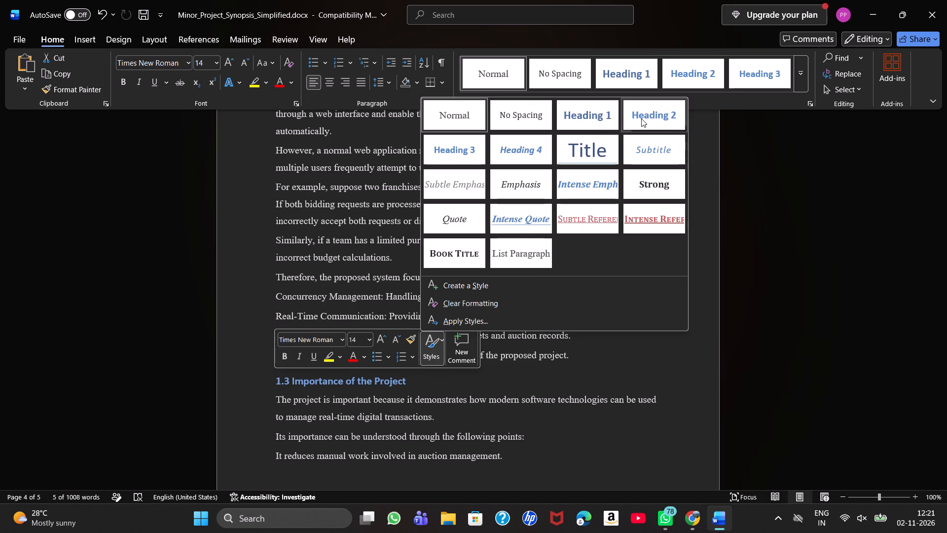
left_click(475, 373)
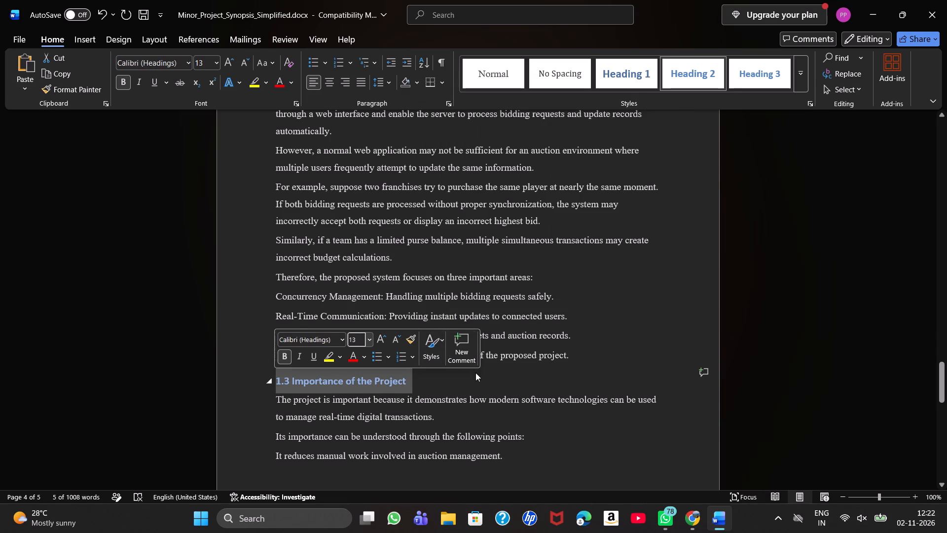
Apply the Heading 2 style to the "1.2 Background of the Project" line.
scroll(423, 238, "up", 1)
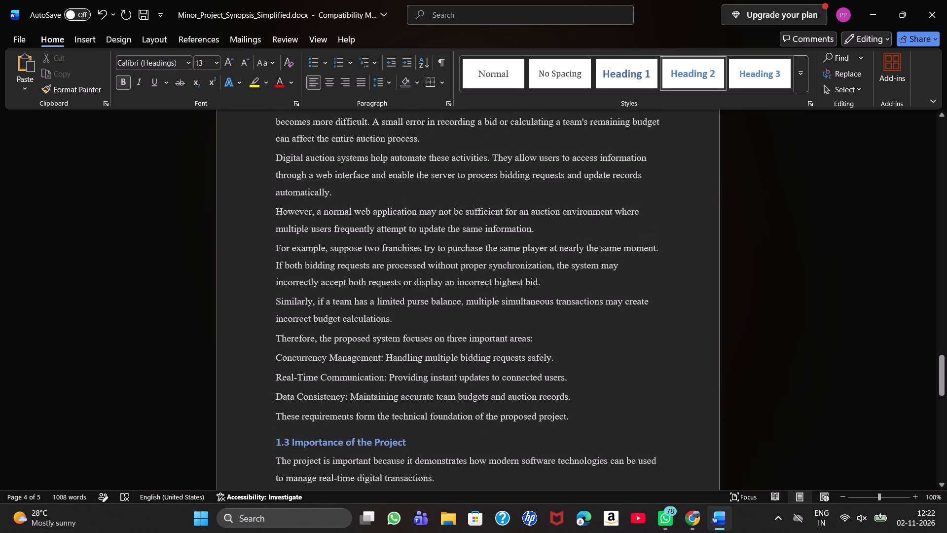
scroll(423, 238, "up", 1)
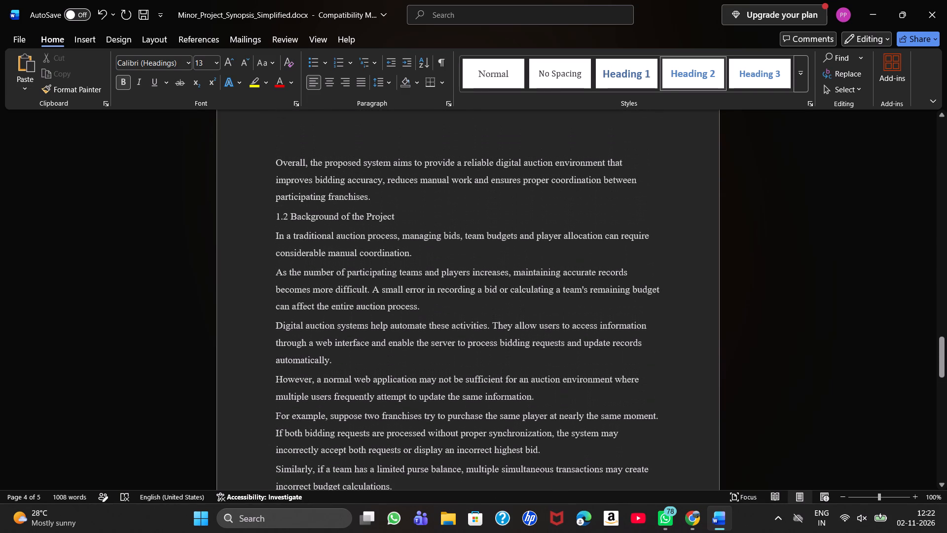
left_click_drag(396, 216, 269, 218)
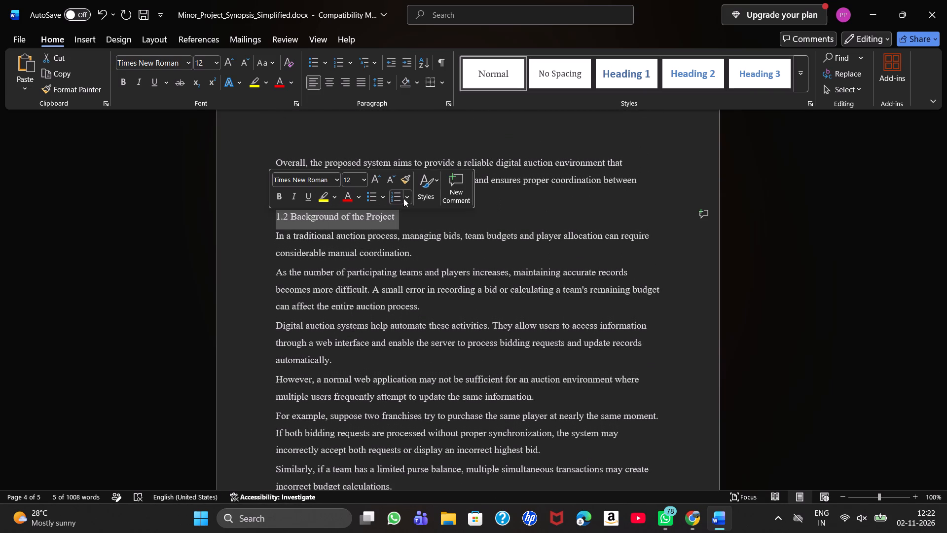
left_click(422, 191)
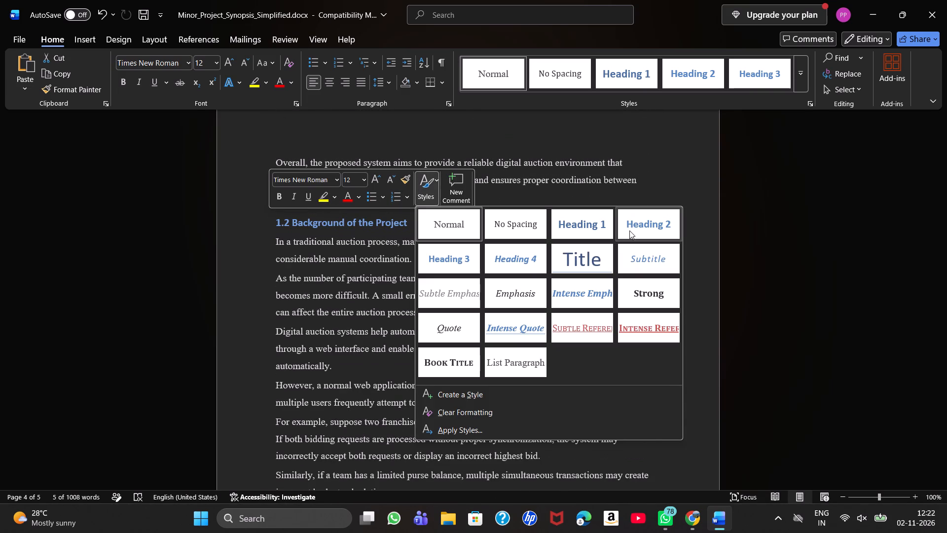
left_click(631, 228)
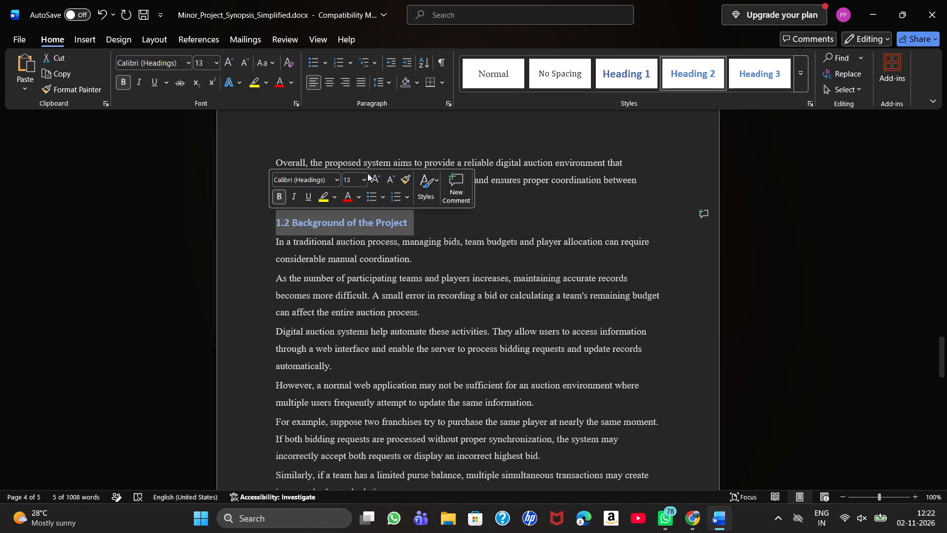
left_click(363, 175)
left_click(476, 221)
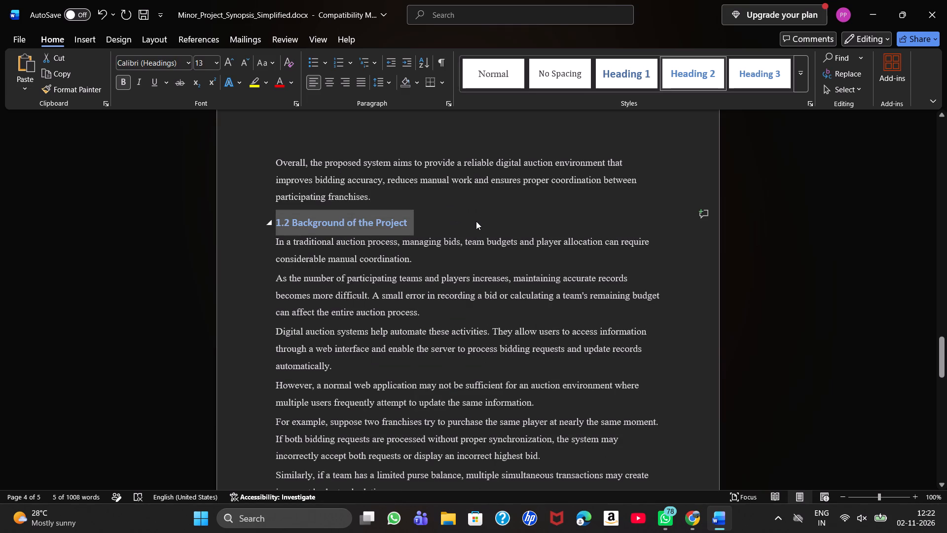
Change the font of the "1.3 Importance of the Project" heading to Times New Roman.
scroll(486, 363, "down", 1)
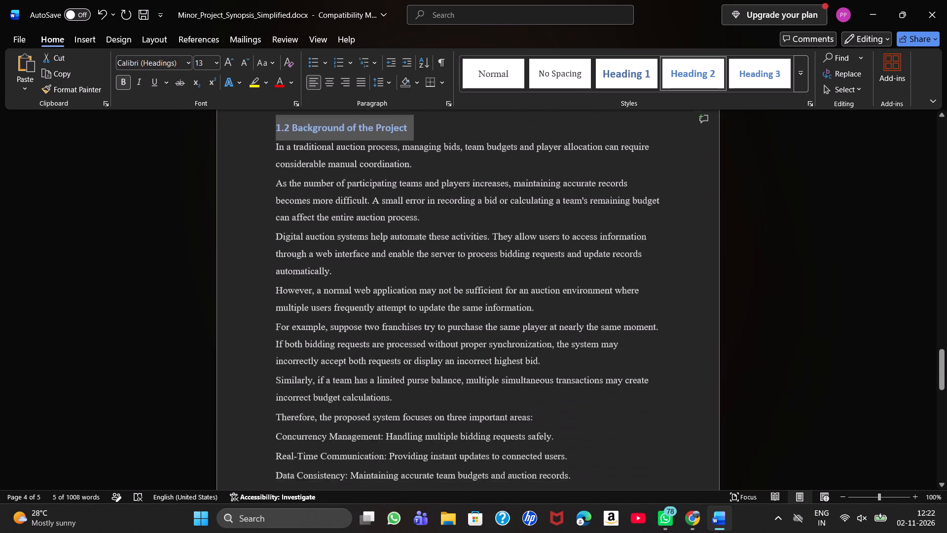
scroll(486, 363, "down", 1)
left_click_drag(416, 425, 344, 423)
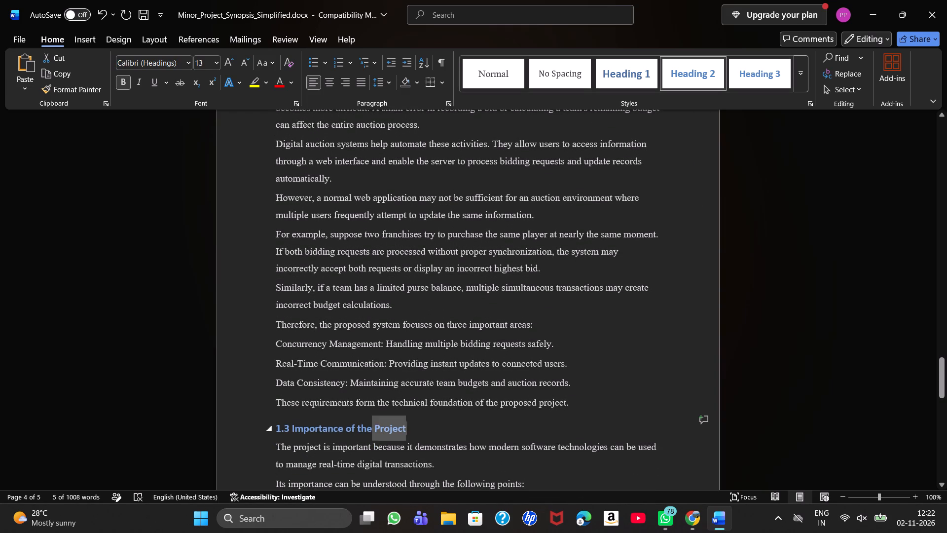
left_click_drag(344, 423, 270, 420)
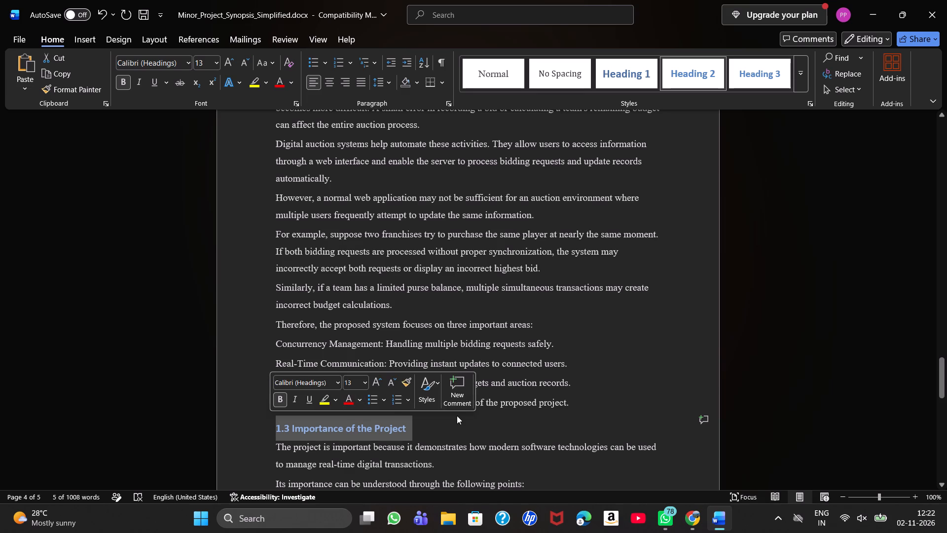
left_click(457, 416)
left_click_drag(406, 422, 268, 419)
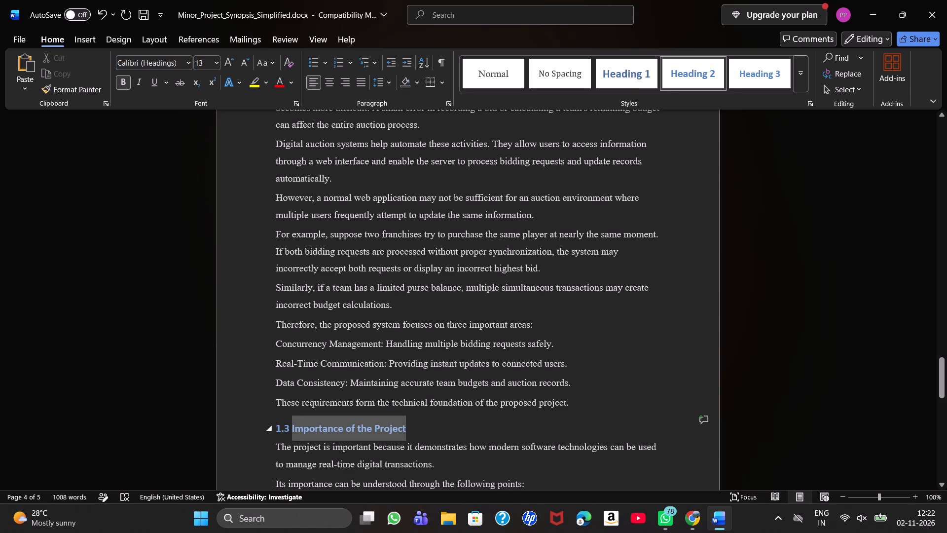
left_click_drag(268, 419, 261, 420)
left_click(327, 385)
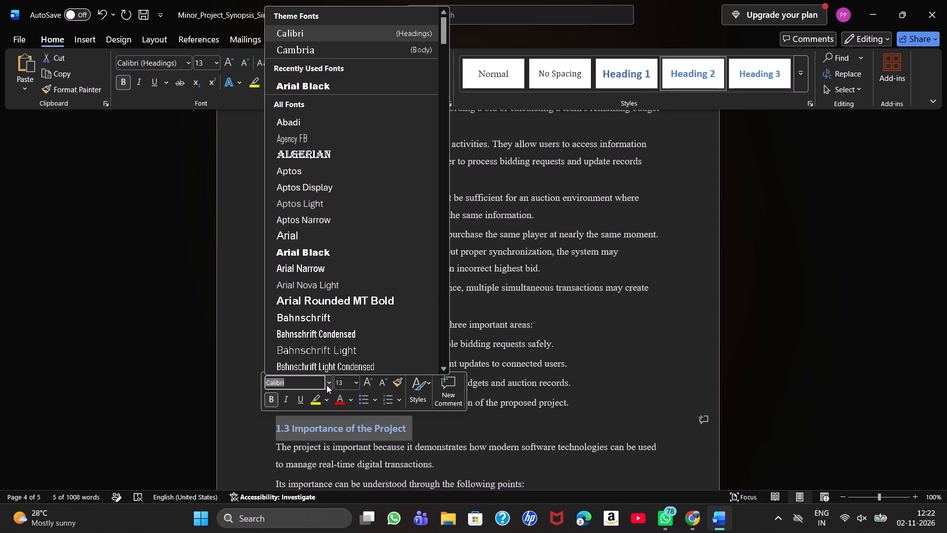
type("ti")
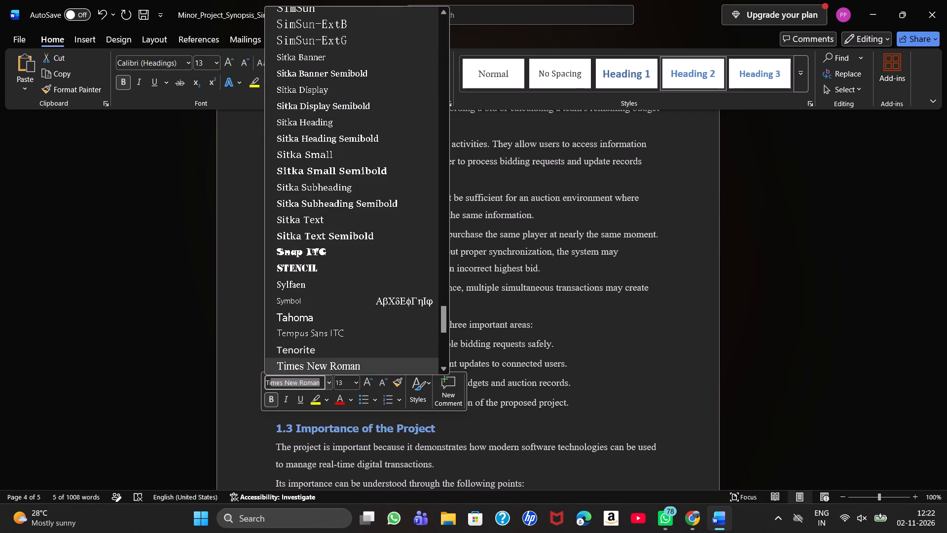
key("Return")
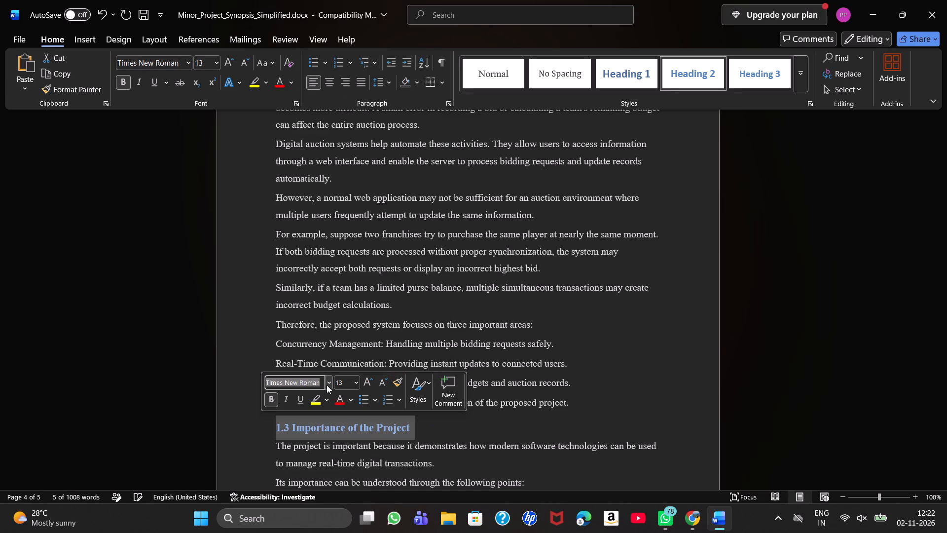
left_click(425, 426)
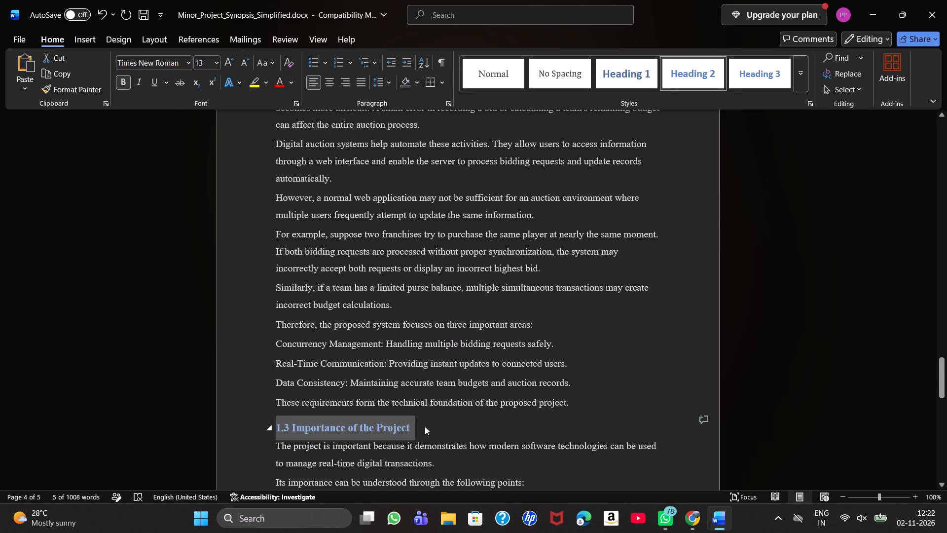
Change the font of the "1.2 Background of the Project" heading to Times New Roman.
scroll(437, 285, "up", 1)
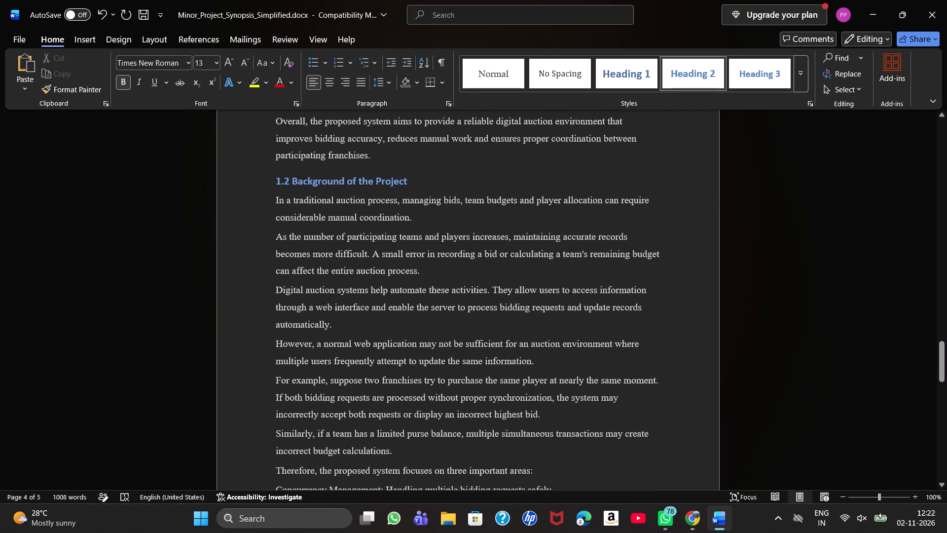
left_click_drag(410, 177, 255, 181)
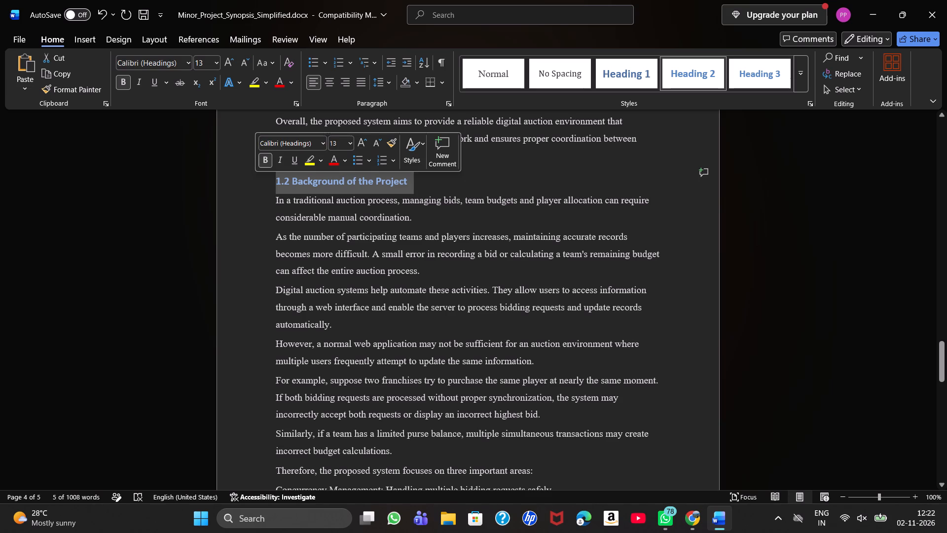
left_click(324, 146)
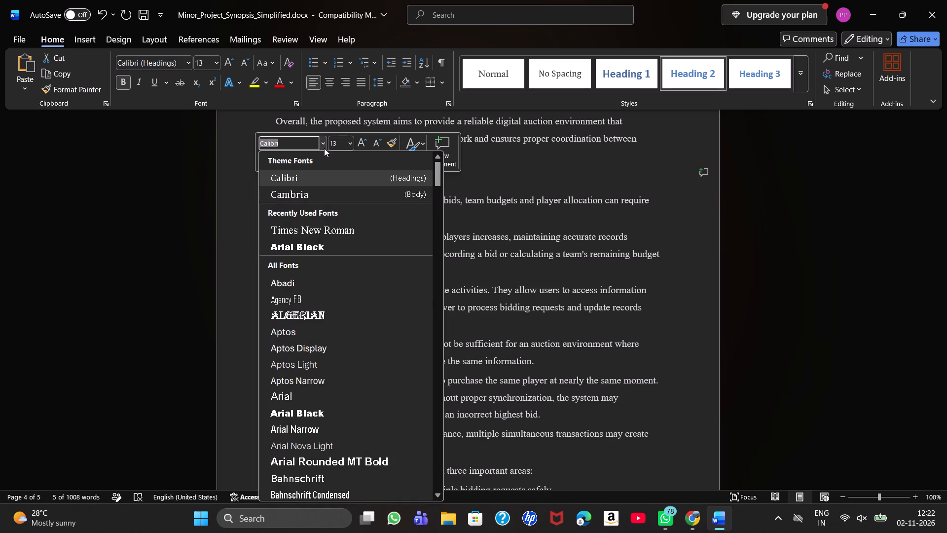
left_click(334, 232)
left_click(484, 175)
Delete the duplicate uppercase "1. INTRODUCTION" line below the section heading, keeping subsection 1.1 on its own line.
scroll(484, 175, "up", 1)
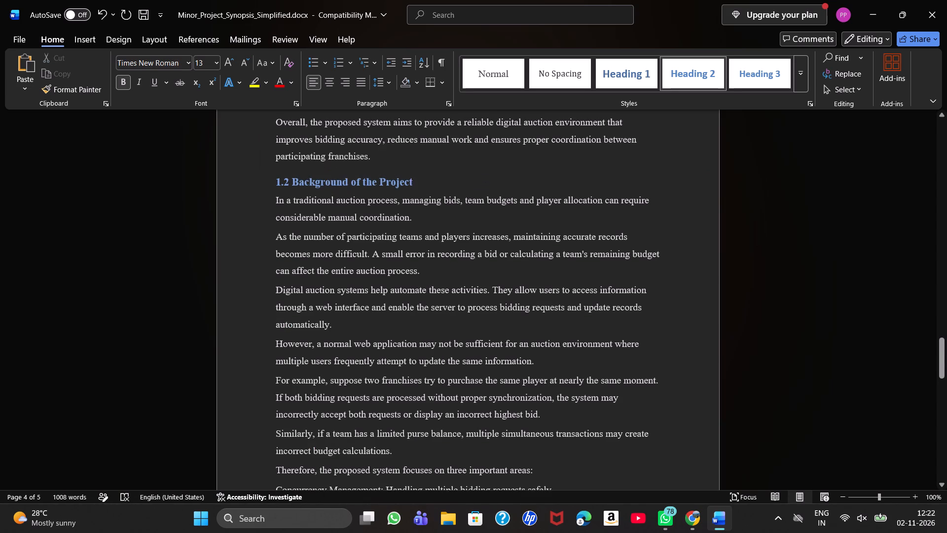
scroll(484, 175, "up", 1)
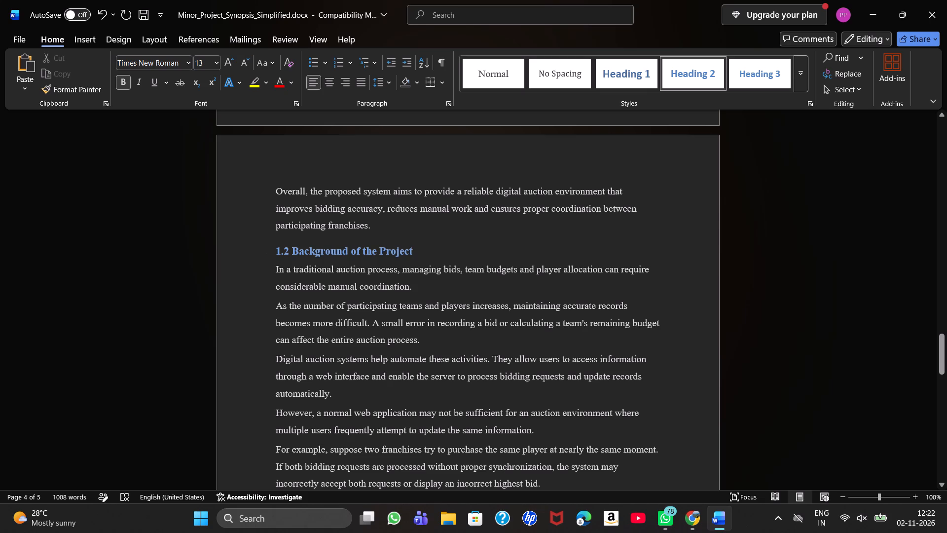
left_click_drag(458, 264, 491, 338)
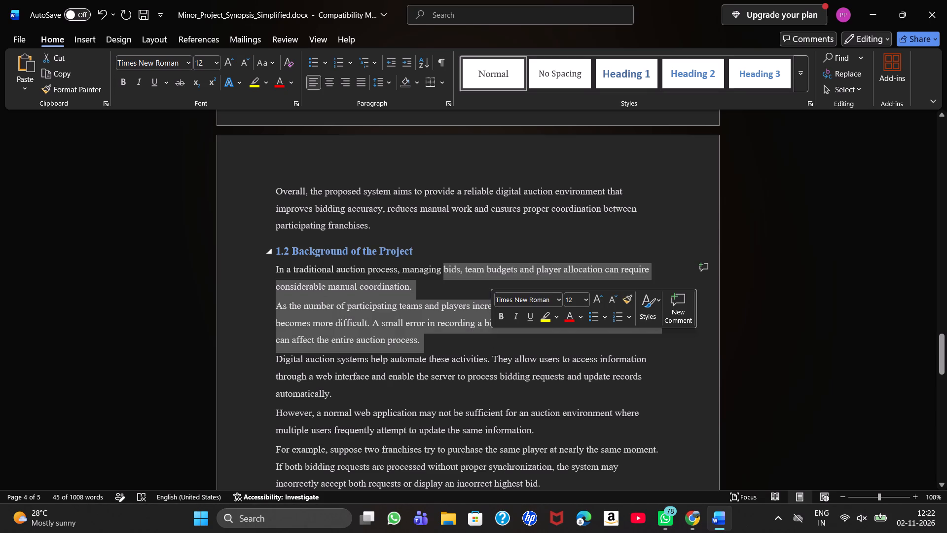
left_click(492, 223)
scroll(453, 223, "up", 1)
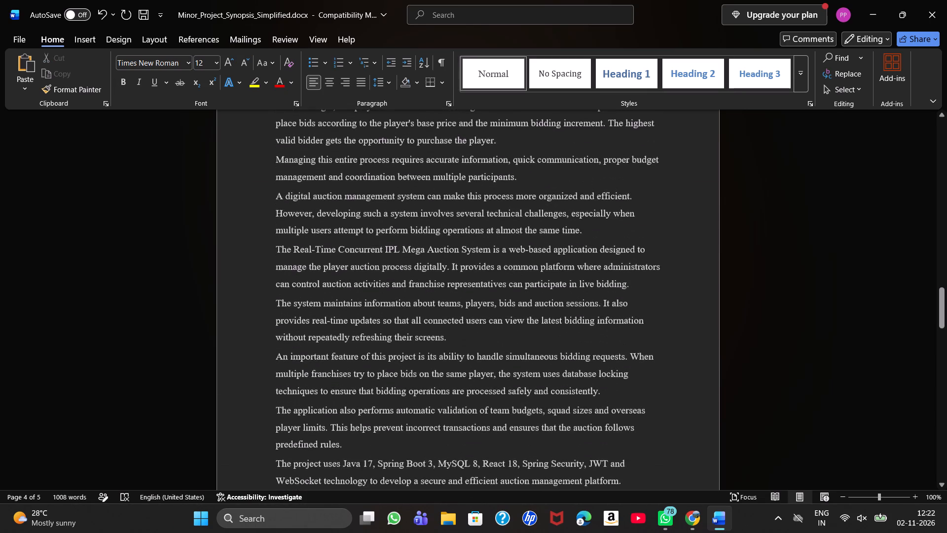
scroll(453, 223, "up", 1)
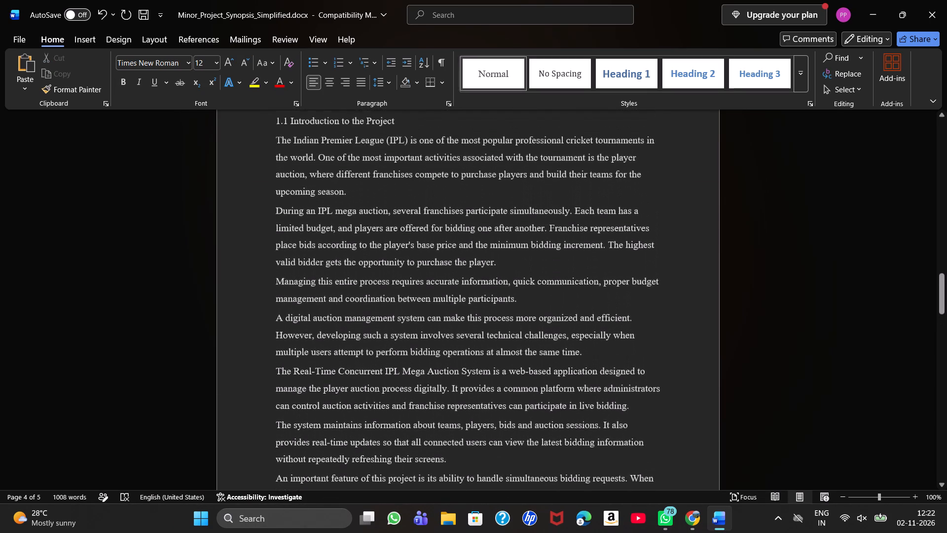
scroll(453, 223, "up", 1)
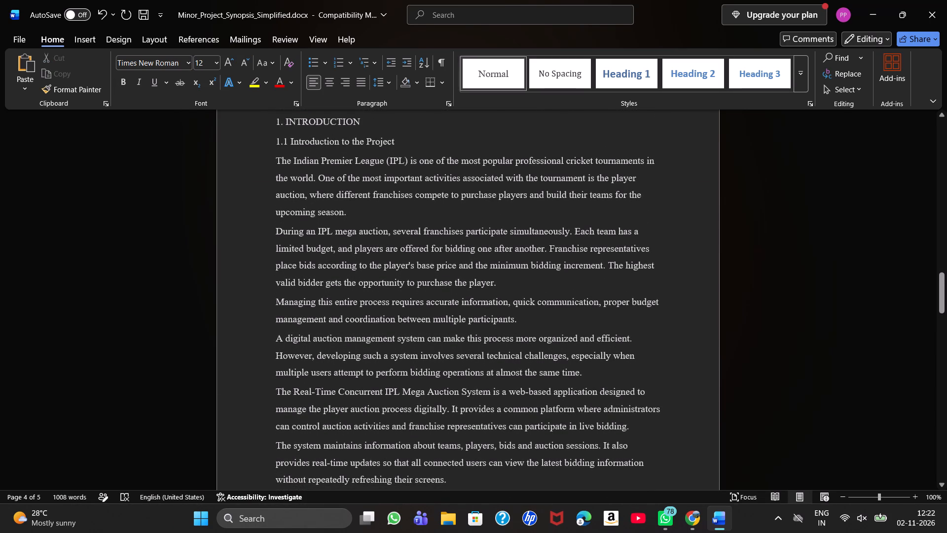
left_click_drag(365, 122, 239, 129)
key("BackSpace")
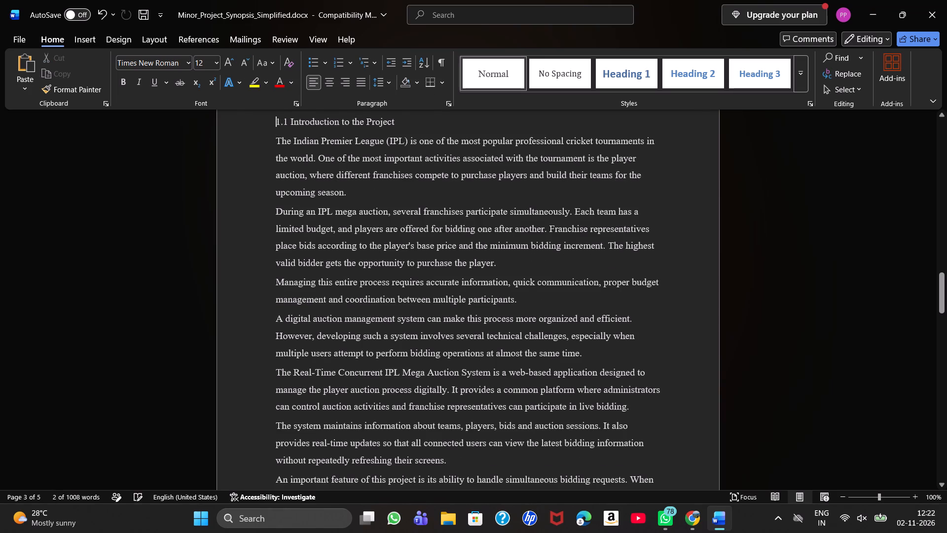
key("BackSpace")
key("Return")
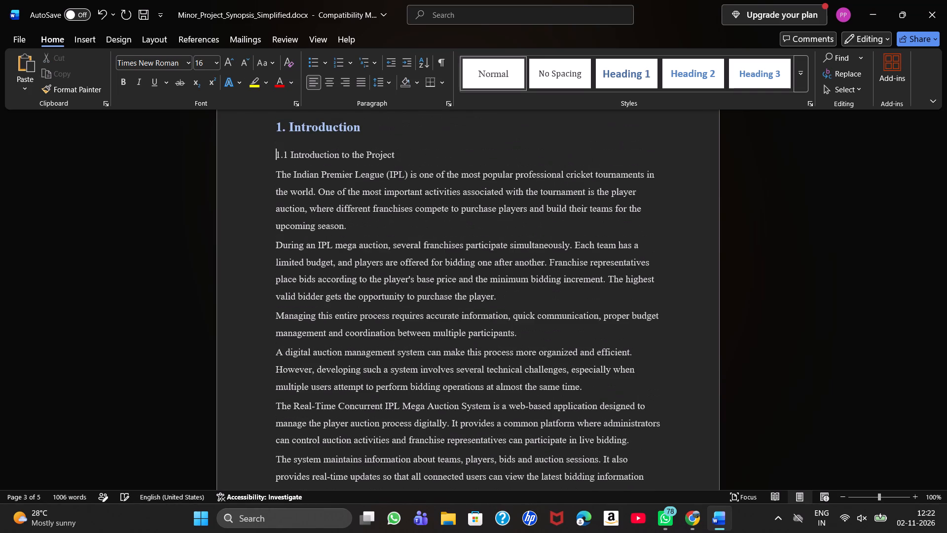
Apply the Heading 2 style to the "1.1 Introduction to the Project" line.
left_click_drag(399, 151, 281, 145)
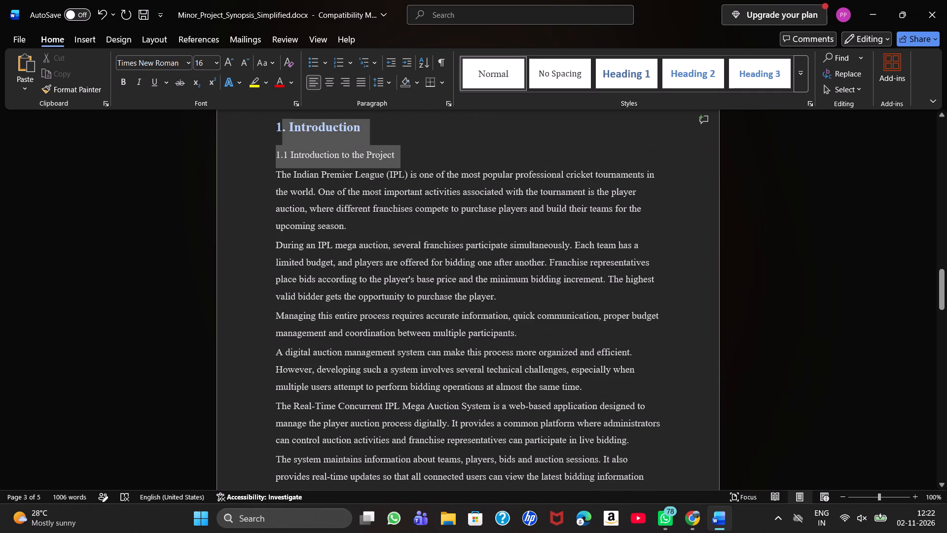
left_click_drag(281, 145, 272, 157)
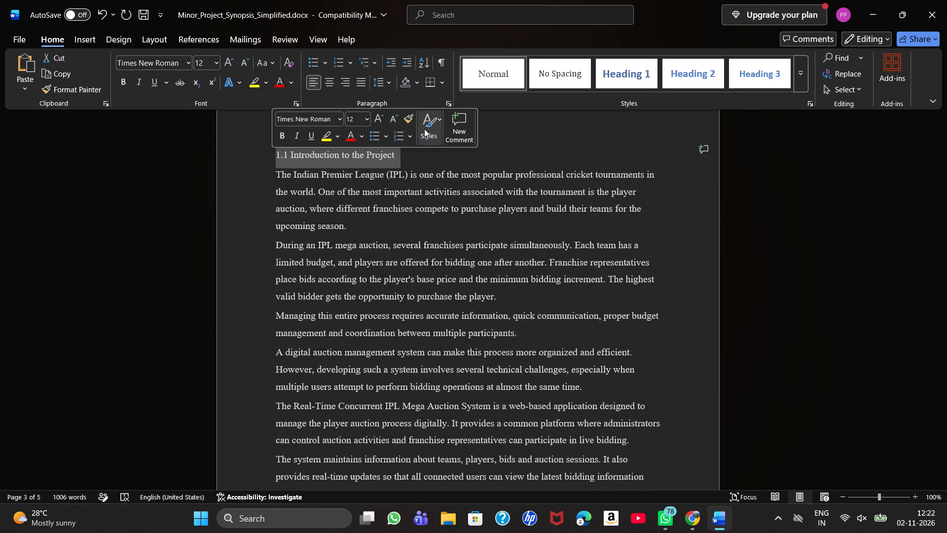
left_click(424, 129)
left_click(652, 159)
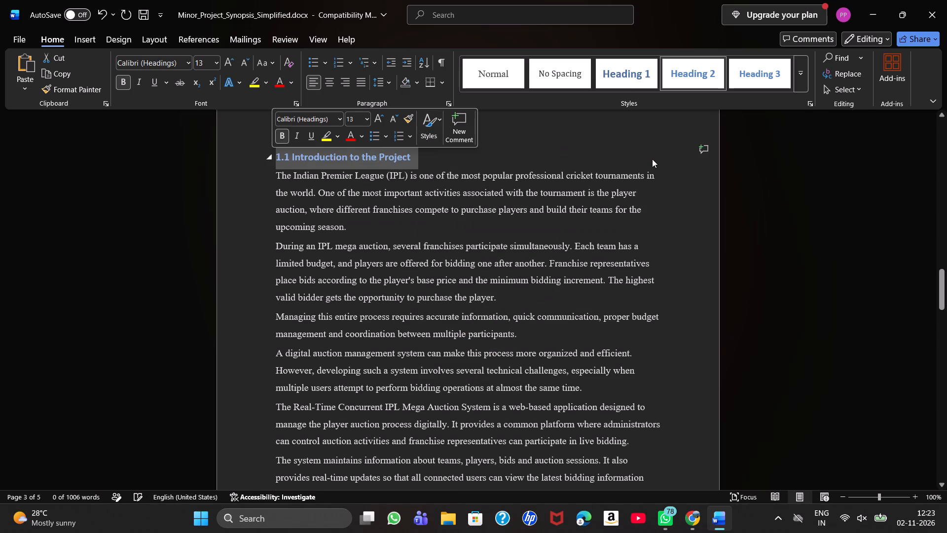
left_click(660, 136)
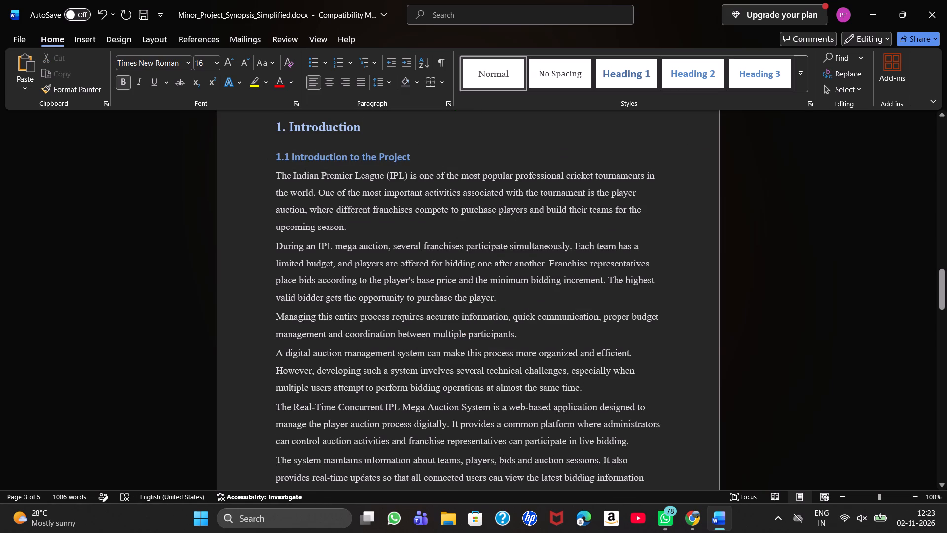
Apply the Heading 2 style to the "1.5 Motivation" line.
scroll(645, 174, "down", 3)
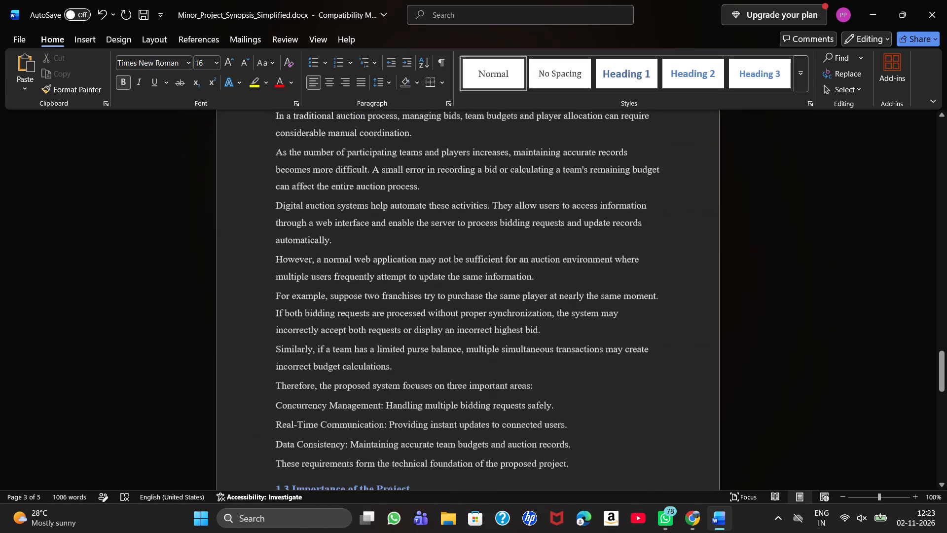
scroll(645, 174, "down", 1)
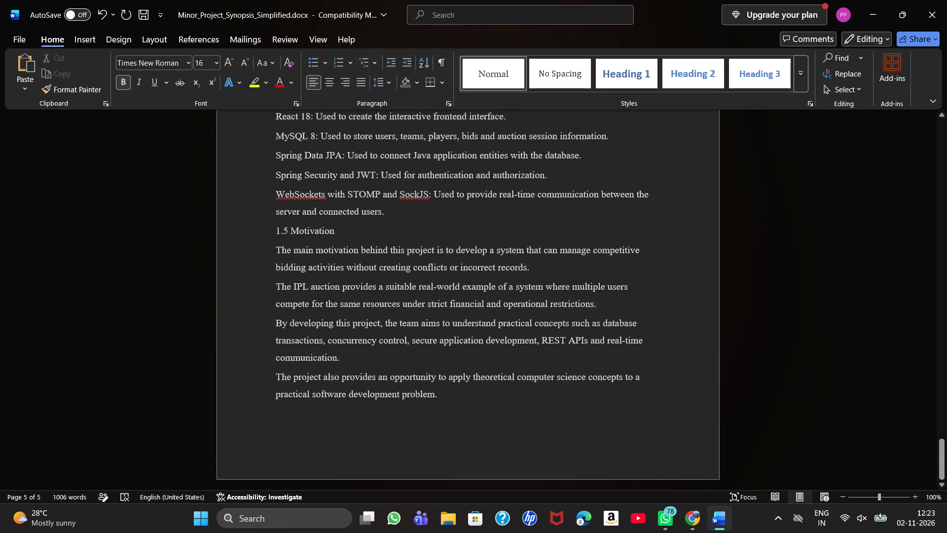
left_click_drag(334, 232, 268, 230)
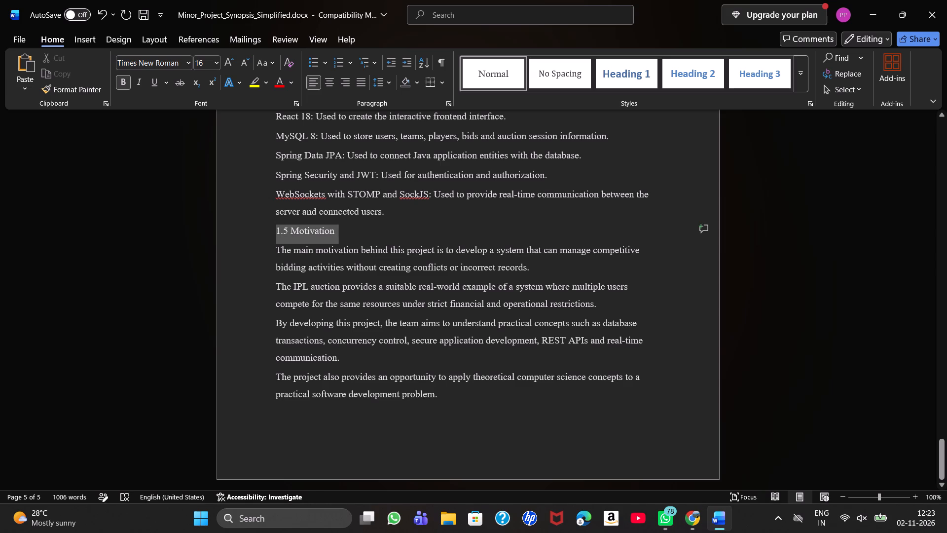
left_click_drag(268, 230, 266, 229)
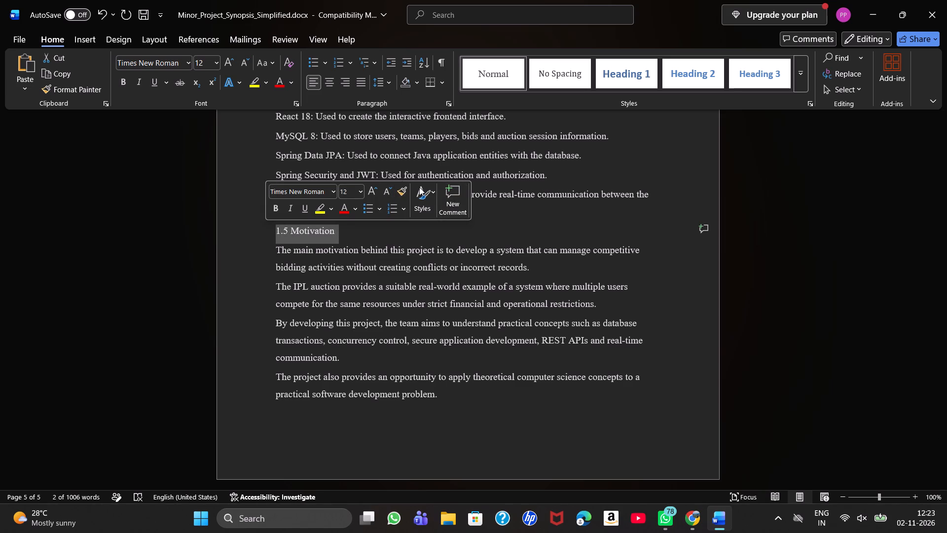
left_click(419, 187)
left_click(654, 232)
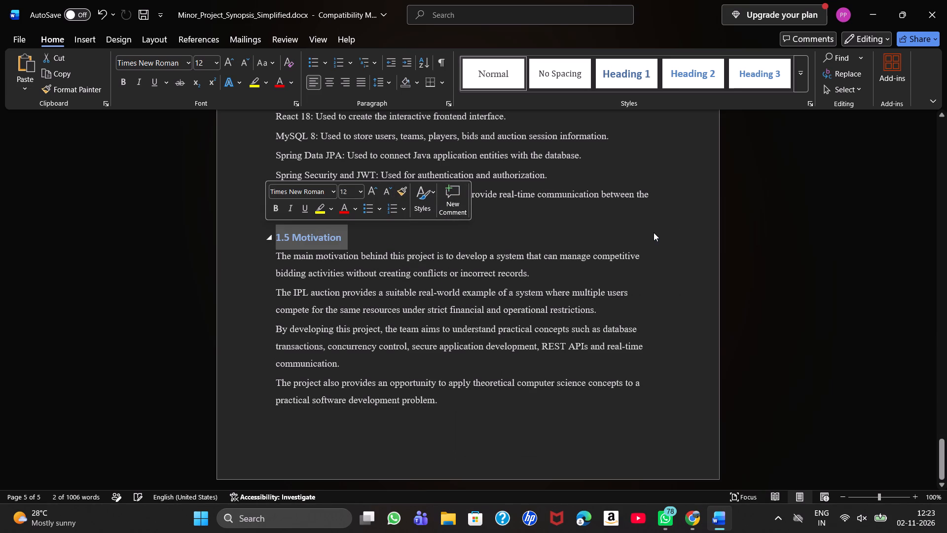
left_click(598, 236)
Apply the Heading 2 style to the "1.4 Overview of the Technology Used" line.
scroll(598, 236, "up", 1)
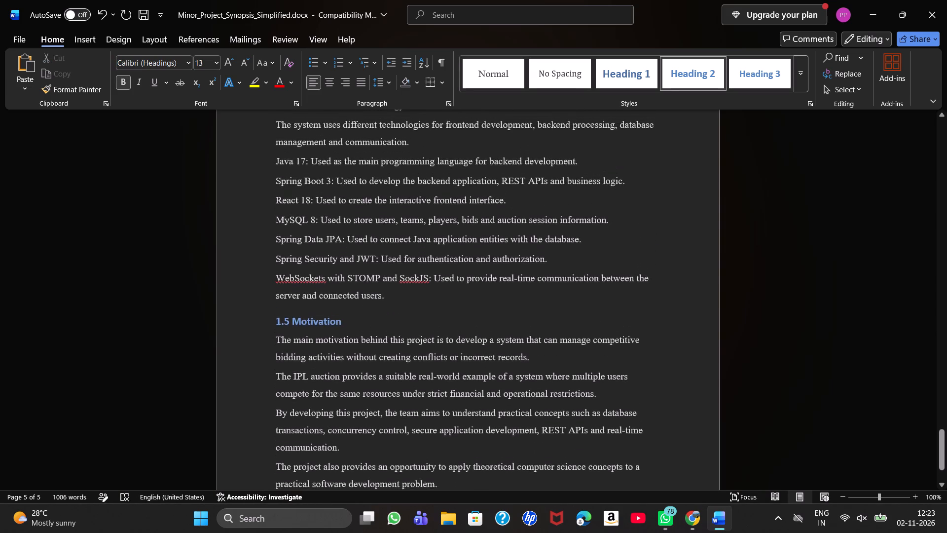
scroll(598, 236, "up", 1)
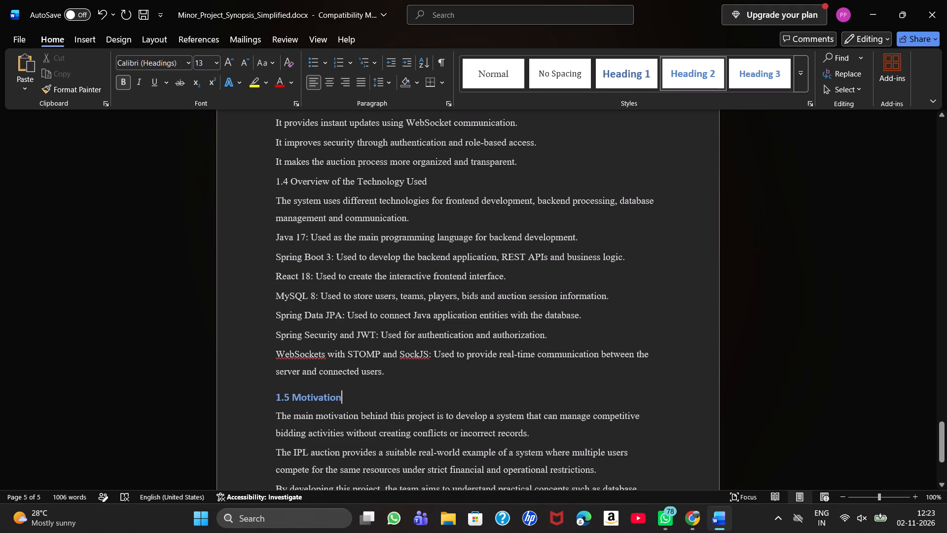
left_click_drag(429, 181, 274, 177)
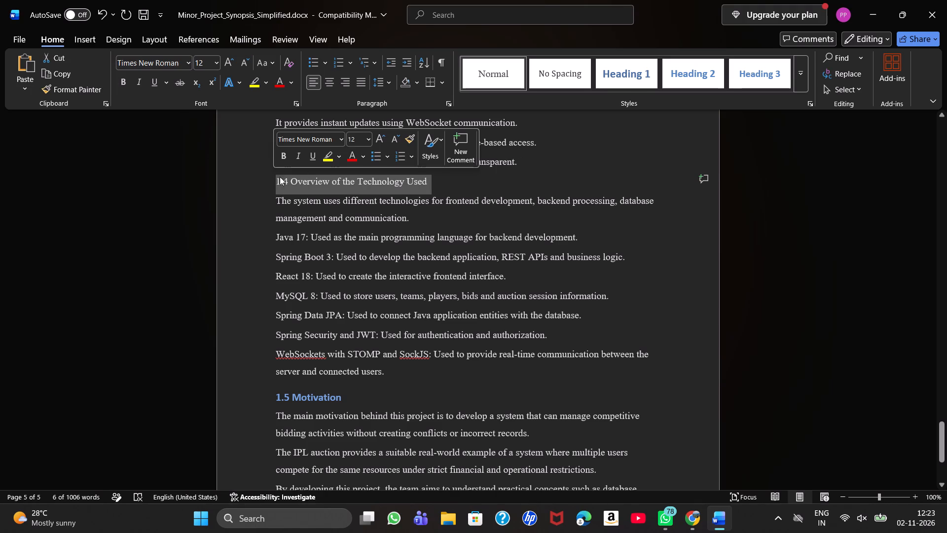
left_click(426, 140)
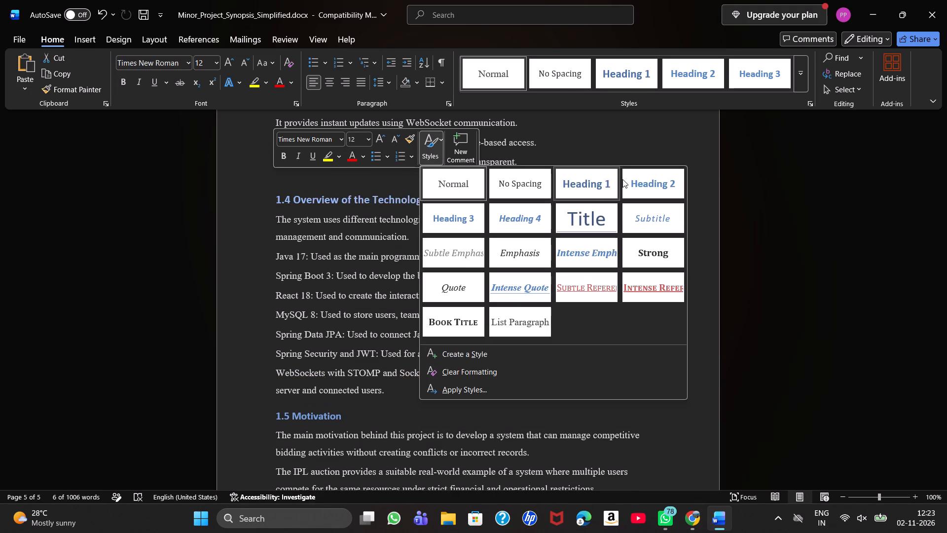
left_click(635, 179)
Apply the Heading 1 style to the "1. Introduction" section title above subsection 1.1.
scroll(634, 159, "down", 1)
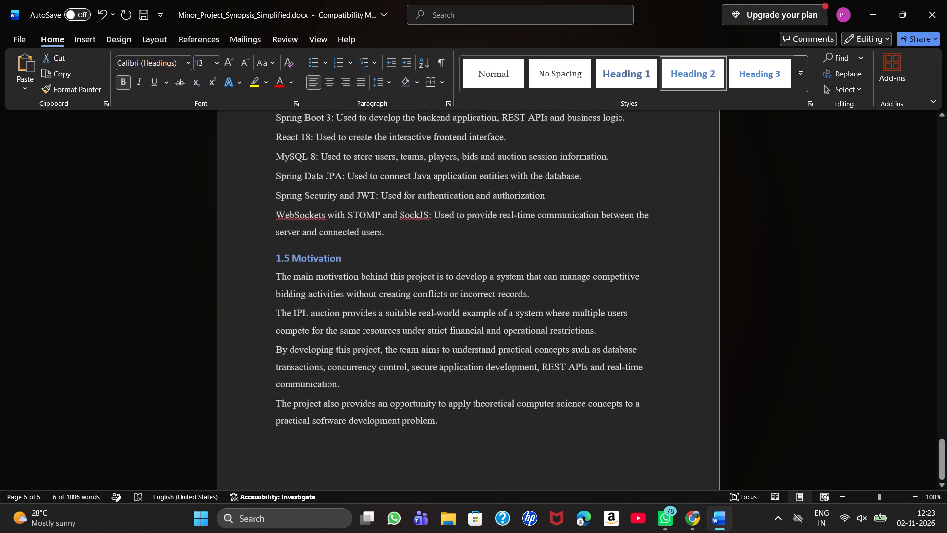
scroll(634, 159, "up", 1)
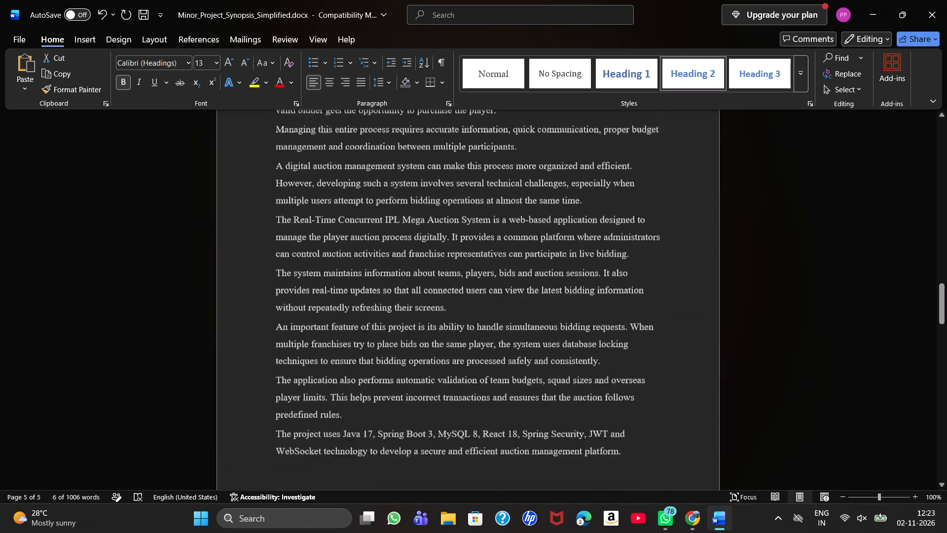
scroll(634, 159, "up", 1)
left_click_drag(373, 330, 252, 331)
left_click(411, 306)
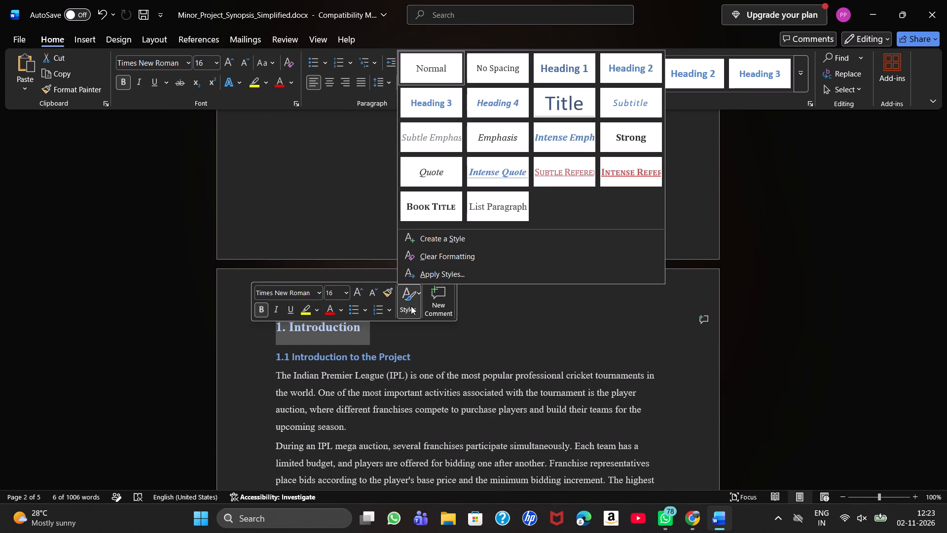
left_click(562, 71)
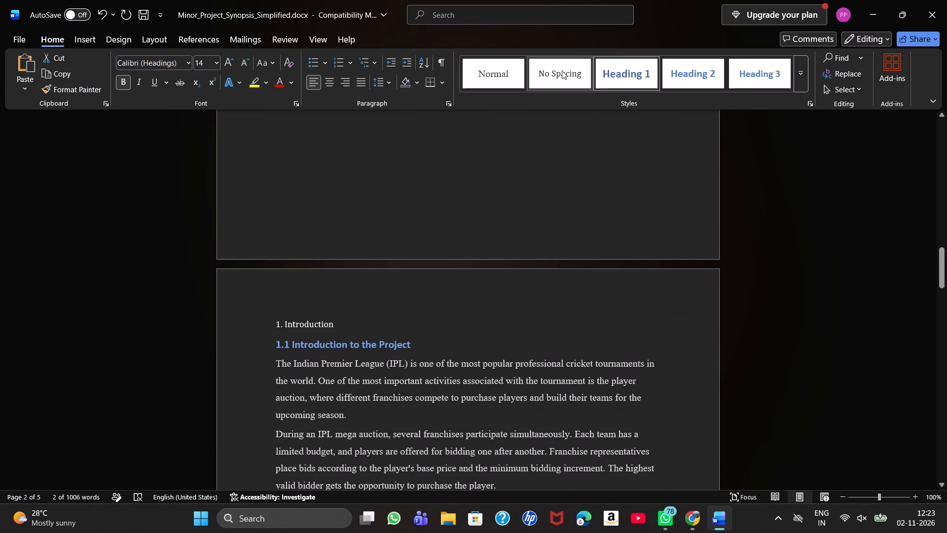
left_click(641, 80)
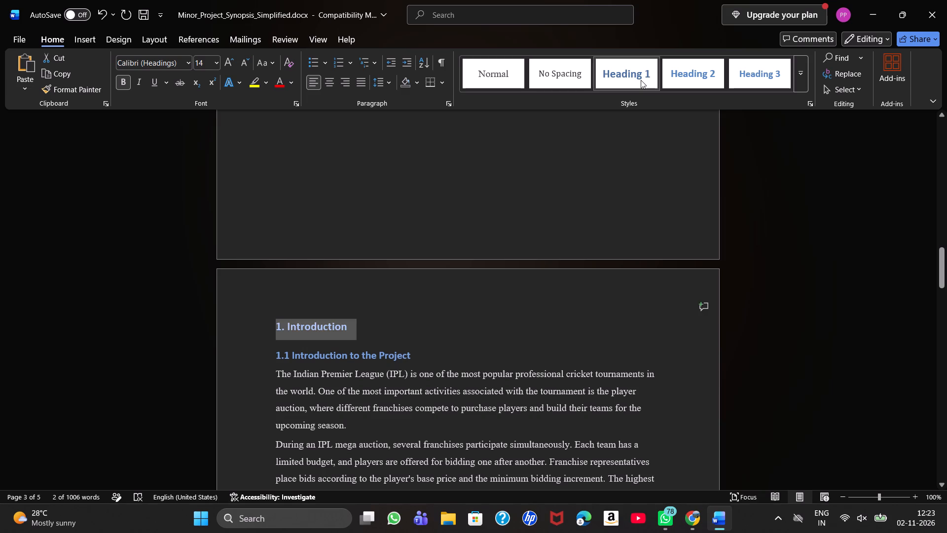
left_click(677, 73)
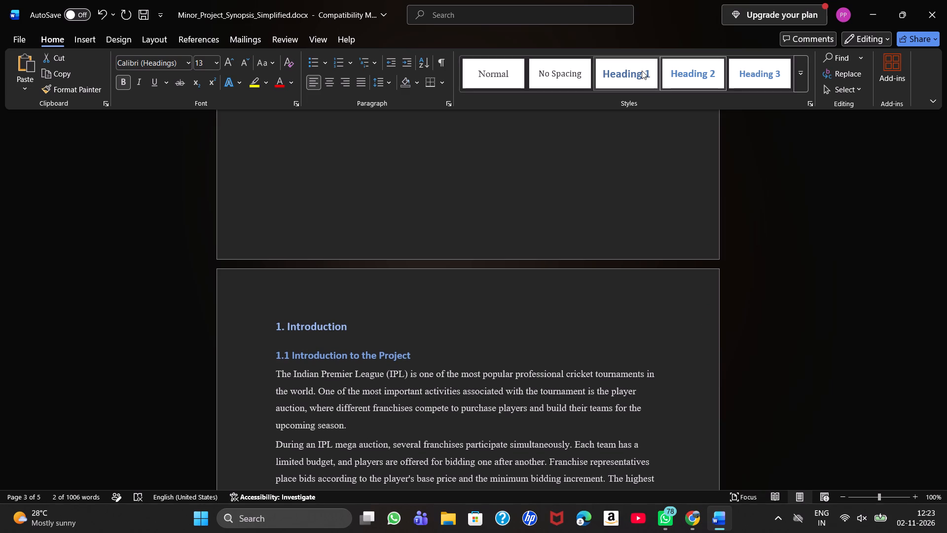
left_click(642, 71)
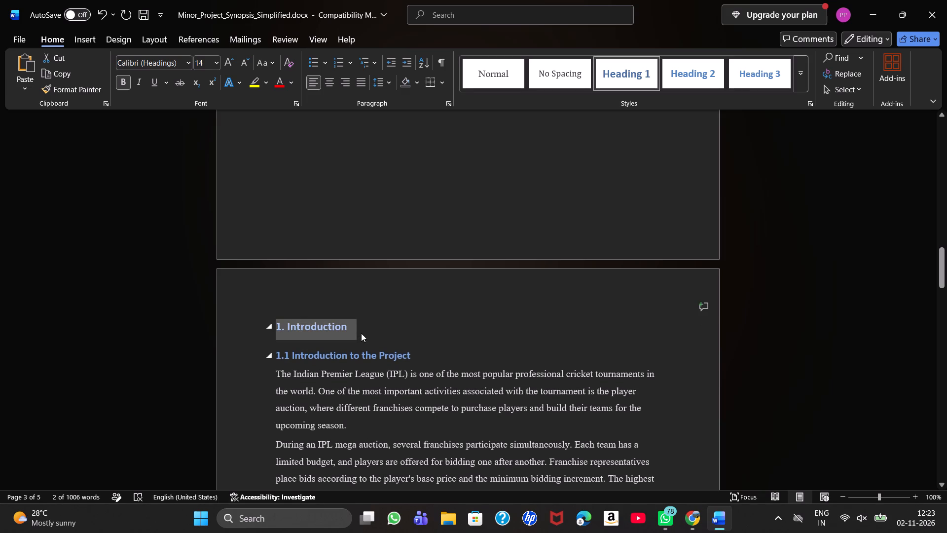
Change the font of the "1. Introduction" heading to Times New Roman.
left_click(187, 67)
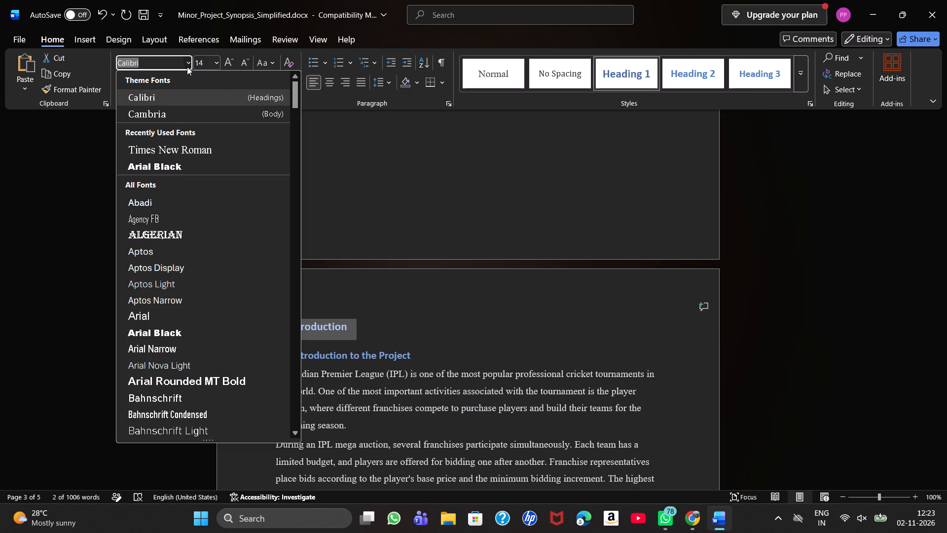
left_click(186, 149)
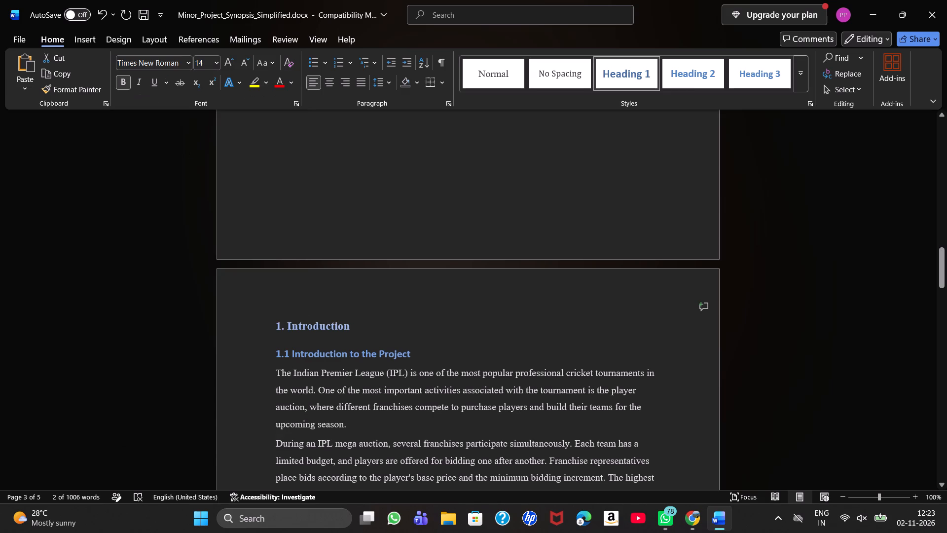
left_click(379, 322)
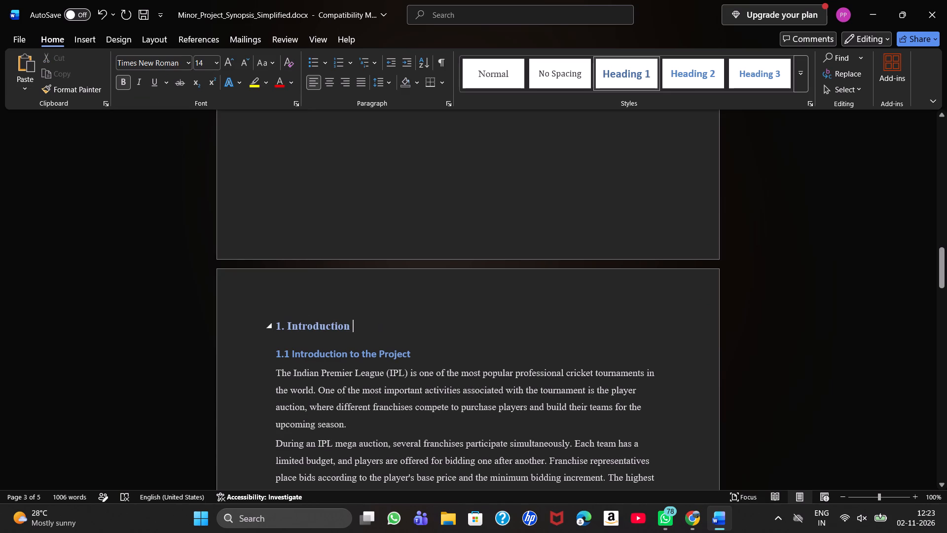
Change the font of the "1.1 Introduction to the Project" heading to Times New Roman.
left_click_drag(416, 348, 280, 356)
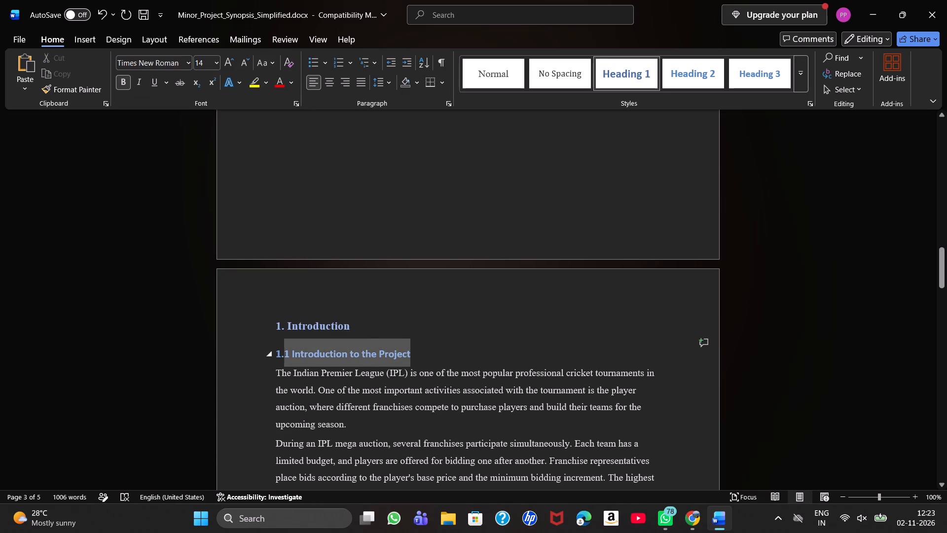
left_click_drag(280, 356, 273, 353)
left_click(338, 316)
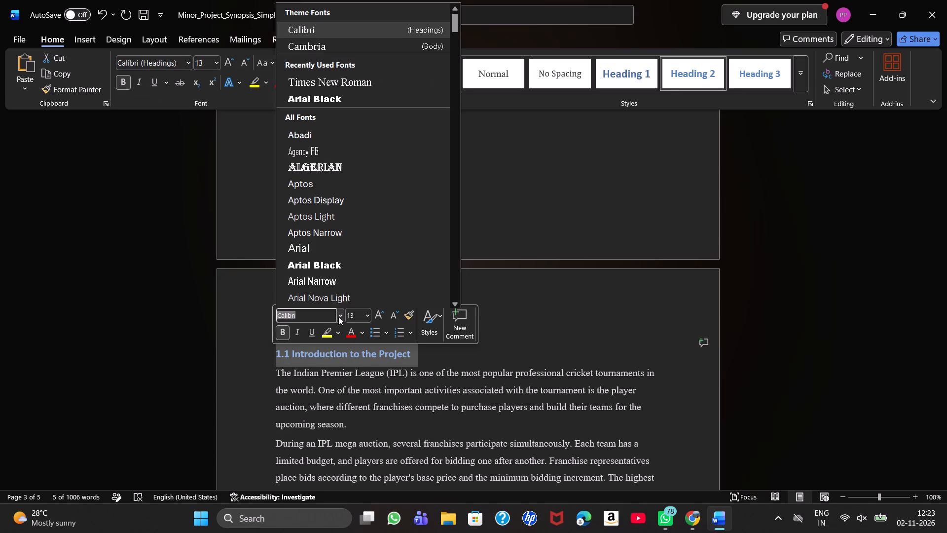
left_click(369, 82)
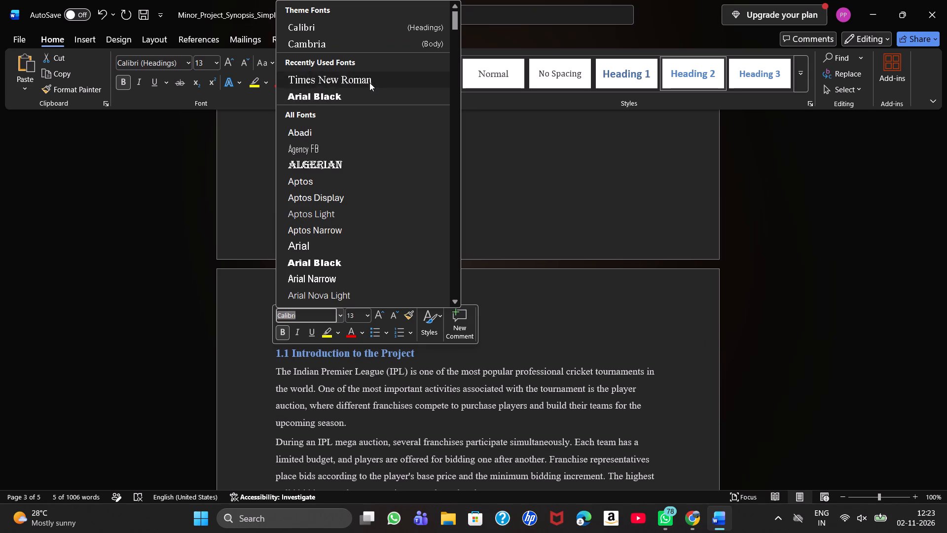
left_click(399, 297)
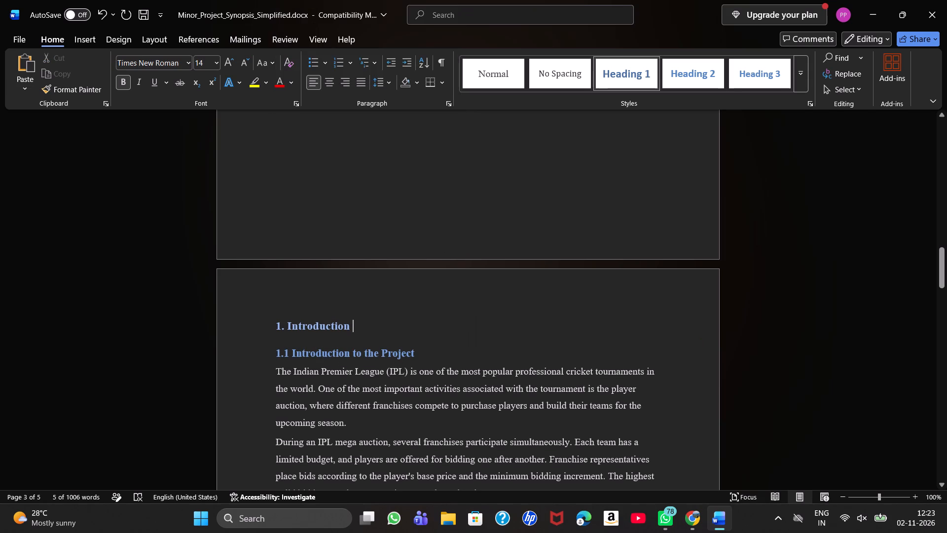
Set the font size of the "1. Introduction" heading to 16.
left_click_drag(369, 323, 246, 340)
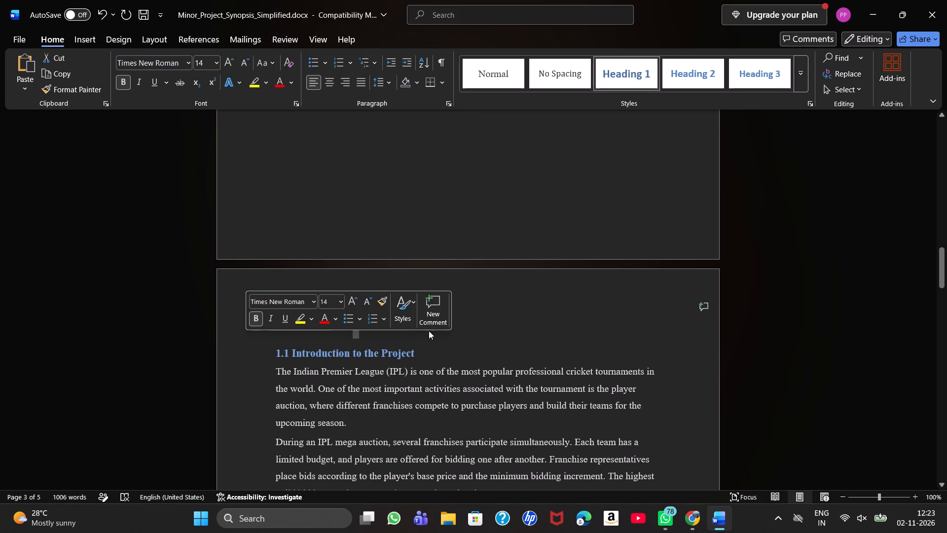
left_click(458, 332)
left_click_drag(354, 321, 223, 316)
left_click(317, 276)
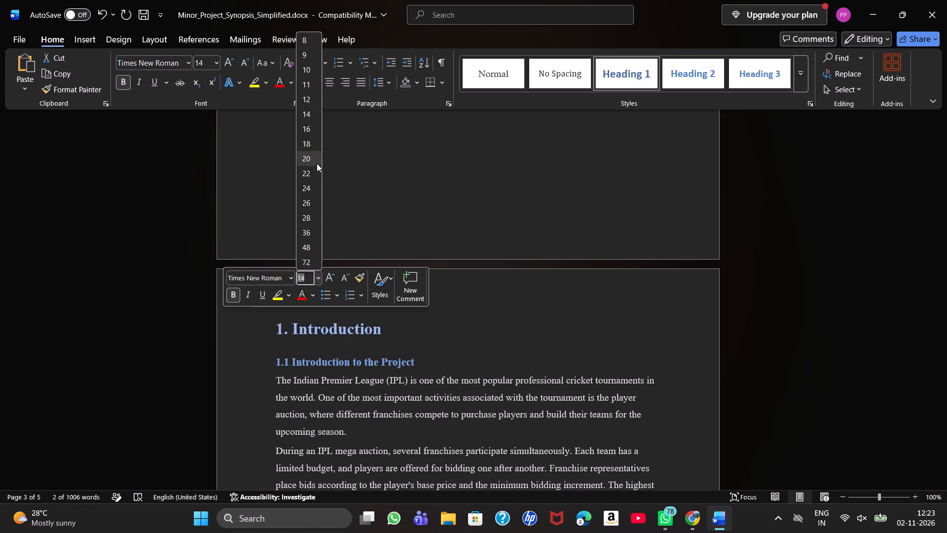
left_click(313, 126)
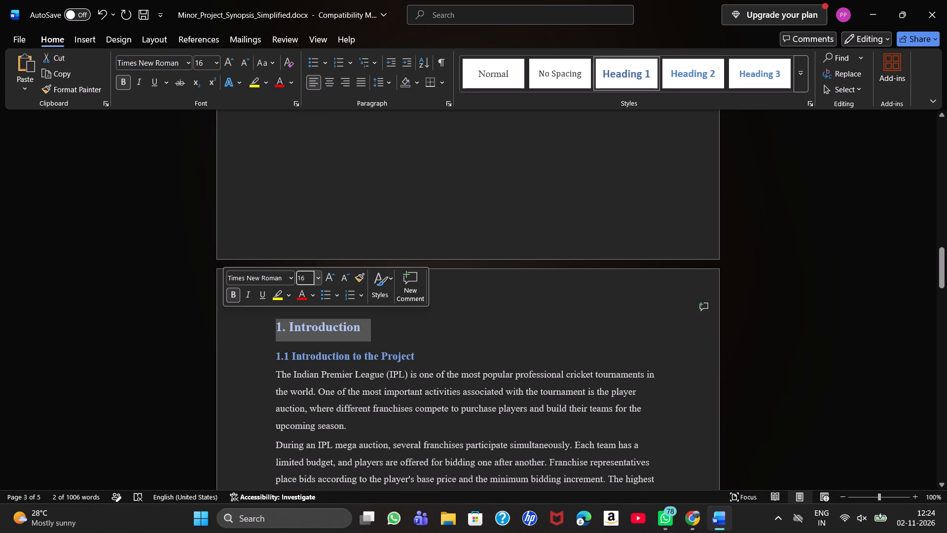
left_click(479, 262)
Change the font of the "1.5 Motivation" heading to Times New Roman.
scroll(479, 262, "down", 4)
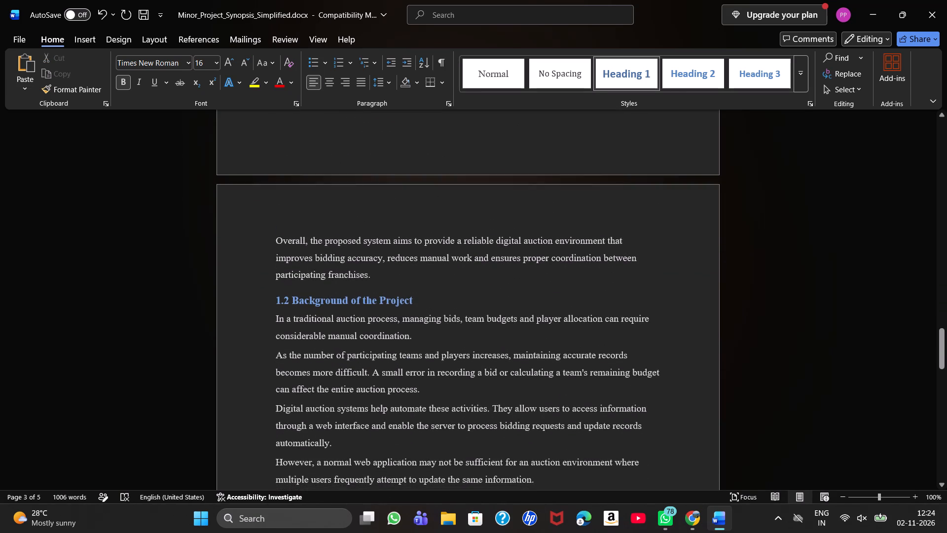
scroll(479, 262, "down", 1)
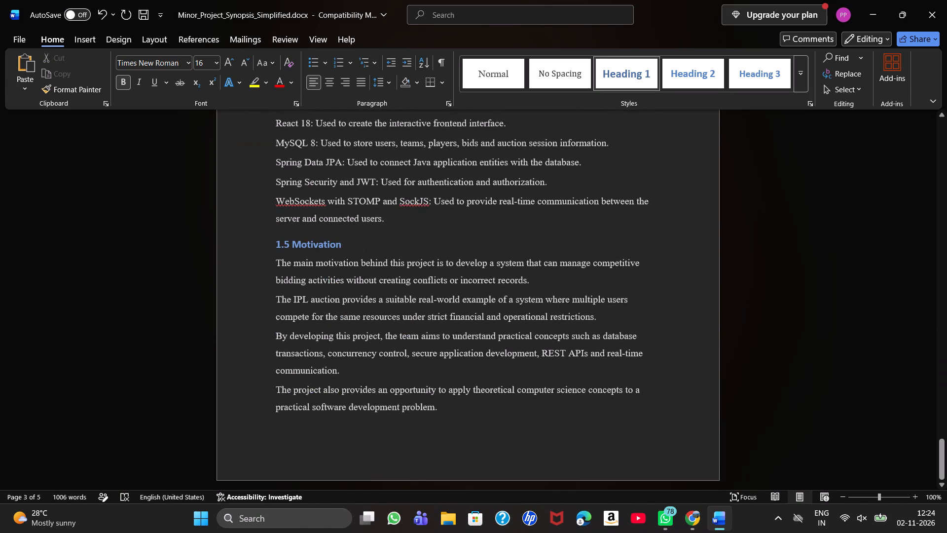
scroll(479, 262, "down", 1)
left_click_drag(342, 238, 269, 238)
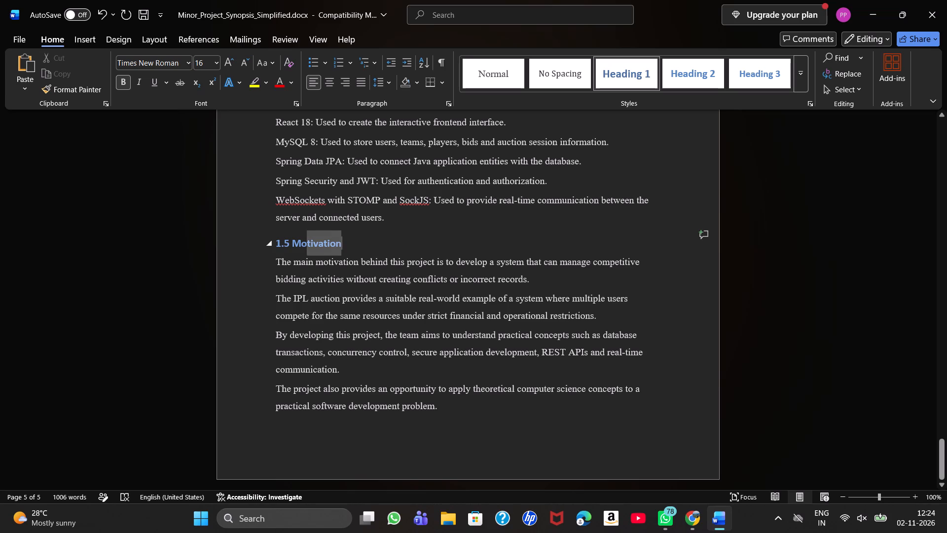
left_click_drag(269, 238, 248, 238)
left_click(314, 200)
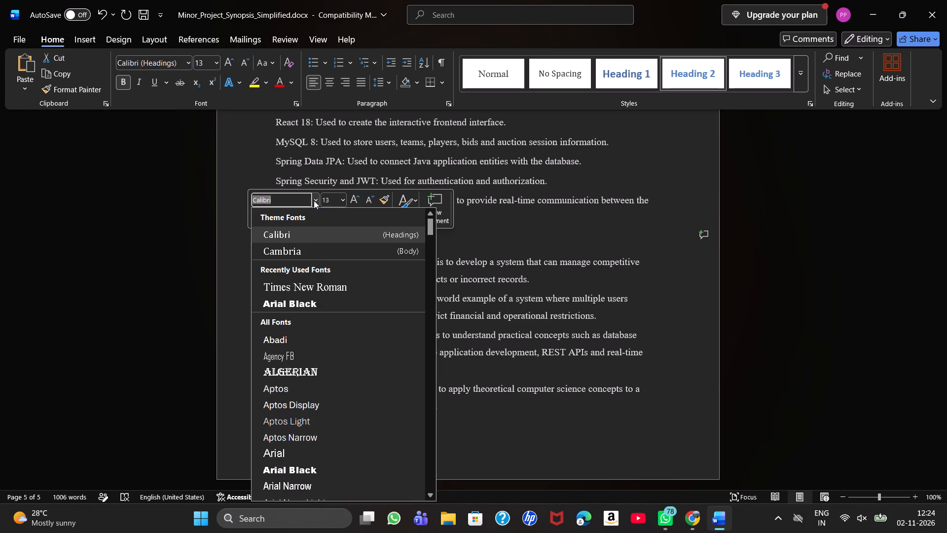
left_click(325, 281)
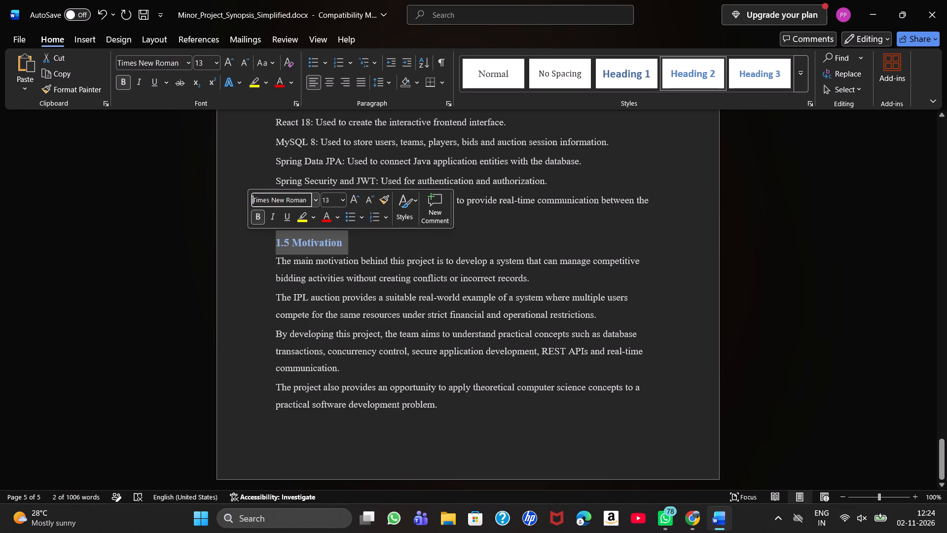
Change the font of the "1.4 Overview of the Technology Used" heading to Times New Roman.
scroll(378, 256, "up", 1)
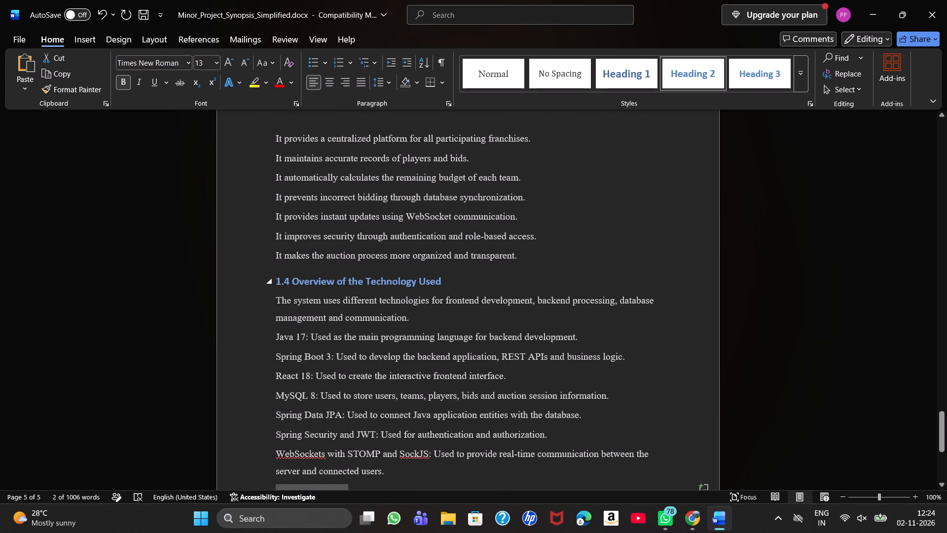
left_click_drag(453, 283, 289, 288)
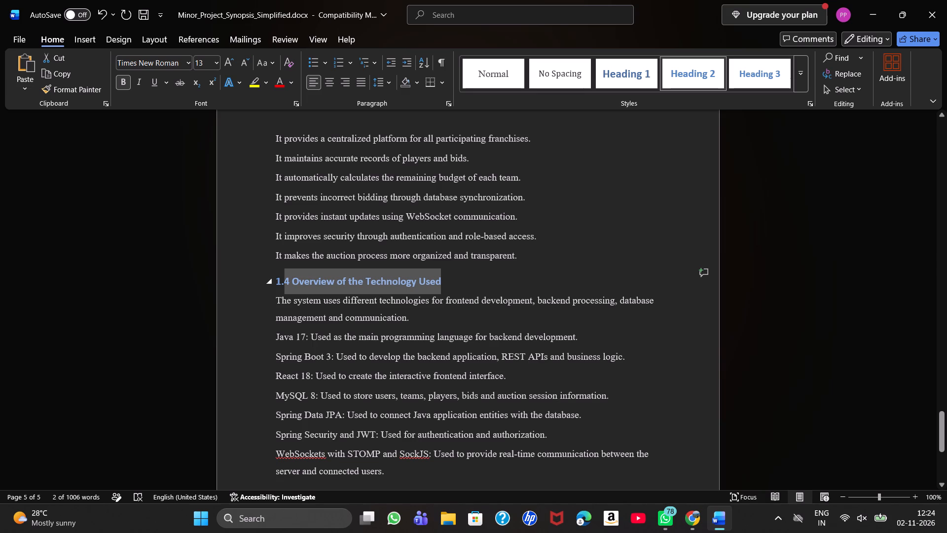
left_click_drag(289, 288, 275, 286)
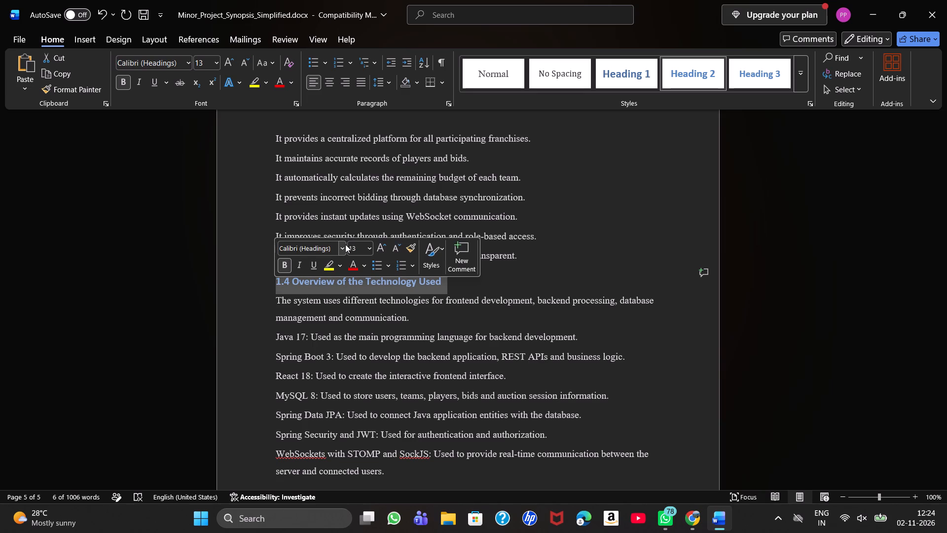
left_click(344, 245)
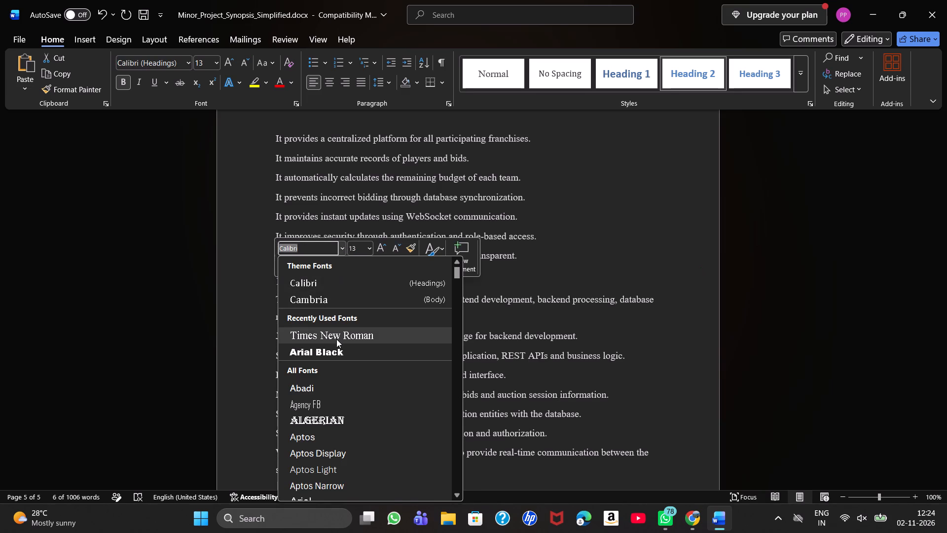
left_click(336, 339)
left_click(514, 257)
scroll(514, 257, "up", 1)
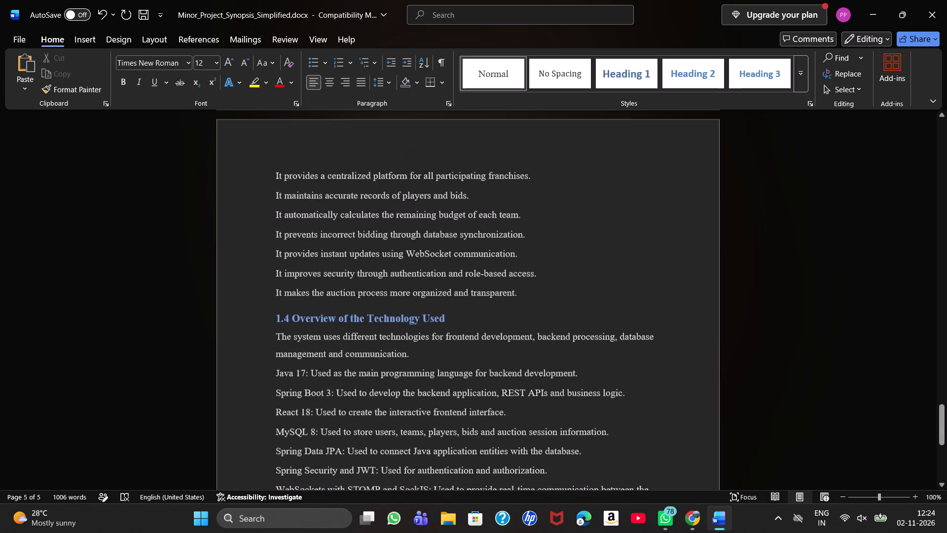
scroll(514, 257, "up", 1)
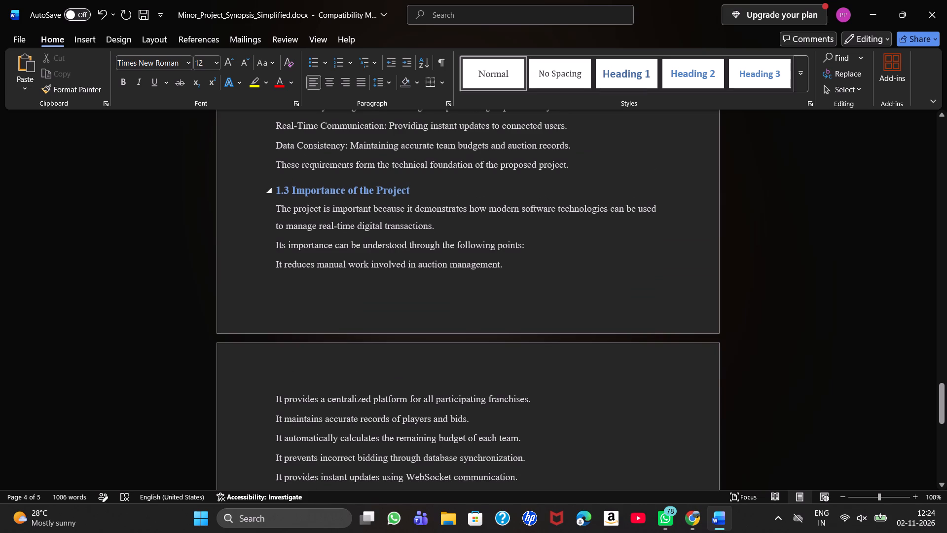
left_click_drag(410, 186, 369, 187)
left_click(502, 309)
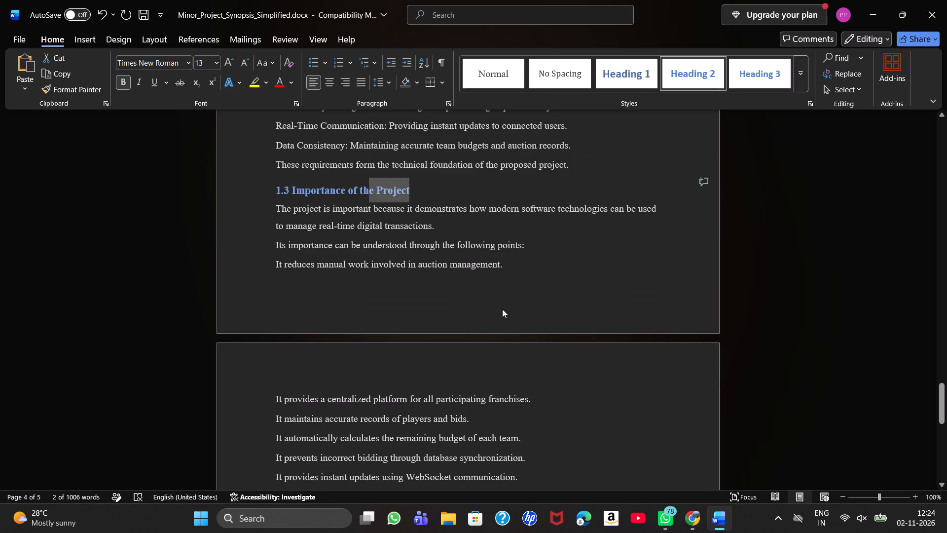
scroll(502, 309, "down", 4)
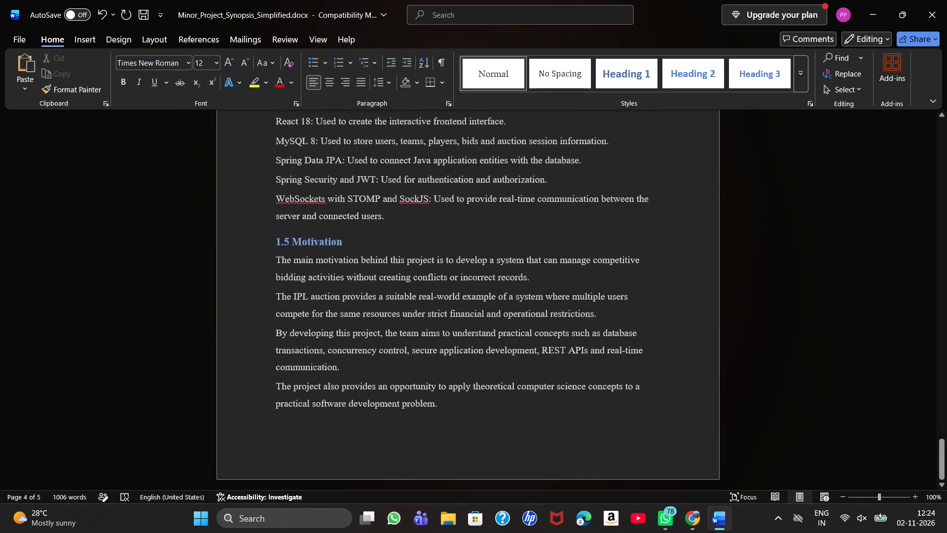
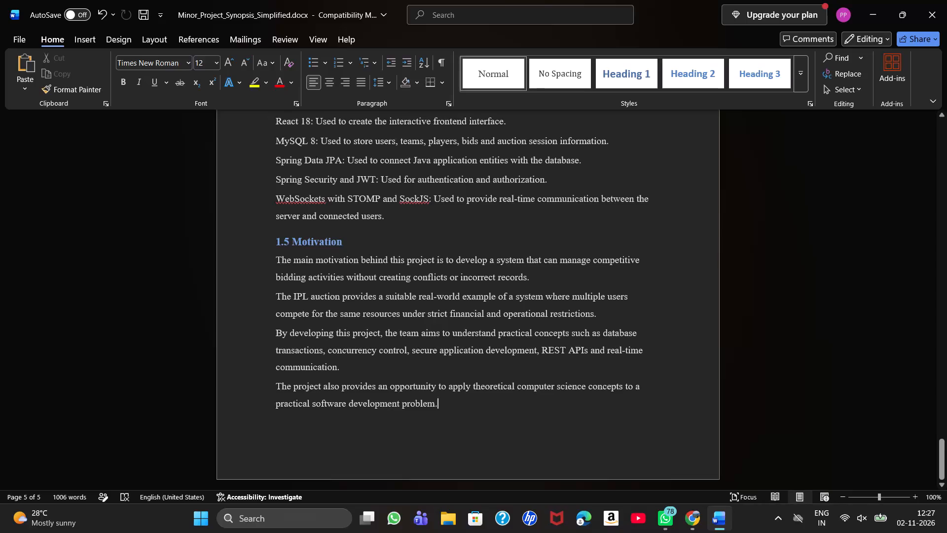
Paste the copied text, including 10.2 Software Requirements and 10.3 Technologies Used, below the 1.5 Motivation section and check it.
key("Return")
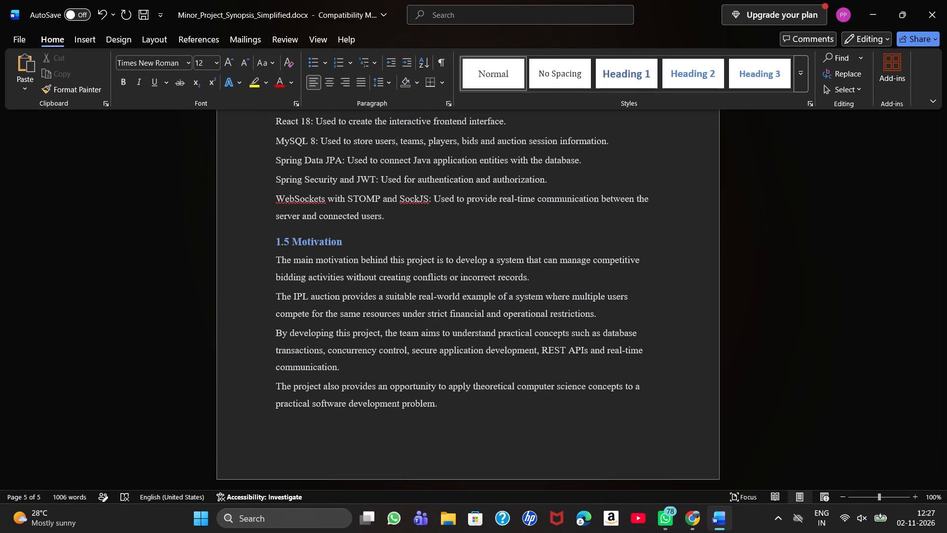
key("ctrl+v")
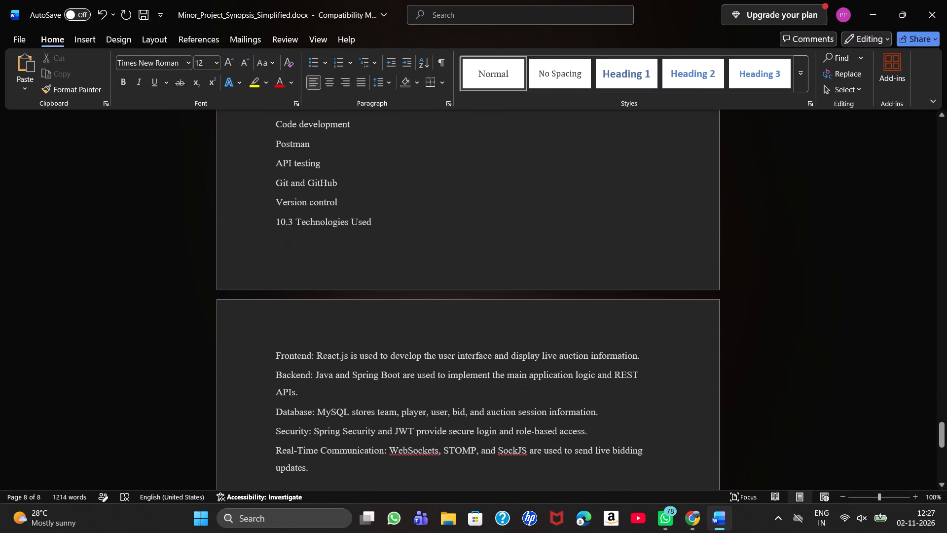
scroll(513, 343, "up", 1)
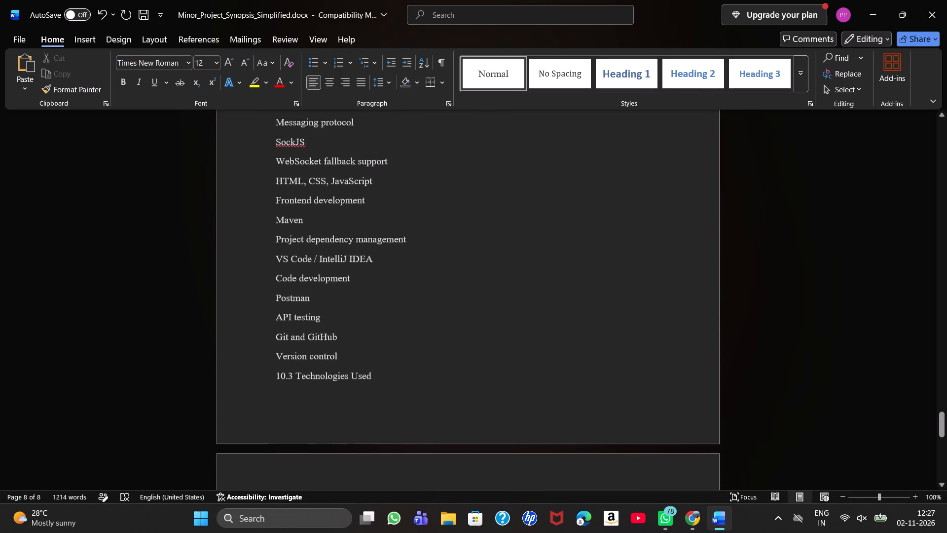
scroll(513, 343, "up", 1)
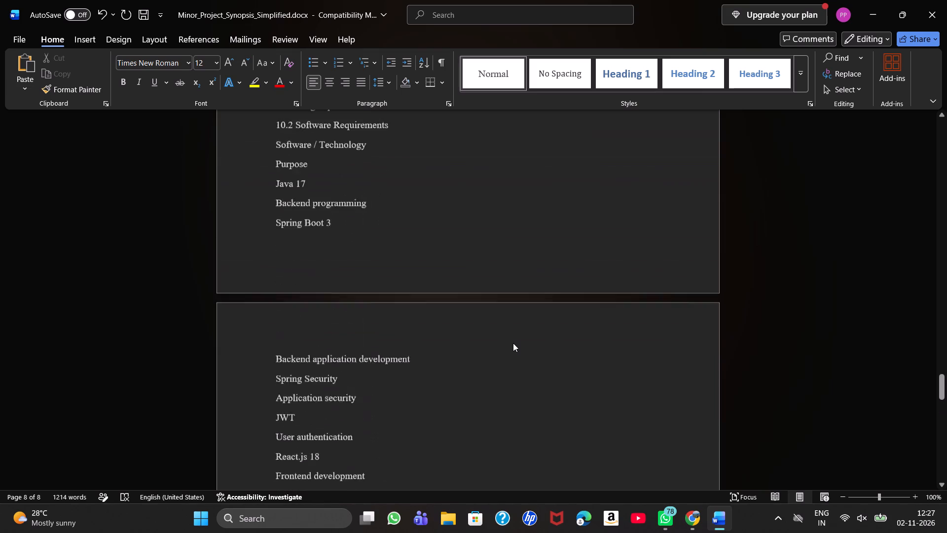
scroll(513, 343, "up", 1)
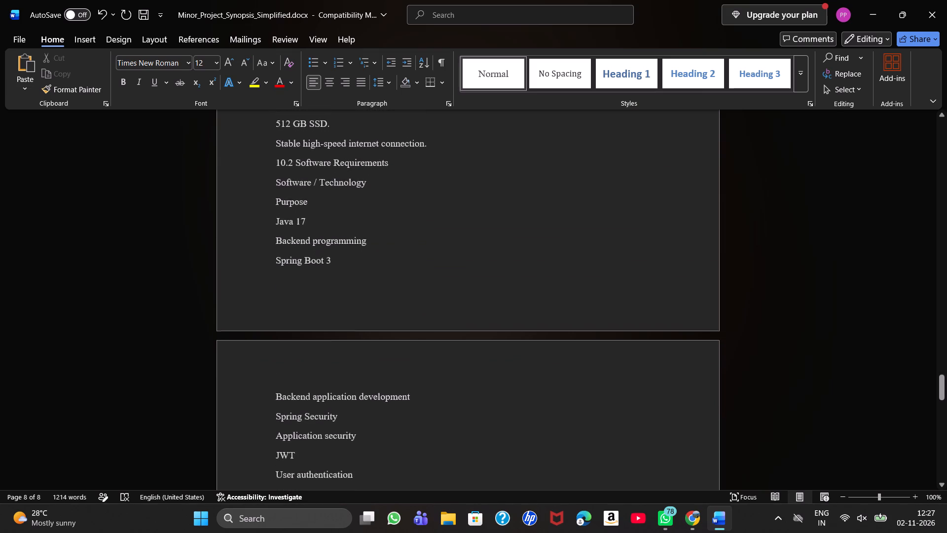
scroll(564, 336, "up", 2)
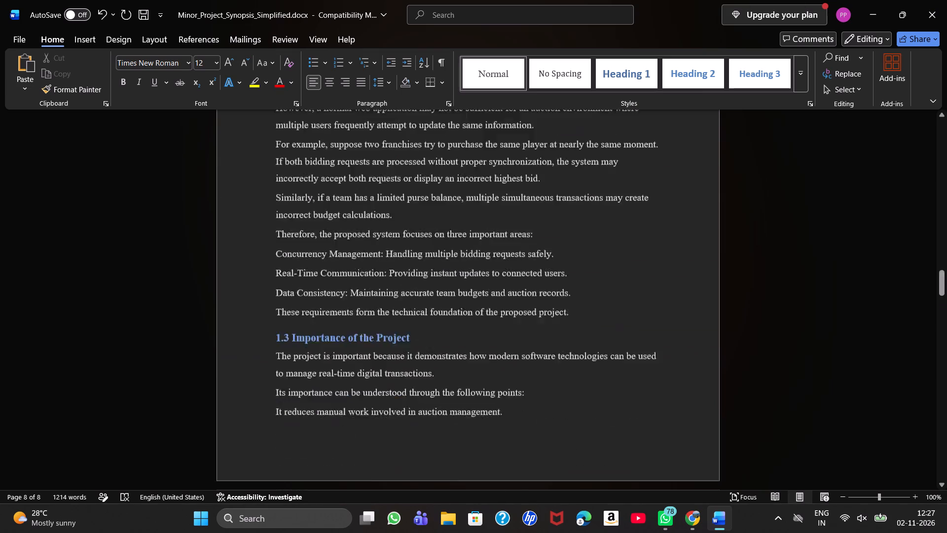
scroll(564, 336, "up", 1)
Undo the paste, heading formatting and body replacement, back to the partly typed contents entry for item 10.
key("ctrl+z")
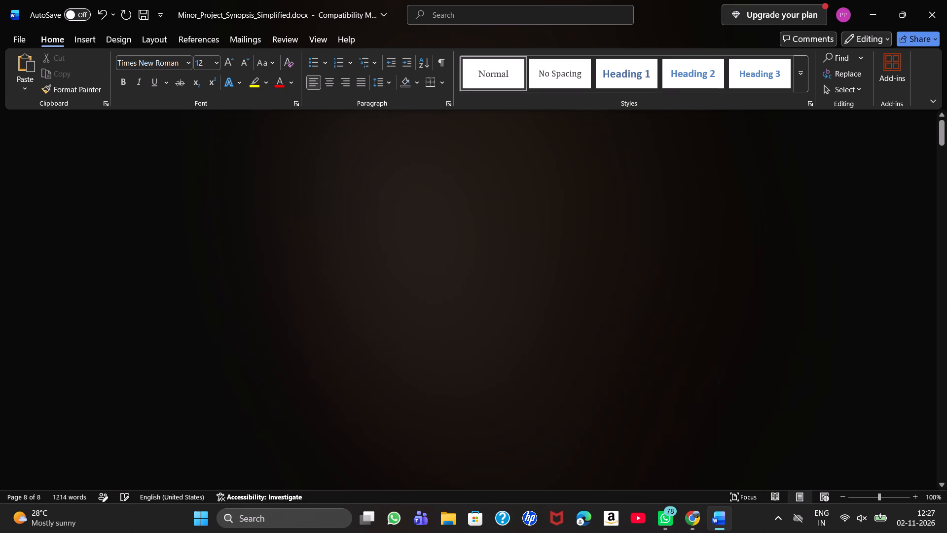
key("ctrl+z")
key("ctrl+z")
key("ctrl+z")
key("ctrl+z")
key("ctrl+z")
key("ctrl+z")
key("ctrl+z")
key("ctrl+z")
key("ctrl+z")
key("ctrl+z")
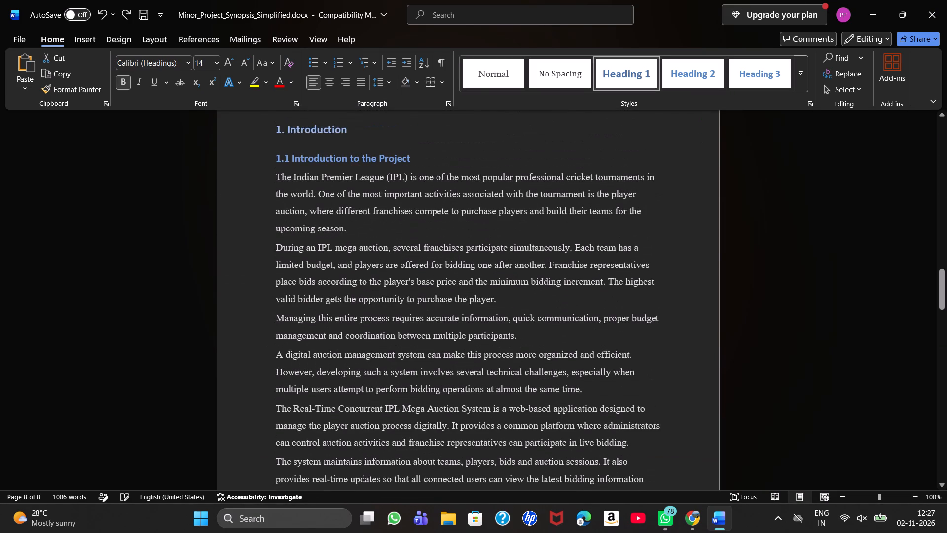
key("ctrl+z")
key("ctrl+z")
key("ctrl+z")
key("ctrl+z")
key("ctrl+z")
key("ctrl+z")
key("ctrl+z")
key("ctrl+z")
key("ctrl+z")
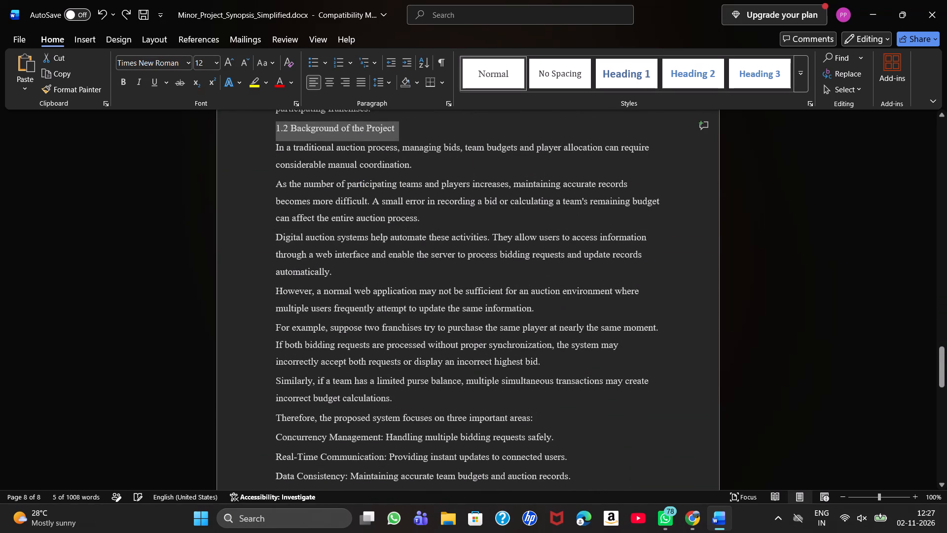
key("ctrl+z")
key("ctrl+z")
key("ctrl+z")
key("ctrl+z")
key("ctrl+z")
key("ctrl+z")
key("ctrl+z")
key("ctrl+z")
key("ctrl+z")
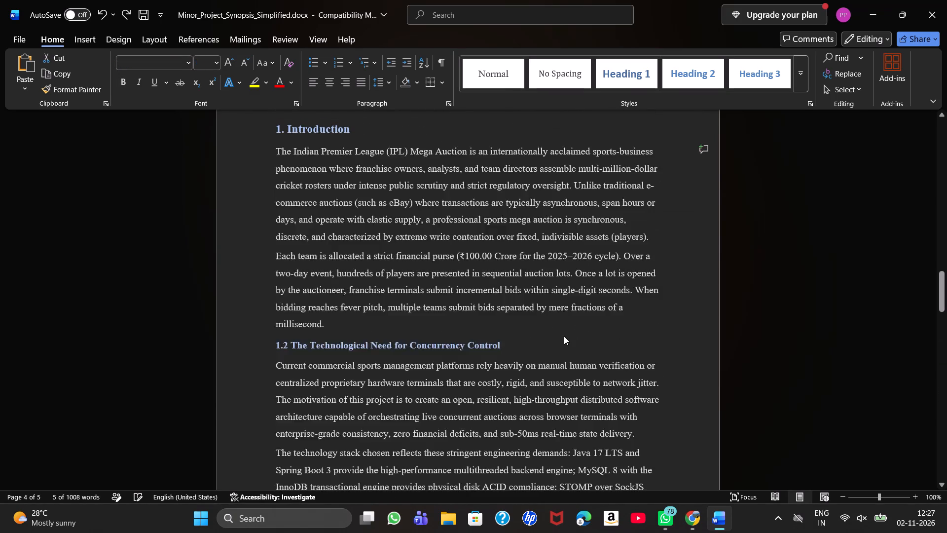
key("ctrl+z")
key("ctrl+z")
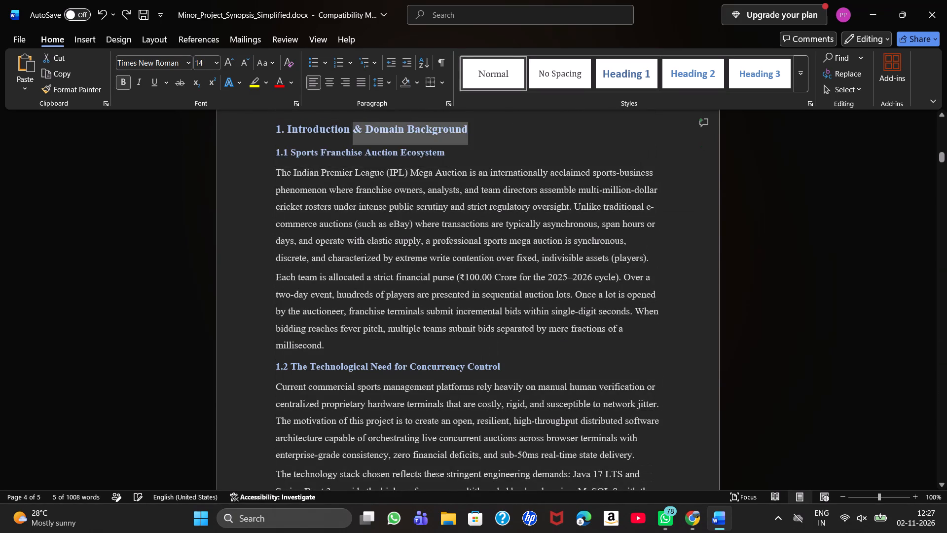
key("ctrl+z")
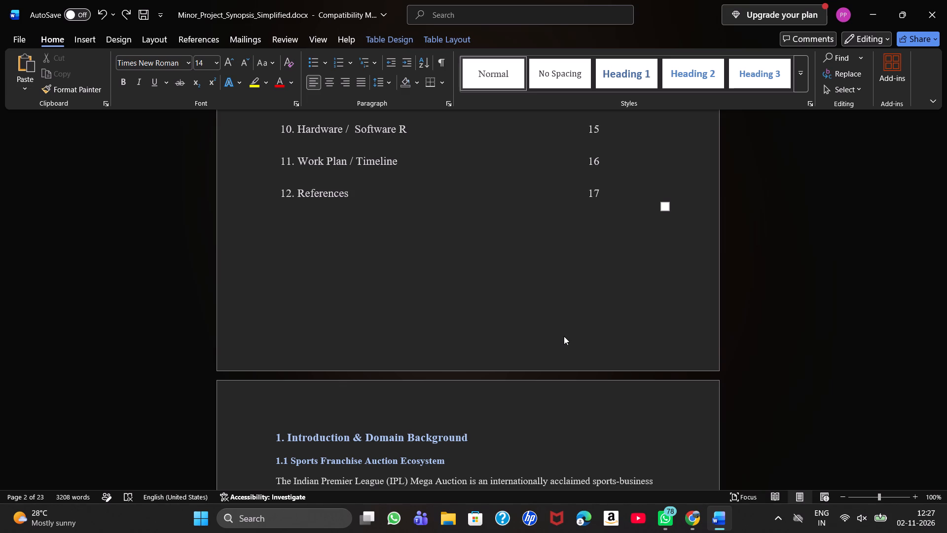
Complete contents entry 10 so it reads "Hardware / Software Requirements".
type("equire")
type("ments")
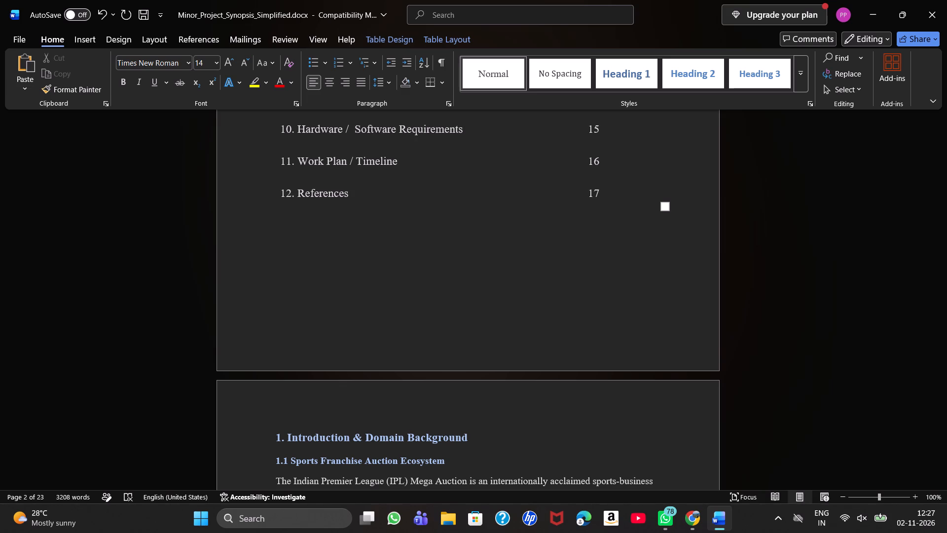
Look through the original body text from the introduction through the concurrency hazards section.
scroll(674, 367, "up", 1)
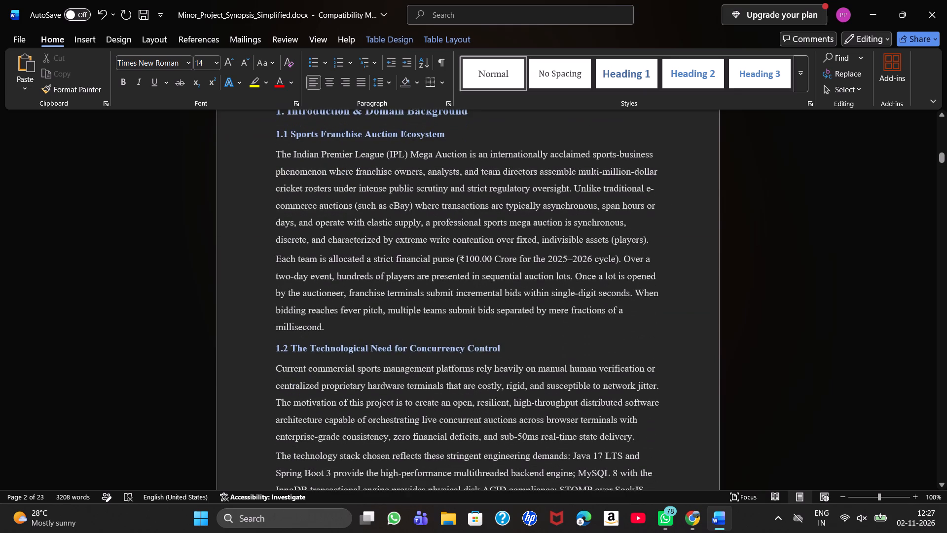
scroll(674, 367, "up", 1)
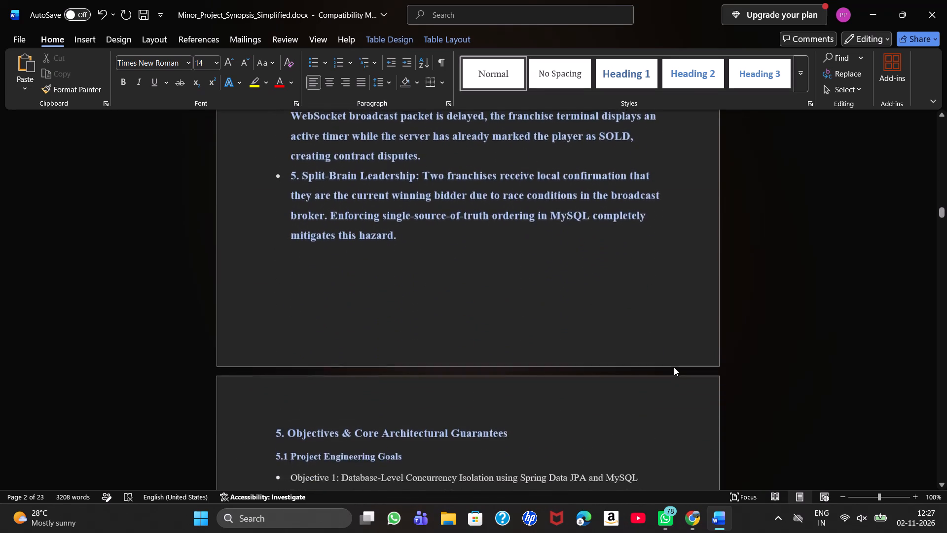
scroll(674, 367, "up", 1)
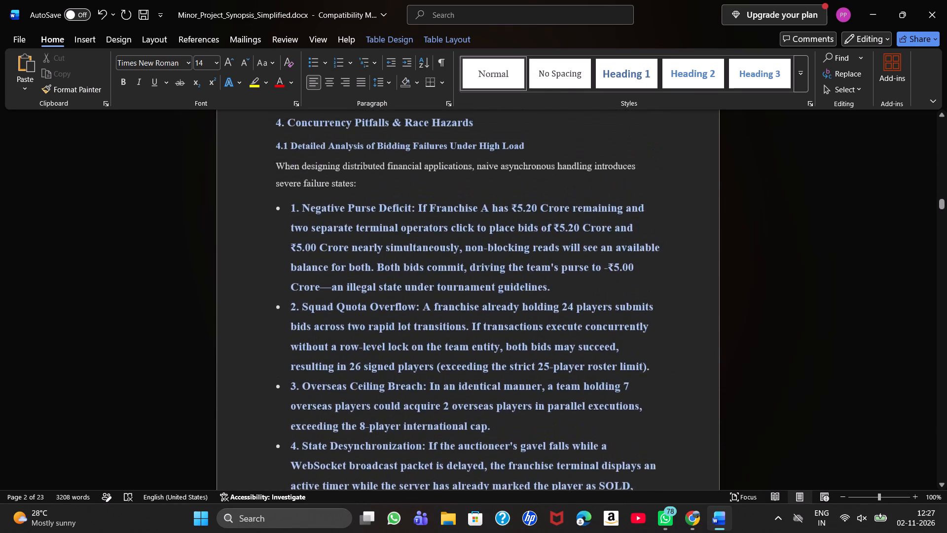
scroll(674, 367, "up", 1)
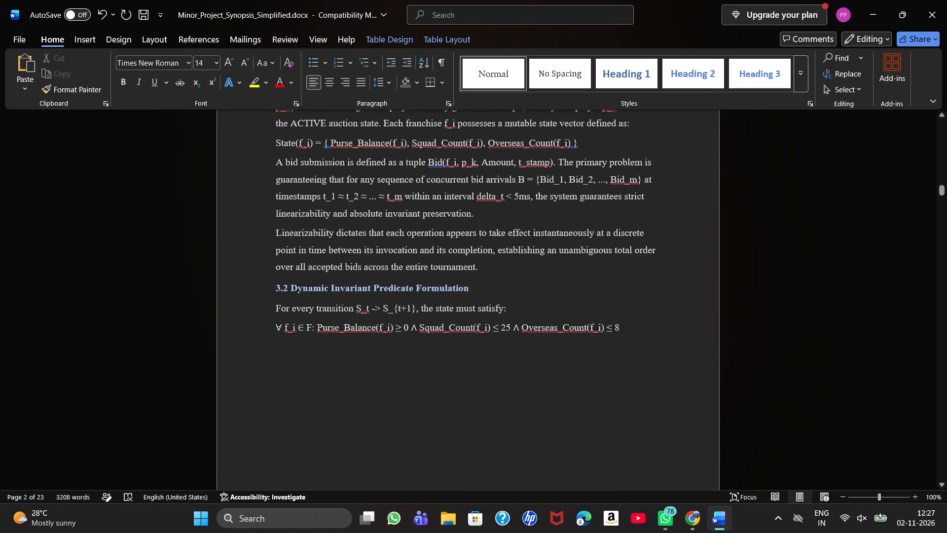
scroll(674, 367, "up", 2)
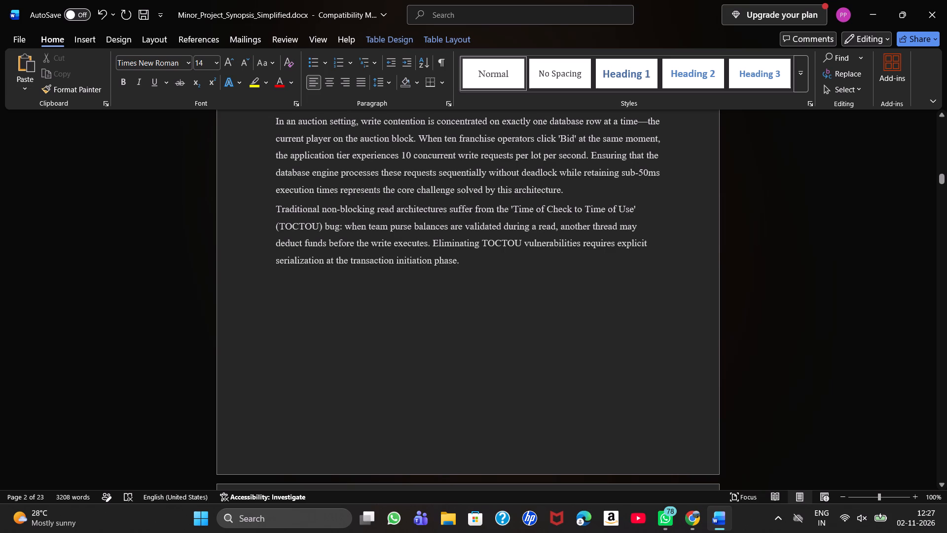
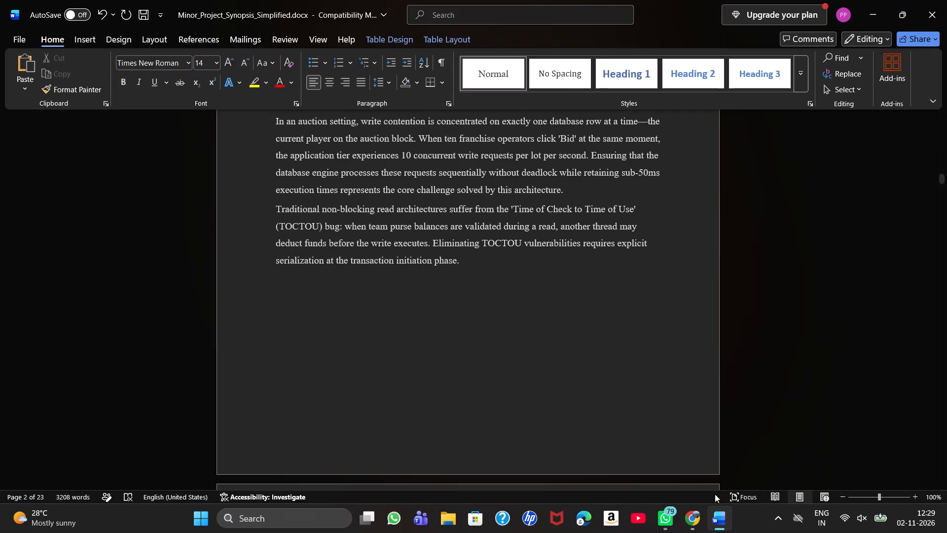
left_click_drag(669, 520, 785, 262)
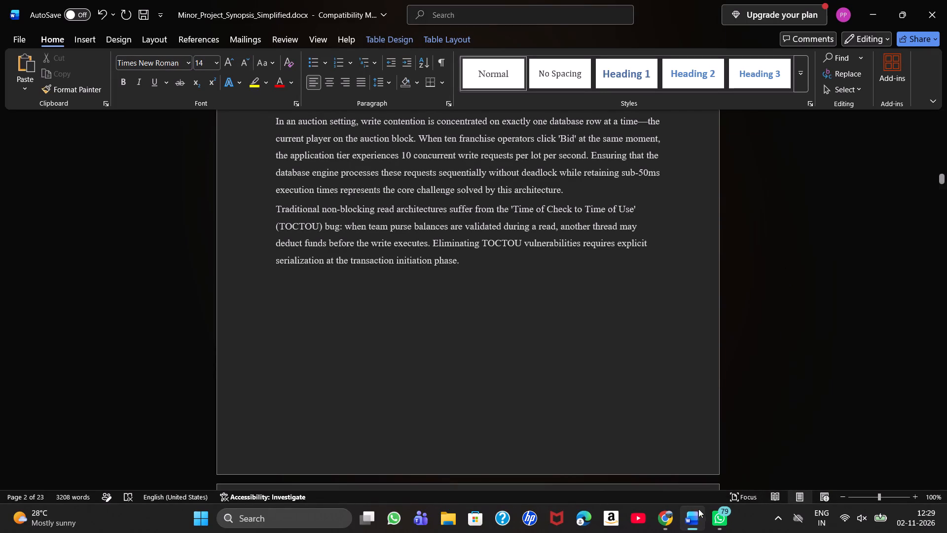
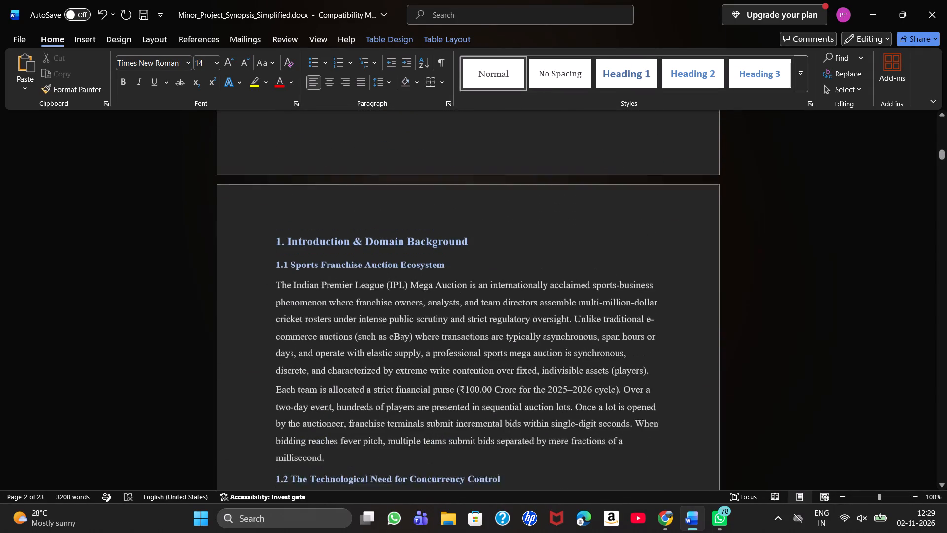
Delete the body text under 1.1 Sports Franchise Auction Ecosystem, from "The Indian Premier League" up to "teams submit bids".
left_click(459, 287)
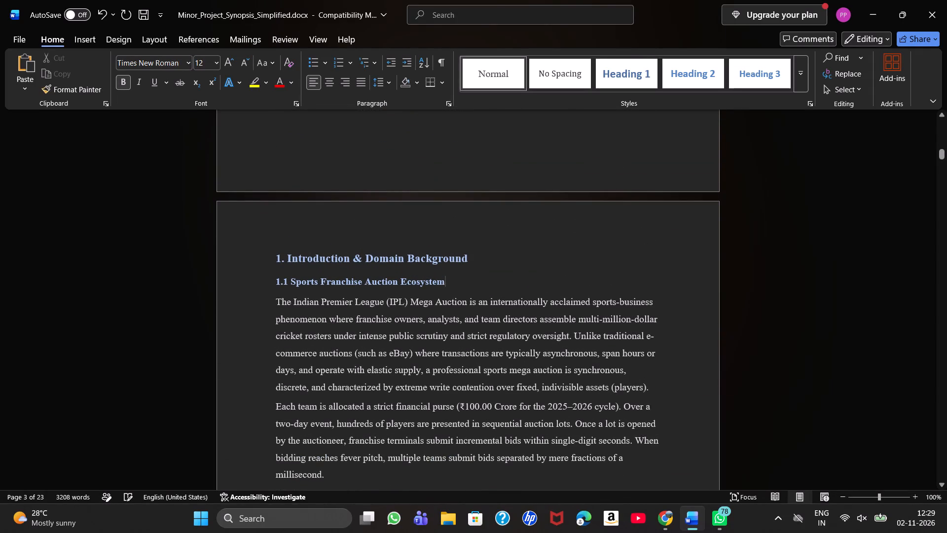
left_click_drag(276, 301, 393, 467)
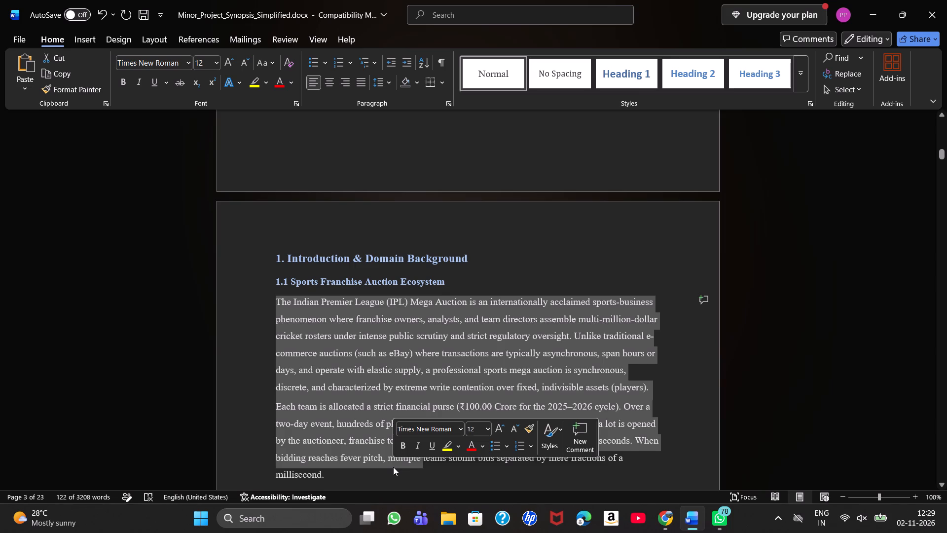
key("BackSpace")
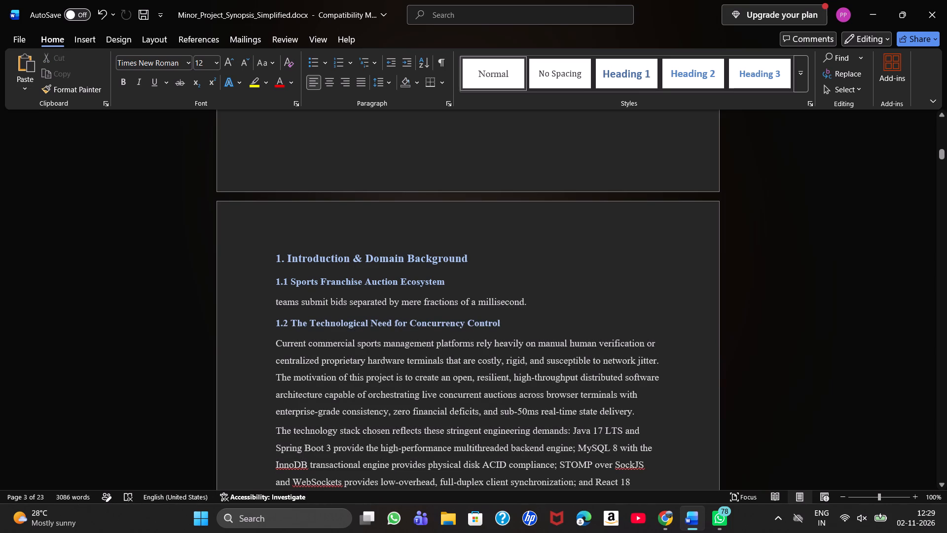
Delete subsections 1.1 and 1.2 with all their text from the "1. Introduction & Domain Background" section.
left_click_drag(532, 303, 260, 299)
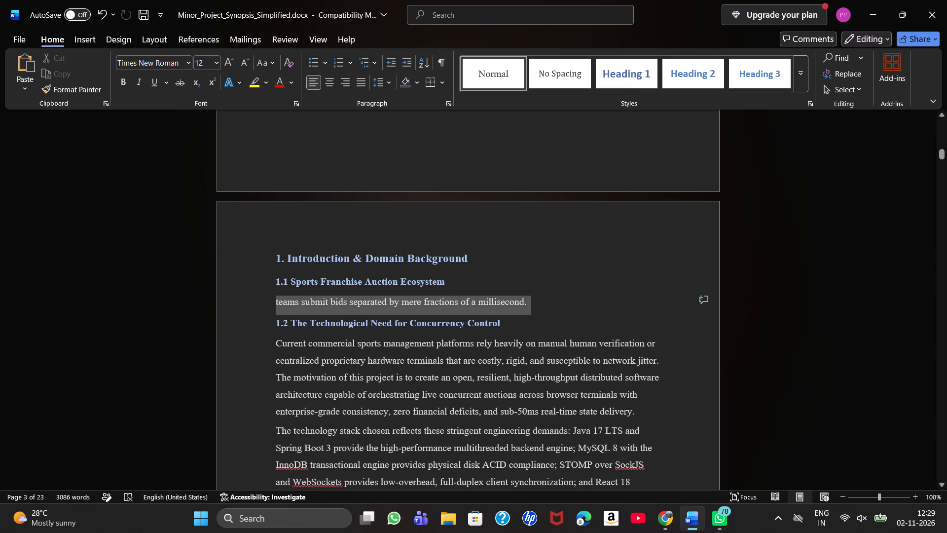
left_click_drag(260, 299, 264, 287)
key("BackSpace")
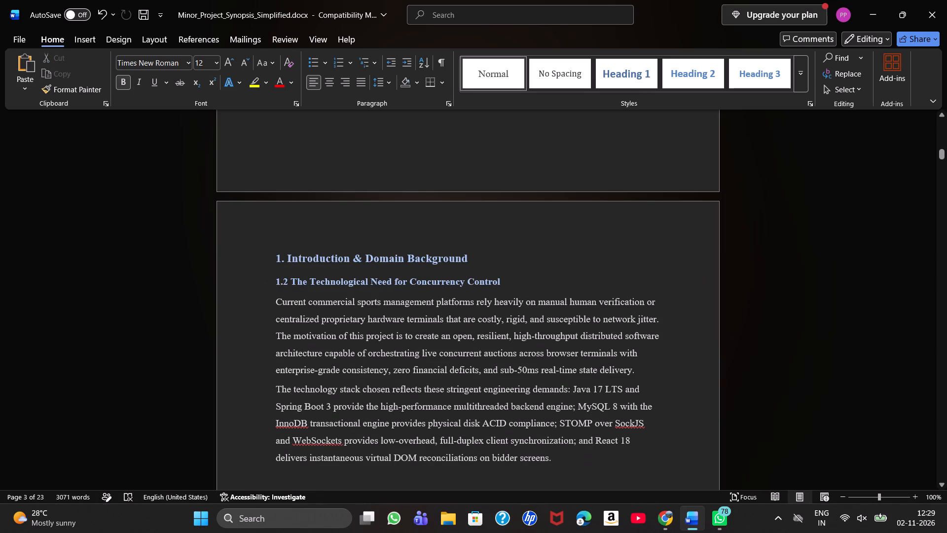
left_click_drag(275, 280, 410, 496)
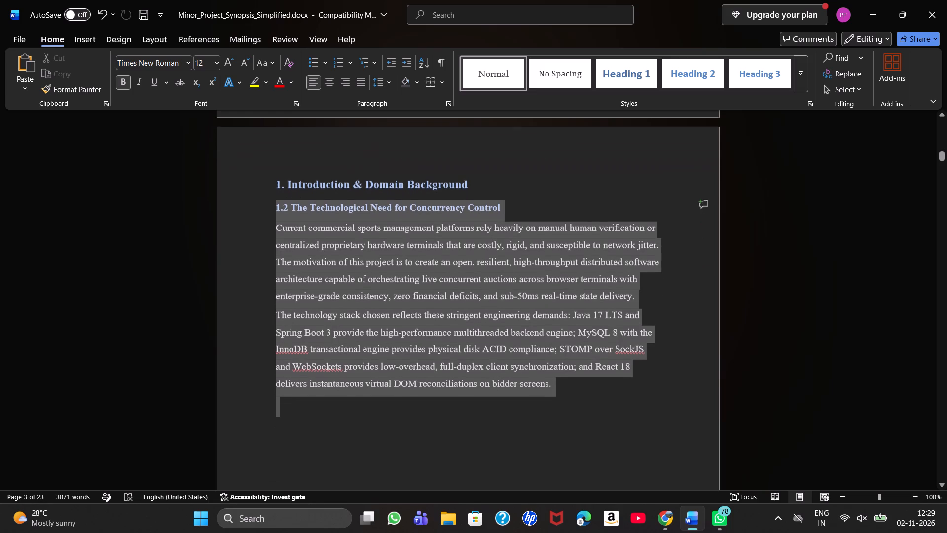
left_click_drag(410, 496, 406, 502)
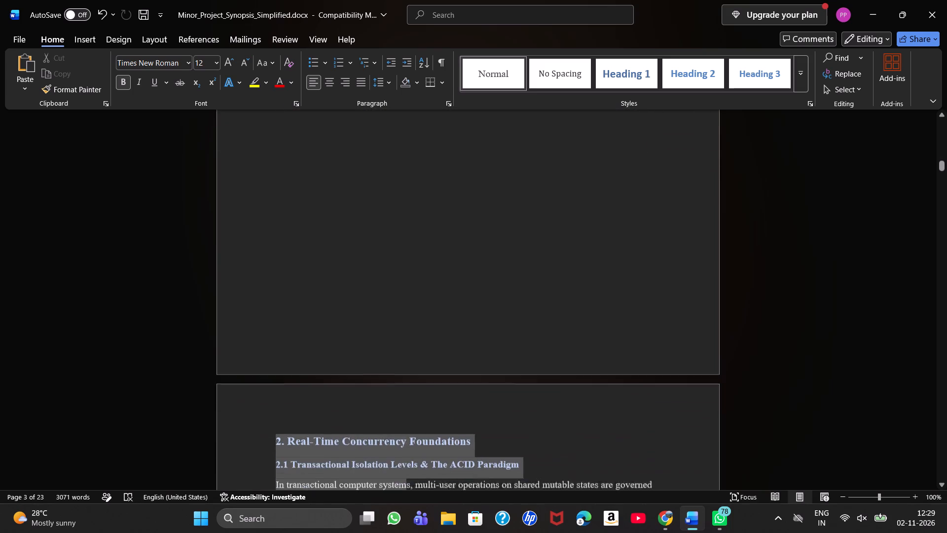
left_click_drag(406, 502, 432, 383)
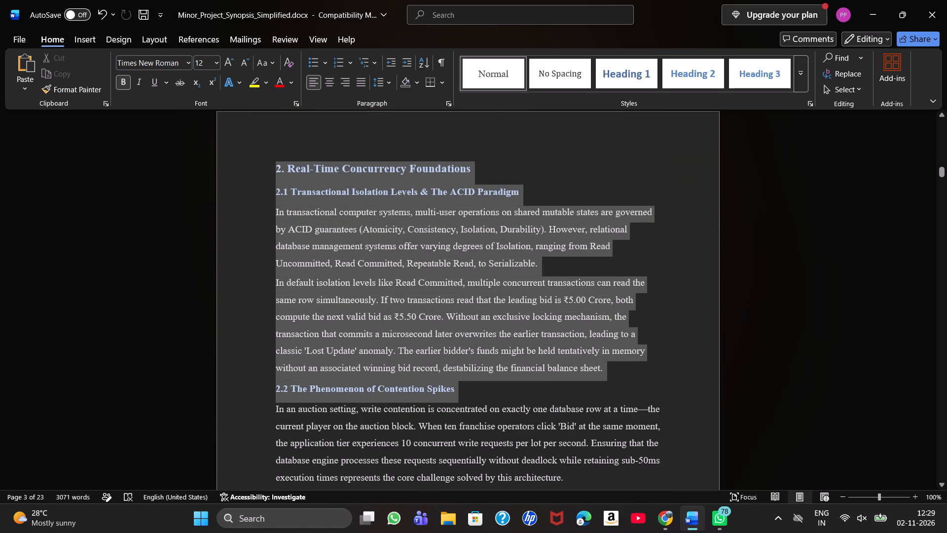
left_click_drag(432, 383, 245, 140)
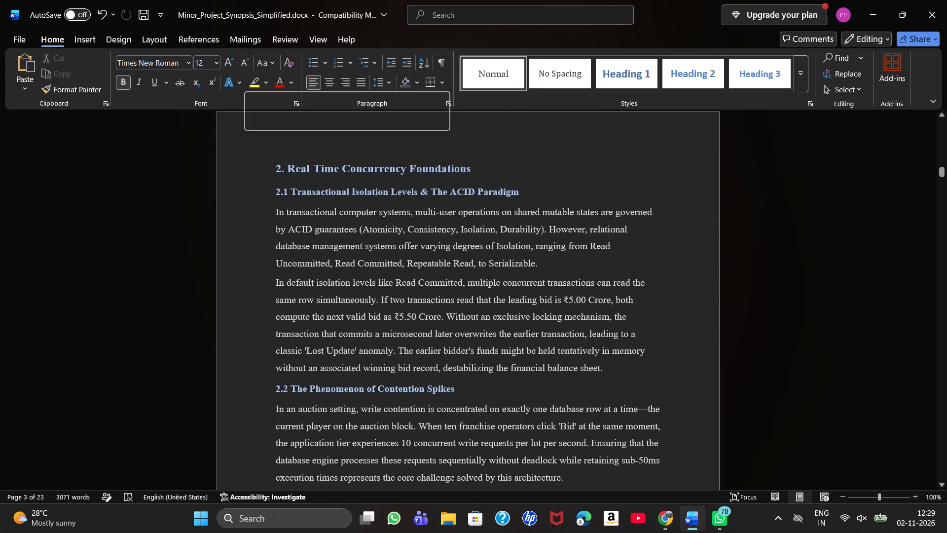
key("BackSpace")
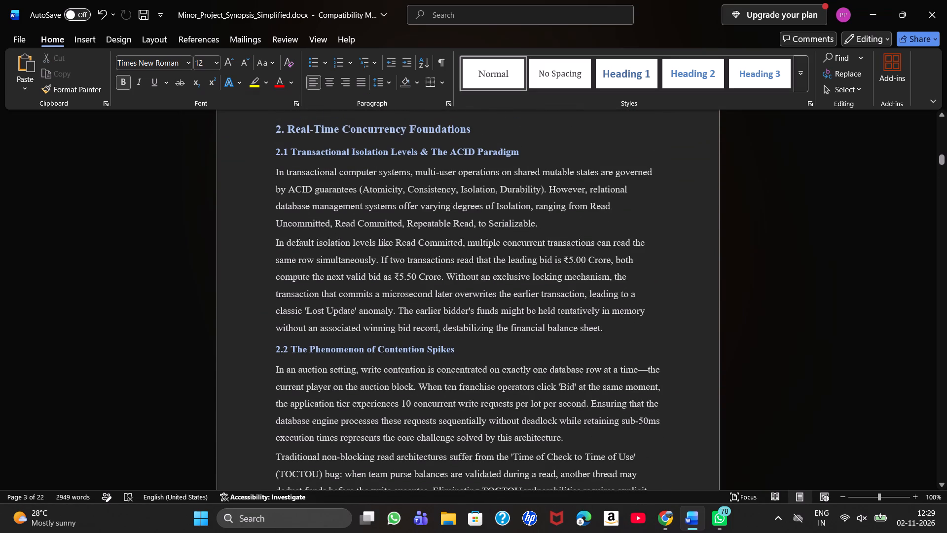
Paste the copied IPL Mega Auction introduction on a new line without automatic numbering, directly below the "1. Introduction & Domain Background" heading.
scroll(349, 133, "up", 1)
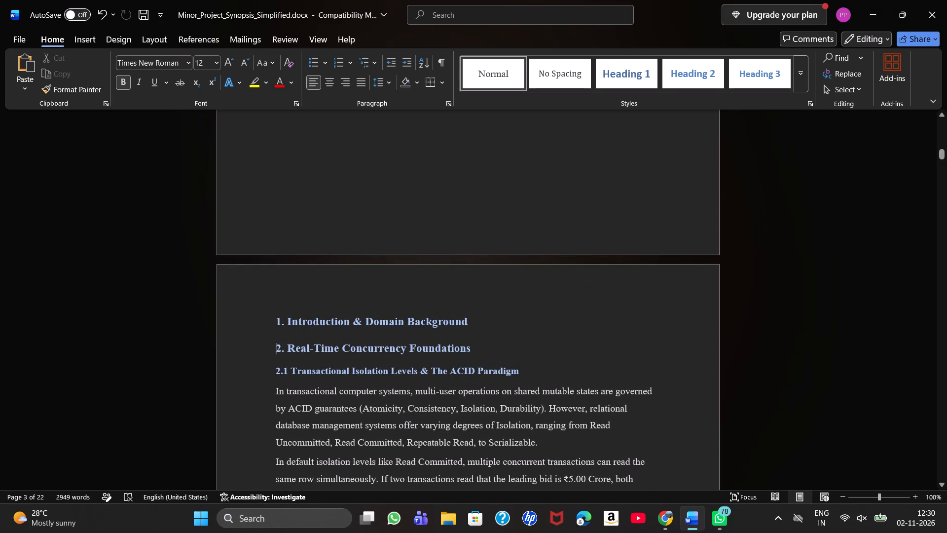
left_click(473, 319)
key("Return")
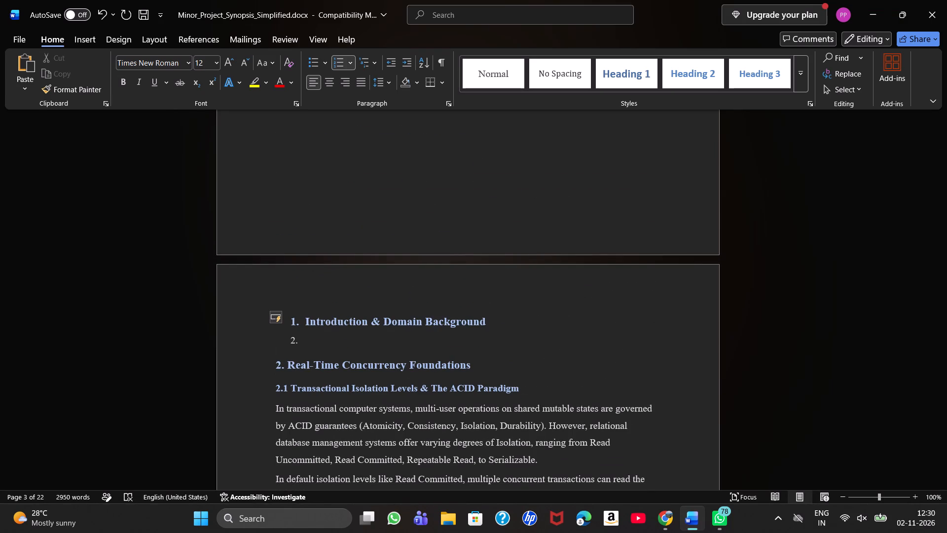
left_click(301, 337)
left_click_drag(302, 339, 276, 341)
key("ctrl+z")
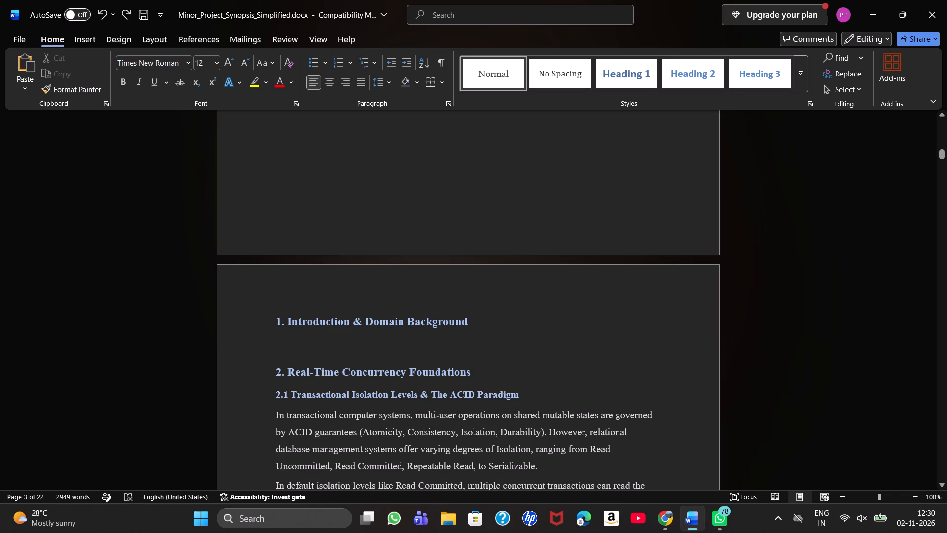
left_click(294, 345)
key("ctrl+v")
scroll(392, 288, "up", 1)
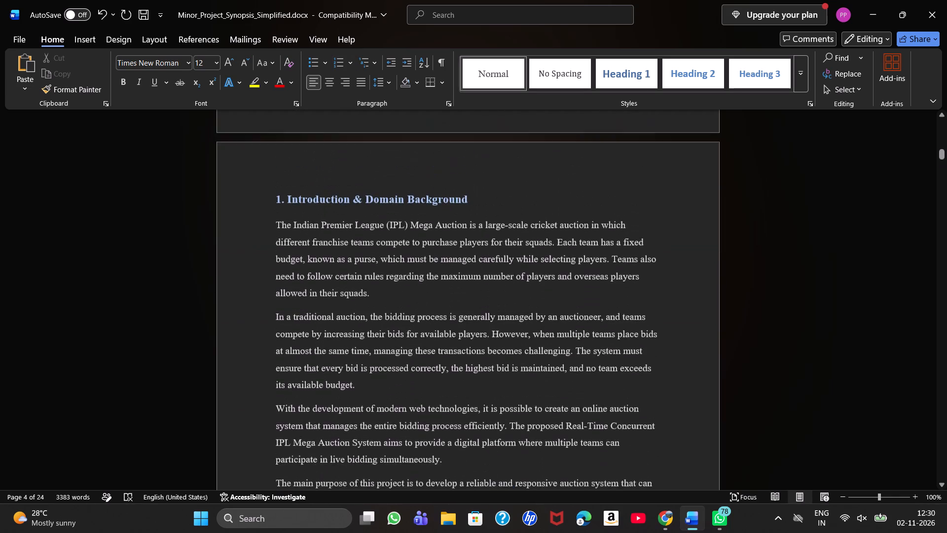
scroll(392, 288, "up", 1)
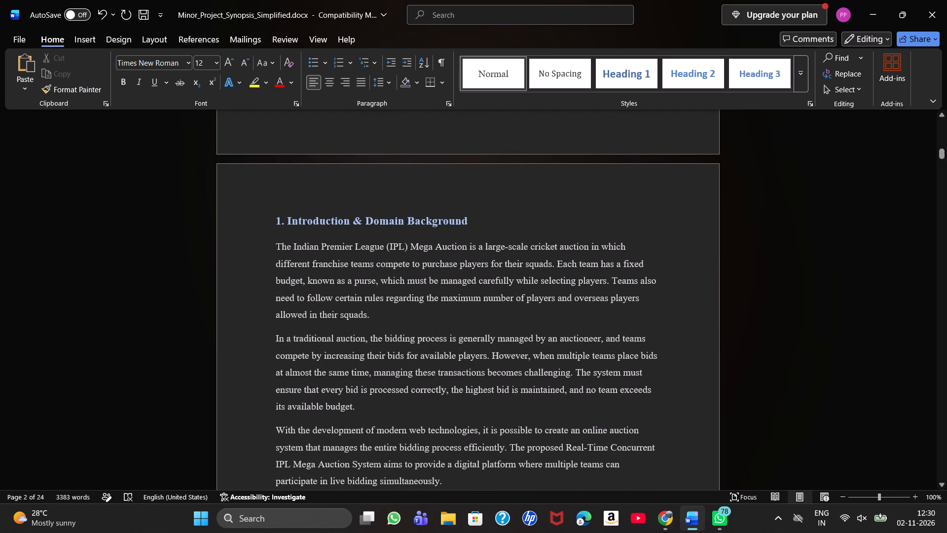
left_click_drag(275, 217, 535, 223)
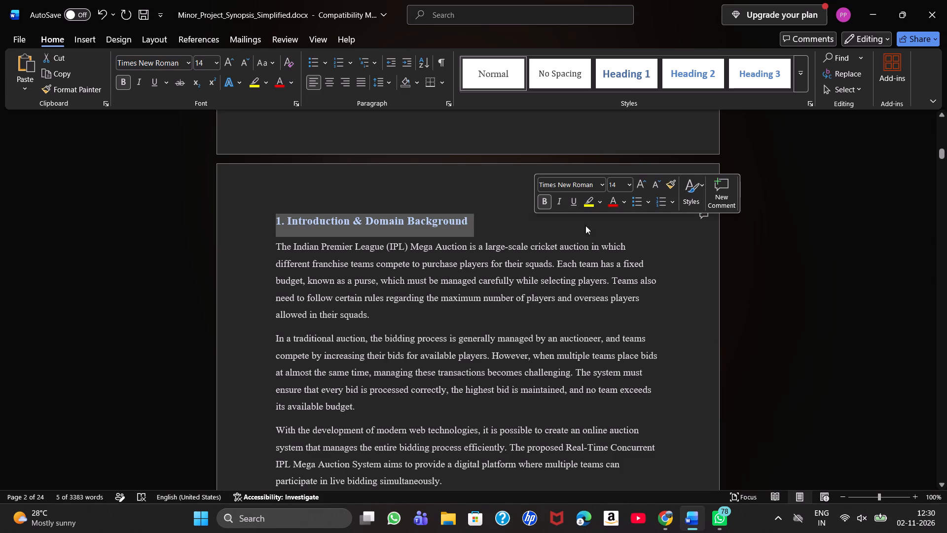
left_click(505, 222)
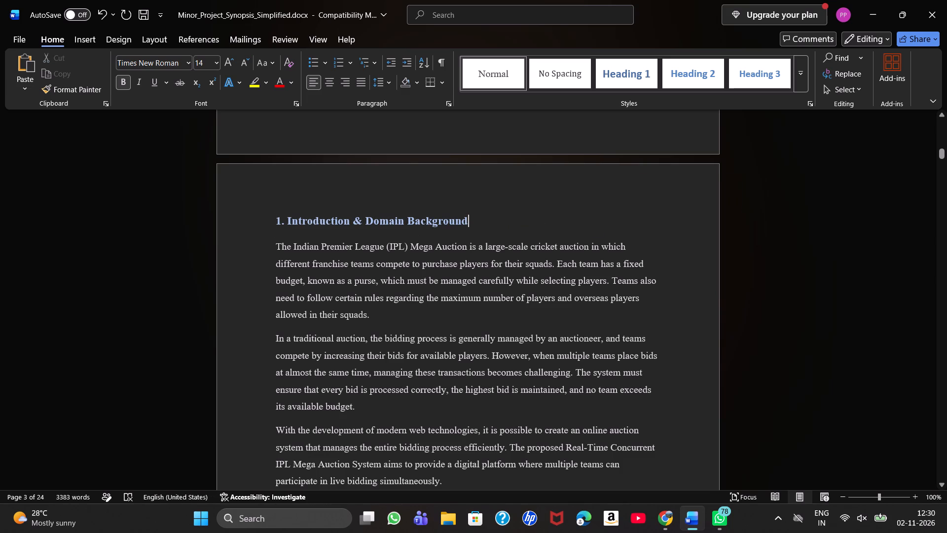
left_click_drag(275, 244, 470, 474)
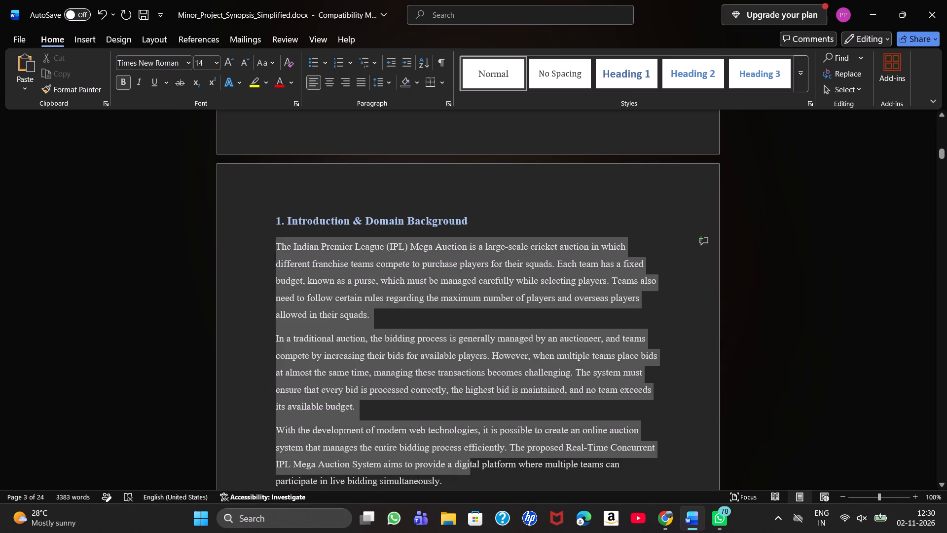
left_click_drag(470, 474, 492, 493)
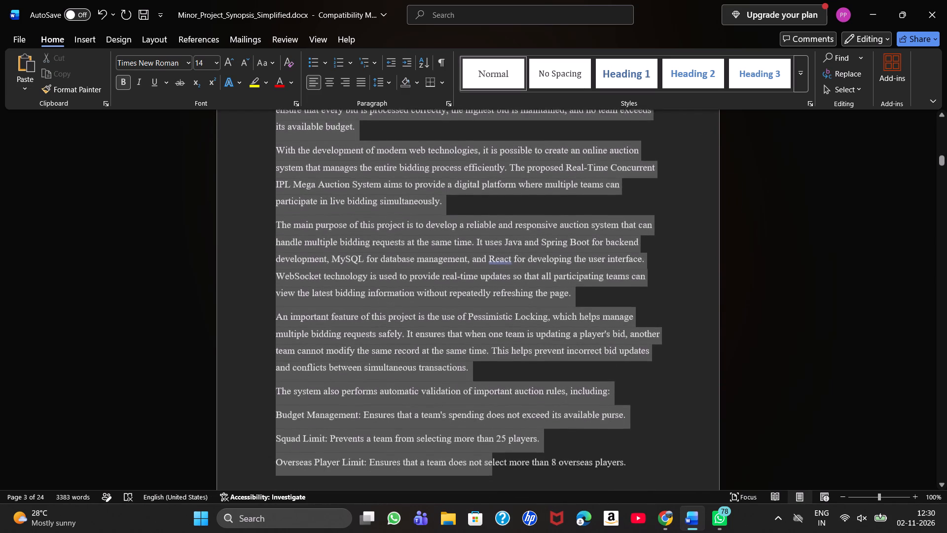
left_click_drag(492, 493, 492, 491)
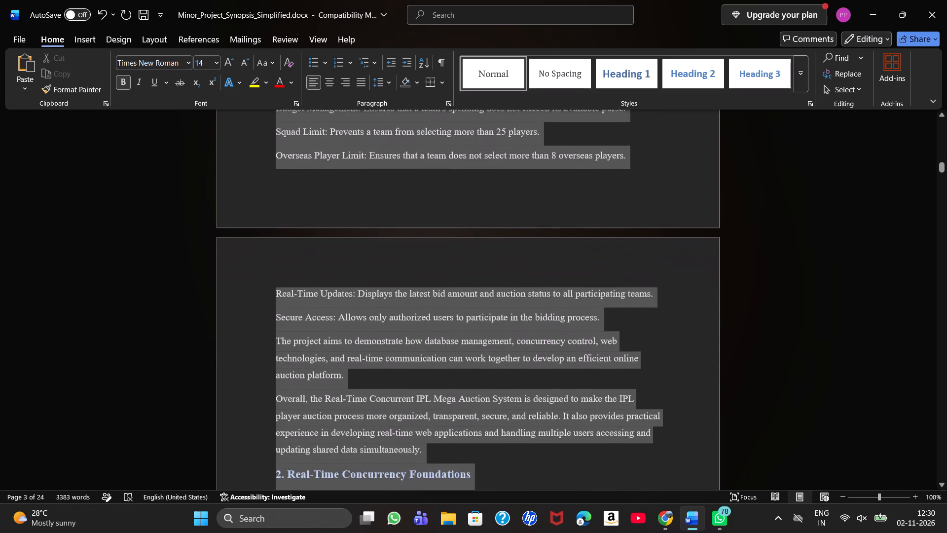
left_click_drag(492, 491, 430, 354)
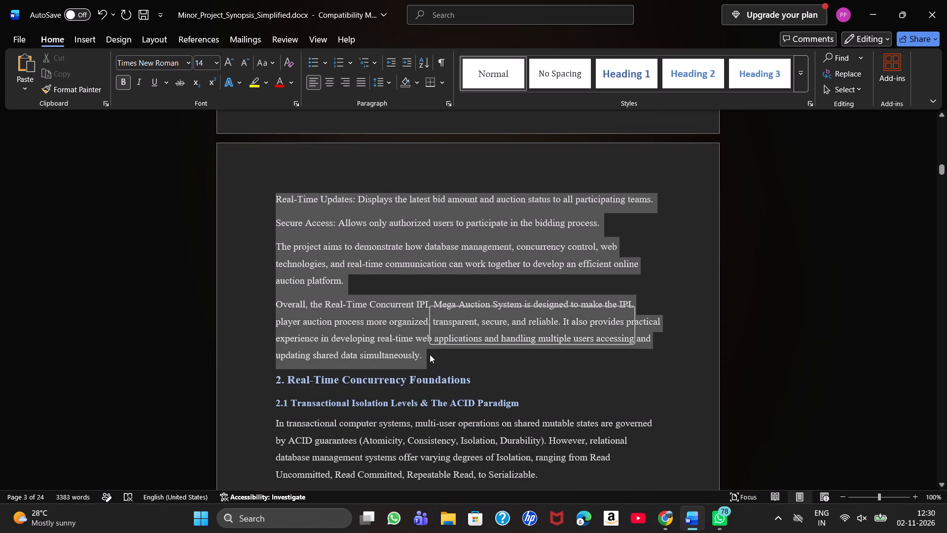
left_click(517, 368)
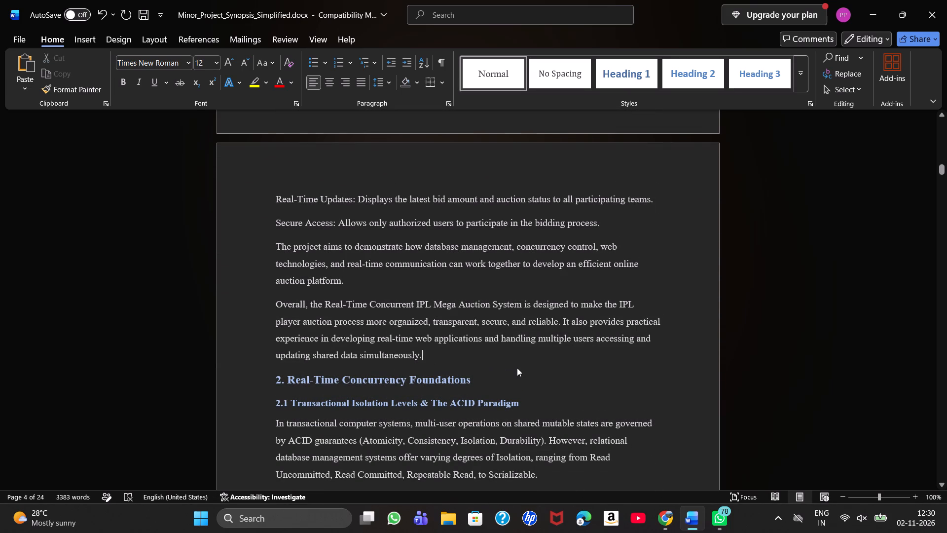
Replace the section 2 heading text "Real-Time Concurrency Foundations" with a title beginning "Problem s", keeping the number.
left_click_drag(472, 378, 292, 378)
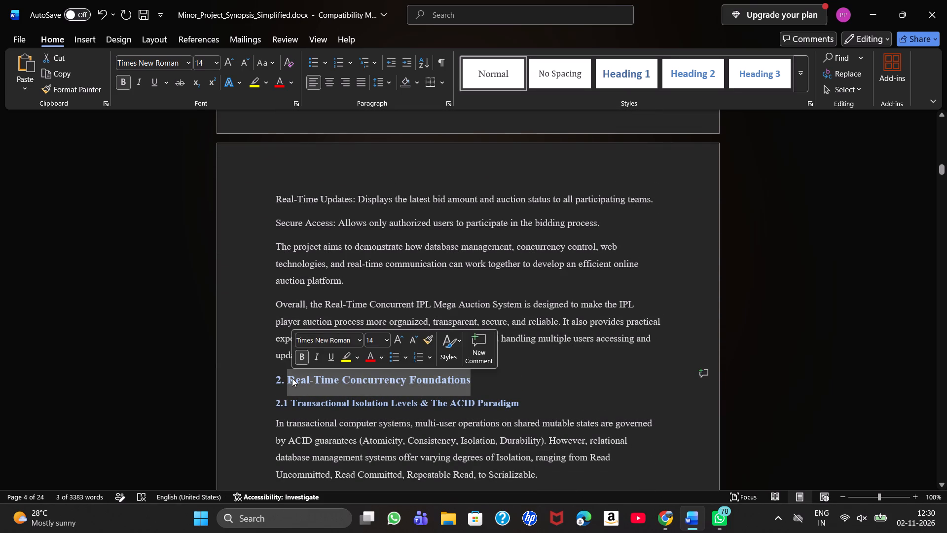
key("BackSpace")
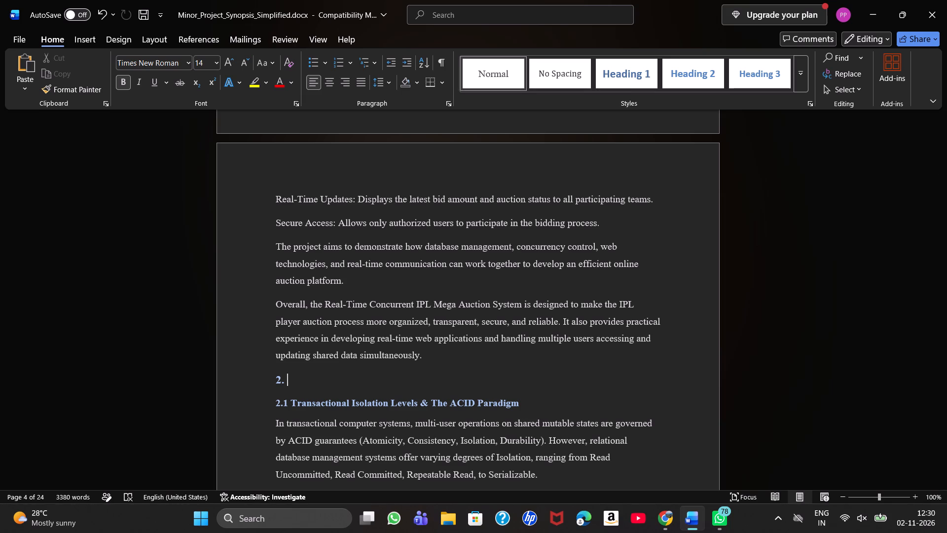
key("p")
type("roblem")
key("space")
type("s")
Finish the section 2 heading title so that it reads "Problem Statement".
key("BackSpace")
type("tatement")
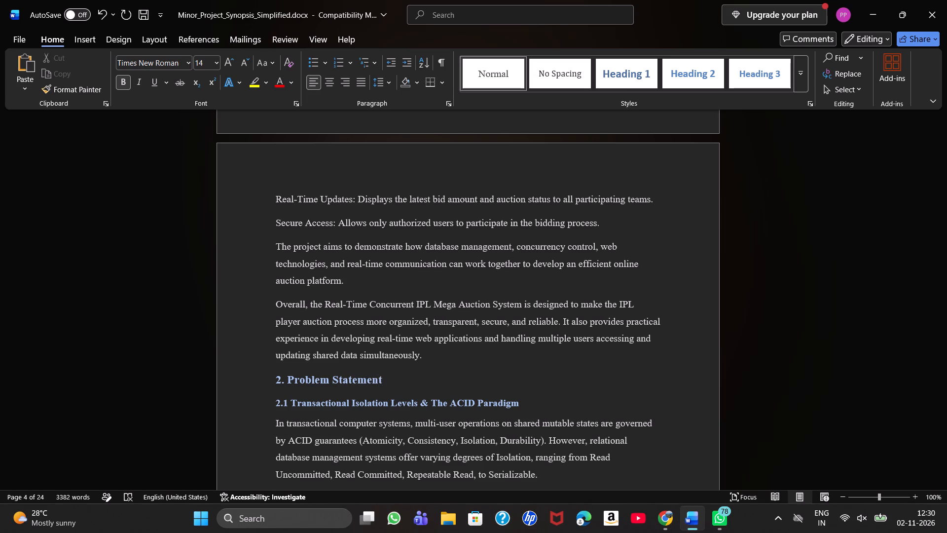
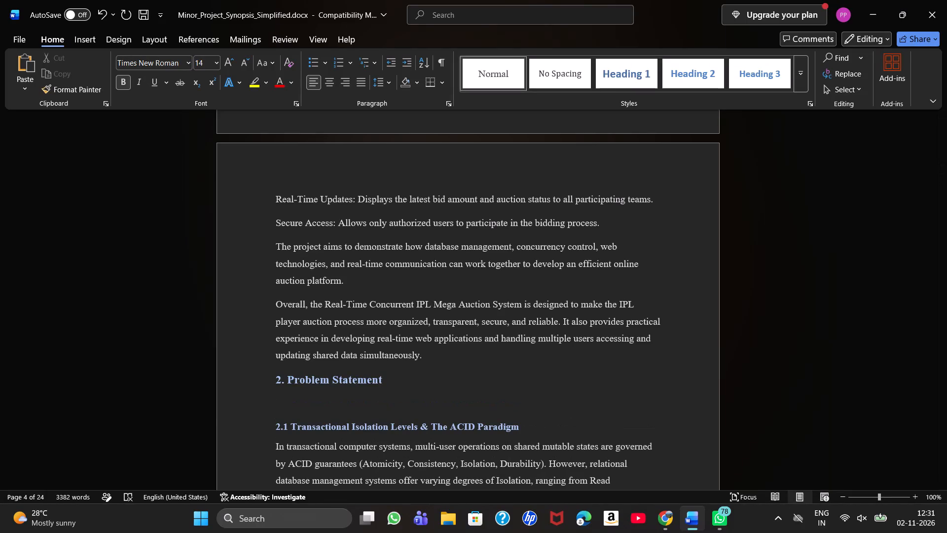
Paste the copied auction problem statement text into the blank space directly below the "2. Problem Statement" heading.
key("ctrl+v")
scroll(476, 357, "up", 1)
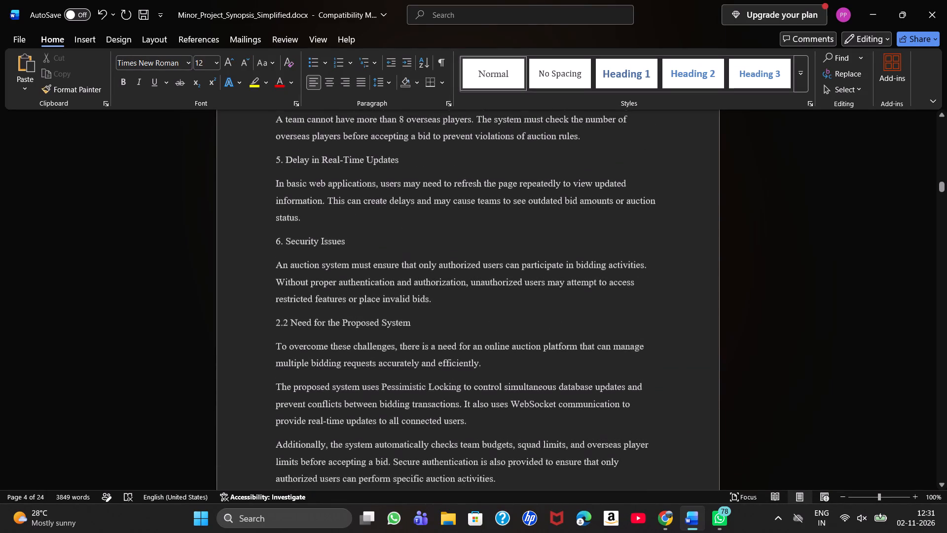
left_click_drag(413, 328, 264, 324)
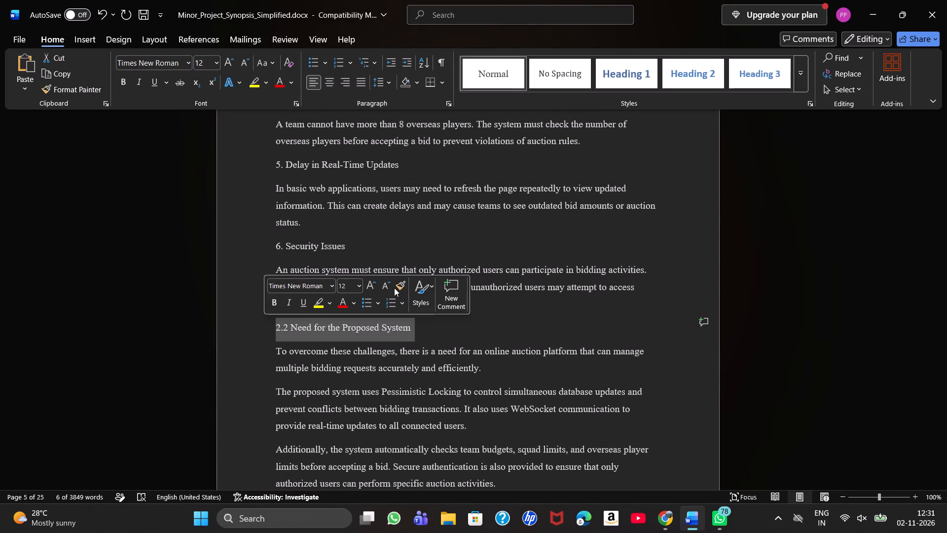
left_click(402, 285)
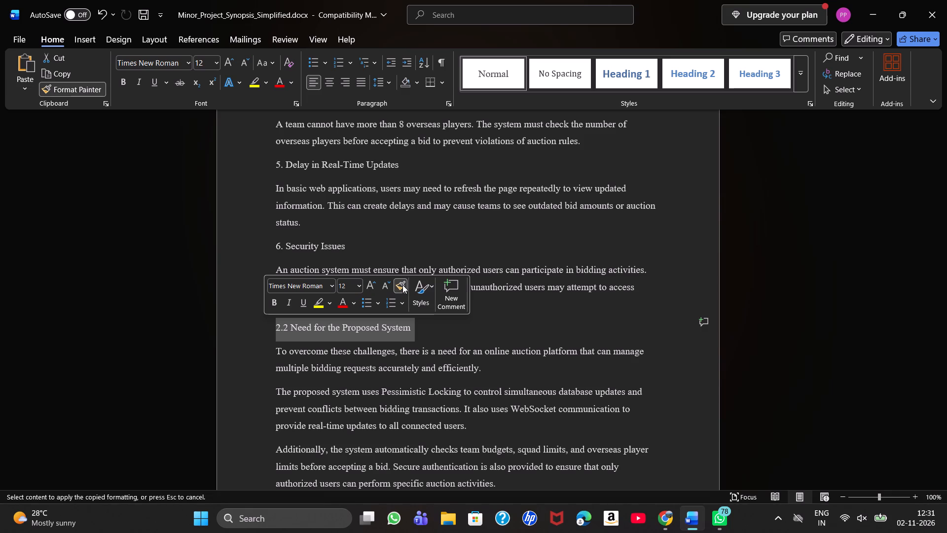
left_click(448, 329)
Change the font size of the whole pasted subsection heading "2.2 Need for the Proposed System".
left_click_drag(417, 327, 297, 331)
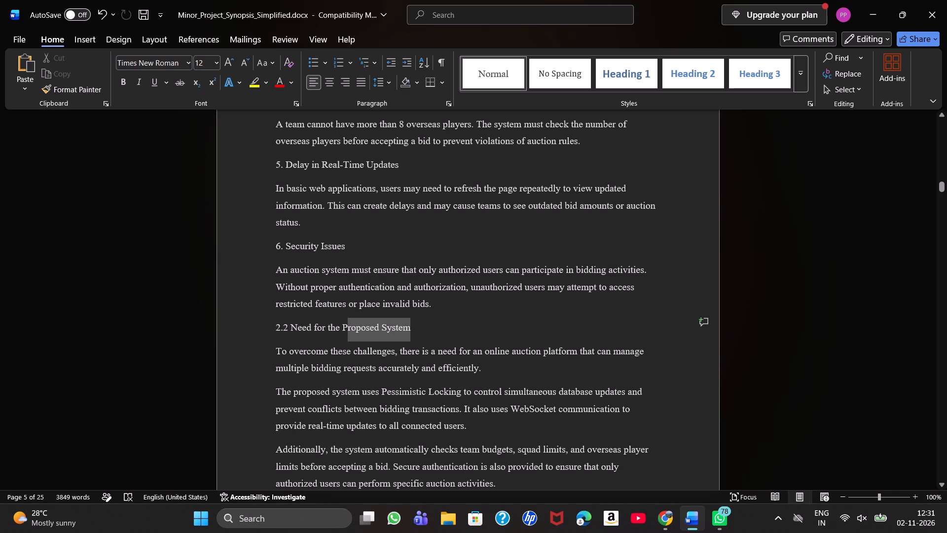
left_click_drag(297, 331, 247, 330)
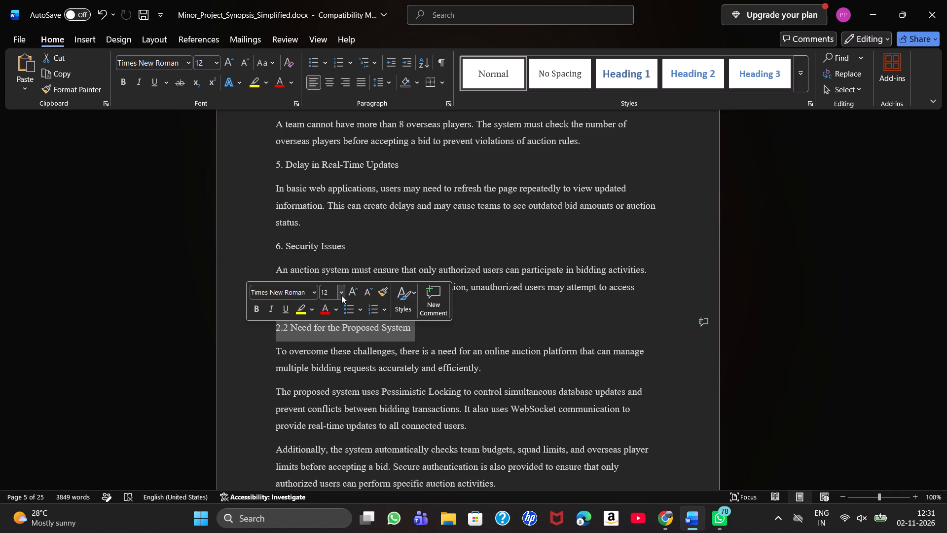
left_click(341, 295)
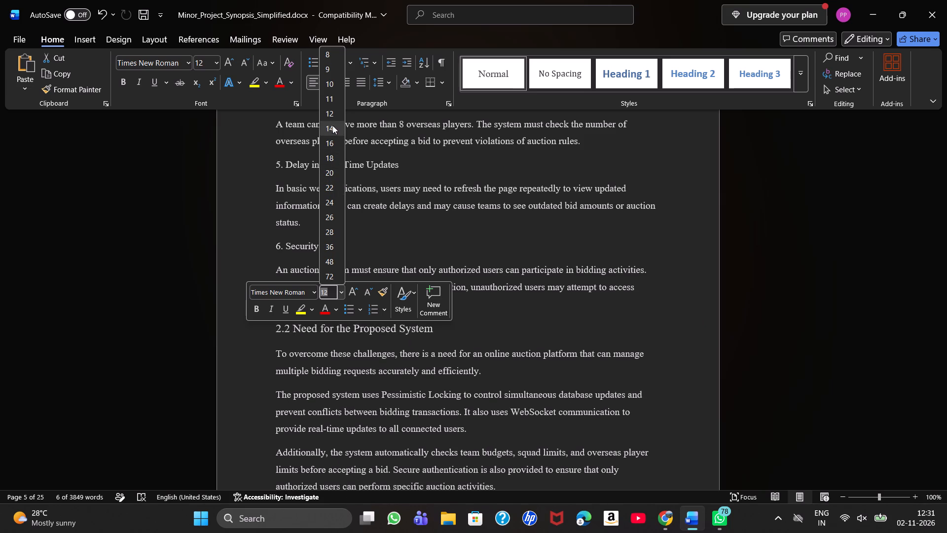
Set the font size of the "2.2 Need for the Proposed System" heading to 14.
left_click(332, 131)
Set the font size of the "2. Problem Statement" heading and then the "1. Introduction & Domain Background" heading to 16.
scroll(527, 249, "up", 1)
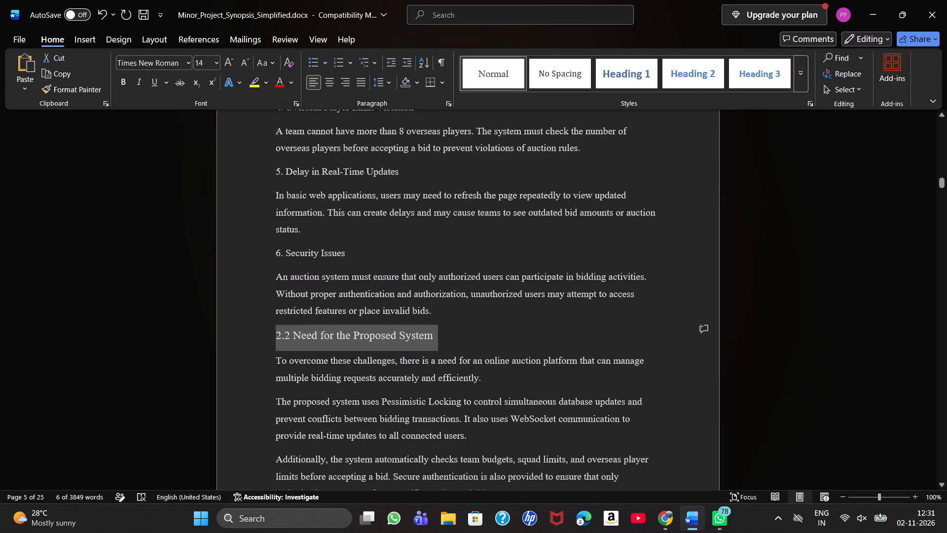
scroll(527, 249, "up", 3)
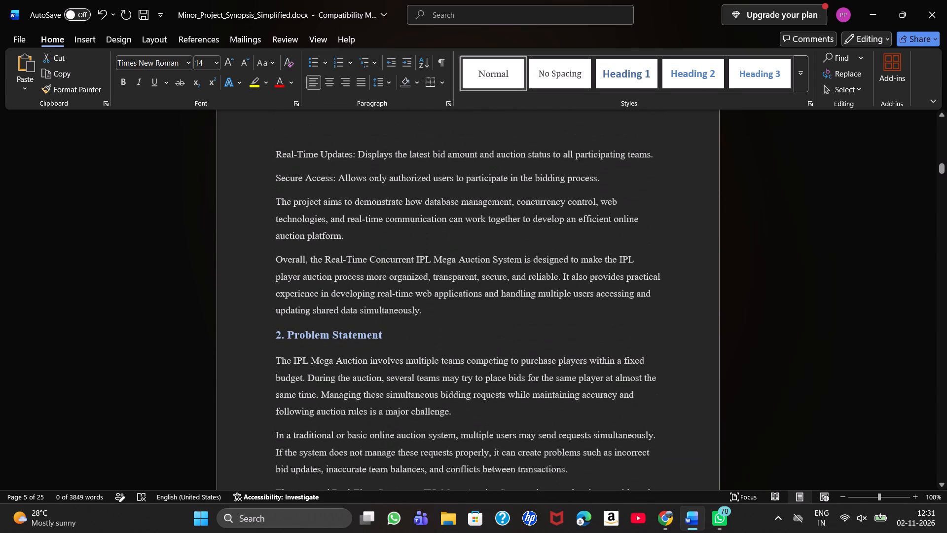
left_click_drag(388, 334, 257, 335)
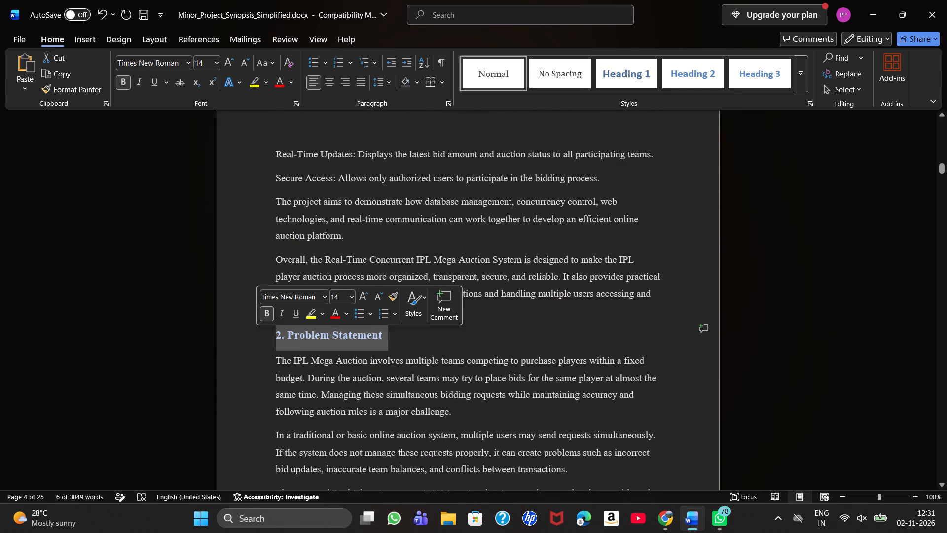
left_click(352, 298)
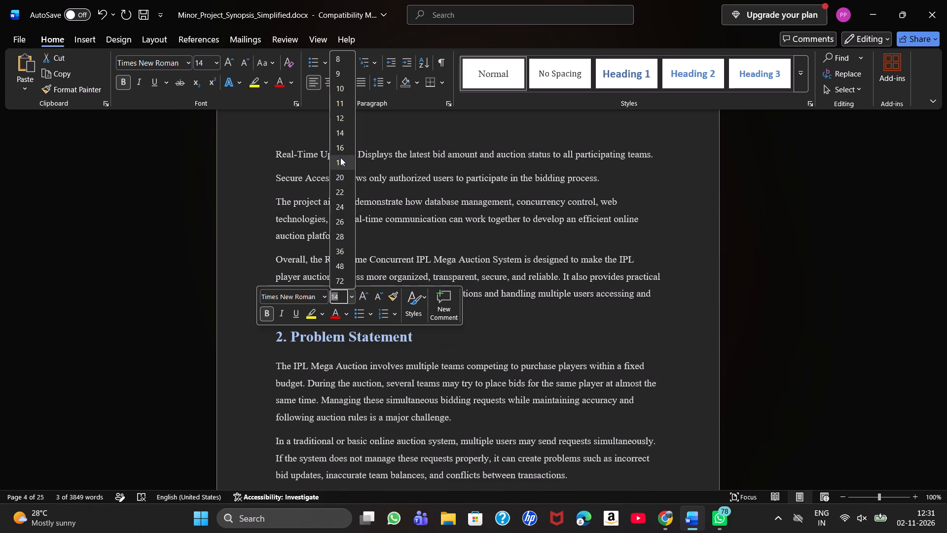
left_click(344, 147)
scroll(426, 217, "up", 1)
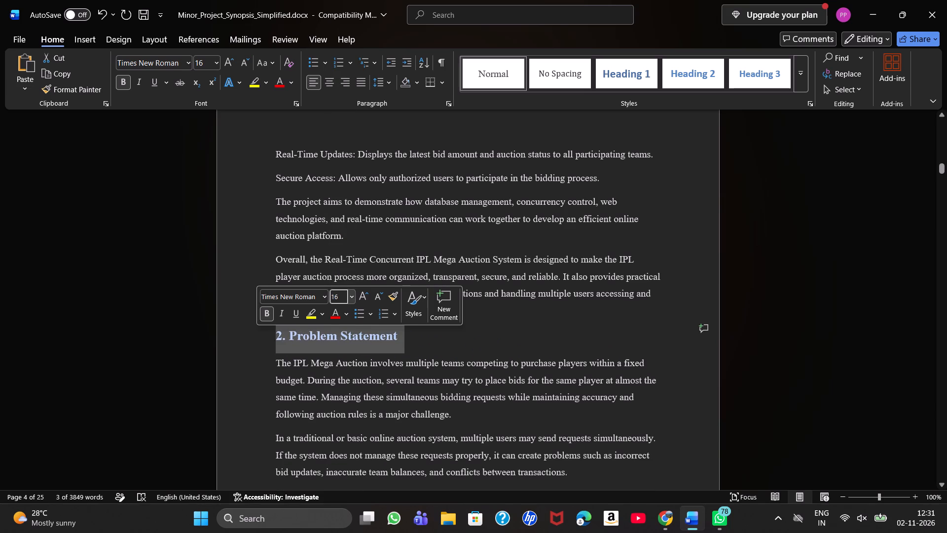
scroll(426, 217, "up", 2)
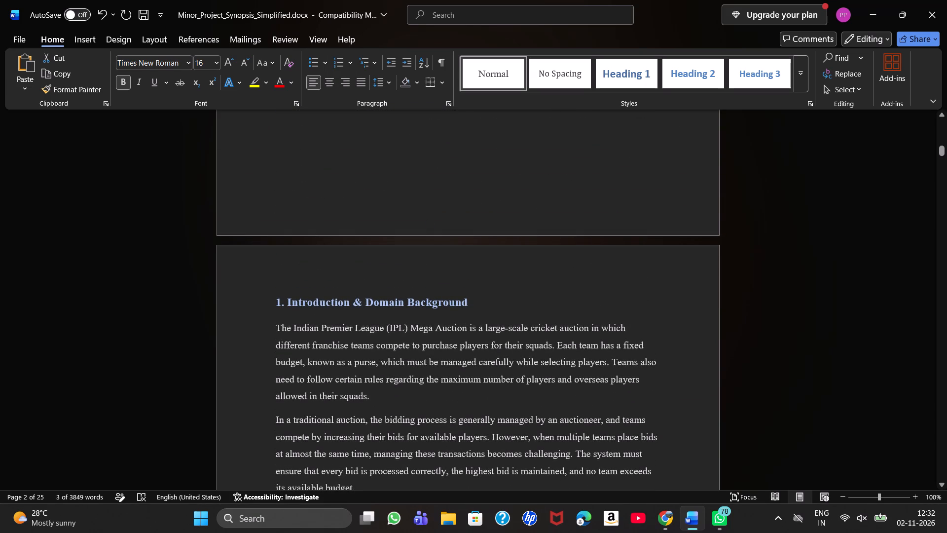
left_click_drag(470, 296, 257, 271)
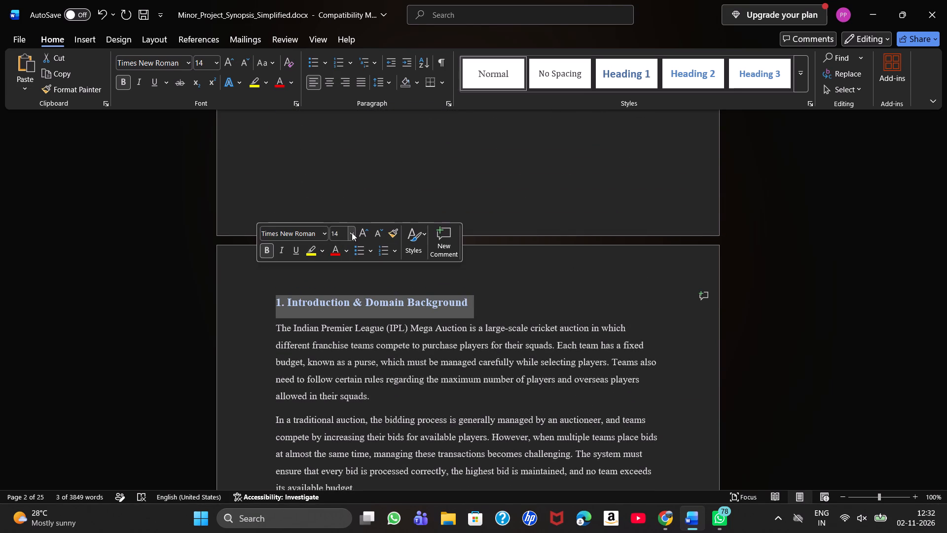
left_click(352, 232)
left_click(347, 334)
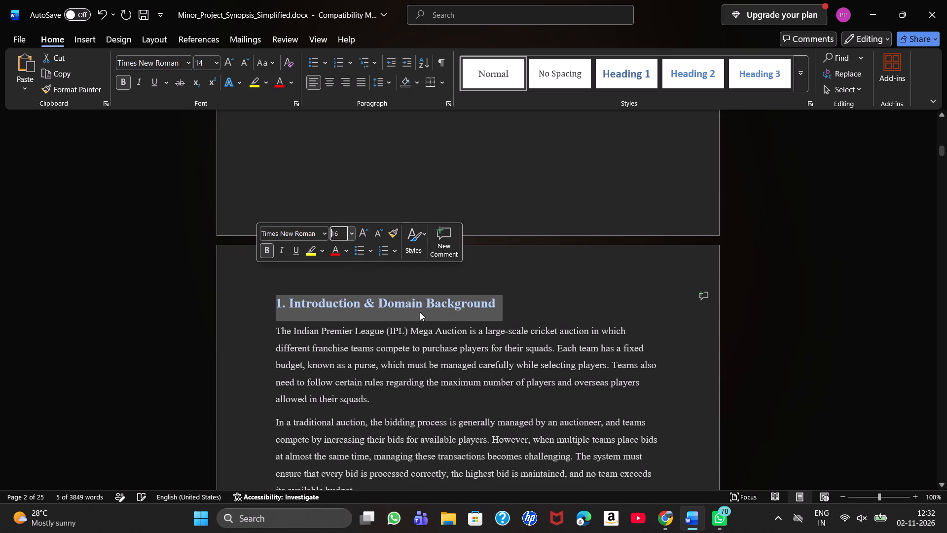
Review the formatting of the introduction and problem statement text, from the first section heading down to subsection 2.1.
scroll(521, 297, "up", 2)
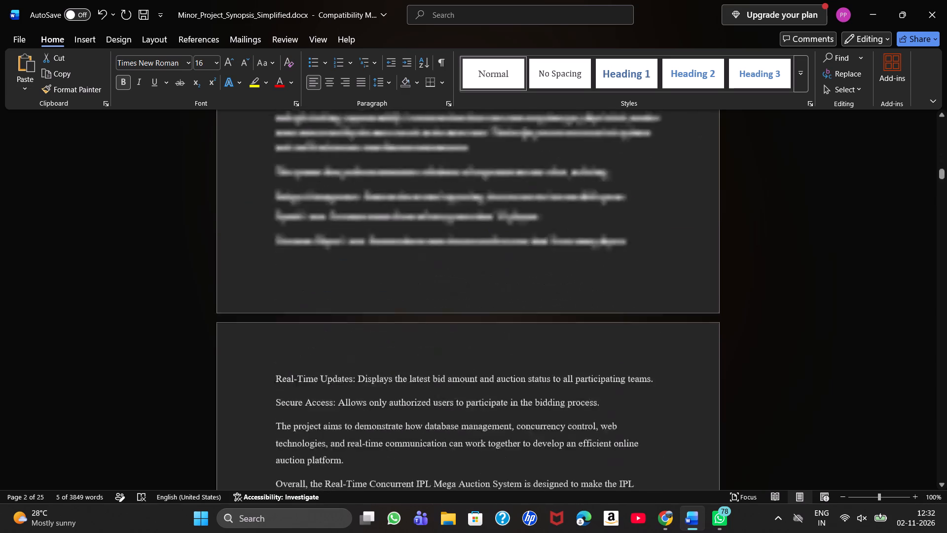
scroll(521, 297, "up", 2)
scroll(521, 297, "down", 1)
scroll(521, 297, "up", 2)
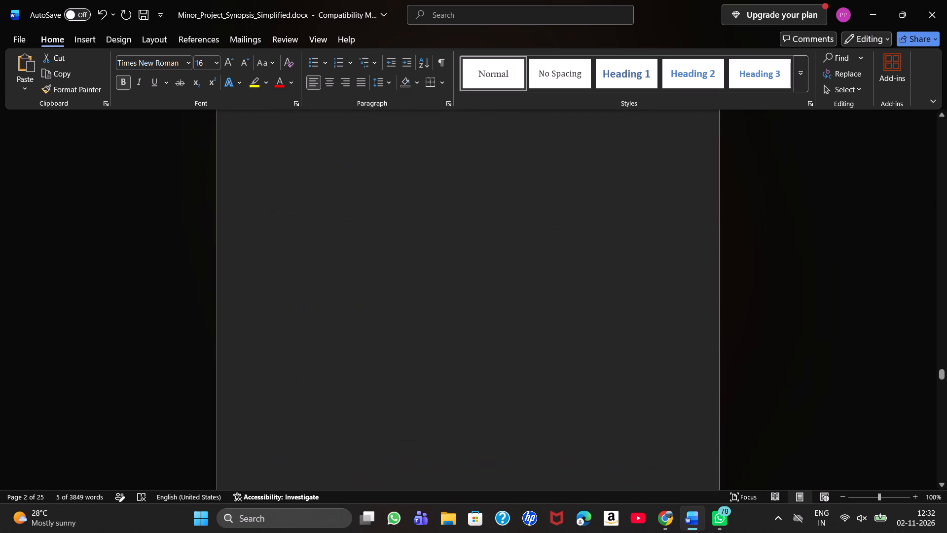
scroll(521, 297, "up", 12)
scroll(740, 199, "up", 1)
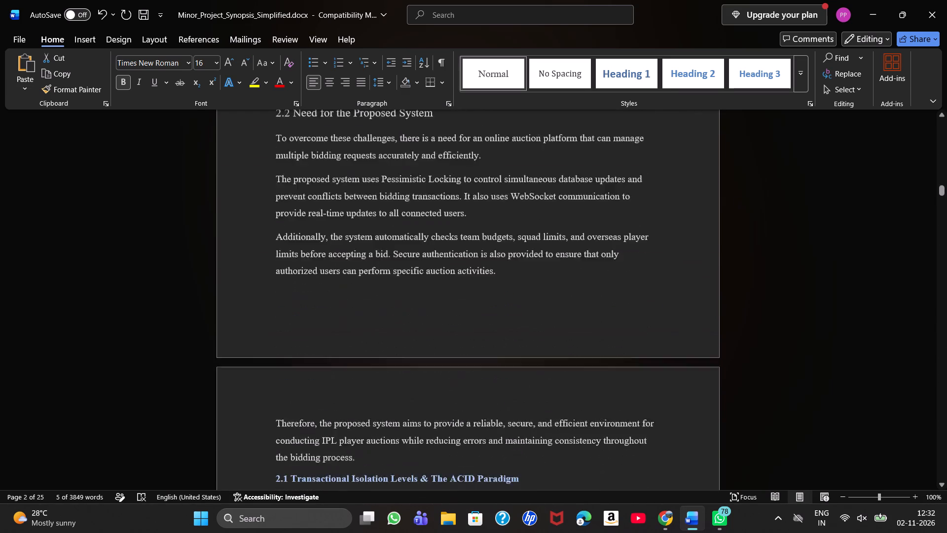
scroll(740, 199, "up", 1)
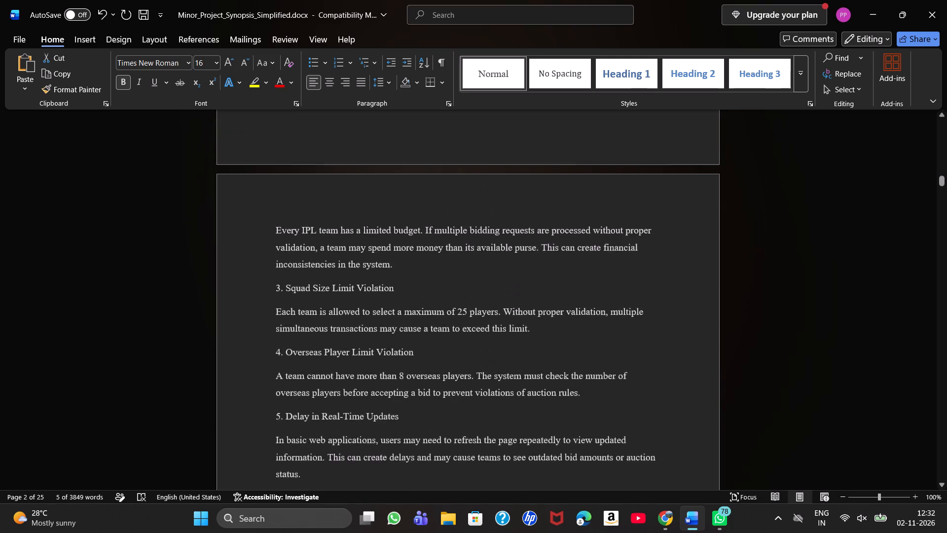
scroll(740, 199, "up", 2)
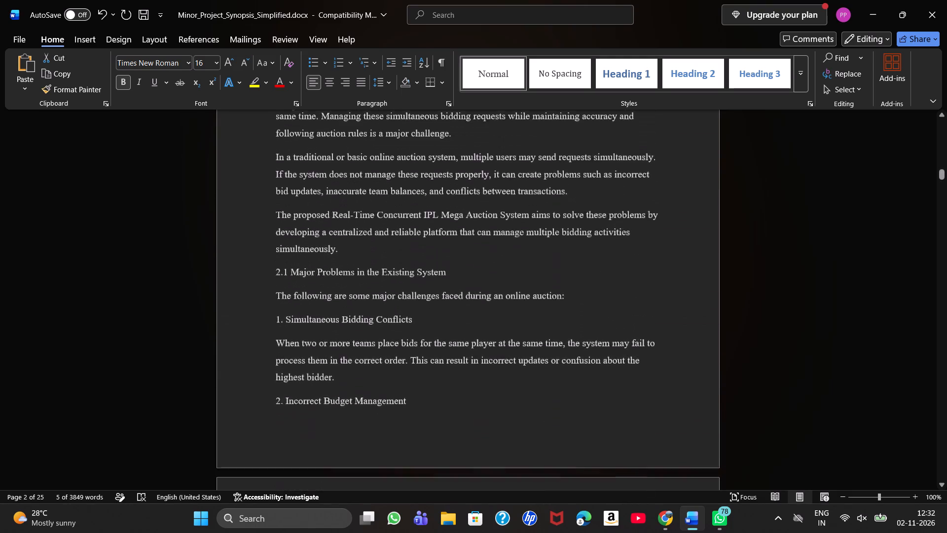
scroll(740, 199, "up", 2)
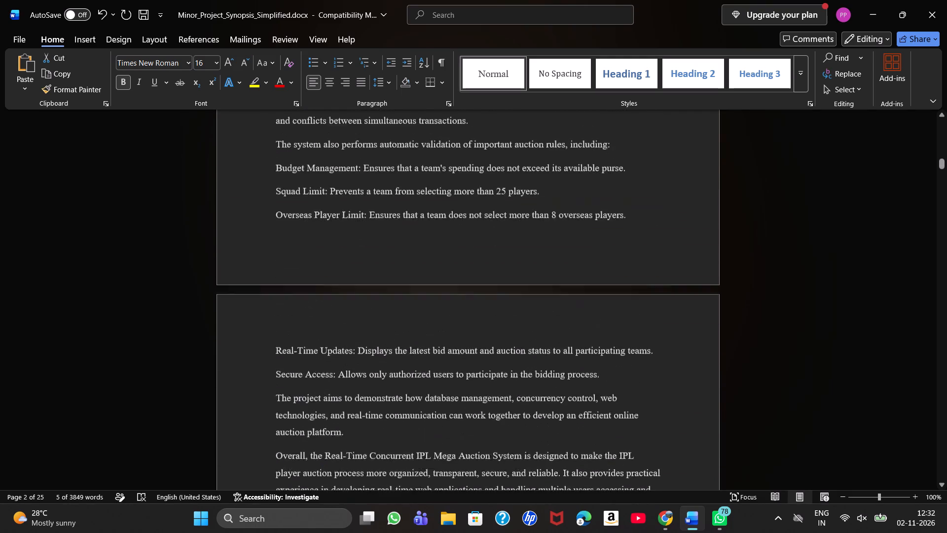
scroll(740, 199, "up", 1)
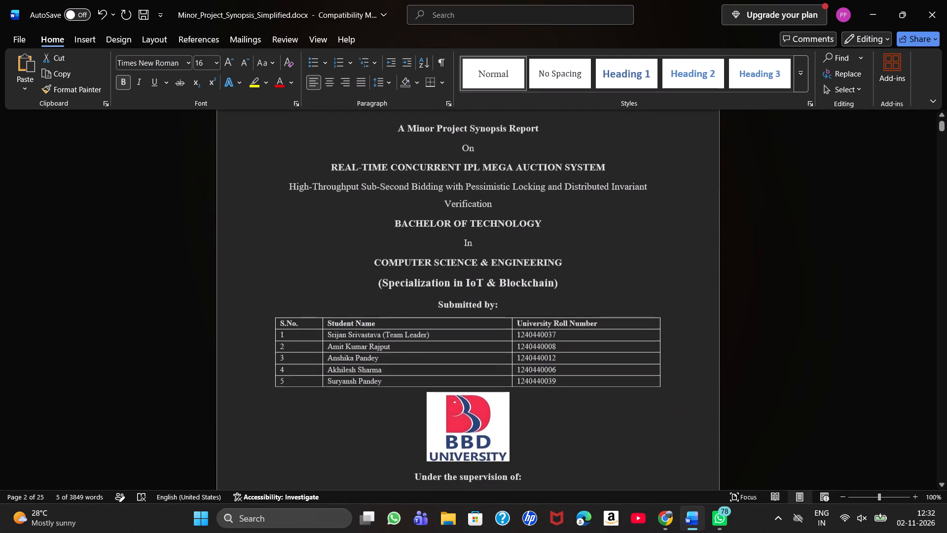
key("Down")
key("Down")
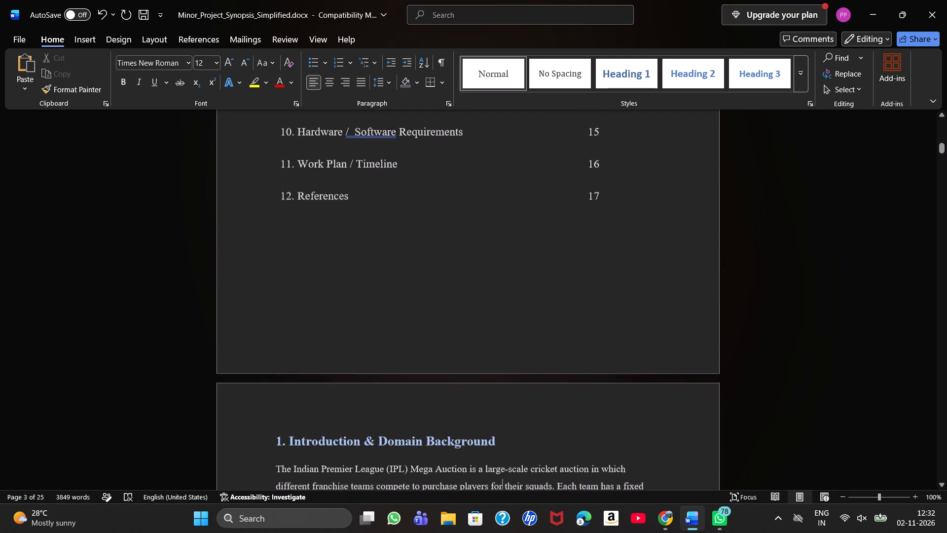
key("Down")
key("Down")
key("Down")
key("Down")
key("Down")
key("Down")
key("Down")
key("Down")
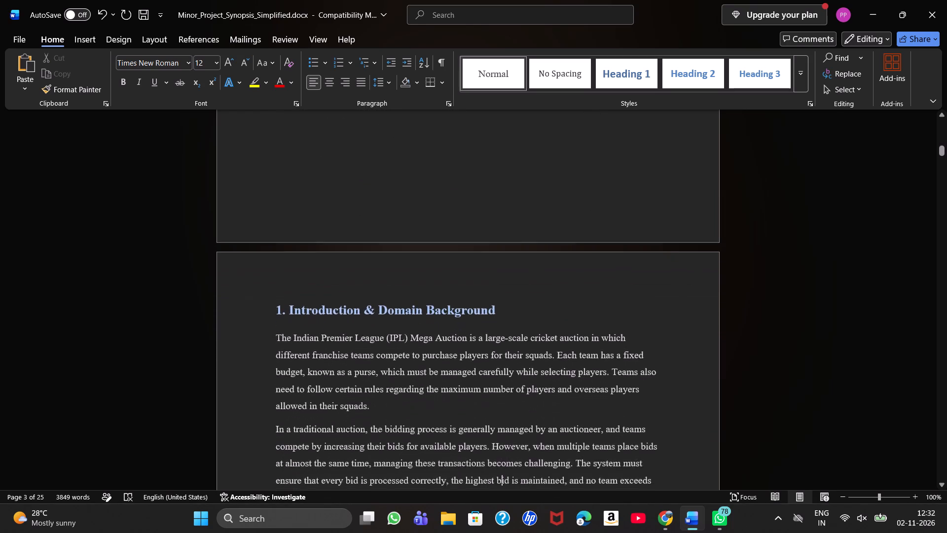
key("Down")
key("Down")
key("Down")
key("Down")
key("Down")
key("Down")
key("Down")
key("Down")
key("Down")
key("Down")
key("Down")
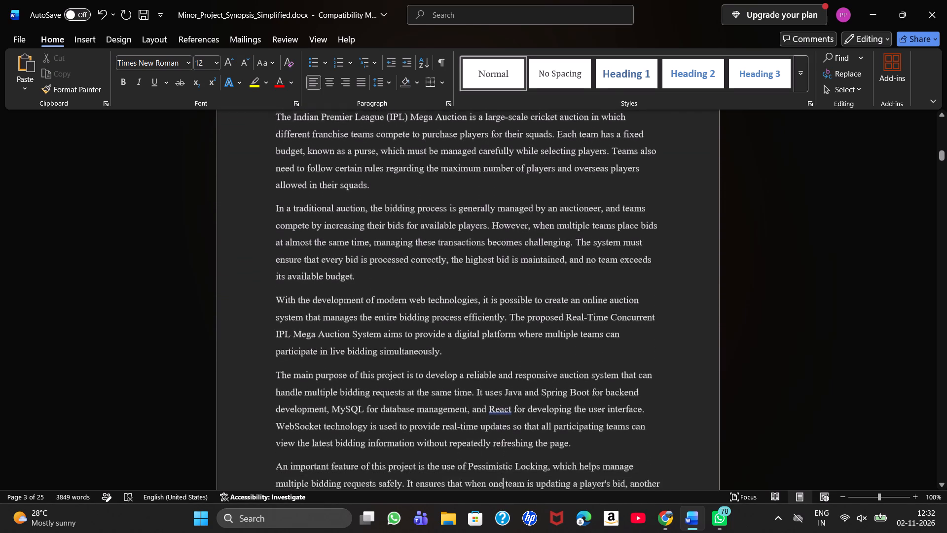
key("Down")
key("Down")
key("Down")
key("Down")
key("Down")
key("Down")
key("Down")
key("Down")
key("Down")
key("Down")
key("Down")
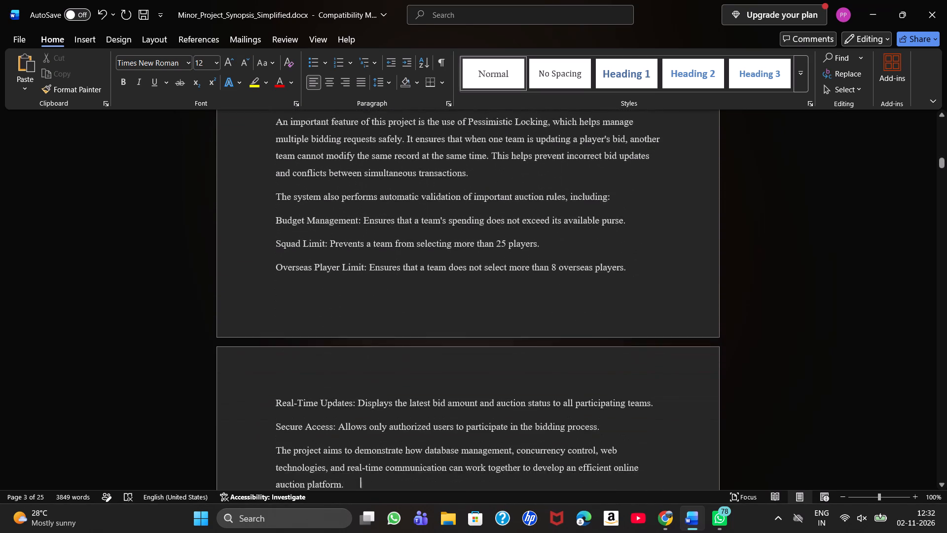
key("Down")
key("Down")
key("Down")
key("Down")
key("Down")
key("Down")
key("Down")
key("Down")
key("Down")
key("Down")
key("Down")
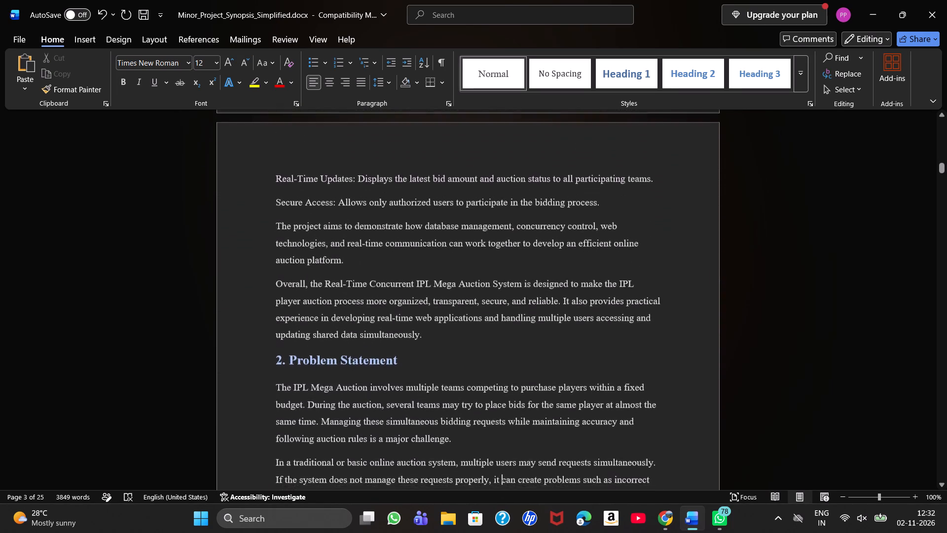
key("Down")
key("Down")
key("Down")
key("Down")
key("Down")
key("Down")
key("Down")
key("Down")
key("Down")
key("Down")
key("Down")
key("Down")
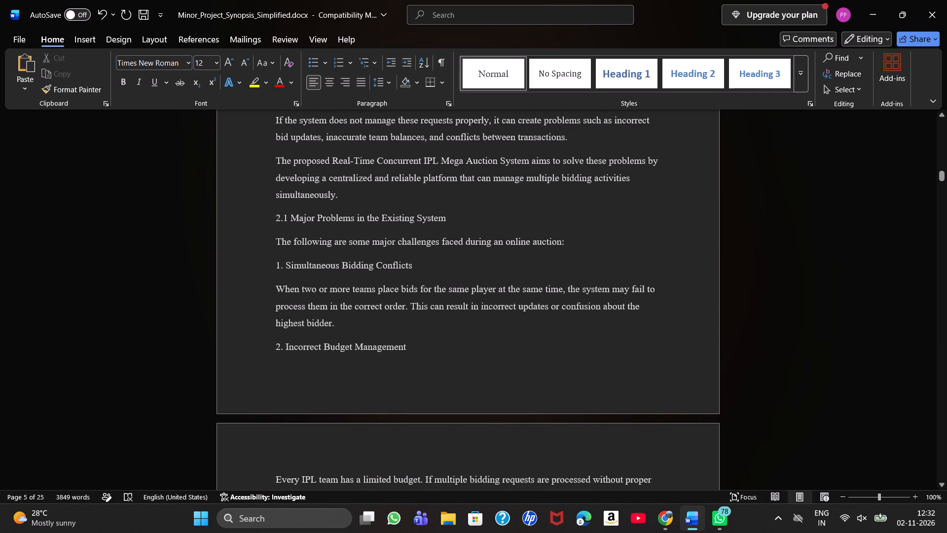
Format the "2.1 Major Problems in the Existing System" heading as size 14, bold, with the medium blue theme font colour.
left_click_drag(446, 219, 276, 212)
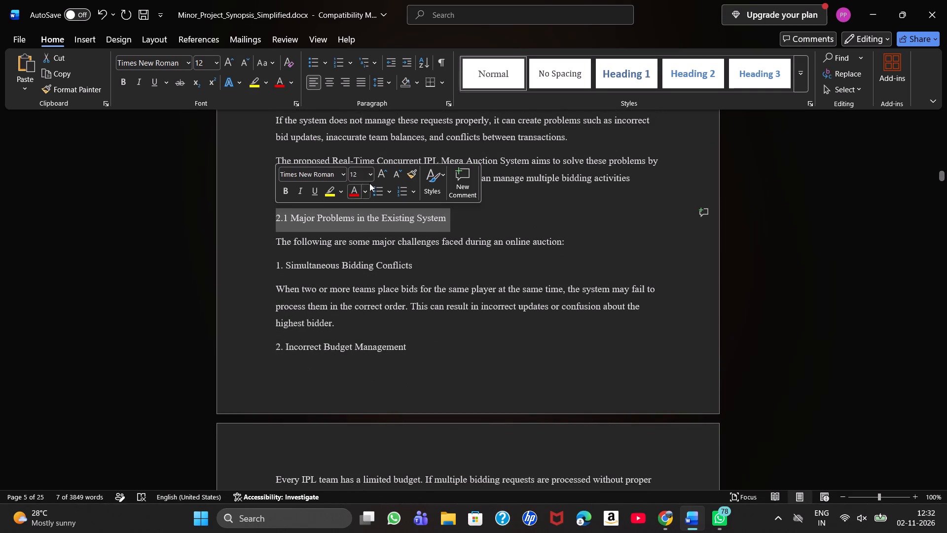
left_click(368, 178)
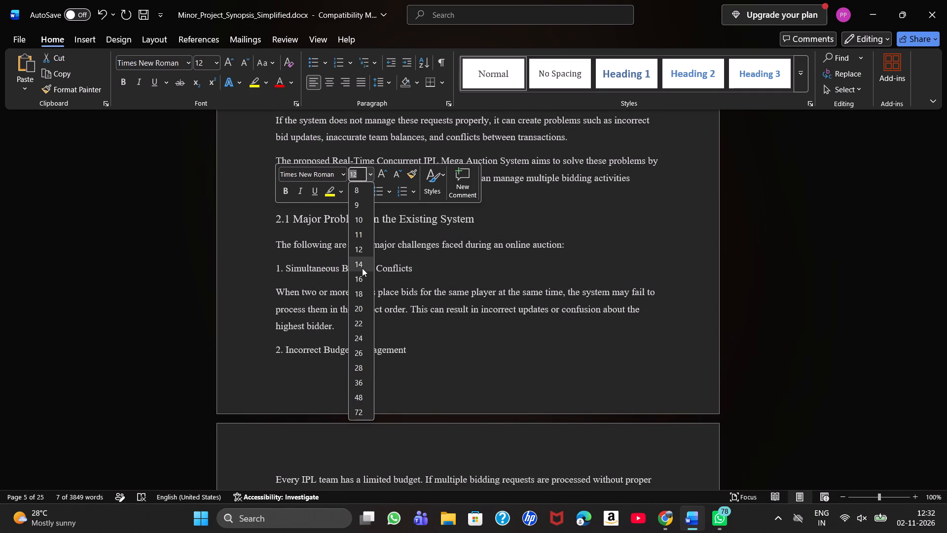
left_click(362, 268)
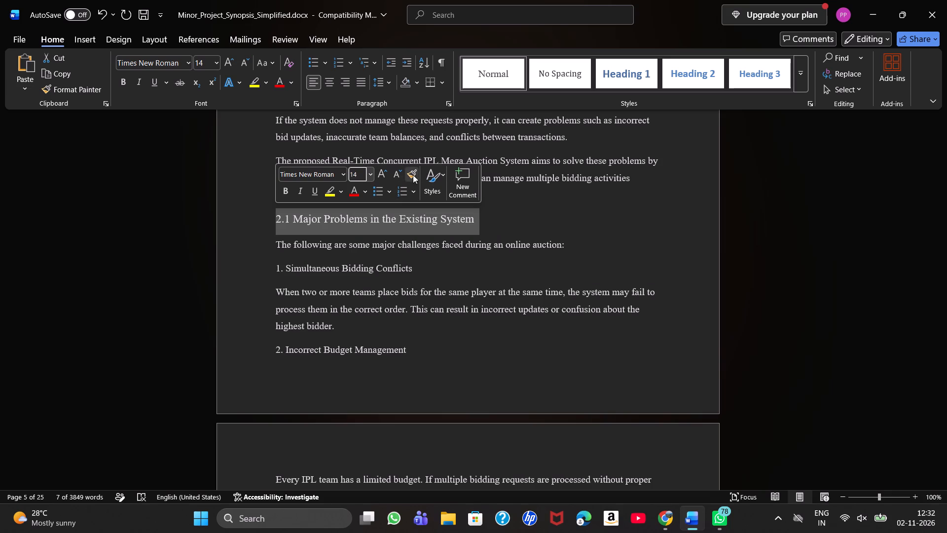
left_click(429, 182)
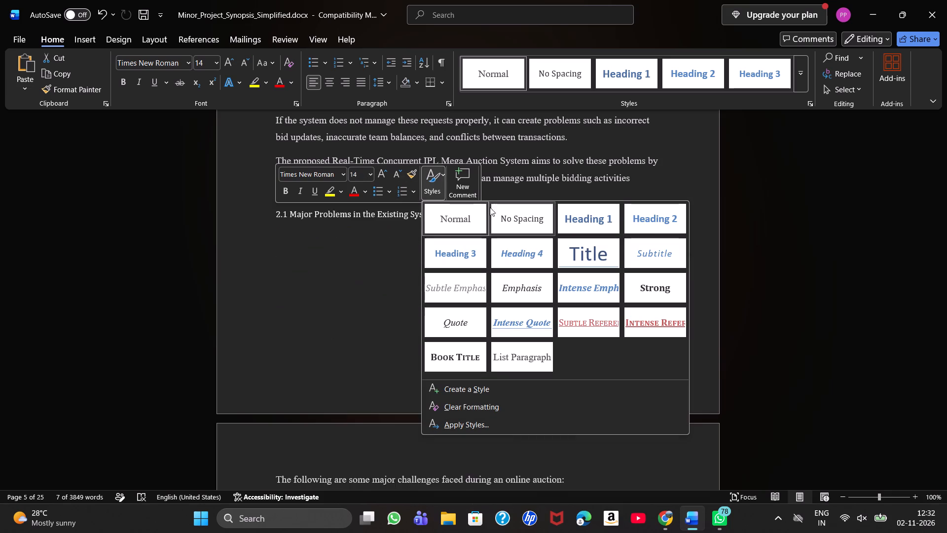
left_click(355, 193)
left_click(364, 193)
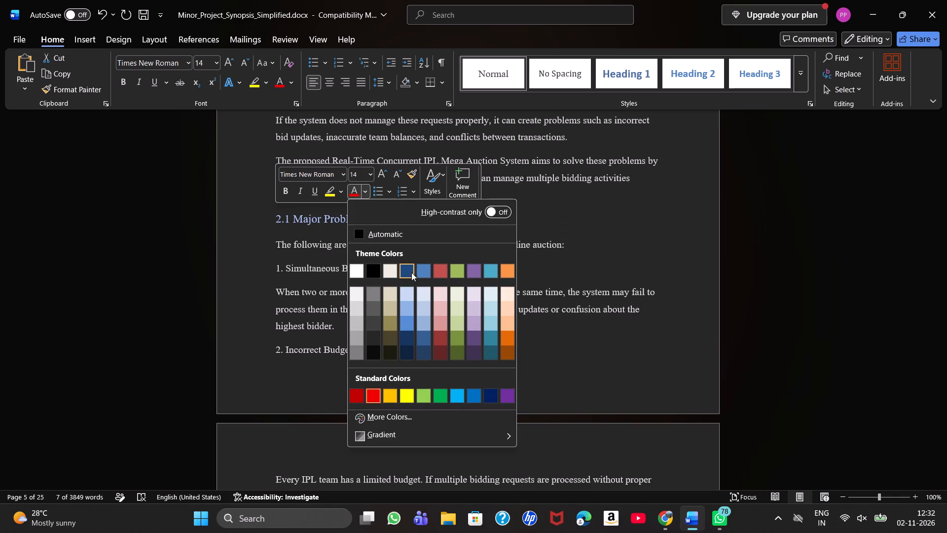
left_click(423, 271)
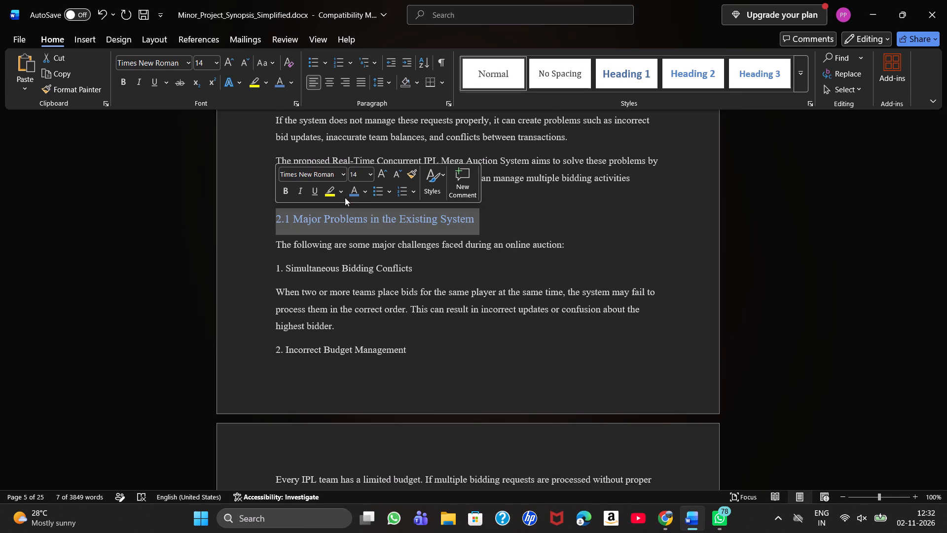
left_click(350, 195)
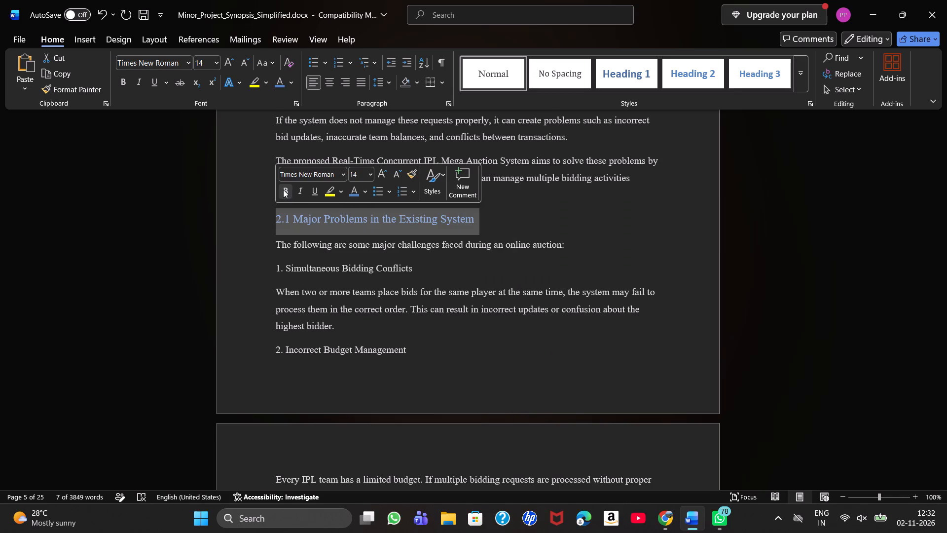
left_click(283, 190)
left_click(499, 221)
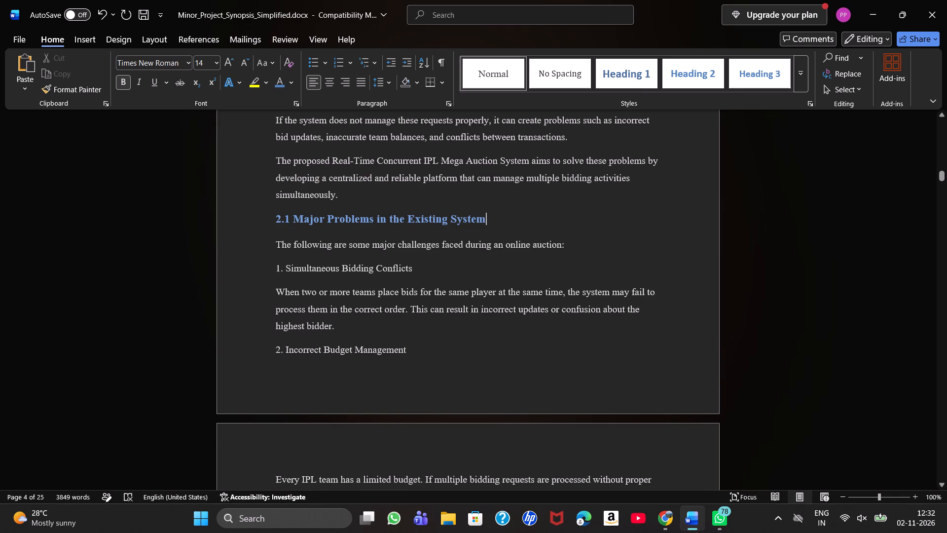
Format the "2.2 Need for the Proposed System" heading as bold with the same medium blue font colour as heading 2.1.
scroll(499, 221, "up", 2)
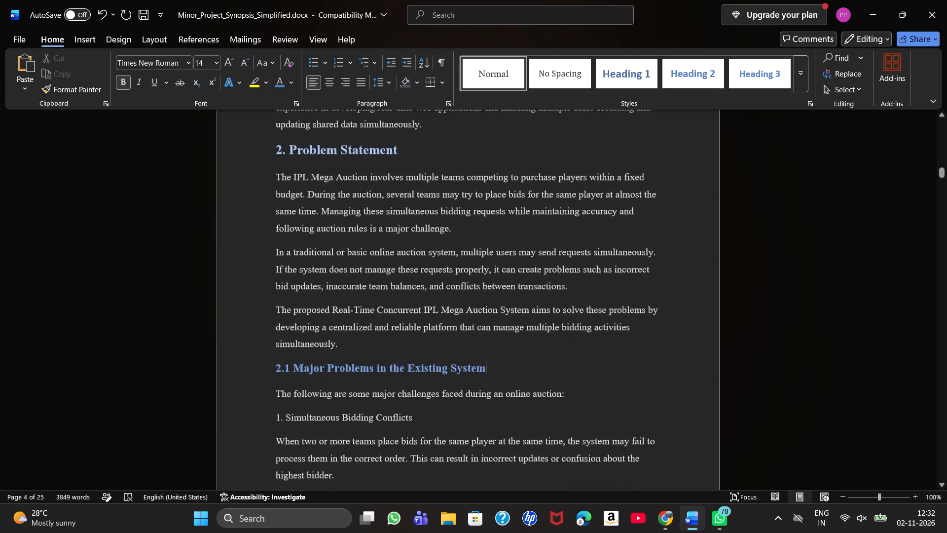
scroll(499, 221, "up", 2)
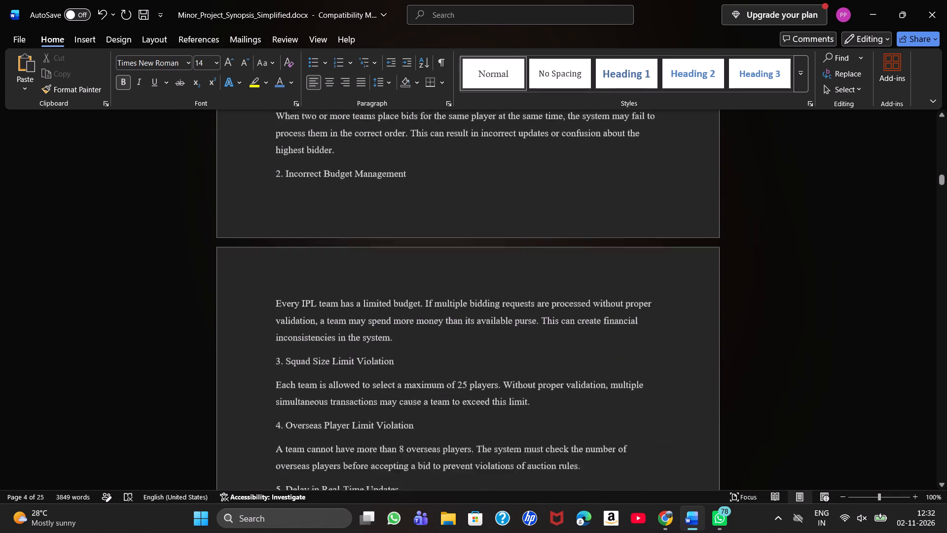
scroll(499, 221, "up", 1)
scroll(499, 221, "down", 1)
scroll(499, 221, "up", 1)
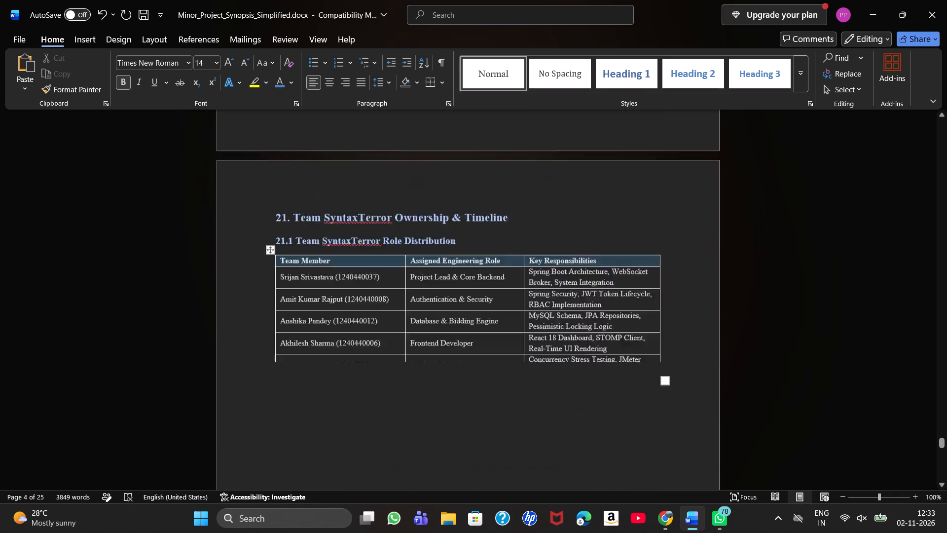
scroll(499, 221, "up", 1)
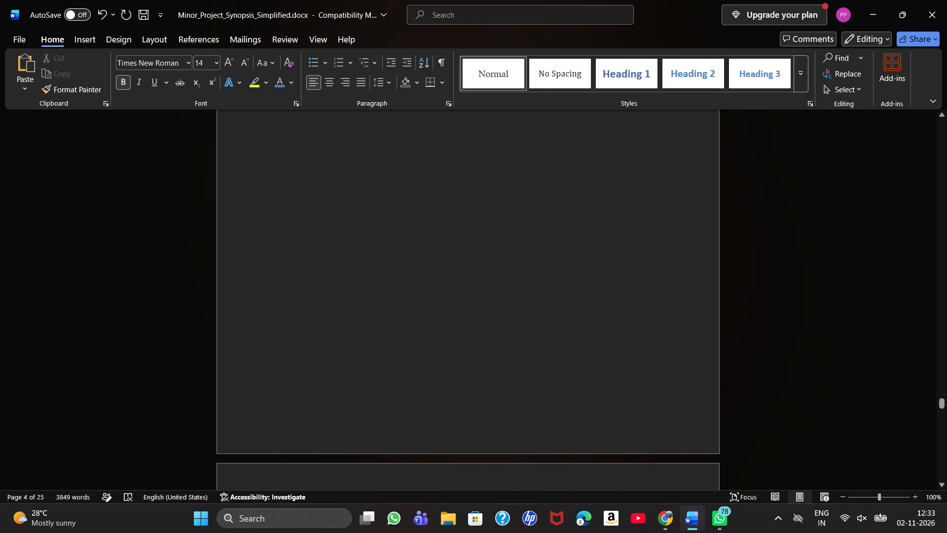
left_click(940, 167)
triple_click(940, 167)
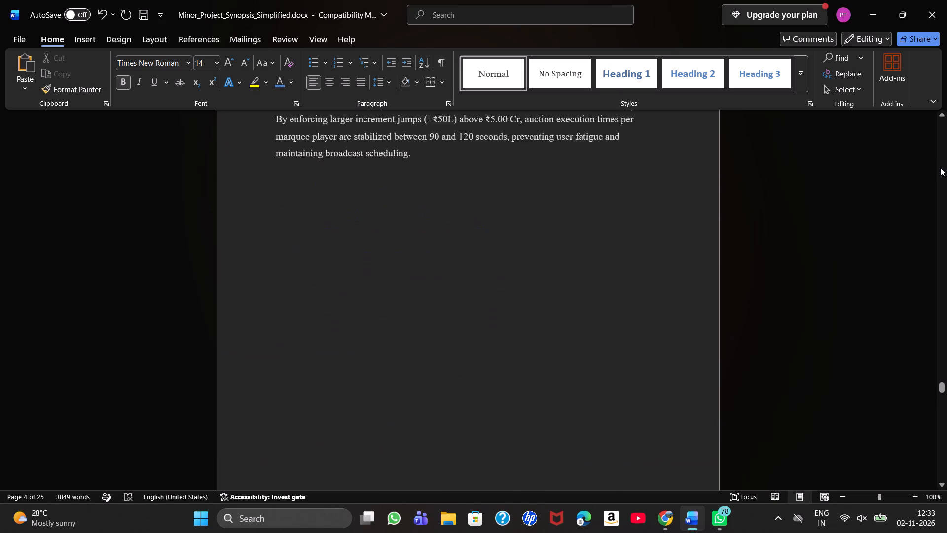
triple_click(940, 167)
triple_click(940, 167)
triple_click(940, 167)
triple_click(940, 167)
triple_click(940, 167)
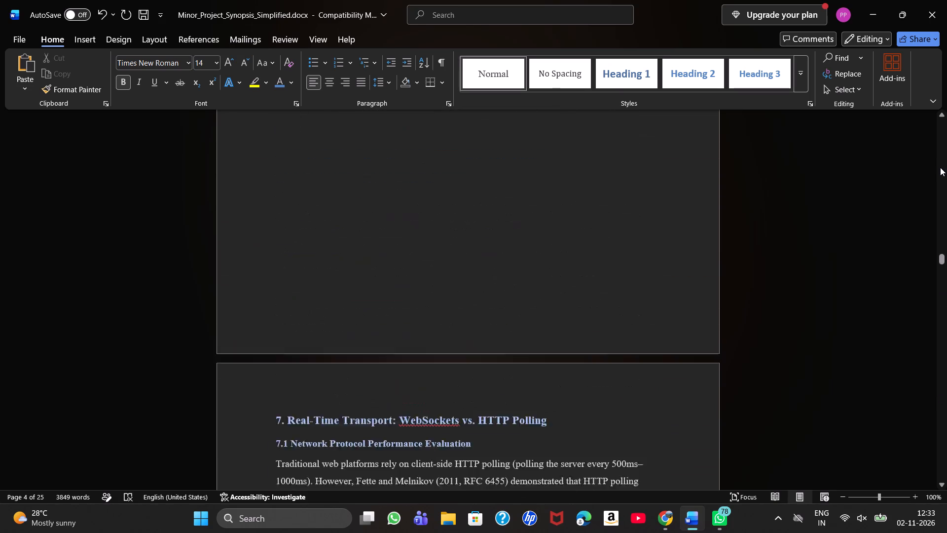
triple_click(940, 167)
triple_click(940, 167)
left_click(940, 167)
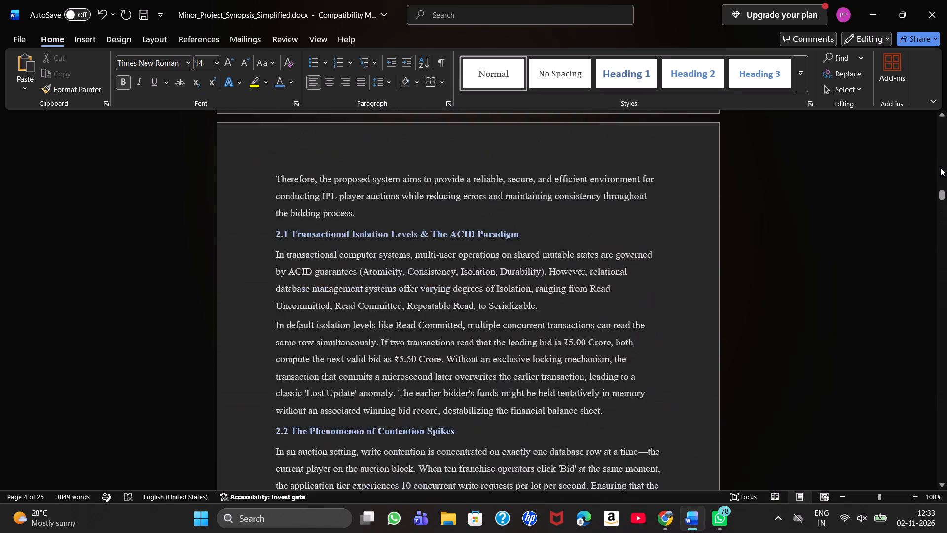
scroll(685, 334, "up", 1)
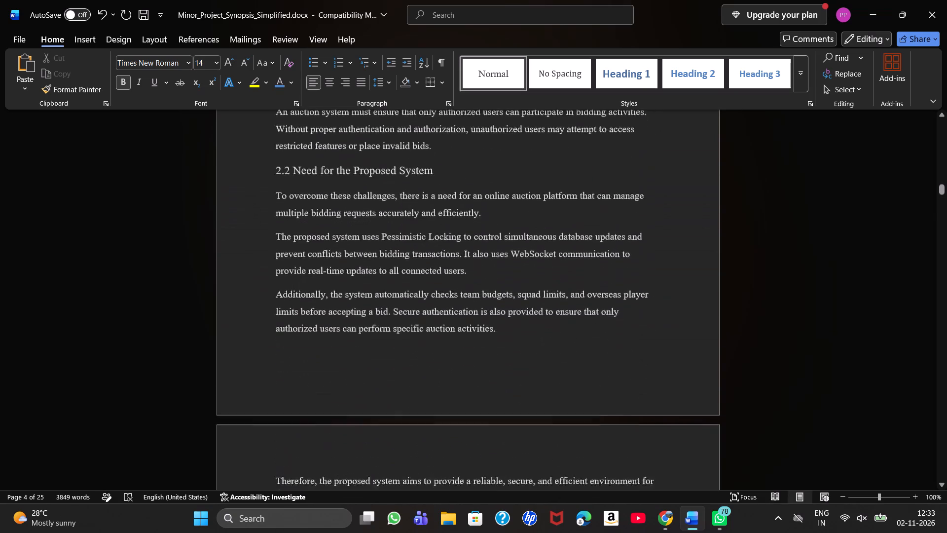
scroll(685, 334, "up", 1)
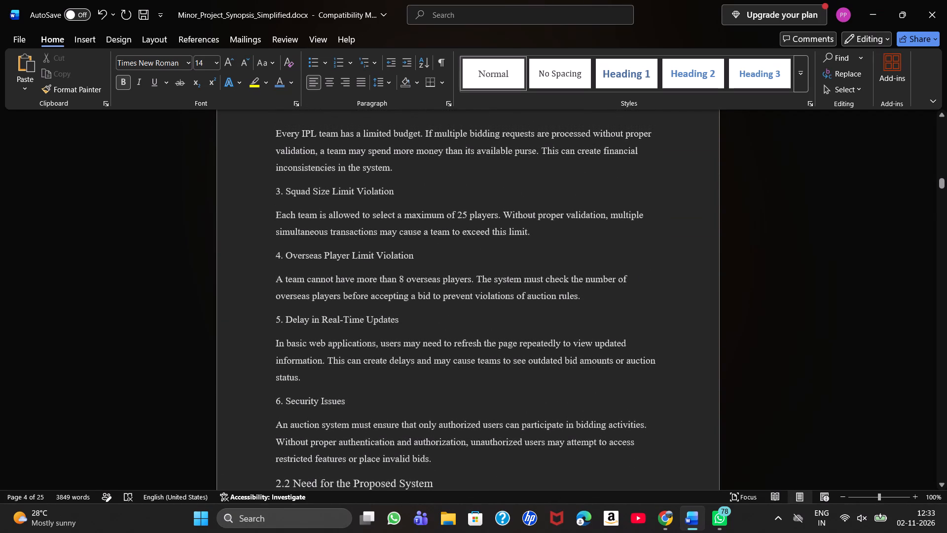
scroll(685, 334, "up", 1)
left_click_drag(435, 478, 273, 475)
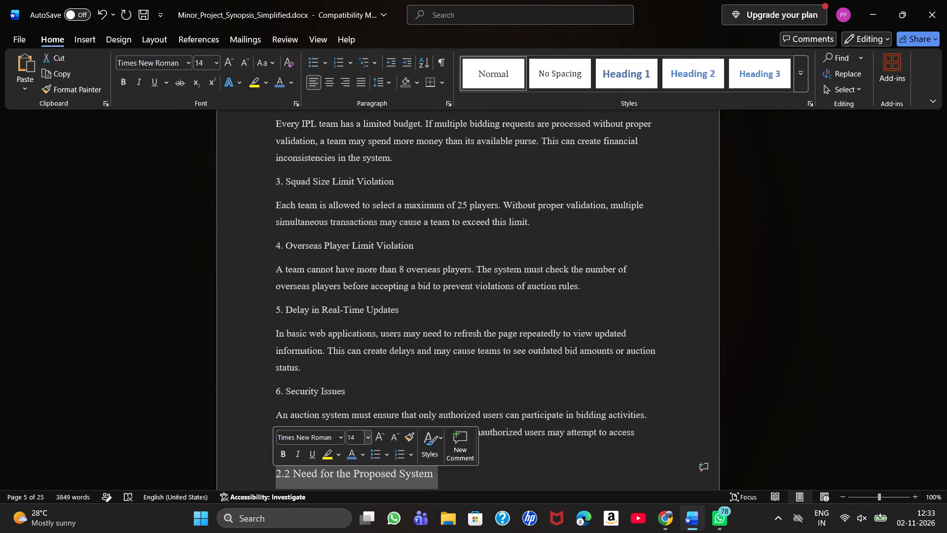
left_click(353, 459)
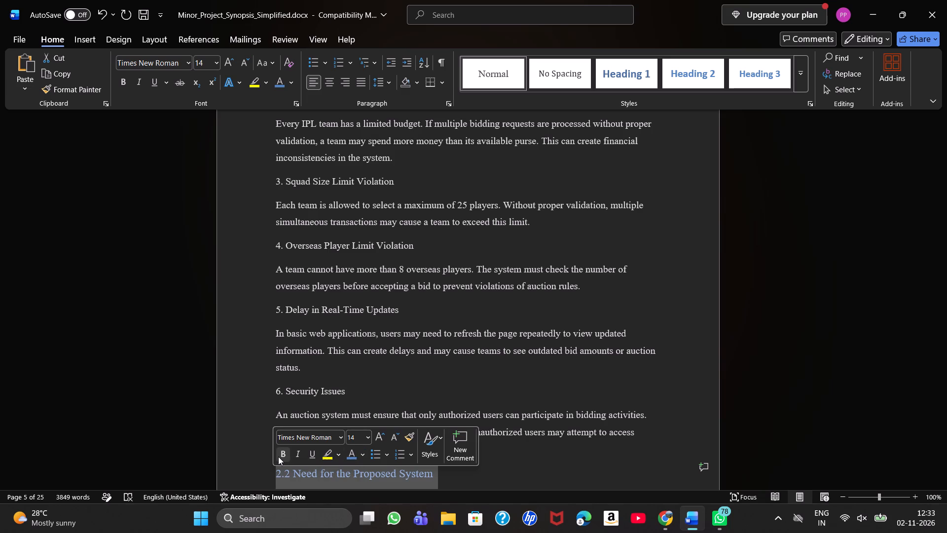
left_click(278, 457)
left_click(543, 481)
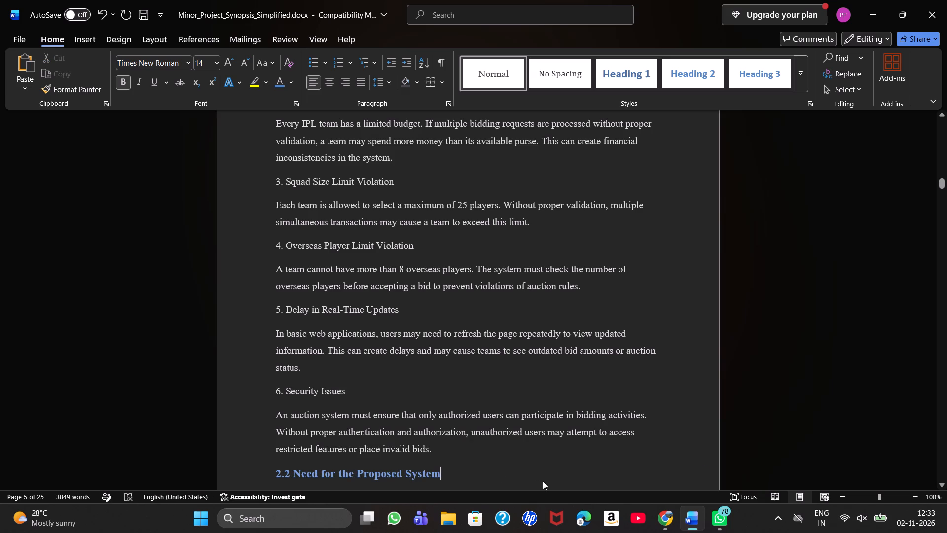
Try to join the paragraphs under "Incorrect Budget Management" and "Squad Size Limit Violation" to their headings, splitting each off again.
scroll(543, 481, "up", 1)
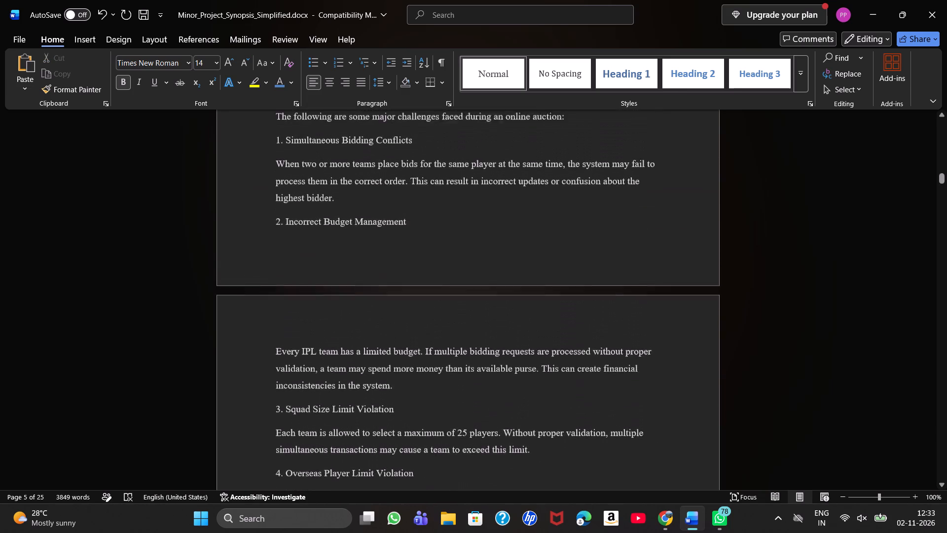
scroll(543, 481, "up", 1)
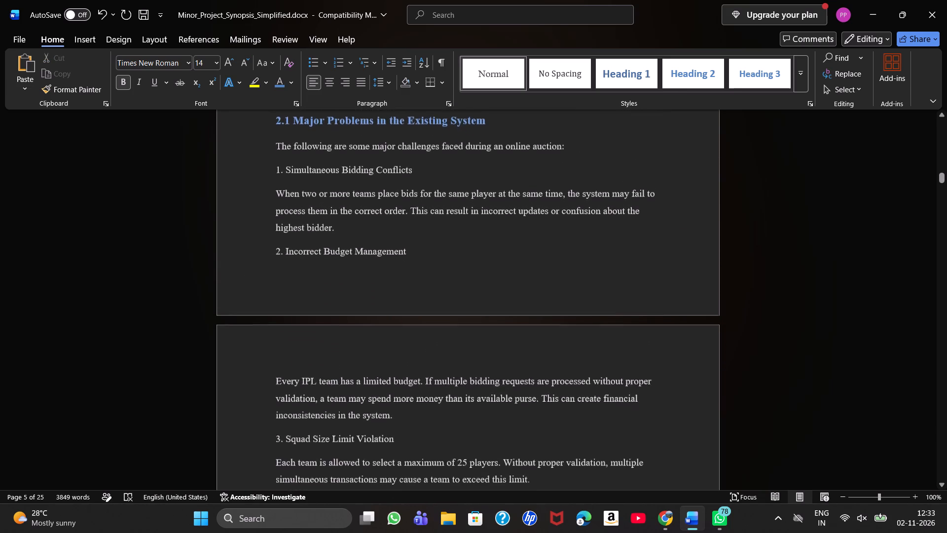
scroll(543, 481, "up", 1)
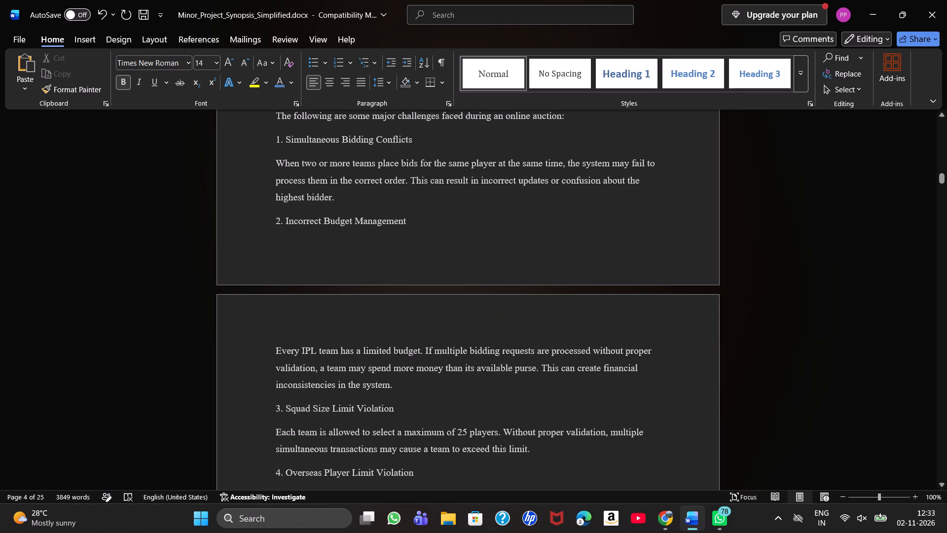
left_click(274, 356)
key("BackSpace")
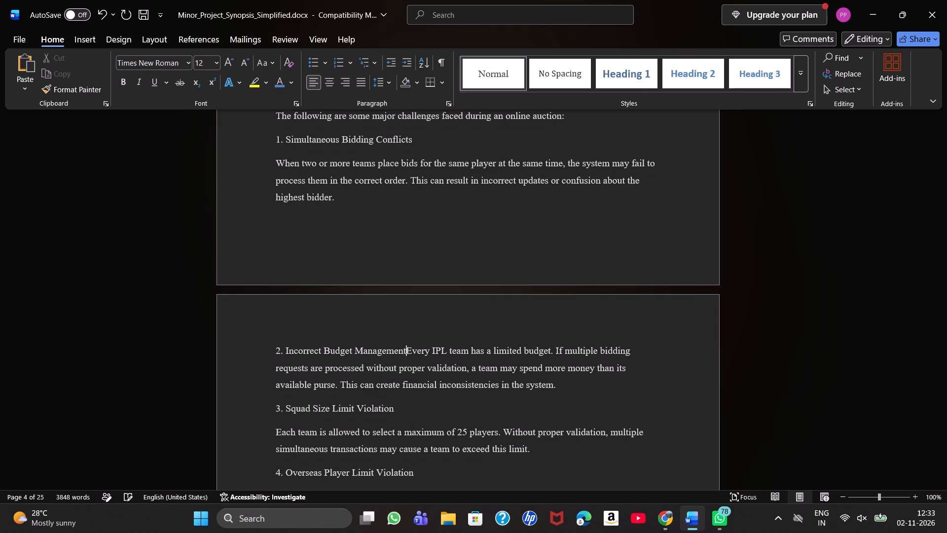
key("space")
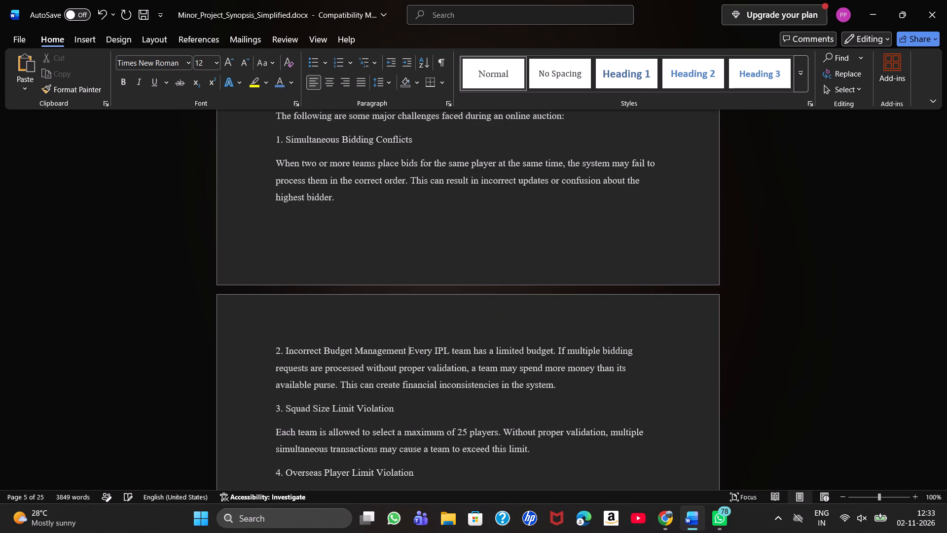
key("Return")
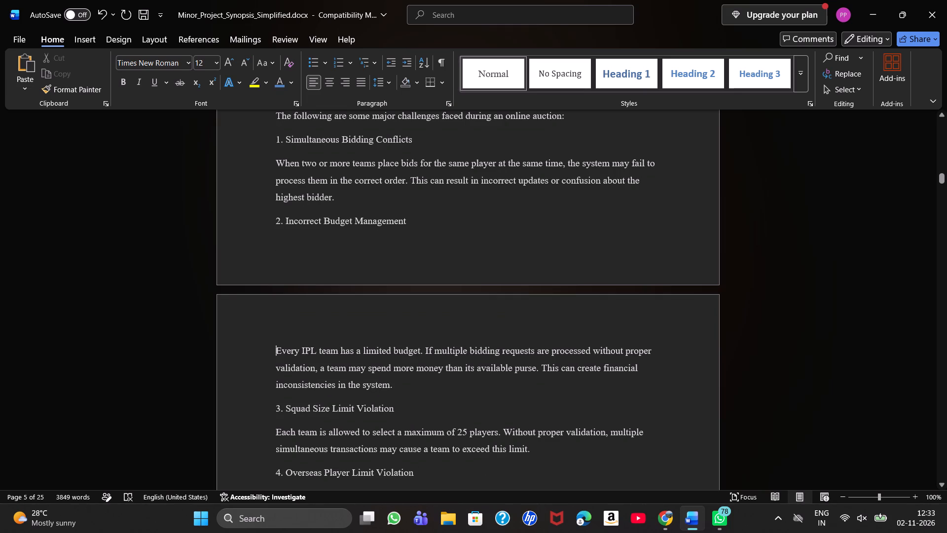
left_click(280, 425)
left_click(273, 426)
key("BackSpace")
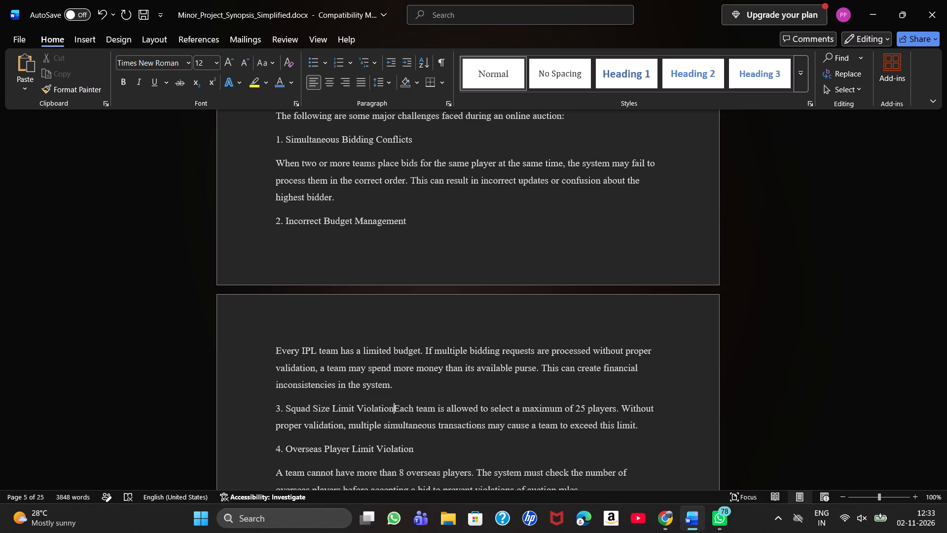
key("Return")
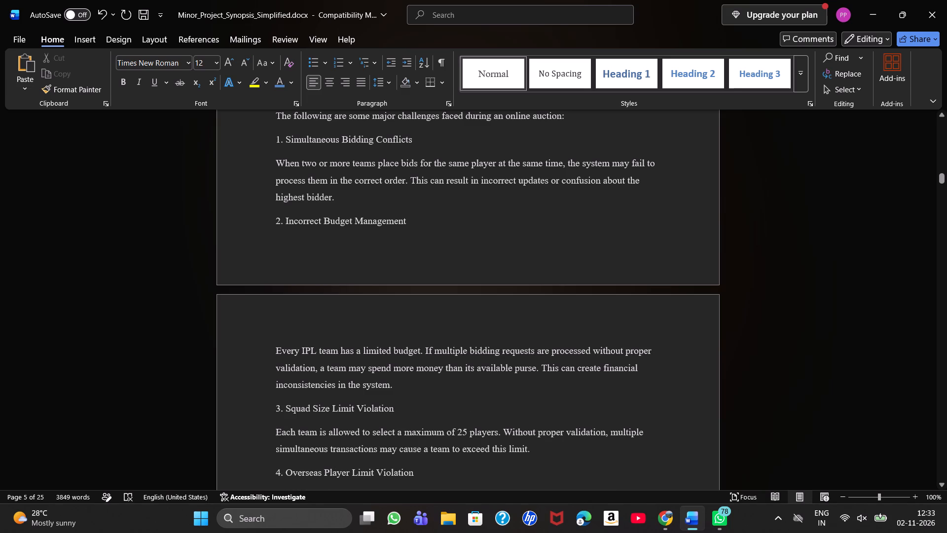
Delete all the body content of section 3, subsections 3.1 and 3.2 included, keeping only the section heading.
scroll(486, 294, "down", 1)
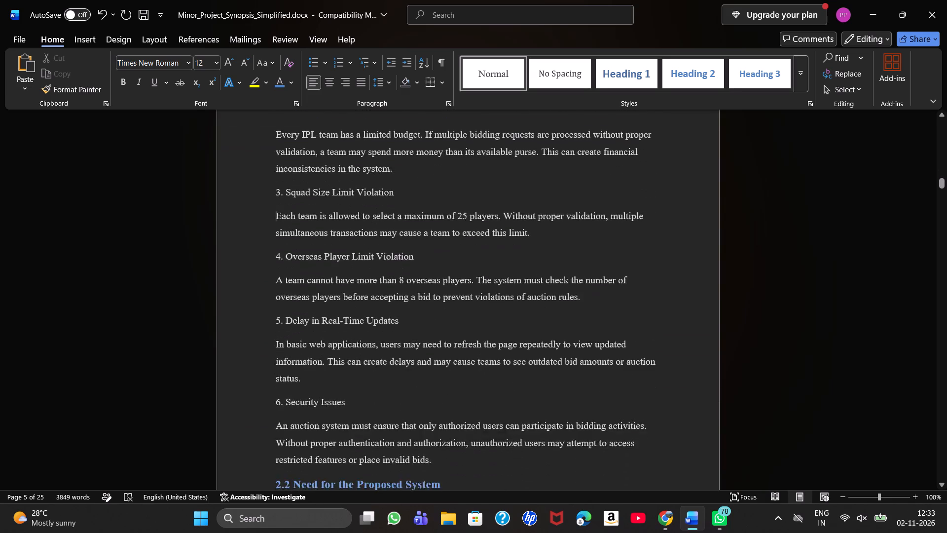
scroll(486, 294, "down", 3)
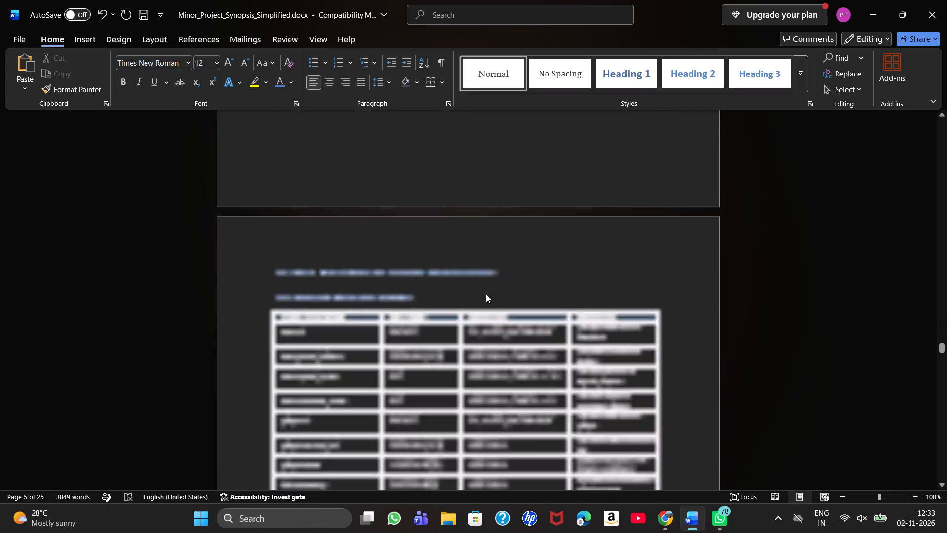
scroll(486, 294, "up", 13)
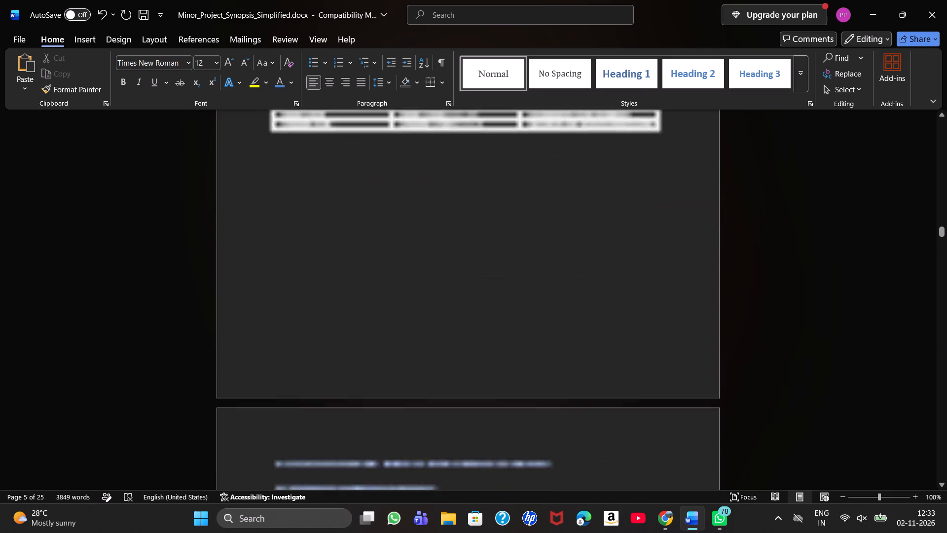
scroll(486, 294, "up", 1)
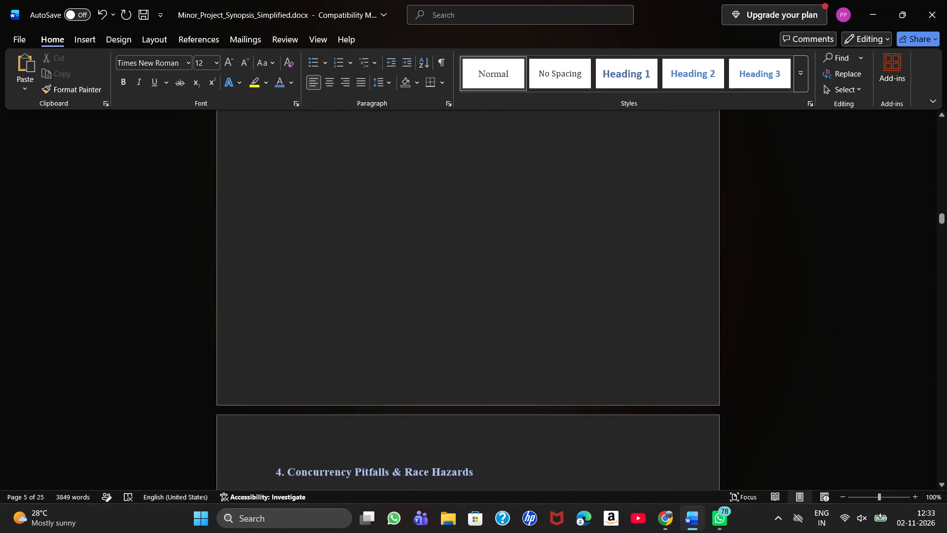
scroll(486, 294, "up", 2)
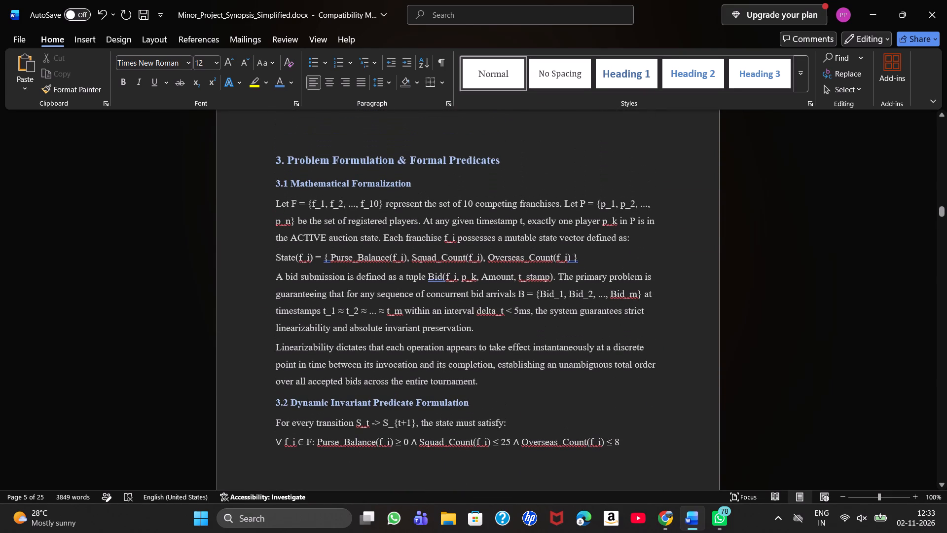
scroll(486, 294, "up", 1)
left_click_drag(633, 438, 332, 299)
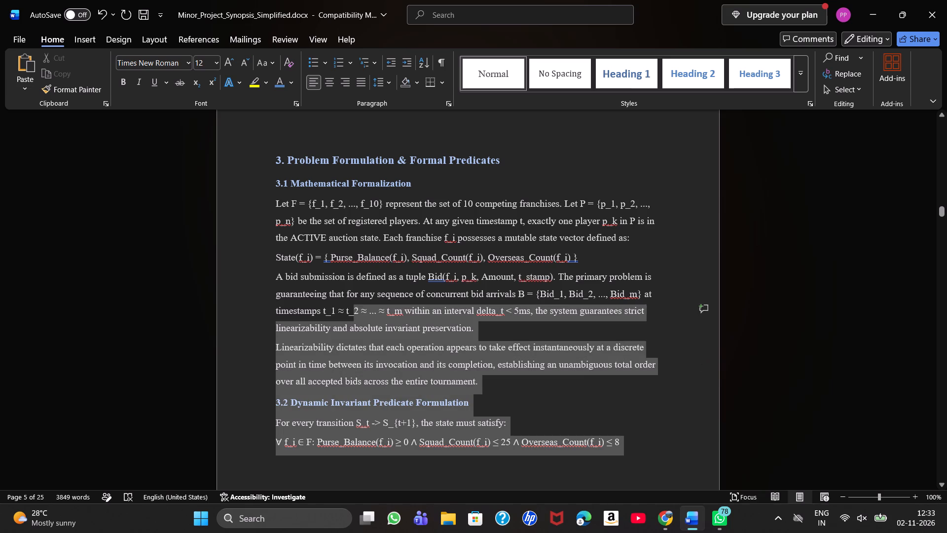
left_click_drag(332, 299, 273, 187)
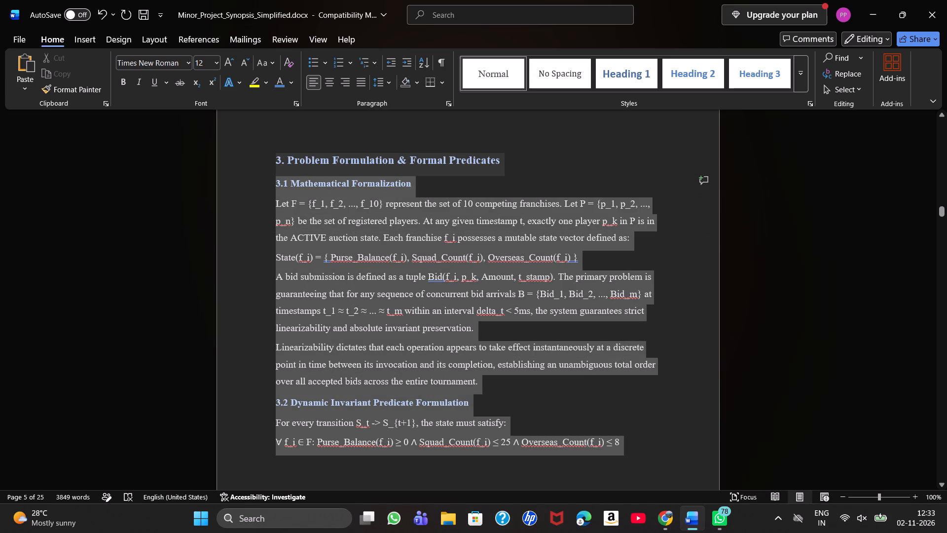
left_click_drag(273, 187, 273, 186)
key("BackSpace")
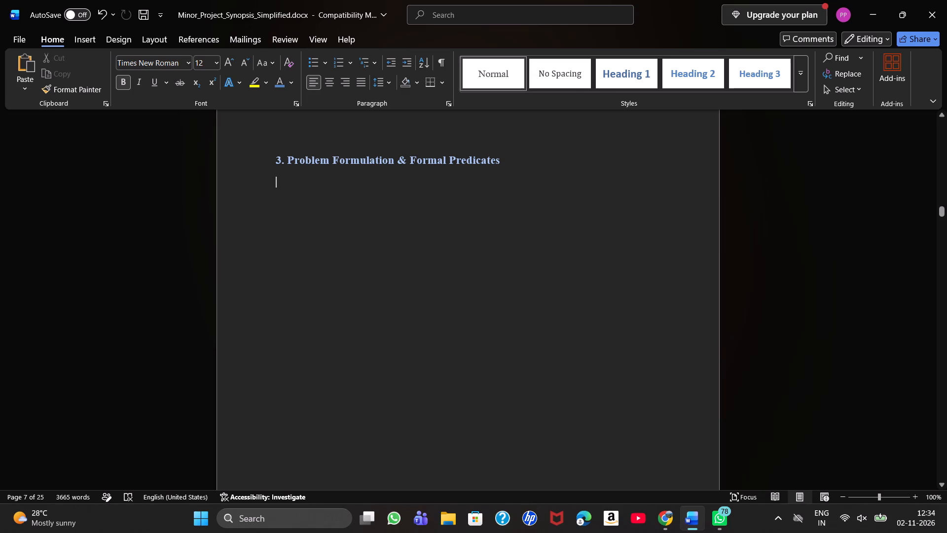
Set the font size of the "3. Problem Formulation & Formal Predicates" heading to 16.
left_click_drag(503, 160, 261, 152)
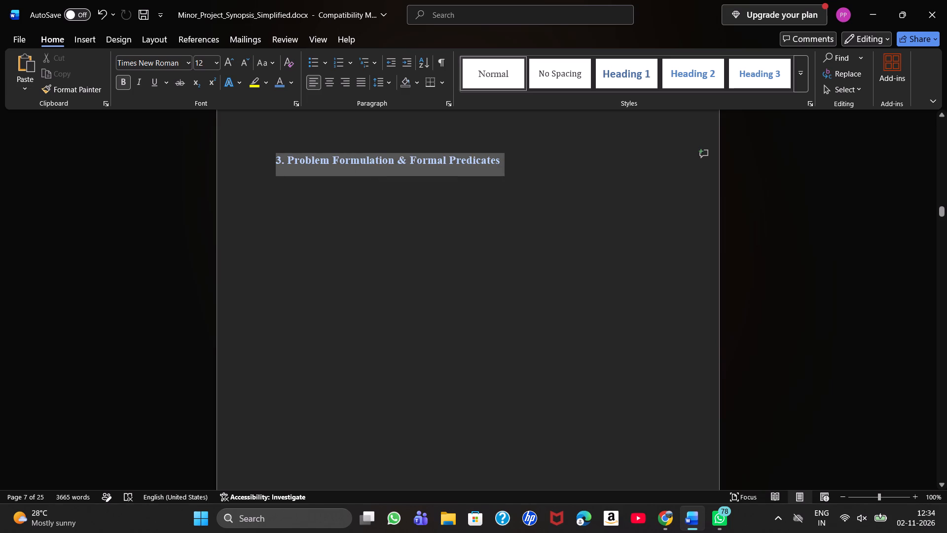
left_click_drag(261, 152, 262, 152)
left_click(351, 113)
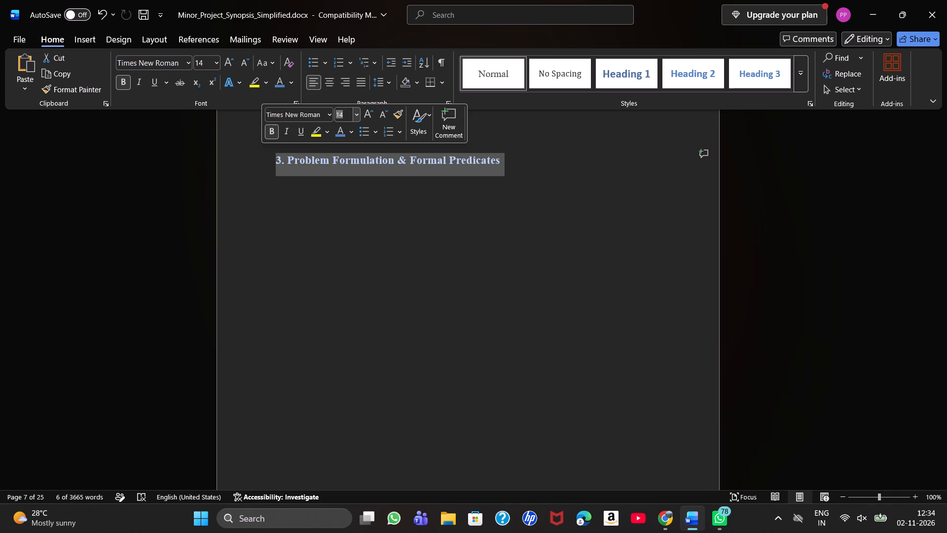
key("BackSpace")
type("16")
key("Return")
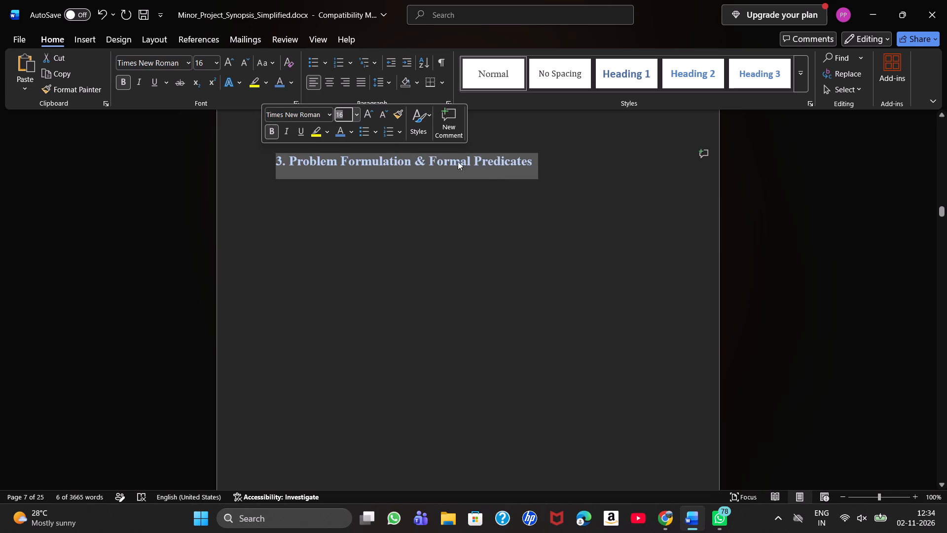
left_click(502, 174)
Replace the title text of the section 3 heading with "Objectives", keeping its number.
left_click(540, 163)
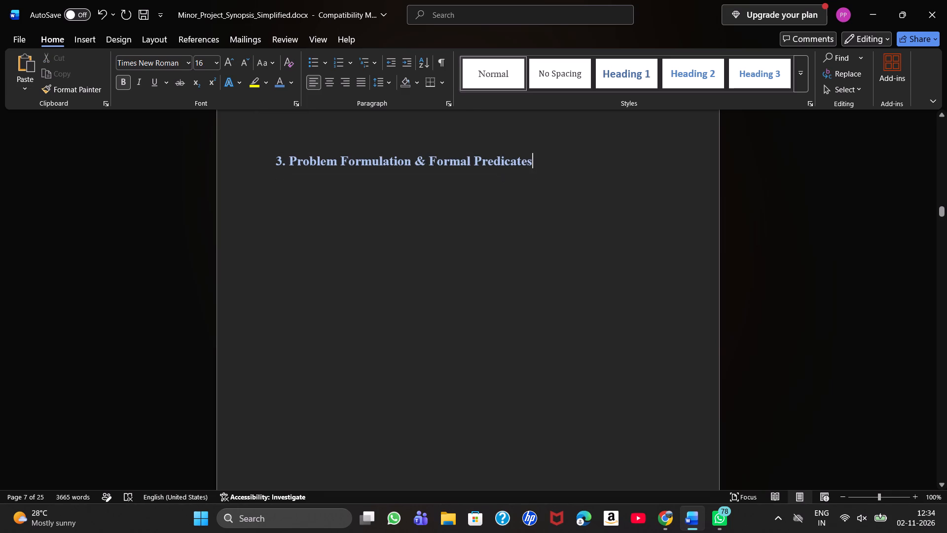
key("BackSpace")
key("BackSpace")
key("BackSpace")
key("BackSpace")
key("BackSpace")
key("BackSpace")
key("BackSpace")
key("BackSpace")
key("BackSpace")
key("BackSpace")
key("BackSpace")
key("BackSpace")
key("BackSpace")
key("BackSpace")
key("BackSpace")
key("BackSpace")
key("BackSpace")
key("BackSpace")
key("BackSpace")
key("BackSpace")
key("BackSpace")
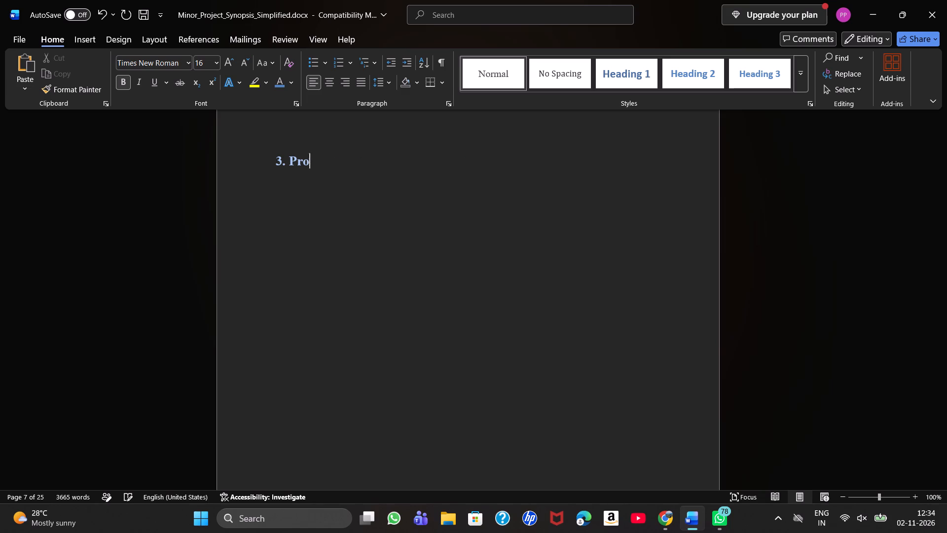
key("BackSpace")
key("BackSpace")
key("BackSpace")
key("shift+o")
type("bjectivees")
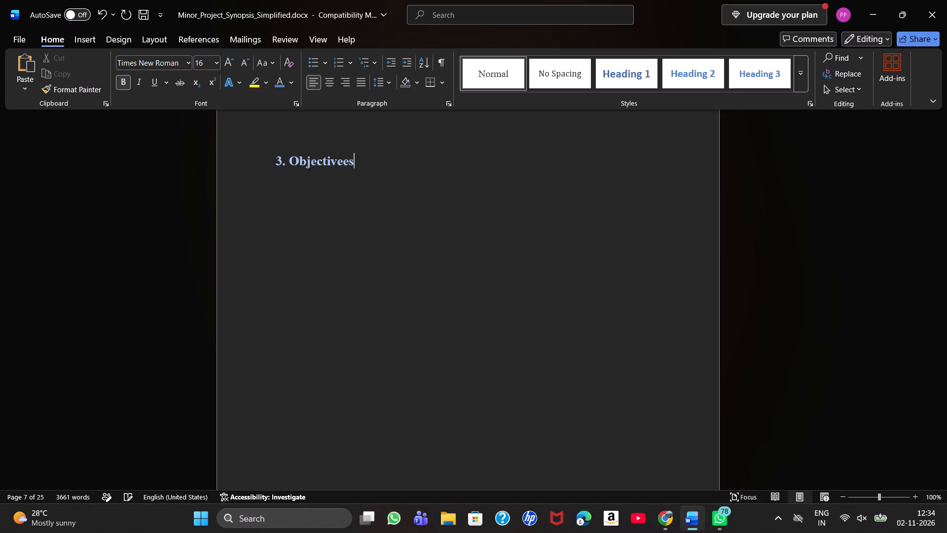
Correct the misspelled section 3 heading so that its title reads "Objectives".
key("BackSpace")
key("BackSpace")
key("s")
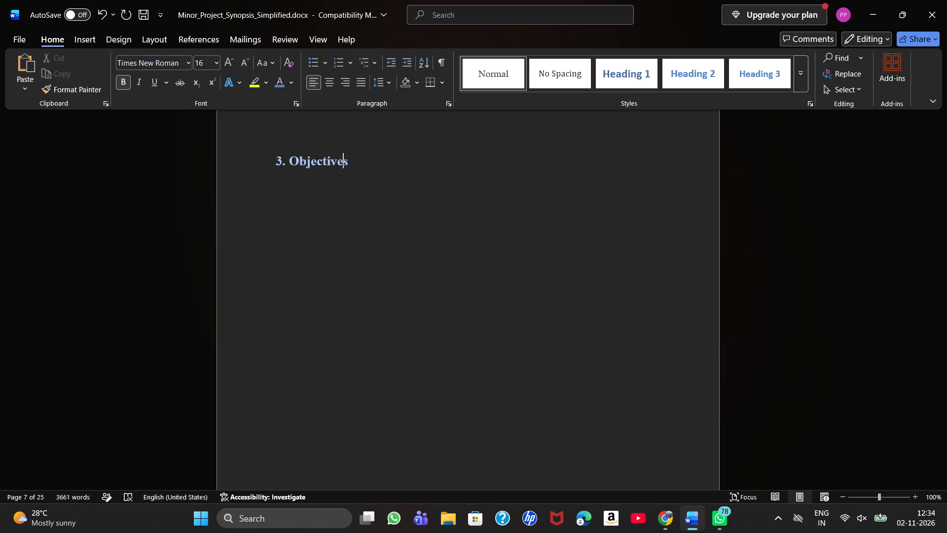
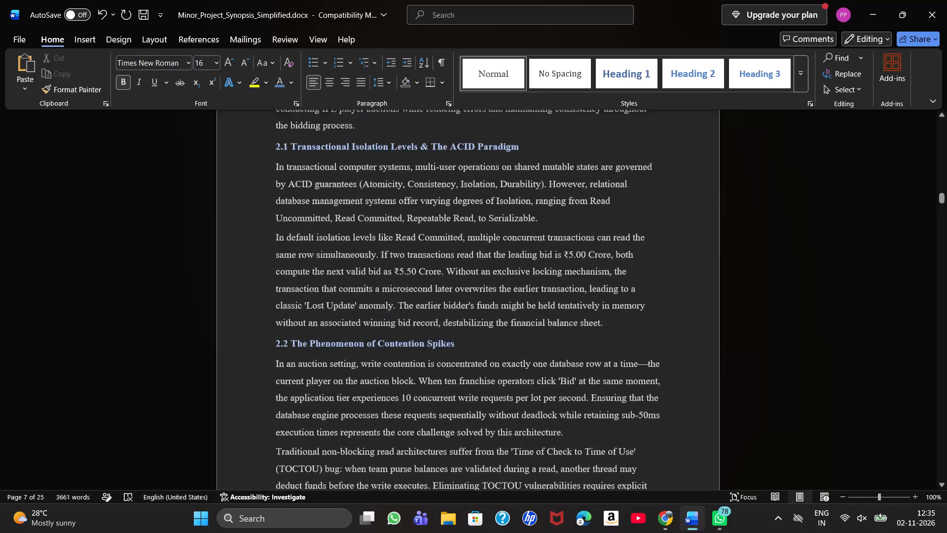
Look through the synopsis's introduction, the section 2 subsections and the section 5 objectives, checking their headings and body text.
scroll(559, 317, "up", 1)
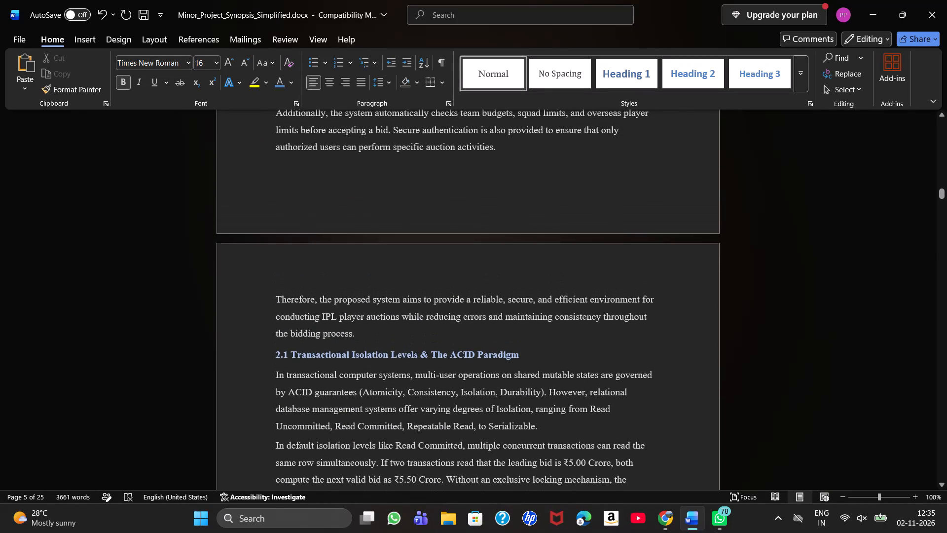
scroll(559, 317, "up", 1)
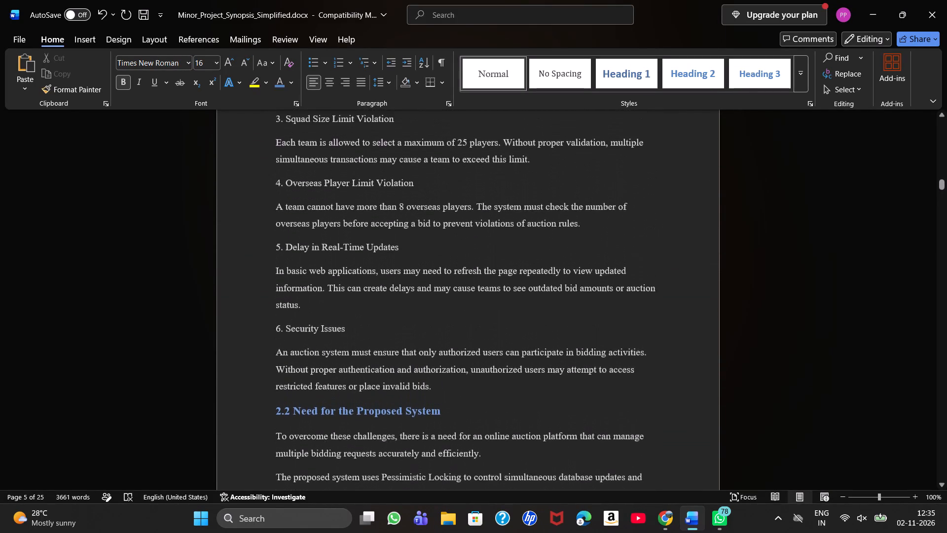
scroll(559, 317, "up", 1)
scroll(559, 317, "down", 1)
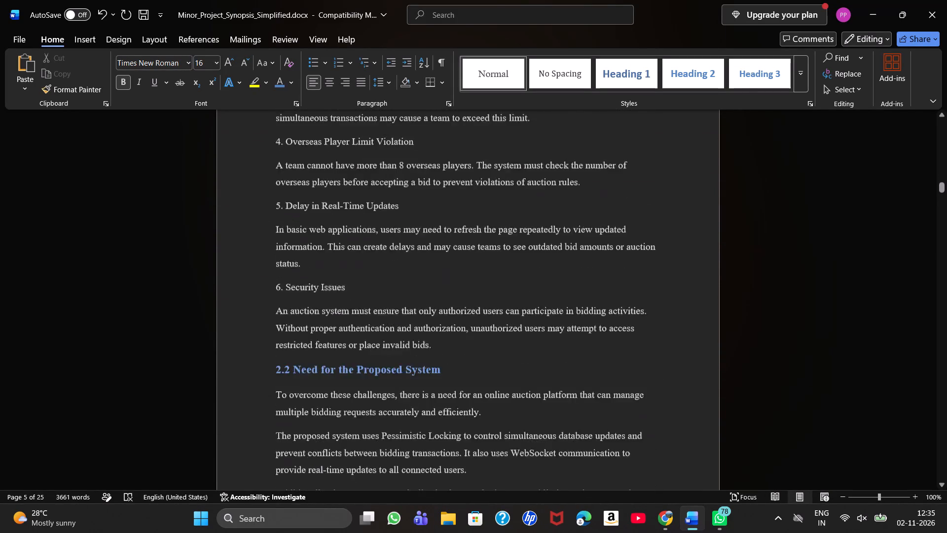
scroll(559, 317, "down", 1)
scroll(559, 317, "up", 1)
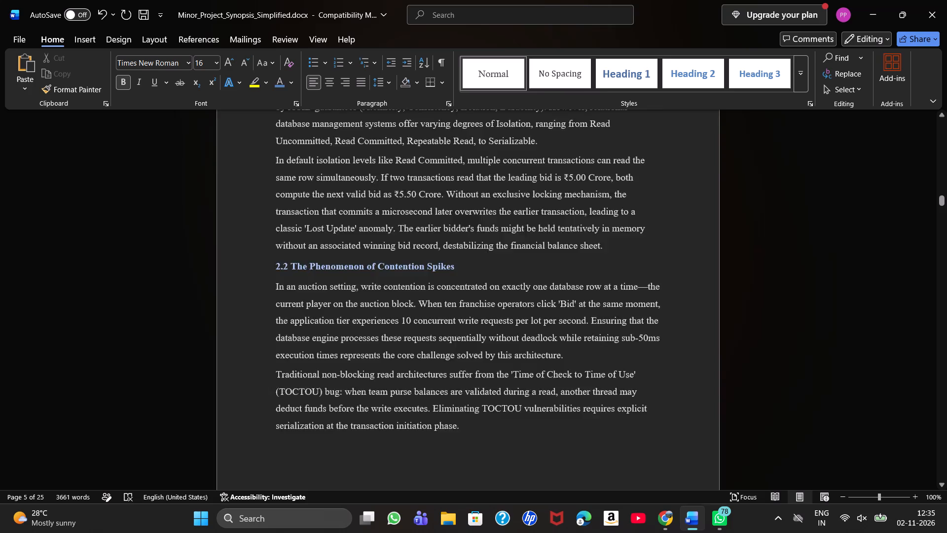
scroll(559, 317, "up", 2)
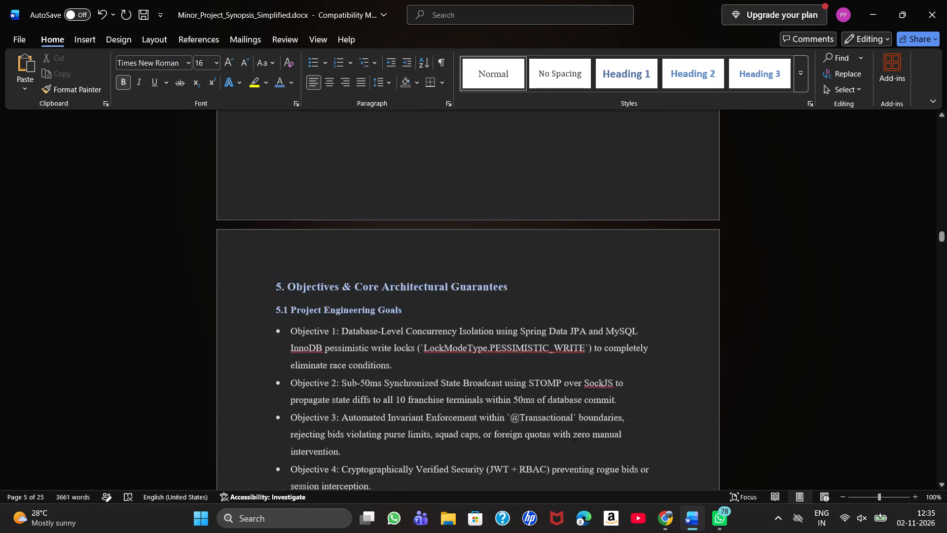
scroll(559, 317, "up", 1)
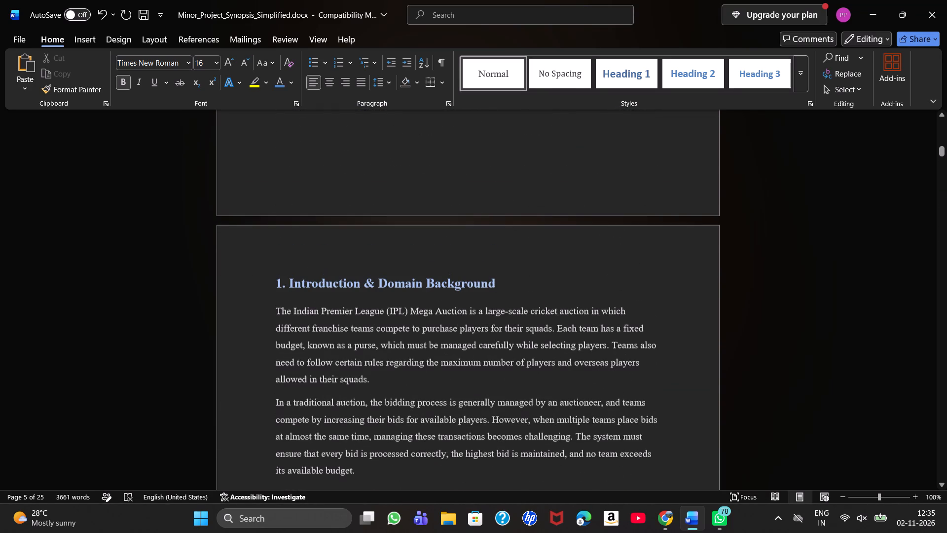
Shorten the section 1 heading to "1. Introduction" by deleting "& Domain Background".
scroll(559, 317, "down", 1)
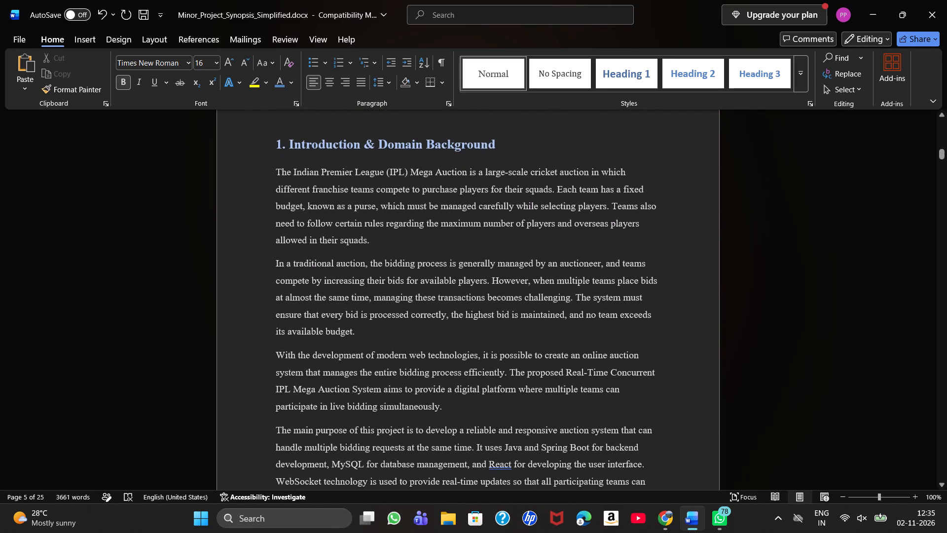
left_click_drag(506, 140, 373, 137)
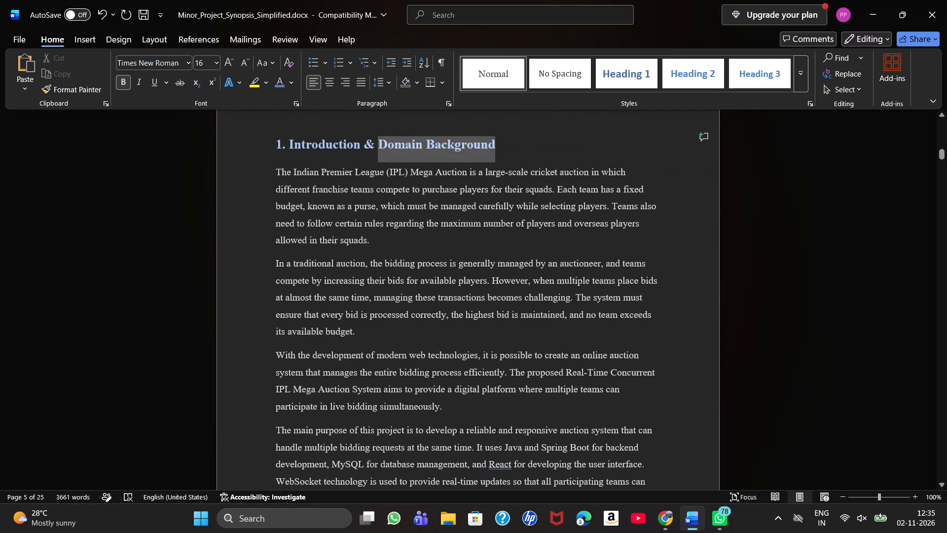
left_click_drag(373, 137, 370, 137)
key("BackSpace")
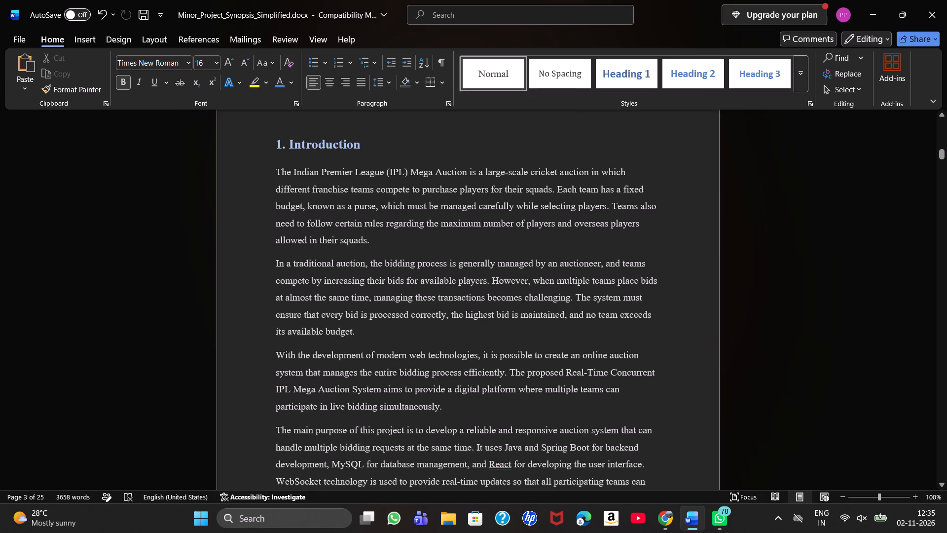
left_click_drag(364, 142, 265, 152)
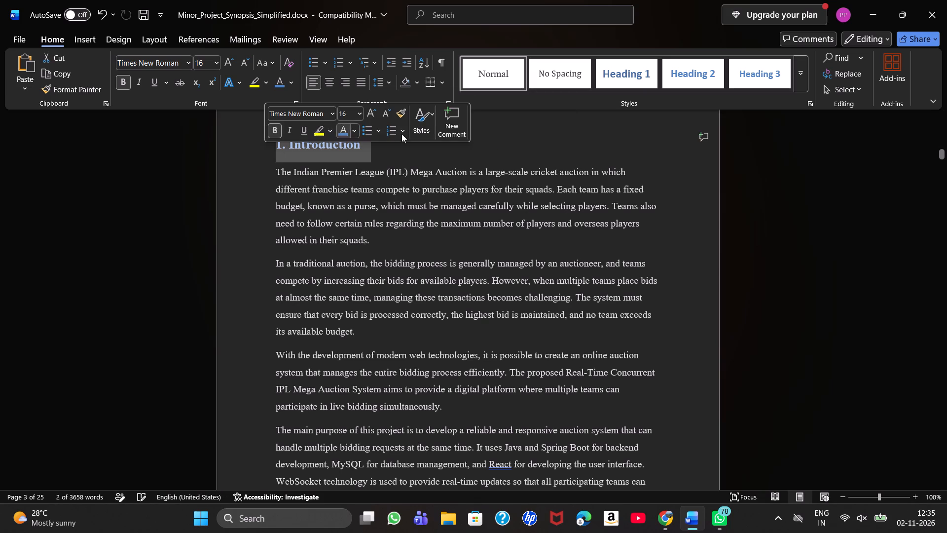
left_click(490, 123)
Paste the copied objectives text on a new line under the "3. Objectives" heading.
scroll(490, 123, "down", 1)
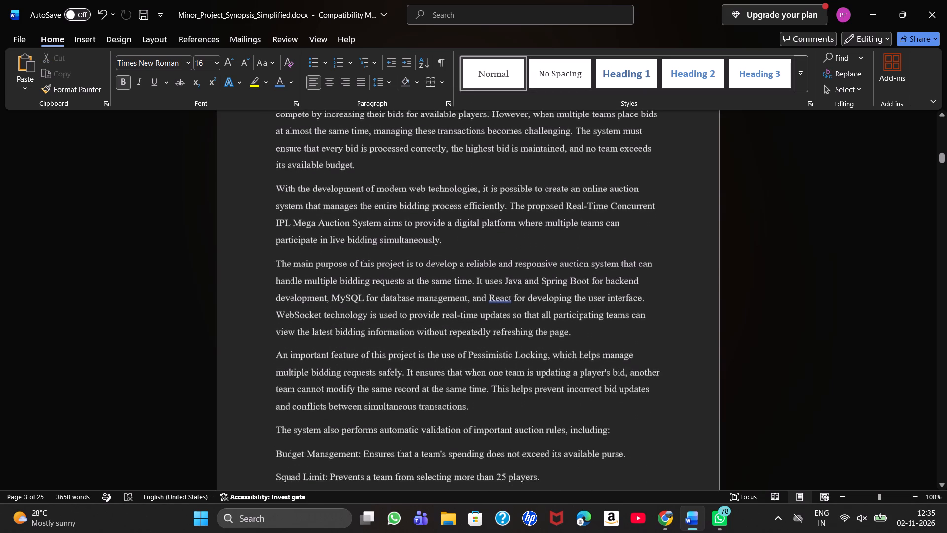
scroll(490, 123, "down", 3)
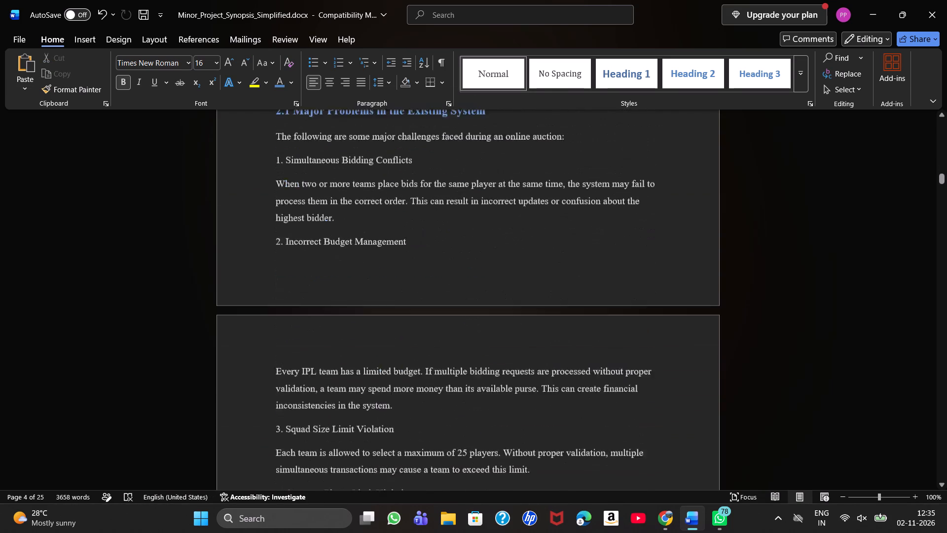
scroll(490, 123, "down", 4)
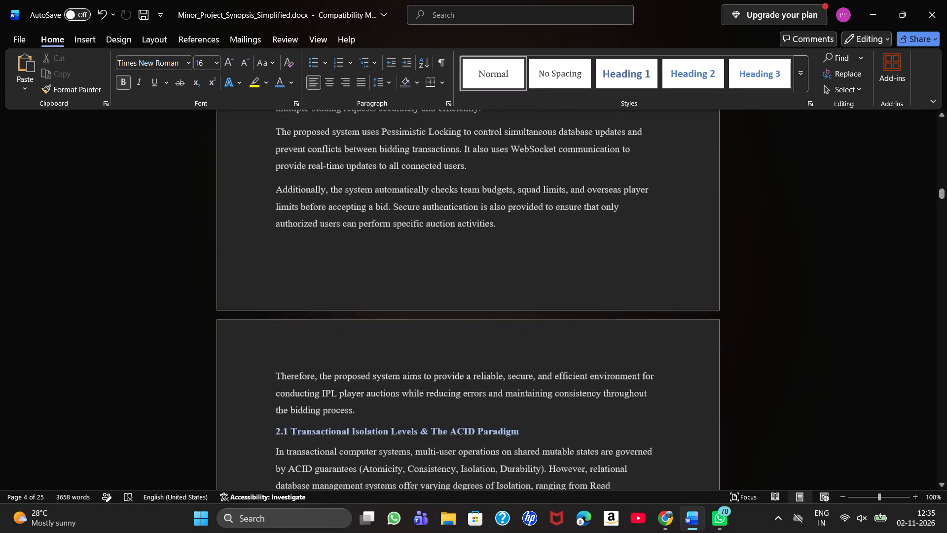
scroll(490, 123, "down", 3)
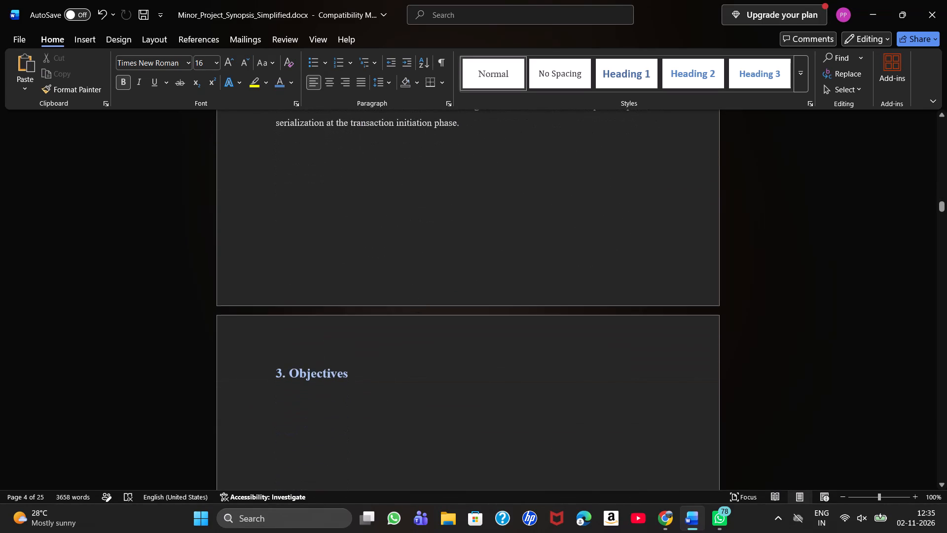
left_click(382, 376)
key("Return")
scroll(382, 376, "down", 1)
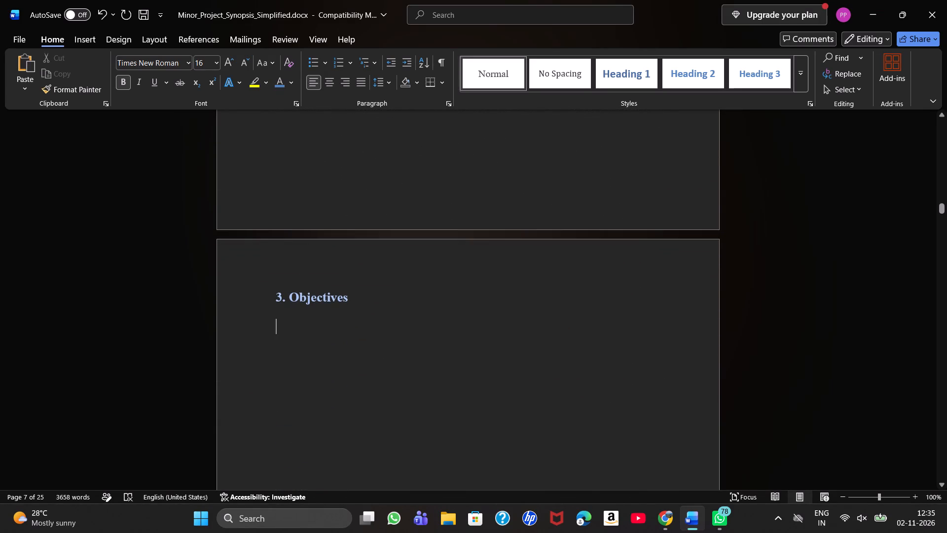
key("ctrl+v")
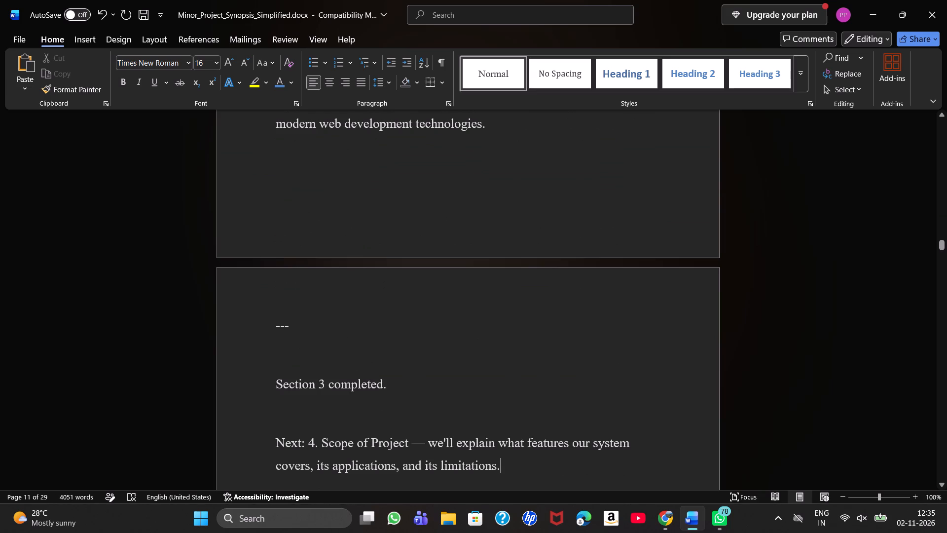
Delete the leftover "---", "Section 3 completed." and "Next: 4. Scope of Project" lines from the end of the pasted text.
left_click_drag(511, 471, 306, 433)
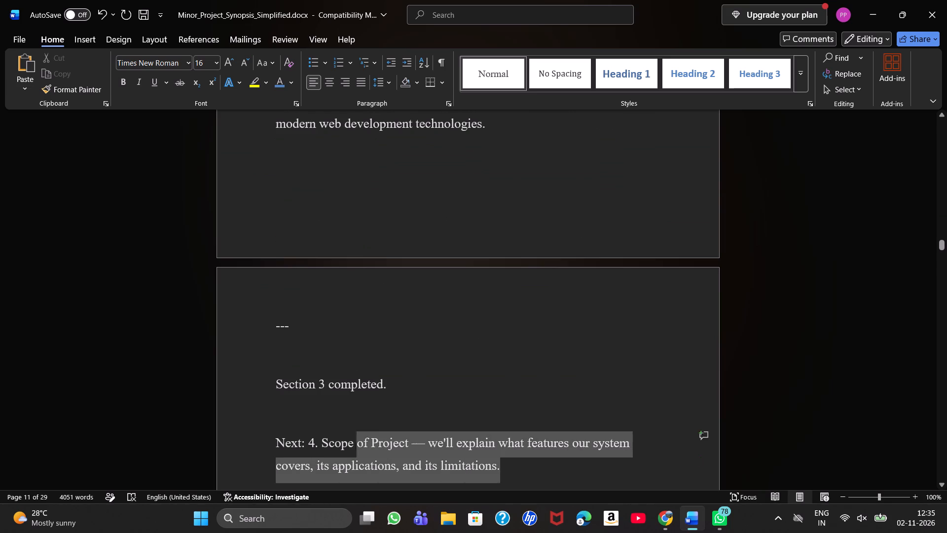
left_click_drag(306, 433, 270, 282)
key("BackSpace")
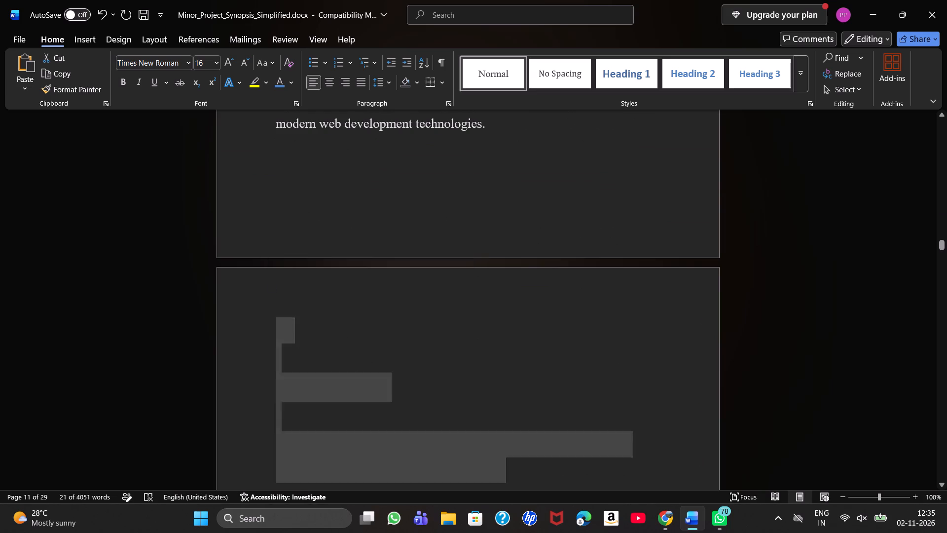
Set the font size of the whole Objectives section, heading included, to 12.
scroll(376, 221, "up", 1)
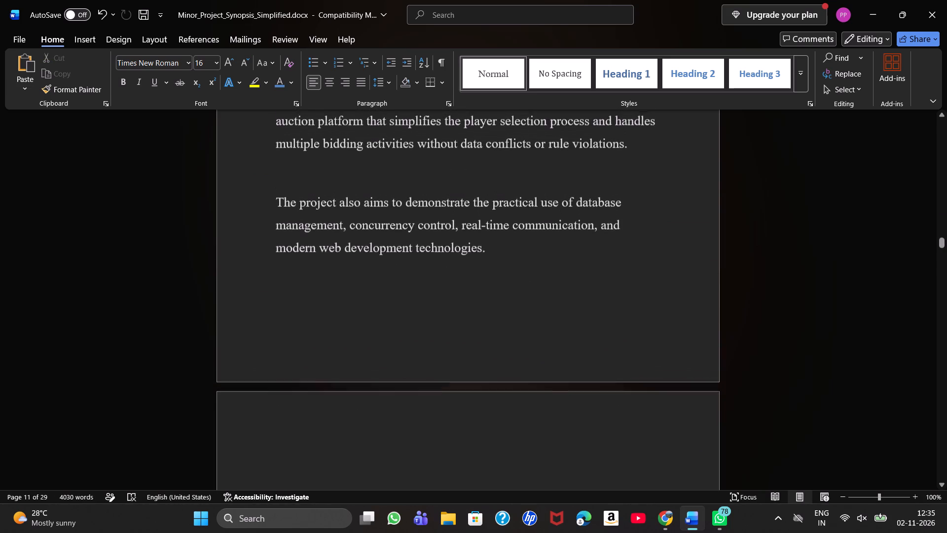
scroll(376, 221, "up", 1)
left_click_drag(488, 263, 300, 210)
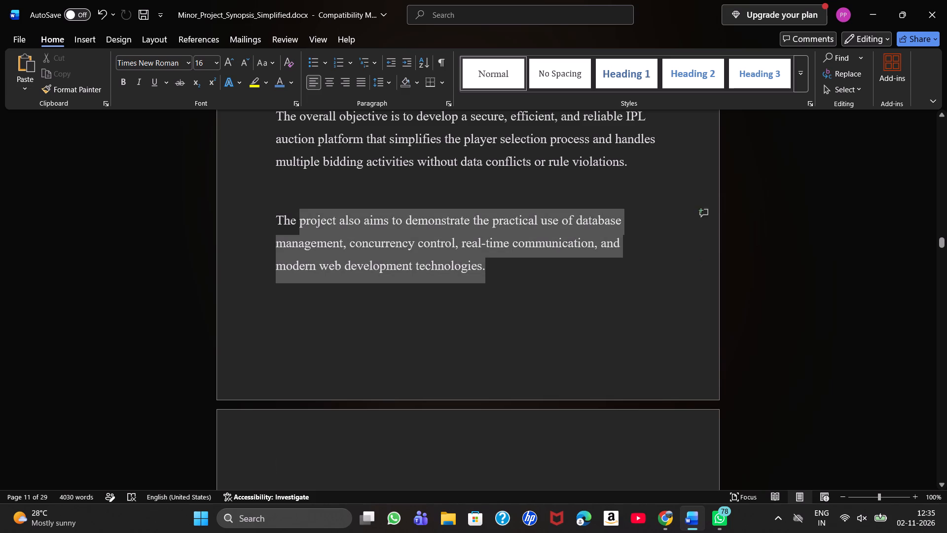
left_click_drag(300, 210, 262, 125)
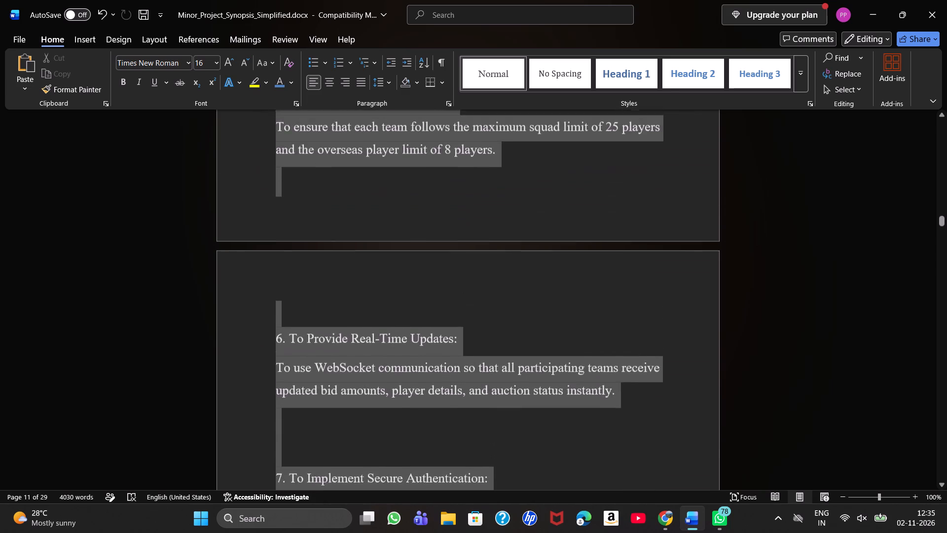
left_click_drag(262, 125, 255, 92)
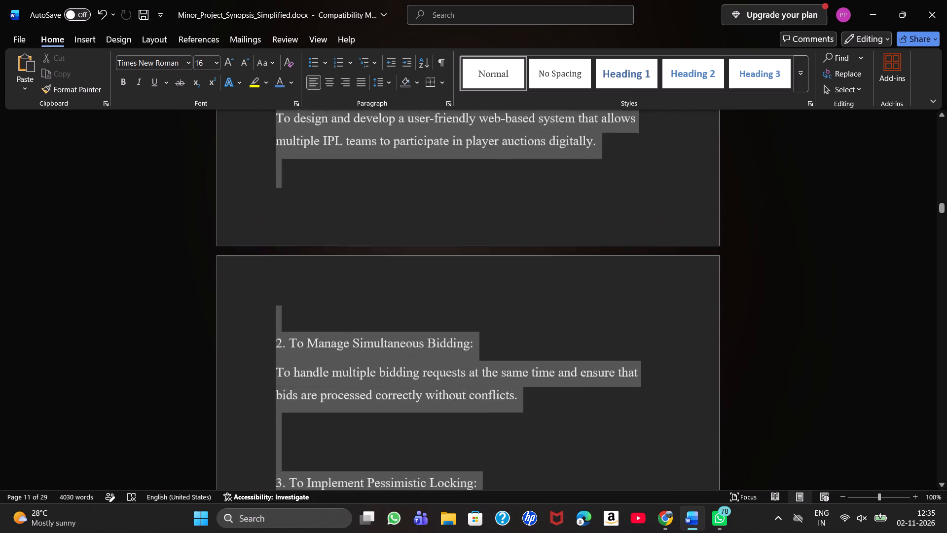
left_click_drag(255, 92, 271, 317)
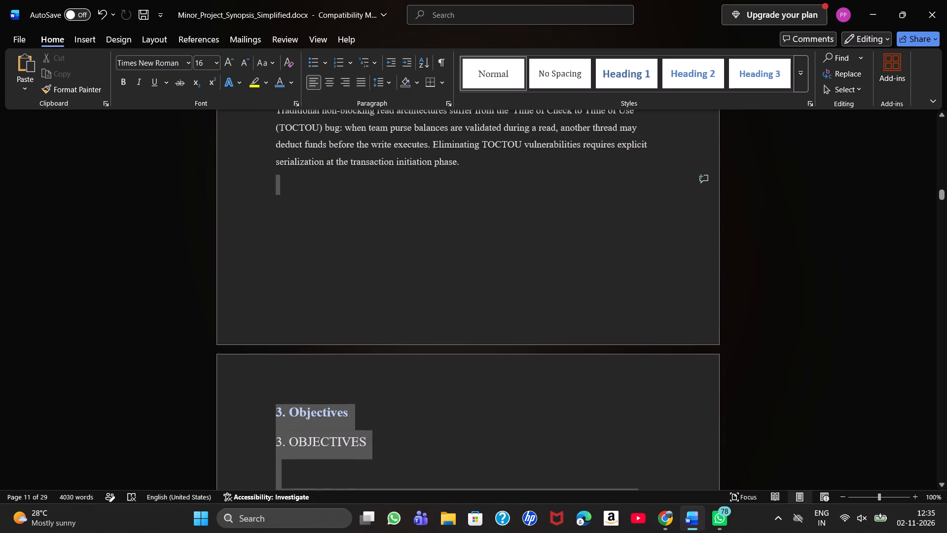
left_click_drag(271, 317, 261, 350)
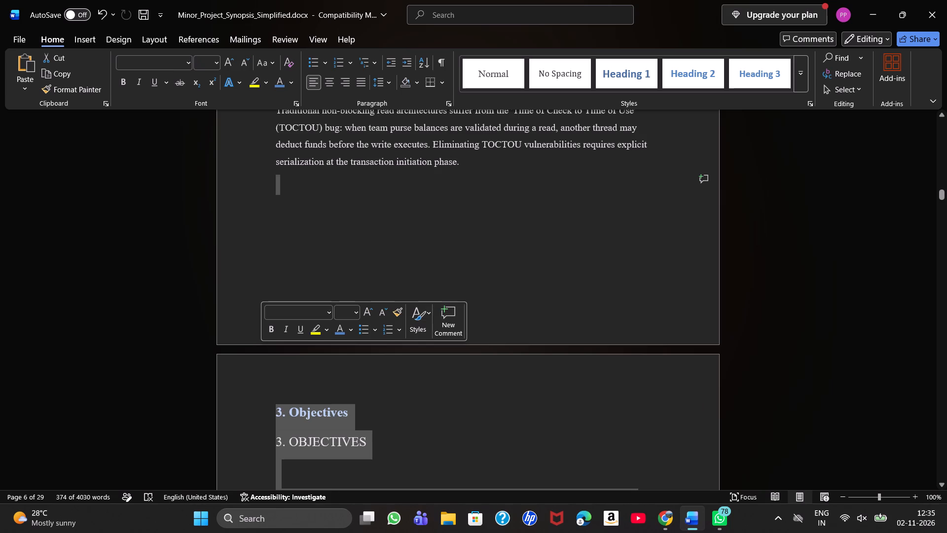
scroll(261, 350, "down", 1)
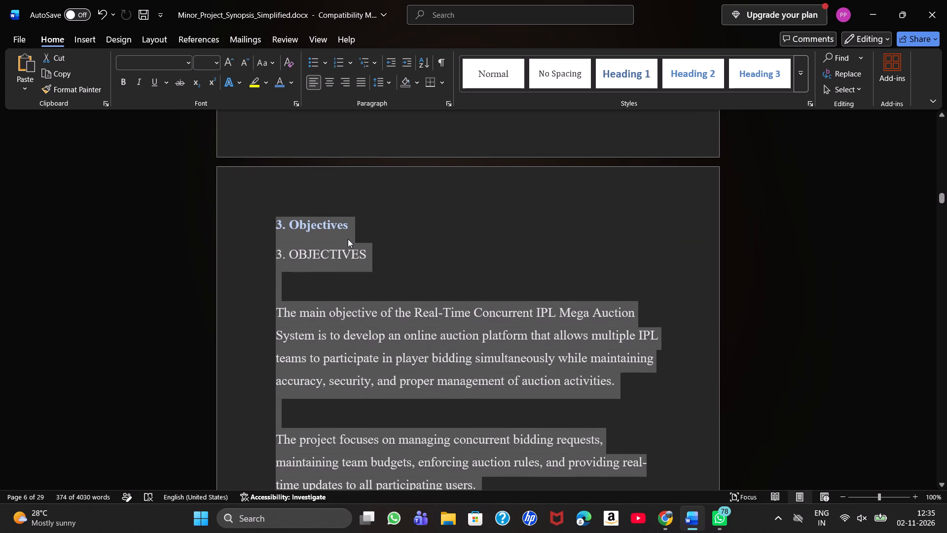
left_click(212, 58)
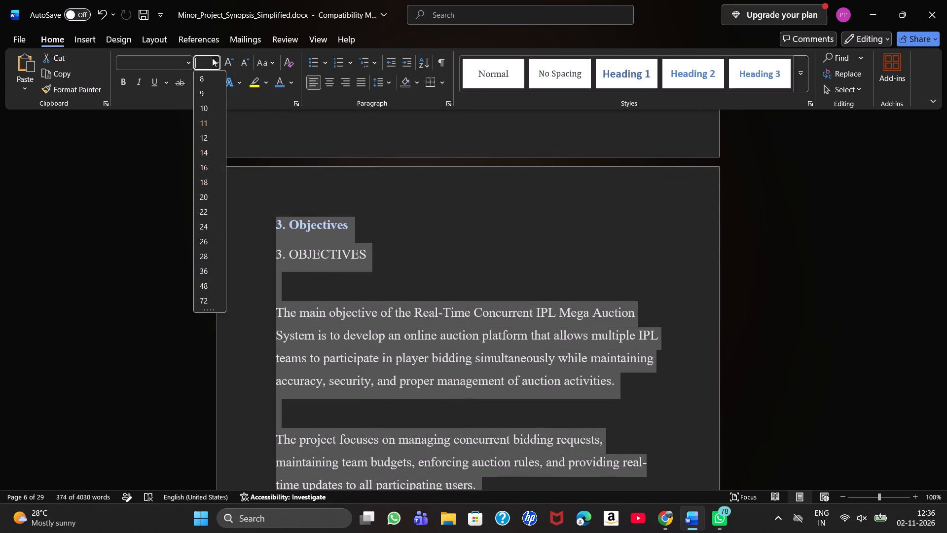
left_click(210, 143)
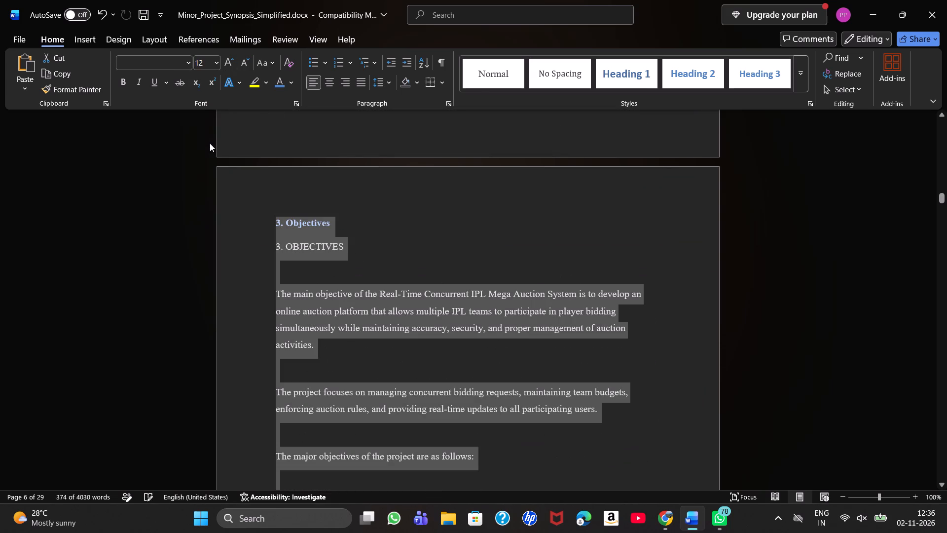
Merge the duplicate section 3 headings into one line, keeping the original number and the pasted title "OBJECTIVES".
left_click(358, 245)
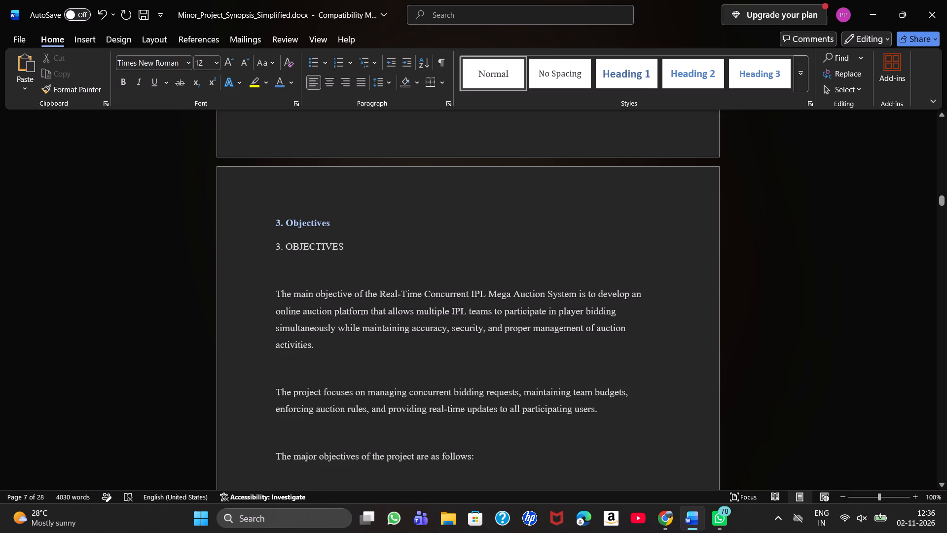
left_click(285, 245)
key("BackSpace")
key("BackSpace")
key("BackSpace")
key("BackSpace")
key("BackSpace")
key("BackSpace")
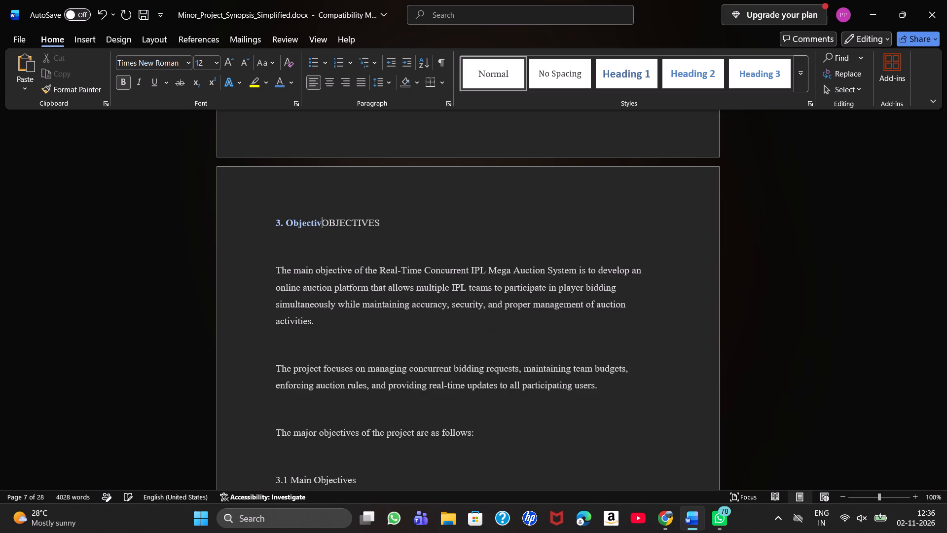
key("BackSpace")
key("BackSpace")
key("BackSpace")
key("BackSpace")
key("BackSpace")
key("BackSpace")
key("BackSpace")
key("BackSpace")
key("BackSpace")
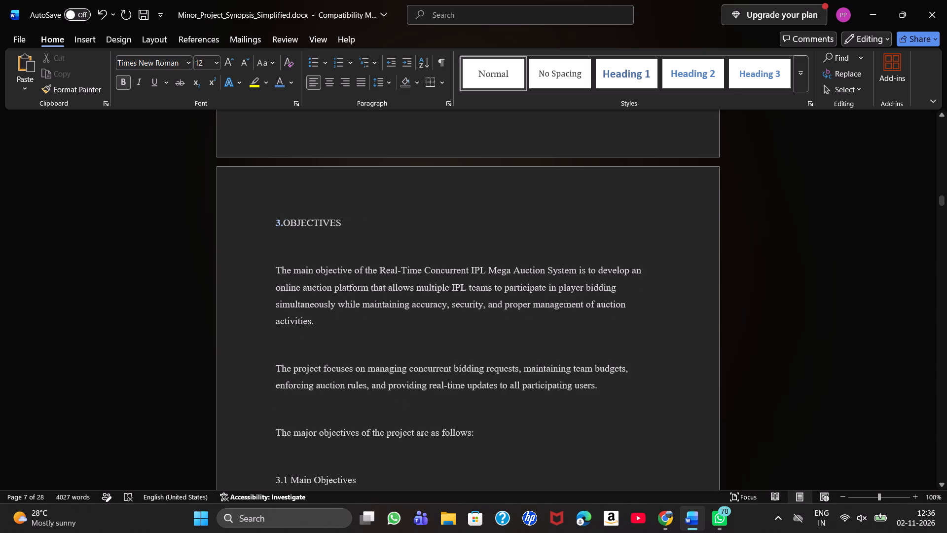
Replace "OBJECTIVES" in the section 3 heading with "Objectives" in the number's formatting, with a space after "3.".
left_click_drag(341, 221, 289, 218)
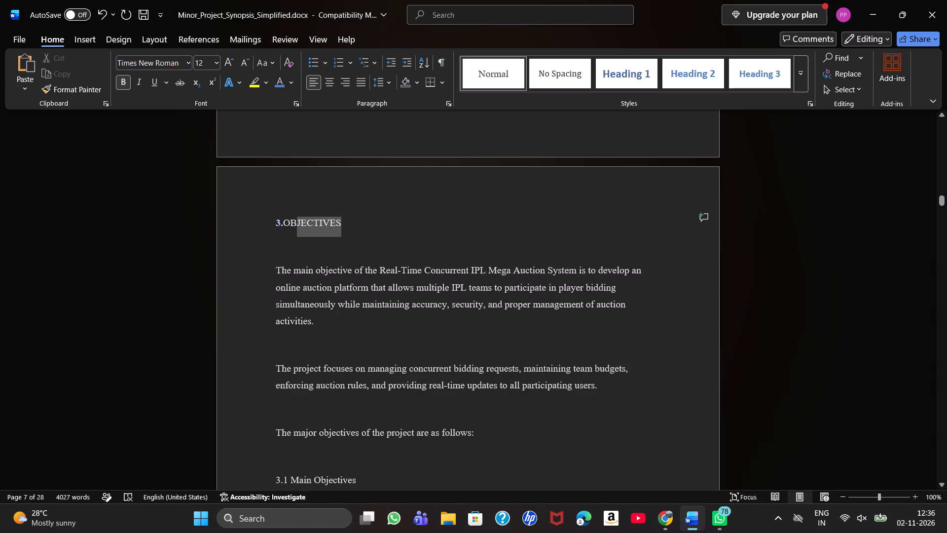
left_click_drag(289, 218, 280, 217)
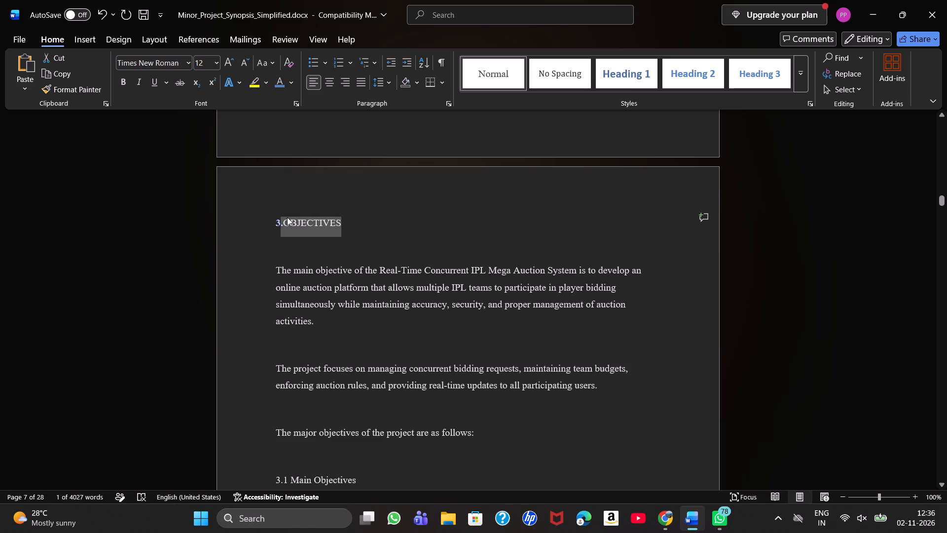
key("ctrl+c")
key("BackSpace")
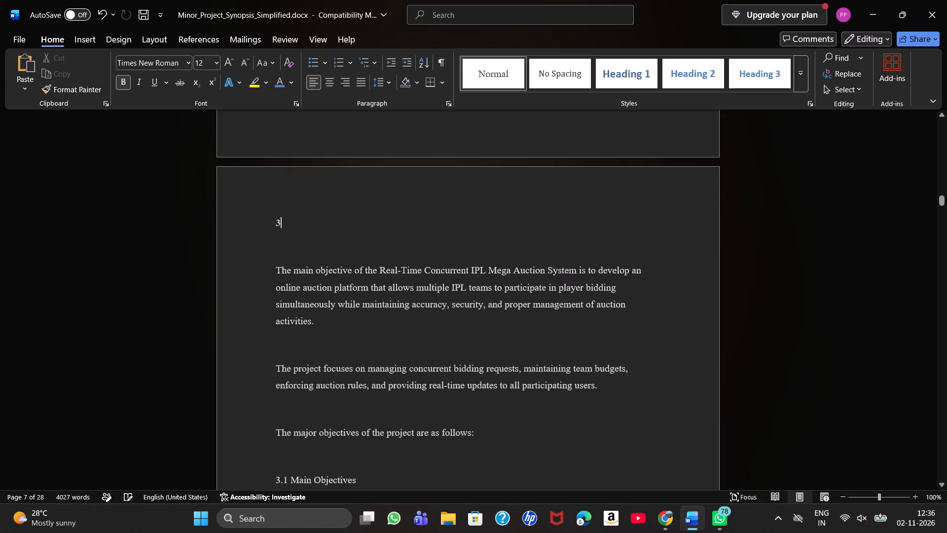
type(".")
key("space")
key("ctrl+v")
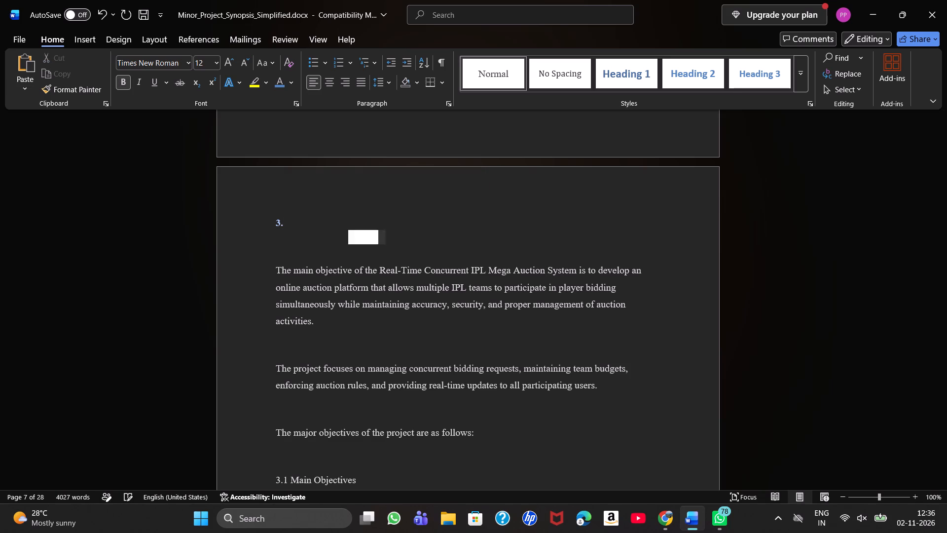
left_click(344, 220)
left_click_drag(344, 220, 284, 225)
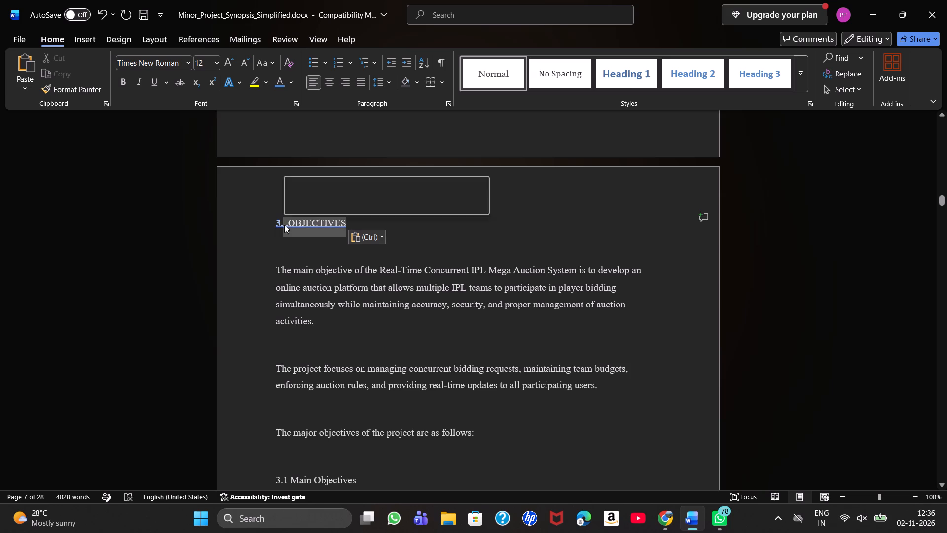
key("BackSpace")
key("space")
type("O")
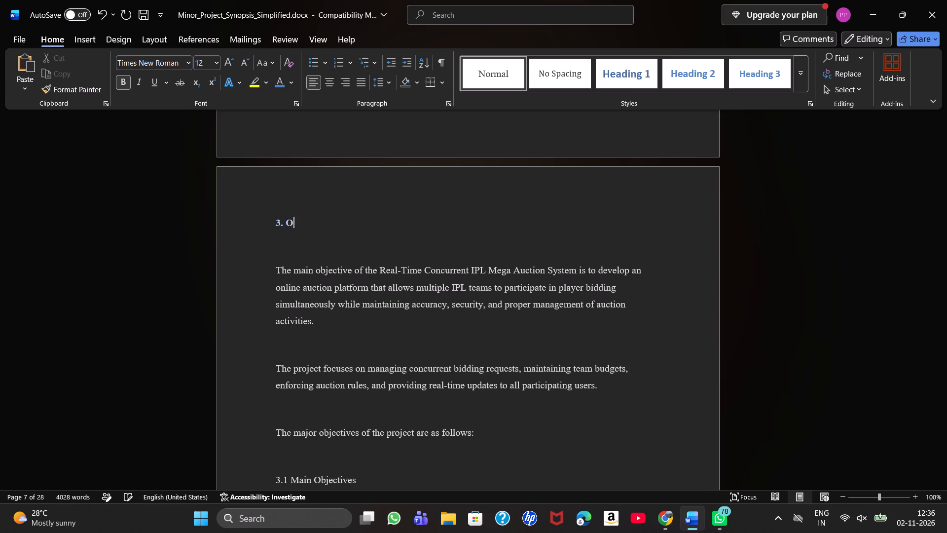
type("bjectives")
Set the font size of the "3. Objectives" heading to 16.
left_click_drag(341, 225, 276, 216)
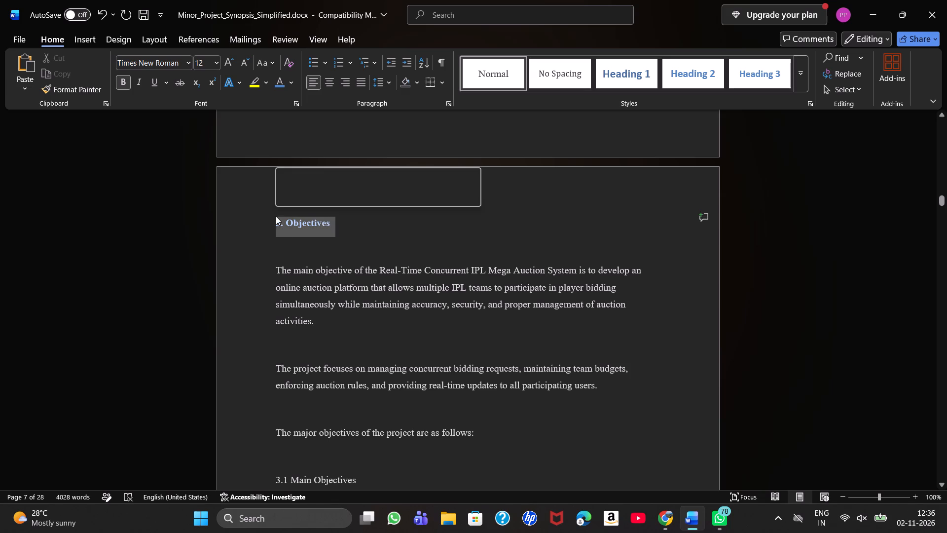
left_click(369, 179)
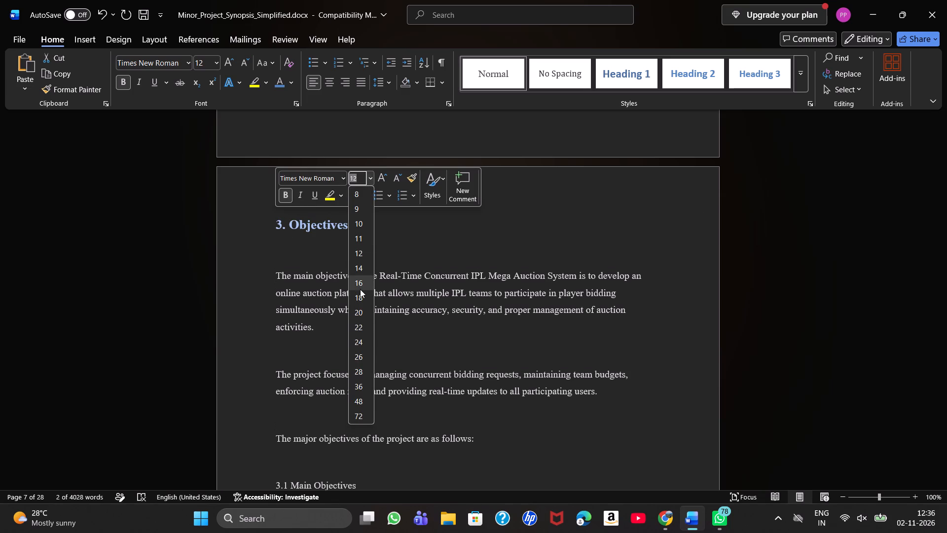
left_click(360, 286)
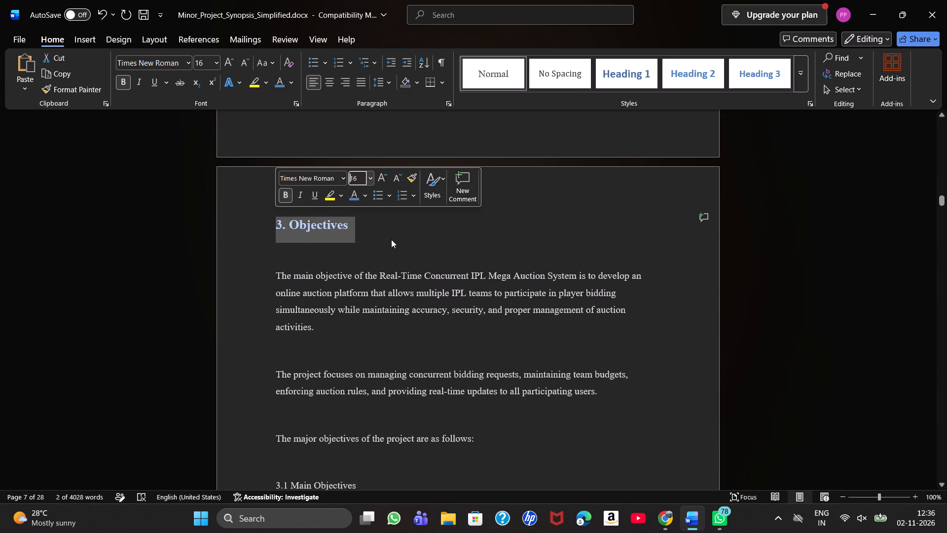
left_click(391, 239)
Remove the blank line between the "3. Objectives" heading and its first paragraph.
left_click(343, 266)
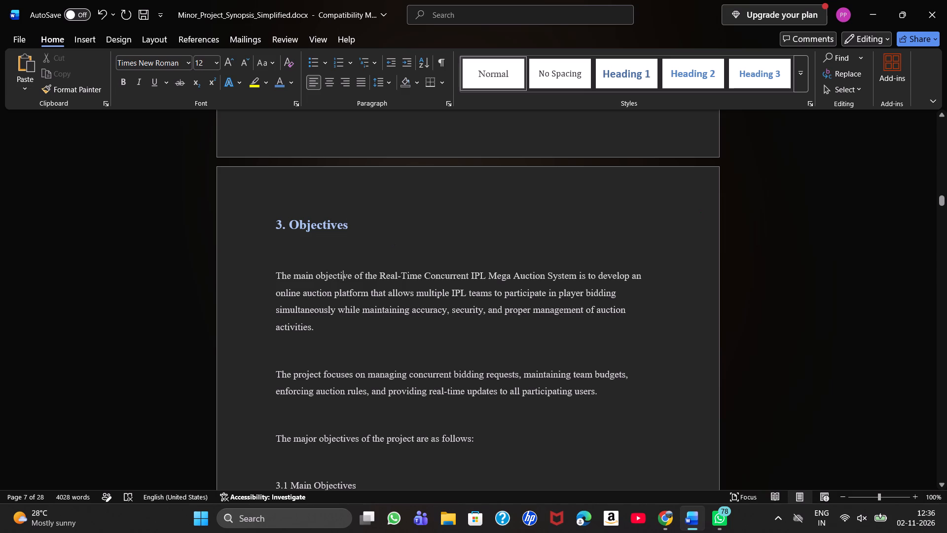
left_click(274, 271)
key("BackSpace")
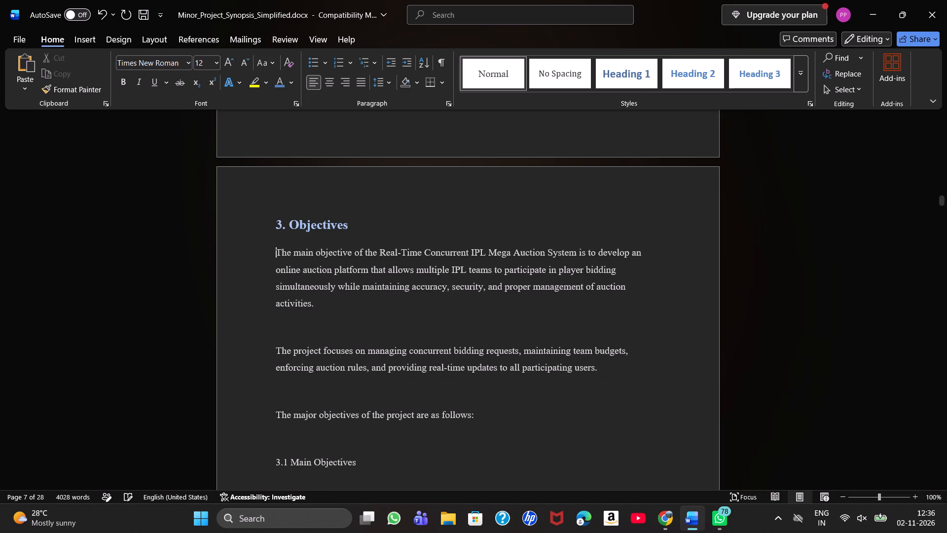
key("BackSpace")
key("Return")
Remove the blank line above "The project focuses on managing concurrent bidding requests", keeping it as a separate paragraph.
key("Down")
key("Down")
key("Down")
key("Down")
key("Down")
key("BackSpace")
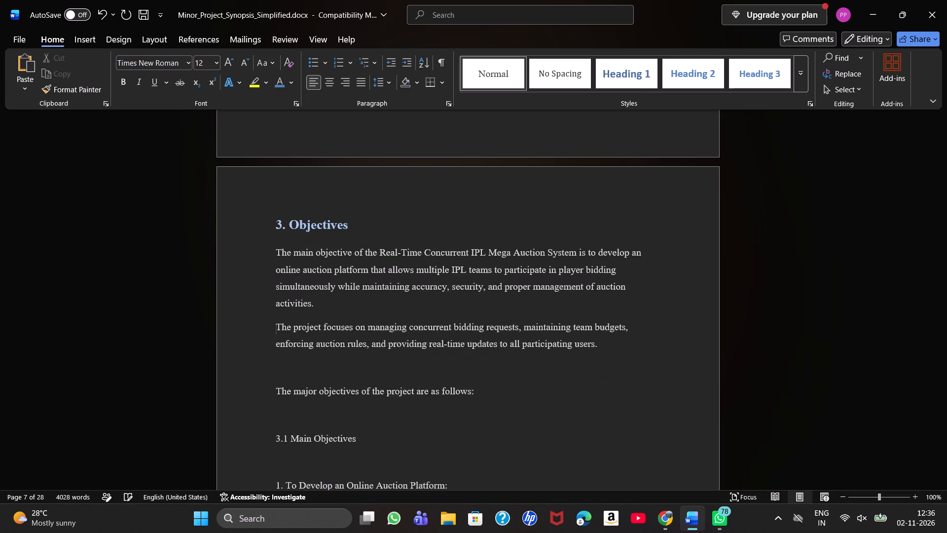
key("BackSpace")
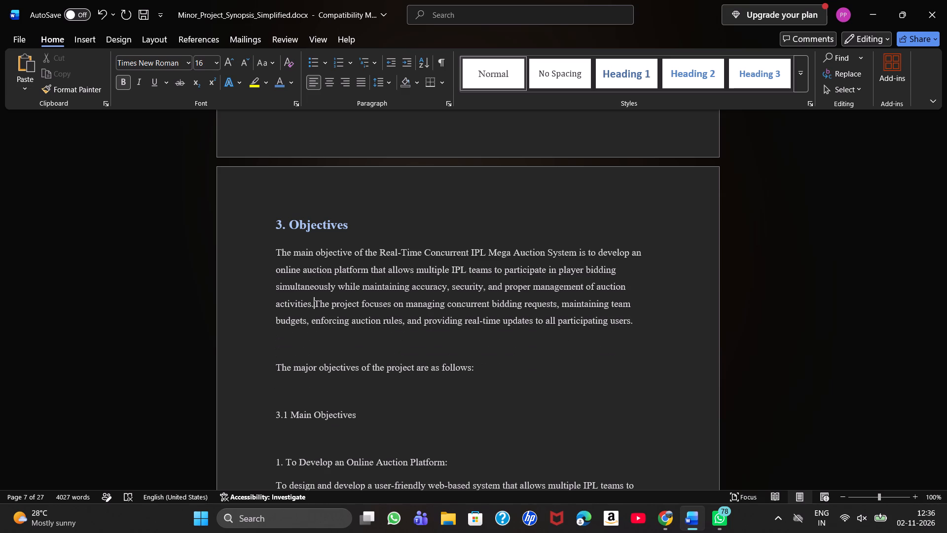
key("Down")
key("Down")
key("Down")
key("Up")
key("Up")
key("Up")
key("Return")
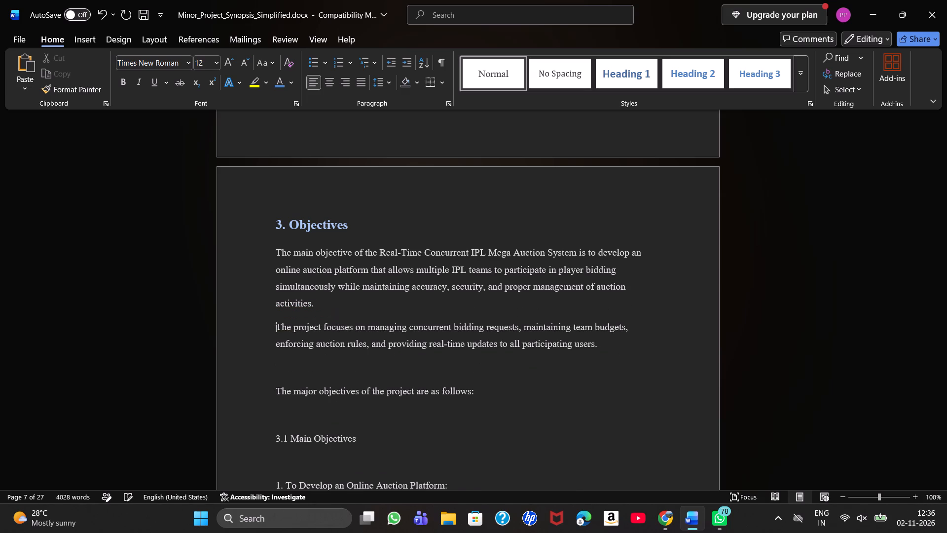
Remove the blank lines above "The major objectives of the project are as follows:" and above "3.1 Main Objectives".
key("Down")
key("Down")
key("Down")
key("BackSpace")
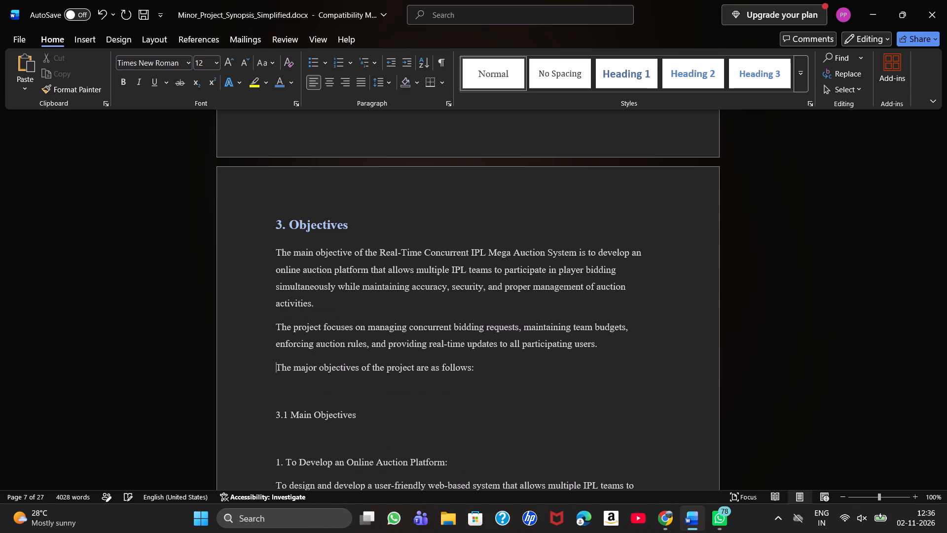
key("Down")
key("Down")
key("BackSpace")
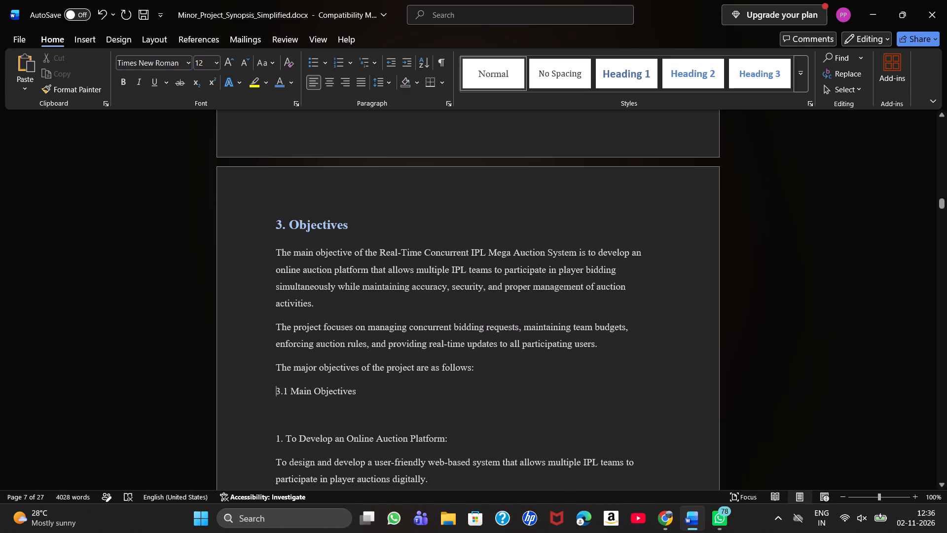
Format the "3.1 Main Objectives" subheading as size 14, bold and blue.
left_click_drag(276, 391, 354, 386)
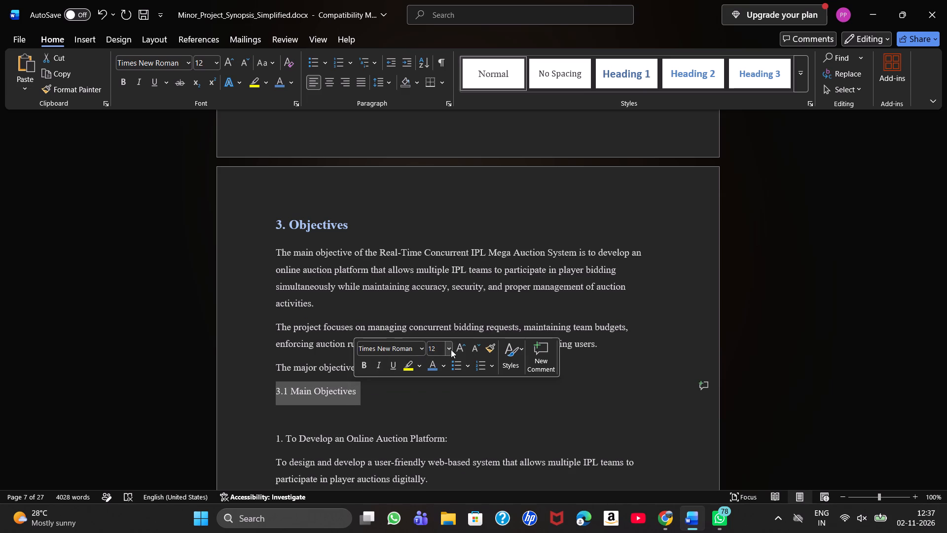
left_click(448, 349)
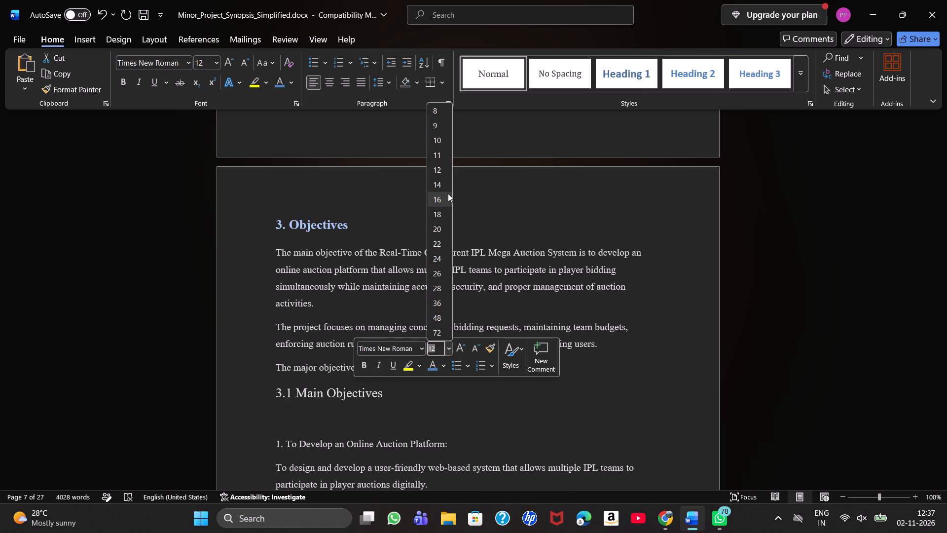
left_click(444, 185)
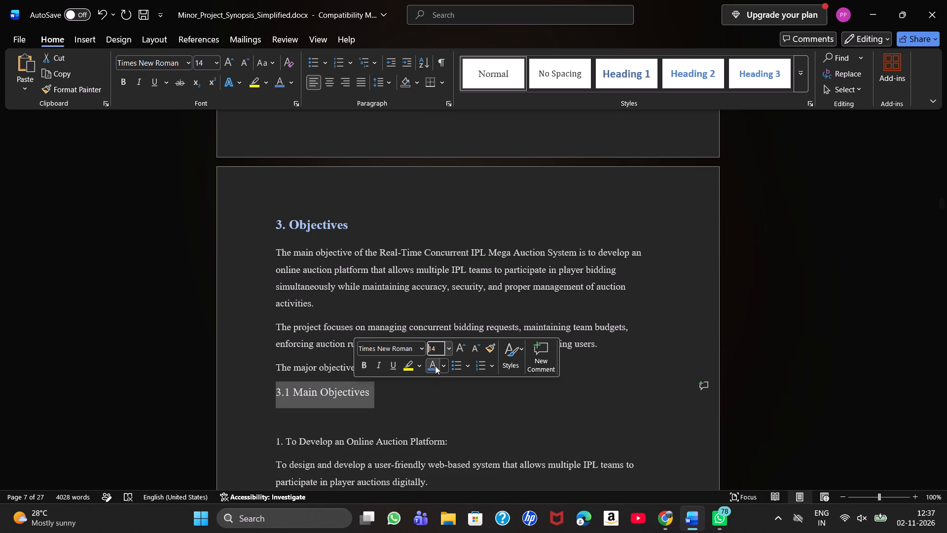
left_click(435, 366)
left_click(362, 369)
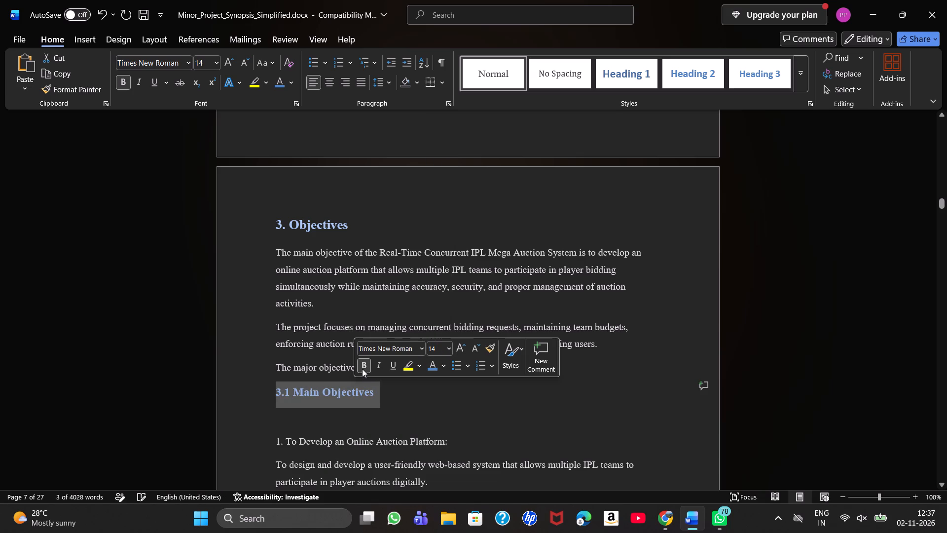
Remove the blank line beneath the "3.1 Main Objectives" subheading.
left_click(391, 411)
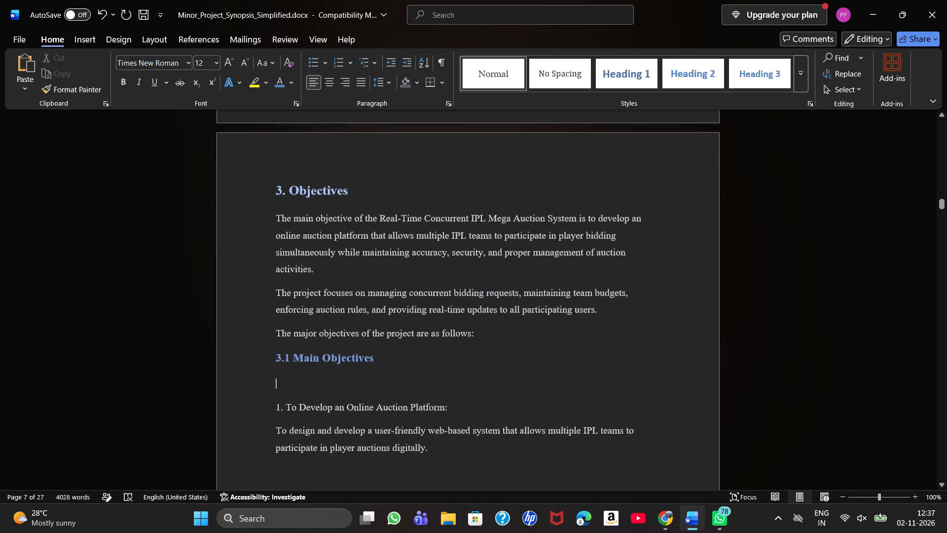
key("BackSpace")
Remove the two blank lines above objective "2. To Manage Simultaneous Bidding:".
key("Down")
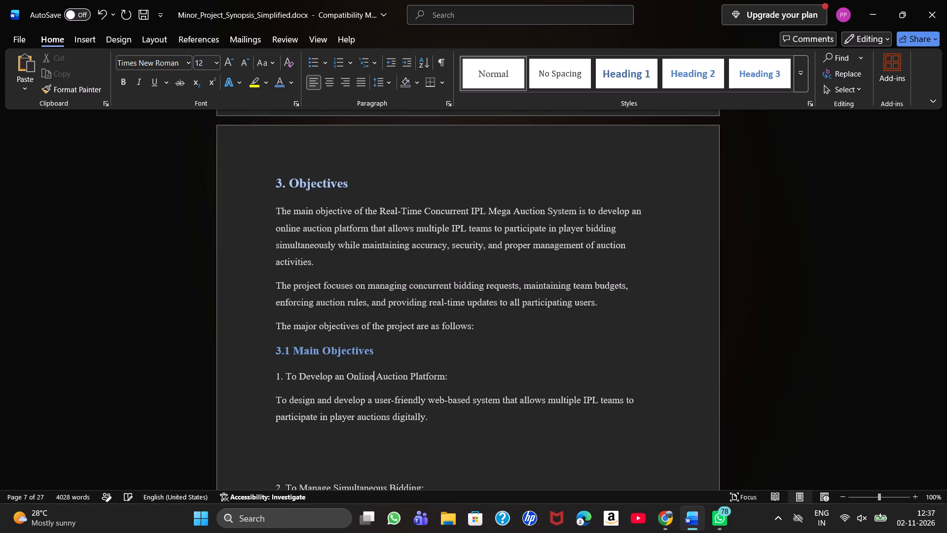
key("Down")
key("Down")
key("Down")
key("Down")
key("Down")
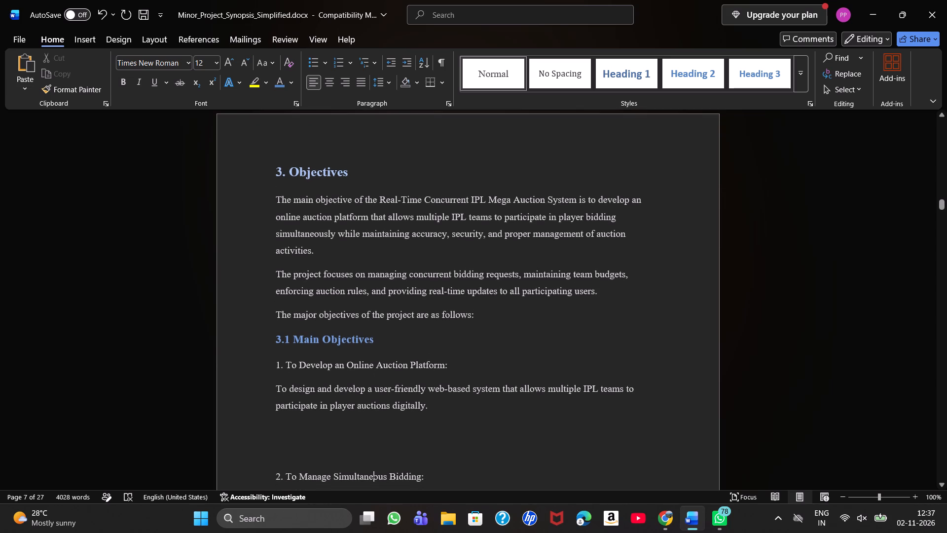
key("Left")
key("Left")
key("Left")
key("Left")
key("Left")
key("Left")
key("Left")
key("Left")
key("Left")
key("Left")
key("Left")
key("Left")
key("Left")
key("Left")
key("Left")
key("Left")
key("Left")
key("Left")
key("Left")
key("Left")
key("Left")
key("Left")
key("BackSpace")
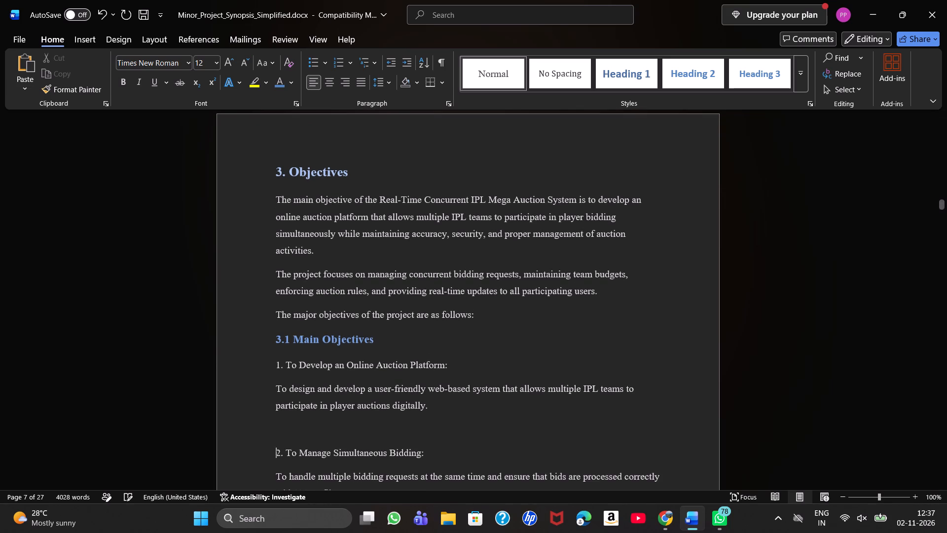
key("BackSpace")
Remove the blank lines above objectives "3. To Implement Pessimistic Locking:" and "4. To Maintain Team Budget:".
key("Down")
key("Down")
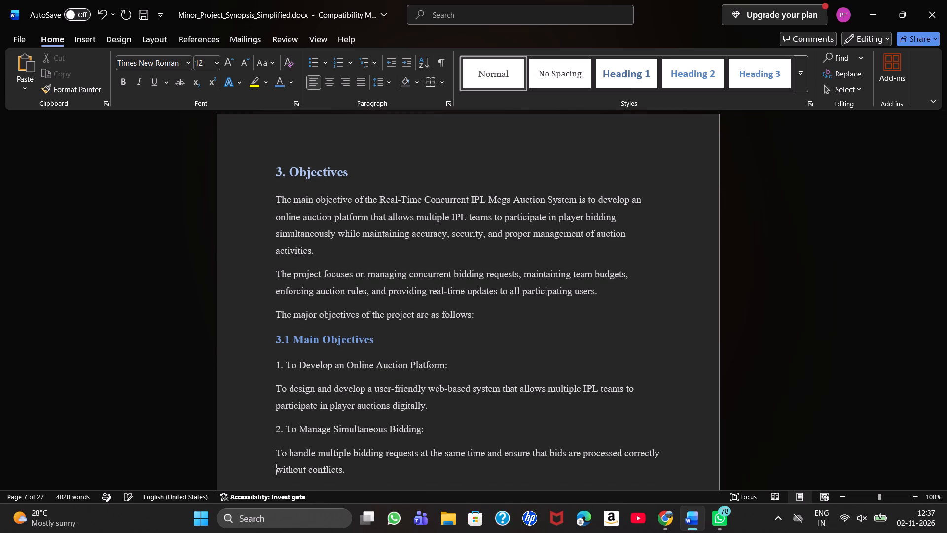
key("Down")
key("Down")
key("Down")
key("BackSpace")
key("BackSpace")
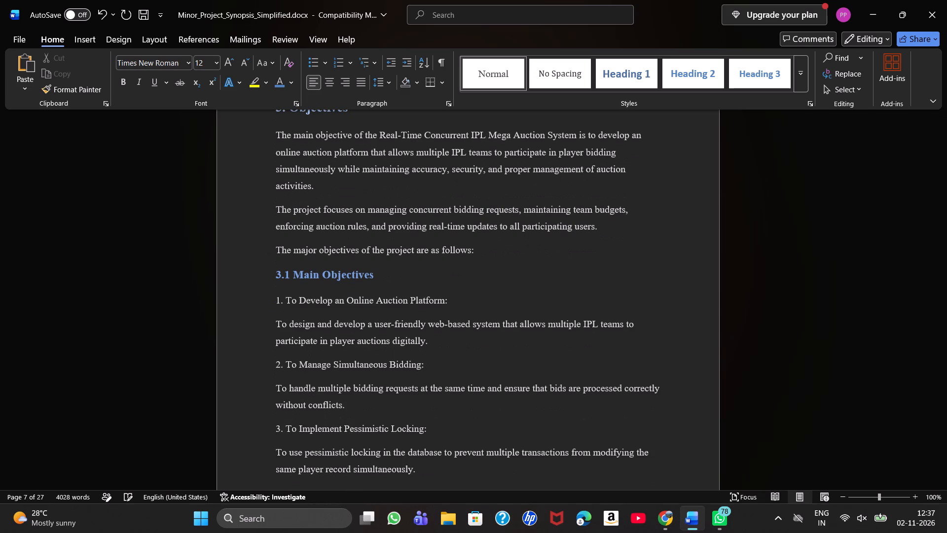
key("Down")
key("Down")
key("Down")
key("Down")
key("Down")
key("BackSpace")
key("BackSpace")
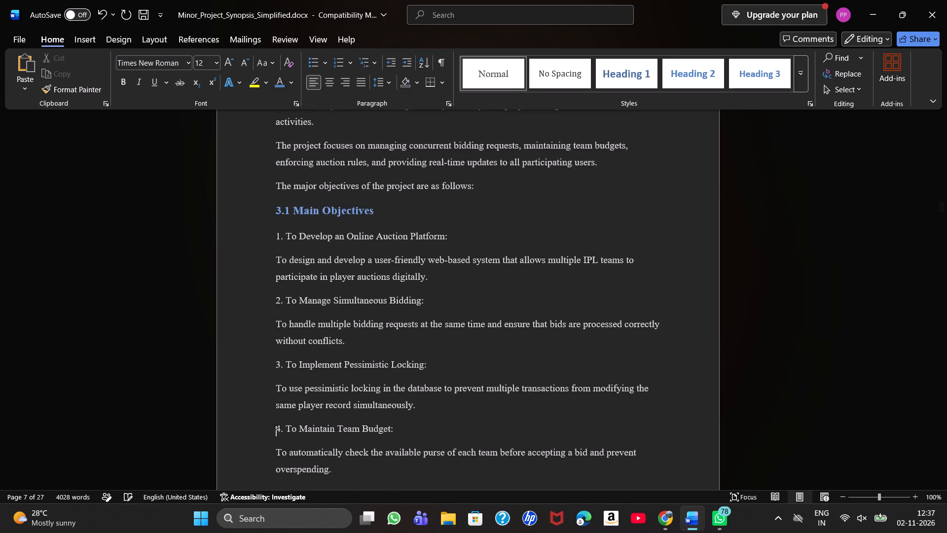
Remove the blank lines above objectives "5. To Enforce Squad Restrictions:" and "6. To Provide Real-Time Updates:", keeping each on its own line.
key("Down")
key("Down")
key("Down")
key("Down")
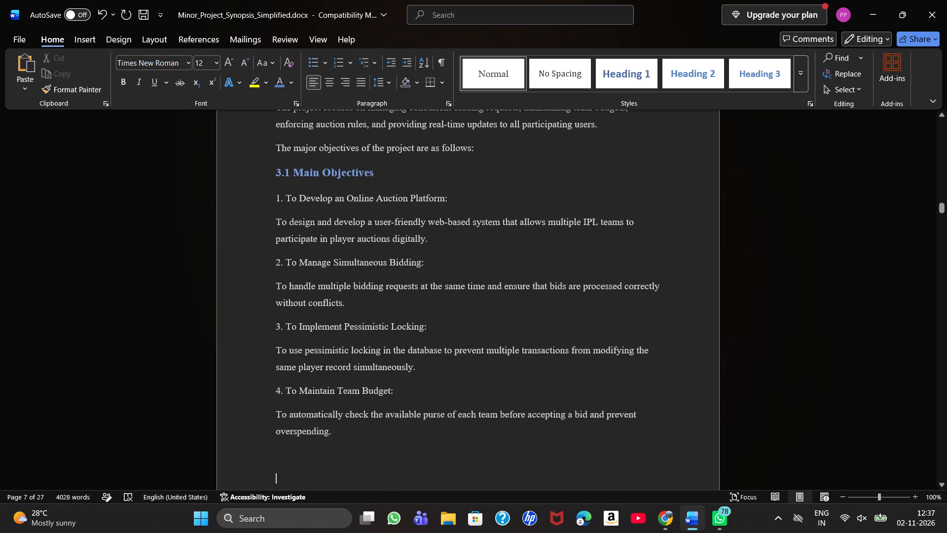
key("Down")
key("Down")
key("Up")
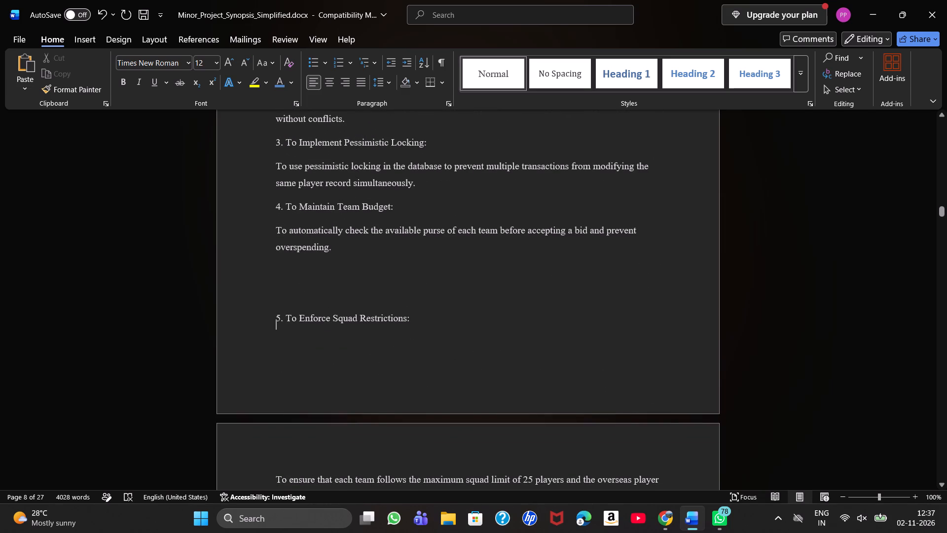
key("BackSpace")
key("BackSpace")
key("Down")
key("Down")
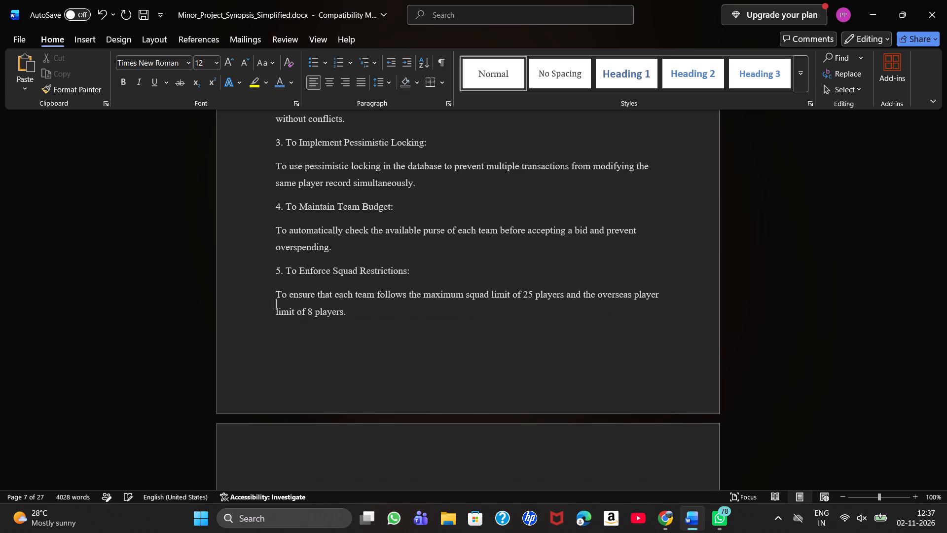
key("Down")
key("Down")
key("Down")
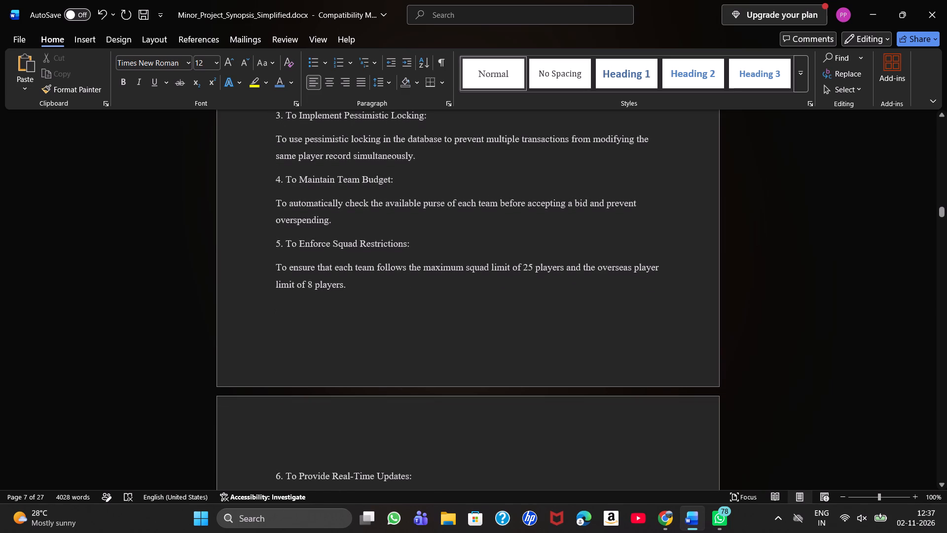
key("BackSpace")
key("BackSpace")
key("Return")
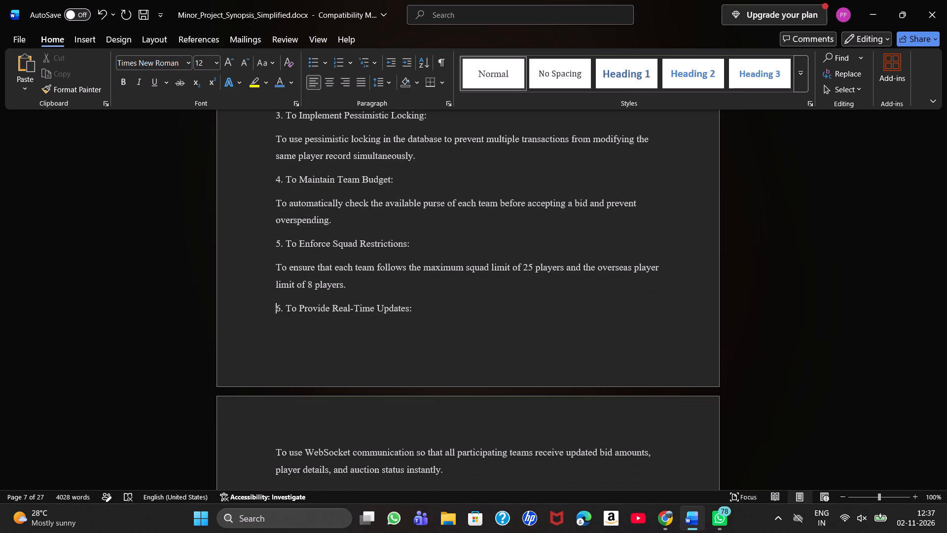
Remove the blank lines above objectives "7. To Implement Secure Authentication:" and "8. To Maintain Accurate Records:".
key("Down")
key("Down")
key("Down")
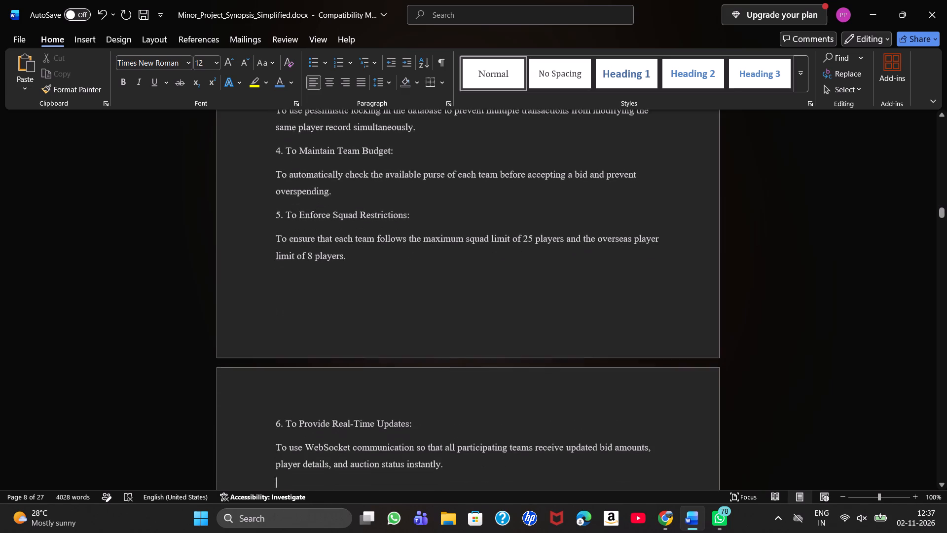
key("Down")
key("Down")
key("Down")
key("Up")
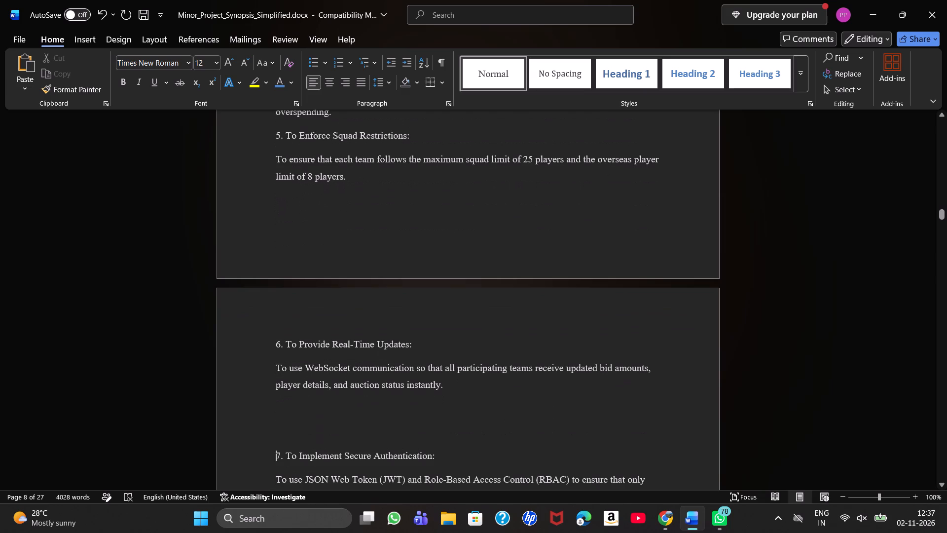
key("BackSpace")
key("BackSpace")
key("Down")
key("Down")
key("Down")
key("Down")
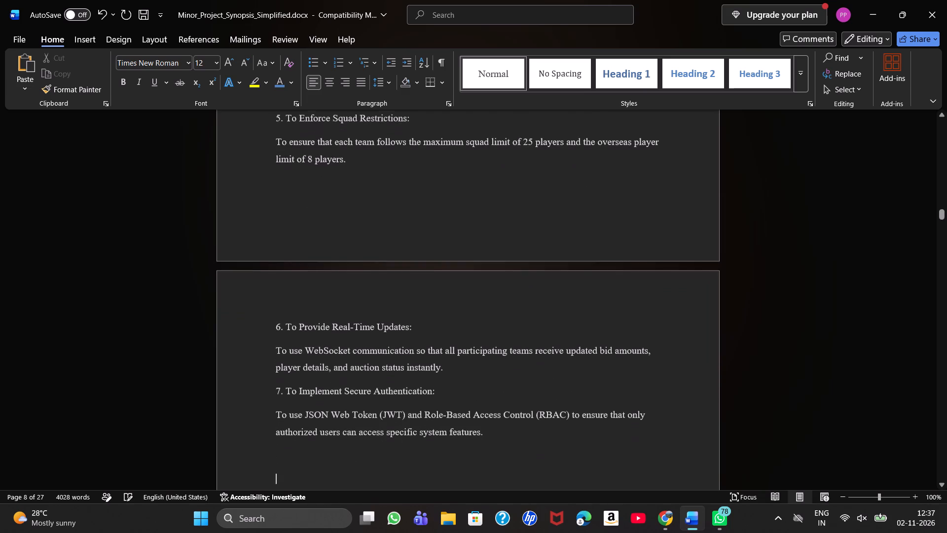
key("Down")
key("Down")
key("Up")
key("BackSpace")
key("BackSpace")
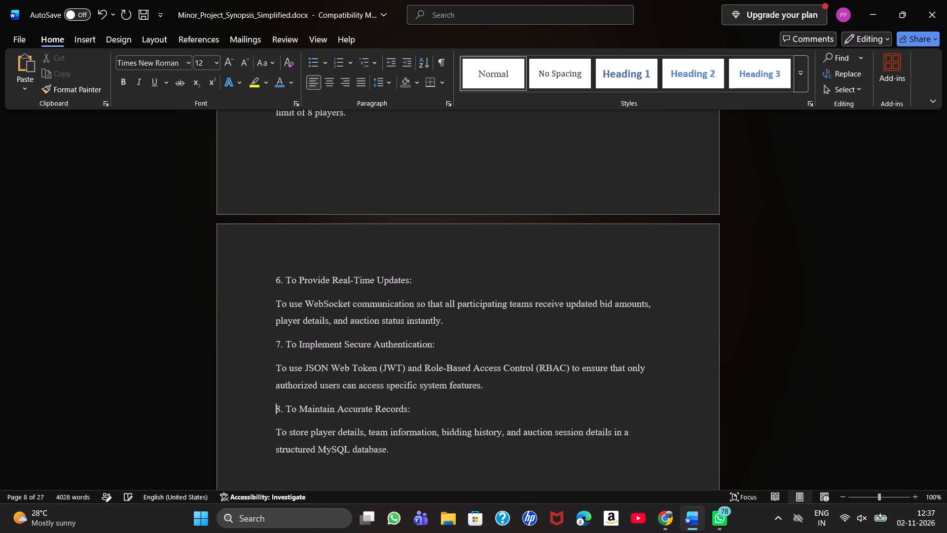
Remove the two blank lines above objective "9. To Improve System Performance:".
key("Down")
key("Down")
key("Down")
key("Down")
key("Down")
key("BackSpace")
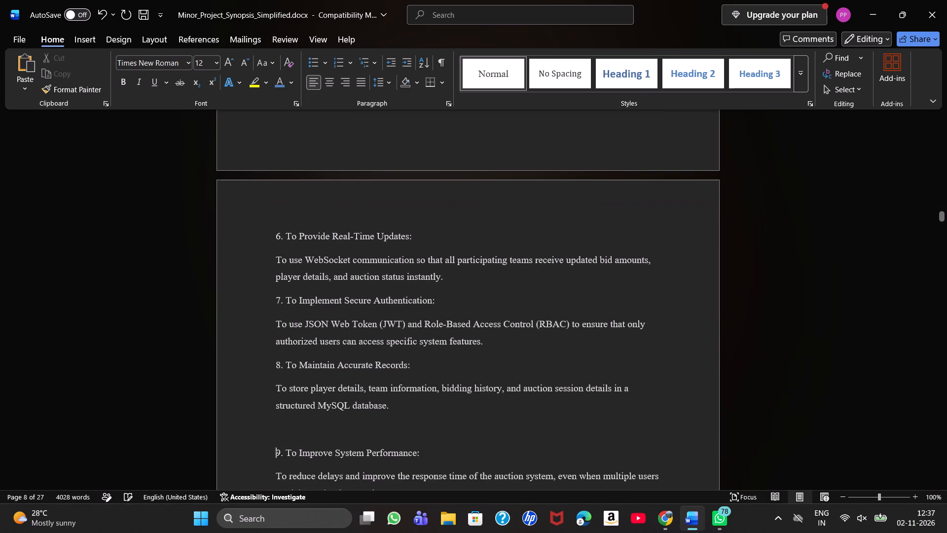
key("BackSpace")
Remove the blank lines above objective "10. To Test System Reliability:", keeping the objective on its own line.
key("Down")
key("Down")
key("Down")
key("Down")
key("Down")
key("Down")
key("Down")
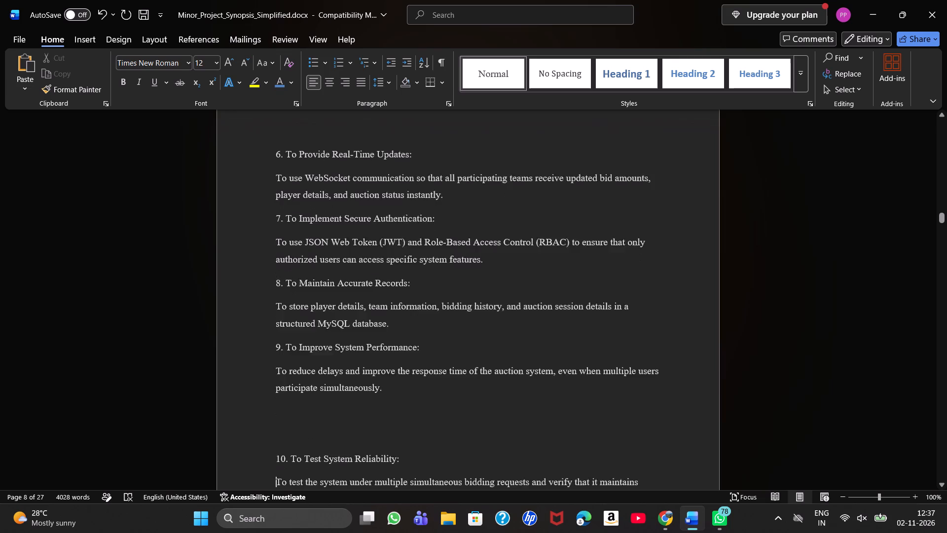
key("Up")
key("Up")
key("BackSpace")
key("BackSpace")
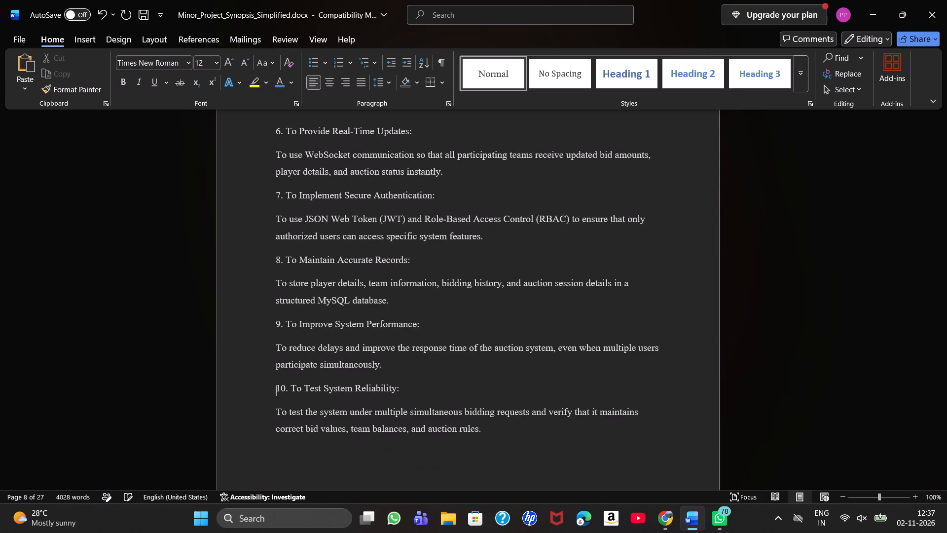
Remove the blank lines above the "3.2 Overall Objective" heading so it directly follows objective 10.
key("Down")
key("Down")
key("Down")
key("Down")
key("Down")
key("Down")
key("Down")
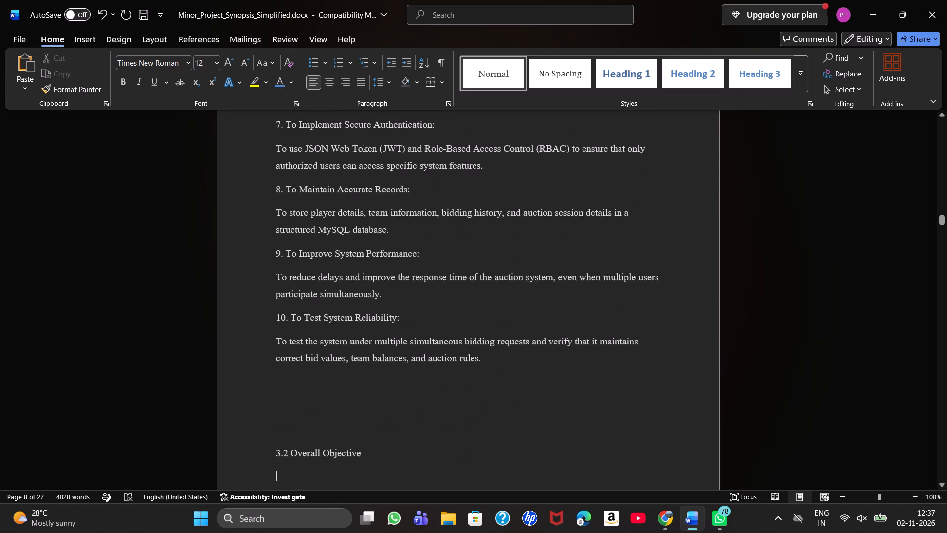
key("Up")
key("BackSpace")
key("BackSpace")
key("BackSpace")
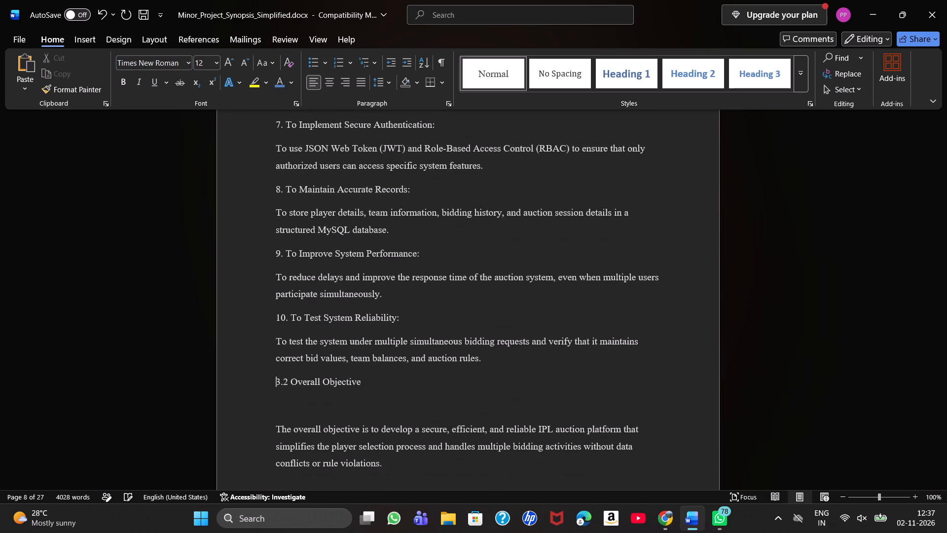
Format the "3.2 Overall Objective" heading as 14 pt, bold, with blue font colour.
left_click_drag(360, 386, 311, 377)
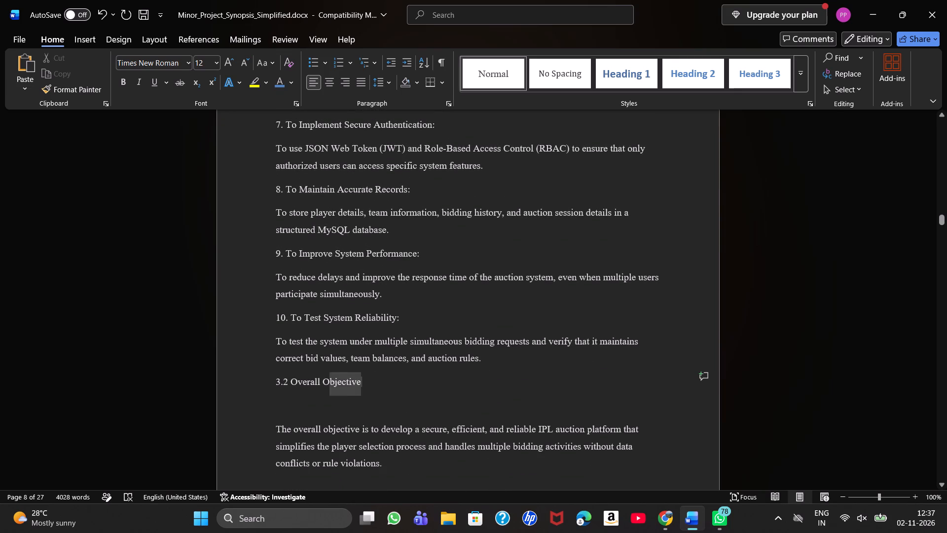
left_click_drag(311, 377, 267, 380)
left_click(364, 341)
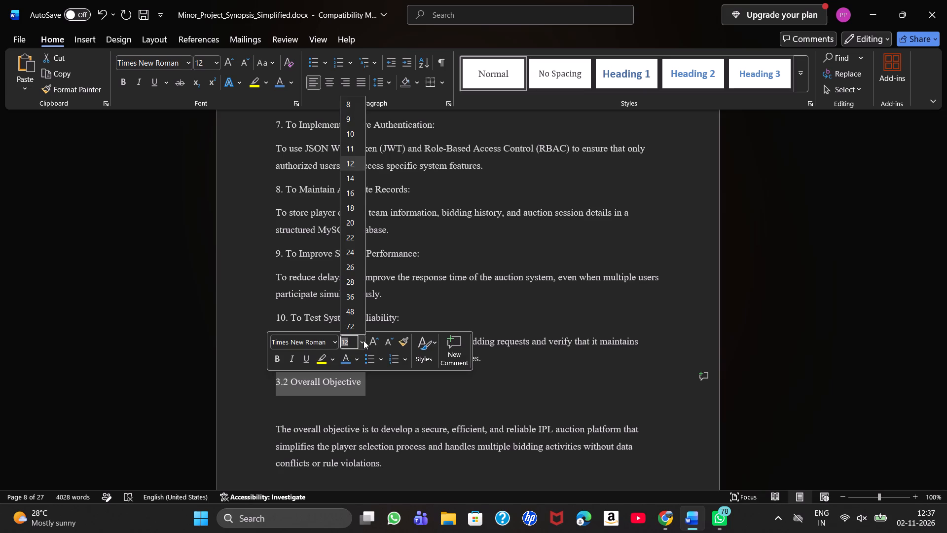
left_click(353, 181)
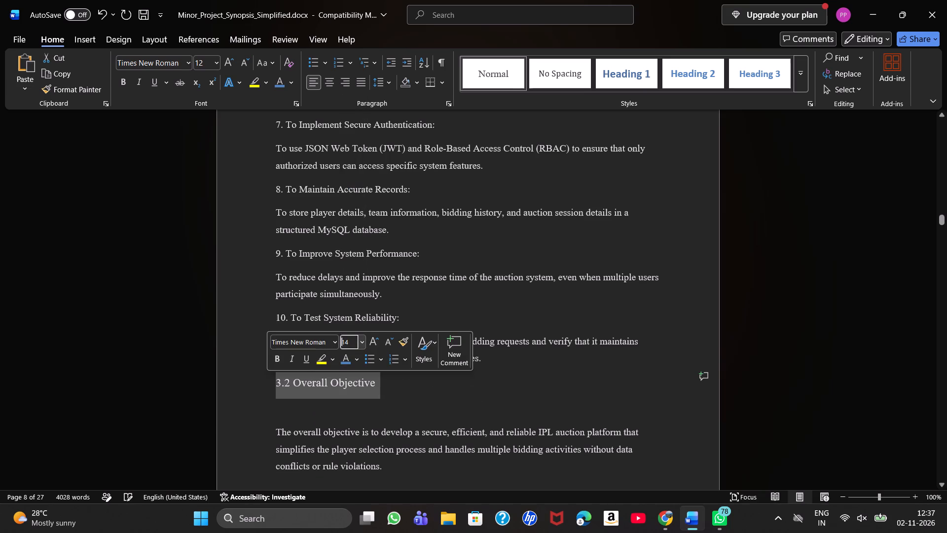
left_click(348, 363)
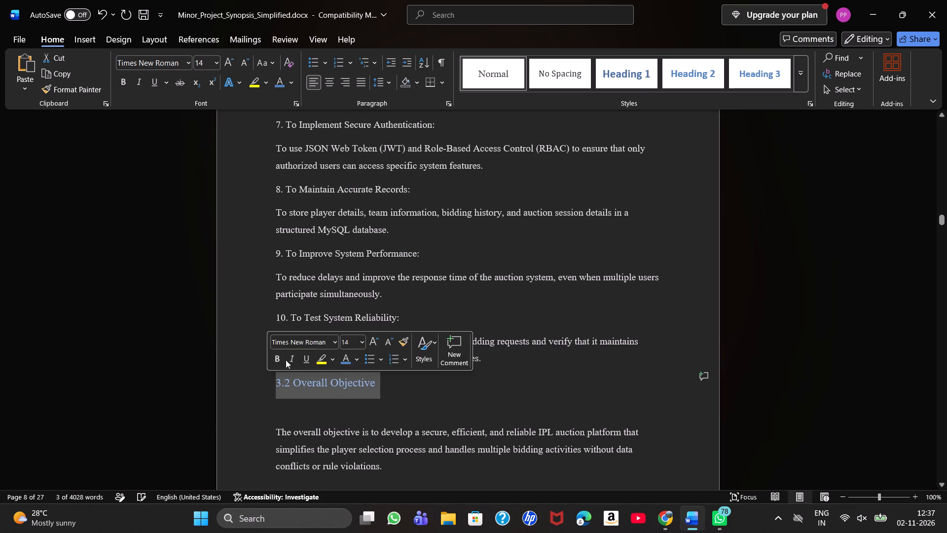
left_click(272, 357)
Remove the blank line between the "3.2 Overall Objective" heading and its first paragraph.
left_click(300, 421)
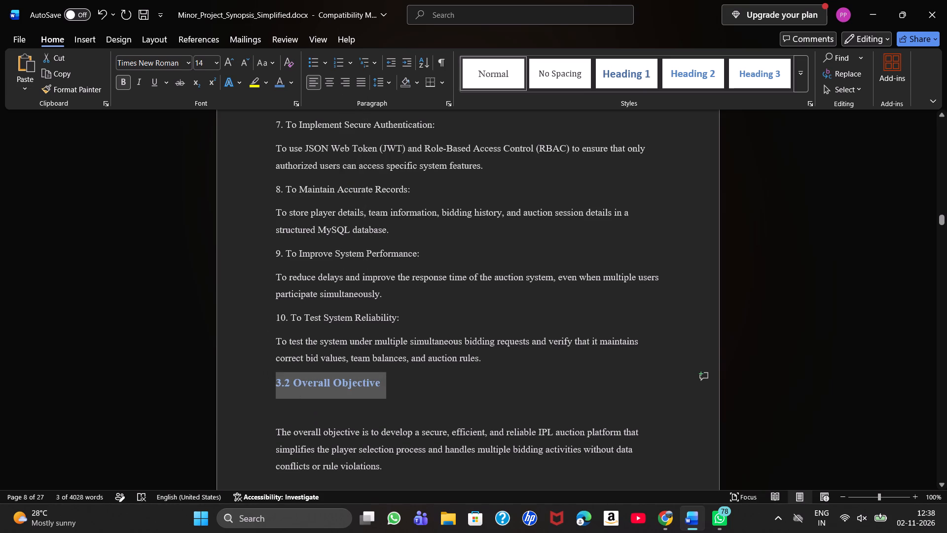
key("BackSpace")
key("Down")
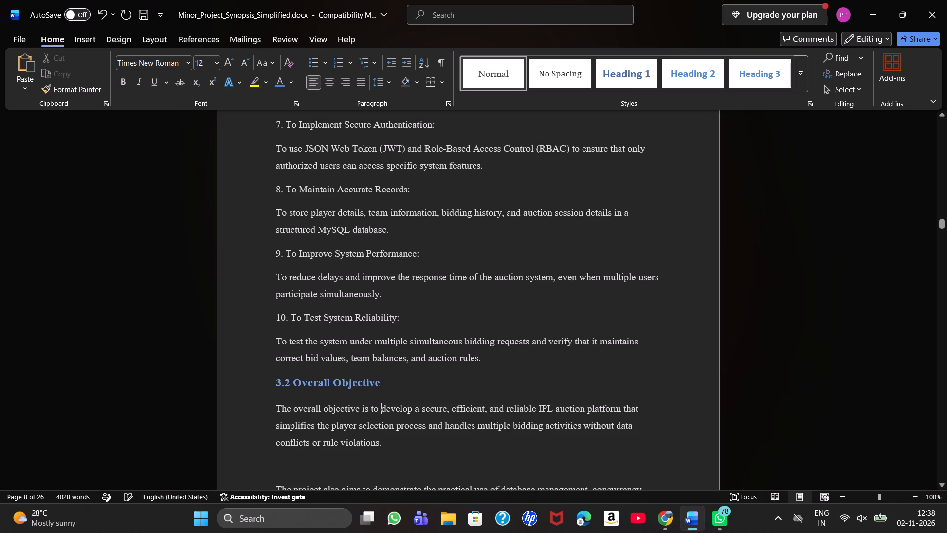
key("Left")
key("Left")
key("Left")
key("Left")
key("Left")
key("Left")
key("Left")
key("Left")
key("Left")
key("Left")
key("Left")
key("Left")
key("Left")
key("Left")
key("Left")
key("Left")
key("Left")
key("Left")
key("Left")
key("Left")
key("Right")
Remove the blank line above the paragraph starting "The project also aims to demonstrate" in section 3.2.
key("Down")
key("Down")
key("Down")
key("Down")
key("Down")
key("Up")
key("BackSpace")
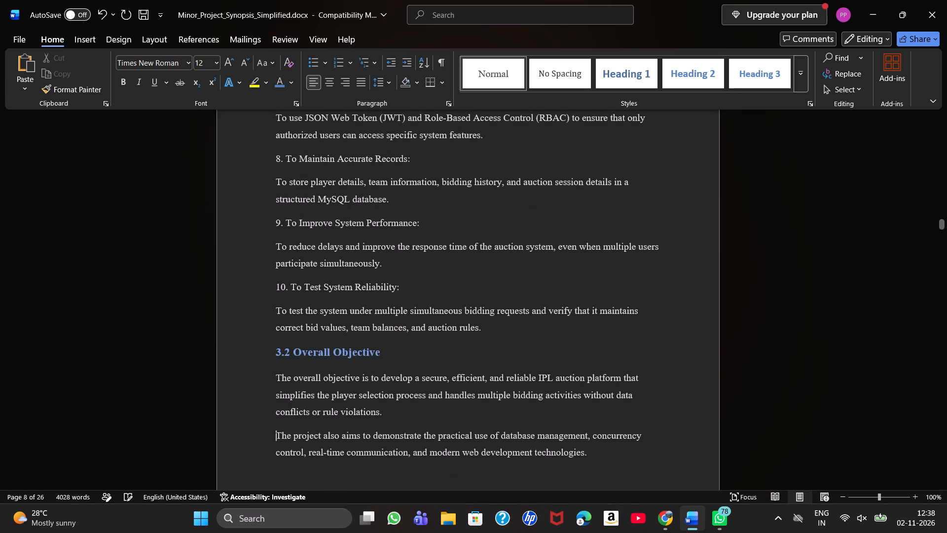
Close the gap above the "4. Concurrency Pitfalls & Race Hazards" heading, leaving a single blank line after section 3.2.
key("Down")
key("Down")
key("Down")
key("Down")
key("Down")
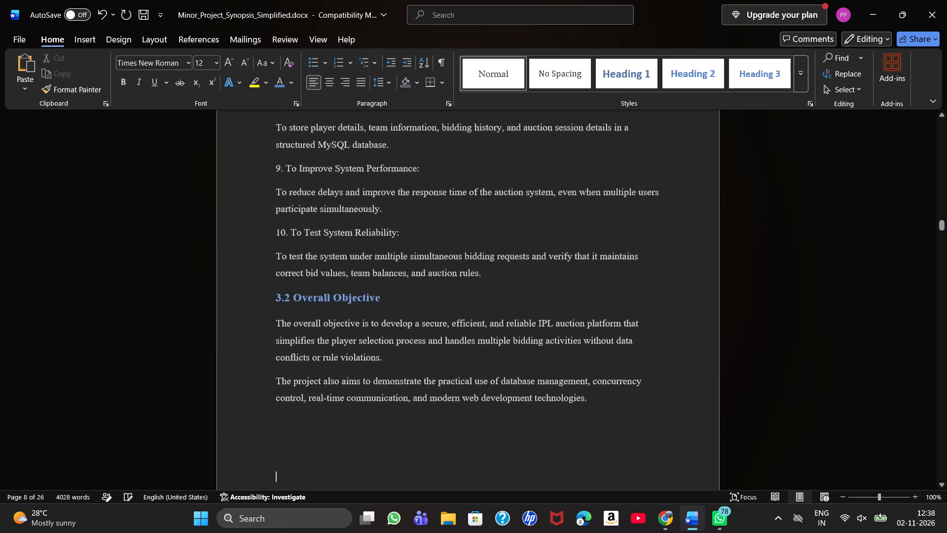
key("Down")
key("Up")
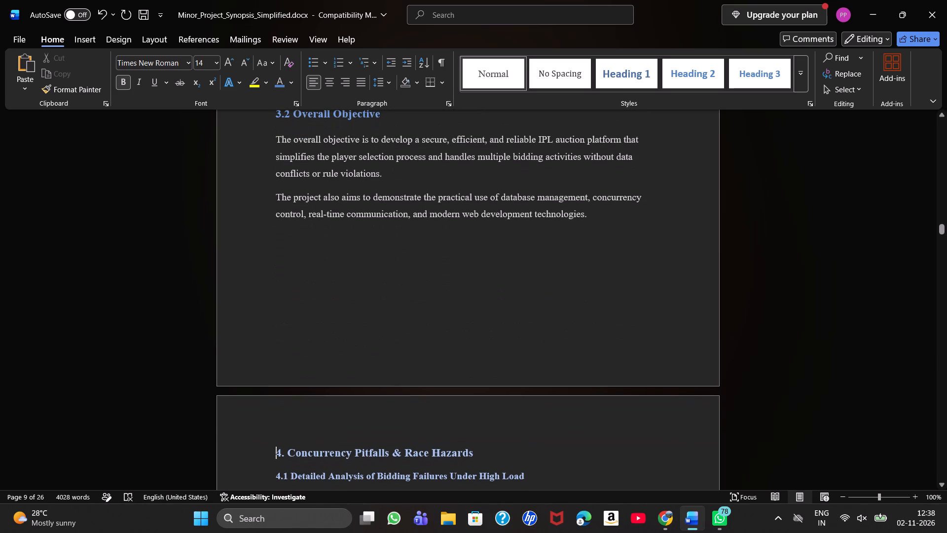
key("BackSpace")
key("BackSpace")
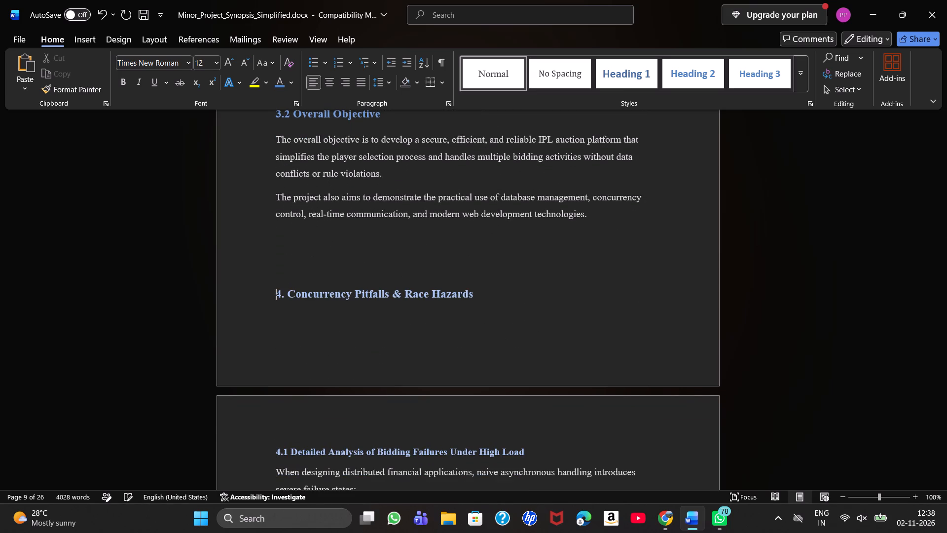
key("BackSpace")
key("BackSpace")
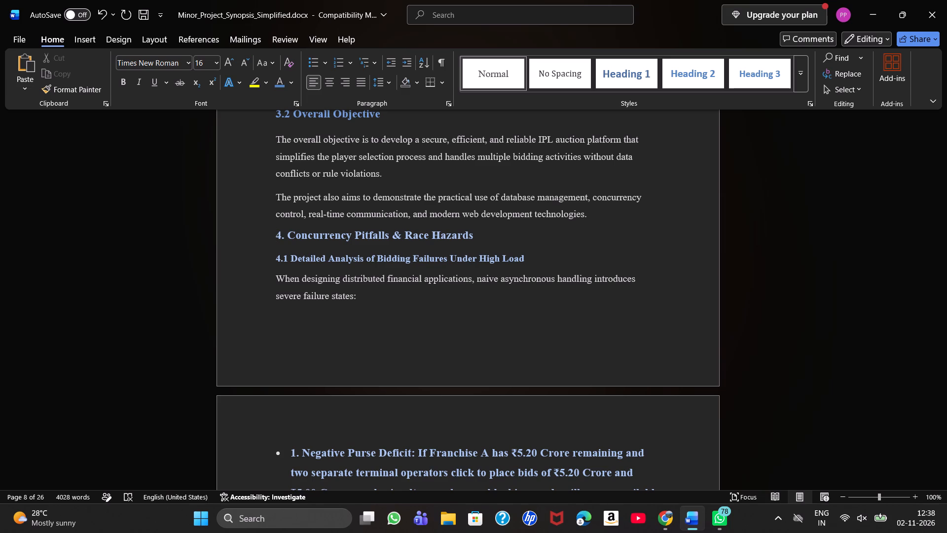
key("Return")
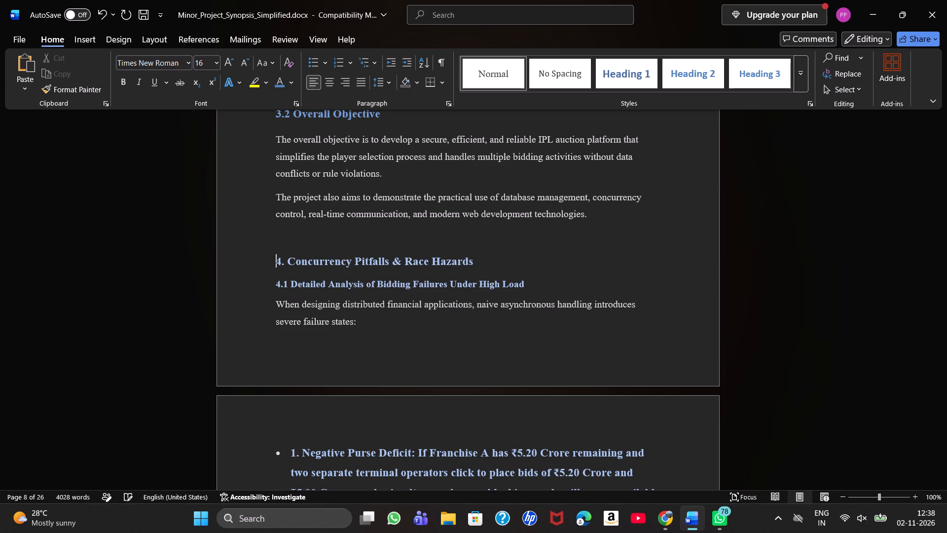
Set the "4. Concurrency Pitfalls & Race Hazards" heading to font size 16.
left_click_drag(276, 262, 459, 259)
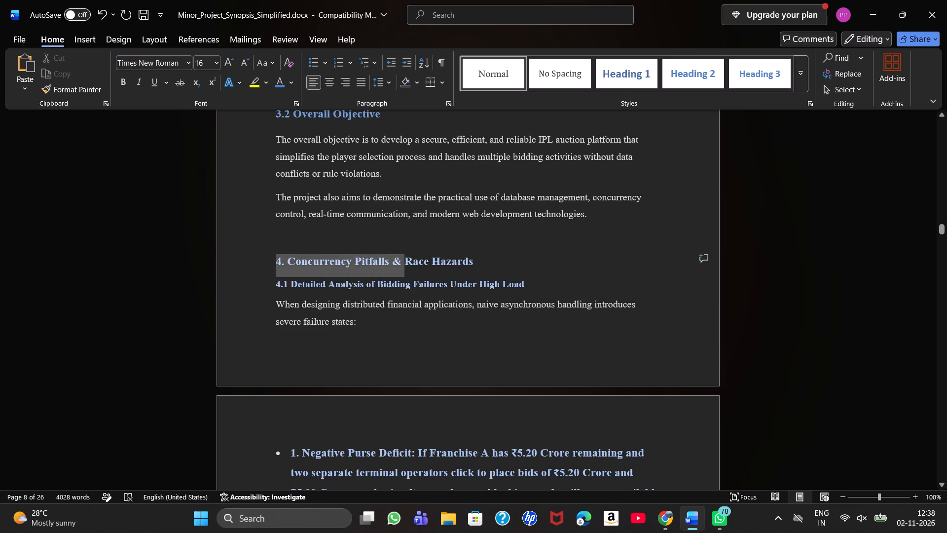
left_click_drag(459, 259, 461, 260)
left_click(553, 221)
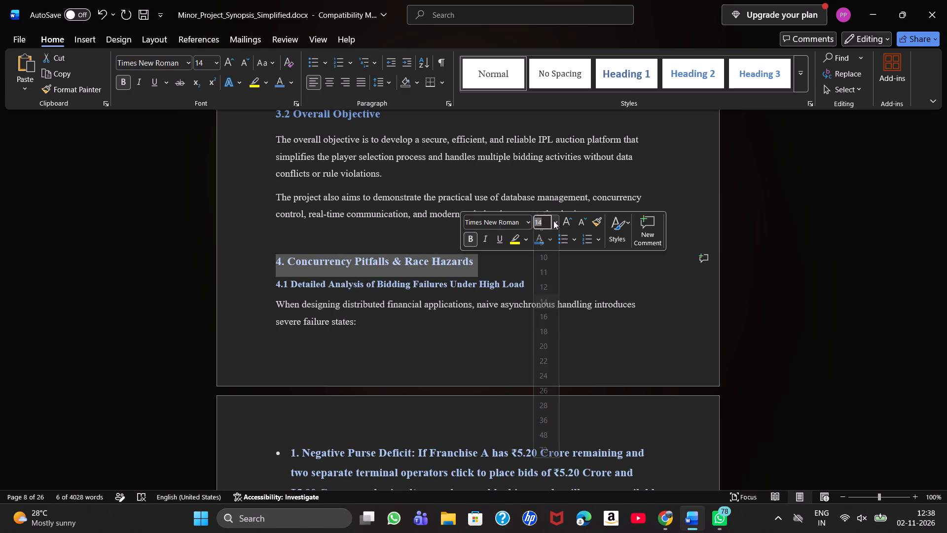
left_click(537, 332)
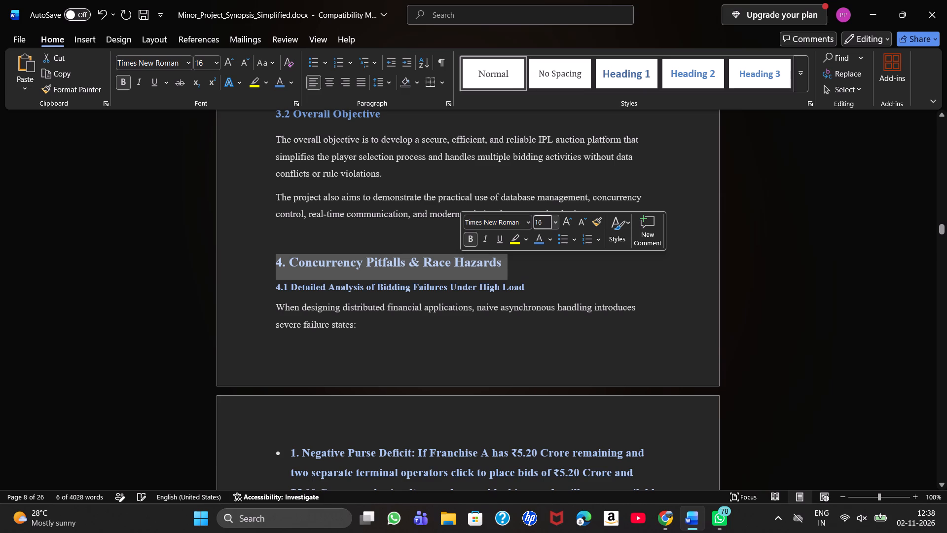
Replace the title of the section 4 heading "Concurrency Pitfalls & Race Hazards" with "Scope of Project", keeping the number.
left_click(510, 256)
key("BackSpace")
key("BackSpace")
key("BackSpace")
key("BackSpace")
key("BackSpace")
key("BackSpace")
key("BackSpace")
key("BackSpace")
key("BackSpace")
key("BackSpace")
key("BackSpace")
key("BackSpace")
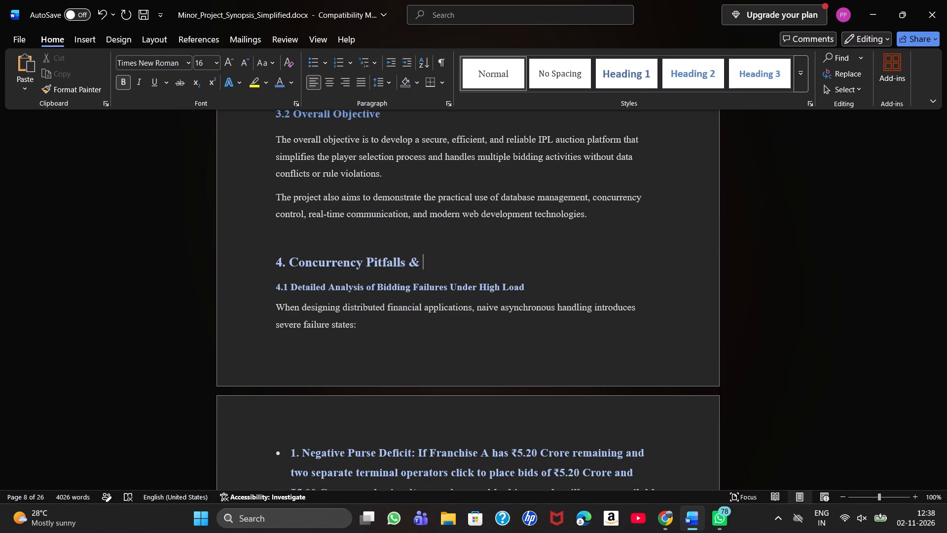
key("BackSpace")
key("BackSpace")
key("BackSpace")
key("BackSpace")
key("BackSpace")
key("BackSpace")
key("BackSpace")
key("BackSpace")
key("BackSpace")
key("BackSpace")
key("BackSpace")
key("BackSpace")
key("BackSpace")
key("BackSpace")
key("BackSpace")
key("BackSpace")
key("BackSpace")
key("BackSpace")
key("BackSpace")
key("BackSpace")
key("BackSpace")
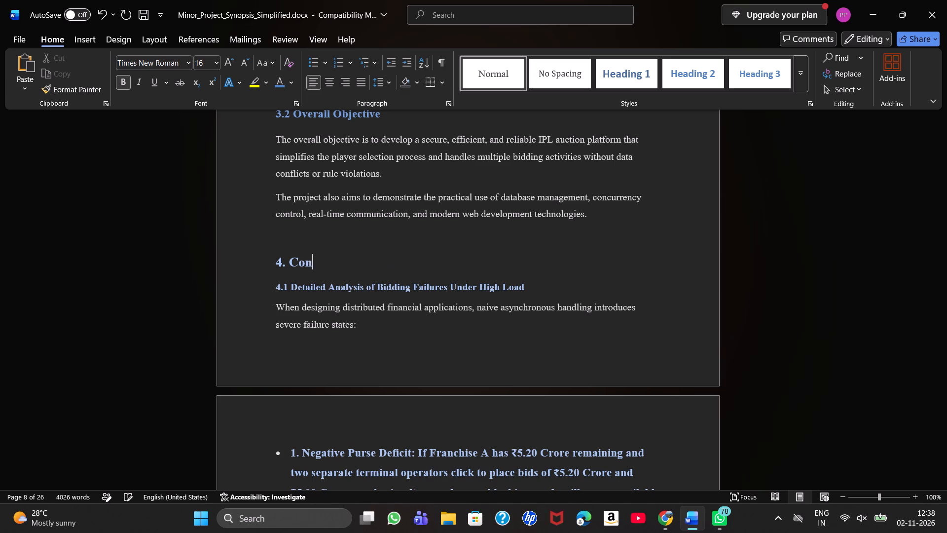
key("BackSpace")
key("BackSpace")
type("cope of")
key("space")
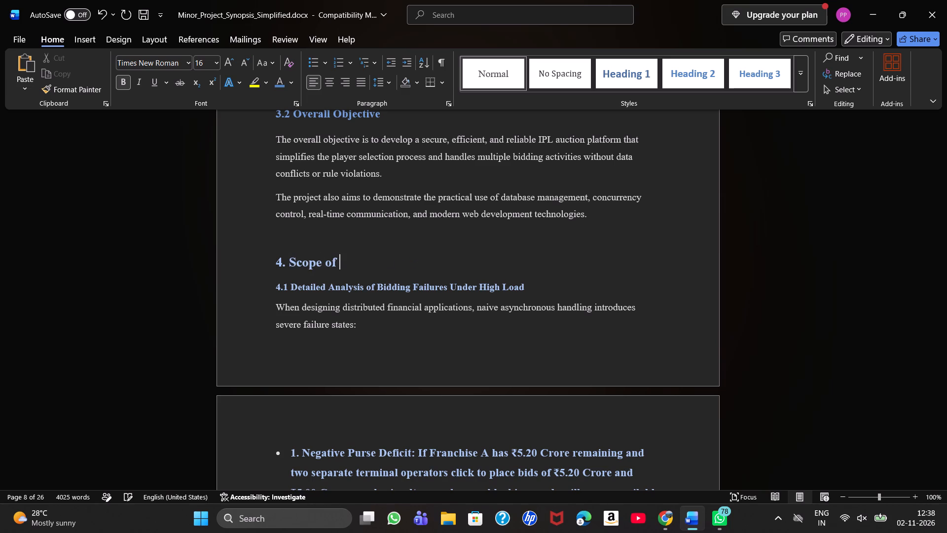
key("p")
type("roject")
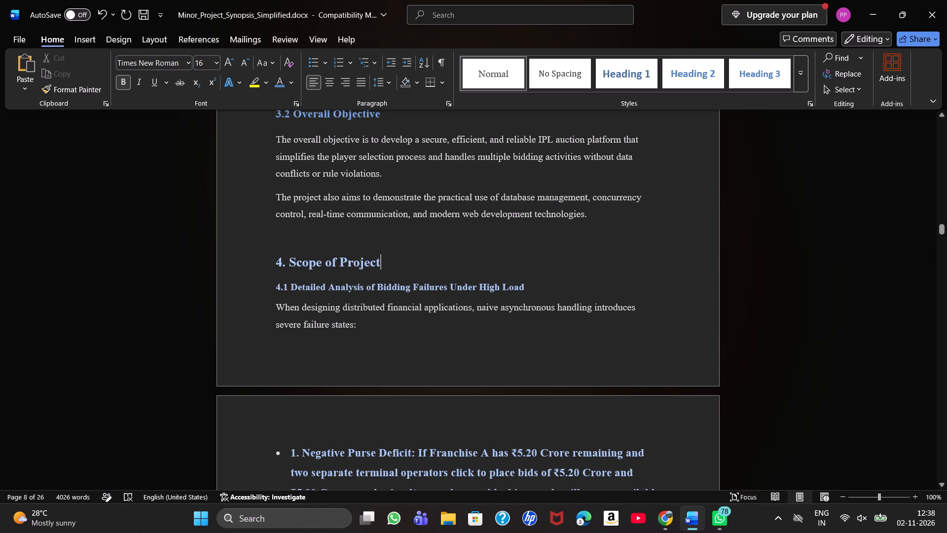
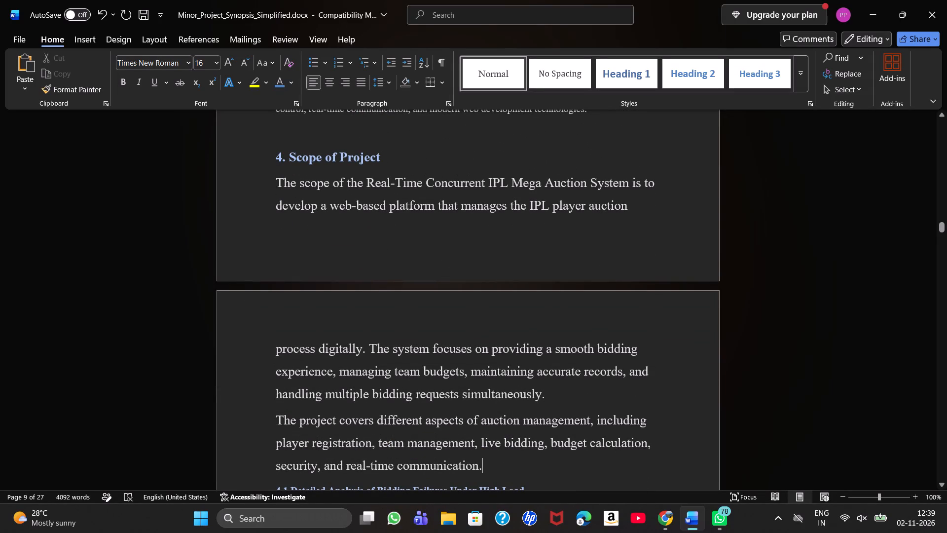
Change the font size of the two body paragraphs under the "4. Scope of Project" heading.
left_click_drag(280, 179, 488, 471)
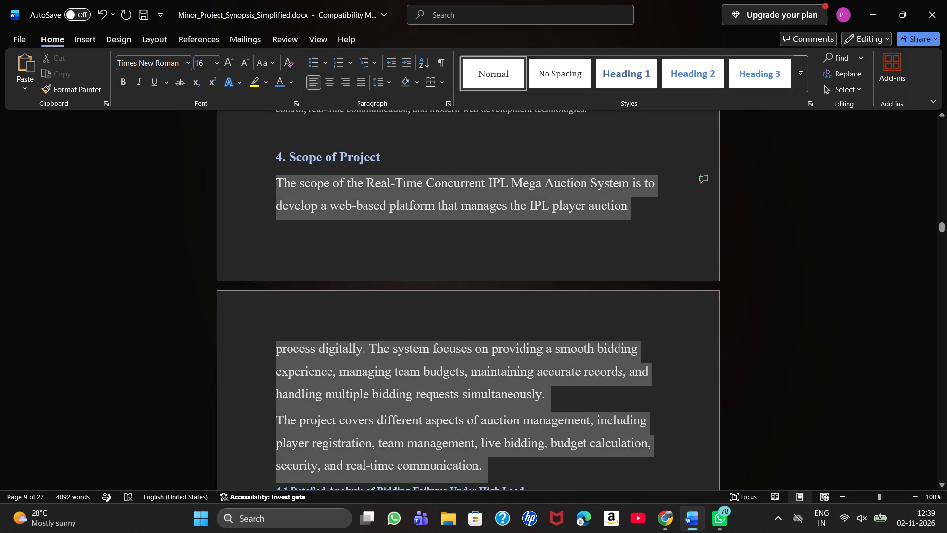
left_click_drag(488, 471, 488, 469)
left_click(581, 433)
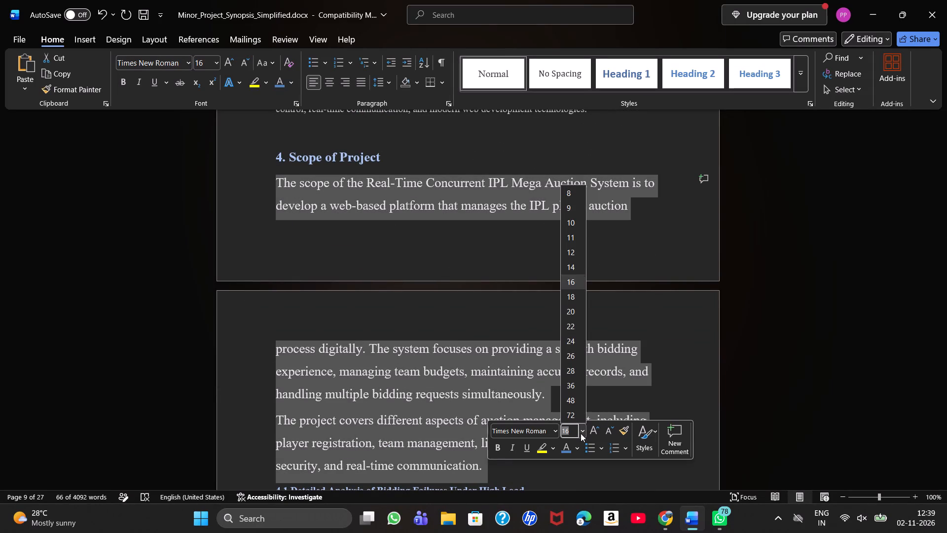
Set the two introductory paragraphs under "4. Scope of Project" to font size 12.
left_click(573, 254)
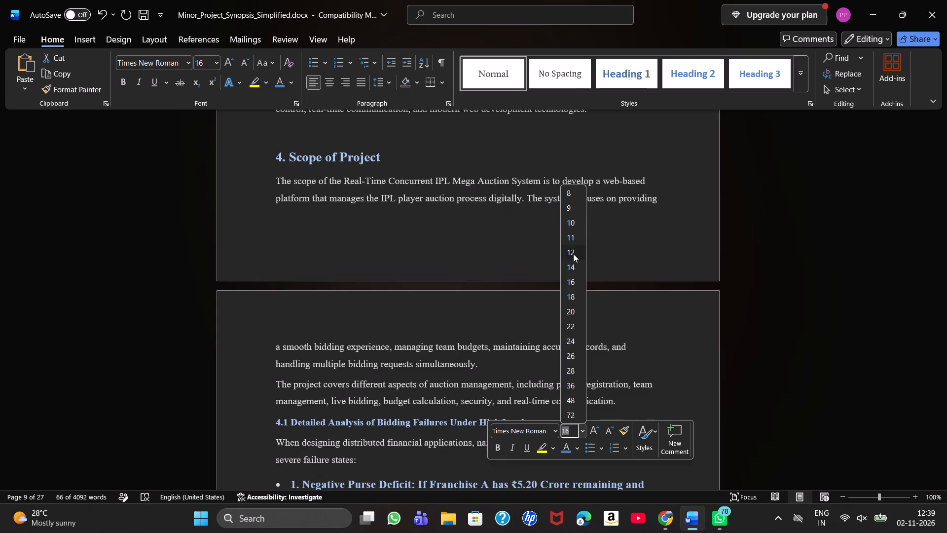
left_click(311, 277)
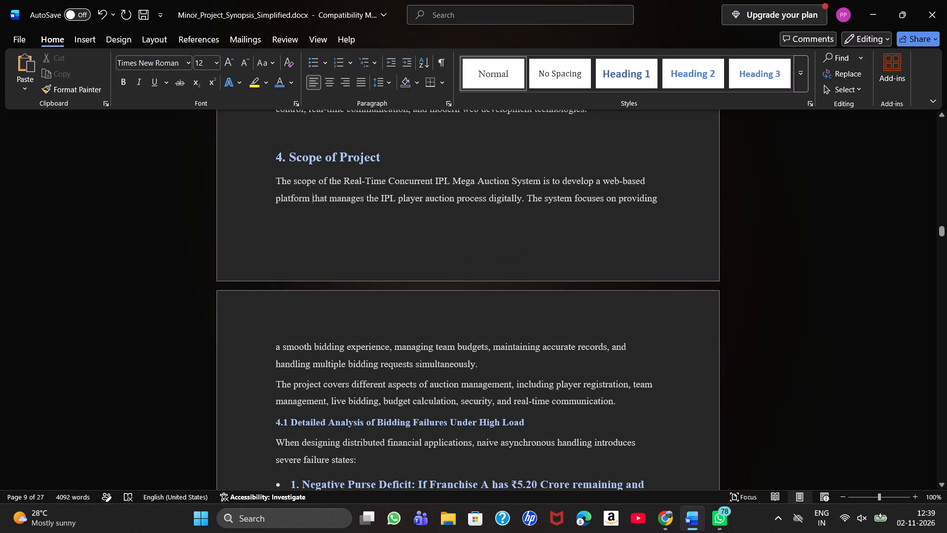
Replace the heading "4.1 Detailed Analysis of Bidding Failures Under High Load" with "4.1 Functional Scope".
scroll(371, 350, "down", 1)
left_click_drag(288, 346, 351, 347)
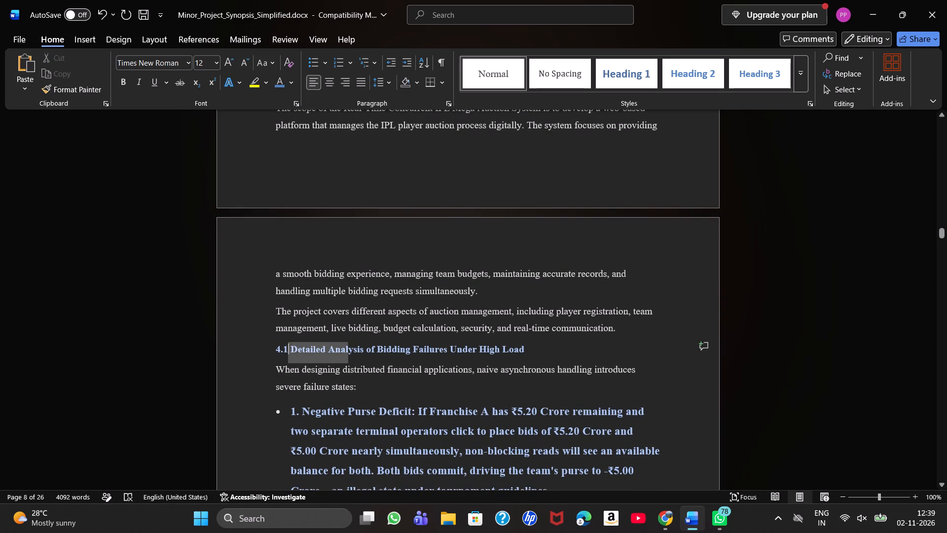
left_click_drag(351, 347, 521, 349)
key("BackSpace")
type("1")
key("space")
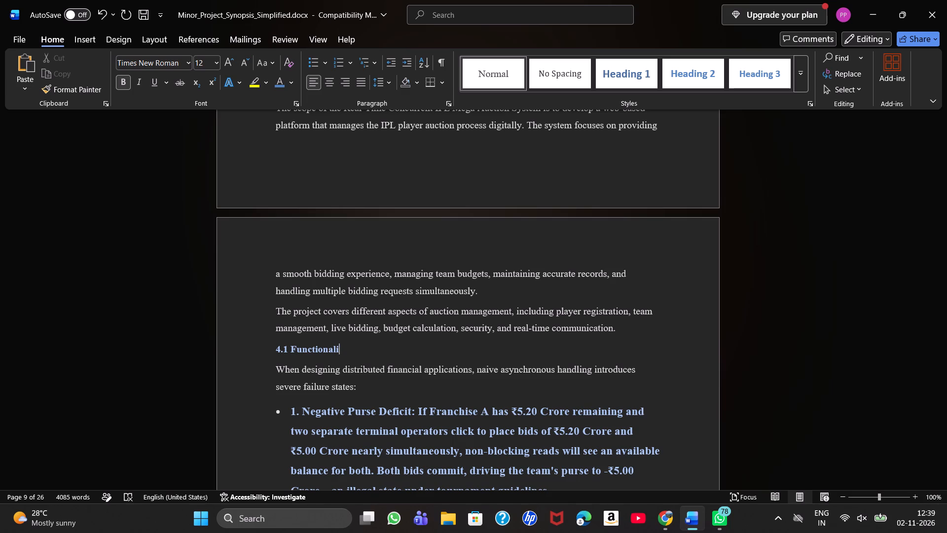
key("BackSpace")
key("space")
key("s")
Set the "4.1 Functional Scope" heading to font size 14, keeping it bold.
left_click_drag(369, 351, 289, 349)
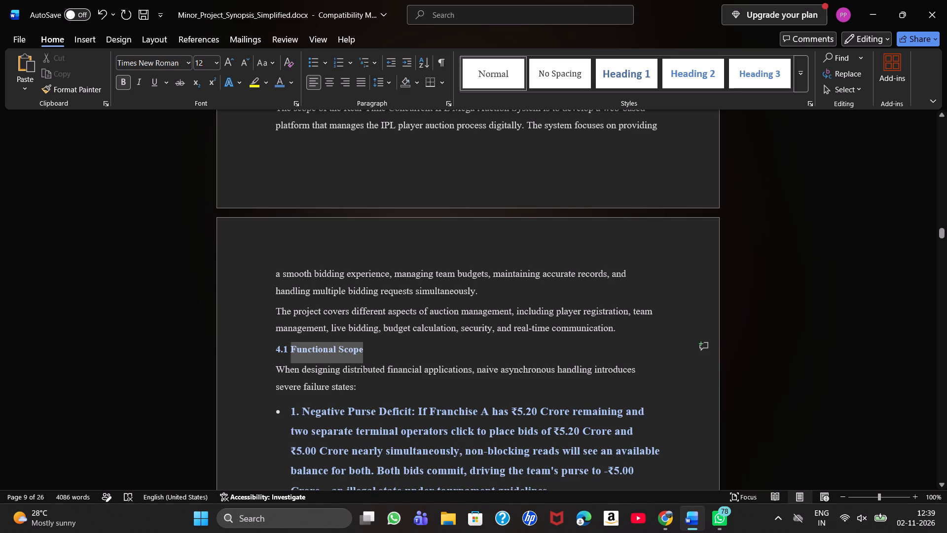
left_click_drag(289, 349, 279, 349)
left_click(377, 312)
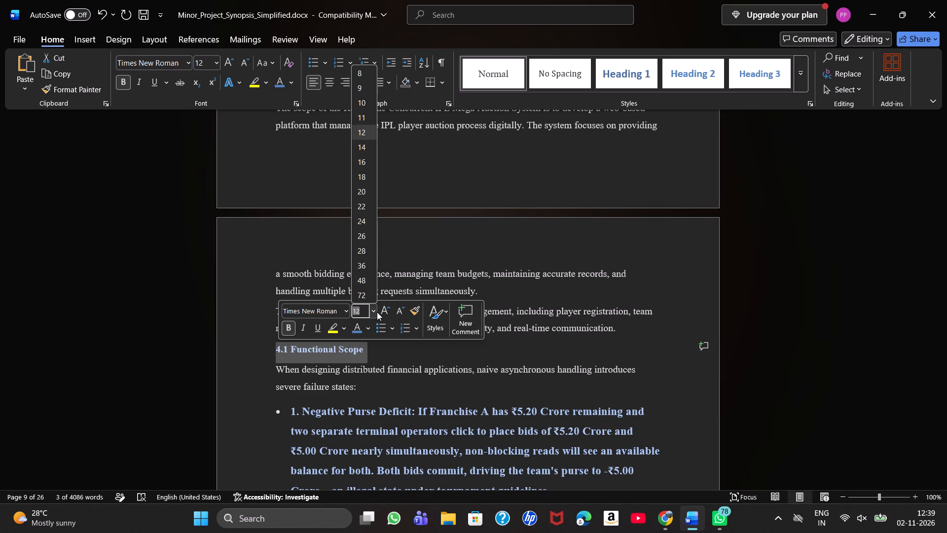
left_click(362, 151)
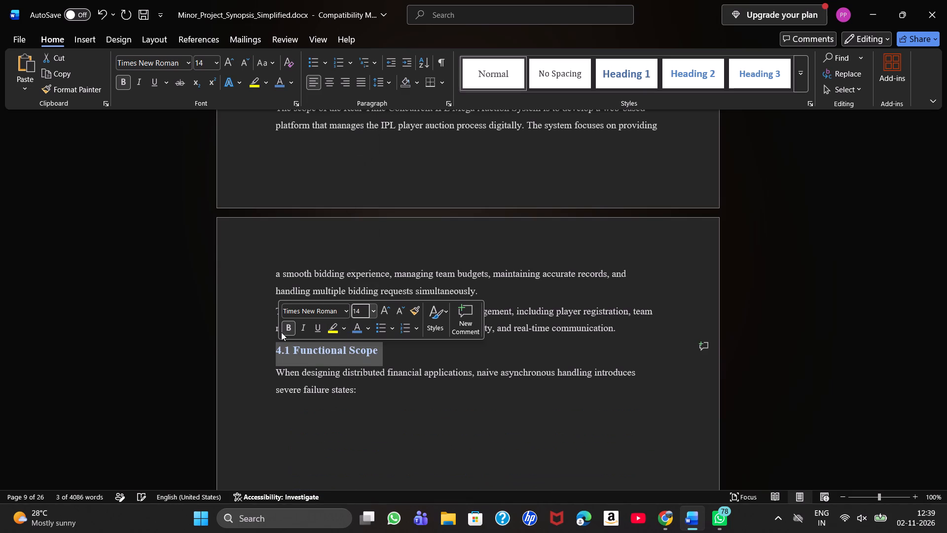
left_click(285, 330)
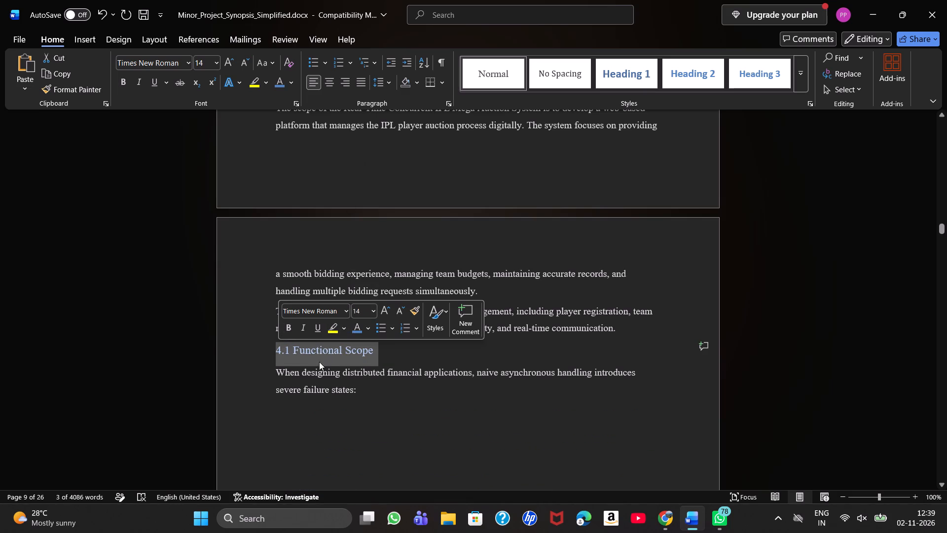
left_click(287, 329)
left_click(394, 396)
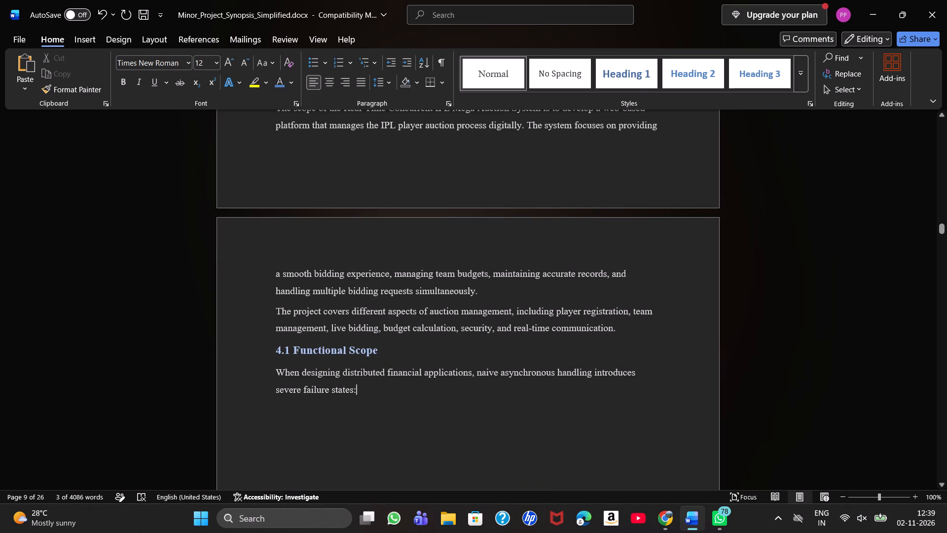
Delete the old text under "4.1 Functional Scope", from "When designing distributed financial applications" through the five bulleted failure states, up to the section 5 heading.
scroll(392, 391, "up", 2)
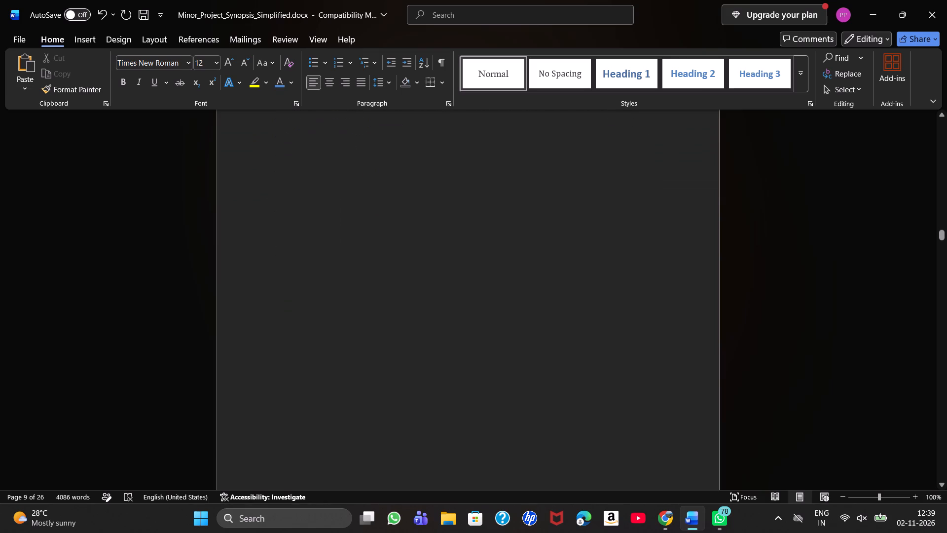
scroll(388, 386, "up", 3)
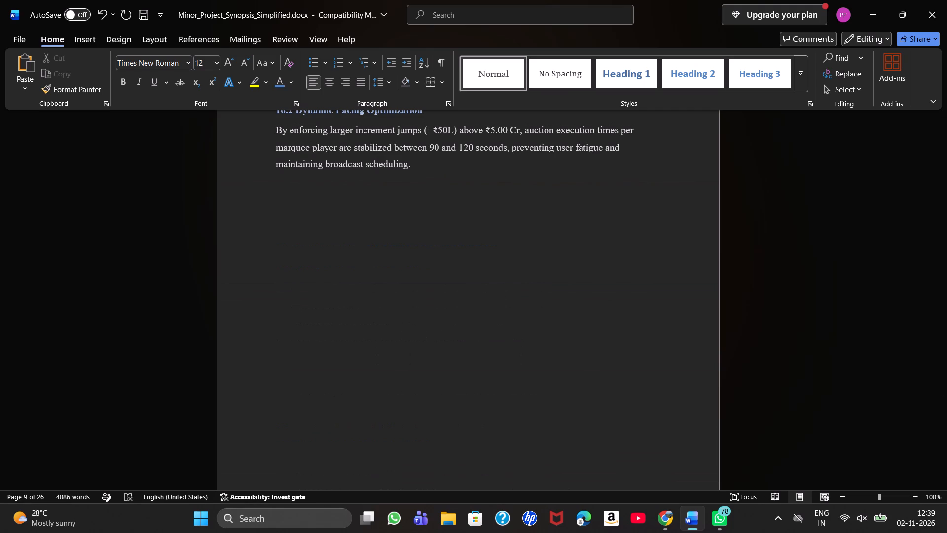
scroll(388, 386, "up", 10)
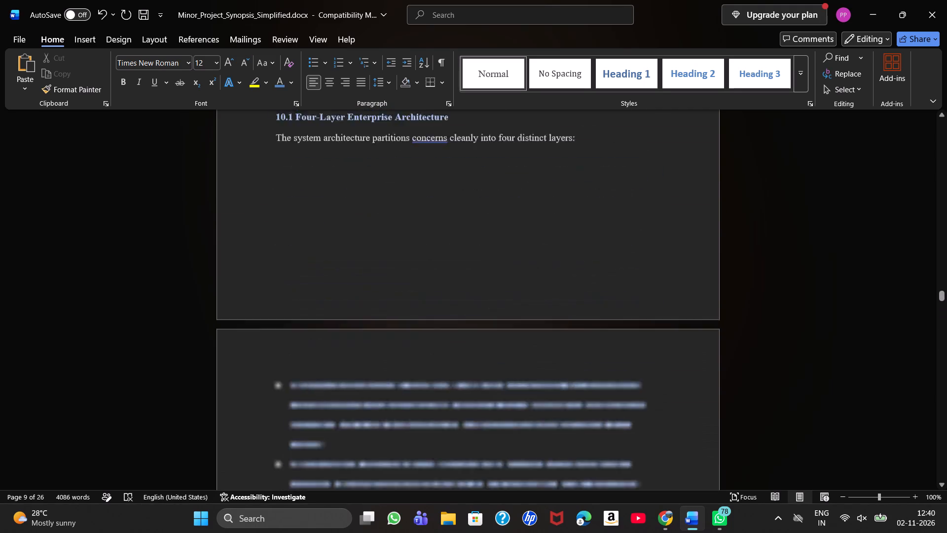
scroll(388, 386, "up", 4)
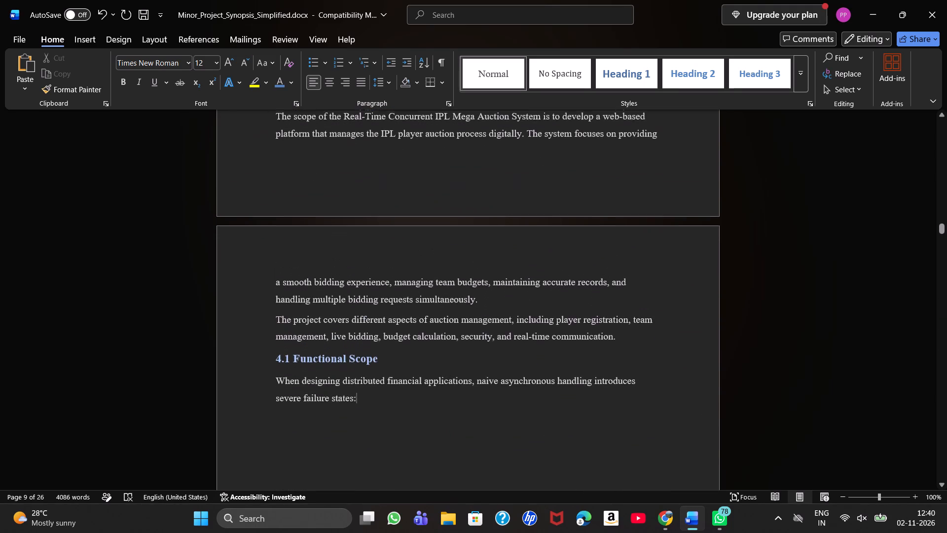
scroll(388, 386, "up", 1)
left_click_drag(276, 362, 349, 465)
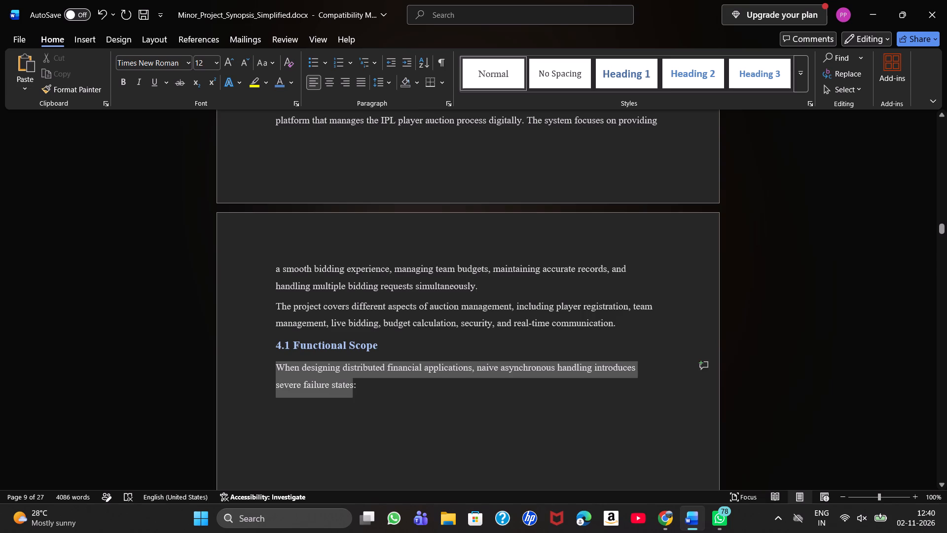
left_click_drag(349, 465, 391, 503)
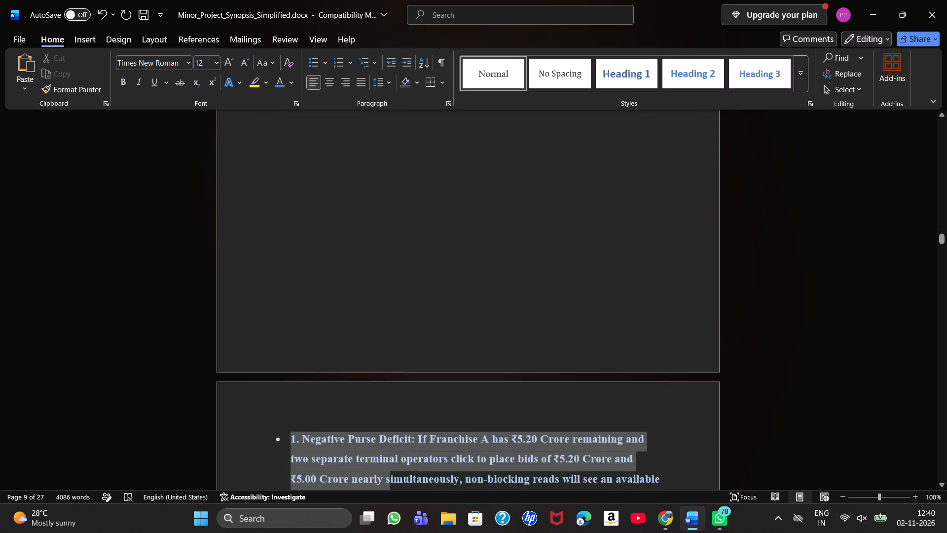
left_click_drag(391, 503, 401, 499)
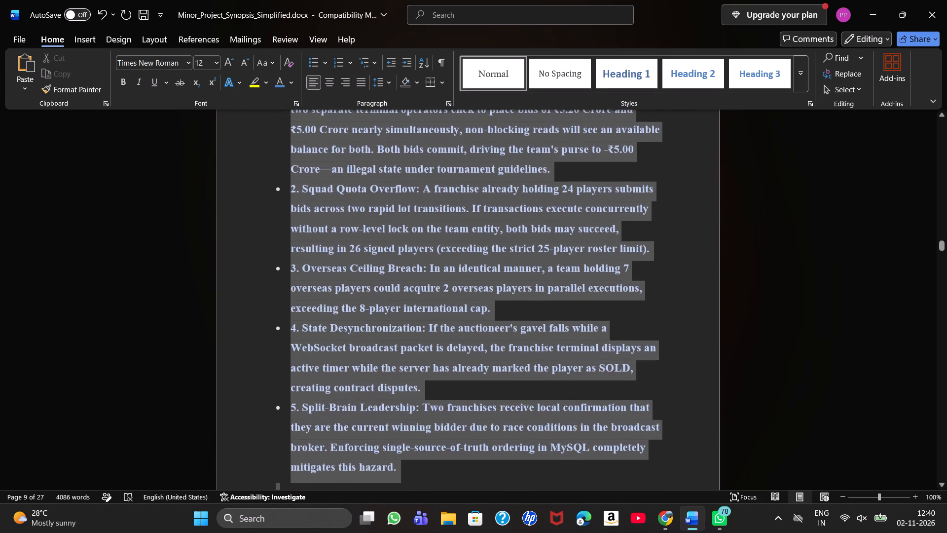
left_click_drag(401, 499, 400, 497)
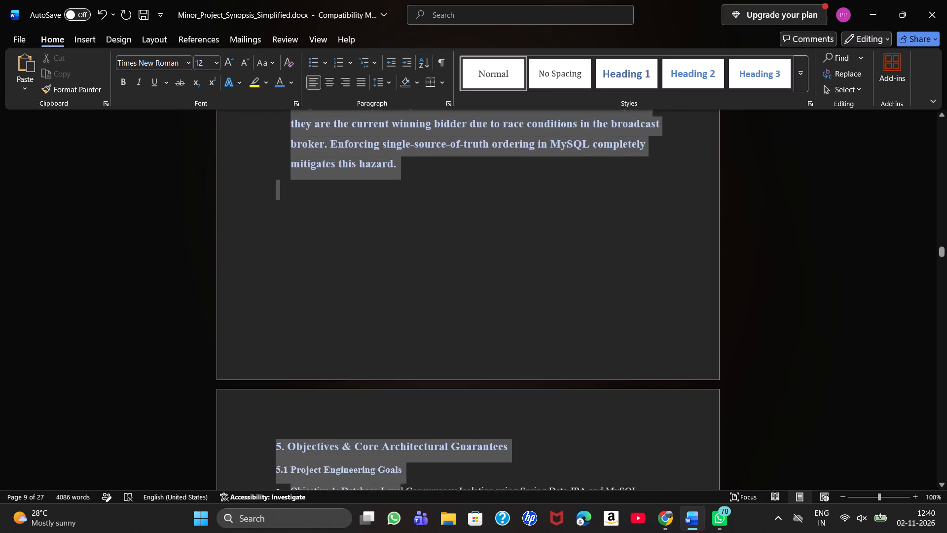
left_click_drag(400, 497, 263, 348)
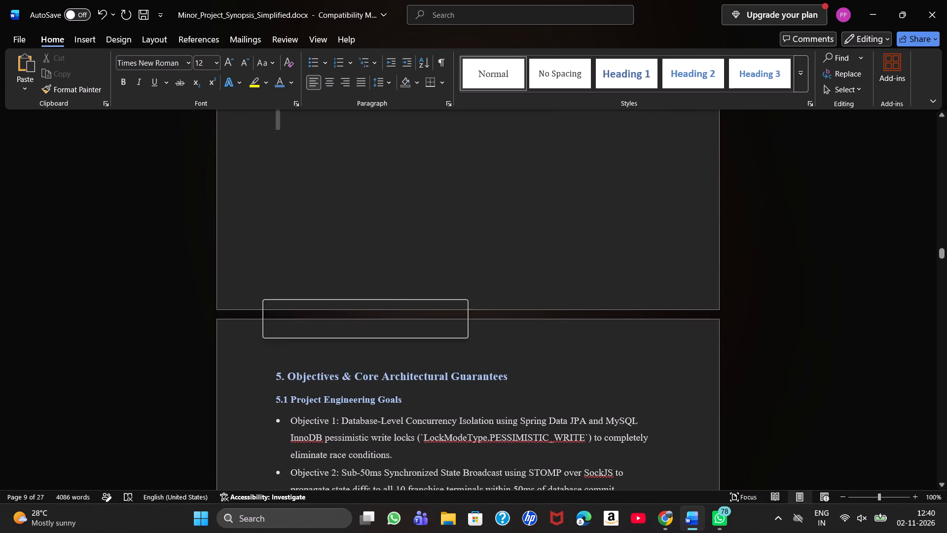
key("BackSpace")
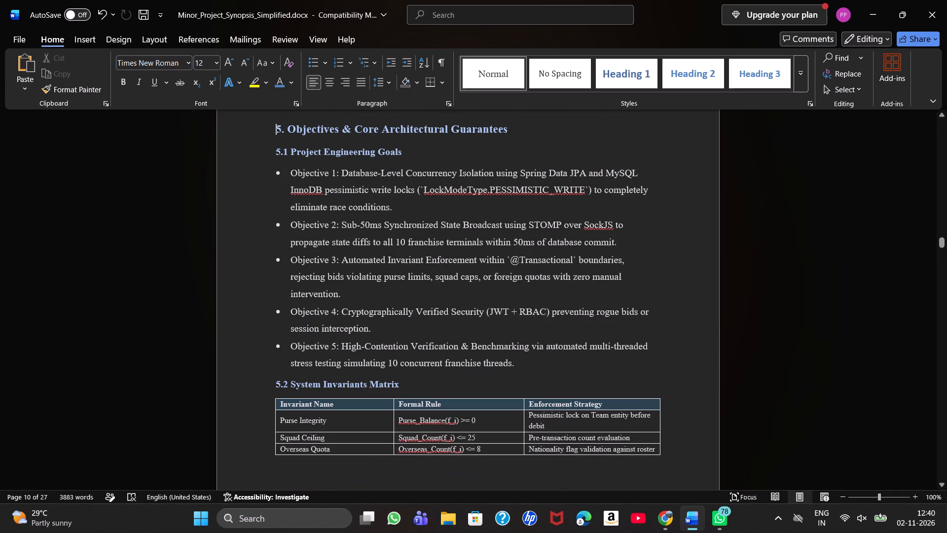
Insert an empty line between the "4.1 Functional Scope" heading and the "5. Objectives & Core Architectural Guarantees" heading.
scroll(371, 304, "up", 1)
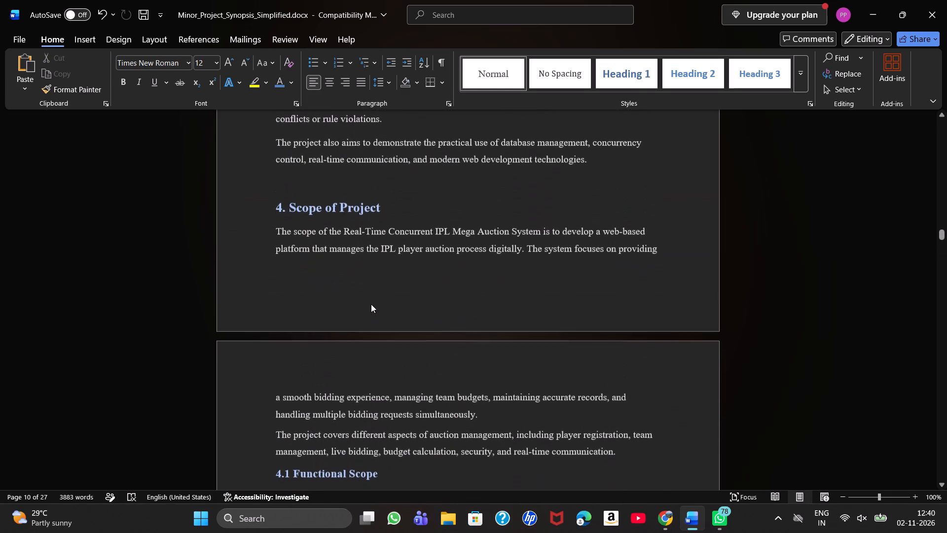
scroll(371, 304, "up", 1)
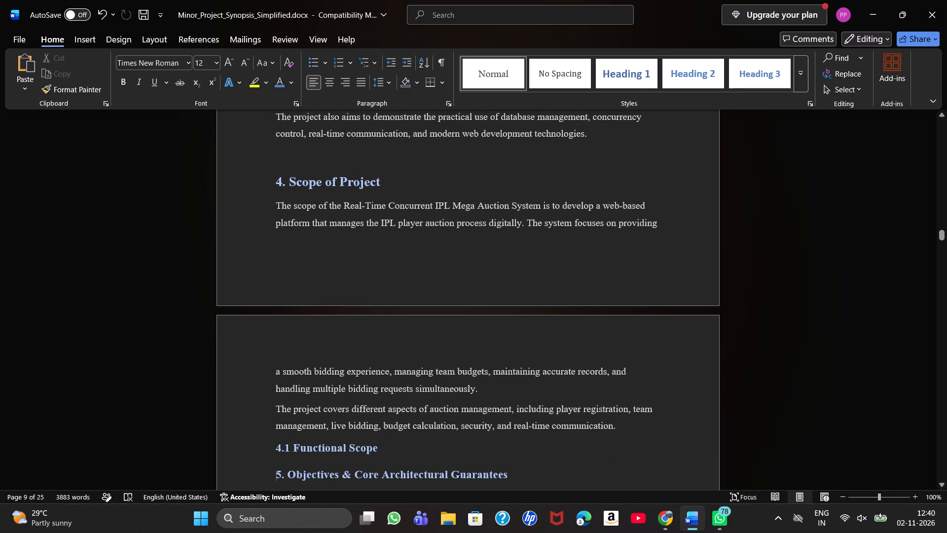
left_click(617, 423)
key("Return")
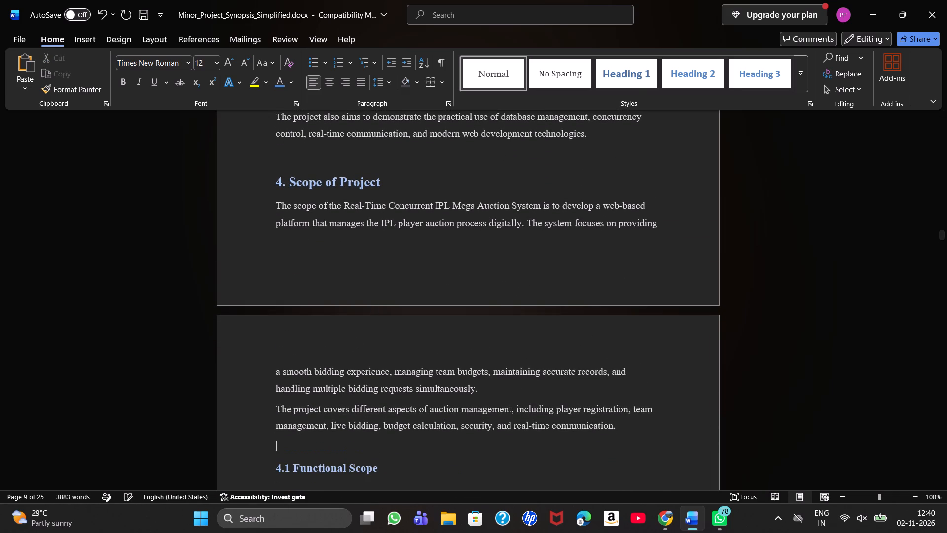
key("BackSpace")
key("Down")
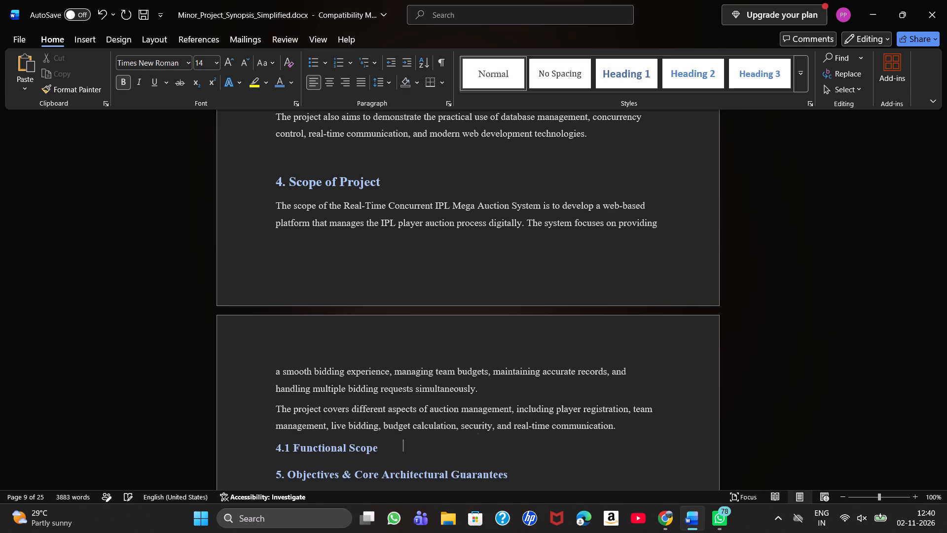
key("Return")
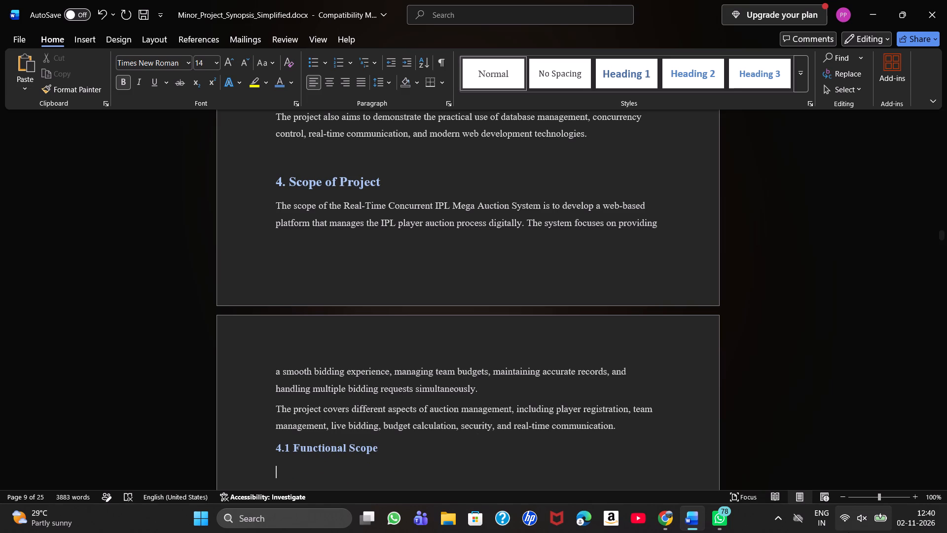
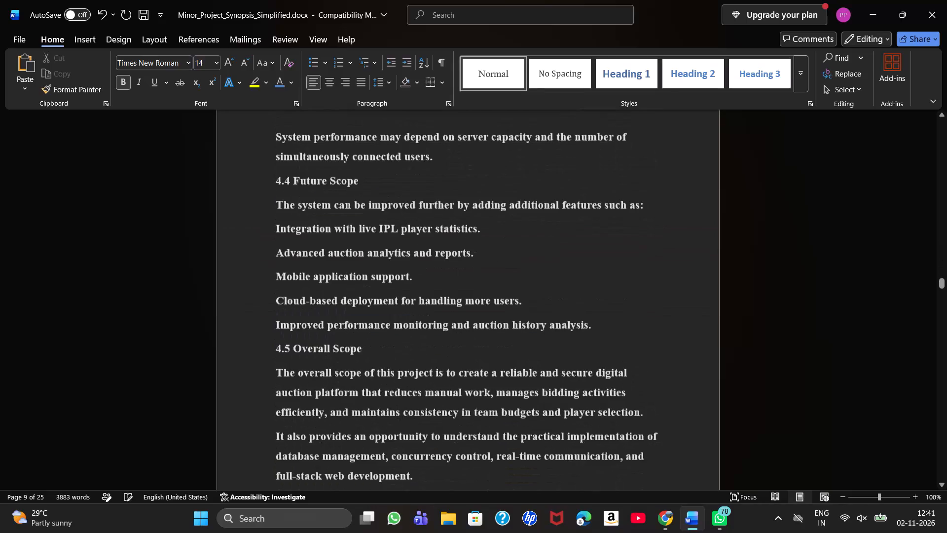
Set the text from "The proposed system includes the following features:" through the end of "4.5 Overall Scope" to font size 12.
left_click_drag(411, 466, 217, 355)
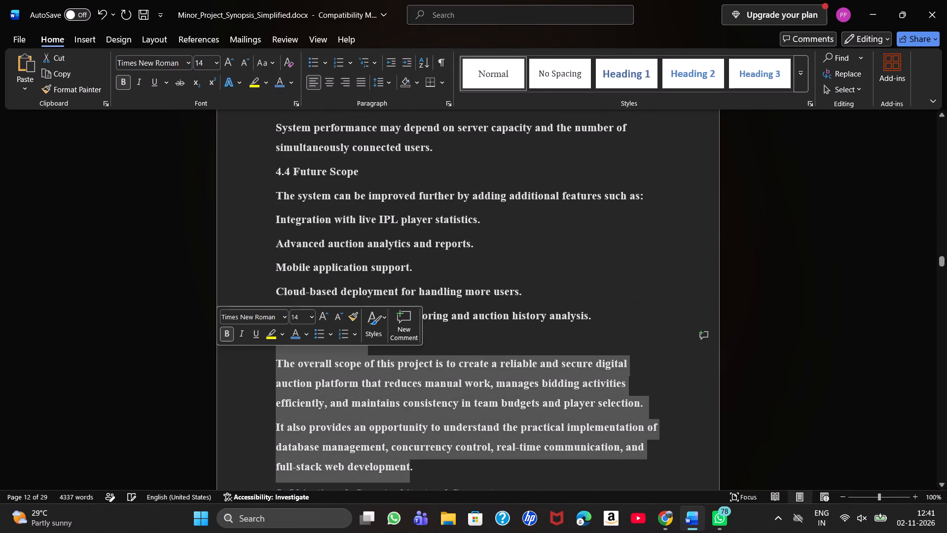
left_click(422, 461)
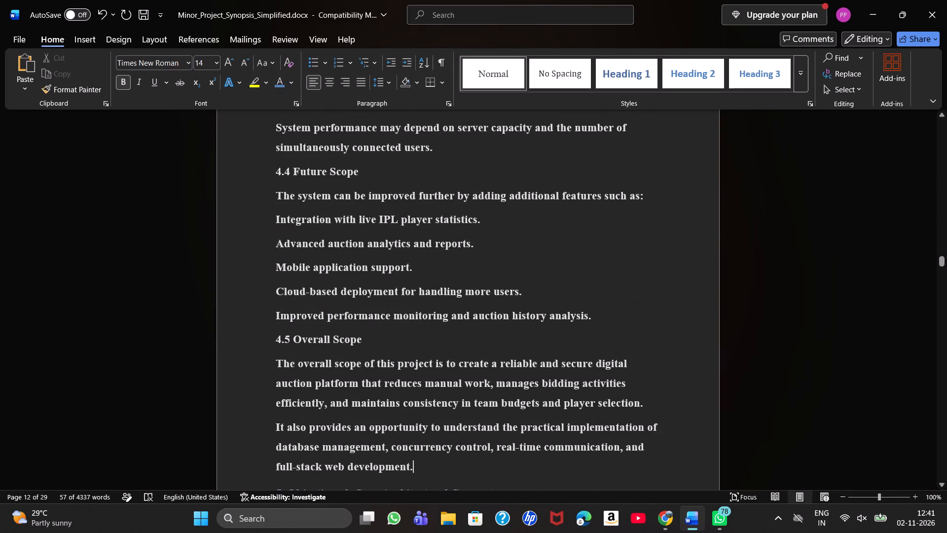
left_click_drag(422, 461, 280, 238)
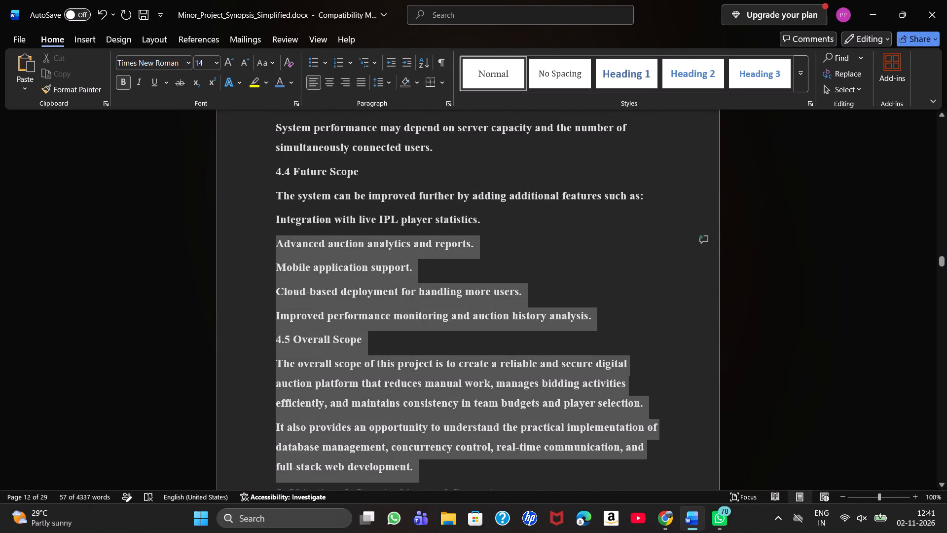
left_click_drag(280, 238, 269, 71)
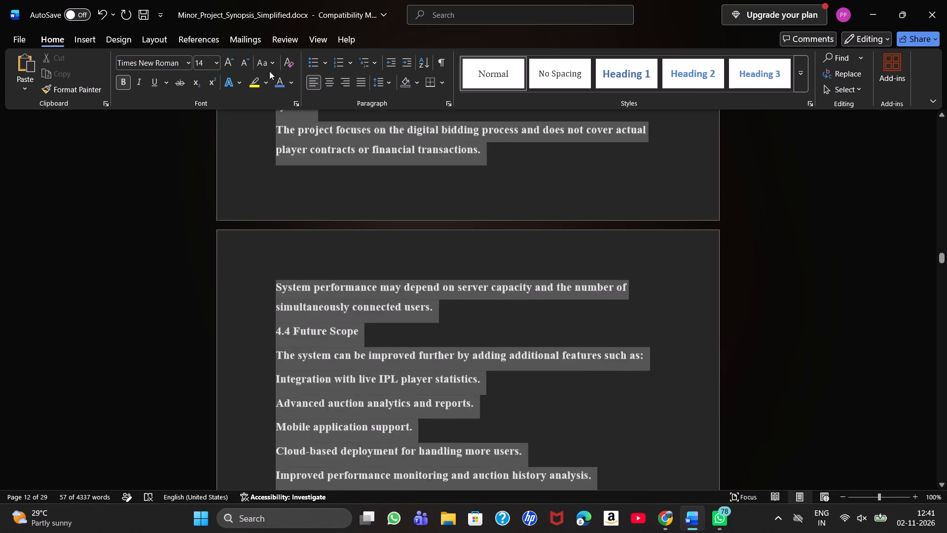
left_click_drag(269, 71, 265, 135)
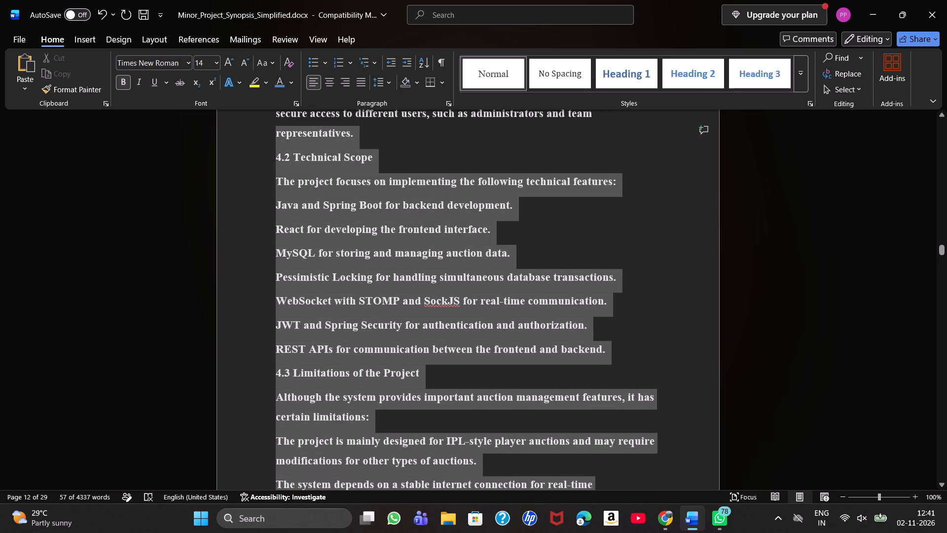
left_click_drag(265, 135, 272, 173)
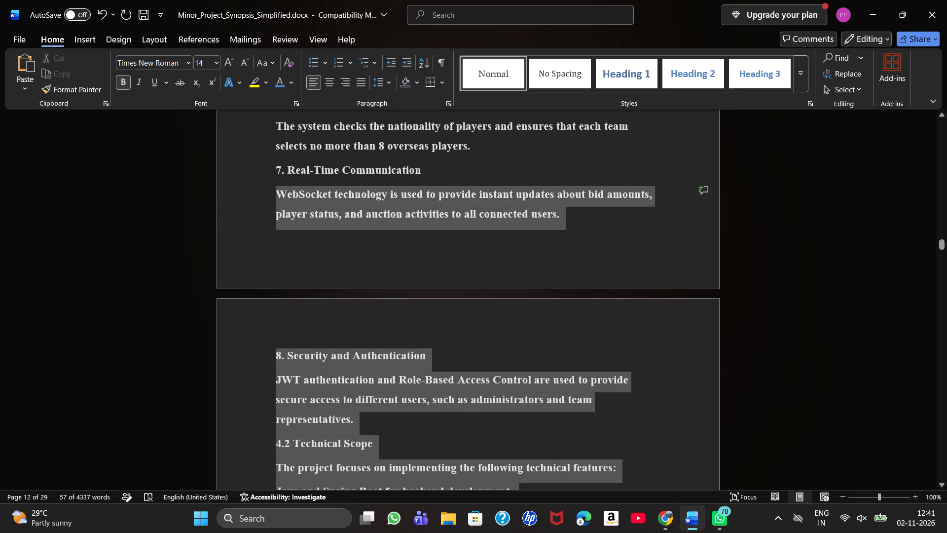
left_click_drag(272, 173, 271, 67)
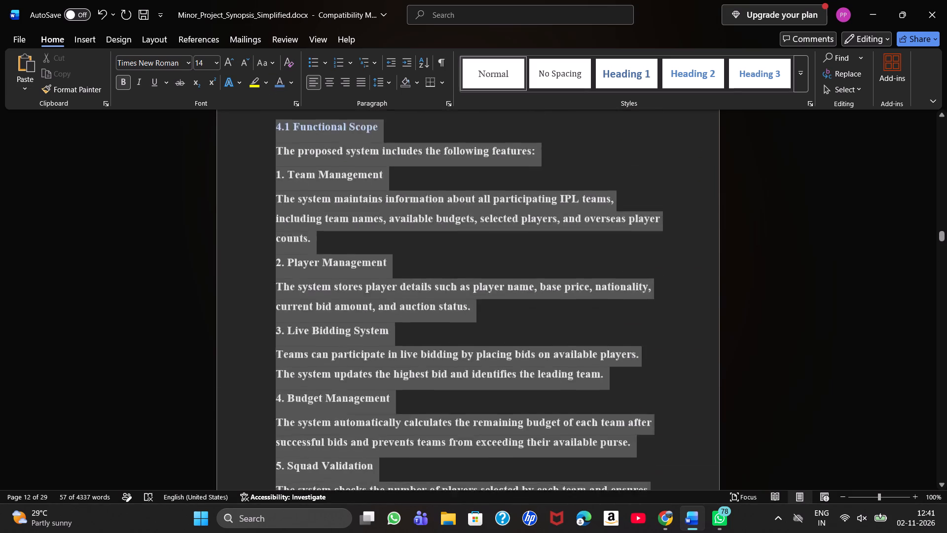
left_click_drag(271, 67, 269, 447)
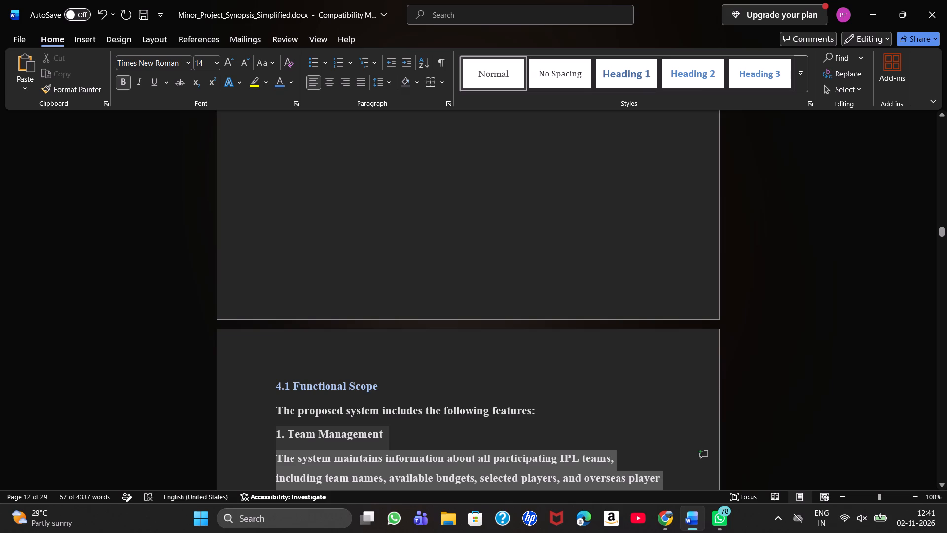
left_click_drag(269, 447, 271, 424)
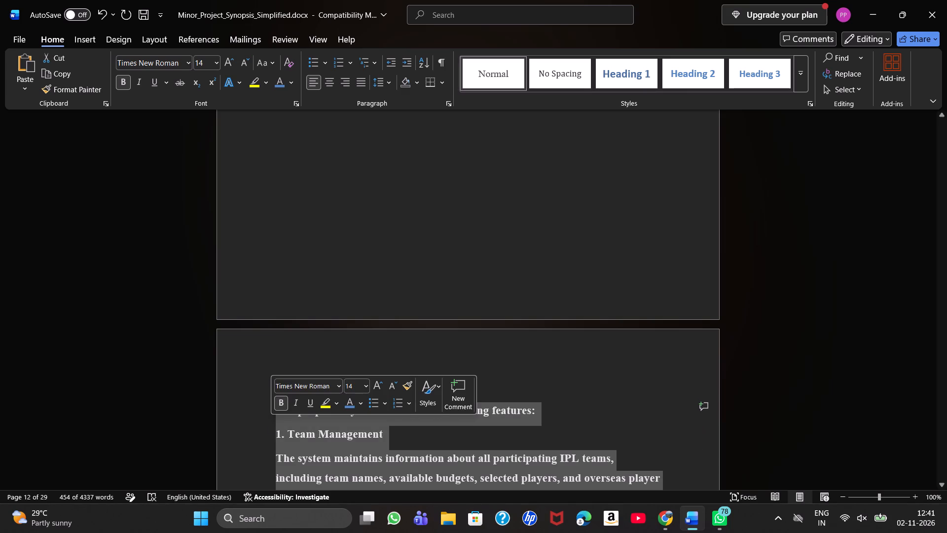
left_click(367, 382)
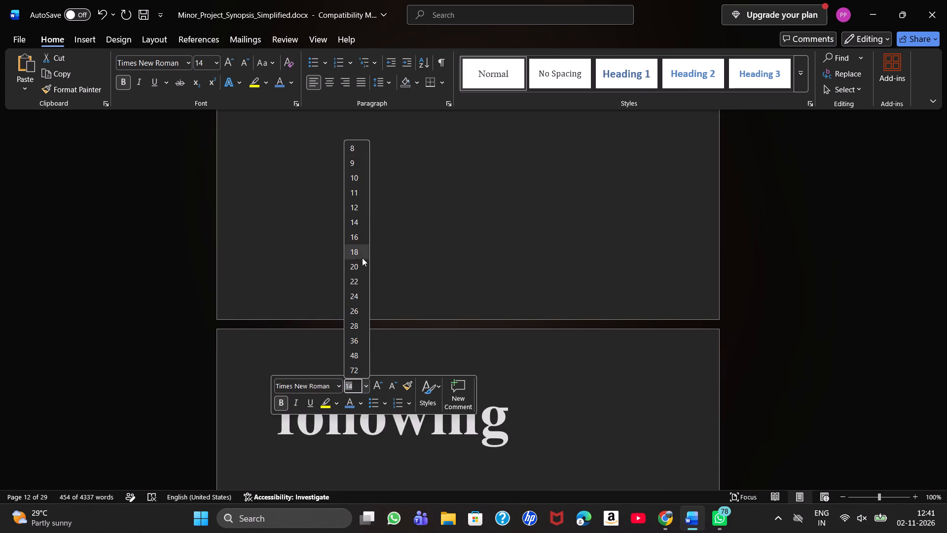
left_click(357, 206)
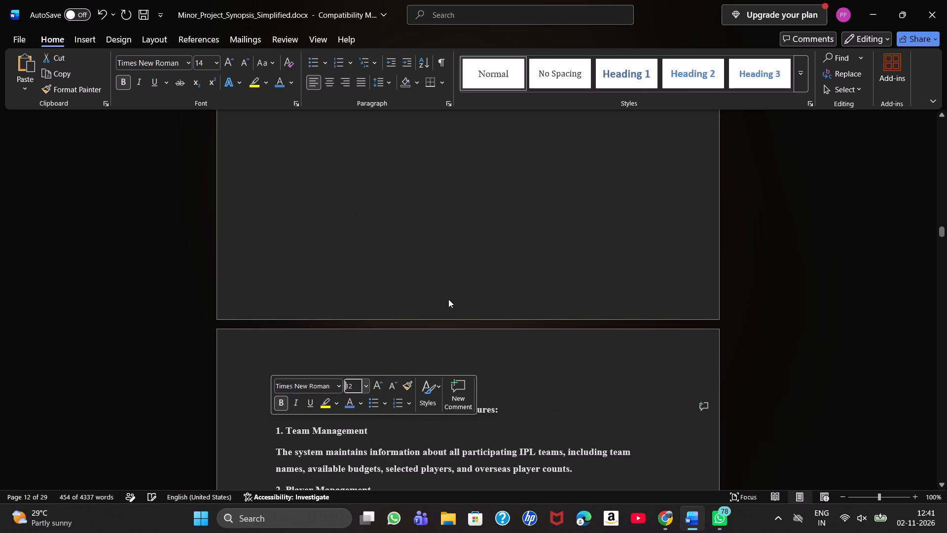
Pull the "4.1 Functional Scope" heading up from the following page onto its own line directly below the section 4 introductory paragraphs.
scroll(448, 299, "down", 1)
scroll(448, 299, "up", 2)
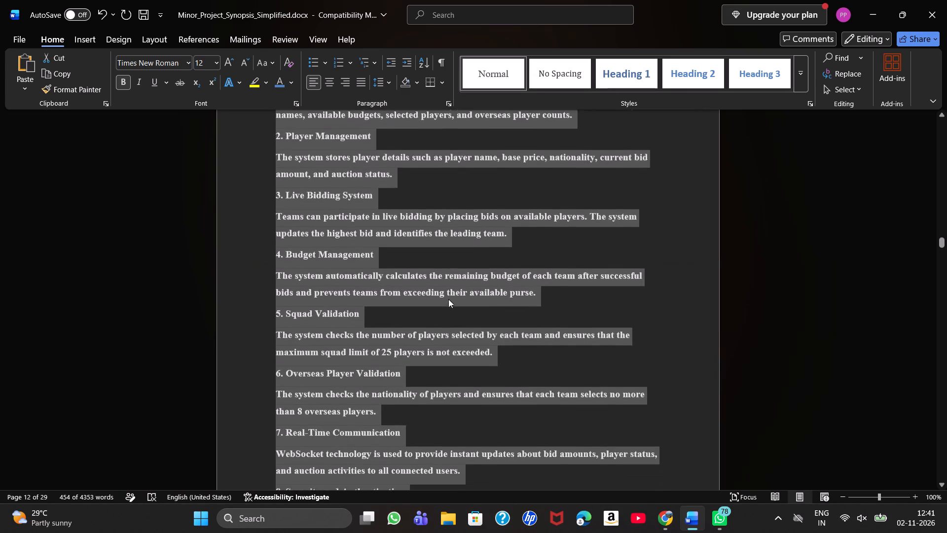
scroll(448, 299, "up", 2)
scroll(448, 299, "down", 1)
scroll(448, 299, "up", 7)
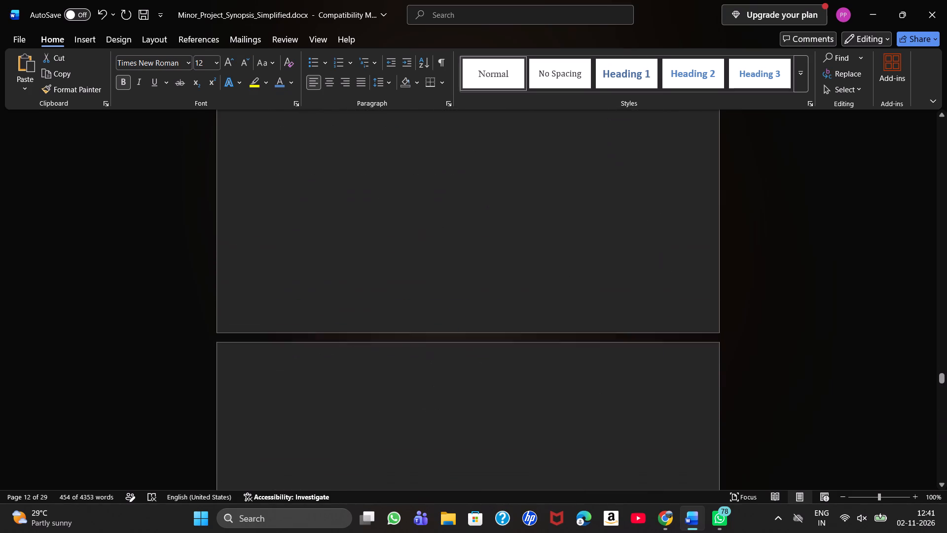
scroll(448, 299, "up", 10)
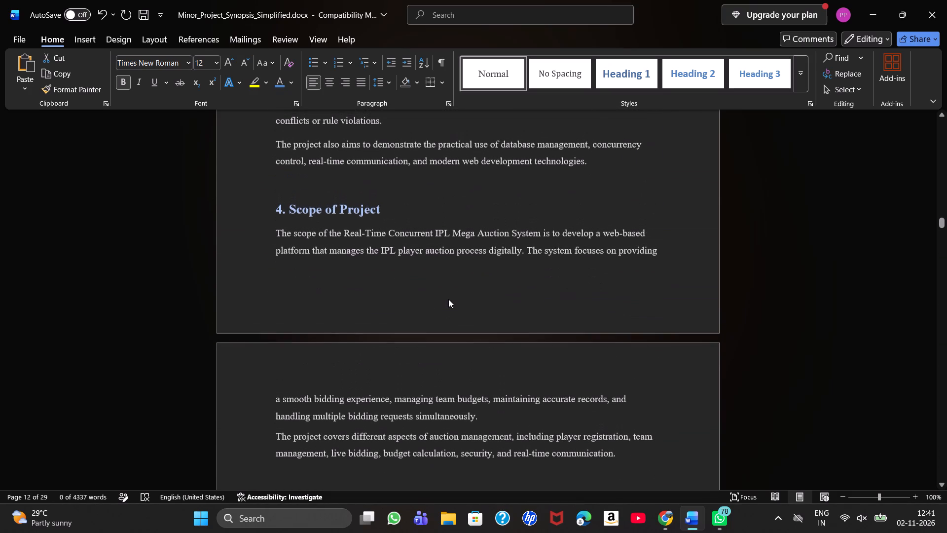
scroll(448, 299, "down", 1)
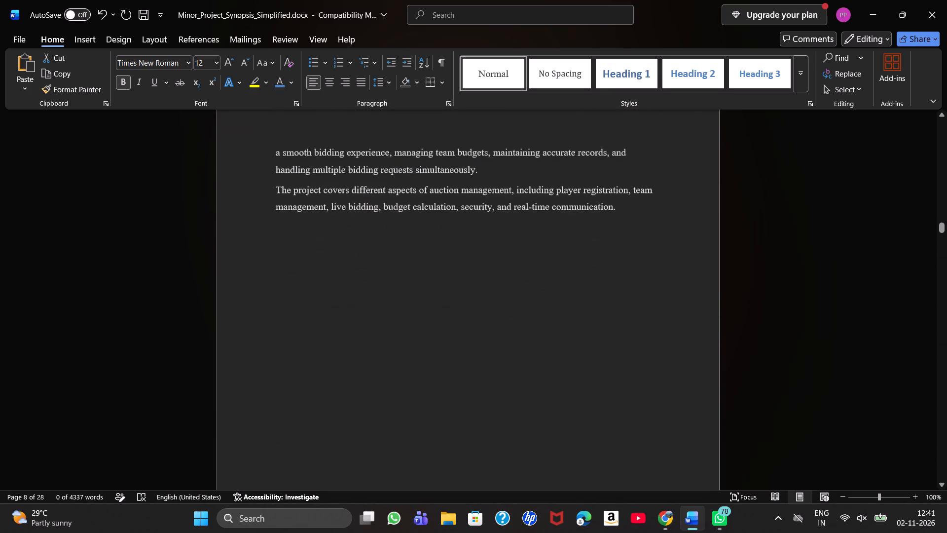
scroll(448, 299, "down", 1)
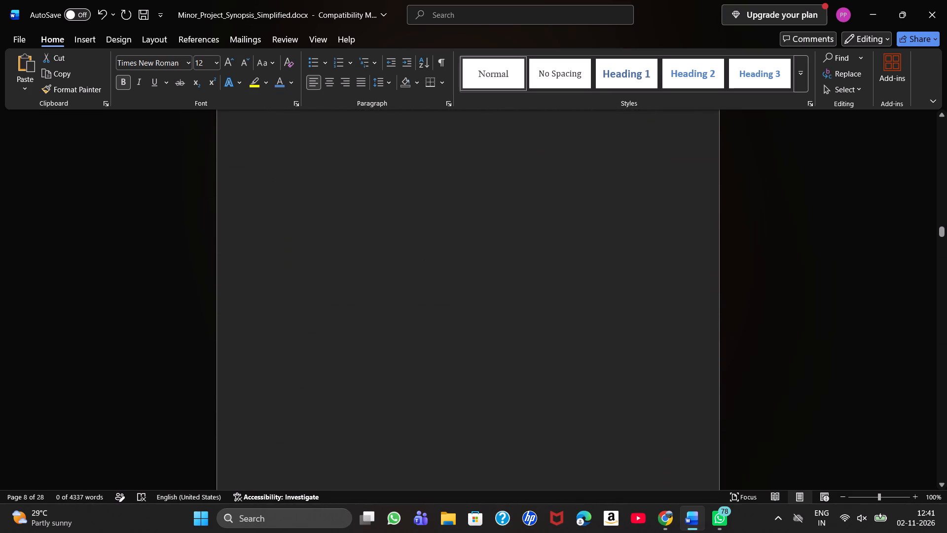
scroll(448, 299, "down", 1)
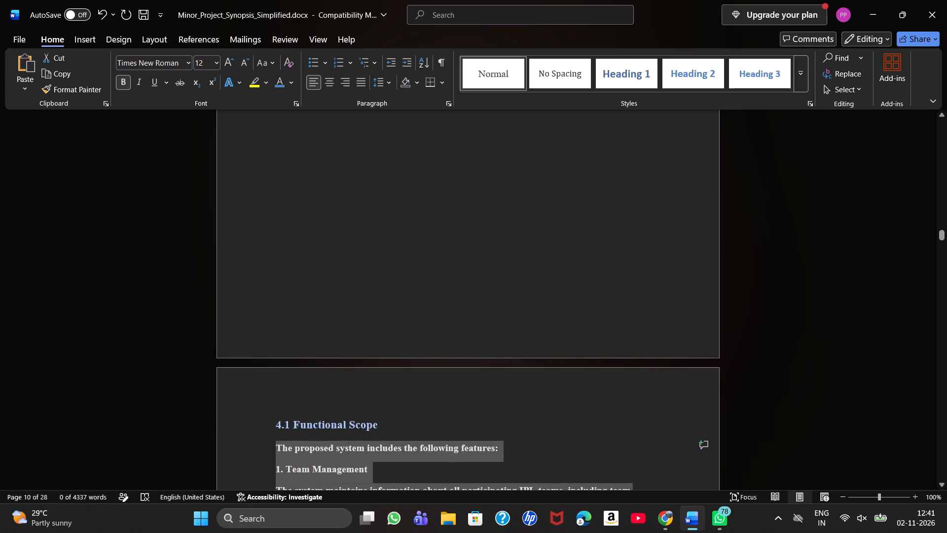
left_click(273, 421)
key("BackSpace")
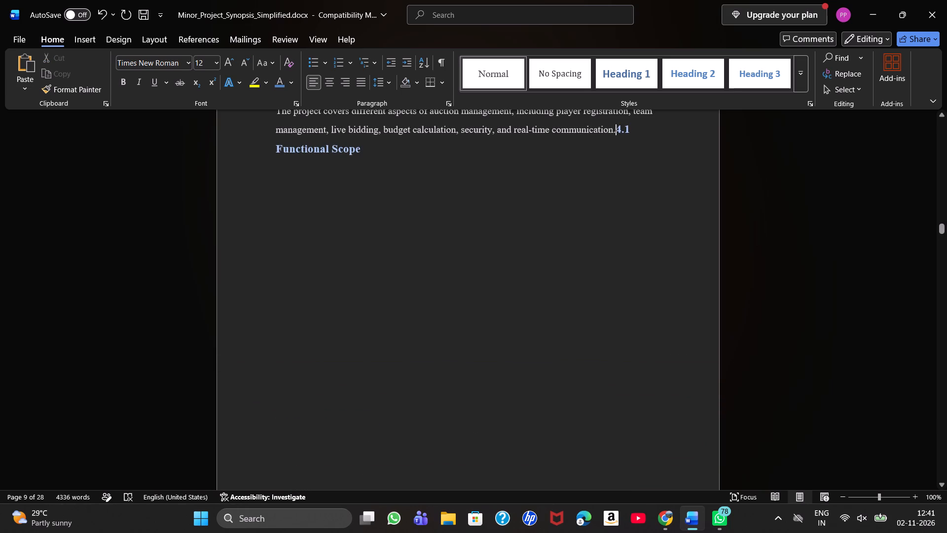
key("Return")
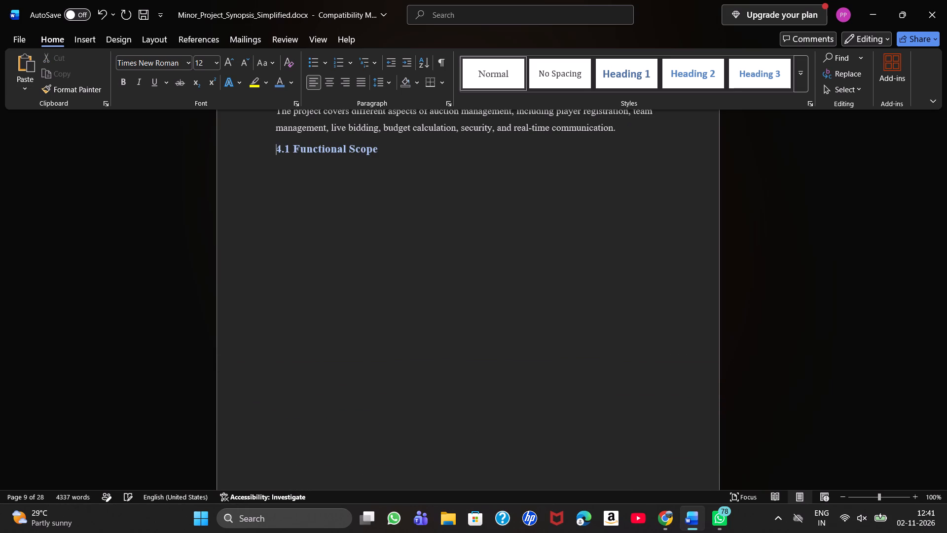
Bring the line "The proposed system includes the following features:" up from the following page to directly below the "4.1 Functional Scope" heading.
scroll(320, 457, "down", 1)
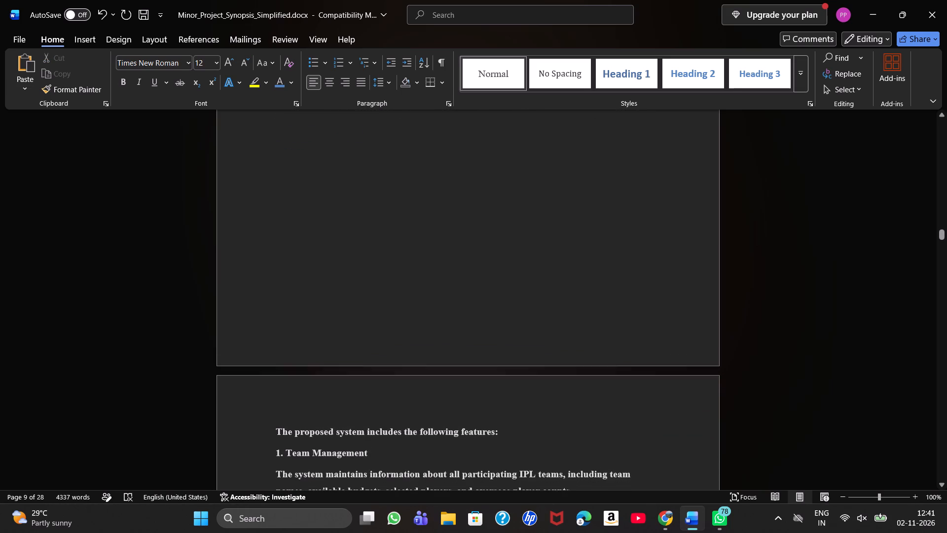
scroll(320, 457, "down", 1)
left_click(272, 431)
key("BackSpace")
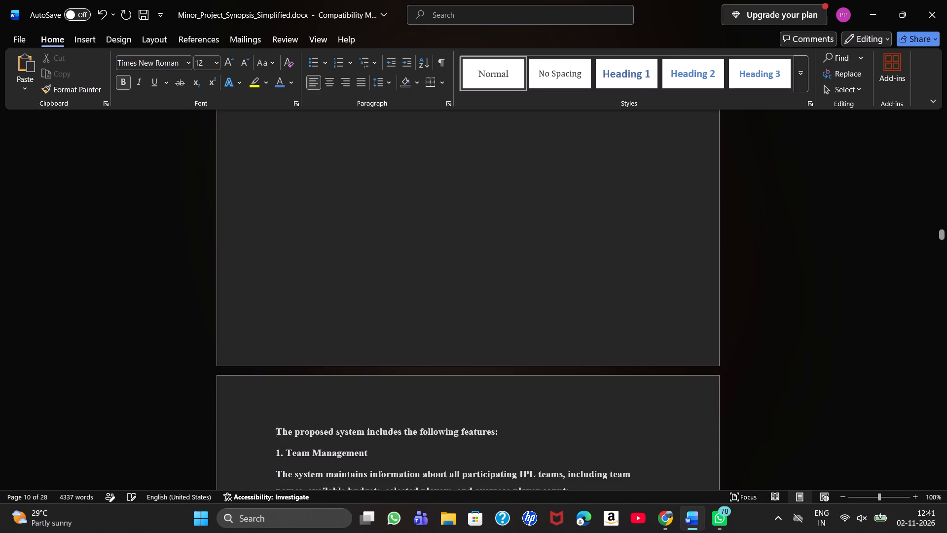
key("Return")
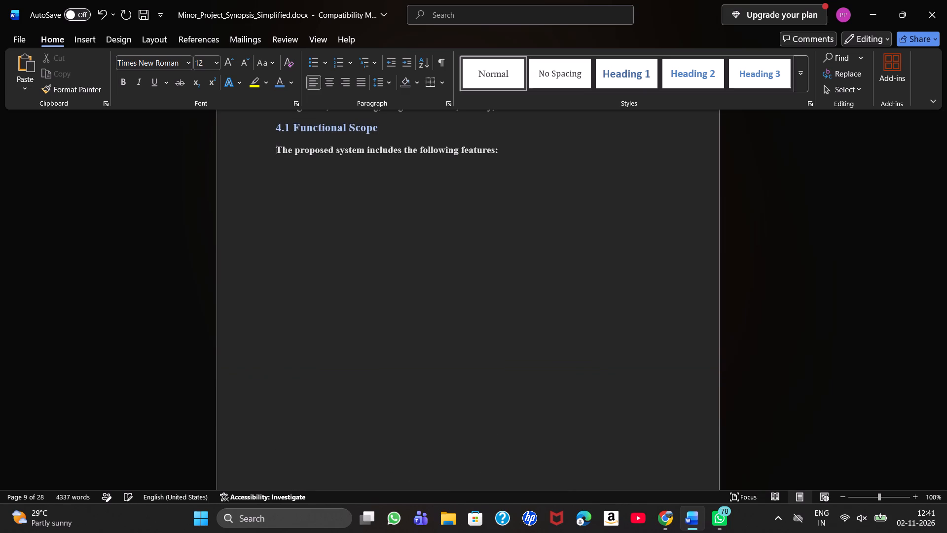
Review the document's layout and content from the cover page through the earlier sections down to "1. Team Management" in section 4.1.
scroll(272, 431, "up", 5)
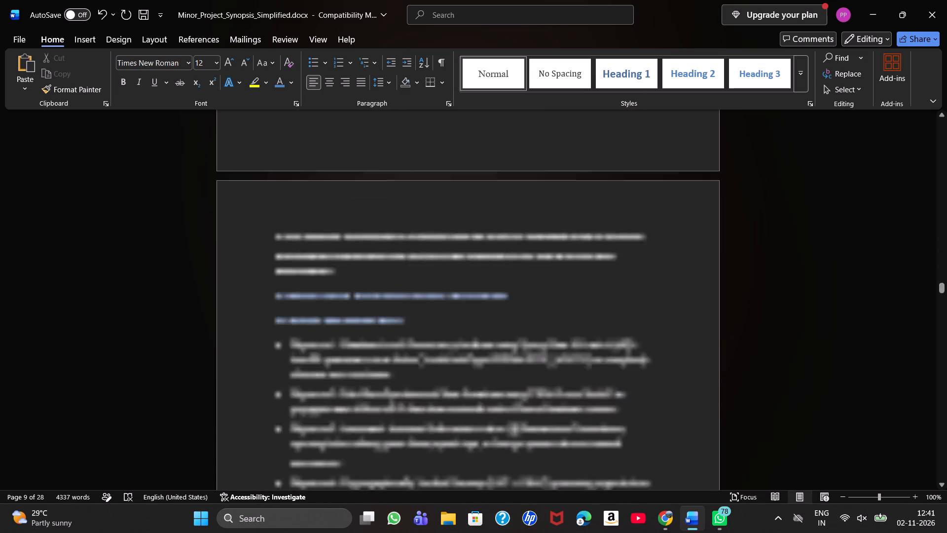
scroll(272, 431, "up", 4)
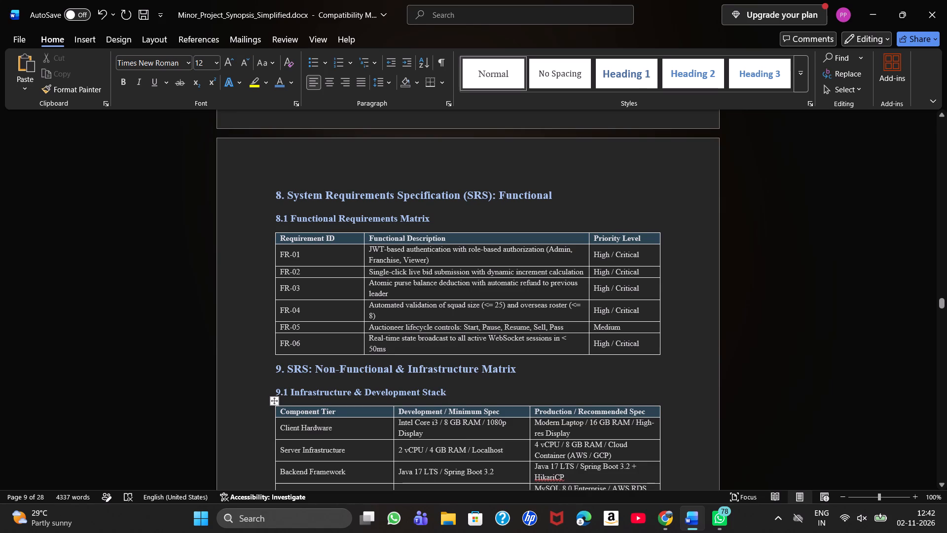
scroll(375, 371, "up", 6)
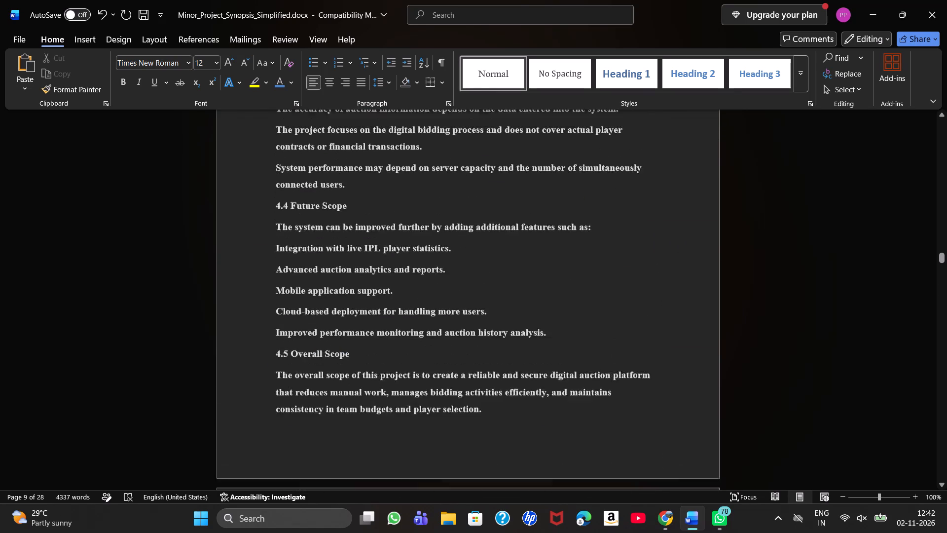
scroll(375, 371, "up", 1)
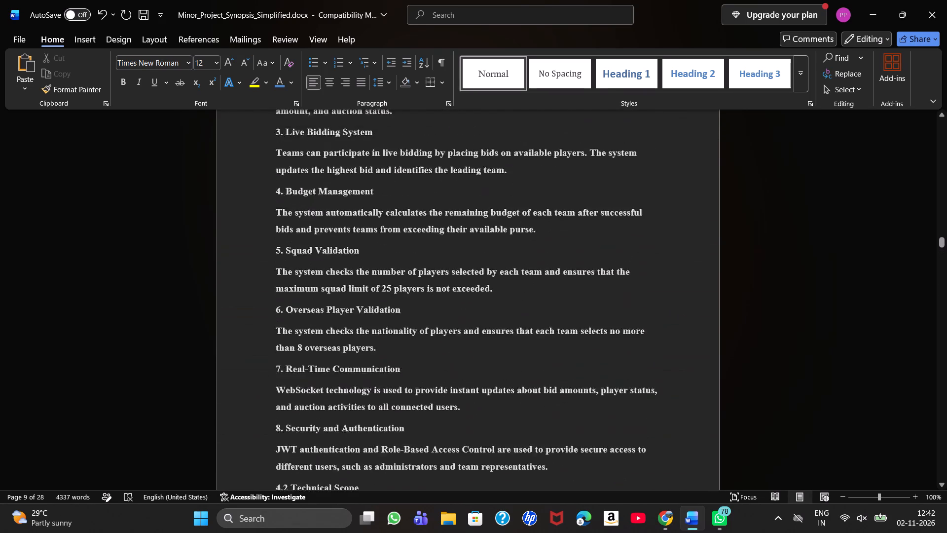
scroll(375, 371, "up", 1)
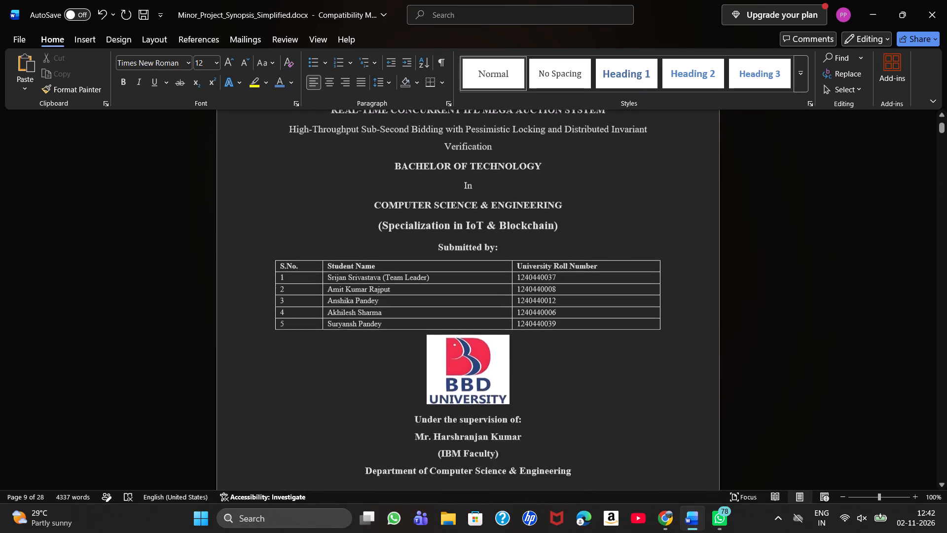
scroll(375, 371, "up", 1)
key("Down")
key("Down")
key("Down")
key("Down")
key("Down")
key("Down")
key("Down")
key("Down")
key("Down")
key("Down")
key("Down")
key("Down")
key("Down")
key("Down")
key("Down")
key("Down")
key("Down")
key("Down")
key("Down")
key("Down")
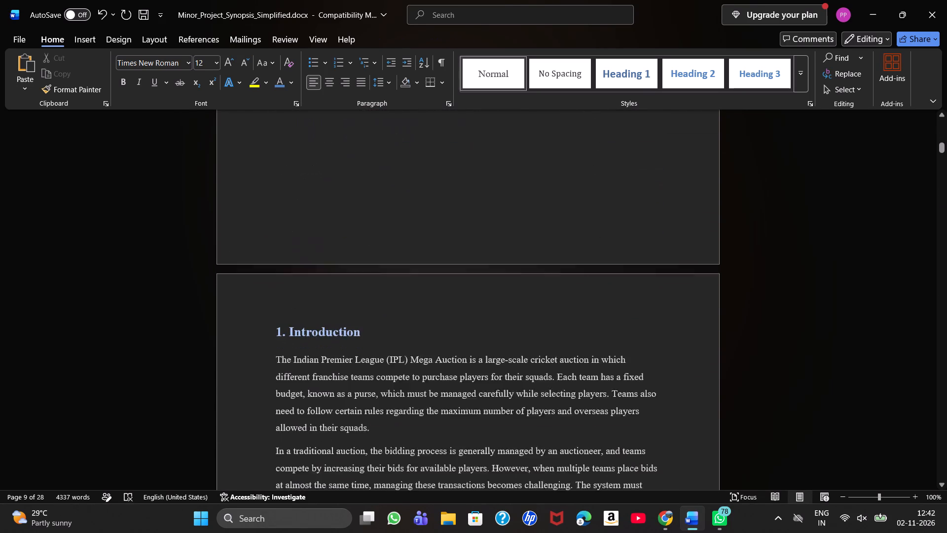
key("Down")
key("Down")
key("Down")
key("Down")
key("Down")
key("Down")
key("Down")
key("Down")
key("Down")
key("Down")
key("Down")
key("Down")
key("Down")
key("Down")
key("Down")
key("Down")
key("Down")
key("Down")
key("Down")
key("Down")
key("Down")
key("Down")
key("Down")
key("Down")
key("Down")
key("Down")
key("Down")
key("Down")
key("Down")
key("Down")
key("Down")
key("Down")
key("Down")
key("Down")
key("Down")
key("Down")
key("Down")
key("Down")
key("Down")
key("Down")
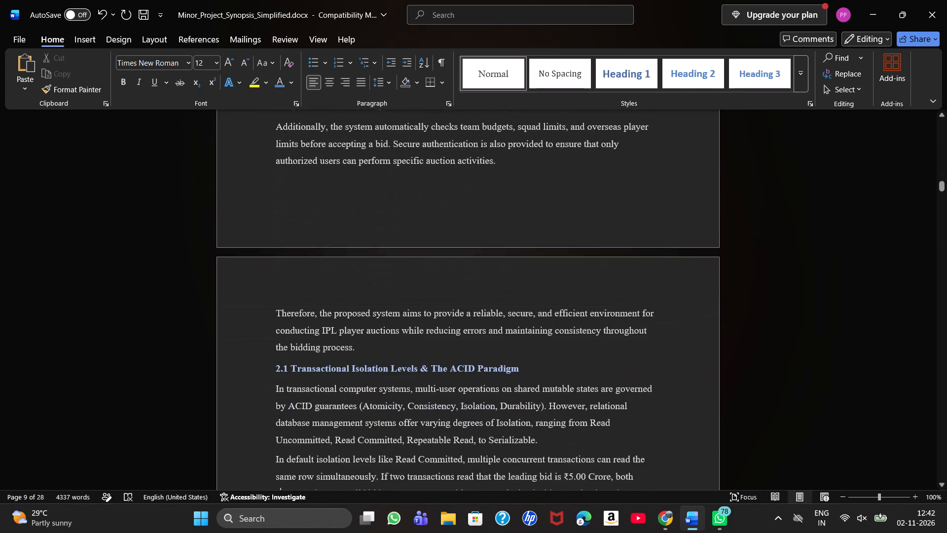
key("Down")
key("Down")
key("Down")
key("Down")
key("Down")
key("Down")
key("Down")
key("Down")
key("Down")
key("Down")
key("Down")
key("Down")
key("Down")
key("Down")
key("Down")
key("Down")
key("Down")
key("Down")
key("Down")
key("Down")
key("Down")
key("Down")
key("Down")
key("Down")
key("Down")
key("Down")
key("Down")
key("Down")
key("Down")
key("Down")
key("Down")
key("Down")
key("Down")
key("Down")
key("Down")
key("Down")
key("Down")
key("Down")
key("Down")
key("Down")
key("Down")
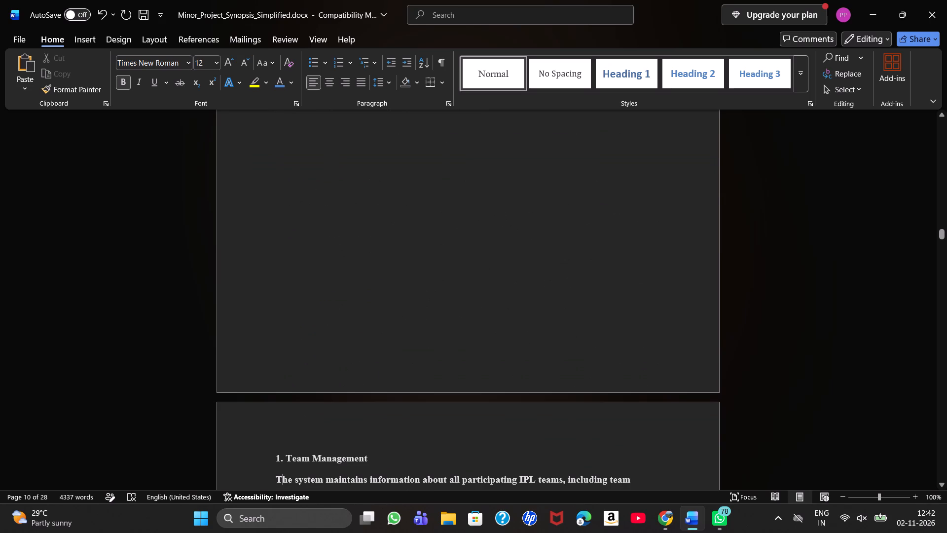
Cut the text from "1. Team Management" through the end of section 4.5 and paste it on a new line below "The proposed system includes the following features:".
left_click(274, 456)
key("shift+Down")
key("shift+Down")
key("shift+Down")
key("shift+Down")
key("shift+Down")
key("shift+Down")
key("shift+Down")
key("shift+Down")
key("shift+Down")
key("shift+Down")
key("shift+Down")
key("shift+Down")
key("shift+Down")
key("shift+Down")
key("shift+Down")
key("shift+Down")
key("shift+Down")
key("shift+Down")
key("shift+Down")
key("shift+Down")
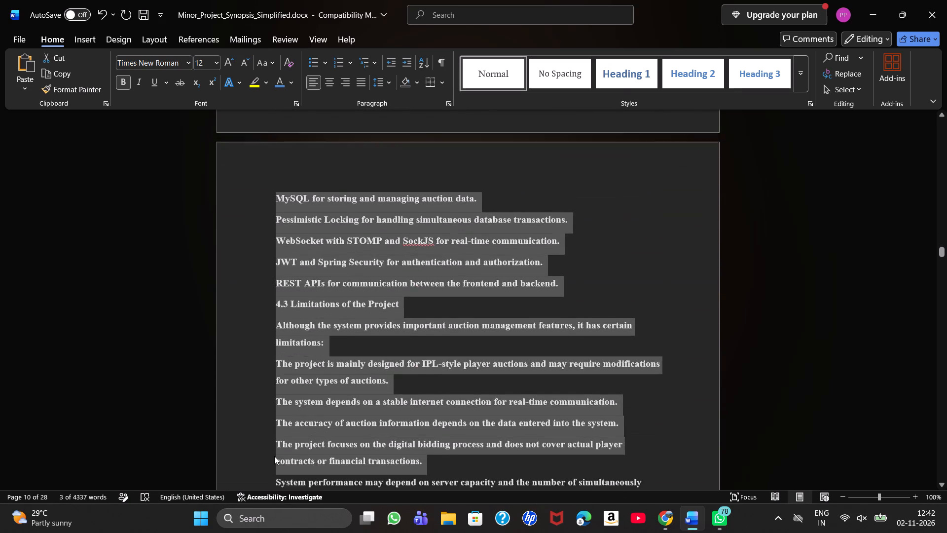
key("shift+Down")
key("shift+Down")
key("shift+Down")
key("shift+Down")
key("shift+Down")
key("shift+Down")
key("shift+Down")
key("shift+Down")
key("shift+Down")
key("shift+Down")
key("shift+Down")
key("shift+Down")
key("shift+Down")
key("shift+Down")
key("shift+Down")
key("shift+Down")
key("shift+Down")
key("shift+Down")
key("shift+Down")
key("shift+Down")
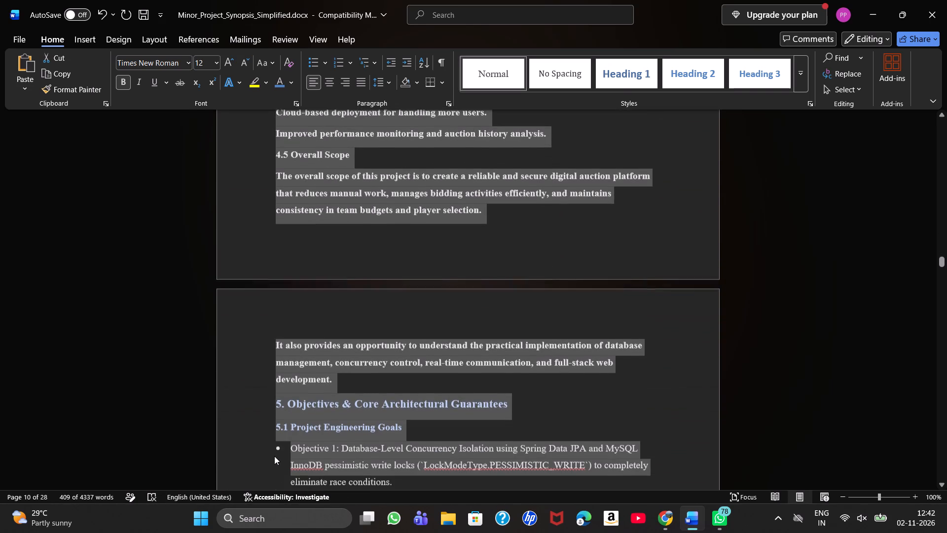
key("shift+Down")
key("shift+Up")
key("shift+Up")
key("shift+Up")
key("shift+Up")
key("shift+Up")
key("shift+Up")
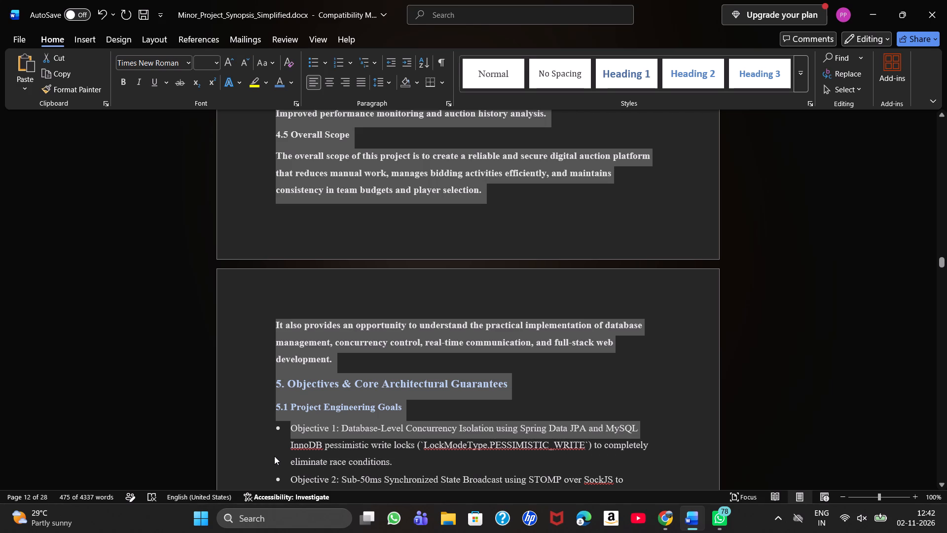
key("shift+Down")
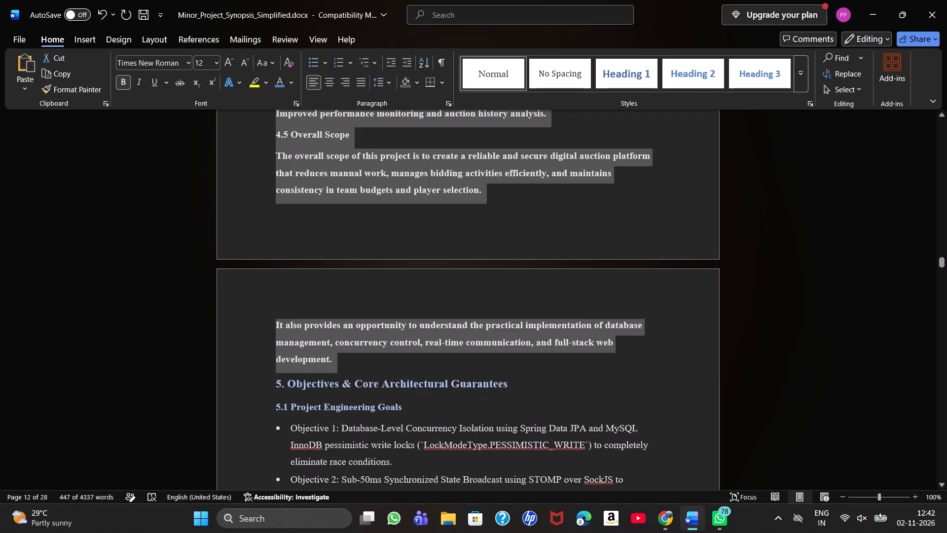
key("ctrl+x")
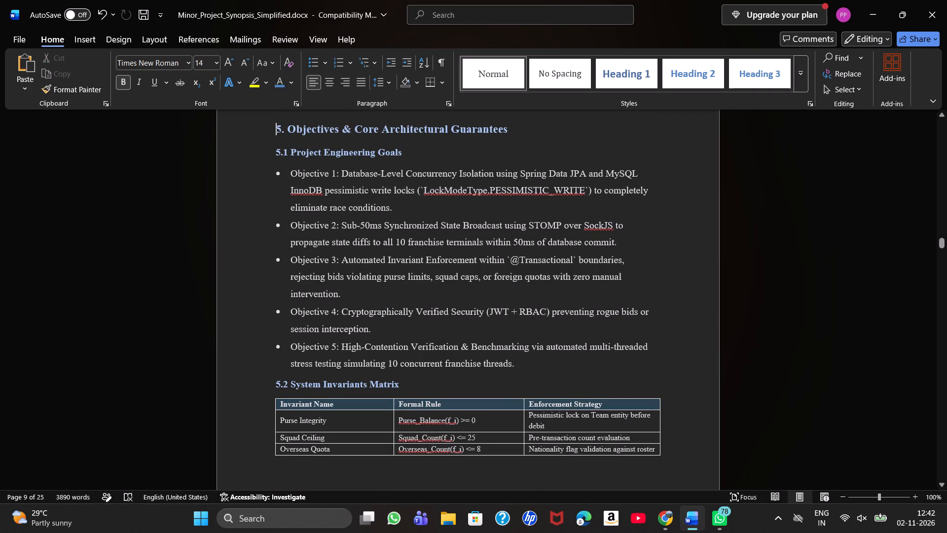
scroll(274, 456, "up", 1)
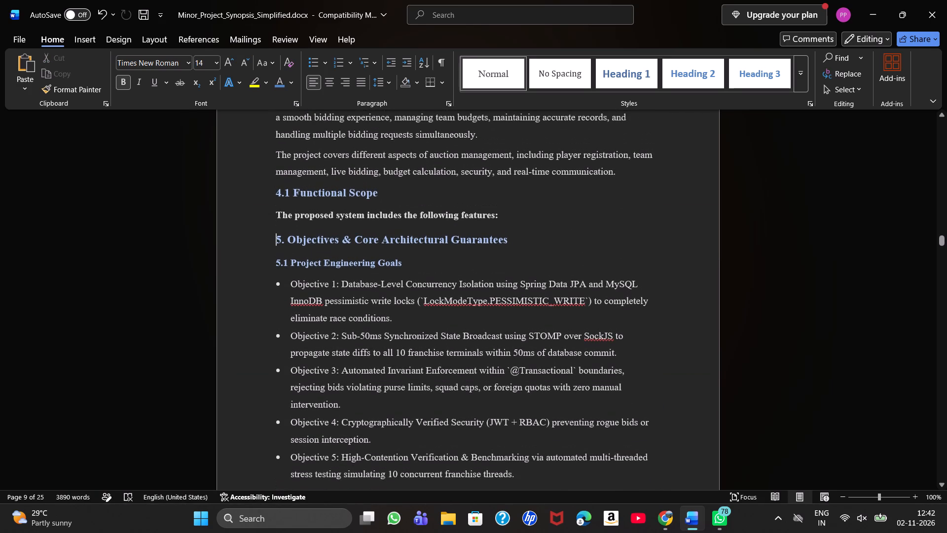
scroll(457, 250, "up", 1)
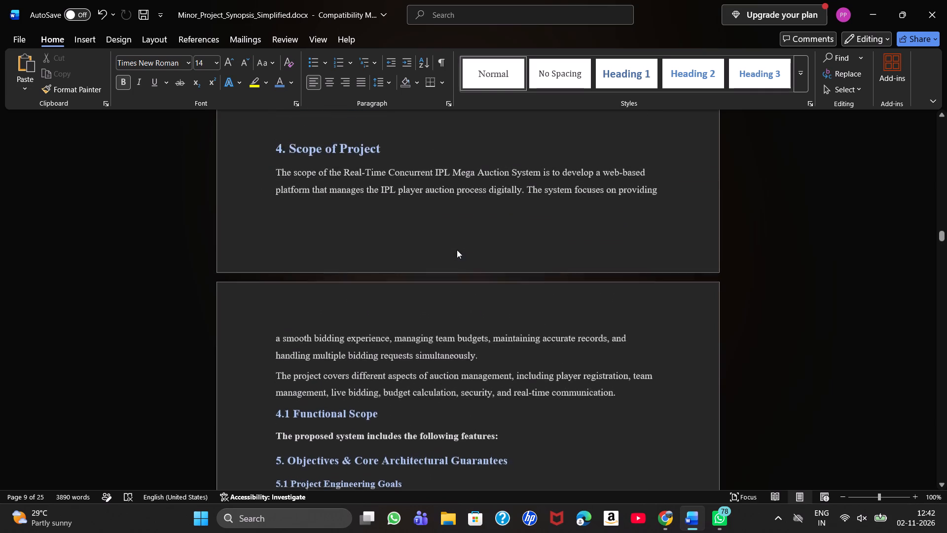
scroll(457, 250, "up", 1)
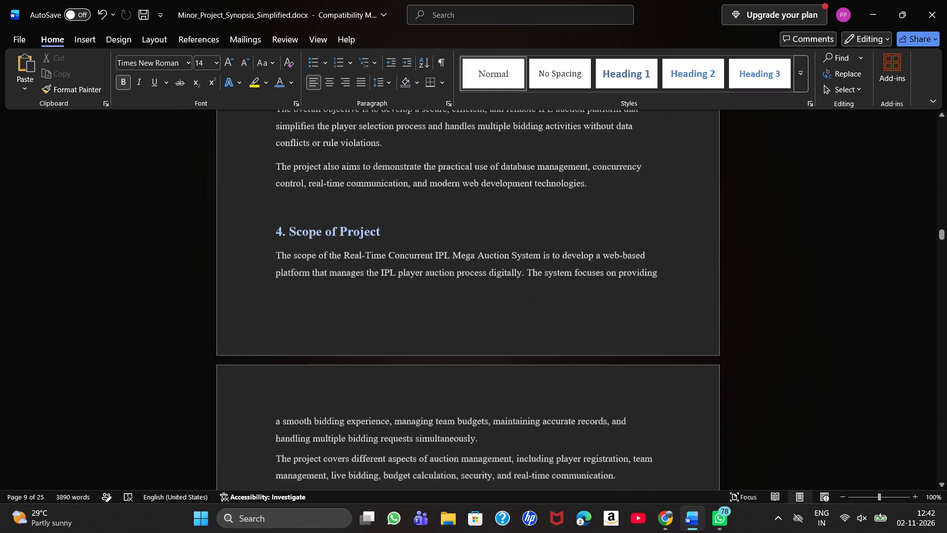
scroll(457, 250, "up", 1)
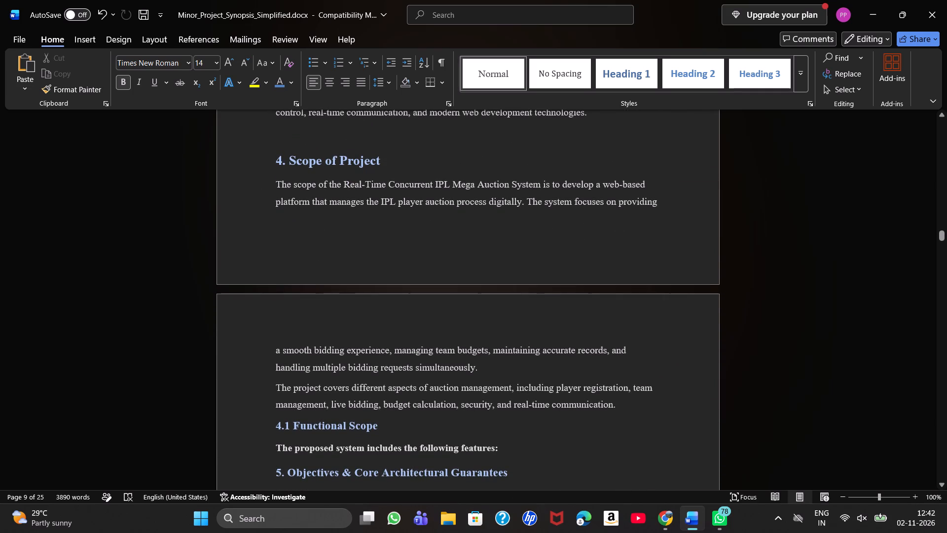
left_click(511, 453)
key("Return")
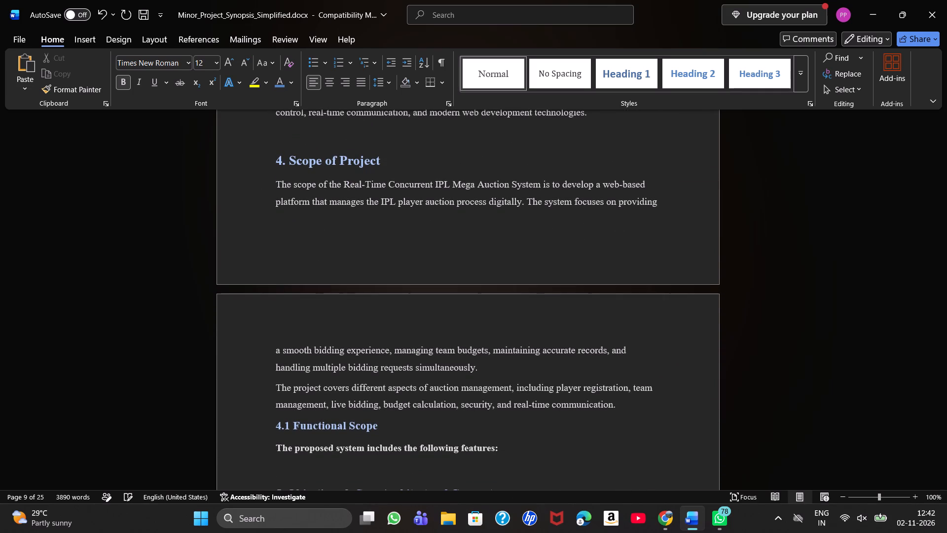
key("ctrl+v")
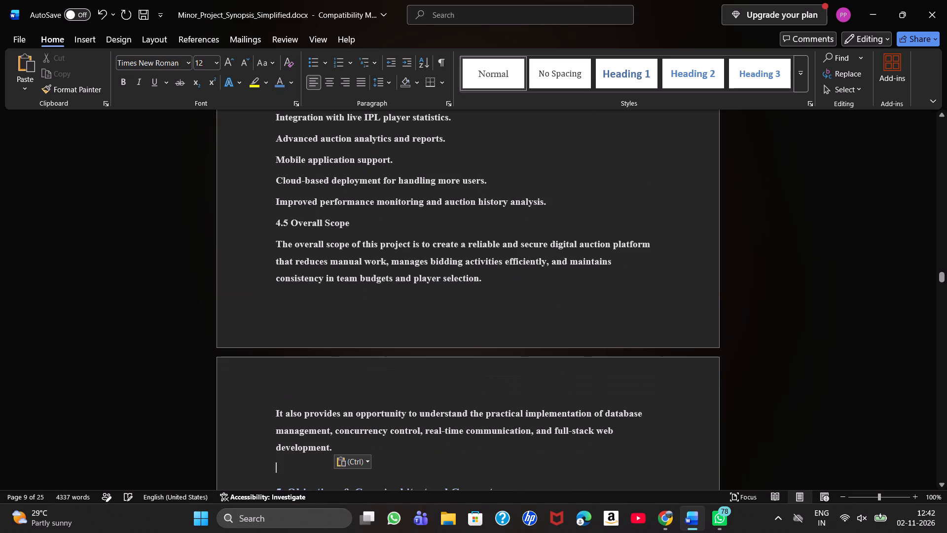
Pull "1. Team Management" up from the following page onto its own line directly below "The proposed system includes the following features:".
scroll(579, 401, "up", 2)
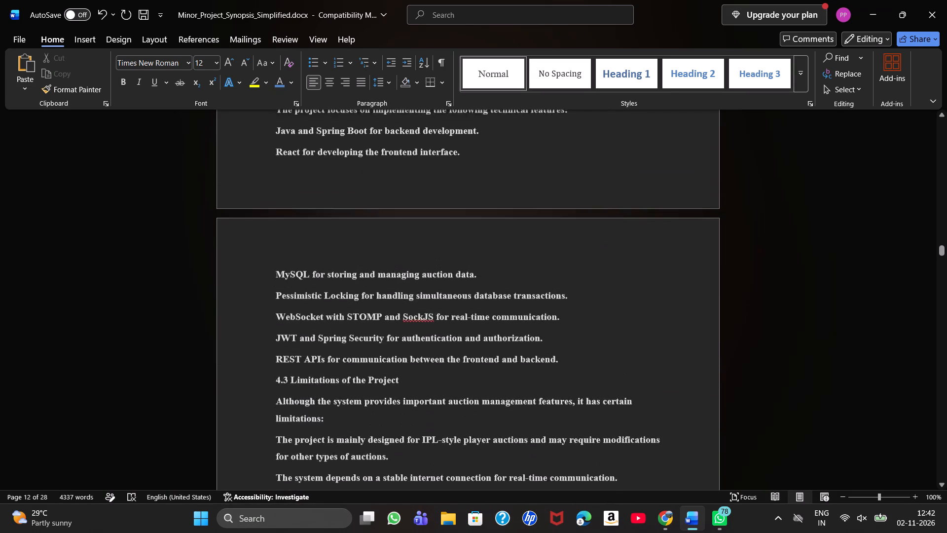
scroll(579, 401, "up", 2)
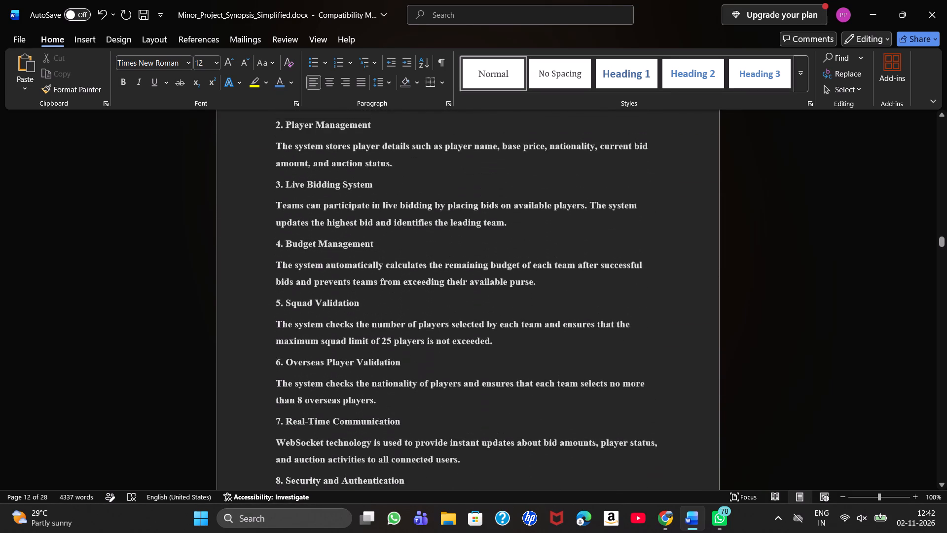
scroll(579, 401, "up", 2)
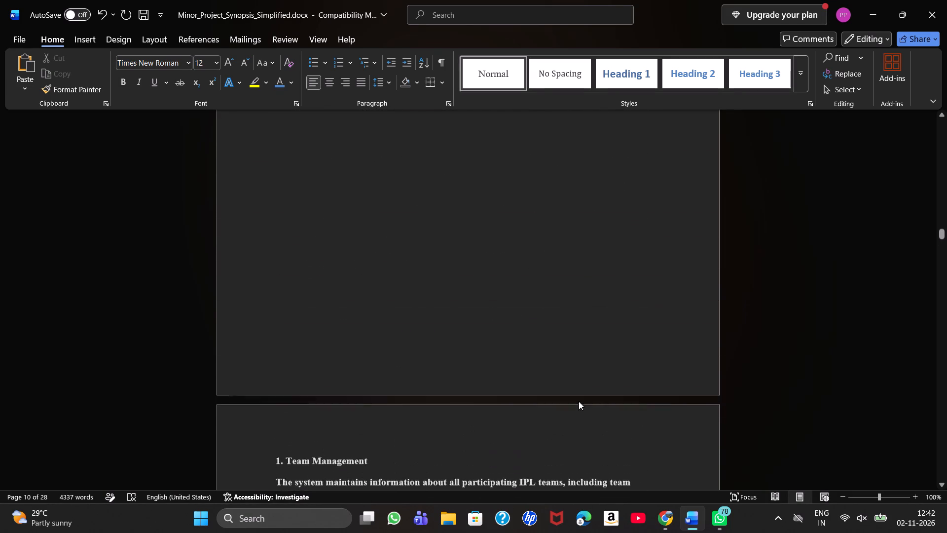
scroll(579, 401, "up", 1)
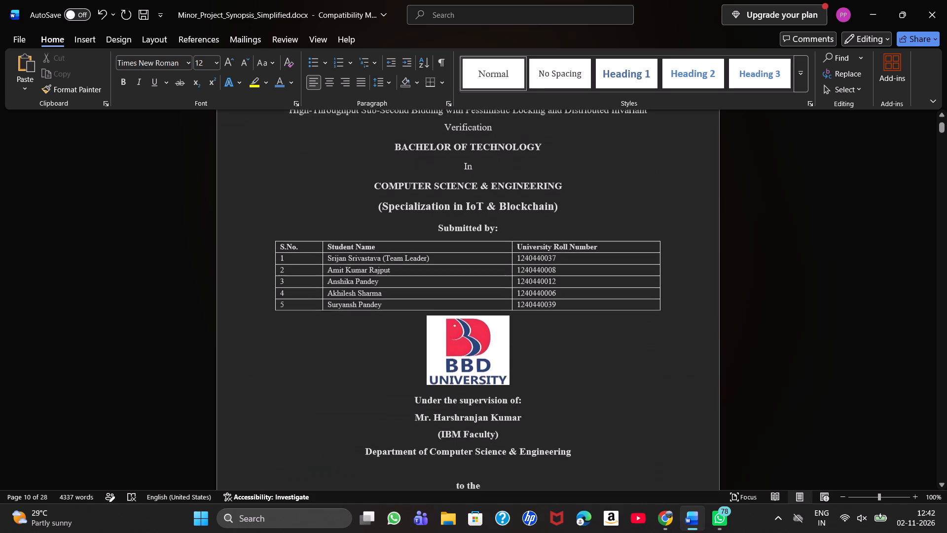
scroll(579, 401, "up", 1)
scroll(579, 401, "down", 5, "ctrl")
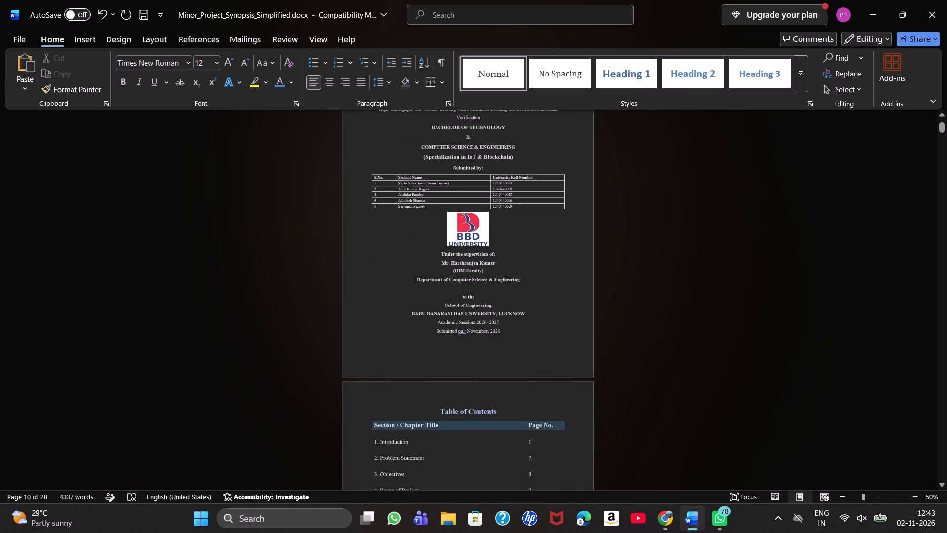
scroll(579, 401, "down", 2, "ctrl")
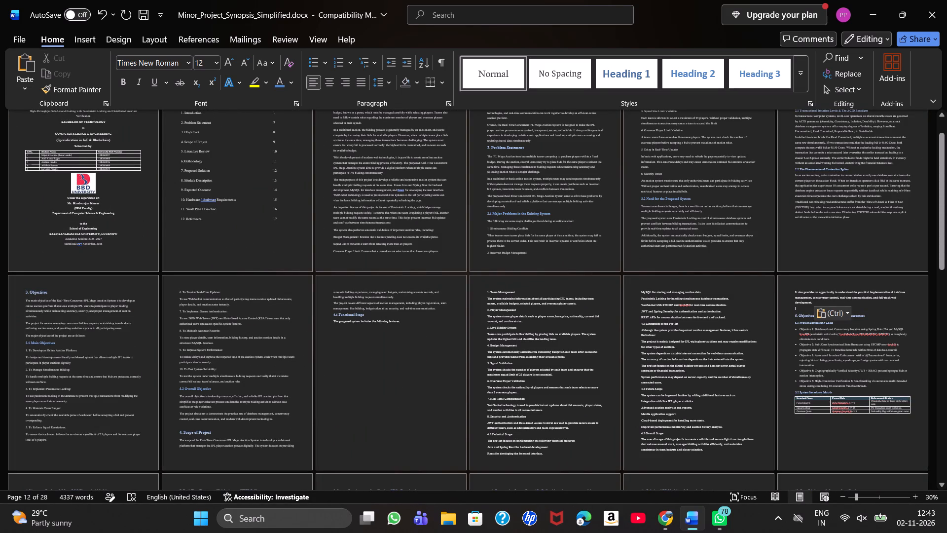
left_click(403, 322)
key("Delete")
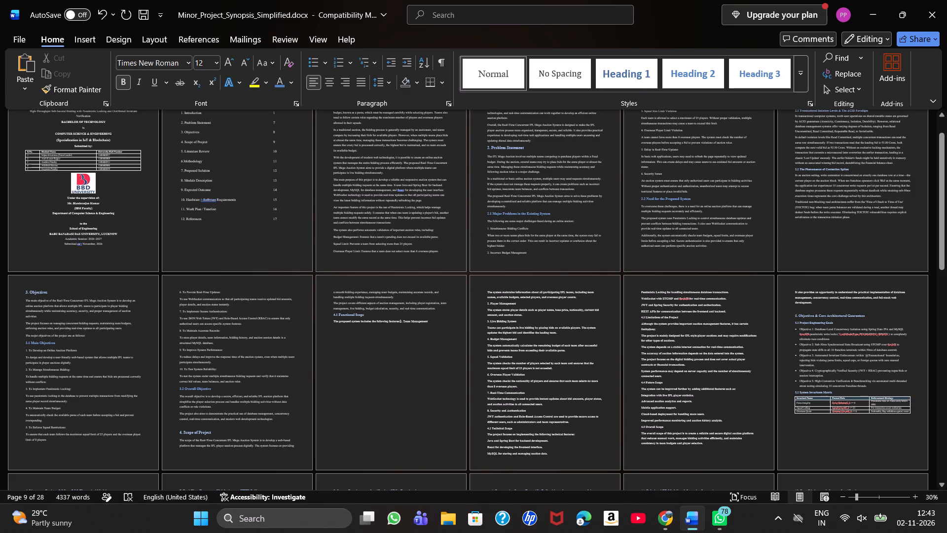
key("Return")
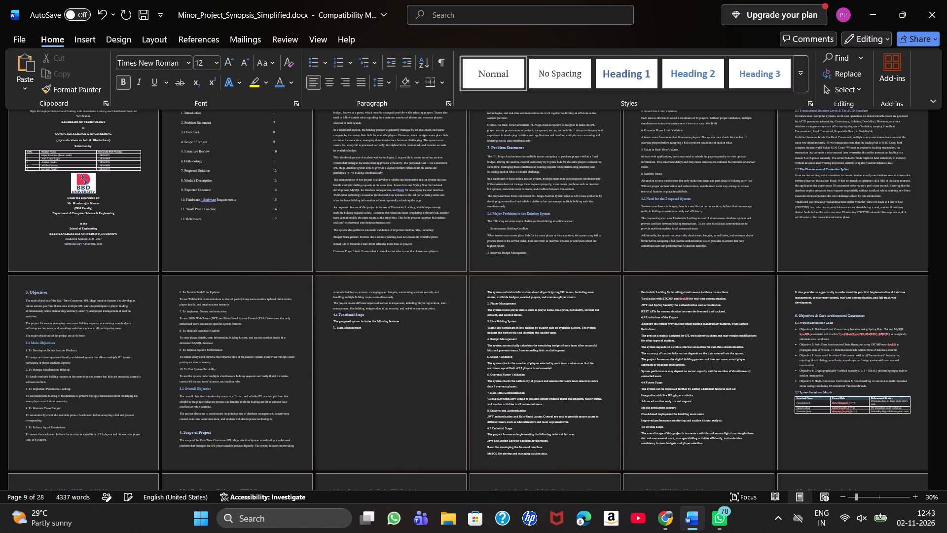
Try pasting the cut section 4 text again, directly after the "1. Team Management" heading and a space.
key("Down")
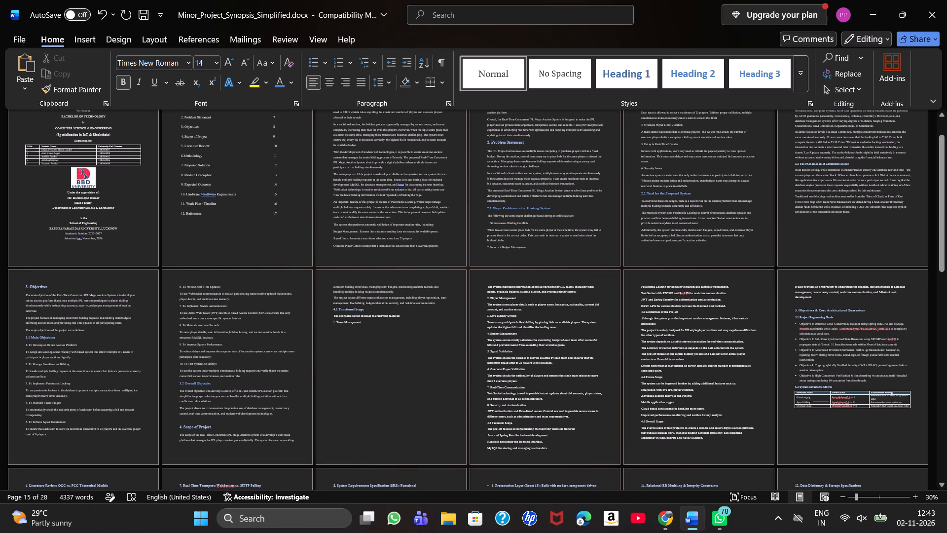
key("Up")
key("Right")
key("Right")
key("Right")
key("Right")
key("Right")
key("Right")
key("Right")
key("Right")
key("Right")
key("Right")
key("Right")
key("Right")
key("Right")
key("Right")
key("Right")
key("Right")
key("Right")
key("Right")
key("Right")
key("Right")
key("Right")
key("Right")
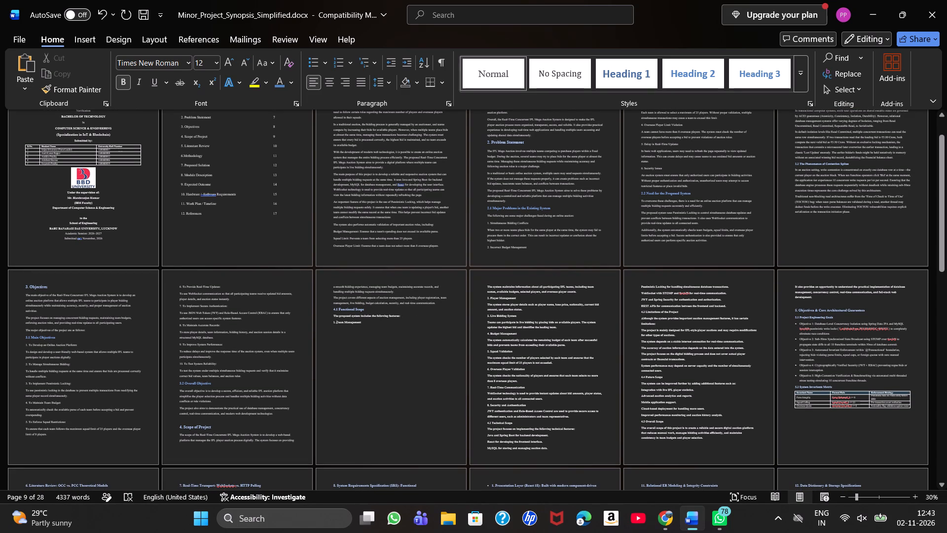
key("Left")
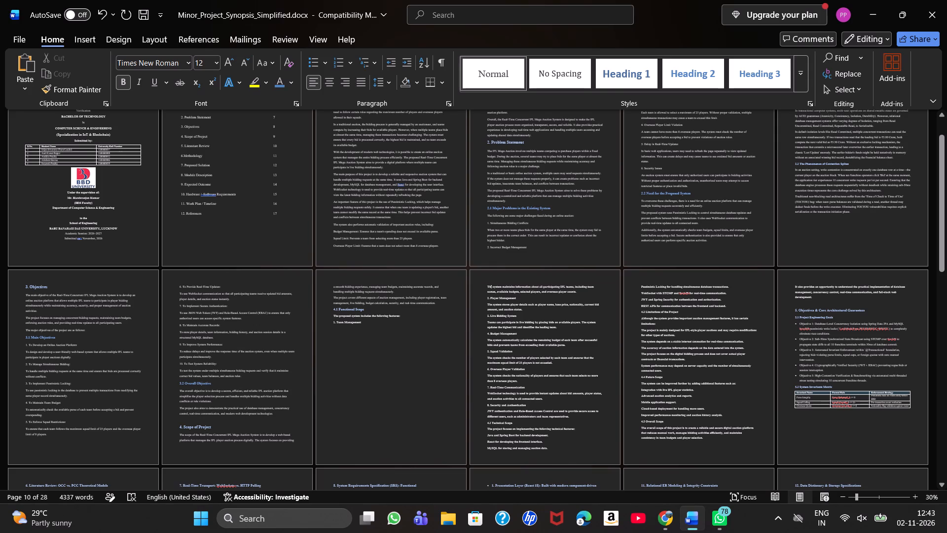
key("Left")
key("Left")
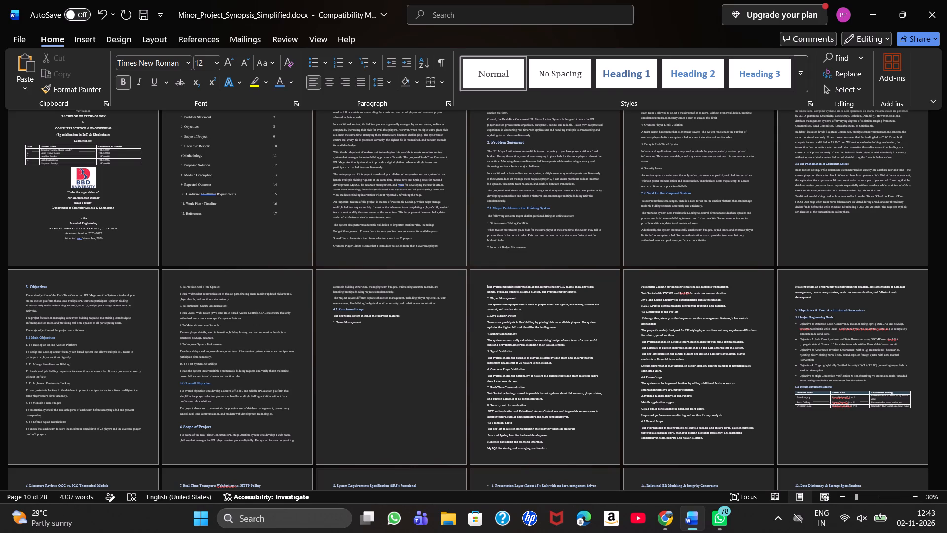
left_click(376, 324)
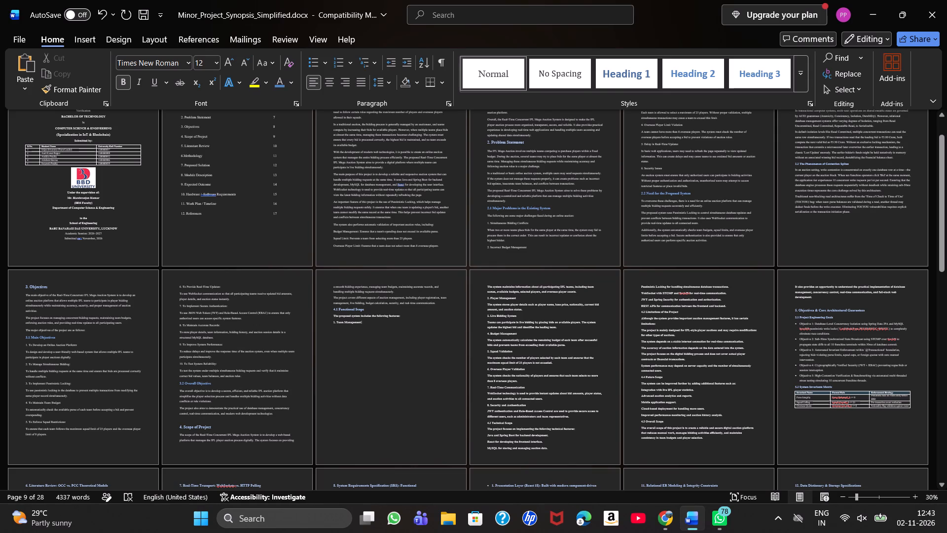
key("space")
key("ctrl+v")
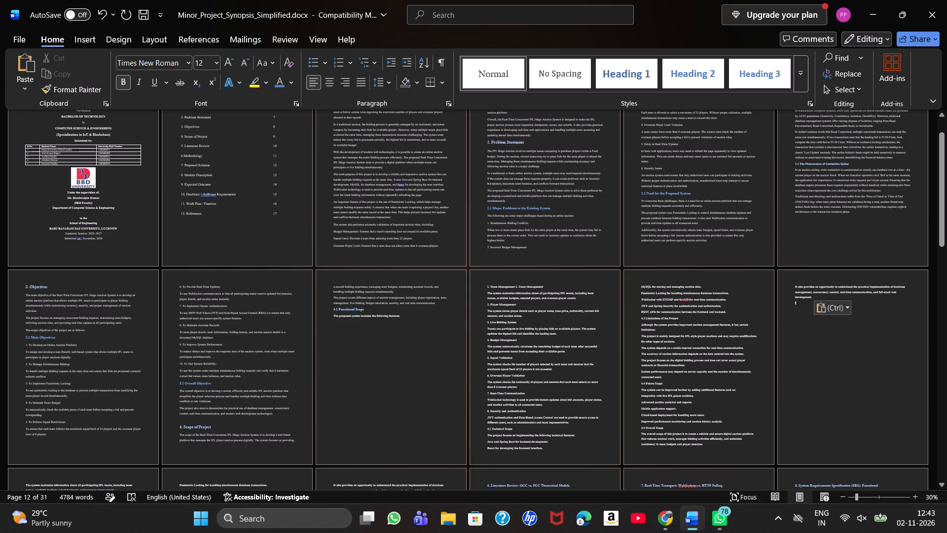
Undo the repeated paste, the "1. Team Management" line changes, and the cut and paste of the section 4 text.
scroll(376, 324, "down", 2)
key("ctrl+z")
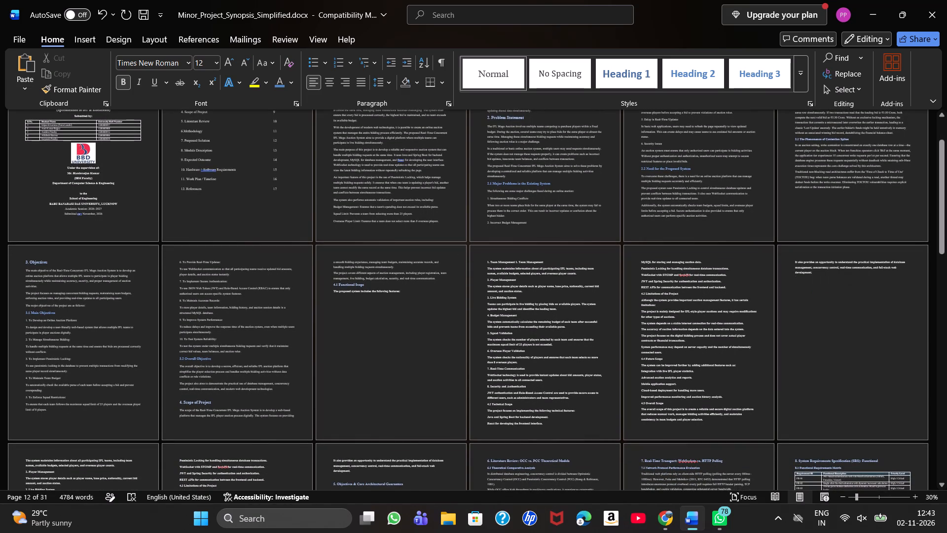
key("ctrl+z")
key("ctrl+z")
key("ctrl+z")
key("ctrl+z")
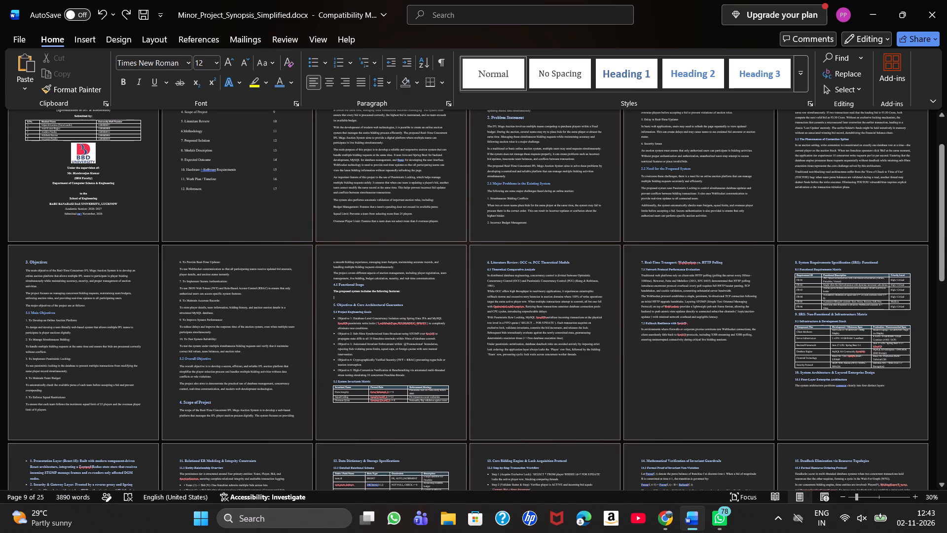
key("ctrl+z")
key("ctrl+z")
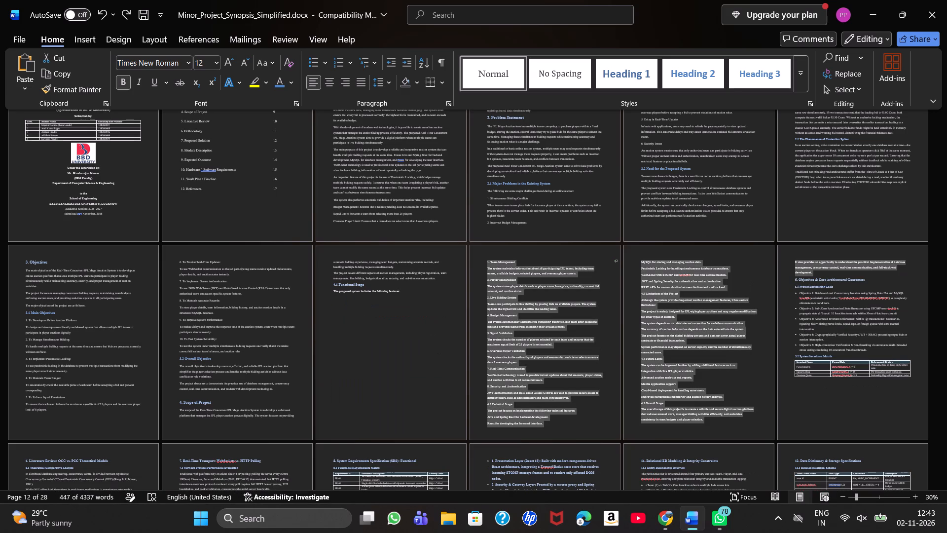
Undo the earlier edits that brought the features line and the "4.1 Functional Scope" heading up from the following page.
key("ctrl+z")
key("ctrl+z")
key("ctrl+z")
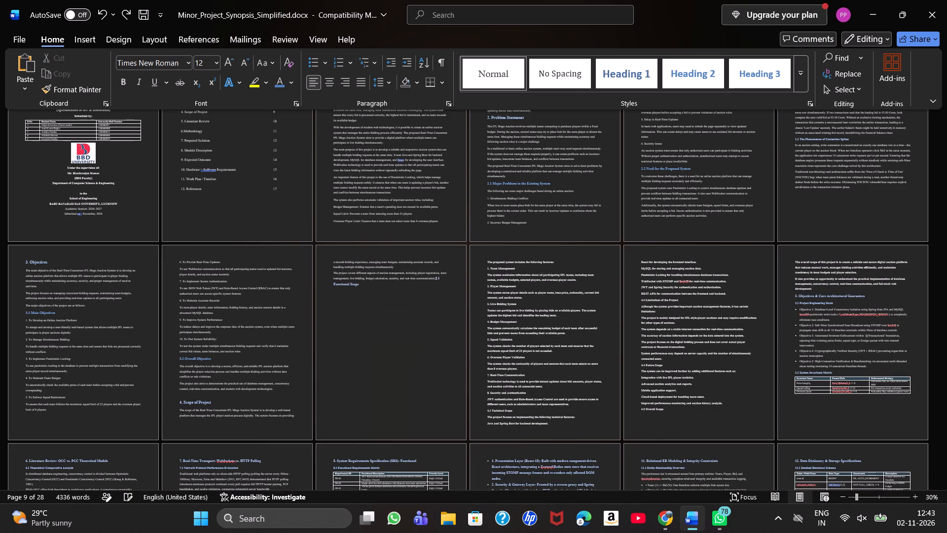
key("ctrl+z")
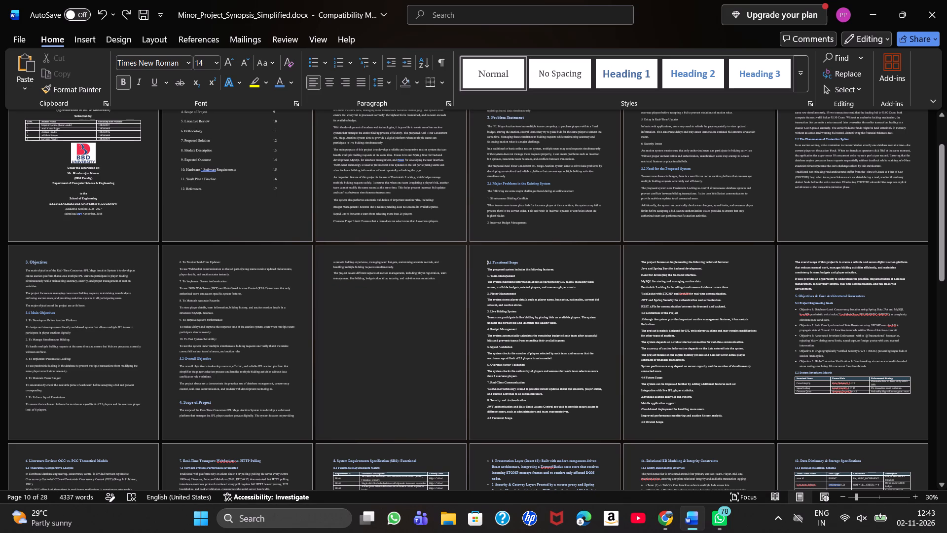
Pull the "3. Objectives" heading up to the end of the preceding page and add a line break before it.
left_click(25, 266)
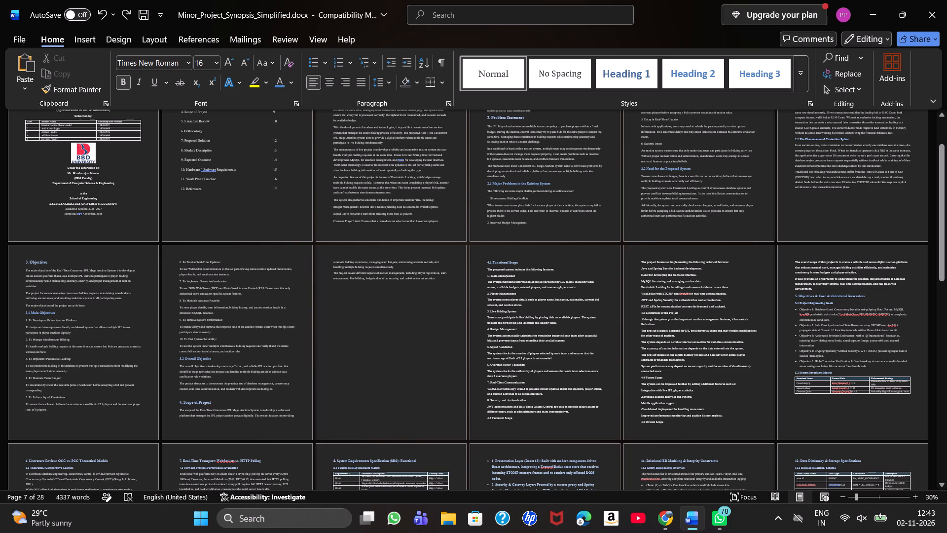
key("BackSpace")
key("BackSpace")
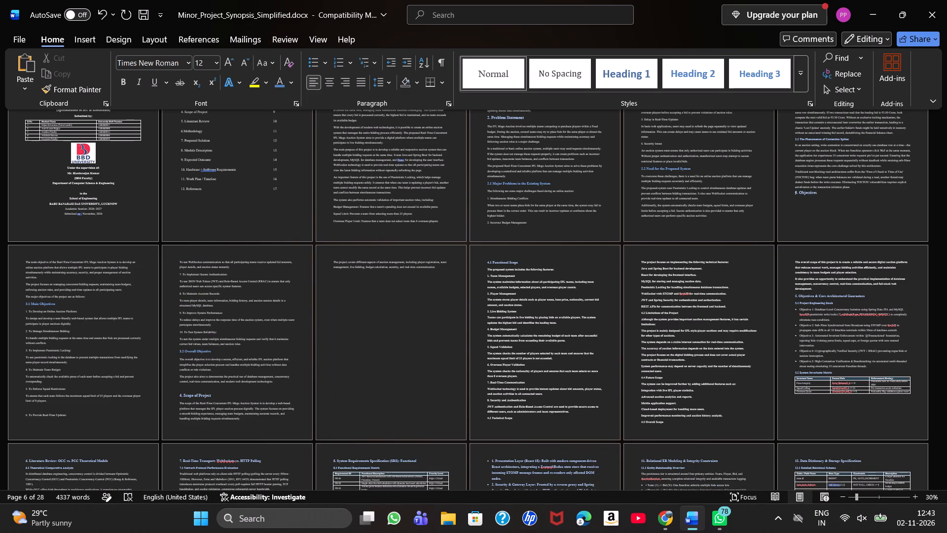
key("Return")
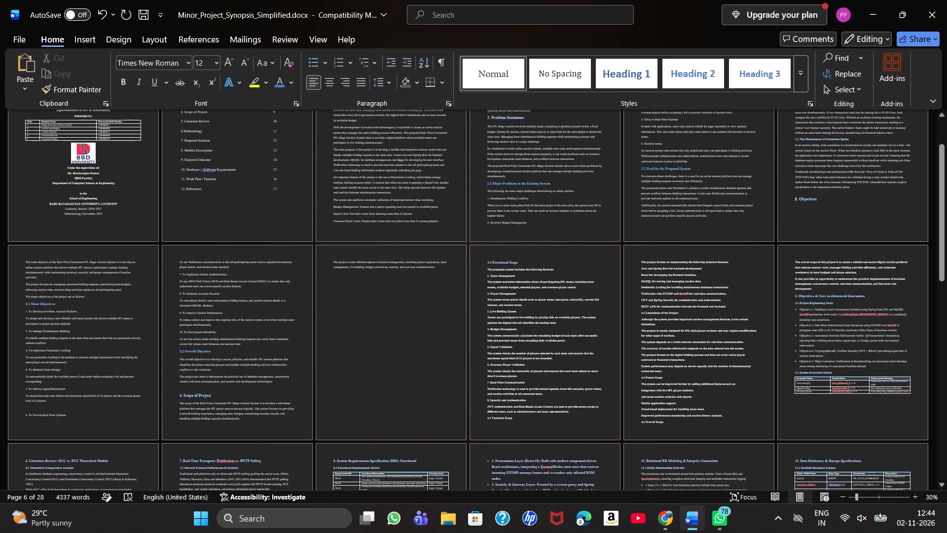
Pull the main objective paragraph up from the following page to sit directly below the "3. Objectives" heading.
left_click(24, 258)
key("BackSpace")
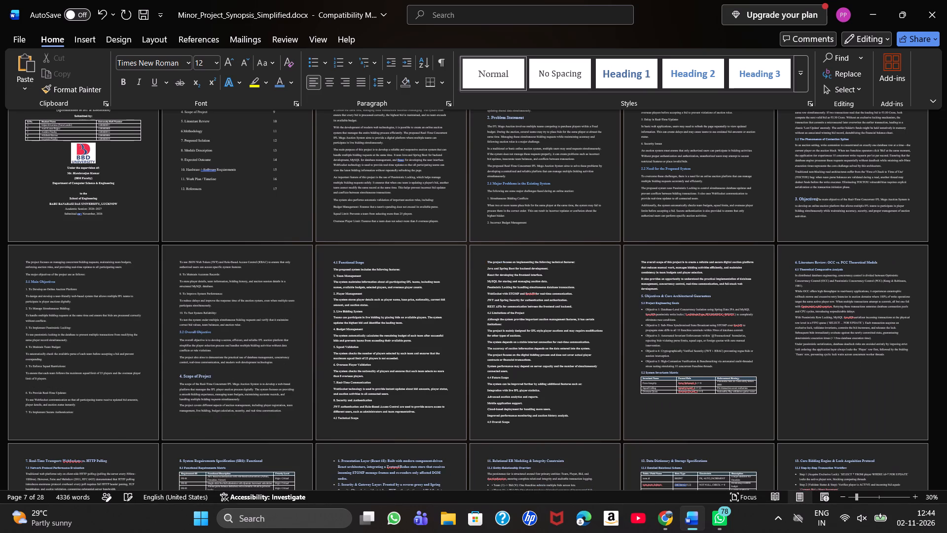
key("Return")
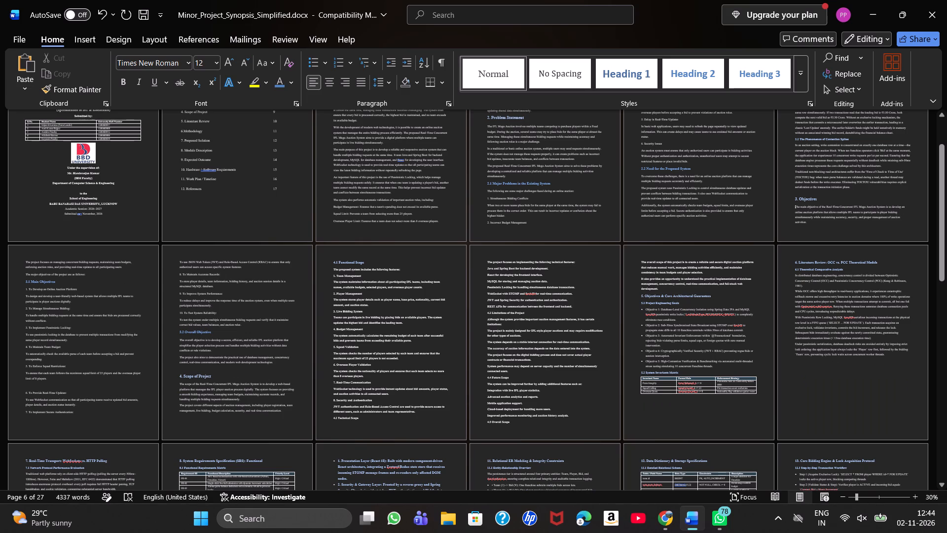
Remove the blank line between the squad limit text and the "6. To Provide Real-Time Updates:" line in section 3.1.
scroll(429, 341, "up", 5, "ctrl")
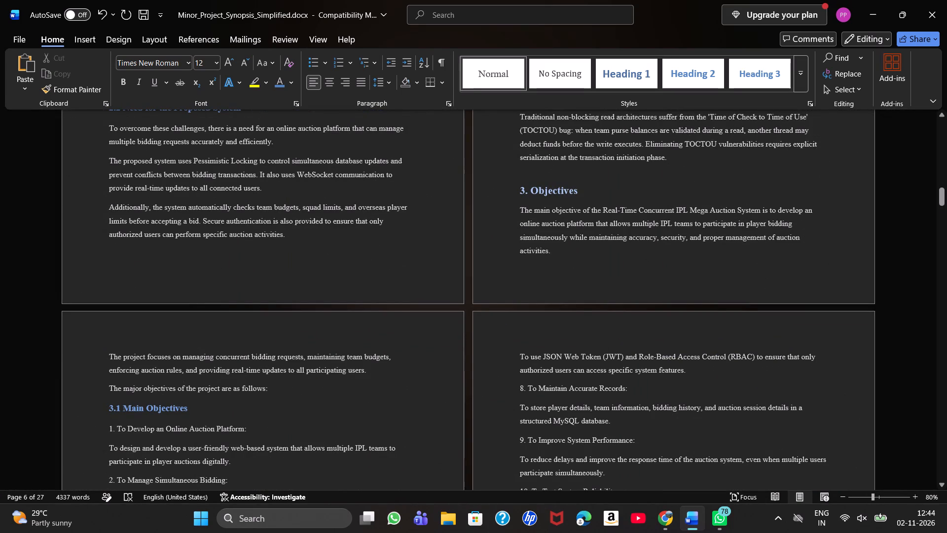
scroll(460, 343, "up", 2, "ctrl")
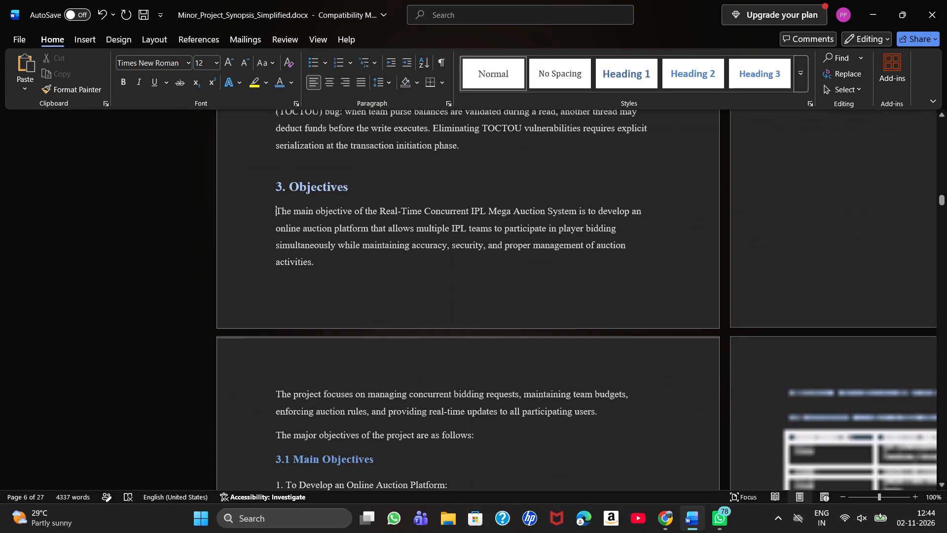
scroll(460, 343, "up", 2, "ctrl")
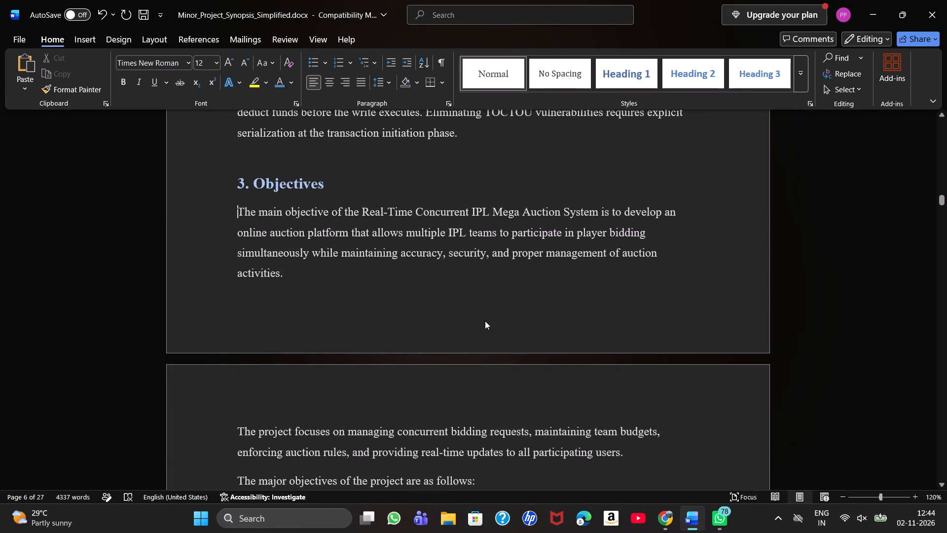
scroll(485, 321, "down", 1)
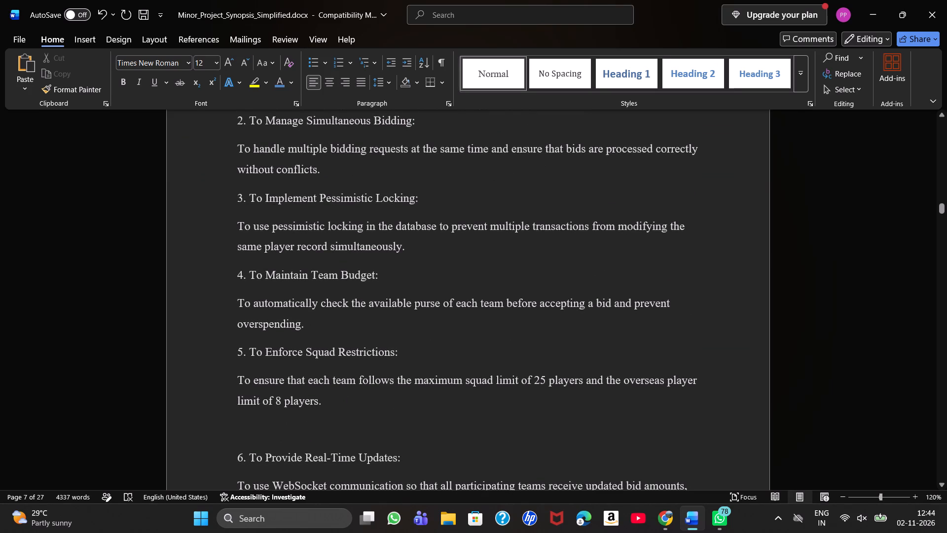
left_click(278, 435)
key("BackSpace")
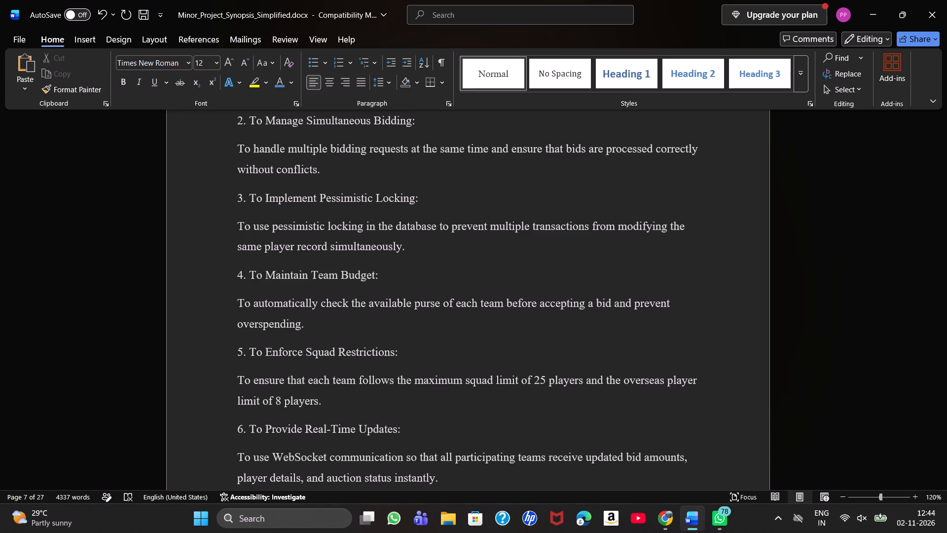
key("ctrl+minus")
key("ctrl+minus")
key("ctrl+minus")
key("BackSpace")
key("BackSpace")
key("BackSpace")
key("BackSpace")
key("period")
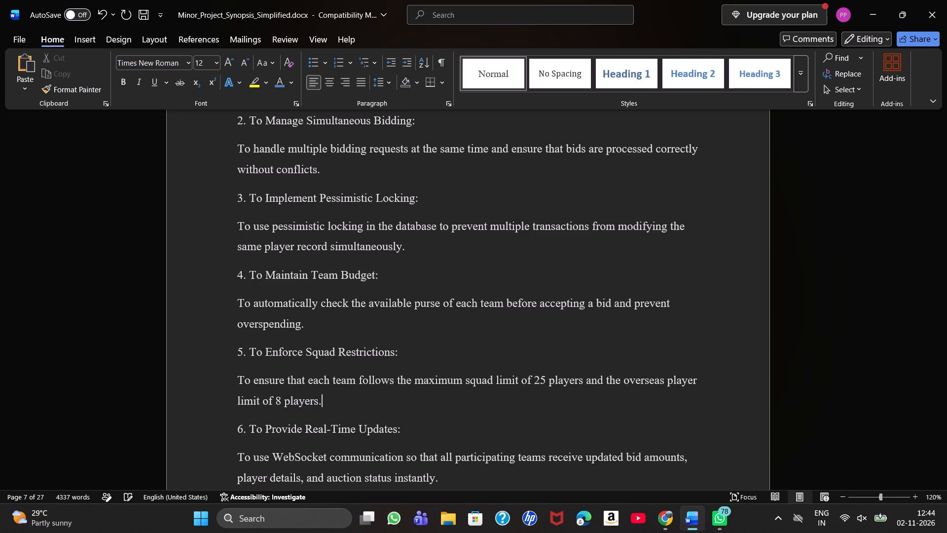
Format the "4.2 Technical Scope" line as a subheading with blue text at size 14.
scroll(278, 435, "down", 1)
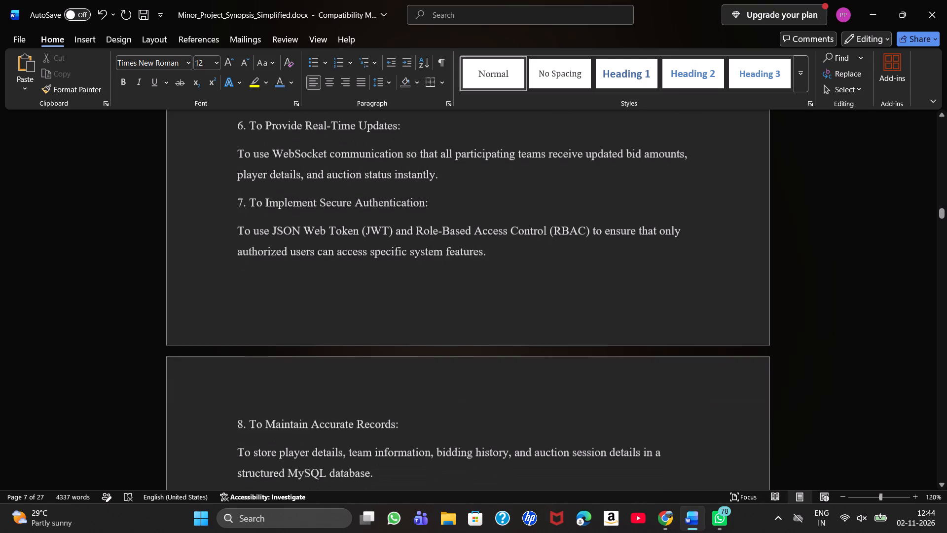
scroll(278, 435, "down", 3)
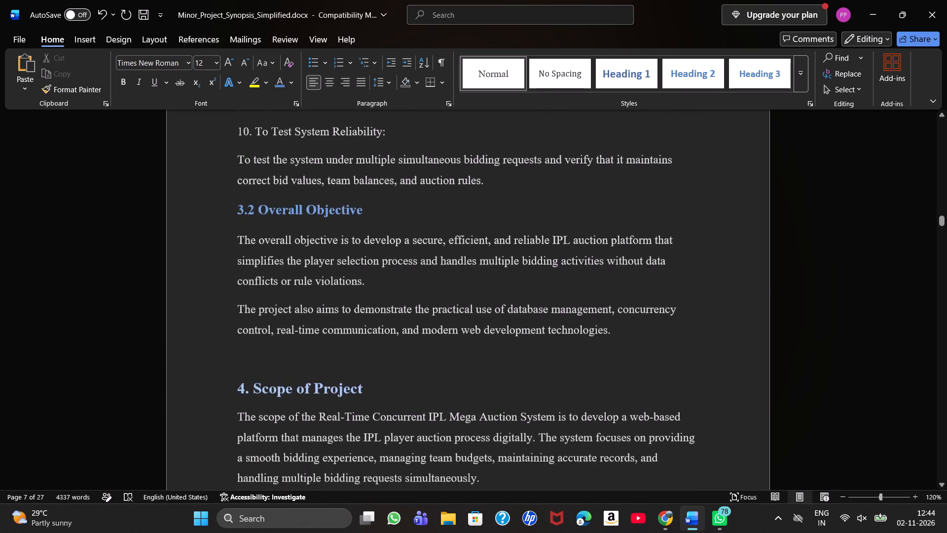
scroll(278, 435, "down", 2)
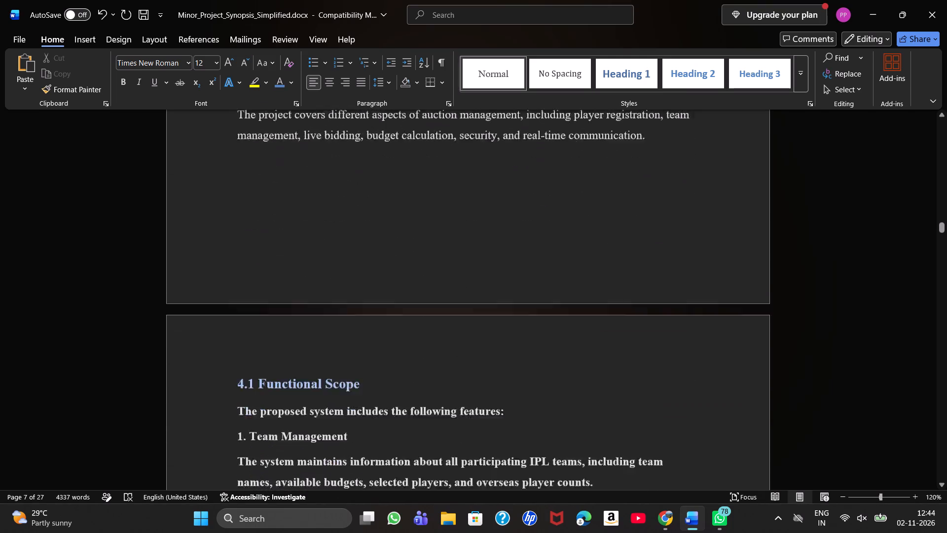
scroll(278, 435, "down", 3)
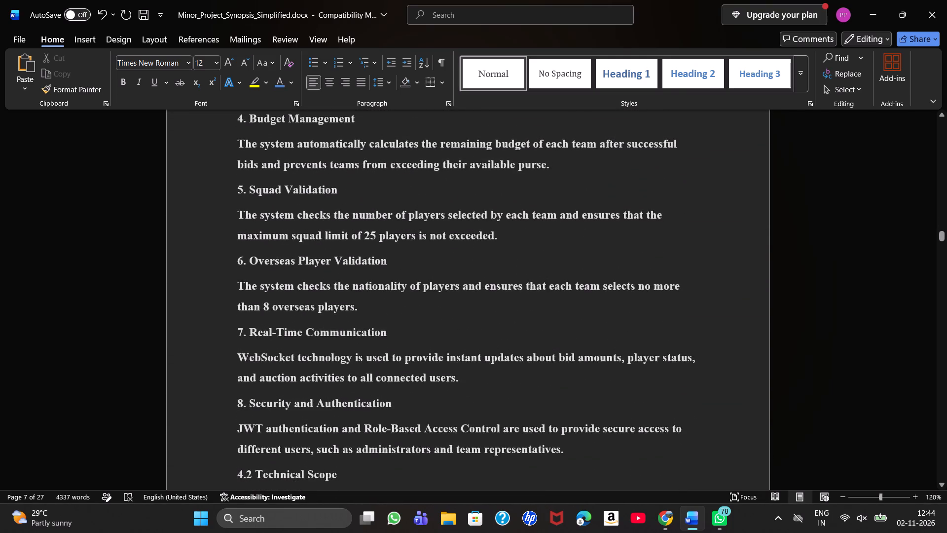
scroll(278, 435, "right", 1)
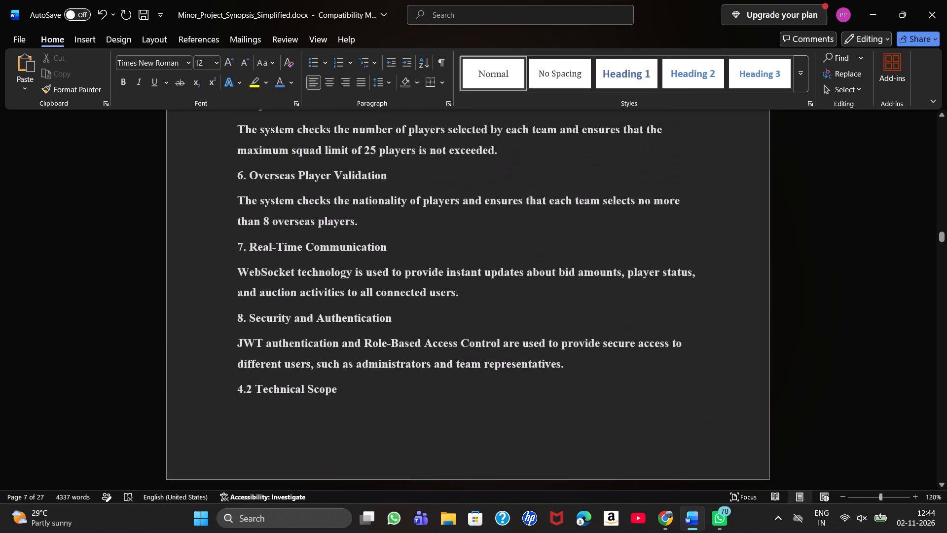
scroll(278, 435, "right", 1)
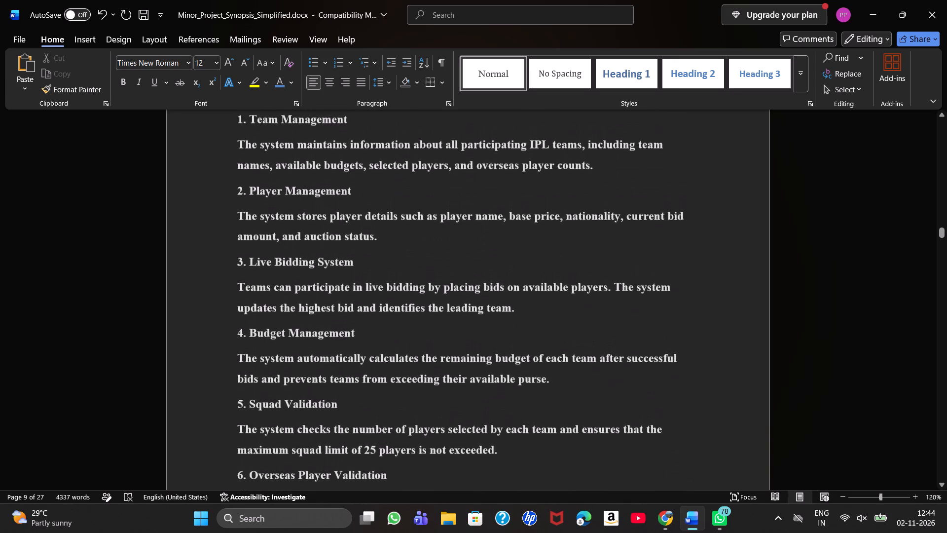
scroll(278, 435, "right", 1)
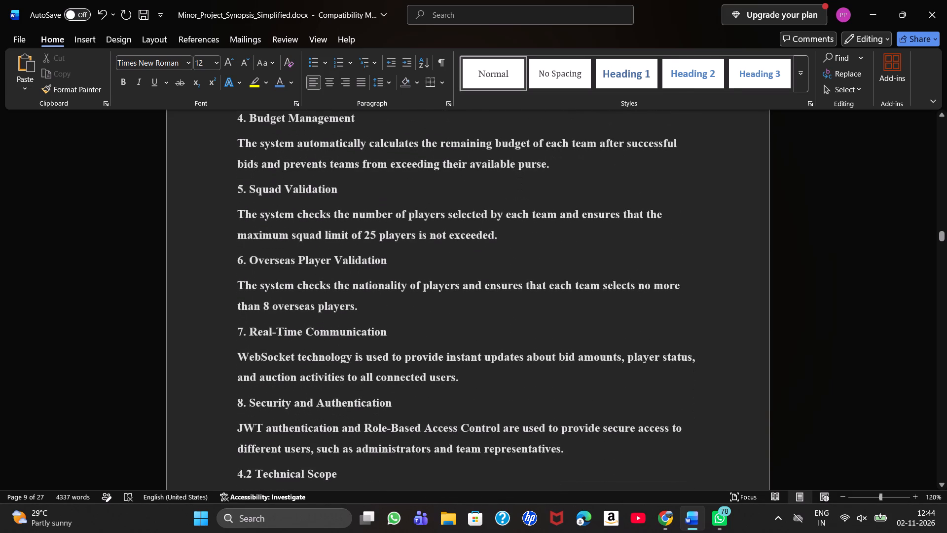
scroll(278, 435, "right", 2)
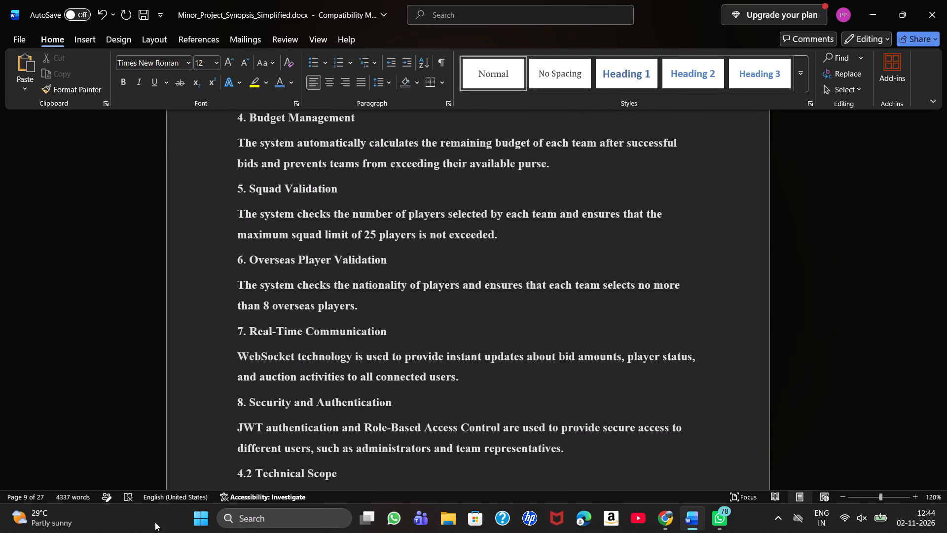
left_click_drag(337, 473, 240, 470)
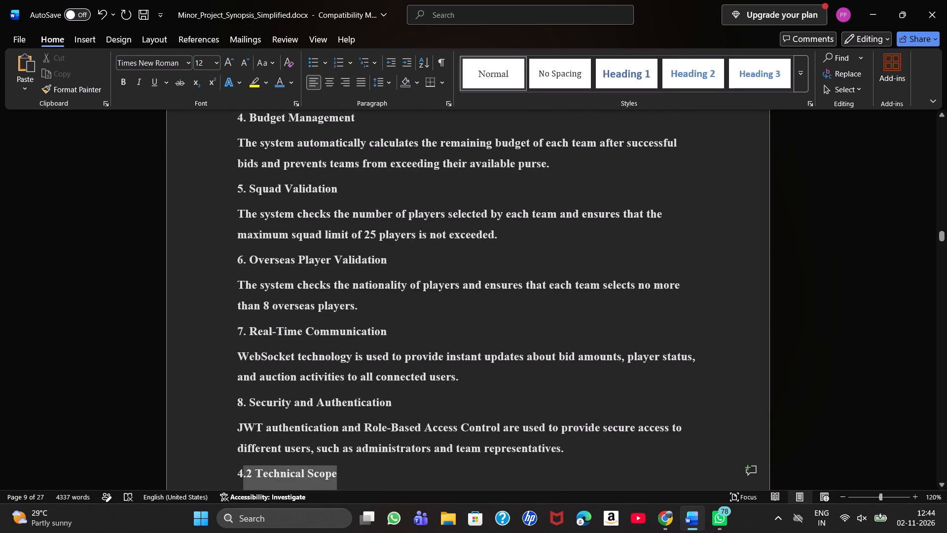
left_click_drag(240, 470, 237, 470)
left_click(317, 451)
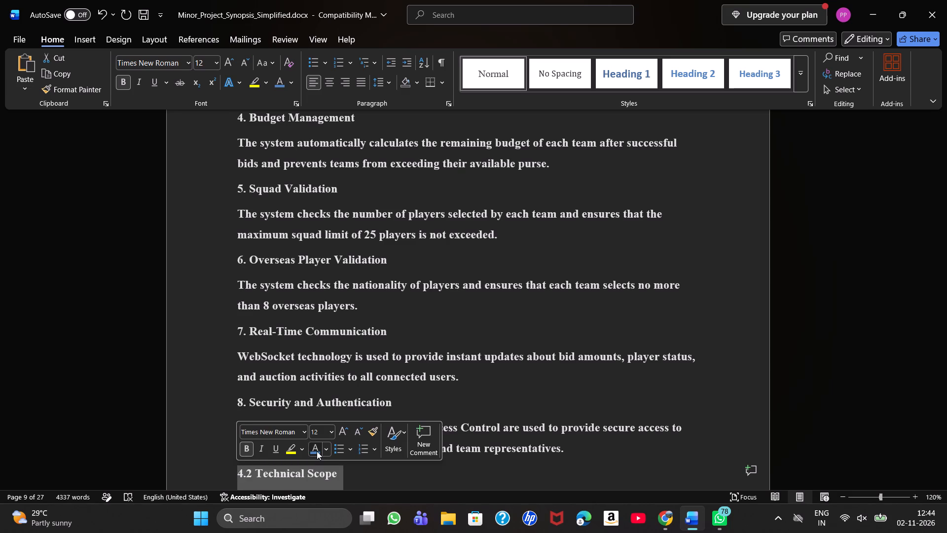
left_click(332, 428)
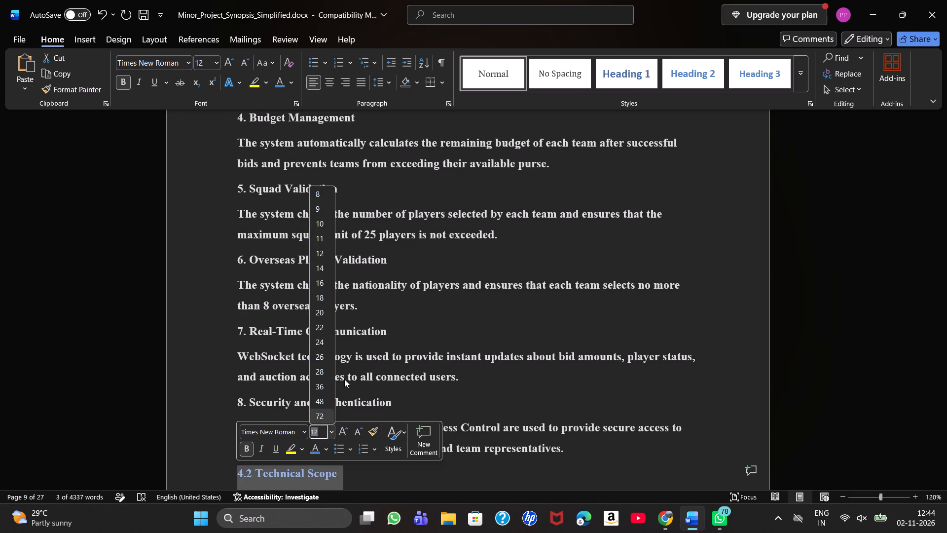
left_click(323, 268)
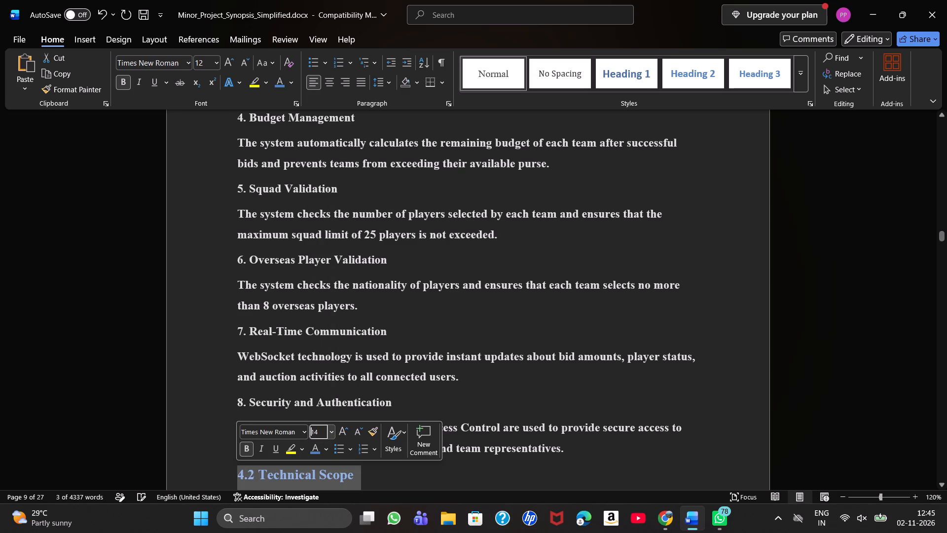
Turn the section 4.2 technical features, from "Java and Spring Boot" through "REST APIs", into a bulleted list.
scroll(443, 369, "up", 5)
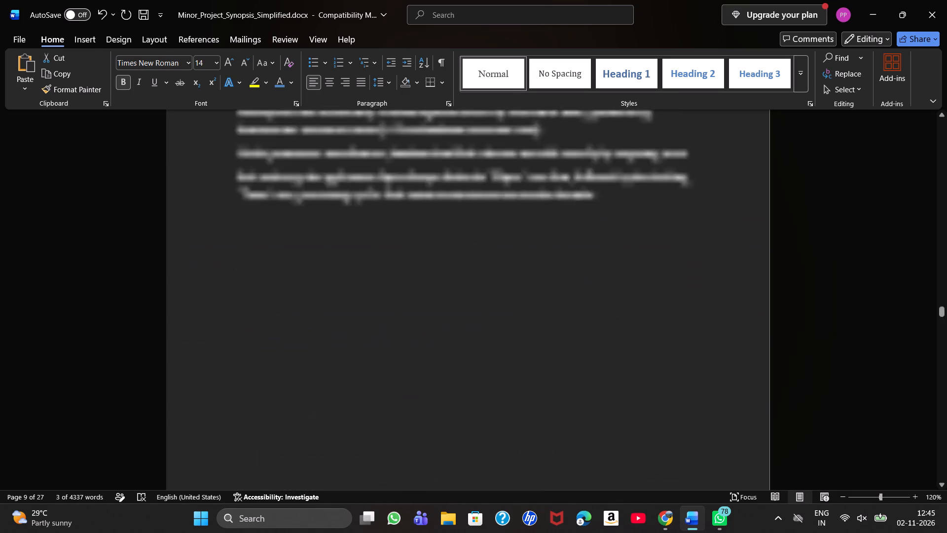
scroll(443, 369, "up", 4)
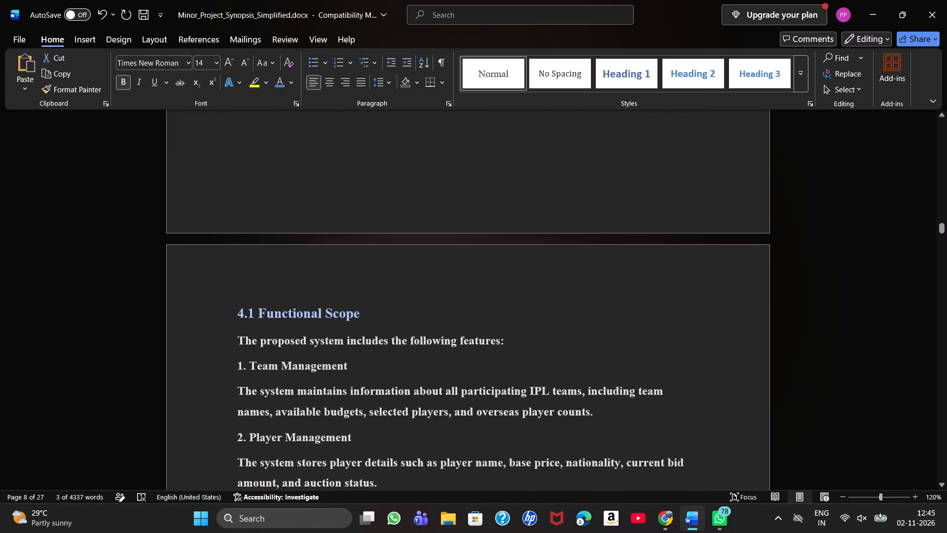
key("Down")
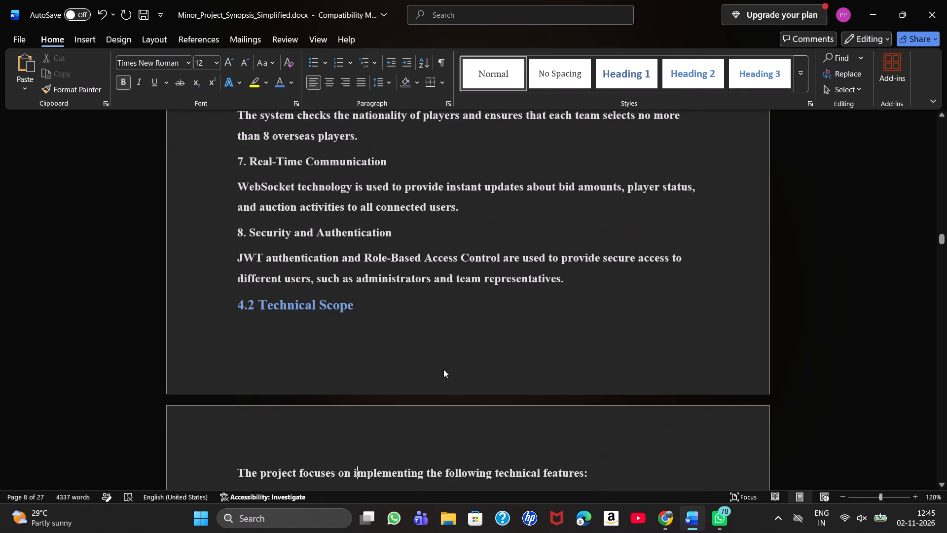
key("Down")
key("Down")
key("Down")
key("Down")
key("Down")
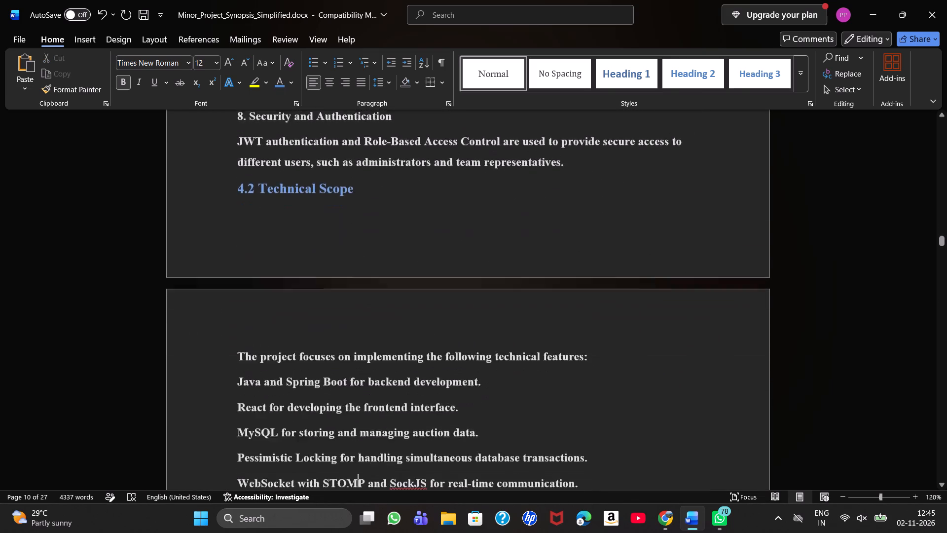
key("Down")
key("Down")
key("Down")
key("Down")
key("Down")
key("Down")
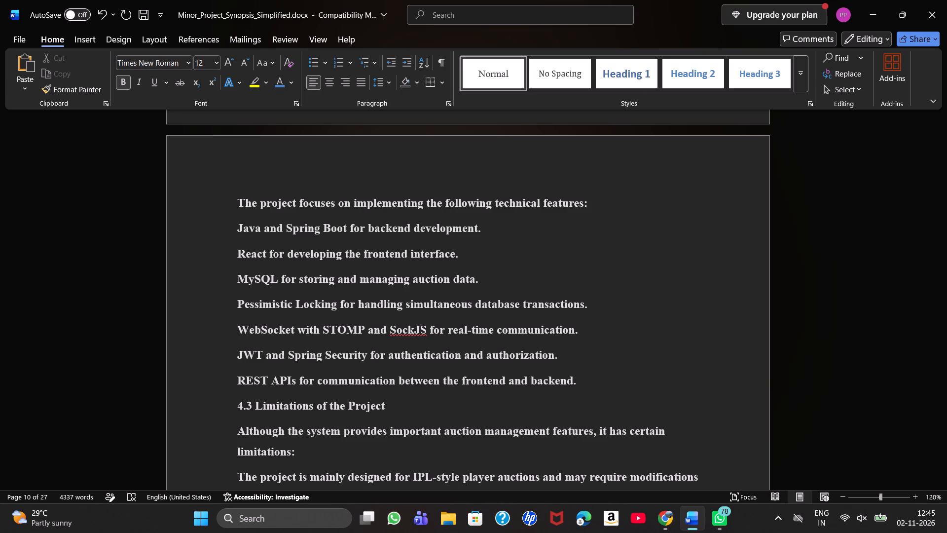
left_click_drag(235, 234, 544, 372)
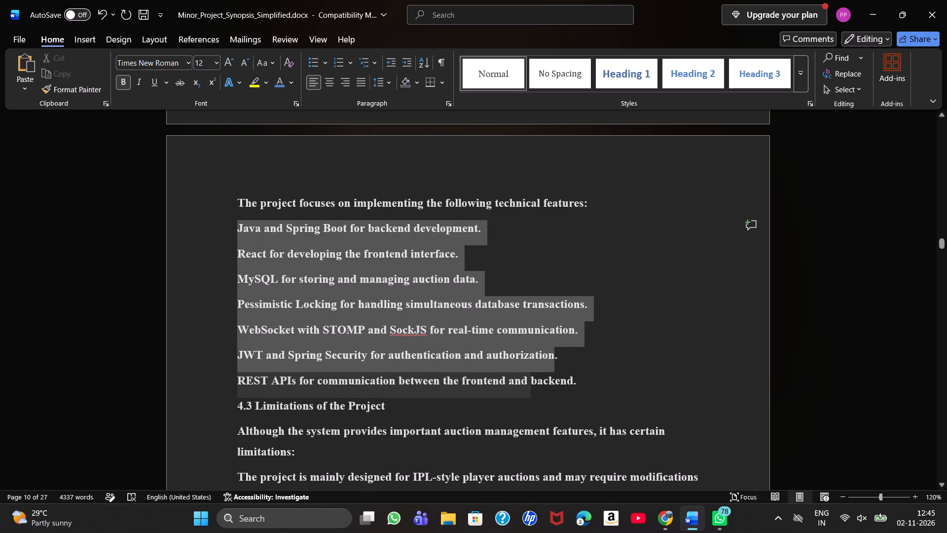
left_click_drag(544, 372, 579, 380)
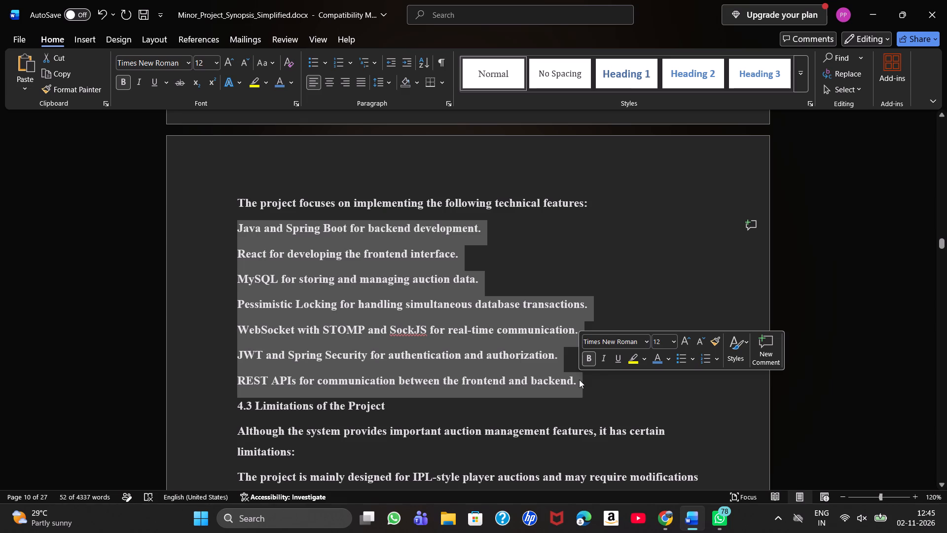
left_click(680, 357)
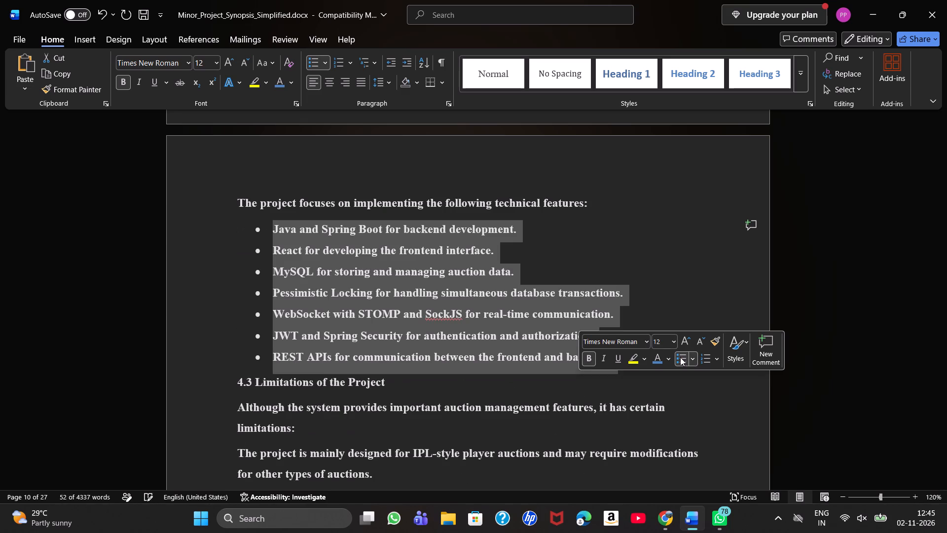
left_click(621, 242)
Add a line break before the "4.2 Technical Scope" heading to move it onto the next page above its text.
scroll(621, 242, "up", 1)
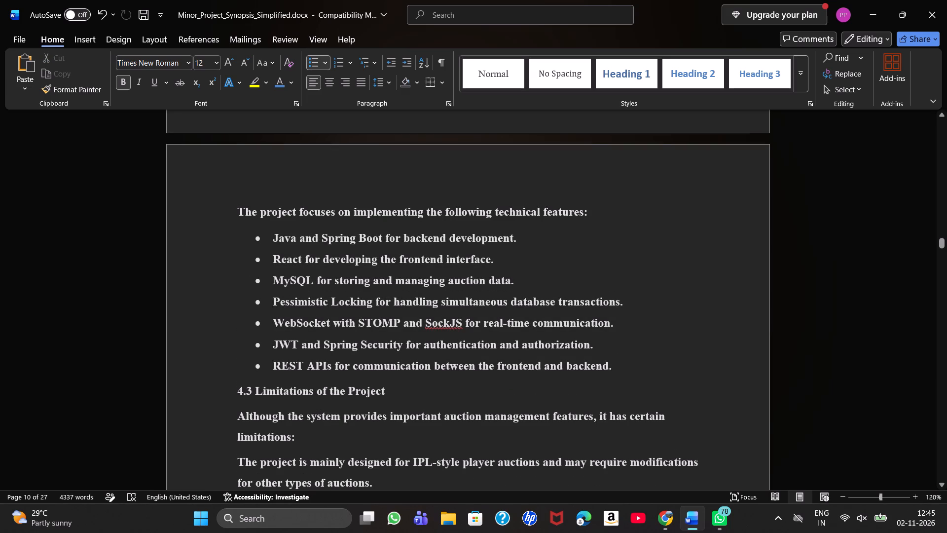
scroll(621, 242, "up", 1)
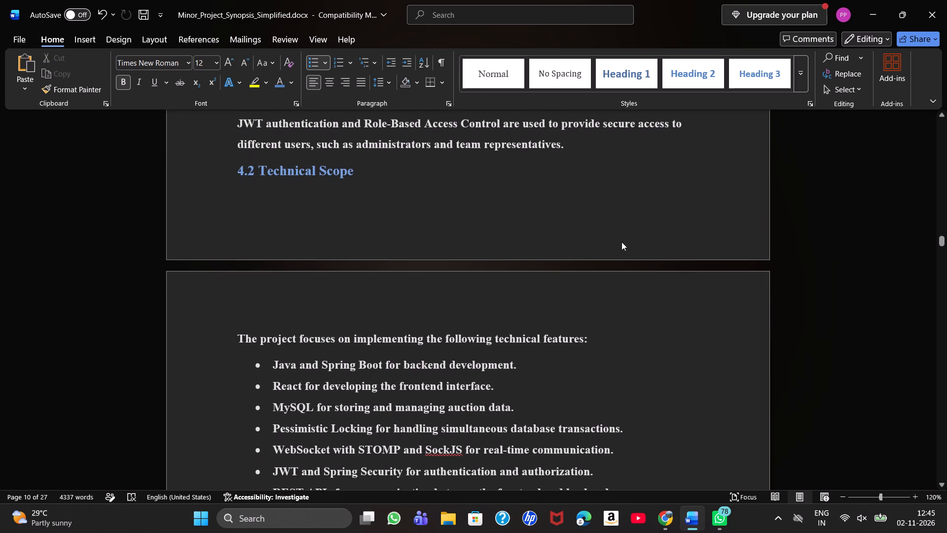
left_click(235, 166)
key("Return")
scroll(346, 163, "down", 1)
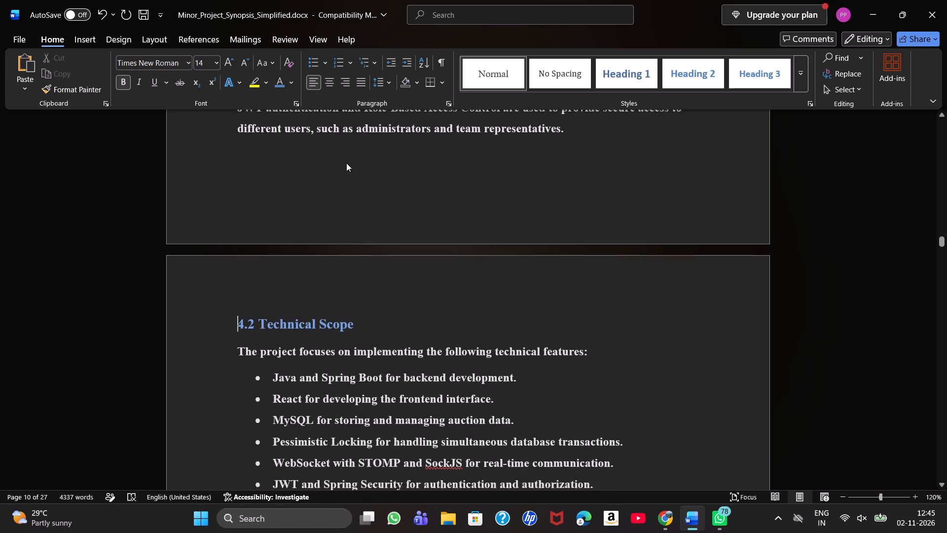
Format the "4.3 Limitations of the Project" line as a subheading with blue text at size 14.
scroll(346, 163, "down", 1)
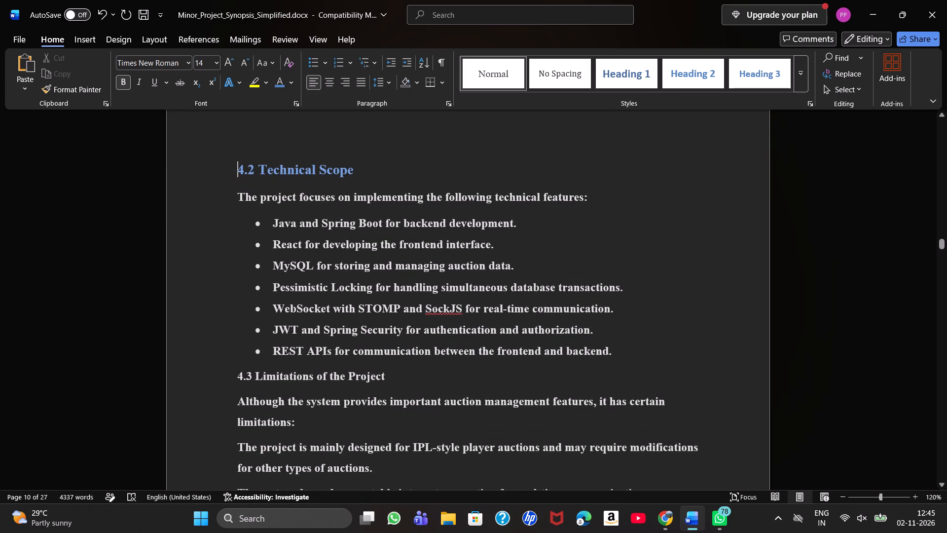
left_click_drag(391, 378, 231, 380)
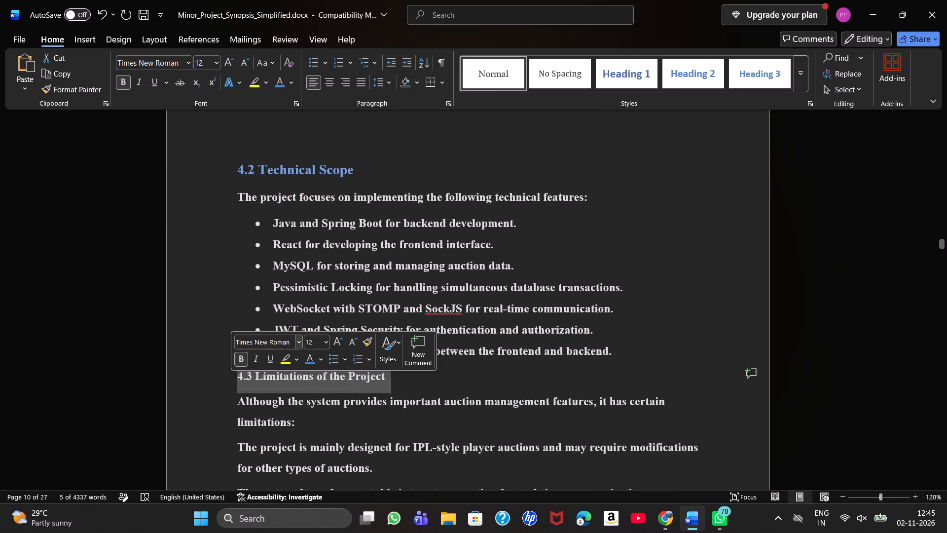
left_click(327, 344)
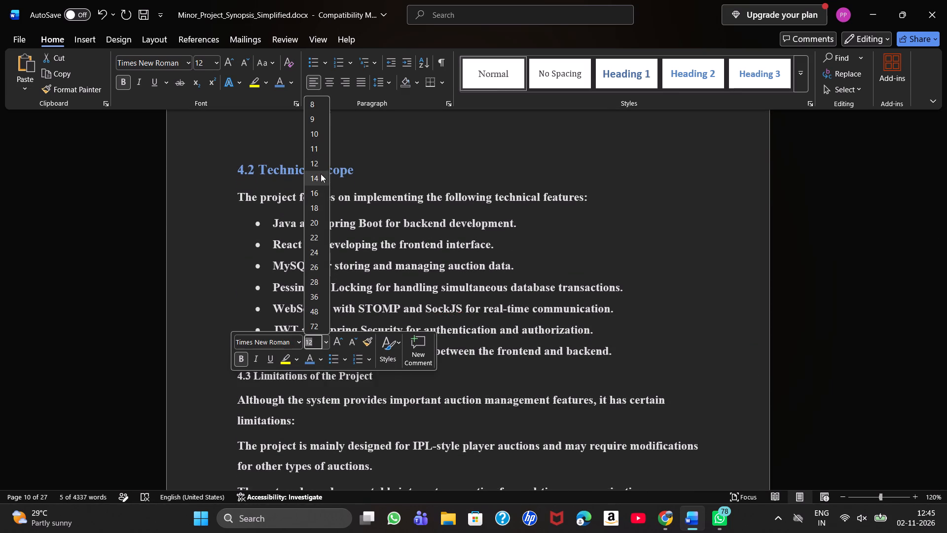
left_click(323, 175)
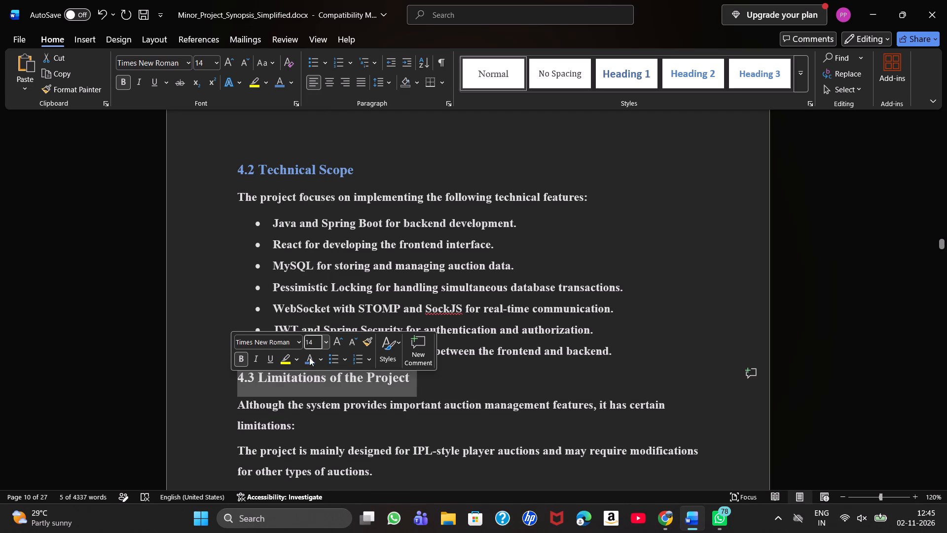
left_click(309, 360)
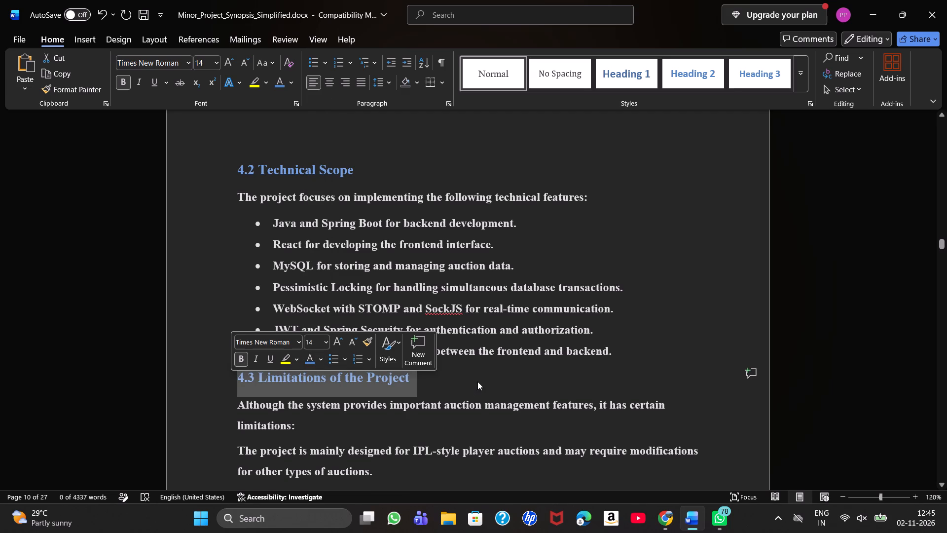
Turn the section 4.3 limitations, from "The project is mainly designed" through "System performance may depend", into a numbered list.
scroll(477, 381, "down", 1)
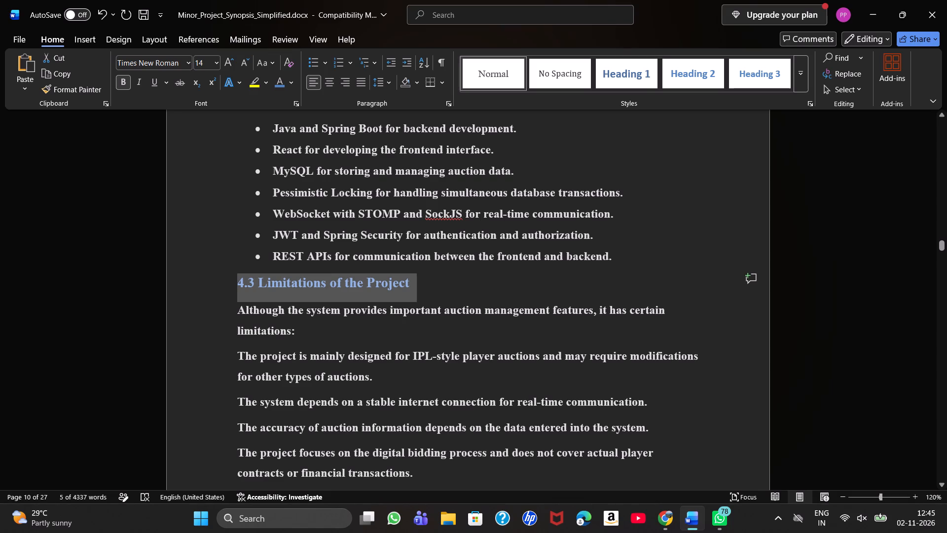
left_click_drag(232, 352, 383, 481)
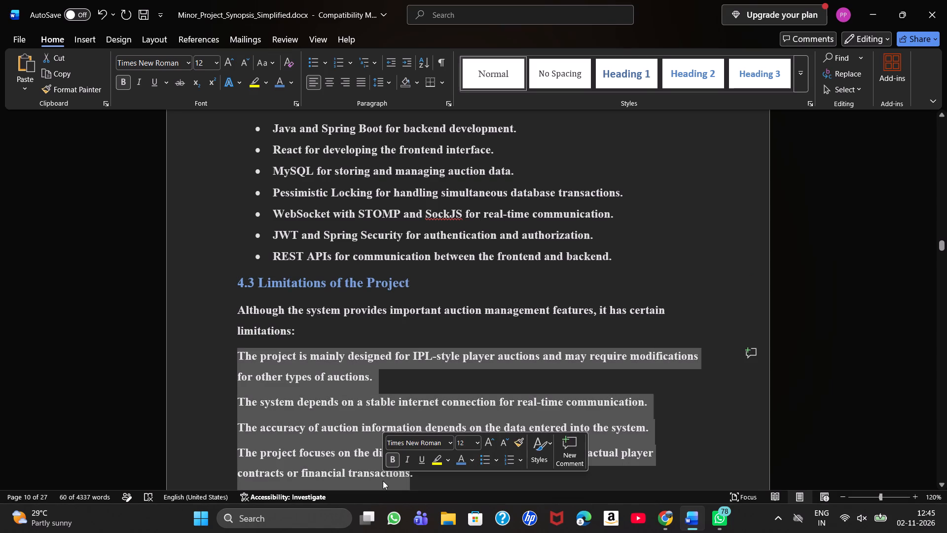
scroll(383, 481, "down", 1)
left_click_drag(327, 409, 239, 230)
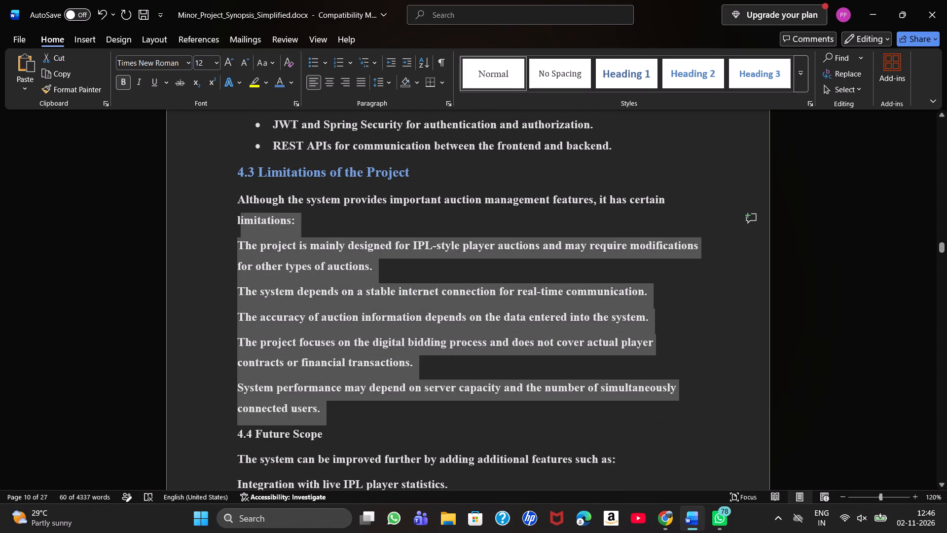
left_click_drag(239, 230, 235, 240)
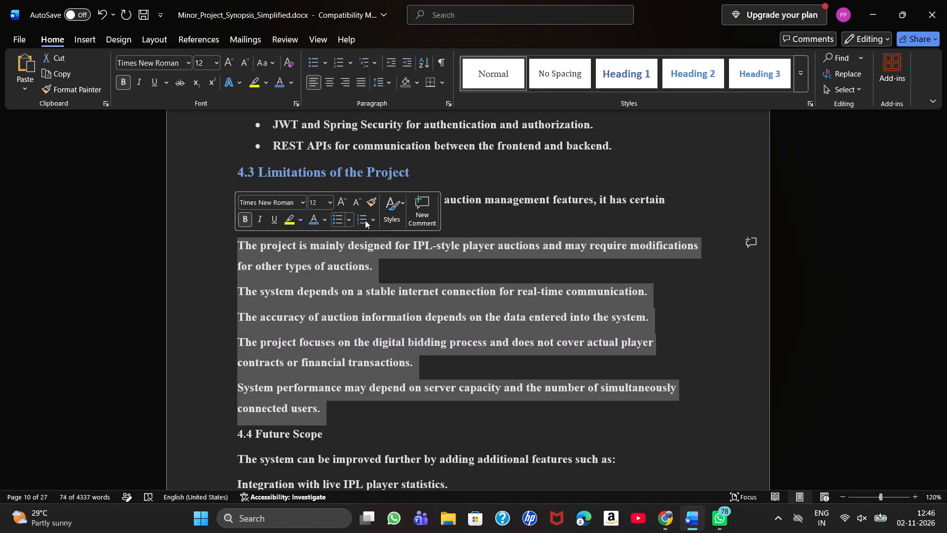
left_click(365, 220)
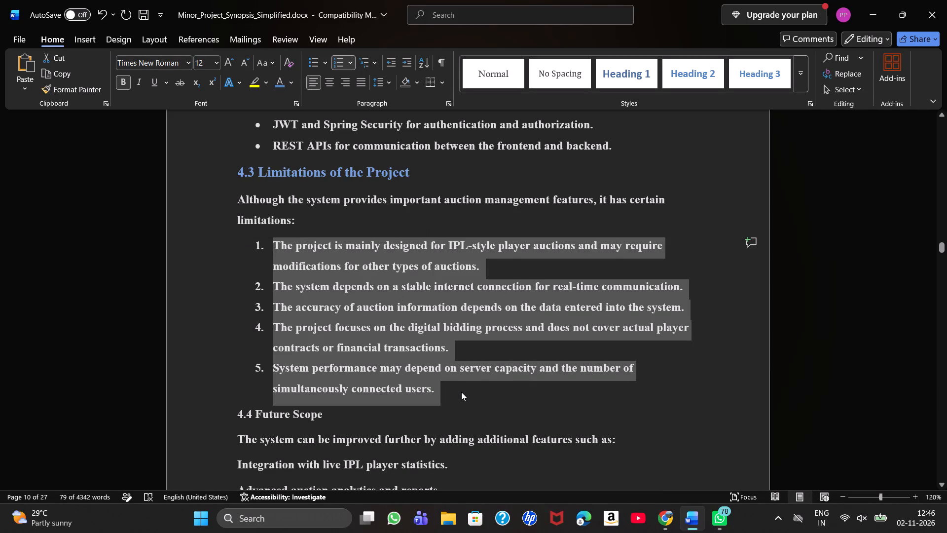
left_click(461, 392)
Format the "4.4 Future Scope" line as a subheading with blue text at size 14.
scroll(461, 392, "down", 1)
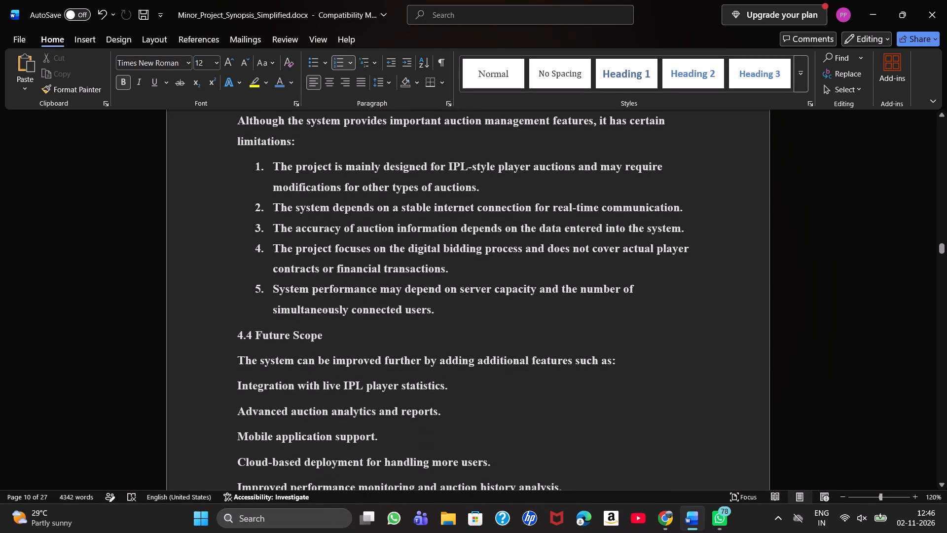
left_click_drag(327, 338, 260, 331)
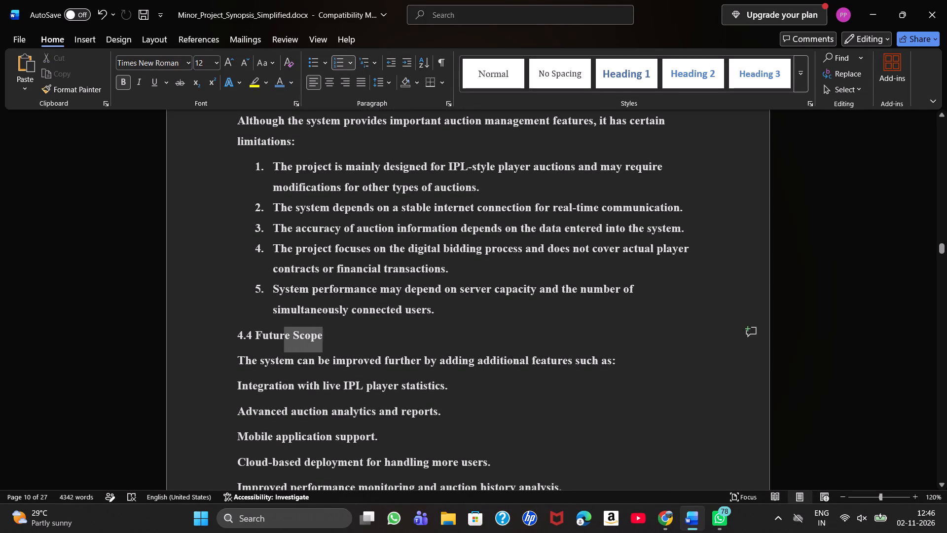
left_click_drag(260, 331, 220, 332)
left_click(295, 310)
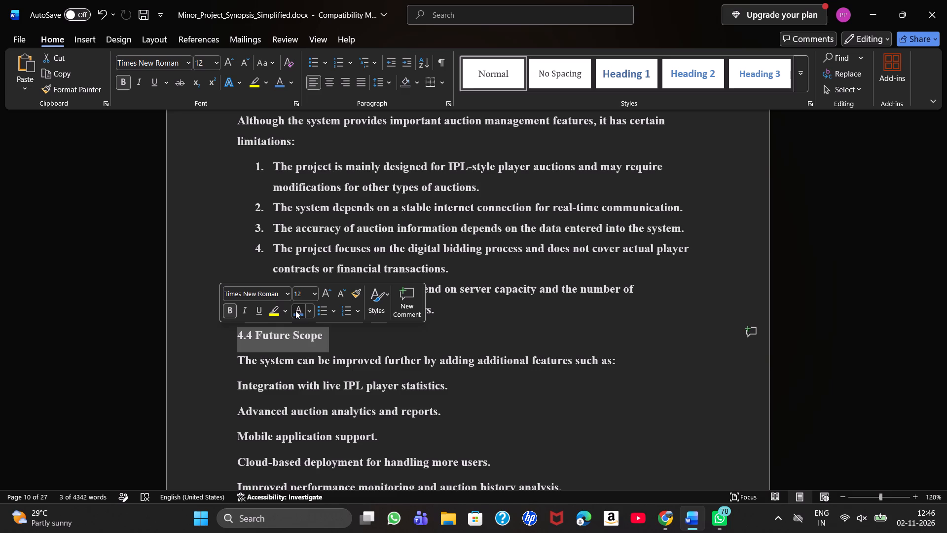
left_click(317, 296)
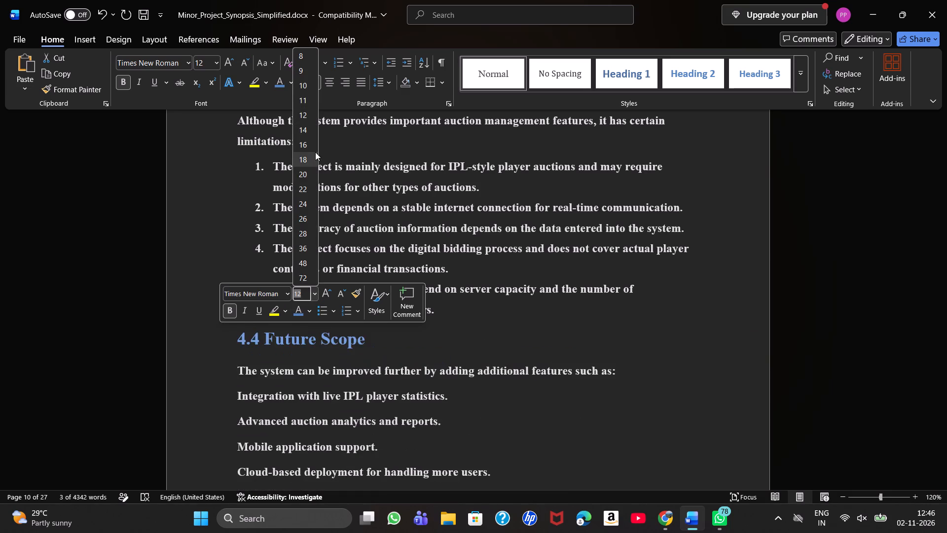
left_click(307, 127)
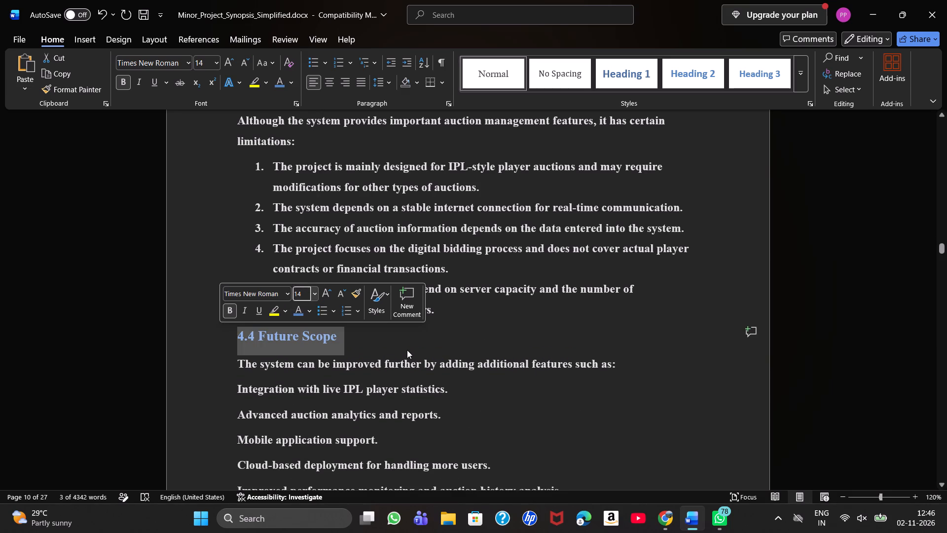
left_click(413, 346)
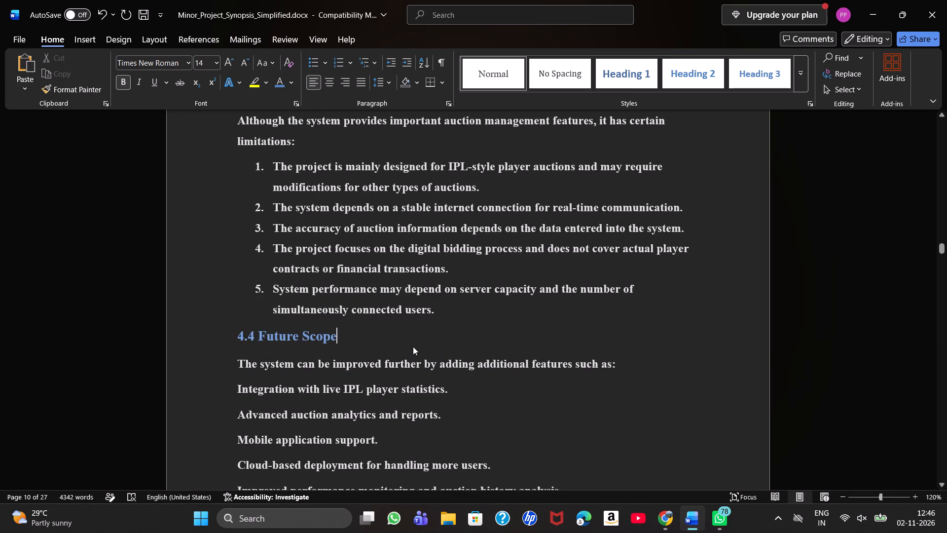
Turn the section 4.4 features, from "Integration with live IPL player statistics" through "Improved performance monitoring", into a bulleted list.
scroll(395, 420, "down", 1)
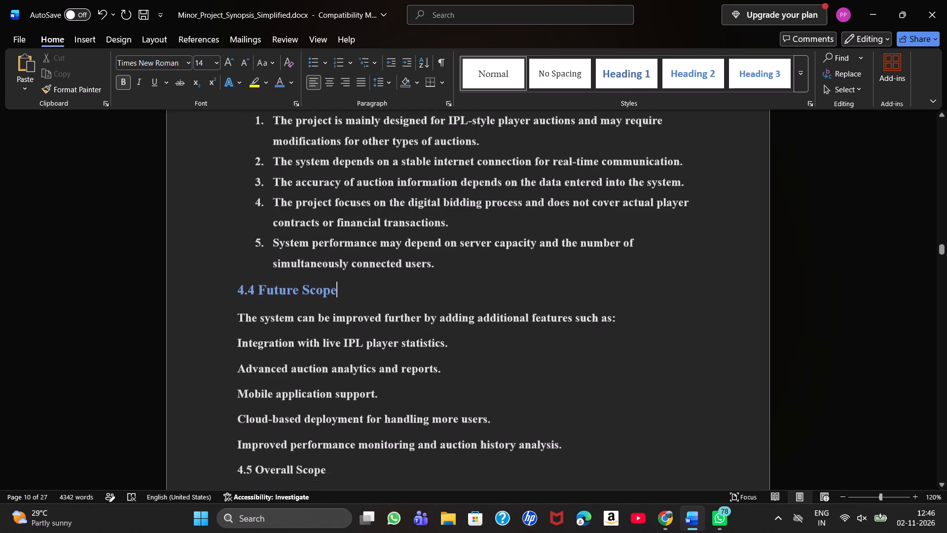
scroll(395, 420, "down", 1)
left_click_drag(561, 420, 295, 372)
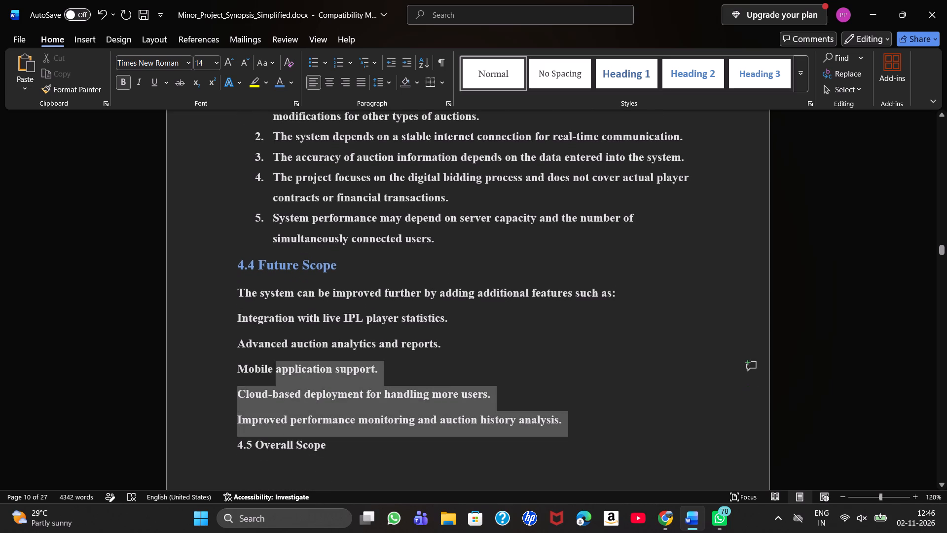
left_click_drag(295, 372, 230, 307)
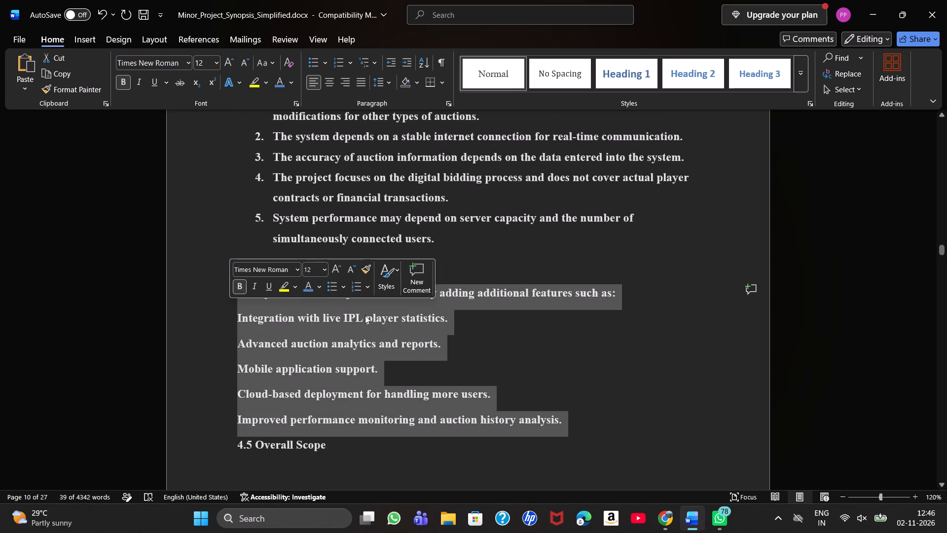
left_click(375, 326)
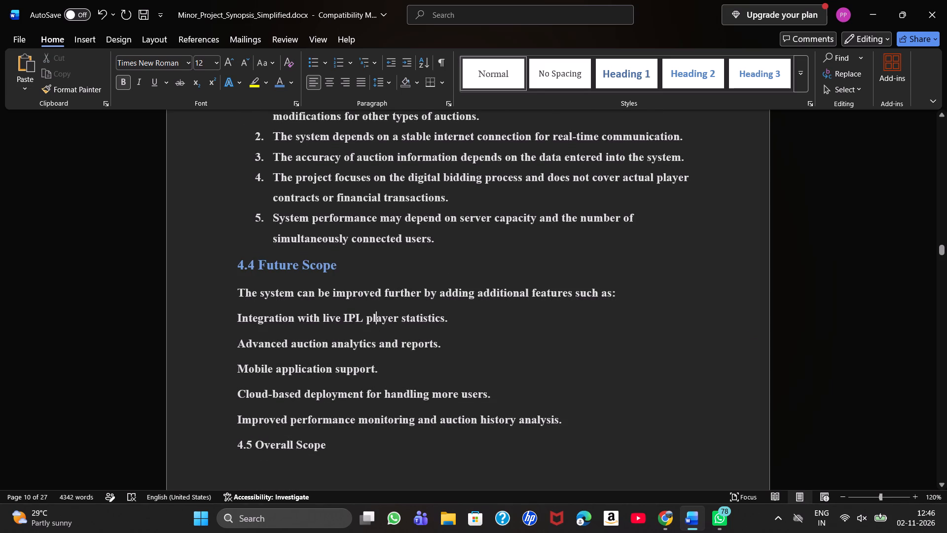
left_click_drag(236, 314, 546, 419)
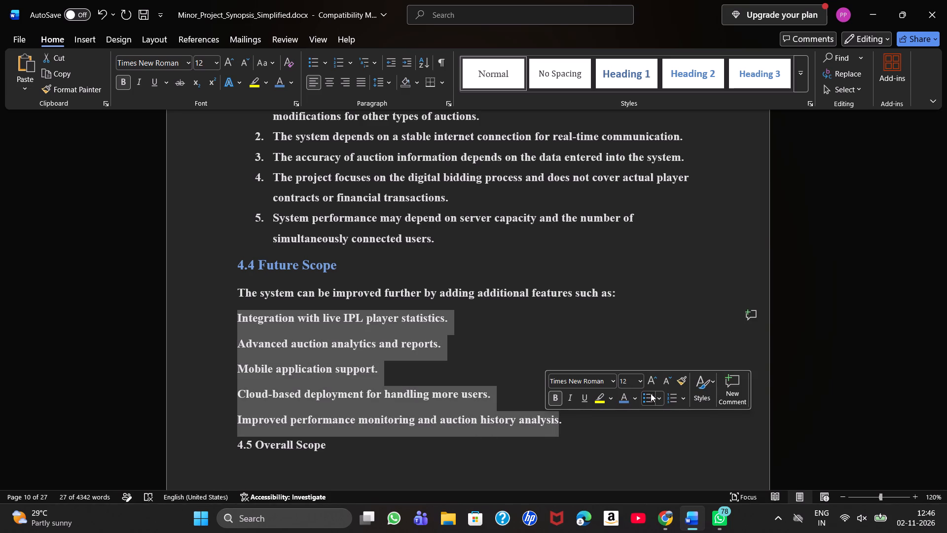
left_click(651, 393)
left_click(601, 431)
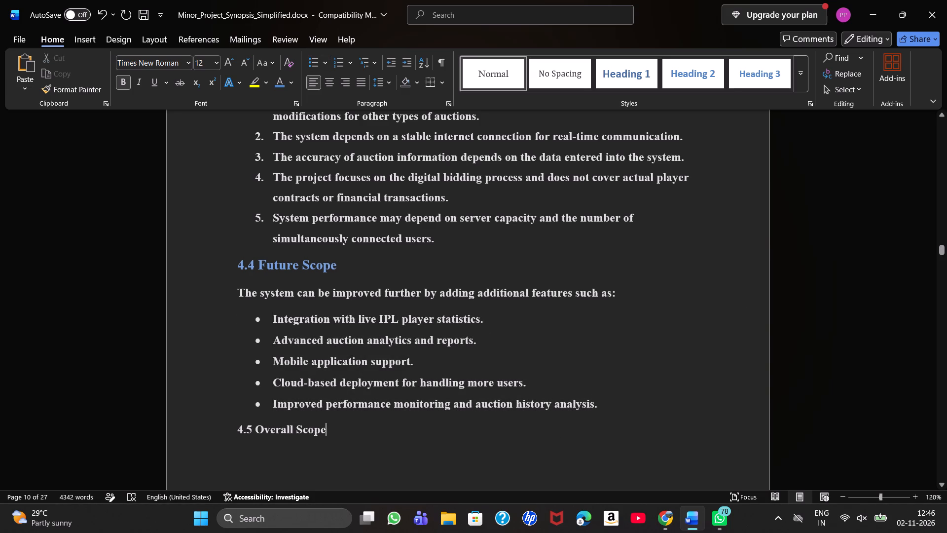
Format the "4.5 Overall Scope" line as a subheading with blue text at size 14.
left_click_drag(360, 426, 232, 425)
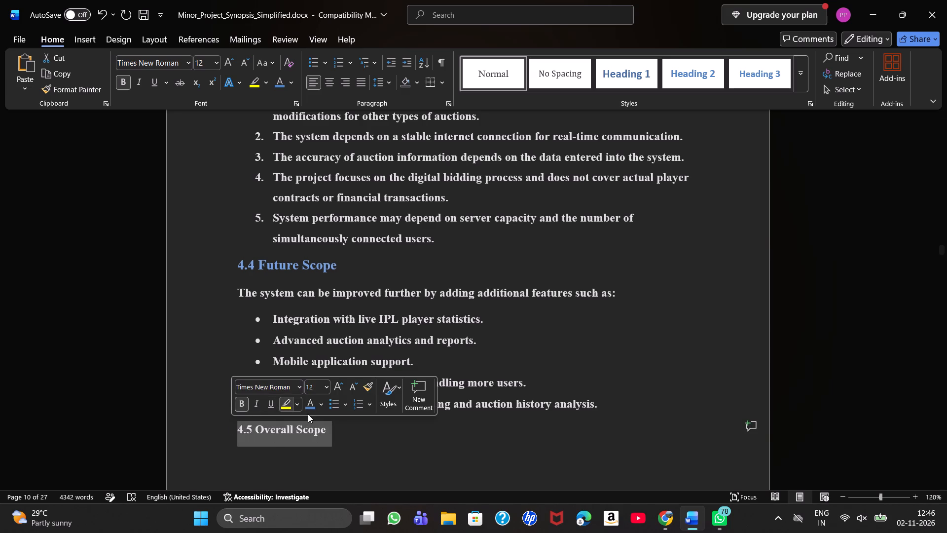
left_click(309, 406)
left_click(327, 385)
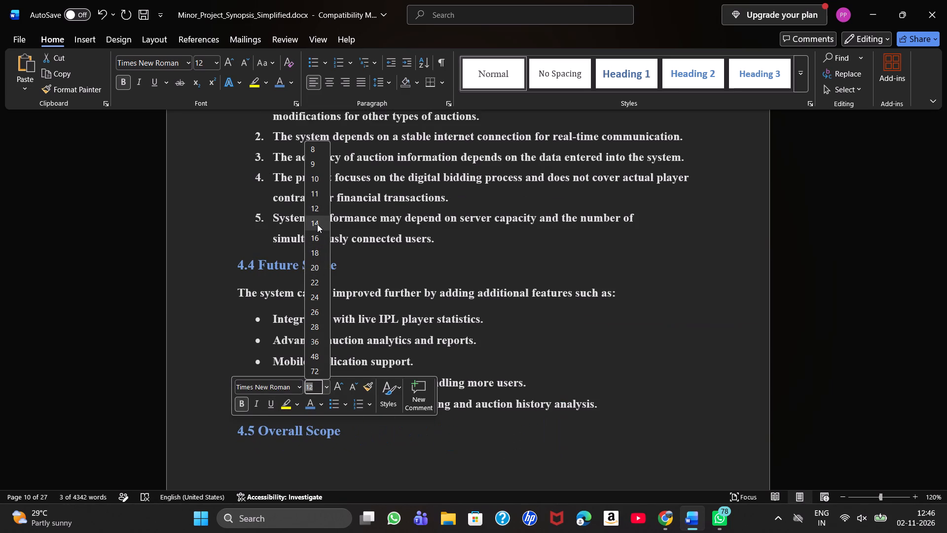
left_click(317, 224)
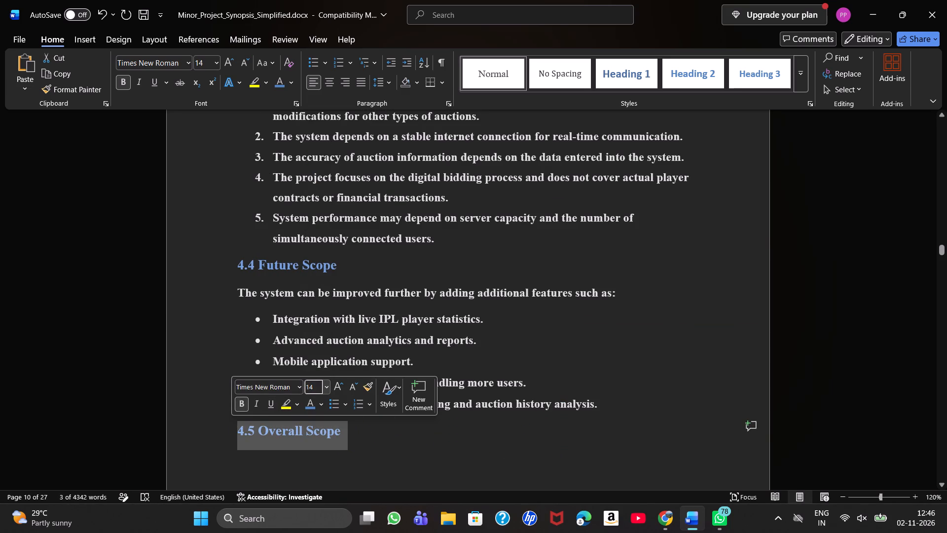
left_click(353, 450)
Delete the whole "4.5 Overall Scope" section, including its heading and both paragraphs on the following page.
scroll(353, 450, "down", 1)
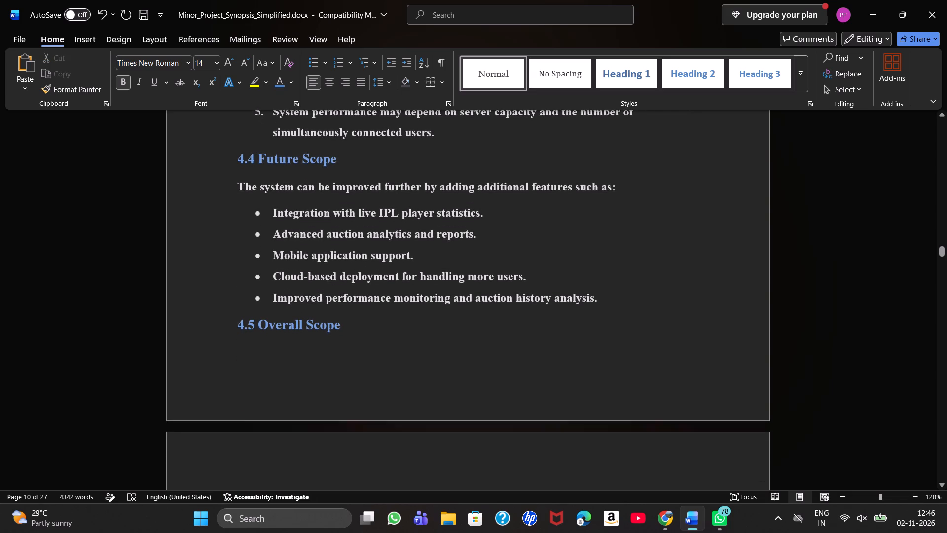
left_click(233, 326)
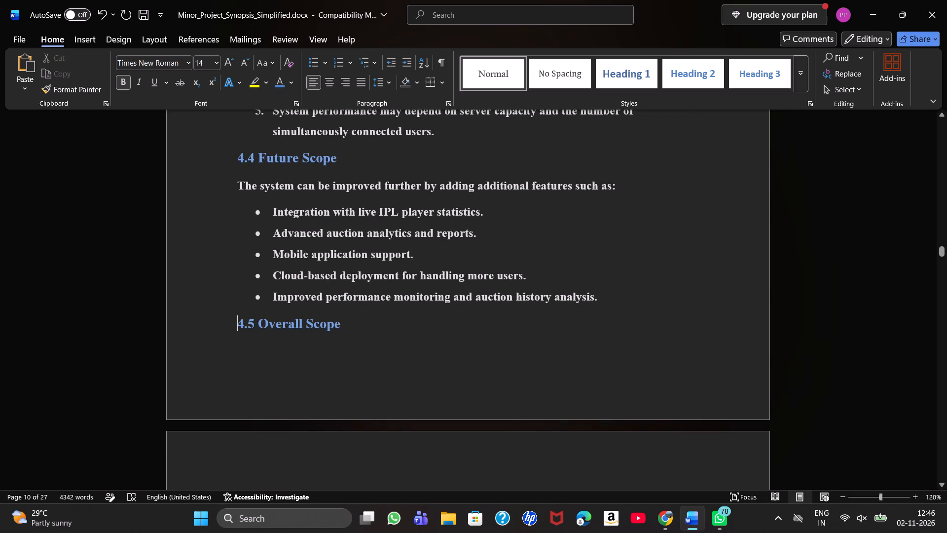
left_click_drag(233, 326, 430, 516)
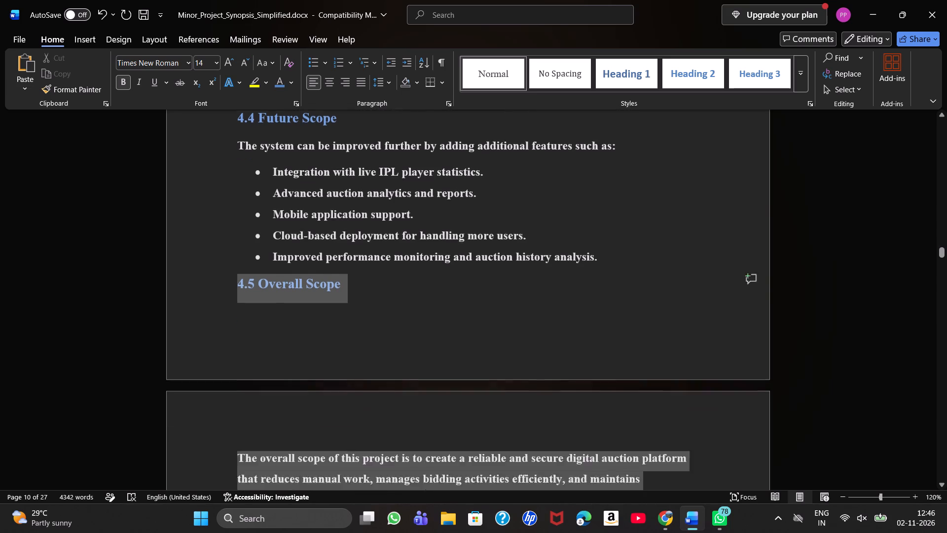
left_click_drag(430, 516, 311, 267)
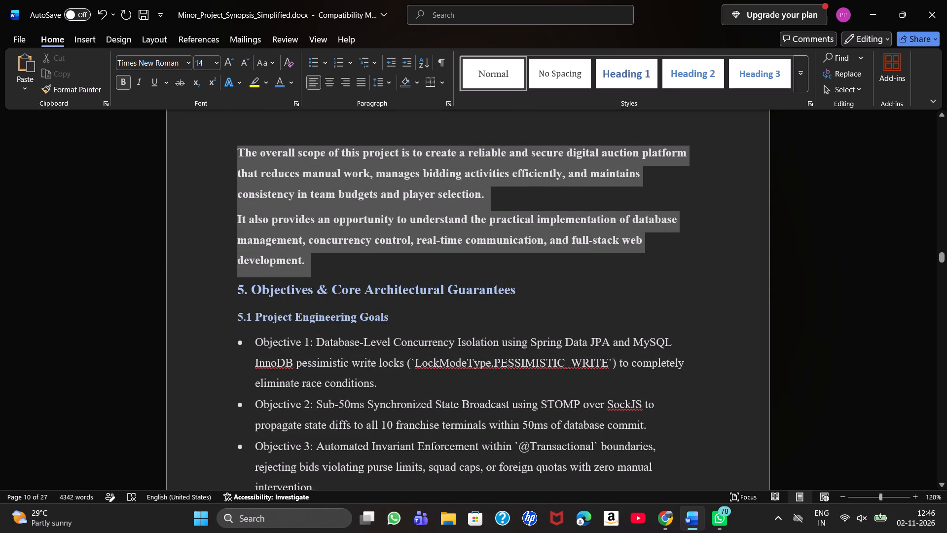
left_click_drag(311, 267, 311, 267)
key("BackSpace")
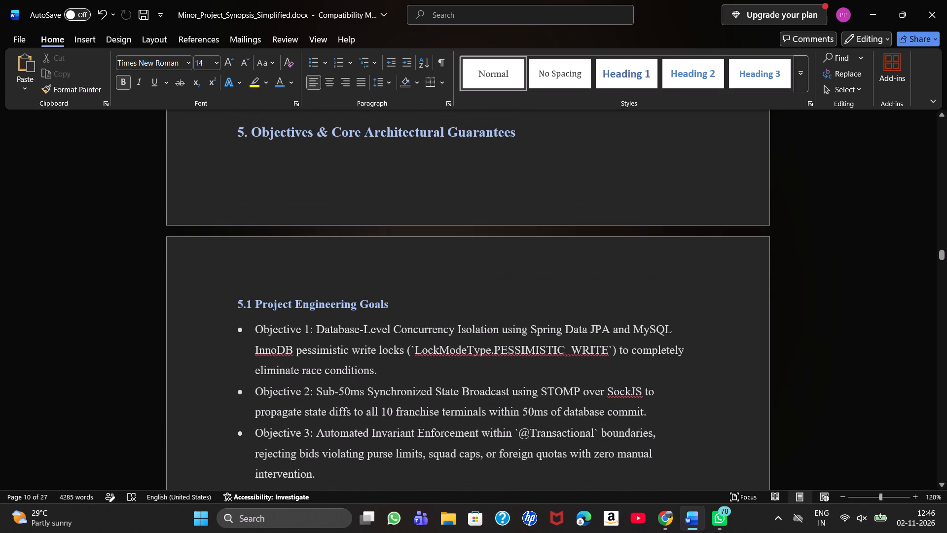
Add a line break before the "5. Objectives & Core Architectural Guarantees" heading to move it onto the next page.
key("Return")
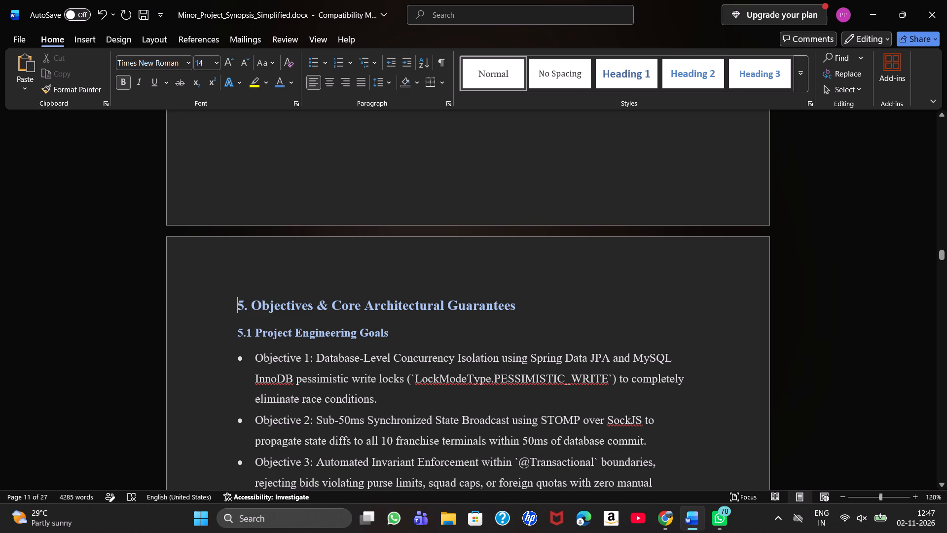
Replace the section 5 heading text "Objectives & Core Architectural Guarantees" with "Literature Review", keeping the number 5.
left_click_drag(253, 306, 481, 324)
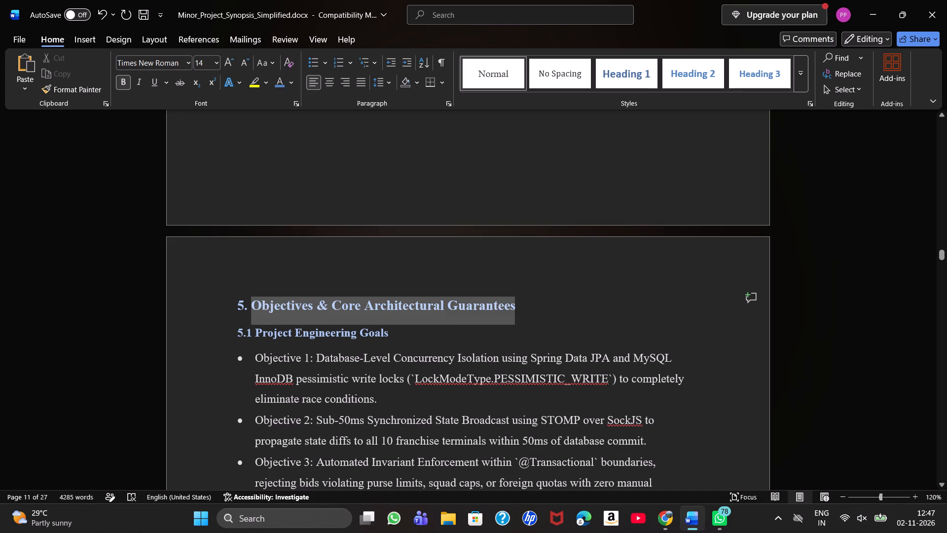
left_click_drag(481, 324, 482, 324)
key("BackSpace")
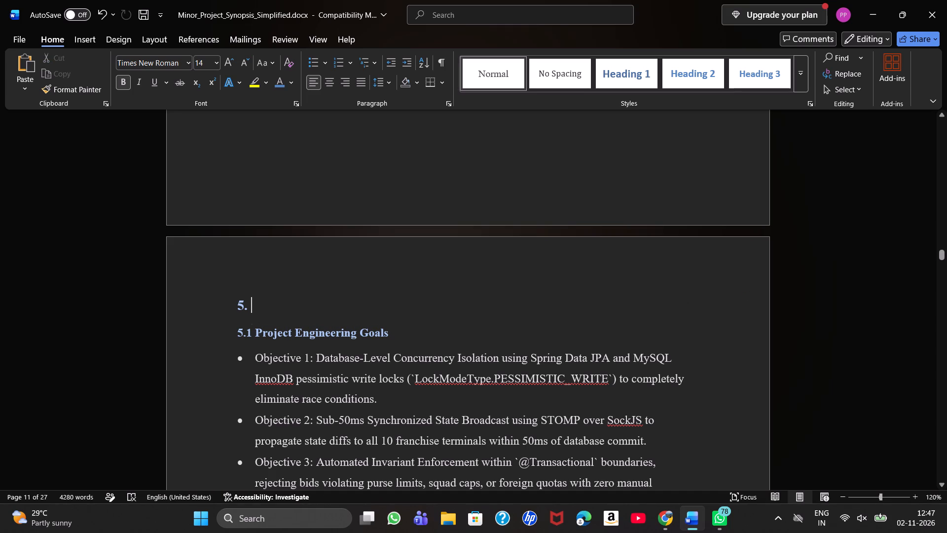
type("Litrature")
key("space")
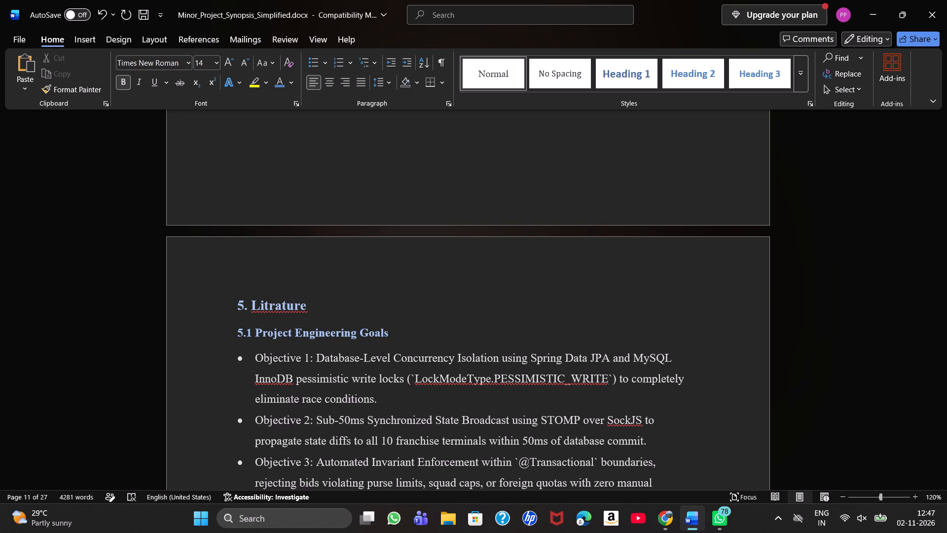
type("Re")
key("Left")
key("Left")
key("Left")
key("Left")
key("Left")
key("Left")
key("Left")
key("Left")
key("Left")
key("Left")
key("Right")
key("e")
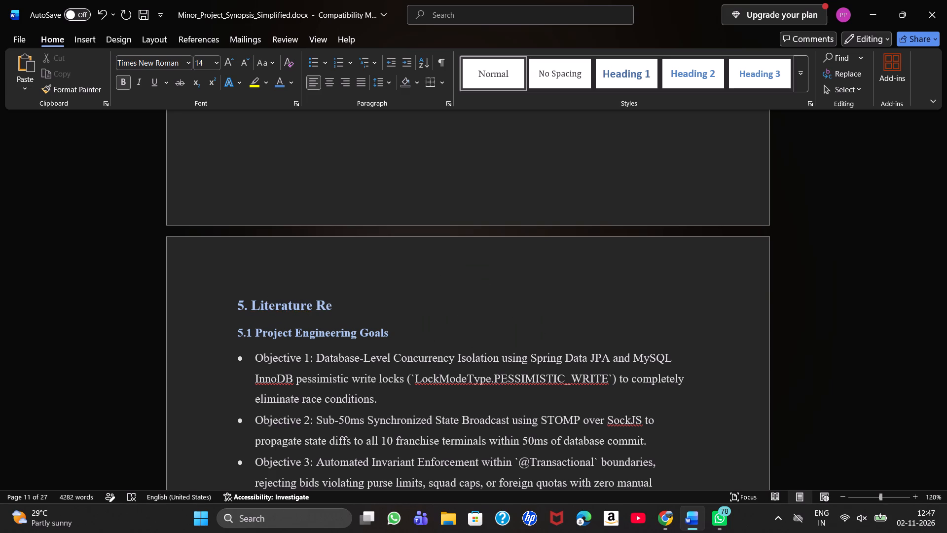
key("Right")
key("Right")
key("Right")
key("Right")
key("Right")
key("Right")
key("Right")
key("Right")
key("Right")
type("view")
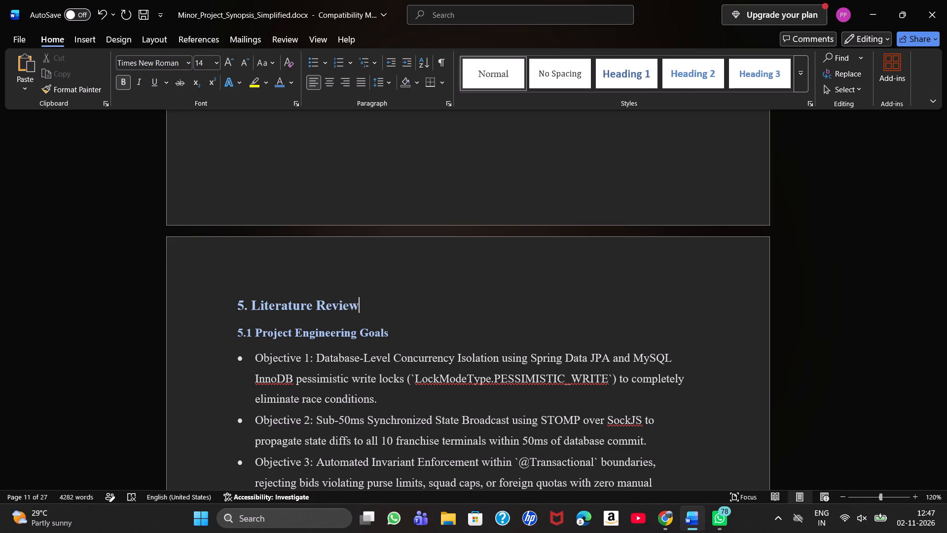
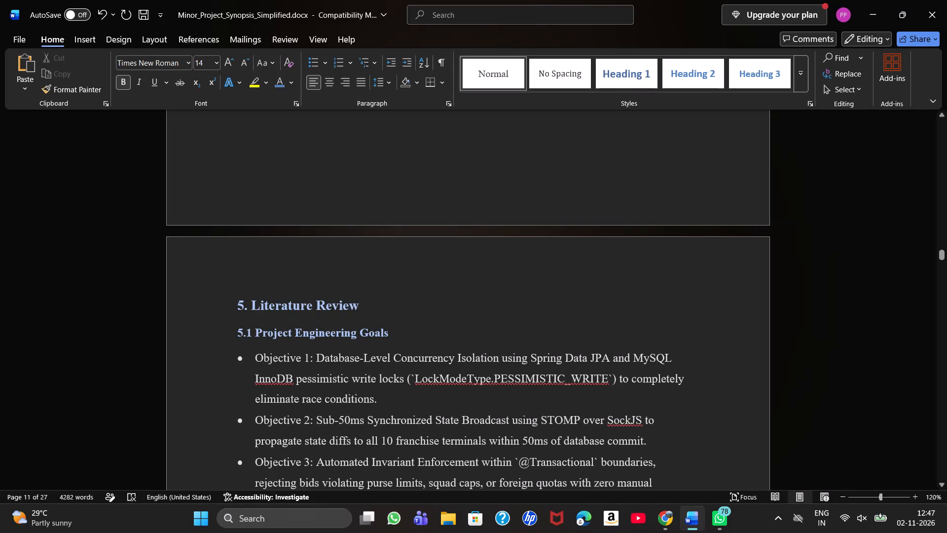
Insert the copied two-paragraph literature review introduction as unnumbered text directly beneath the Literature Review heading.
key("Return")
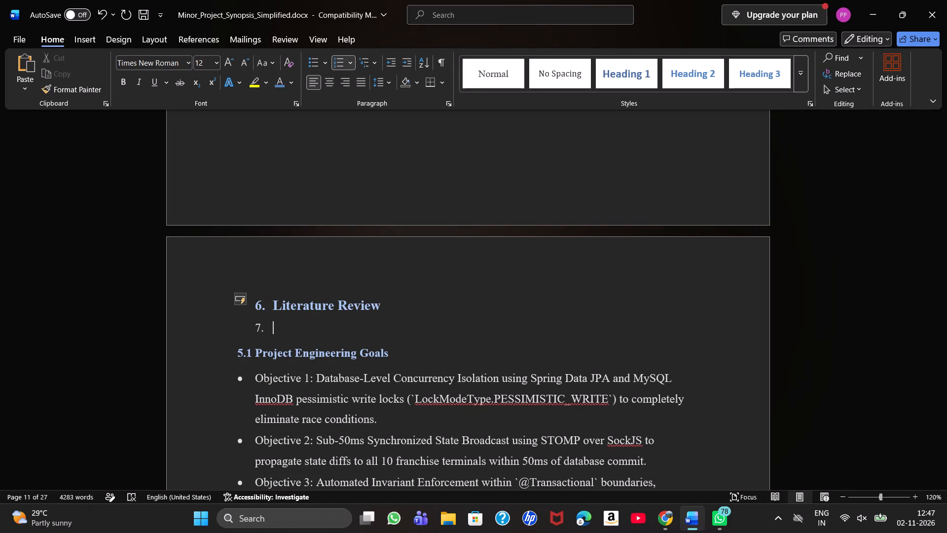
key("BackSpace")
key("BackSpace")
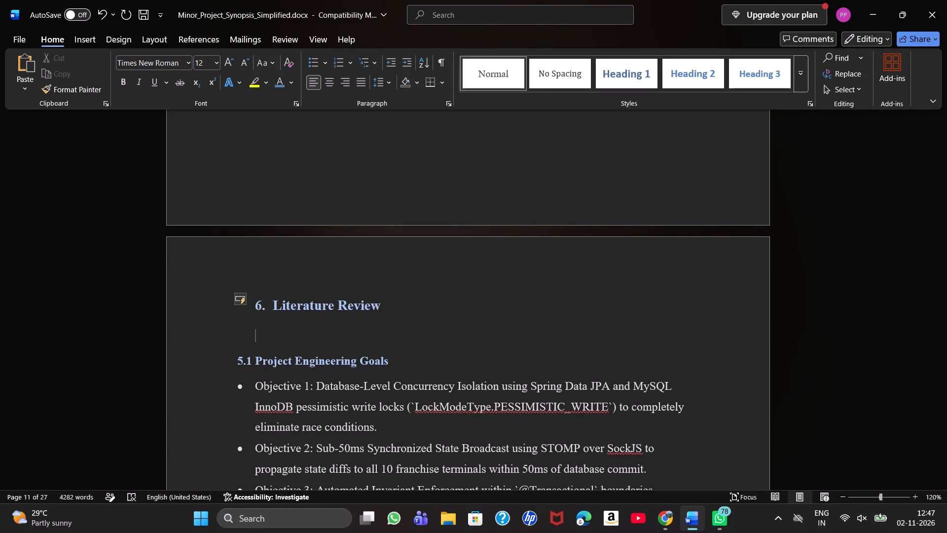
key("ctrl+v")
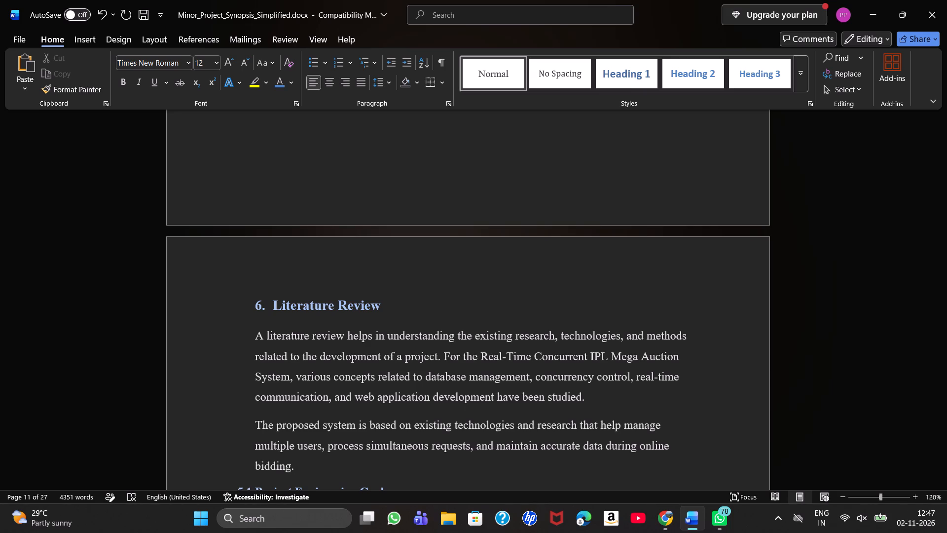
left_click_drag(325, 463, 261, 344)
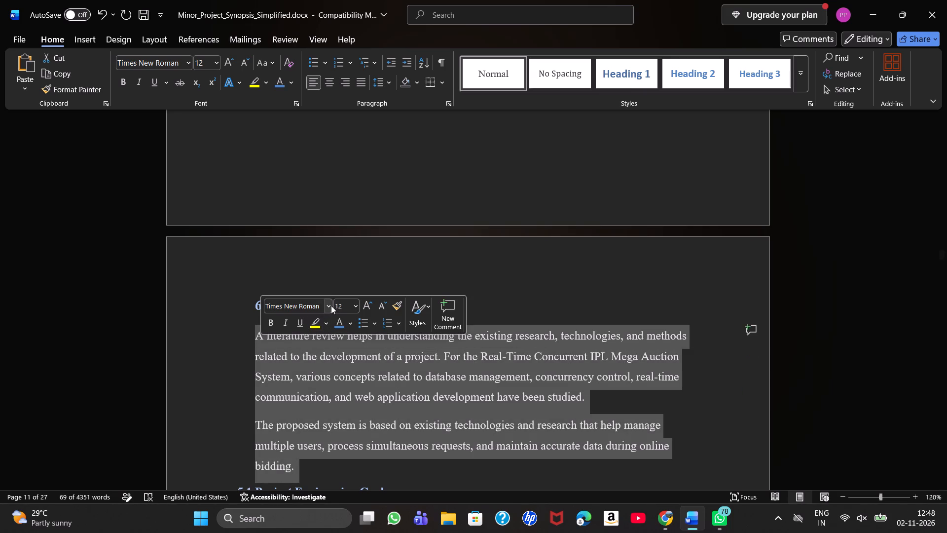
left_click(361, 452)
Replace the title of subheading 5.1 with "Study of Existing Techologies", keeping its number.
scroll(361, 452, "down", 1)
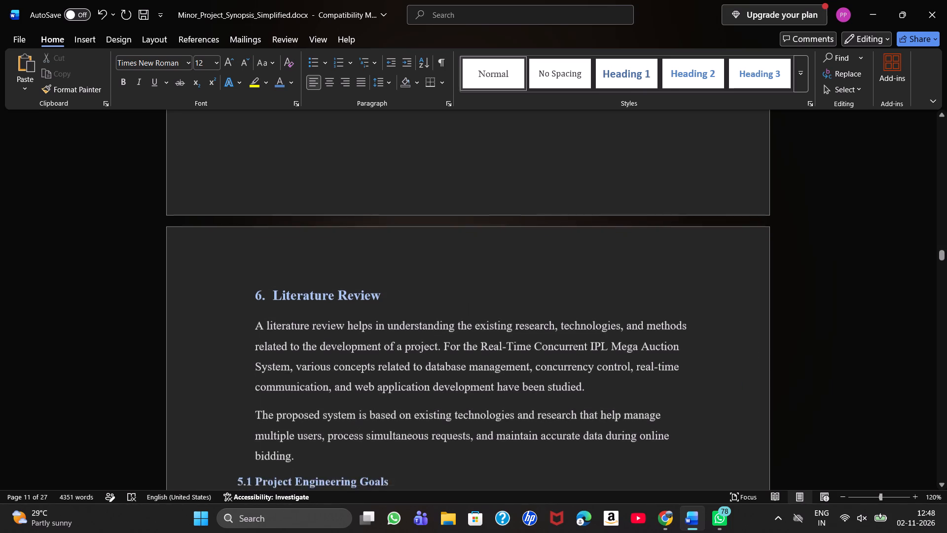
scroll(361, 452, "down", 1)
left_click_drag(395, 338, 353, 339)
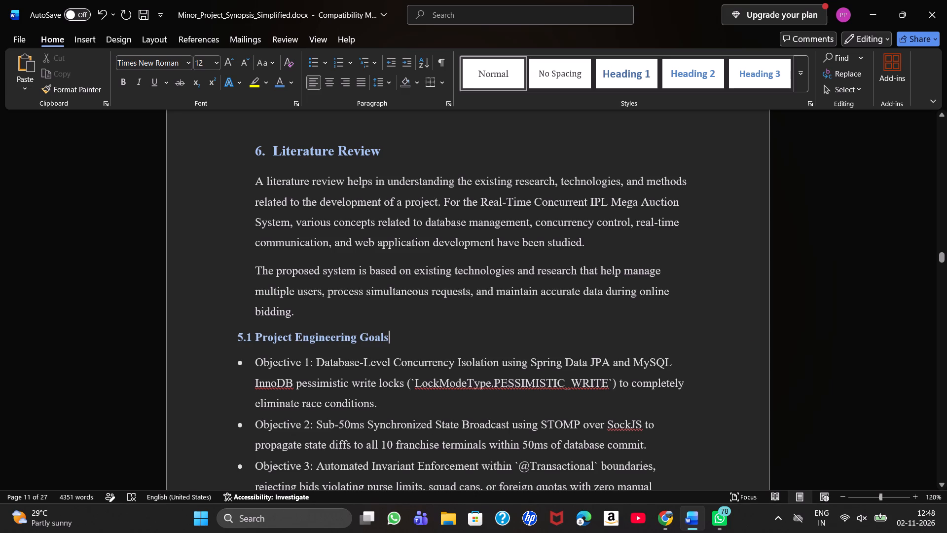
left_click_drag(353, 339, 259, 338)
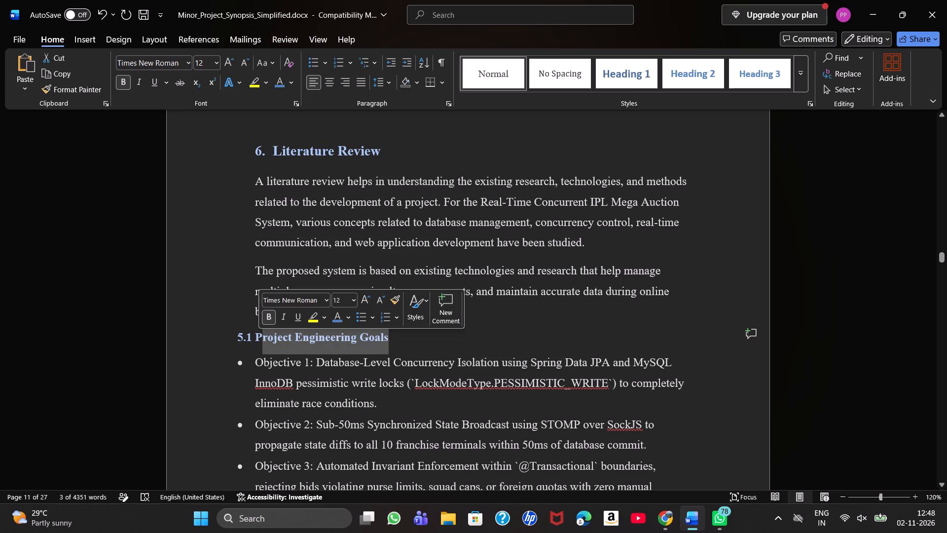
key("BackSpace")
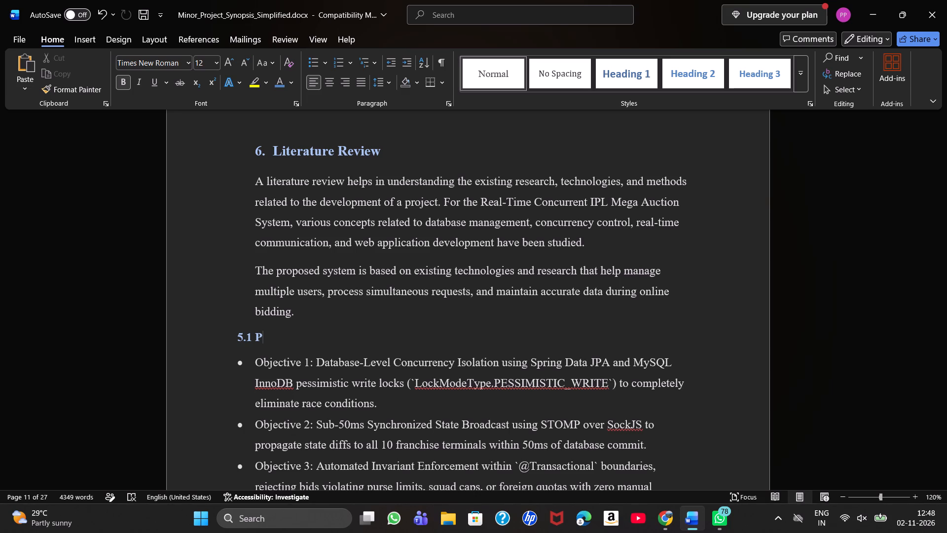
key("BackSpace")
key("shift+s")
type("tudy")
key("space")
type("of")
key("space")
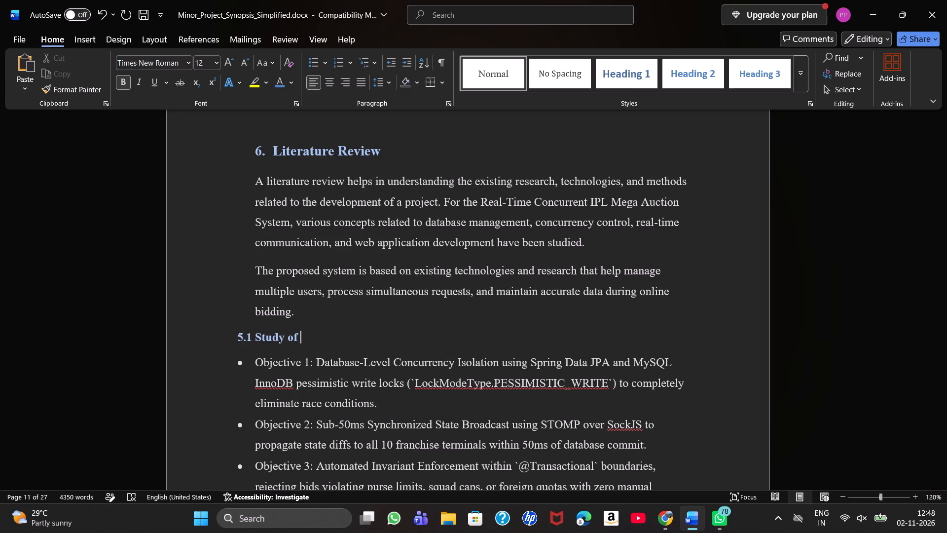
type("Existing")
key("space")
type("Techology")
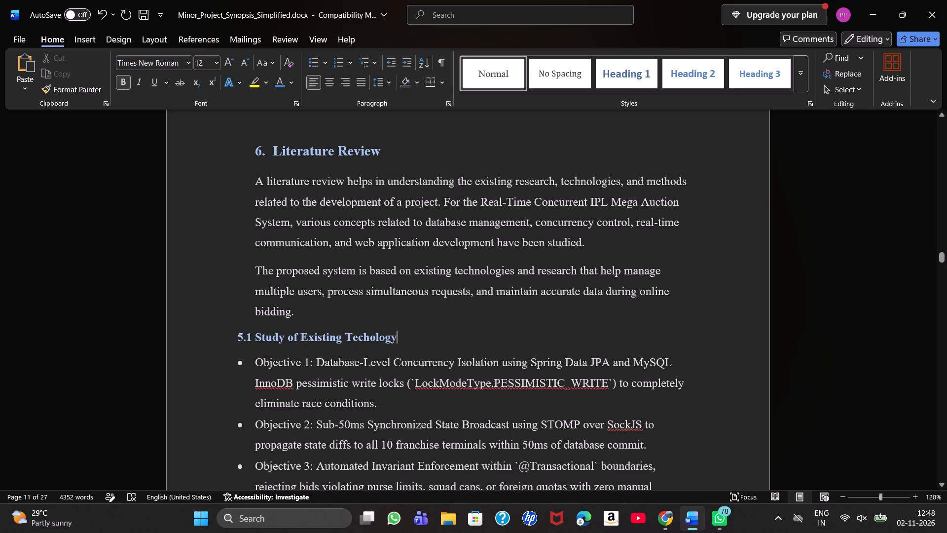
key("BackSpace")
type("ies")
Set the font size of the whole 5.1 subheading to 14.
left_click_drag(407, 341, 259, 332)
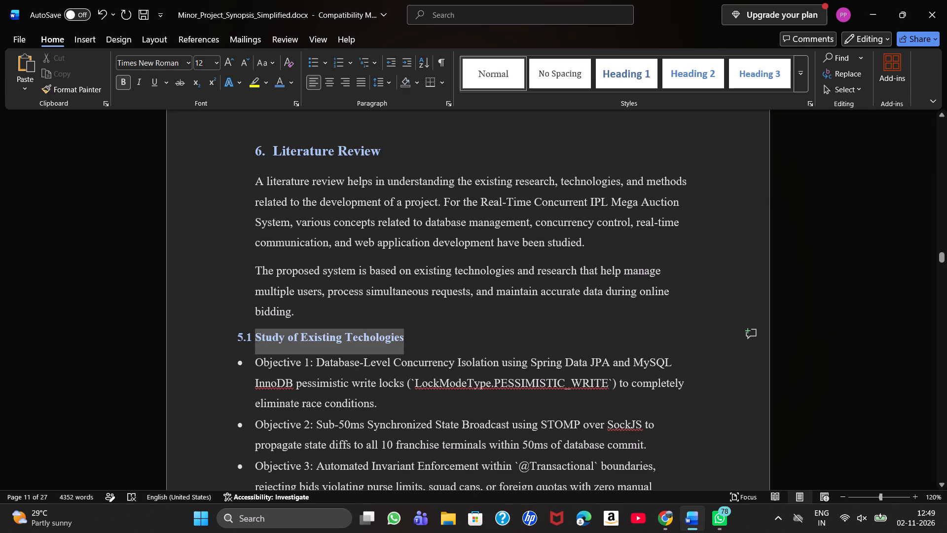
left_click_drag(259, 332, 235, 333)
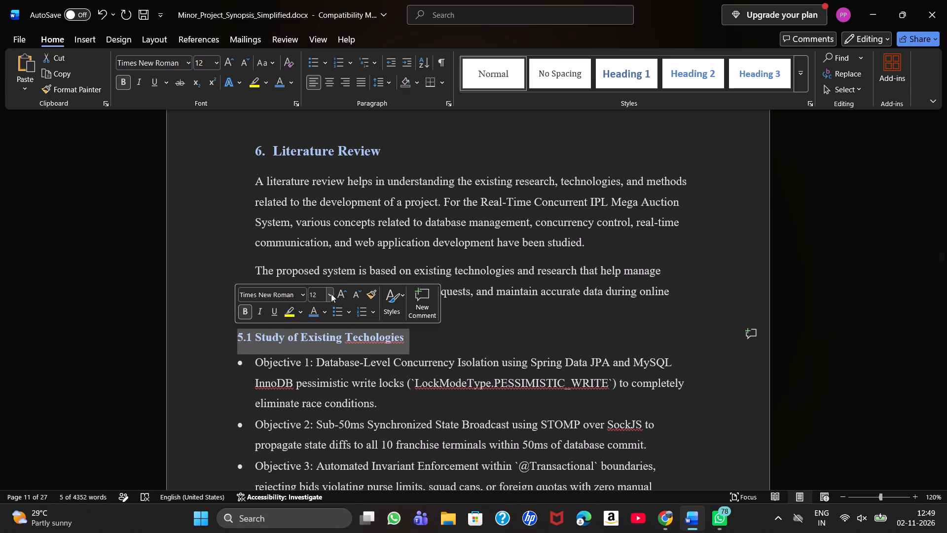
left_click(331, 294)
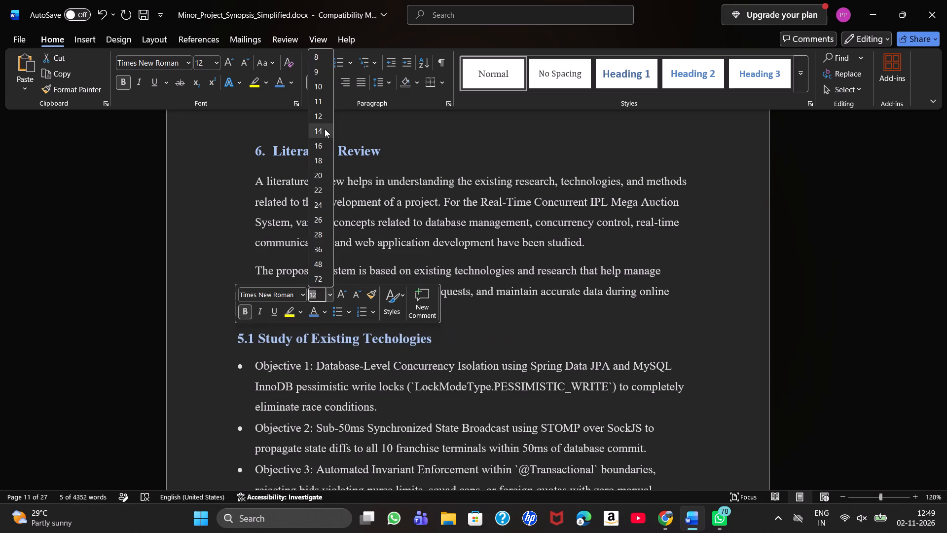
left_click(324, 129)
left_click(476, 318)
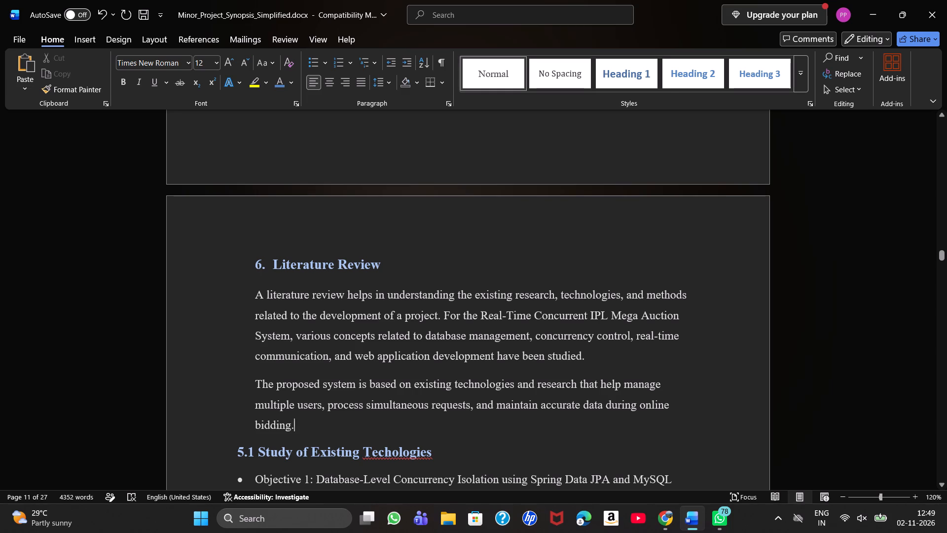
Remove the automatic number from the Literature Review heading and renumber it as "5.".
left_click_drag(382, 260, 326, 248)
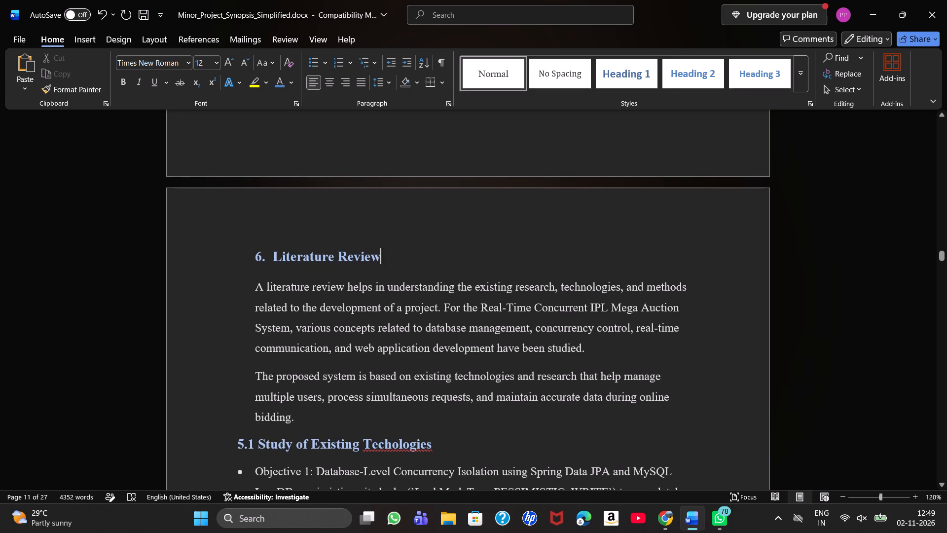
left_click_drag(326, 248, 247, 247)
left_click(406, 259)
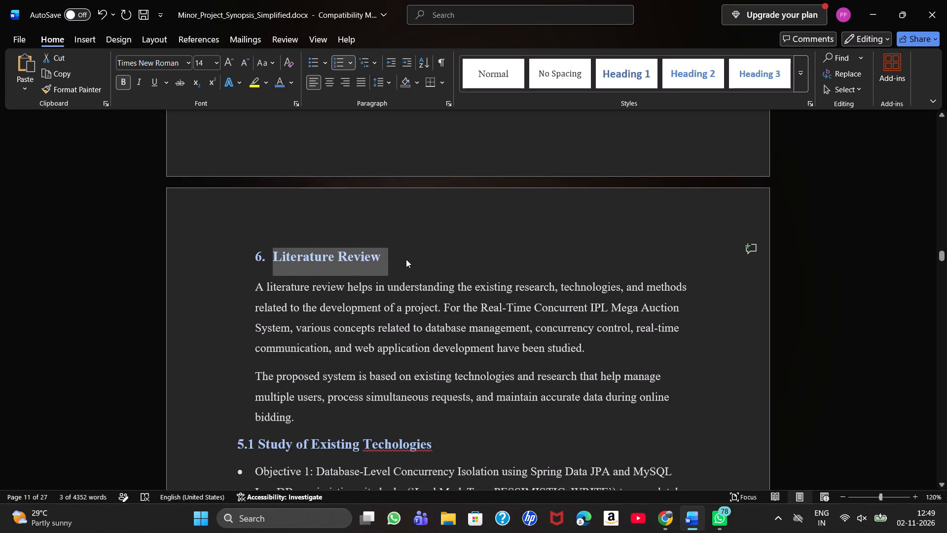
left_click_drag(390, 256, 261, 257)
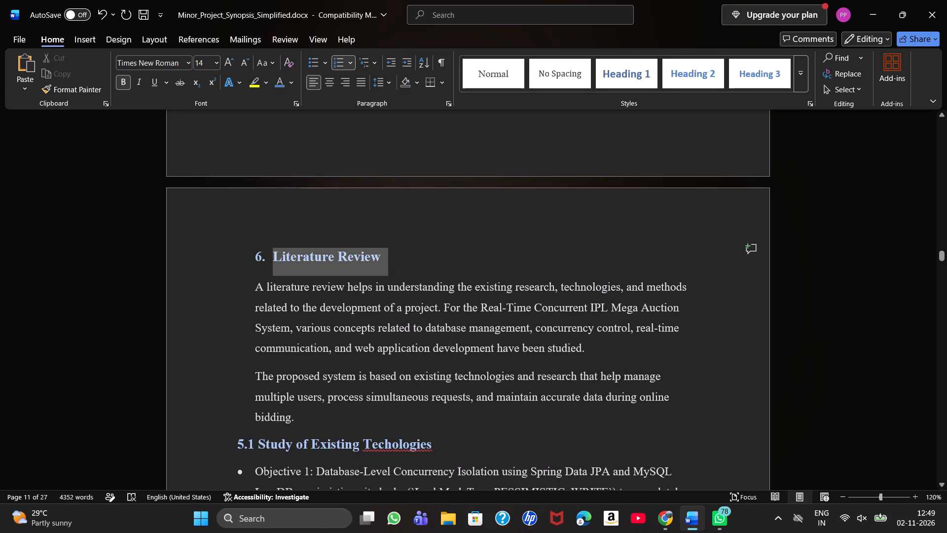
left_click_drag(261, 257, 252, 254)
left_click(252, 254)
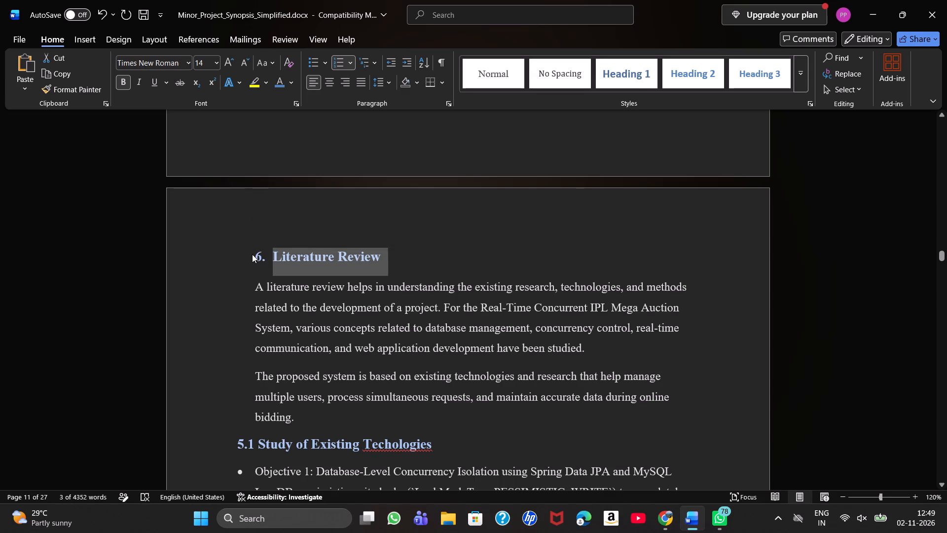
left_click(252, 254)
left_click_drag(257, 254, 351, 262)
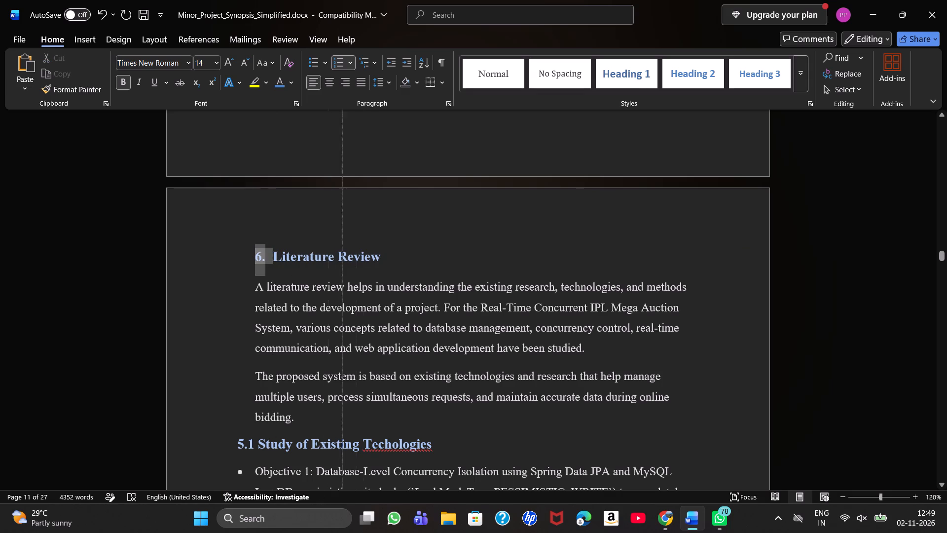
left_click_drag(351, 262, 374, 252)
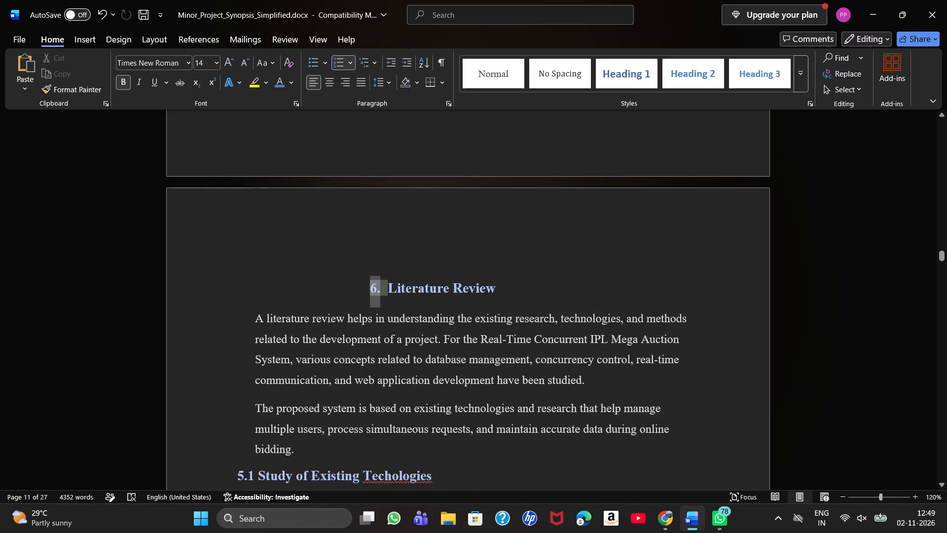
key("BackSpace")
key("BackSpace")
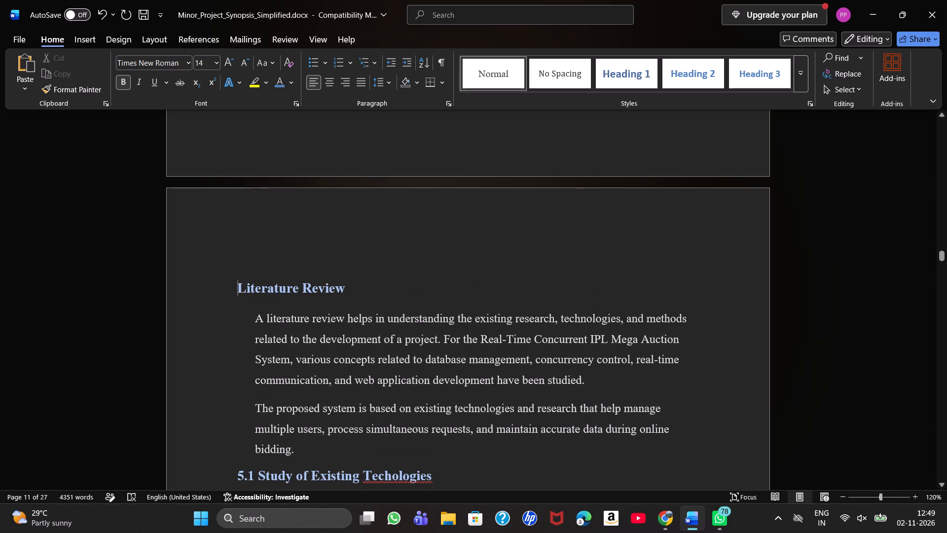
key("ctrl+BackSpace")
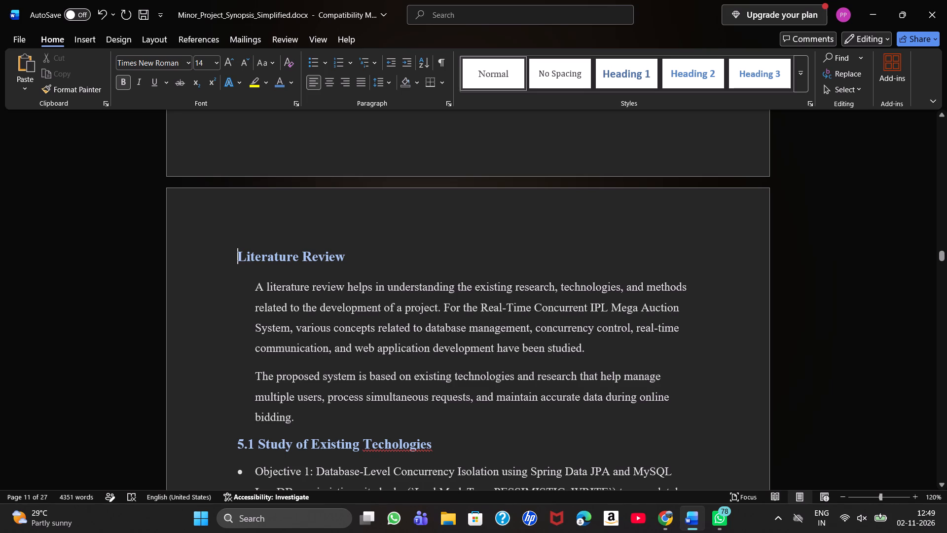
key("5")
type(".")
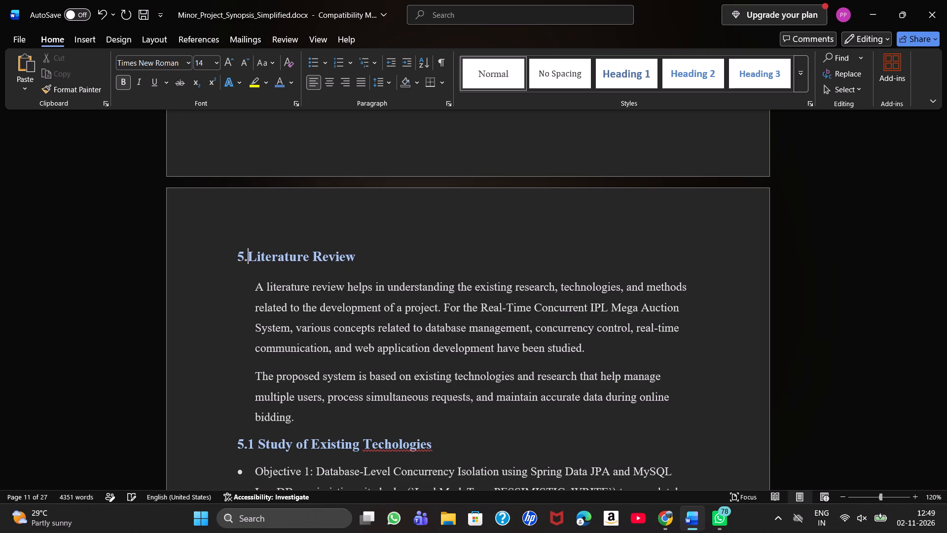
key("space")
Set the font size of the Literature Review heading to 16.
scroll(387, 192, "up", 1)
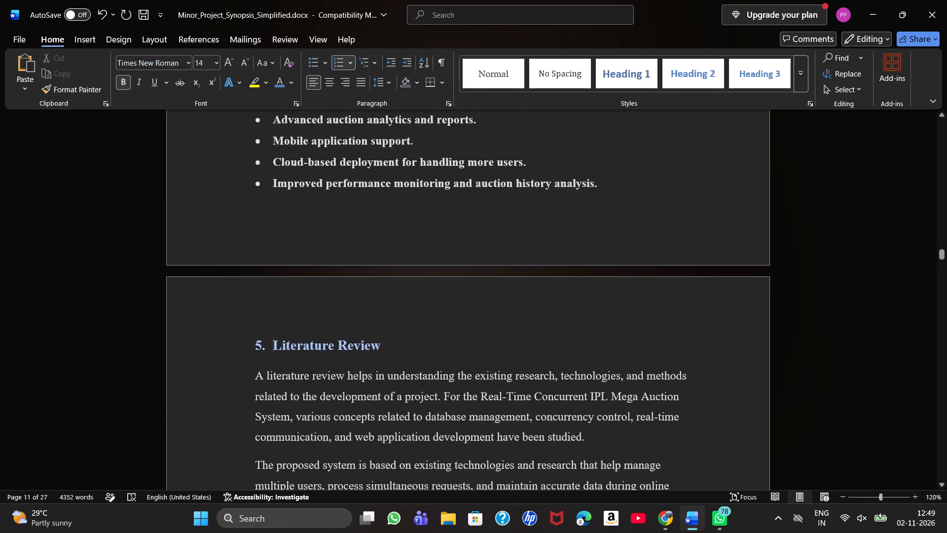
left_click_drag(384, 339, 217, 322)
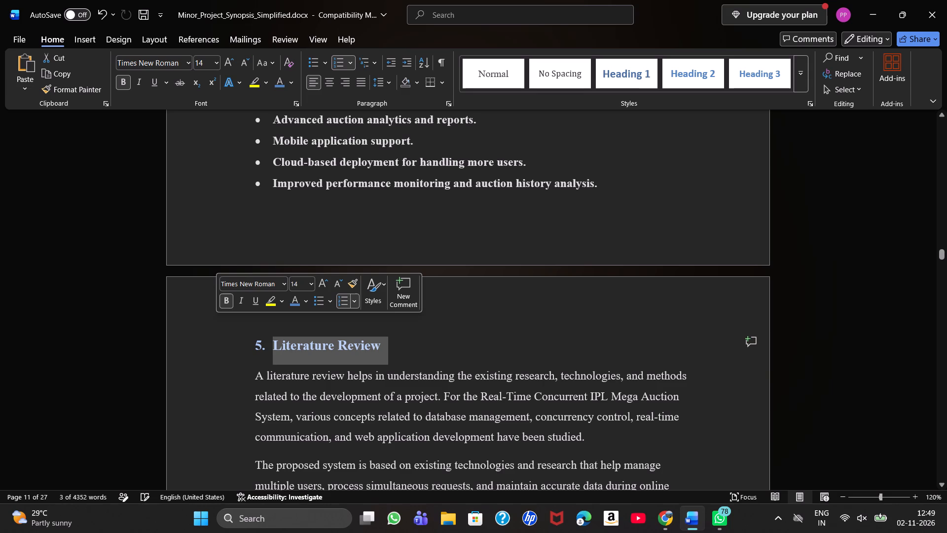
left_click(309, 286)
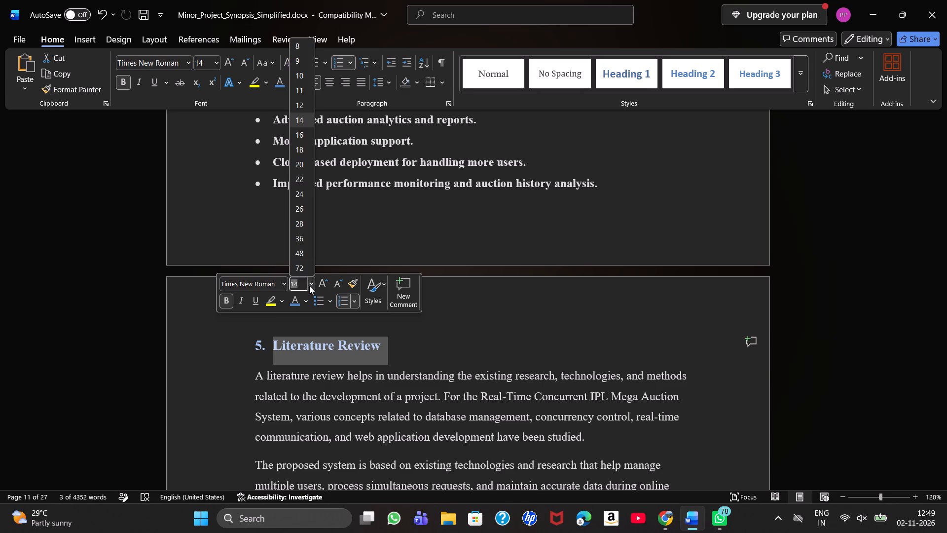
left_click(305, 132)
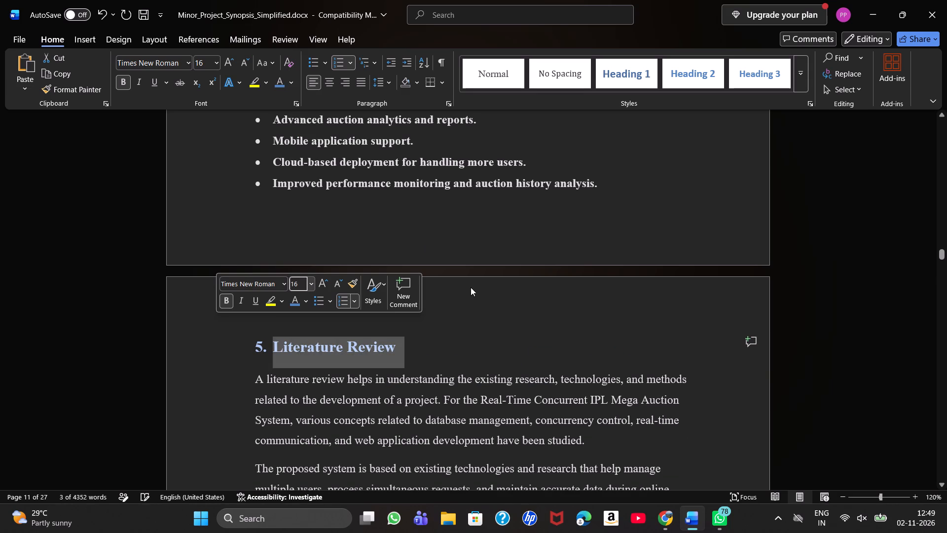
left_click(477, 309)
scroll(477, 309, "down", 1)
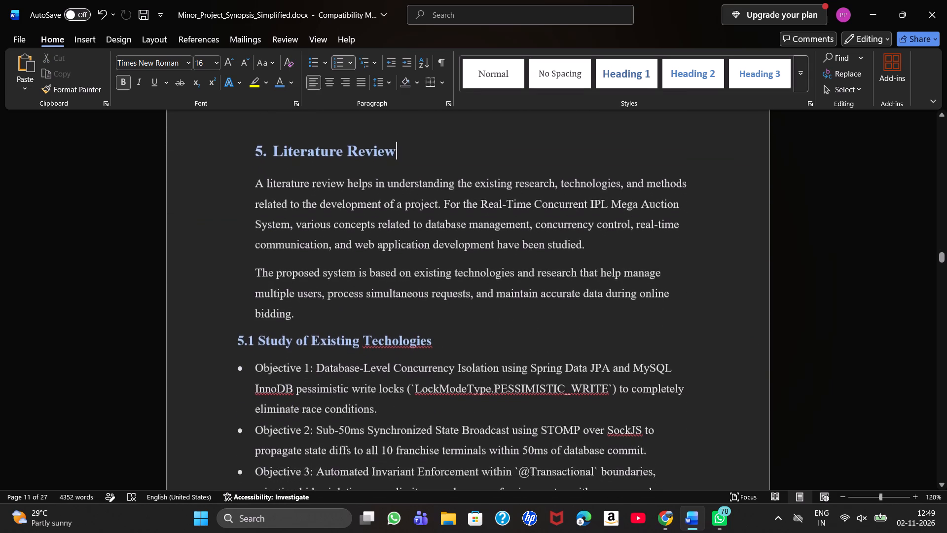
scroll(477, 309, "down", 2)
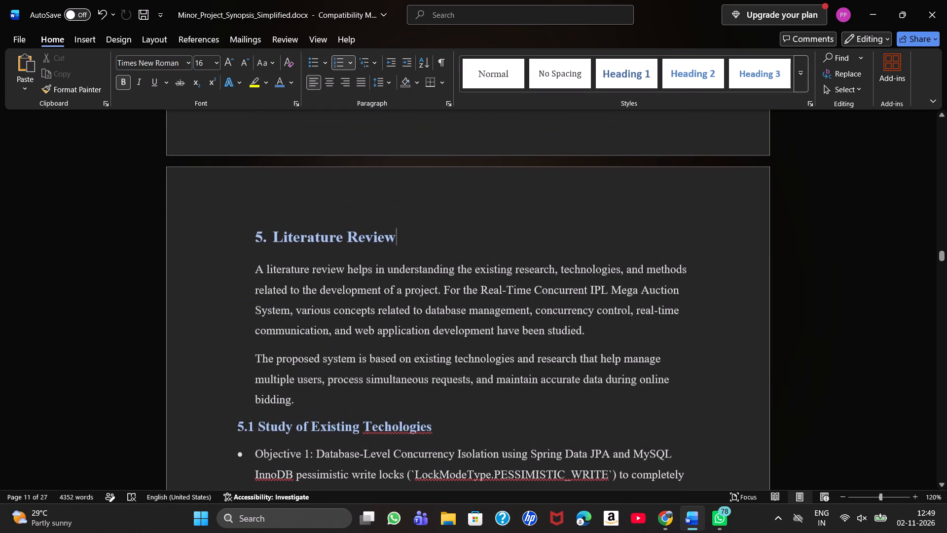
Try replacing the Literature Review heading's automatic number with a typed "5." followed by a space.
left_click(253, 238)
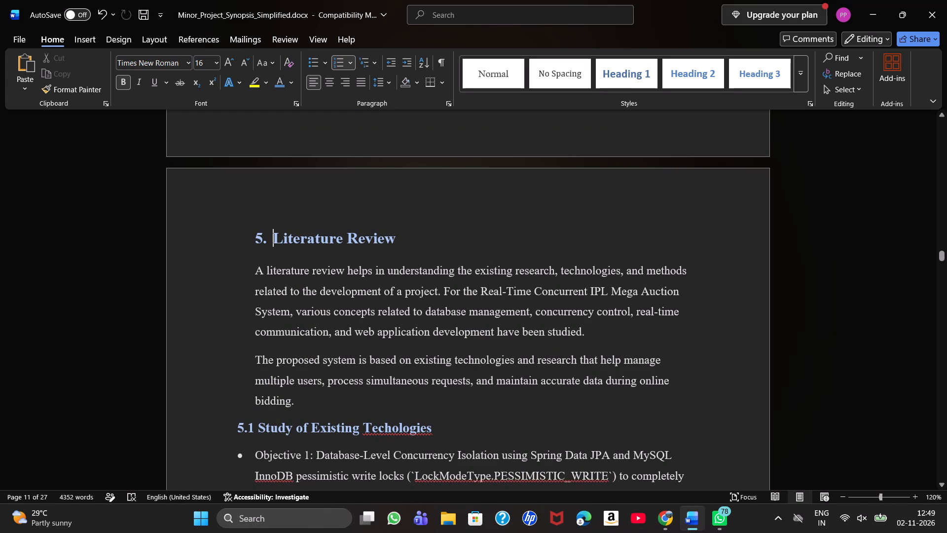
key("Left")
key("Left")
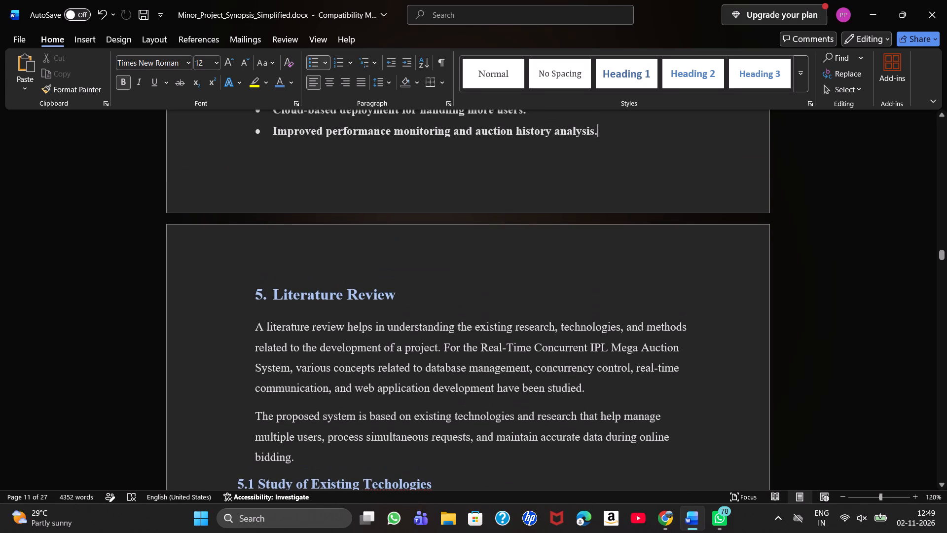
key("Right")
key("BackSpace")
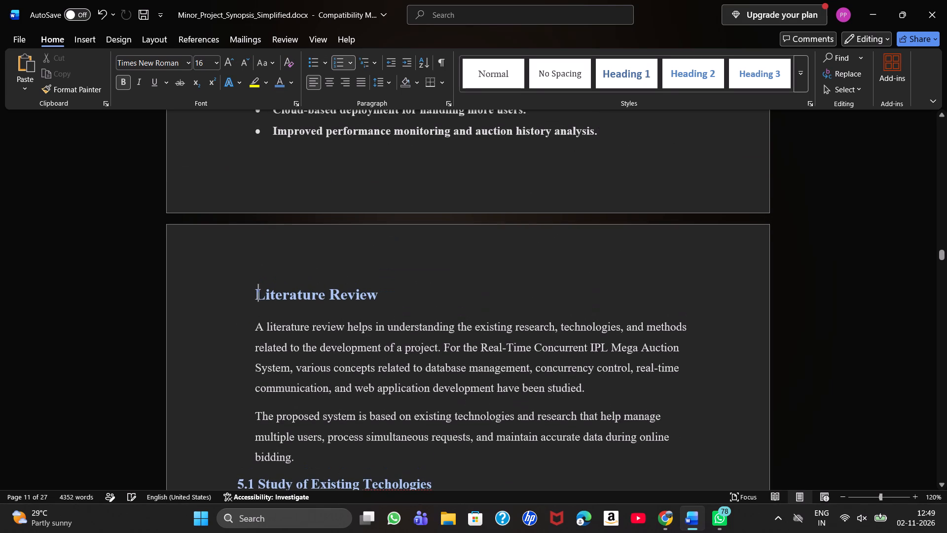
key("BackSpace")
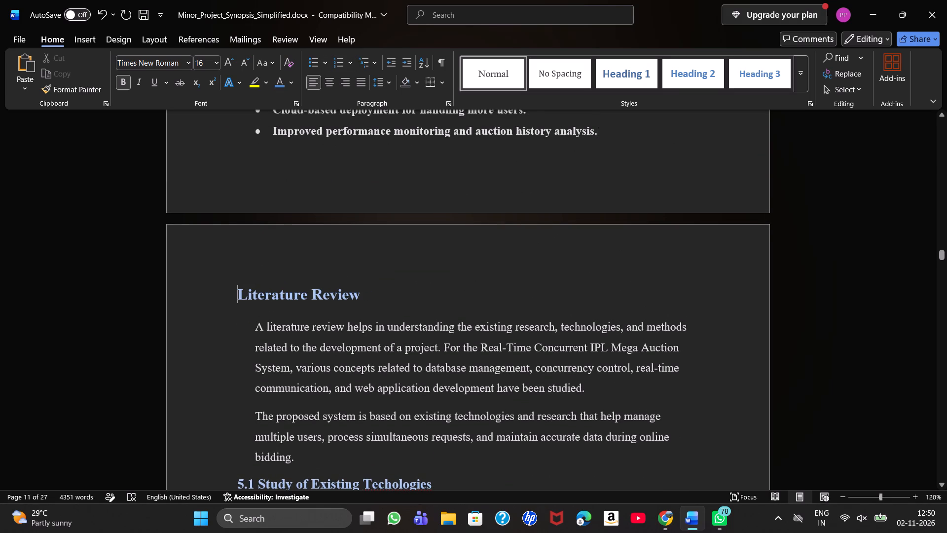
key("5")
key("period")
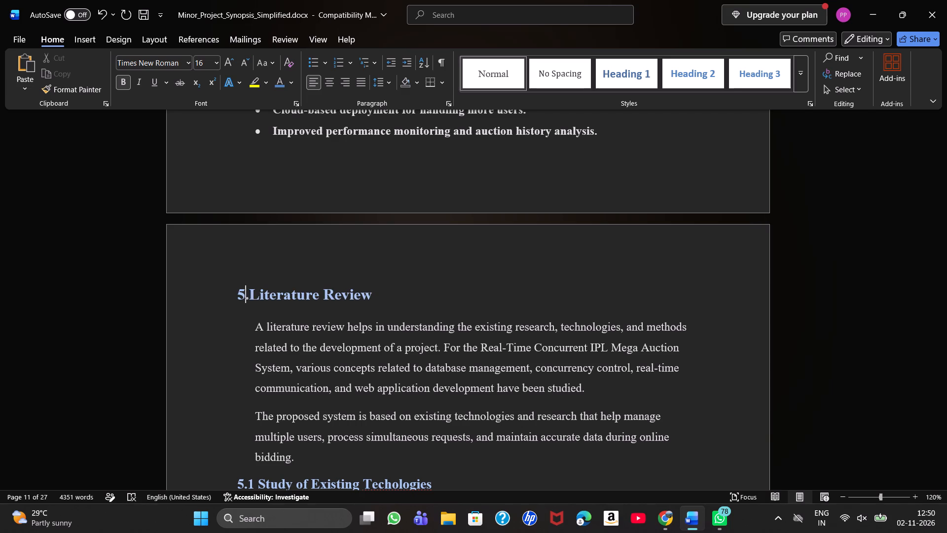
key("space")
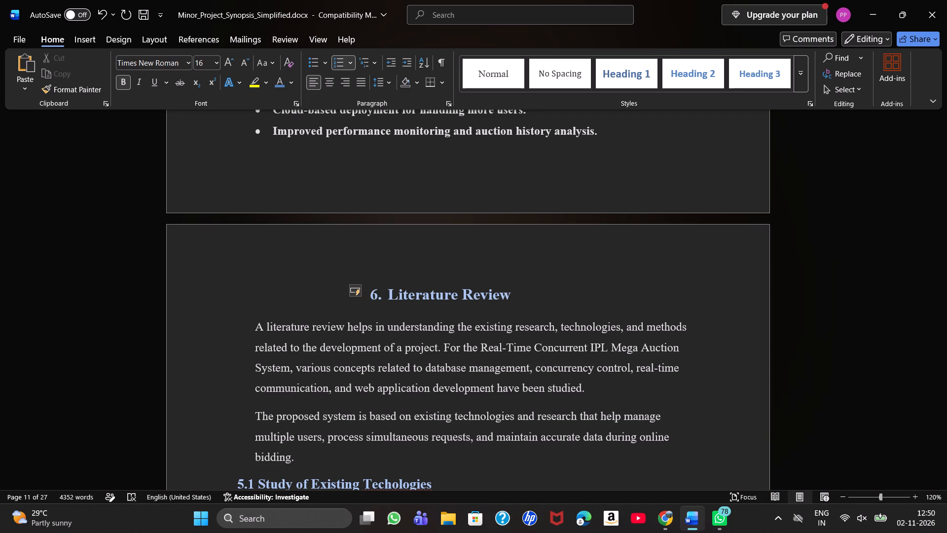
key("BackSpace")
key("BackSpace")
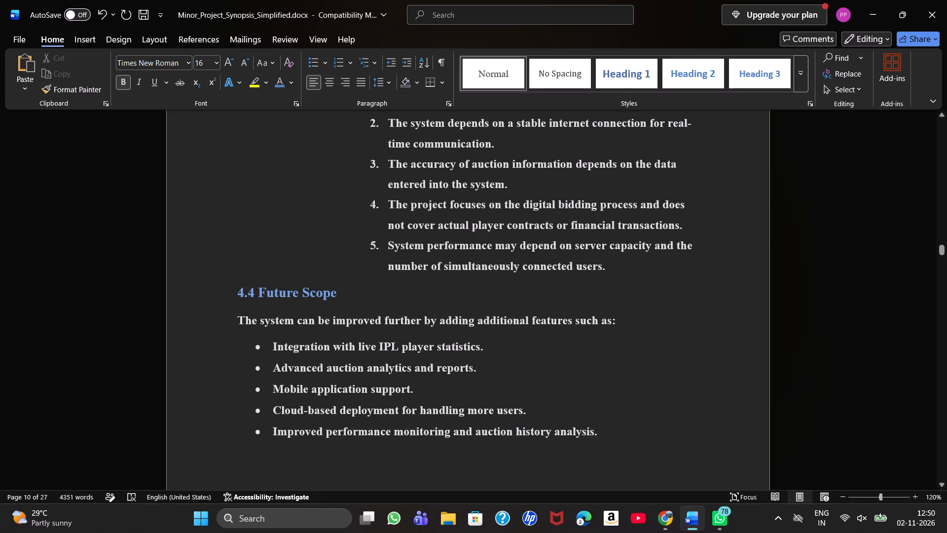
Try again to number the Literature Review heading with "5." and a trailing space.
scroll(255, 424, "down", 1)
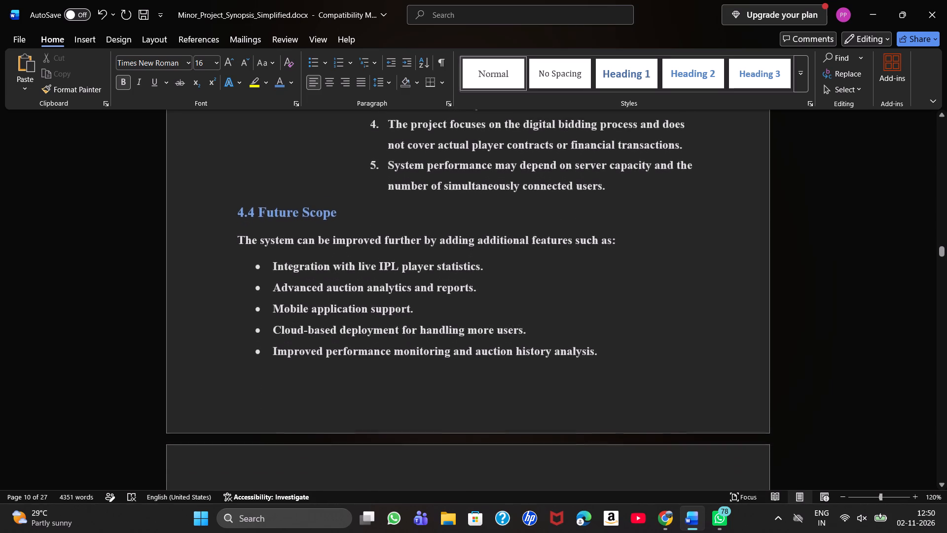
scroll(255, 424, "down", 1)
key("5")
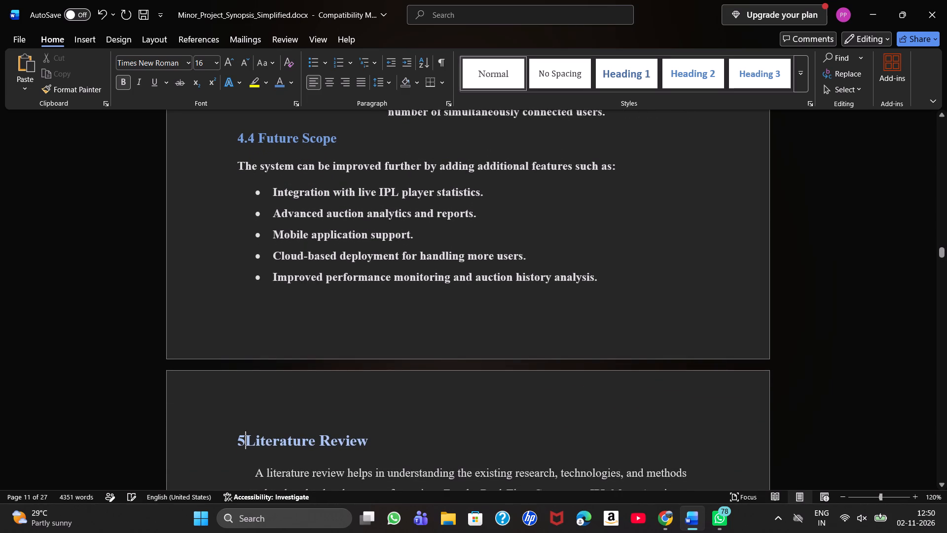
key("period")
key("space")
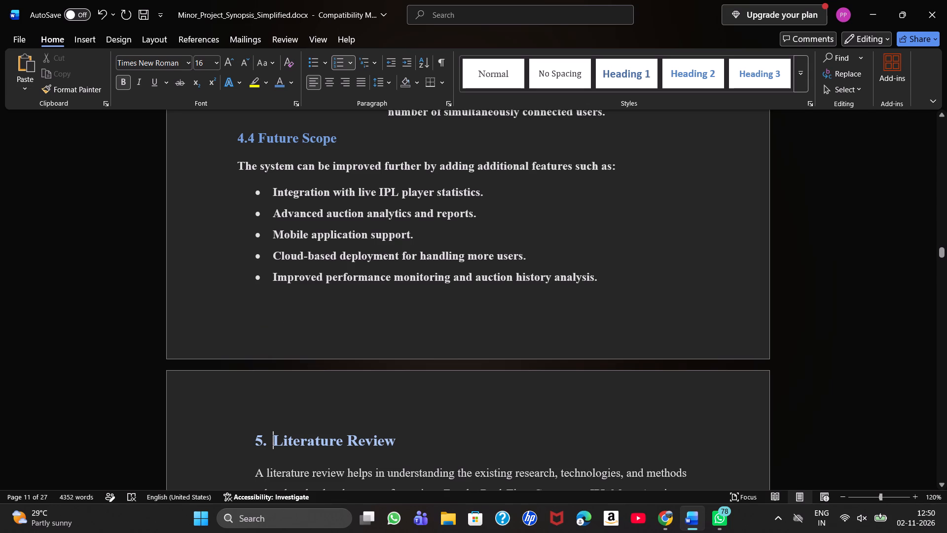
Remove the automatic number from the Literature Review heading and prefix the title with a plain "5." without a space.
scroll(268, 423, "down", 1)
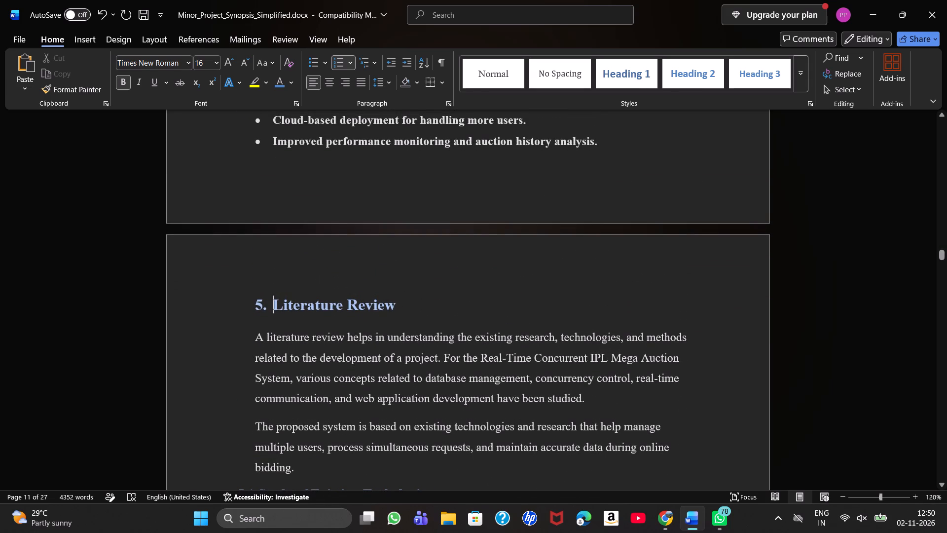
key("BackSpace")
key("BackSpace")
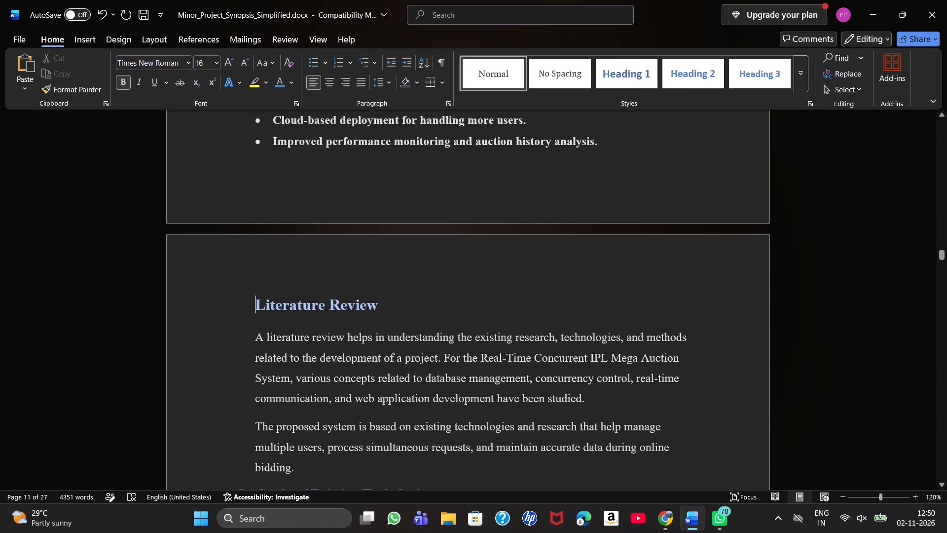
key("5")
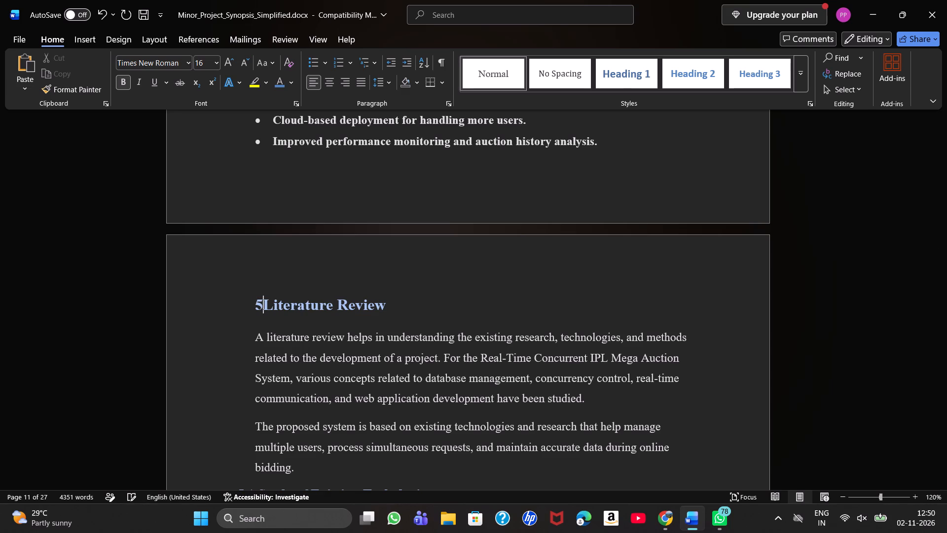
key("period")
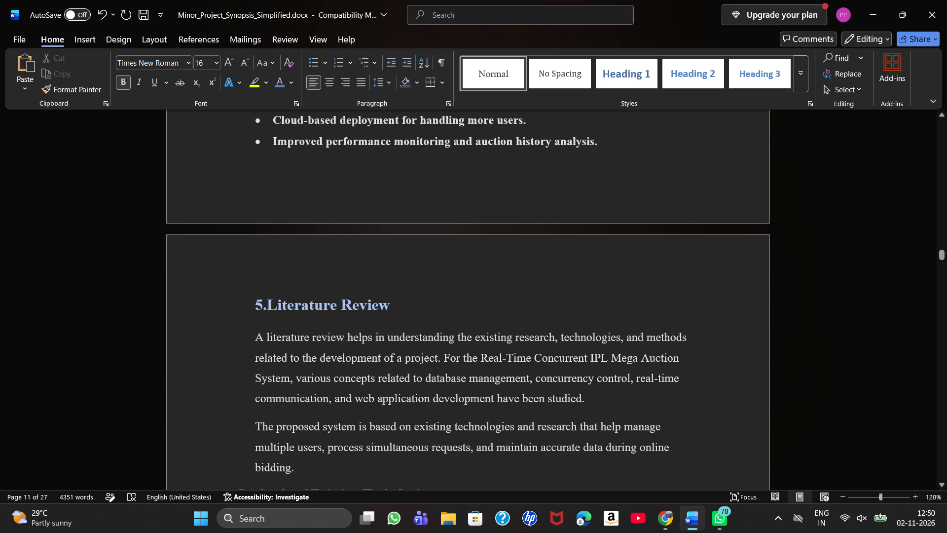
left_click_drag(393, 302, 276, 294)
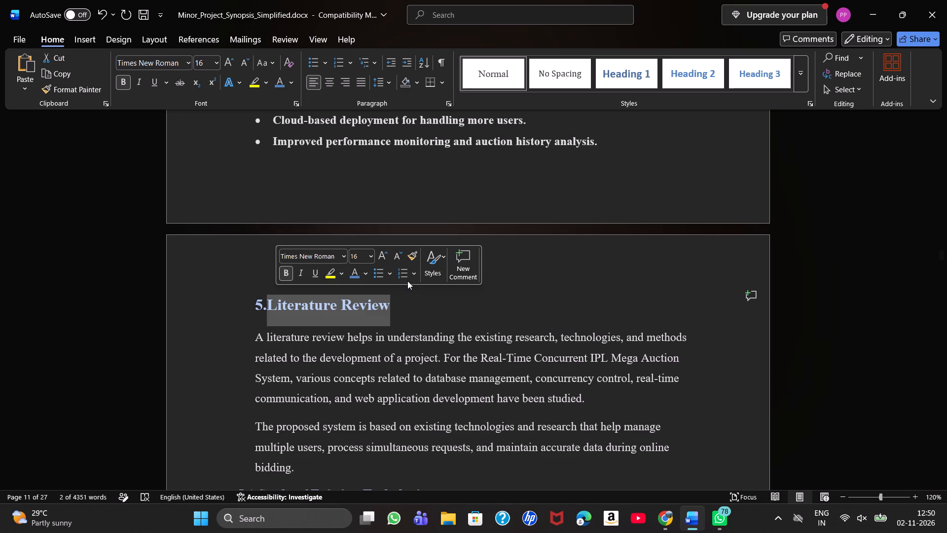
left_click(410, 299)
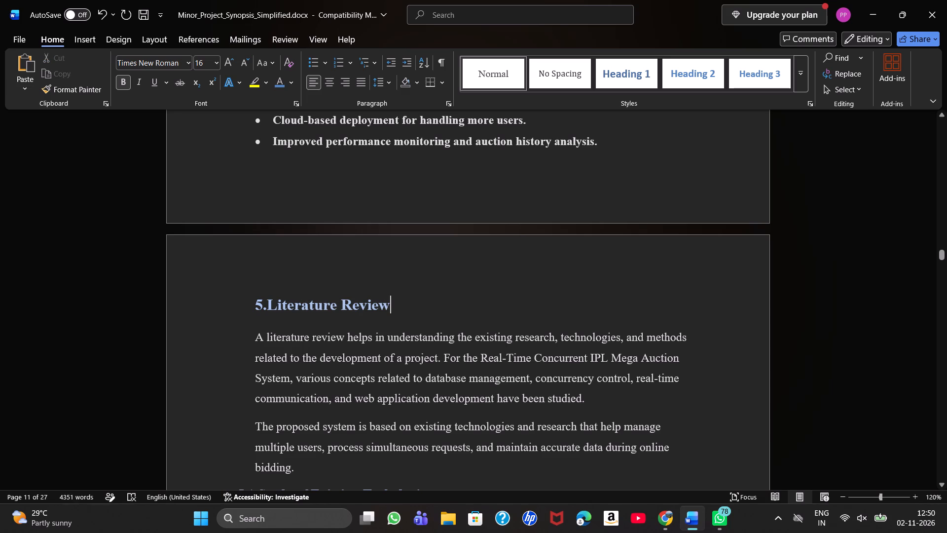
Correct the misspelled word in the 5.1 subheading to "Technologies".
scroll(410, 299, "down", 1)
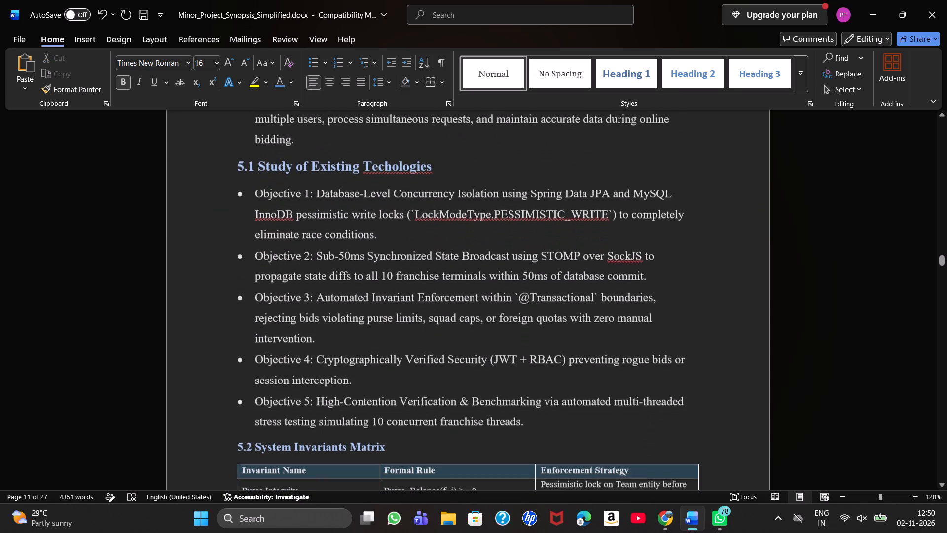
scroll(410, 299, "down", 1)
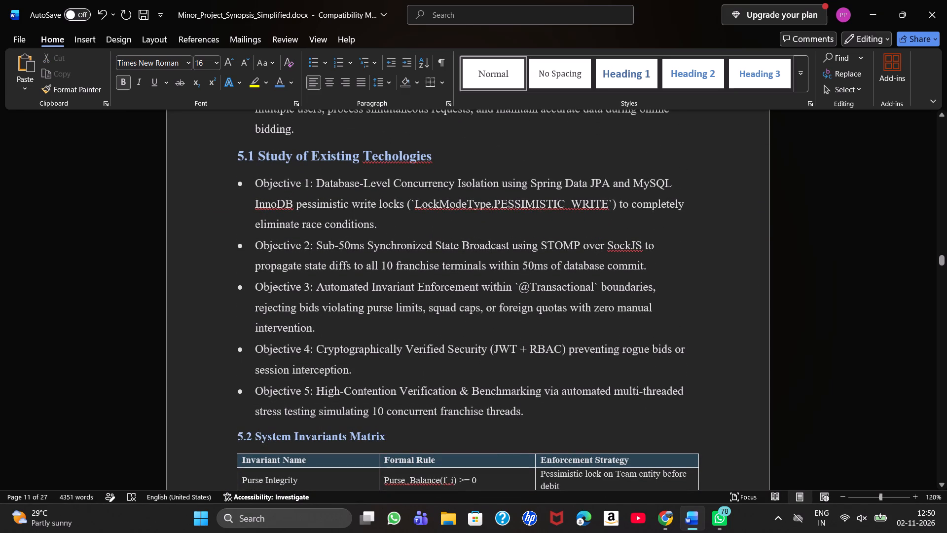
left_click(390, 156)
key("n")
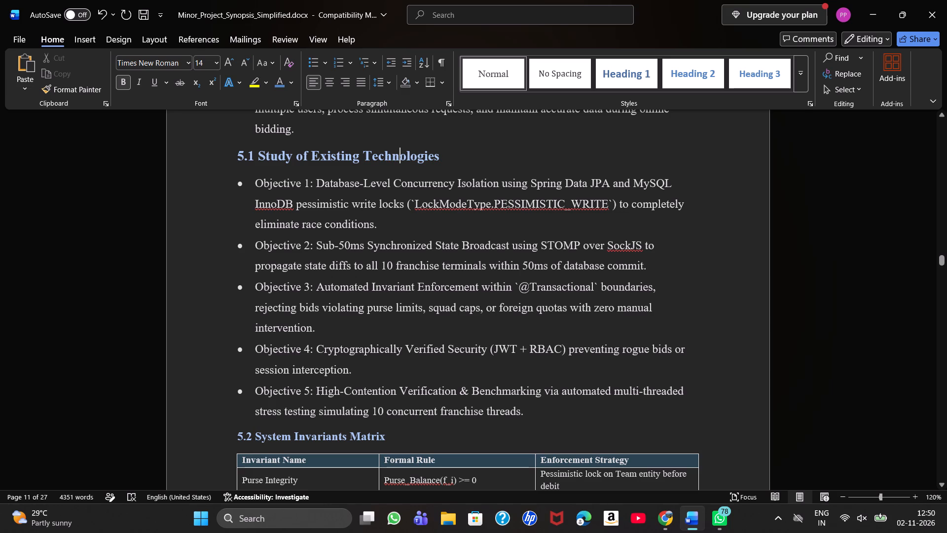
Delete the old content under subheading 5.1, from the Objective 1 bullet through the 5.2 System Invariants Matrix section, stopping before the section 6 heading.
left_click_drag(236, 181, 312, 263)
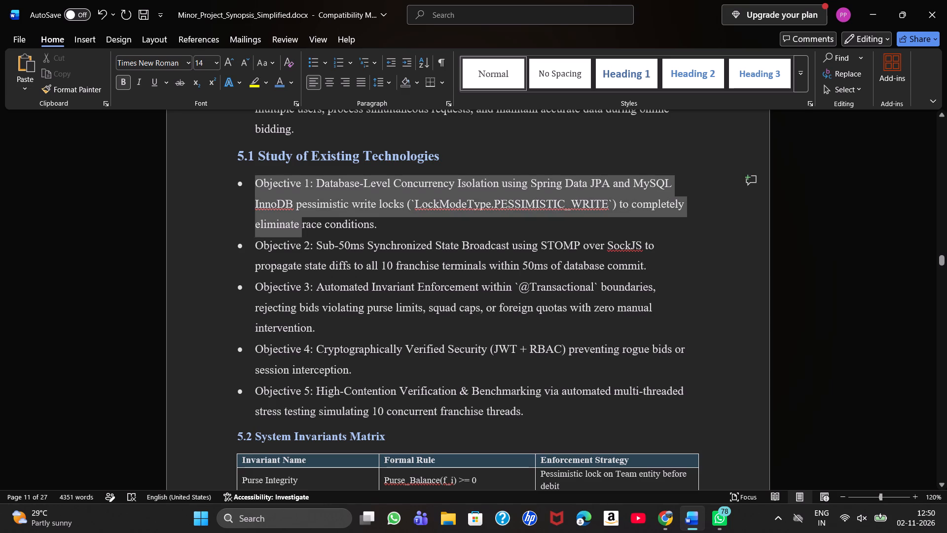
left_click_drag(312, 263, 457, 532)
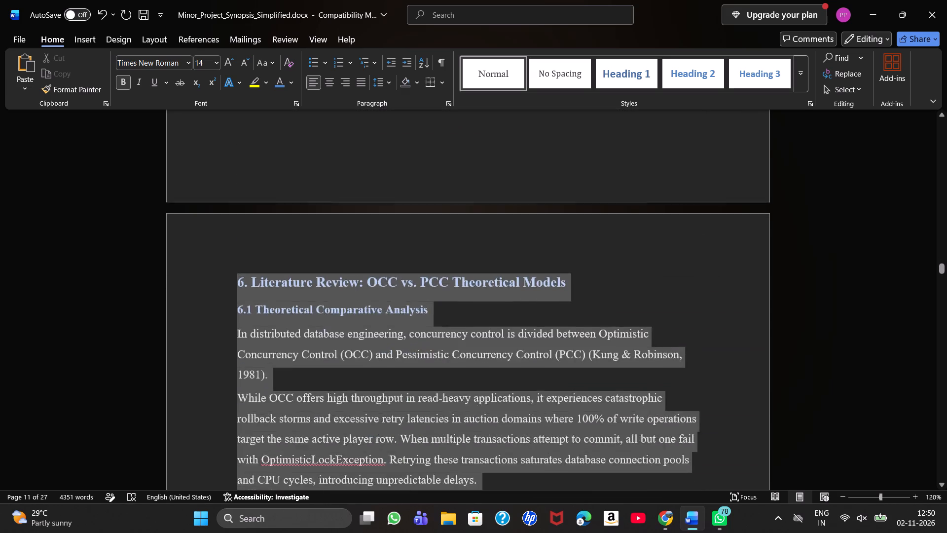
left_click_drag(457, 532, 405, 476)
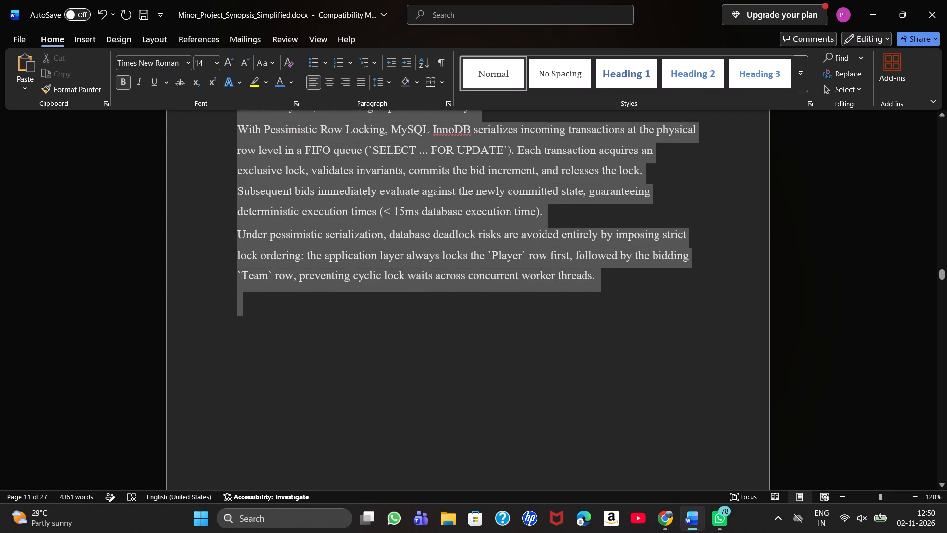
left_click_drag(405, 476, 420, 493)
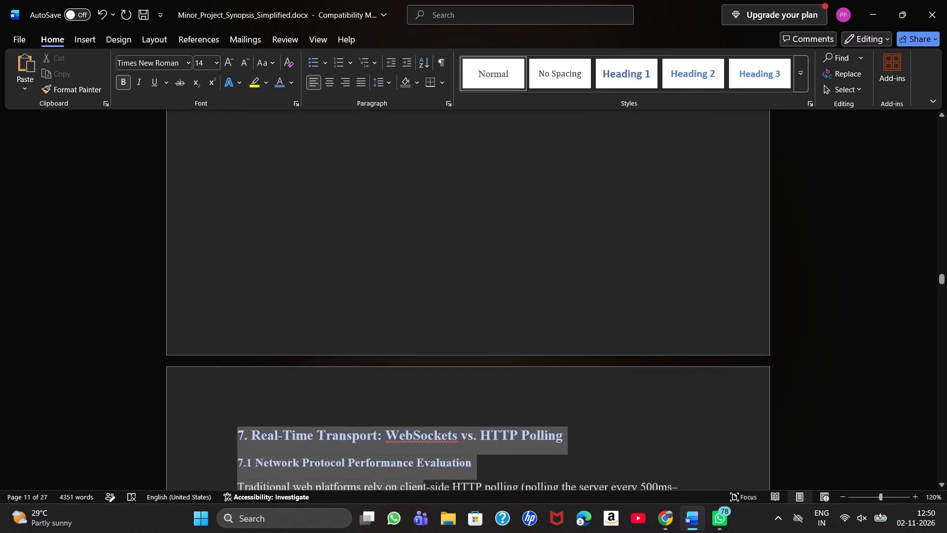
left_click_drag(420, 493, 377, 123)
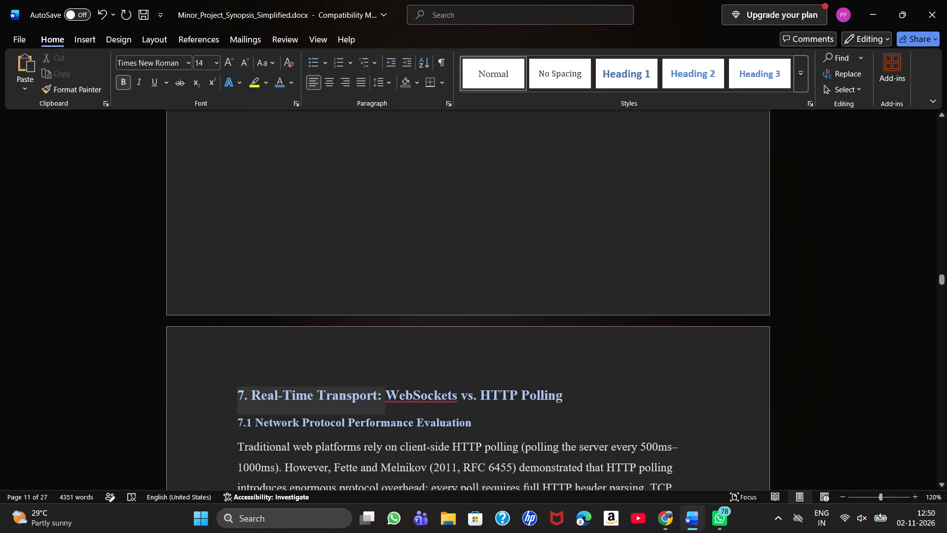
left_click_drag(377, 123, 380, 231)
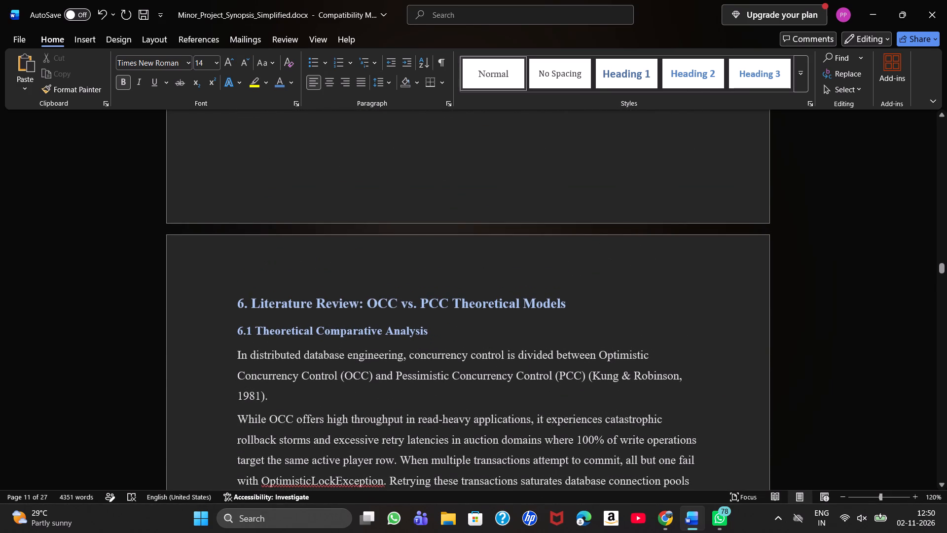
left_click_drag(380, 231, 378, 226)
key("BackSpace")
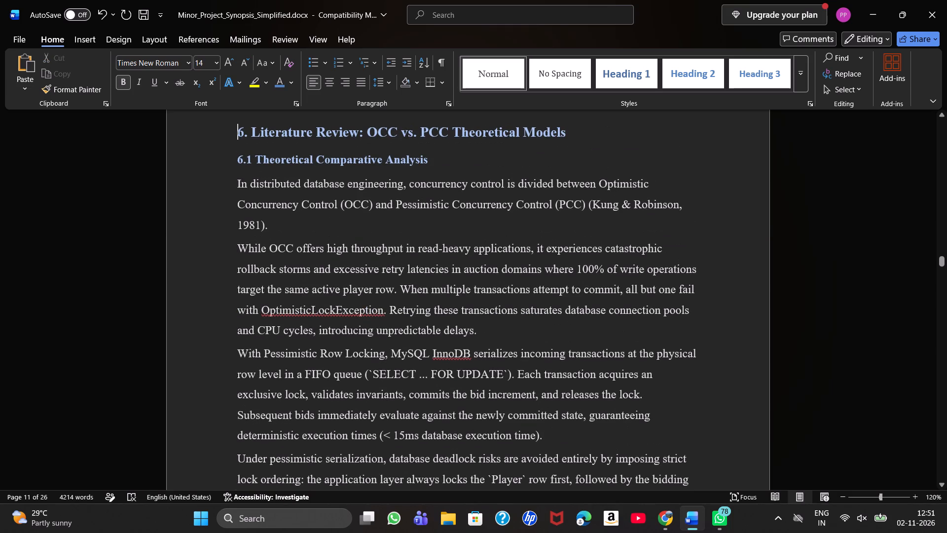
Insert an empty line below the 5.1 subheading and undo the automatic list numbering and indent applied to it.
scroll(412, 170, "up", 1)
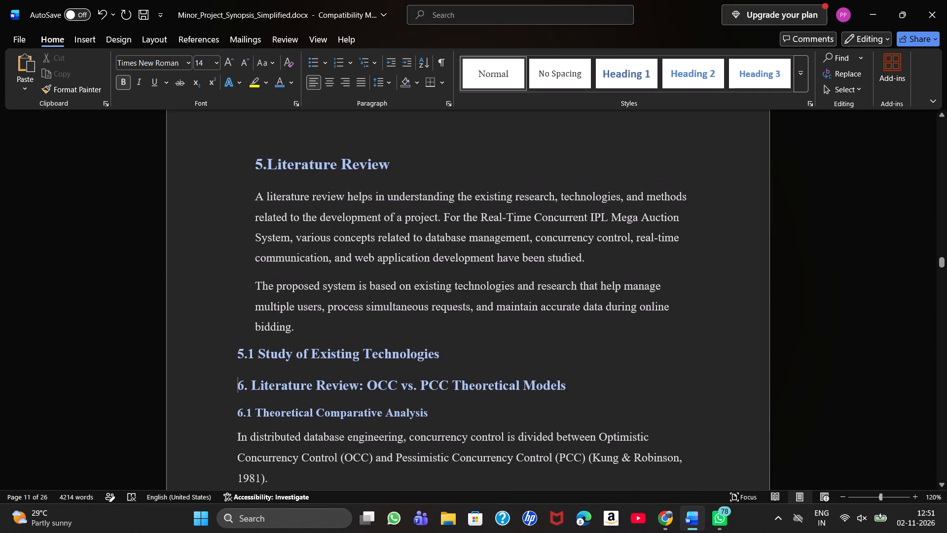
left_click(455, 350)
key("Return")
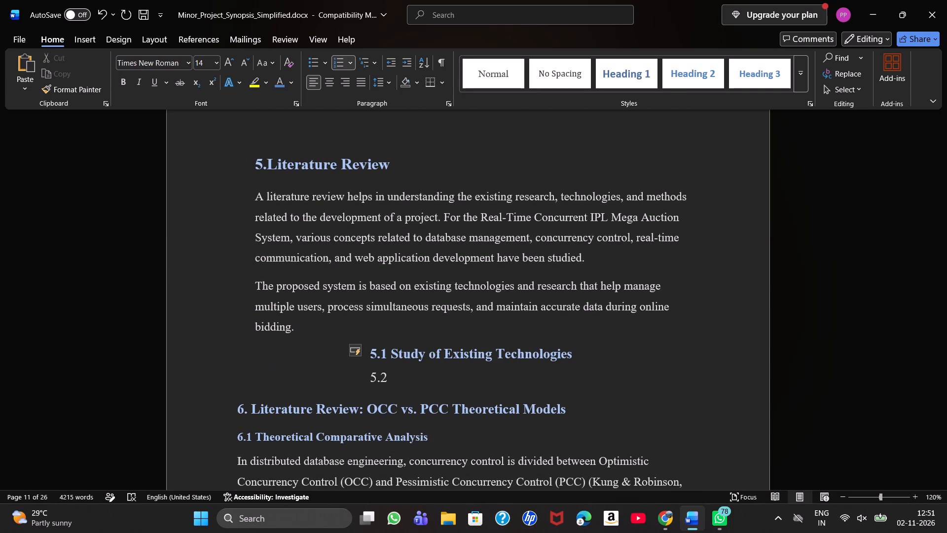
key("BackSpace")
key("BackSpace")
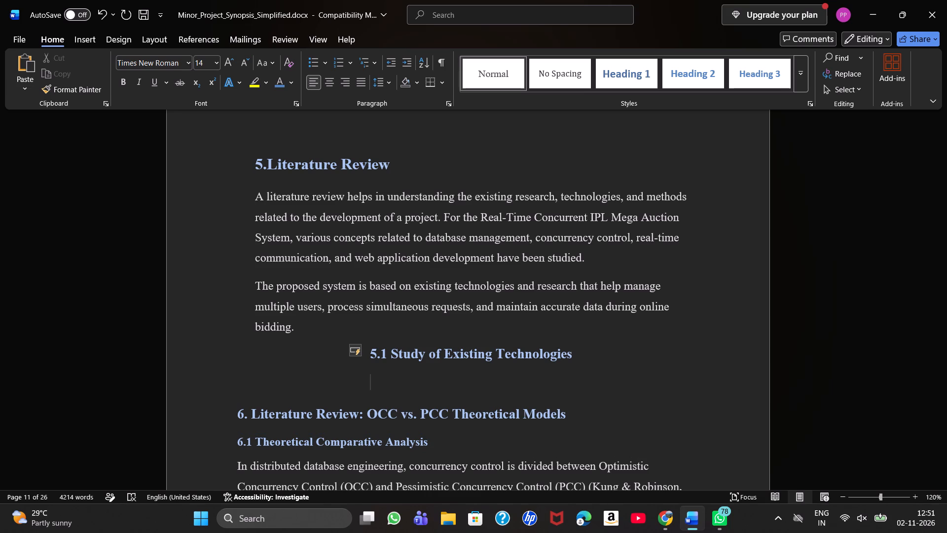
key("ctrl+z")
key("ctrl+z")
key("ctrl+z")
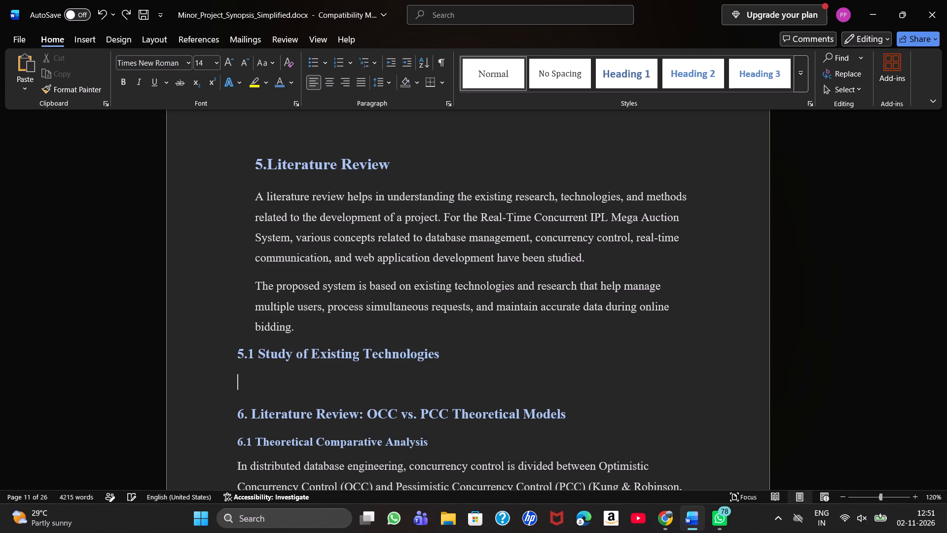
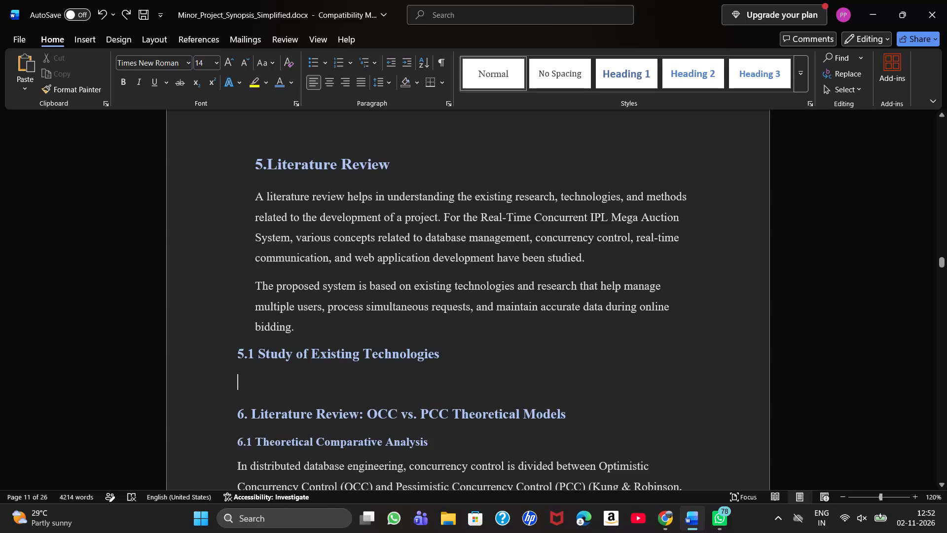
Paste the new Literature Review text, covering subsections 5.1 to 5.4, on the empty line below the 5.1 subheading.
key("ctrl+v")
Look through the document from the earlier sections down to the pasted text under subheading 5.1.
scroll(507, 322, "up", 1)
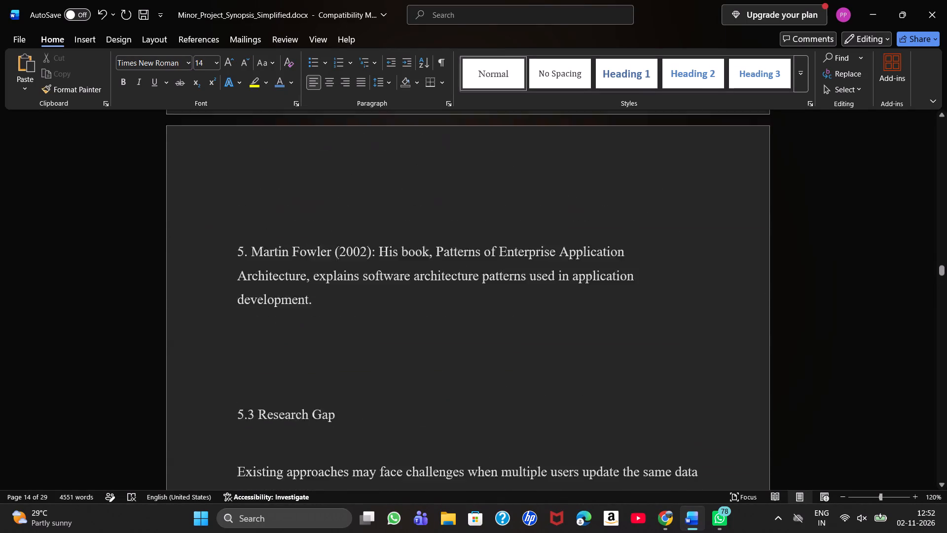
scroll(507, 322, "up", 4)
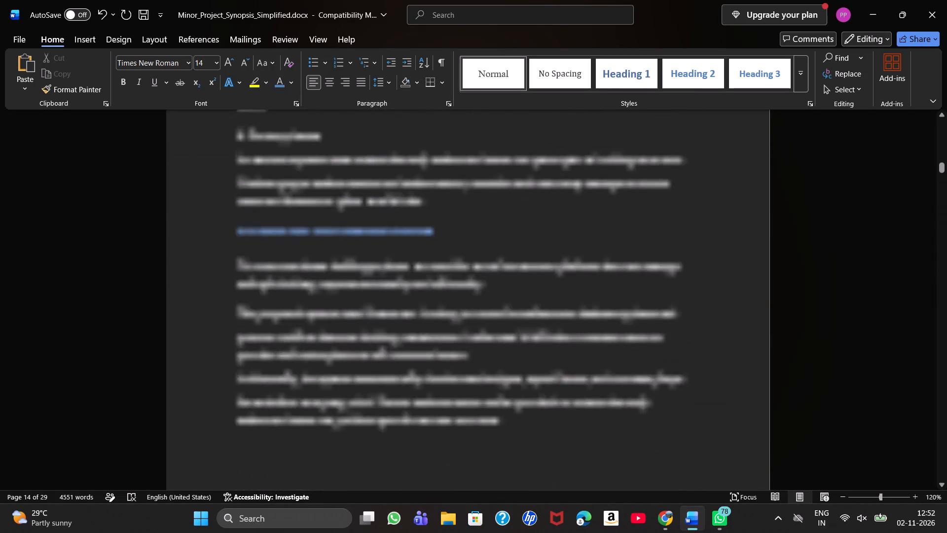
scroll(507, 322, "down", 1)
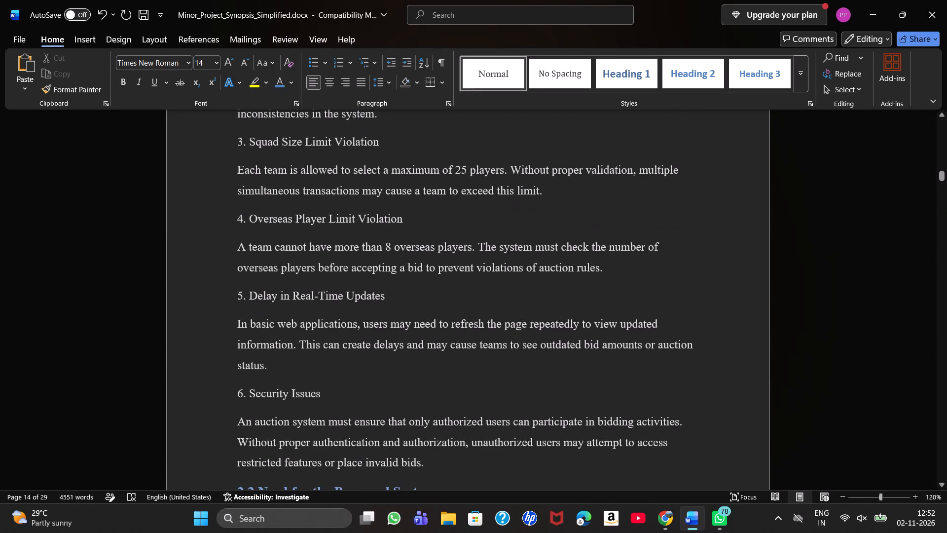
key("Down")
key("Down")
key("Down")
key("Down")
key("Down")
key("Down")
key("Down")
key("Down")
key("Down")
key("Down")
key("Down")
key("Down")
key("Down")
key("Down")
key("Down")
key("Down")
key("Down")
key("Down")
key("Down")
key("Down")
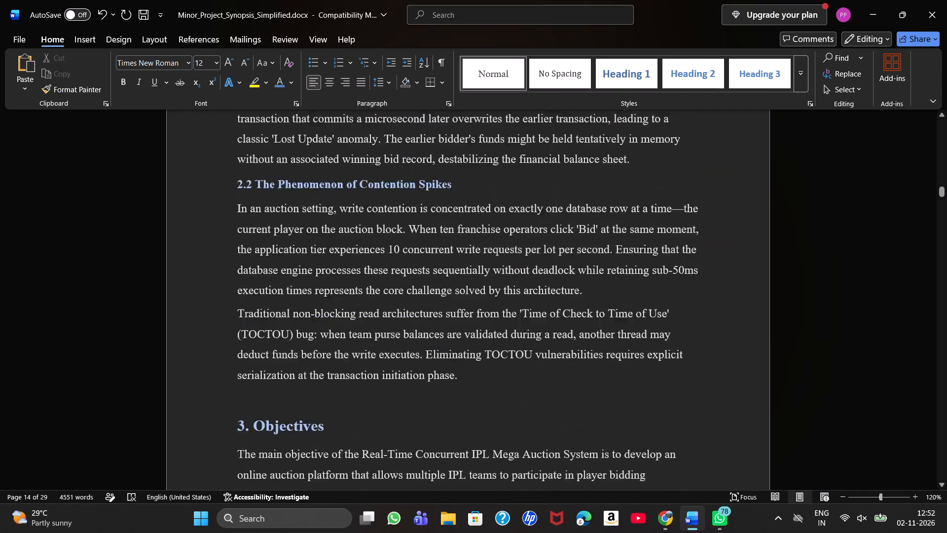
key("Down")
key("Down")
key("Down")
key("Down")
key("Down")
key("Down")
key("Down")
key("Down")
key("Down")
key("Down")
key("Down")
key("Down")
key("Down")
key("Down")
key("Down")
key("Down")
key("Down")
key("Down")
key("Down")
key("Down")
key("Down")
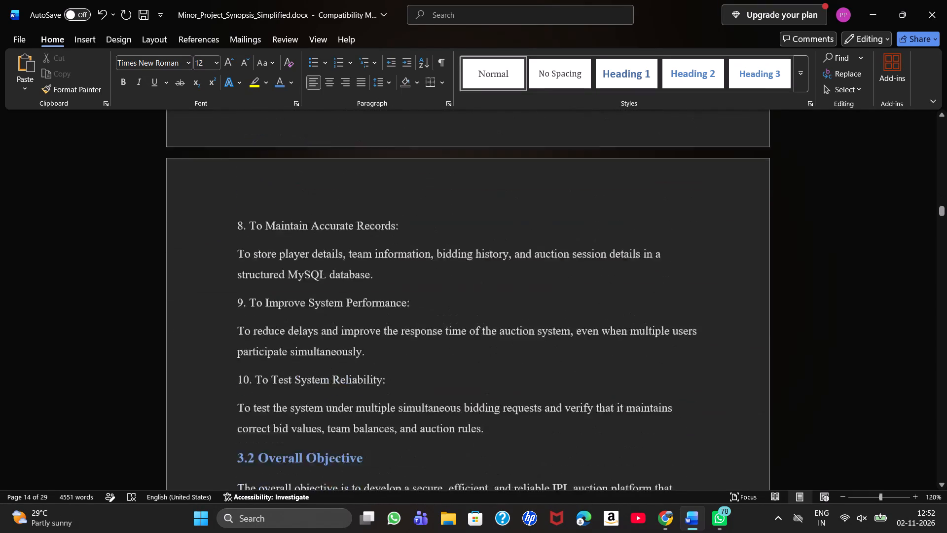
key("Down")
key("Down")
key("Down")
key("Down")
key("Down")
key("Down")
key("Down")
key("Down")
key("Down")
key("Down")
key("Down")
key("Down")
key("Down")
key("Down")
key("Down")
key("Down")
key("Down")
key("Down")
key("Down")
key("Down")
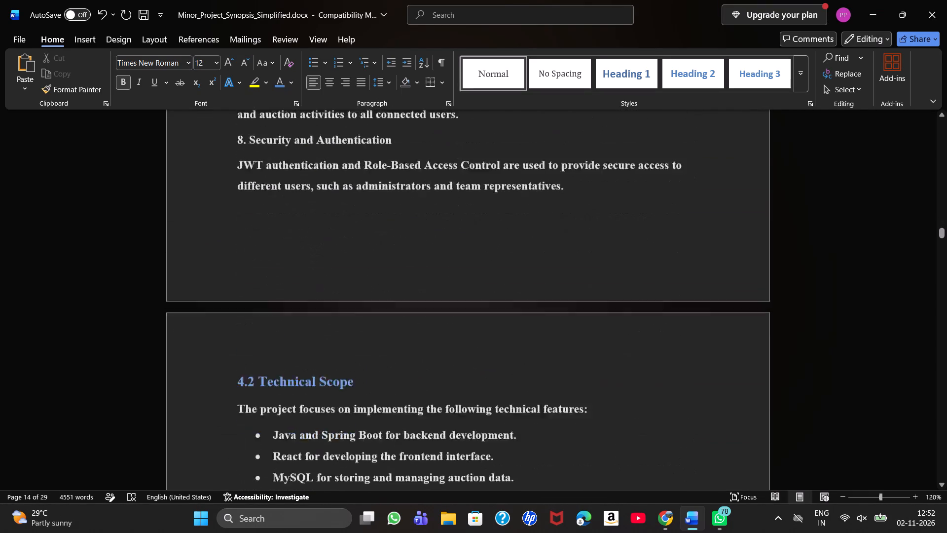
key("Down")
key("Down")
key("Down")
key("Down")
key("Down")
key("Down")
key("Down")
key("Down")
key("Down")
key("Down")
key("Down")
key("Down")
key("Down")
key("Down")
key("Down")
key("Down")
key("Down")
key("Down")
key("Down")
key("Down")
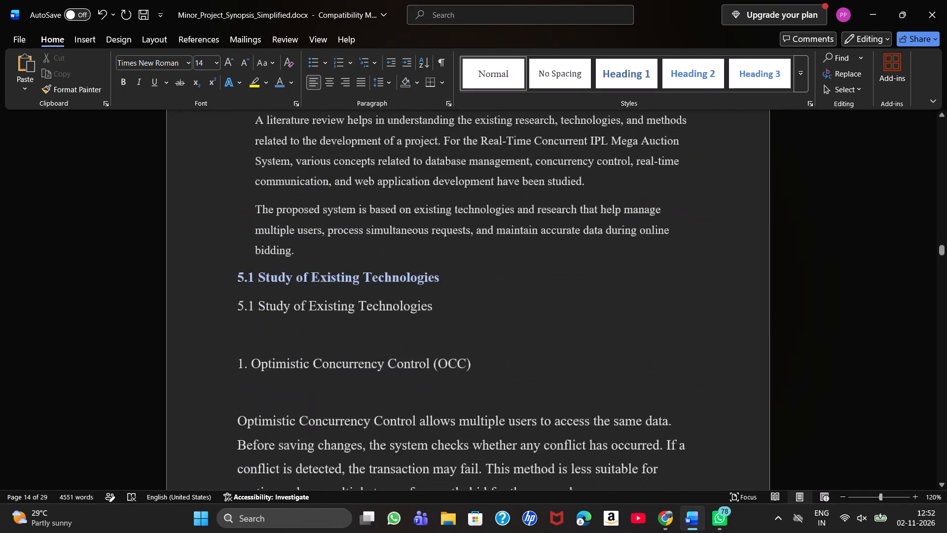
key("Up")
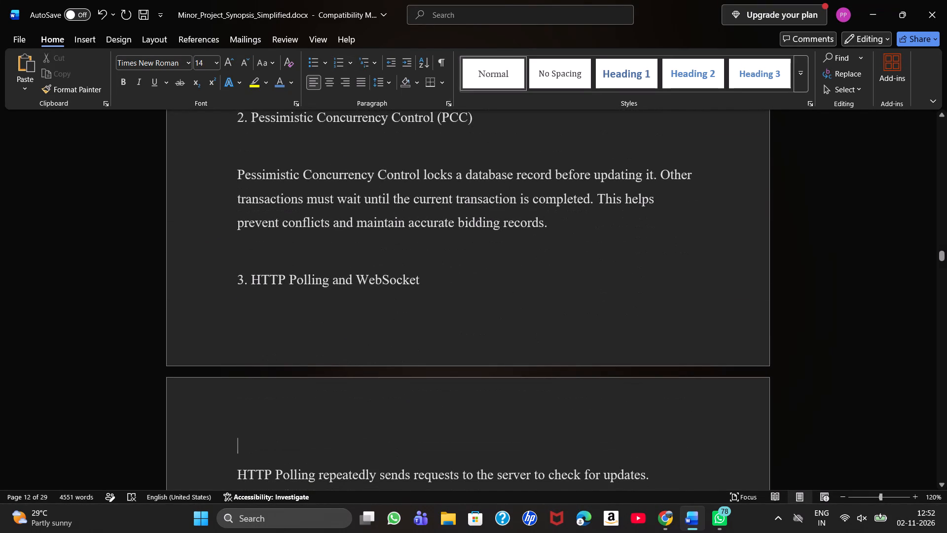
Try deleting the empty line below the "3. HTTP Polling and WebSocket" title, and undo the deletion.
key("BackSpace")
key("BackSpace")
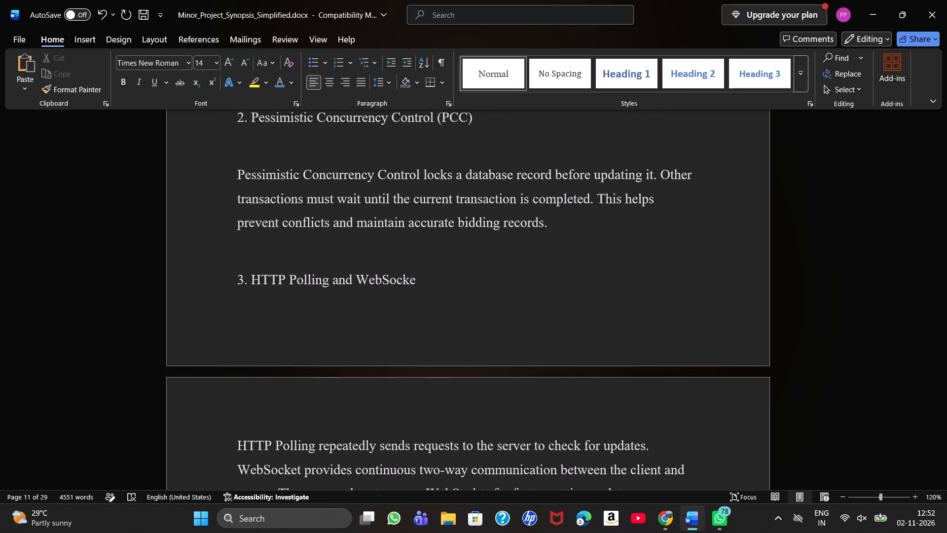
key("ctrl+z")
Set the font size of all the pasted text, from the repeated 5.1 line through the 5.4 Conclusion paragraph, to 12.
scroll(507, 322, "up", 1)
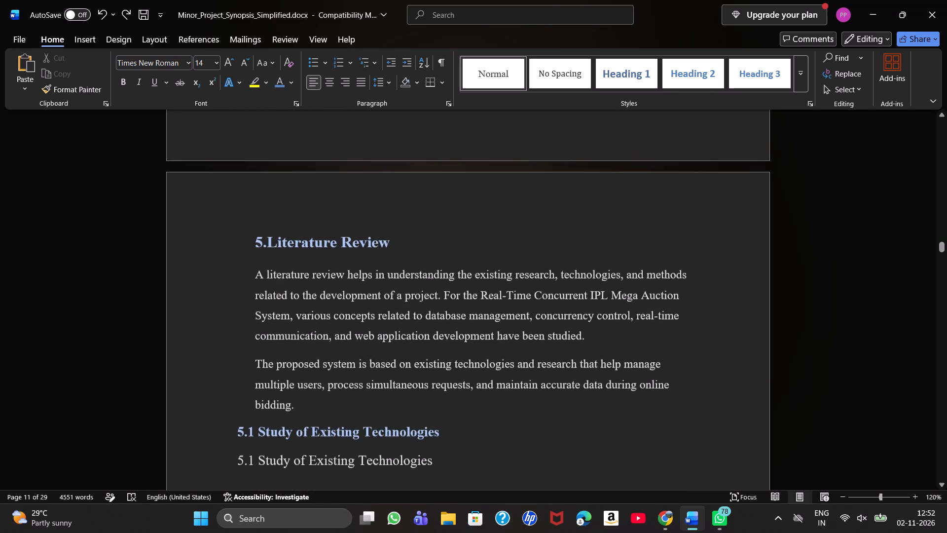
scroll(507, 322, "up", 1)
scroll(507, 322, "down", 1)
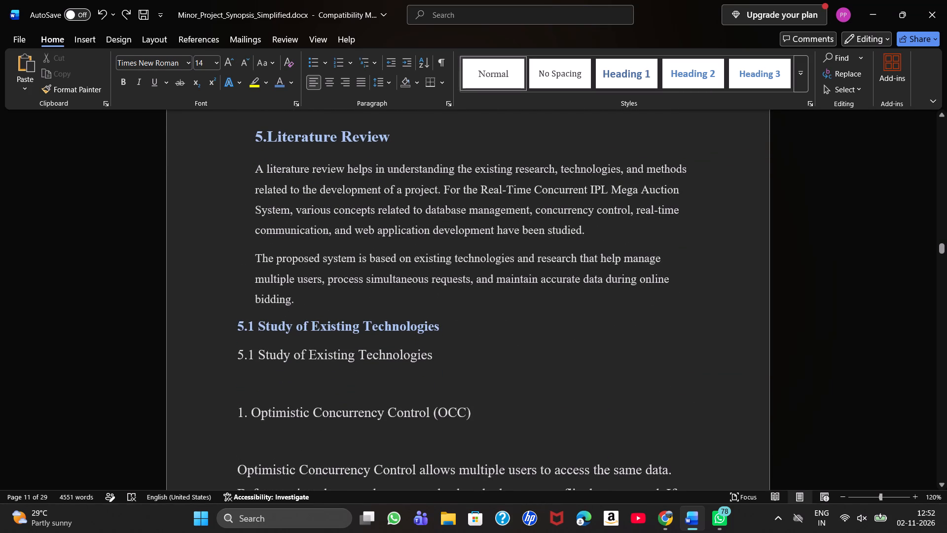
left_click_drag(236, 348, 421, 511)
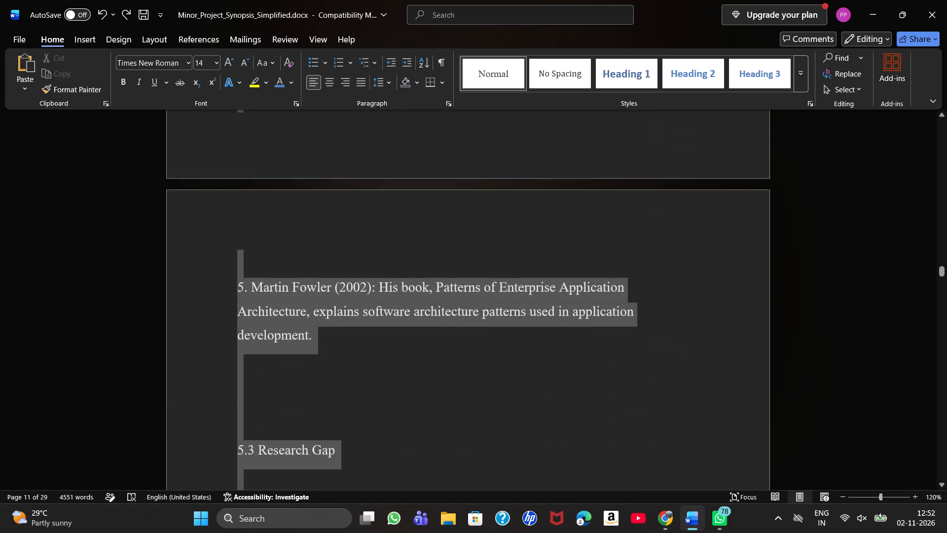
left_click_drag(421, 511, 399, 459)
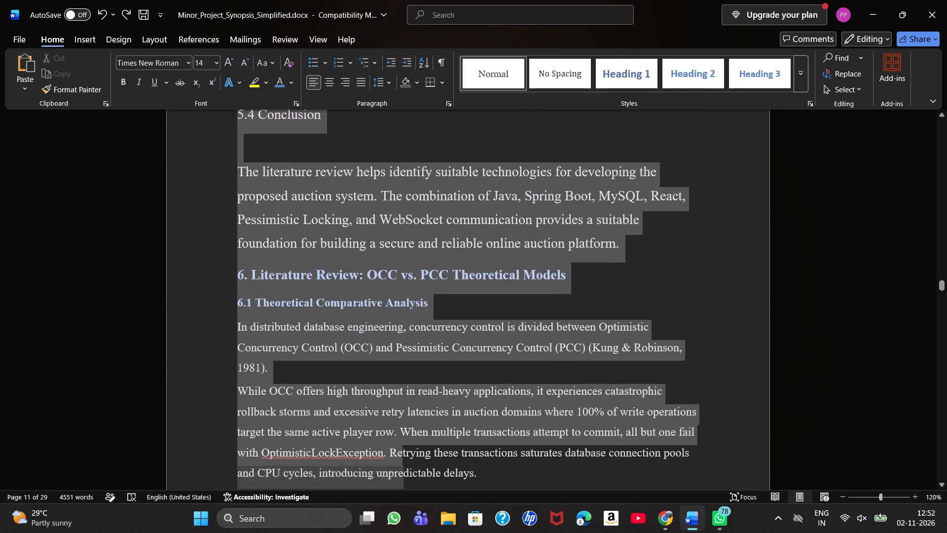
left_click_drag(399, 459, 497, 242)
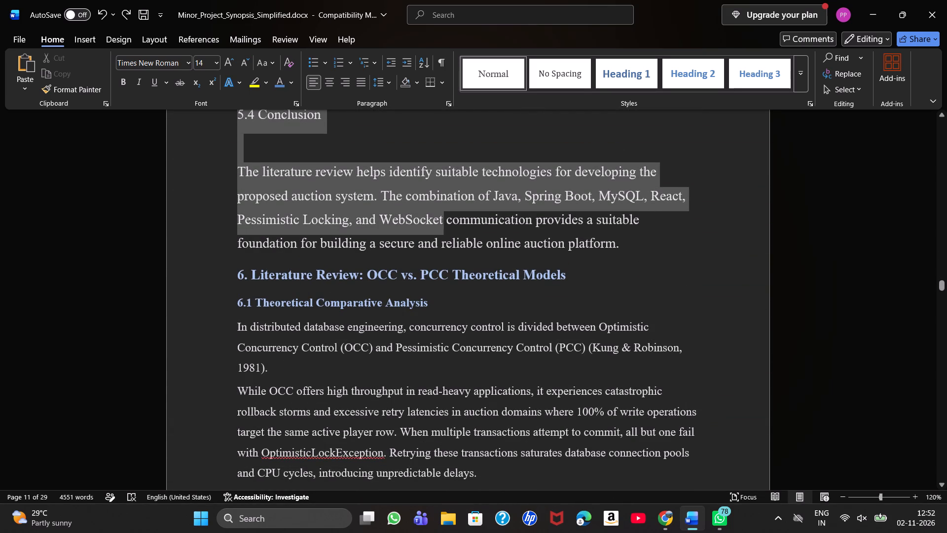
left_click_drag(497, 242, 582, 245)
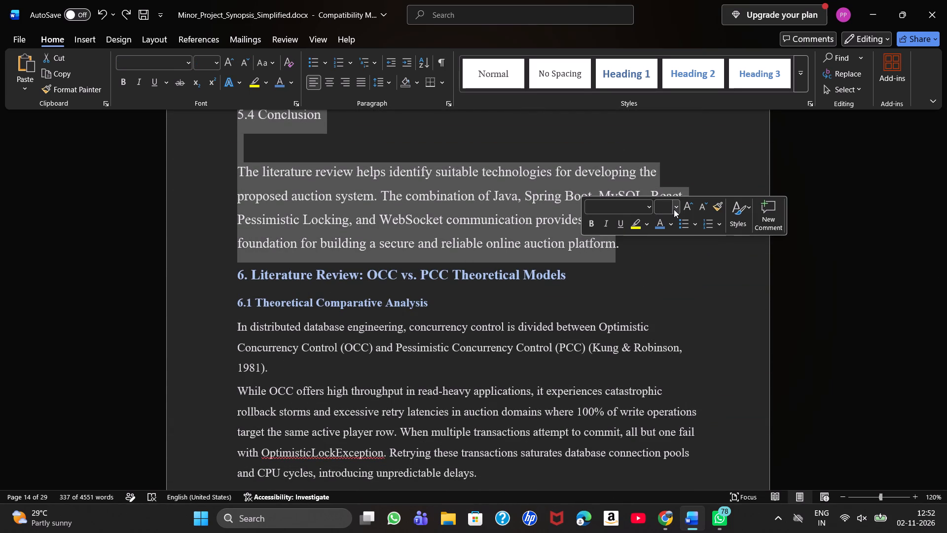
left_click(674, 209)
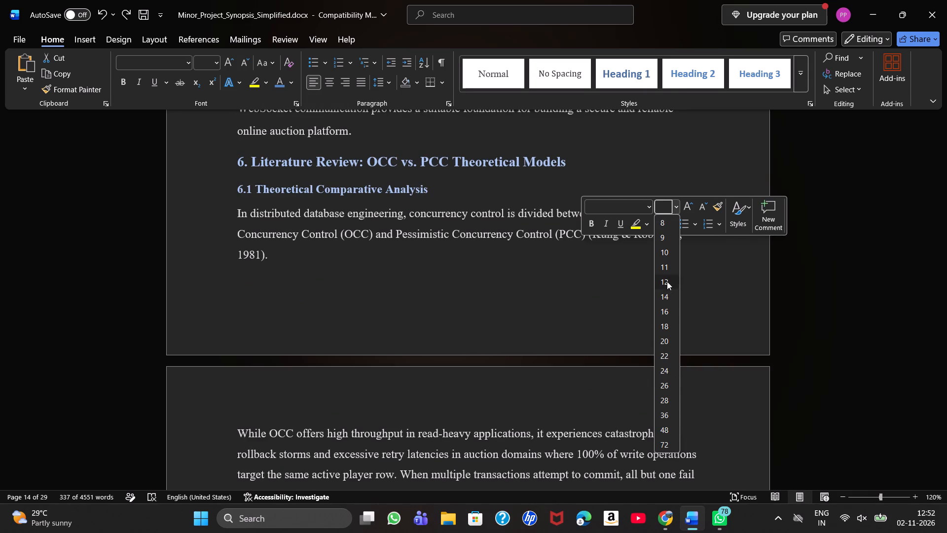
left_click(667, 281)
Remove the empty line between the 5.4 Conclusion title and its paragraph.
scroll(557, 311, "up", 1)
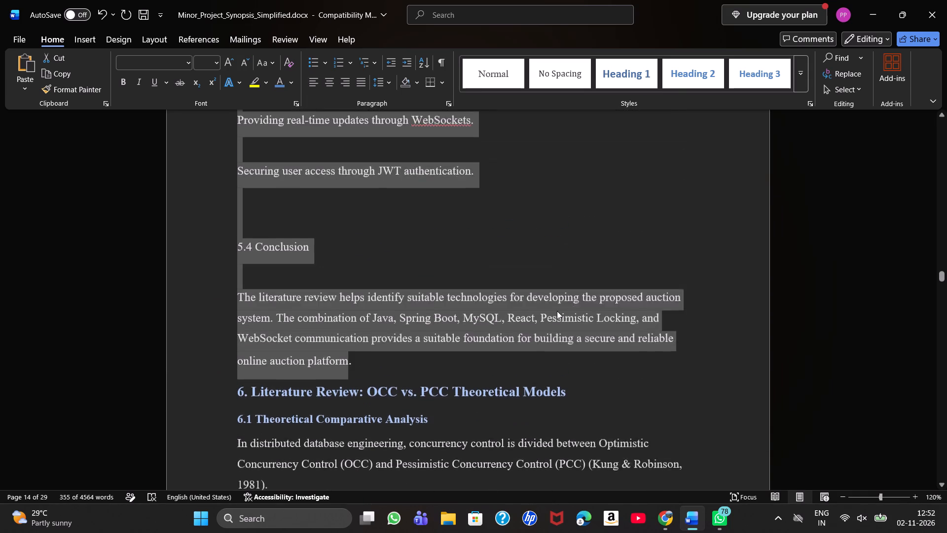
scroll(557, 311, "up", 1)
left_click(266, 339)
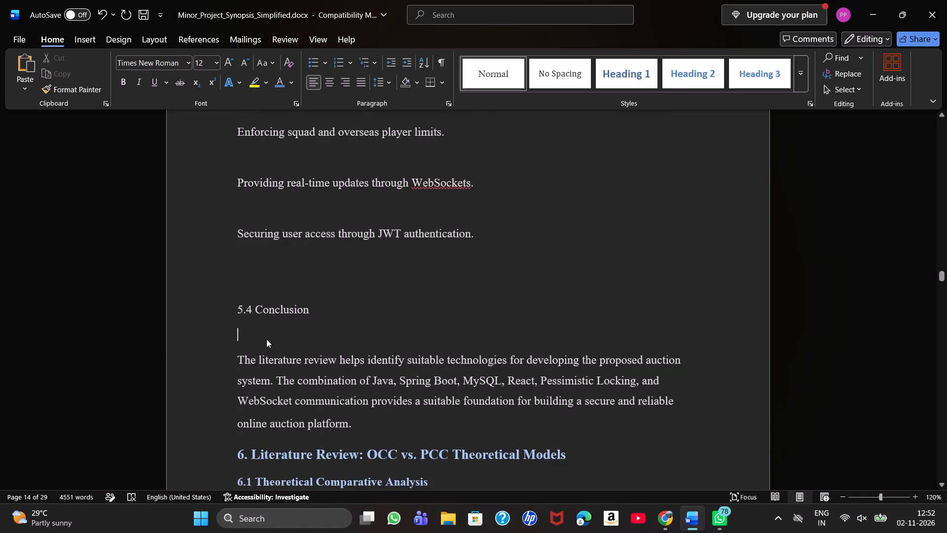
key("BackSpace")
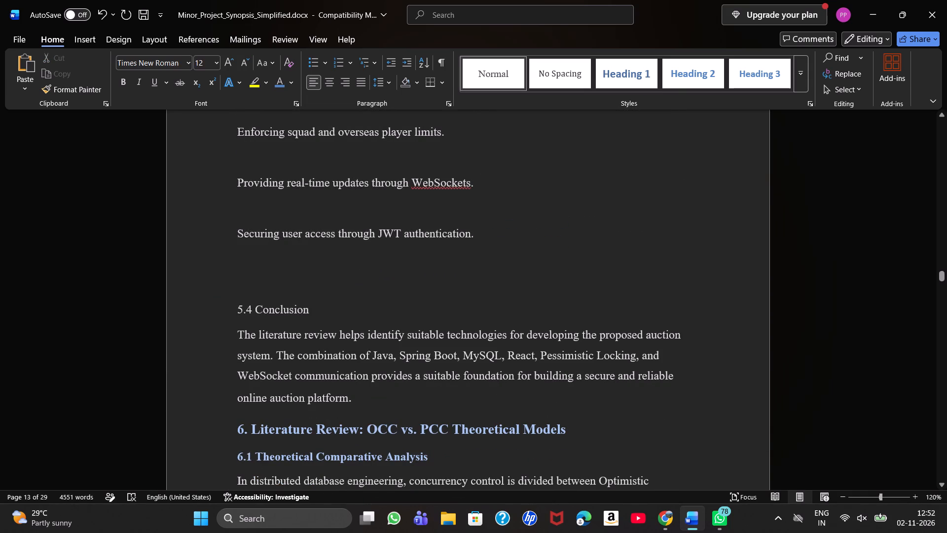
Format the 5.4 Conclusion title as a subheading with size 14, blue font colour and bold.
left_click_drag(318, 310, 210, 290)
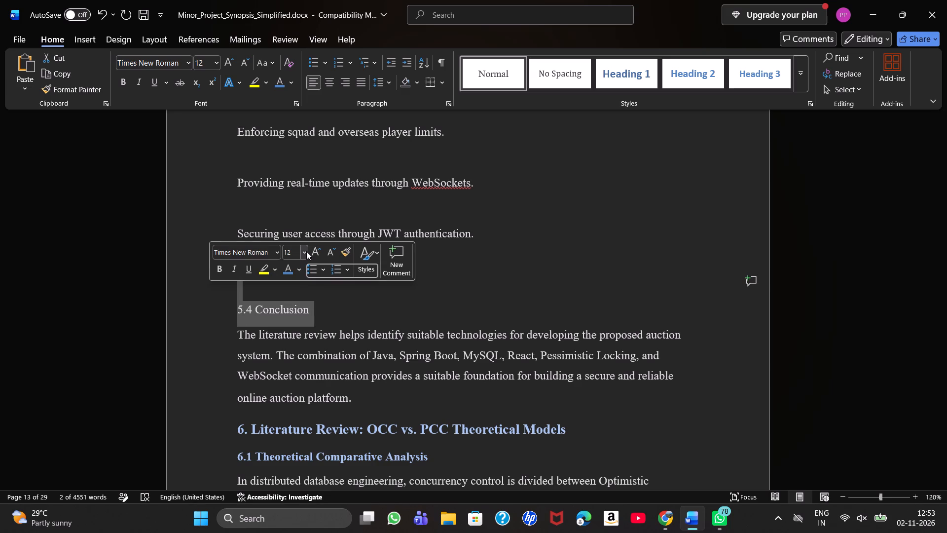
left_click(306, 251)
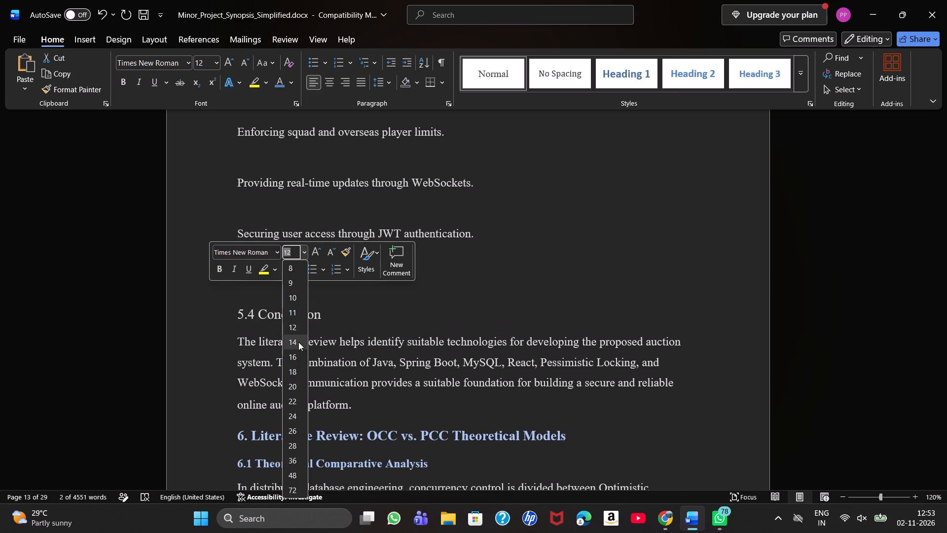
left_click(298, 342)
left_click(291, 271)
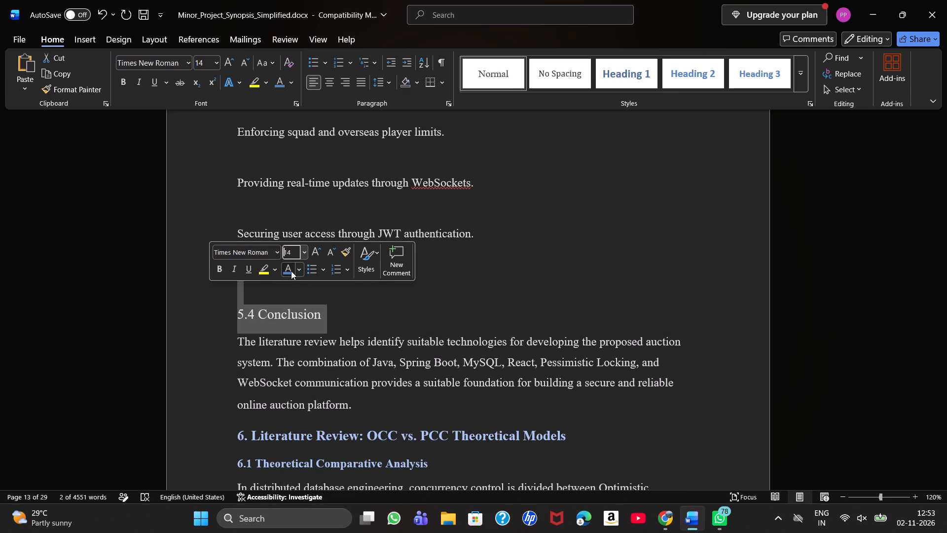
left_click(218, 267)
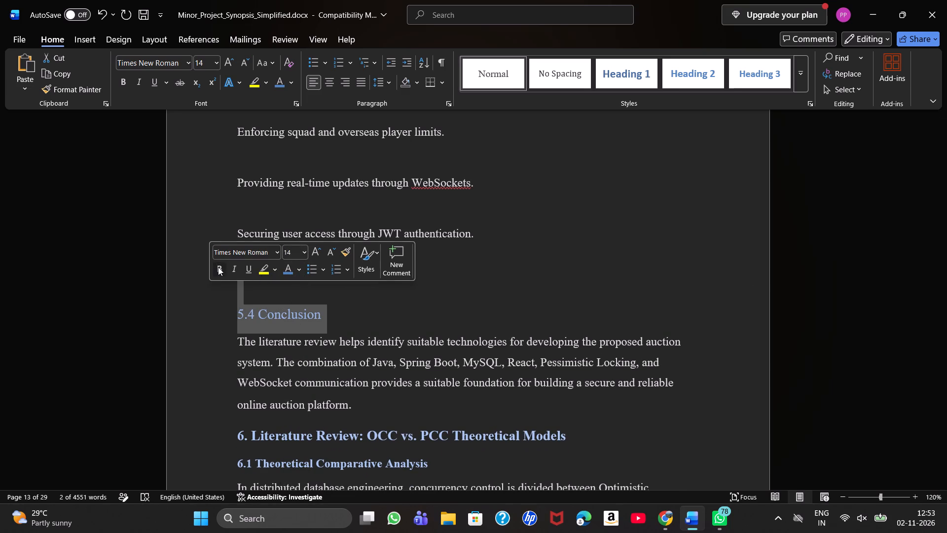
left_click(340, 316)
Remove the empty lines above the 5.4 Conclusion heading and between the five points of the Research Gap section.
left_click(328, 297)
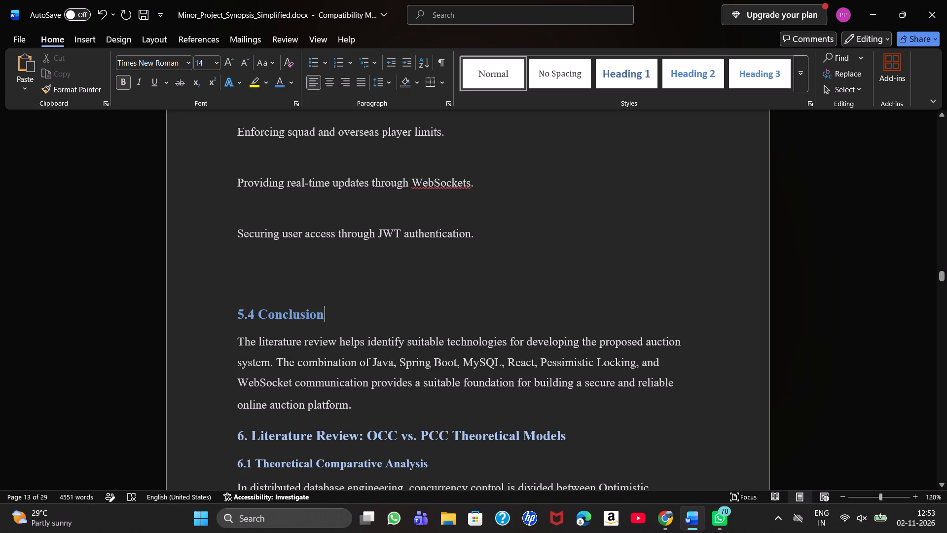
key("BackSpace")
key("BackSpace")
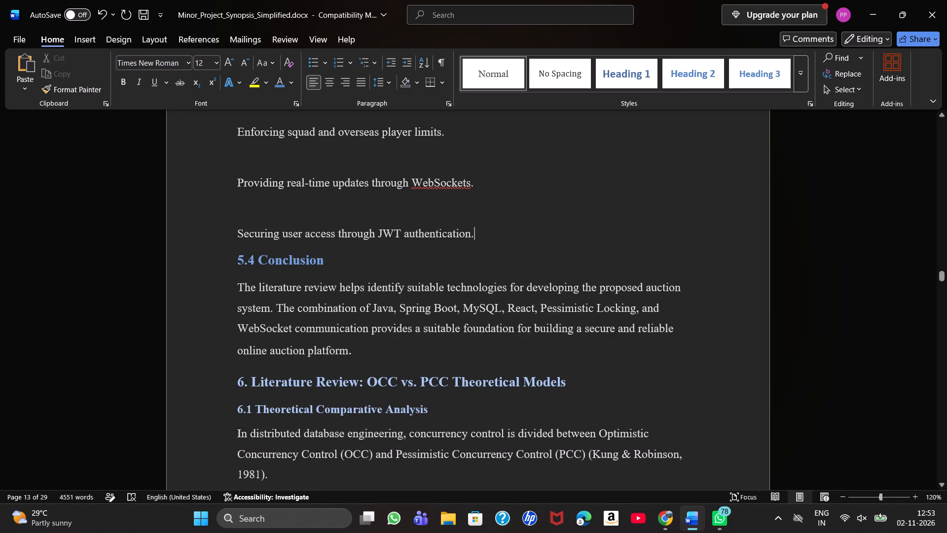
left_click(296, 224)
key("BackSpace")
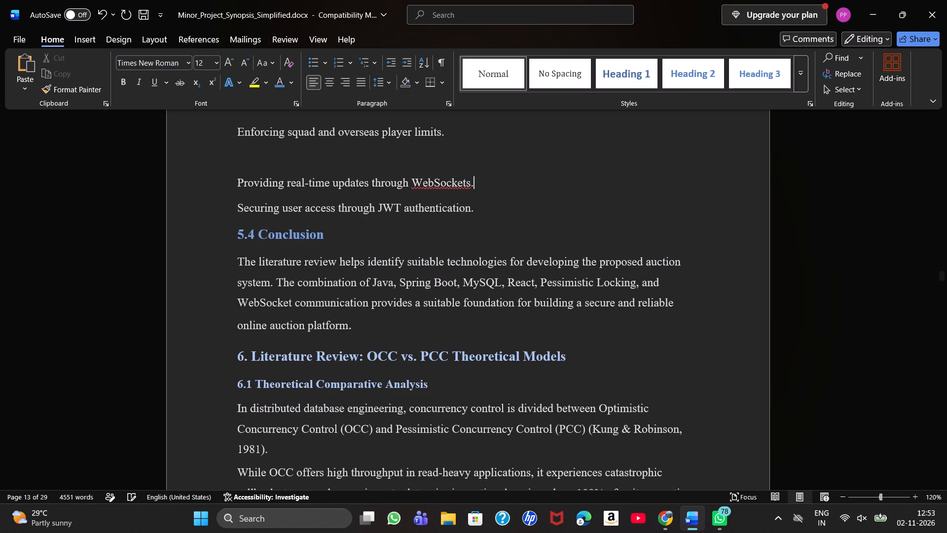
left_click(292, 167)
key("BackSpace")
scroll(292, 167, "up", 1)
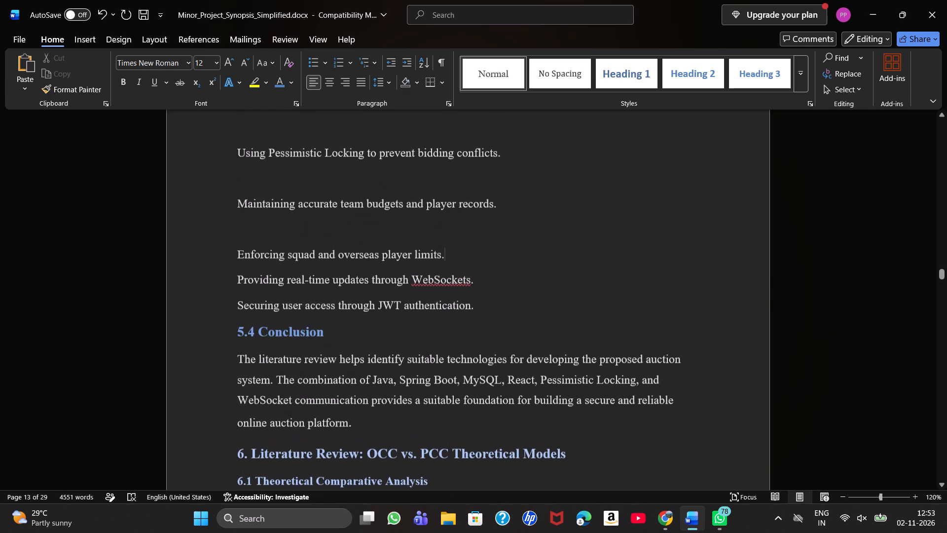
left_click(294, 240)
key("BackSpace")
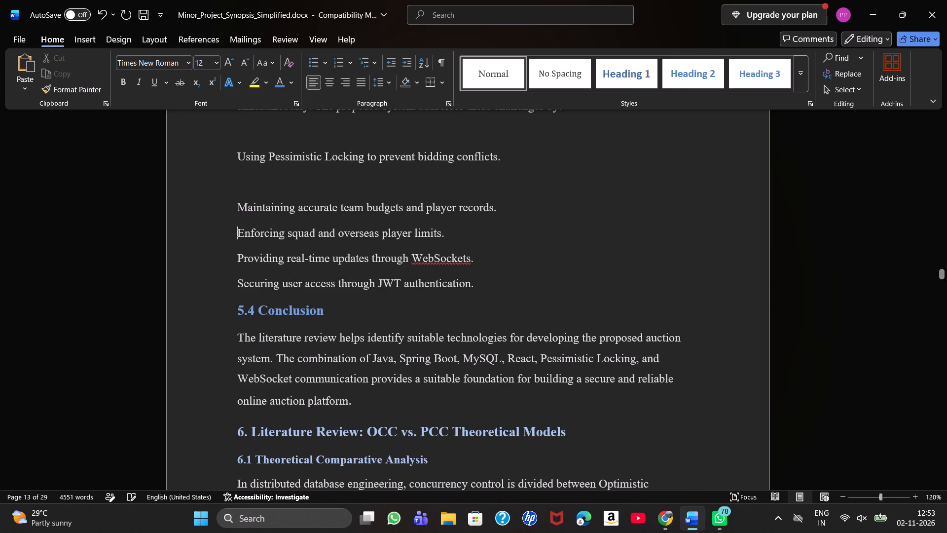
key("Up")
key("BackSpace")
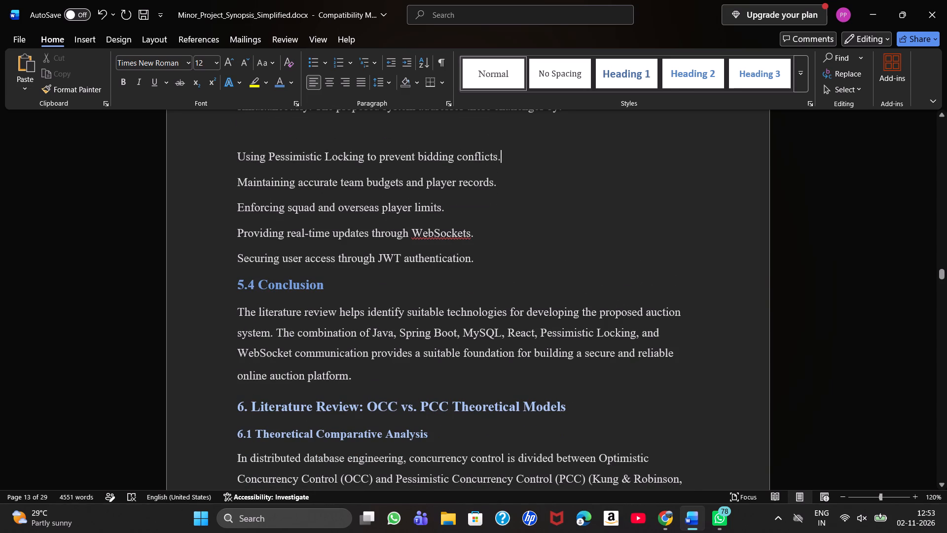
Turn the five Research Gap points, from Pessimistic Locking to JWT authentication, into a bulleted list.
left_click_drag(239, 149, 460, 255)
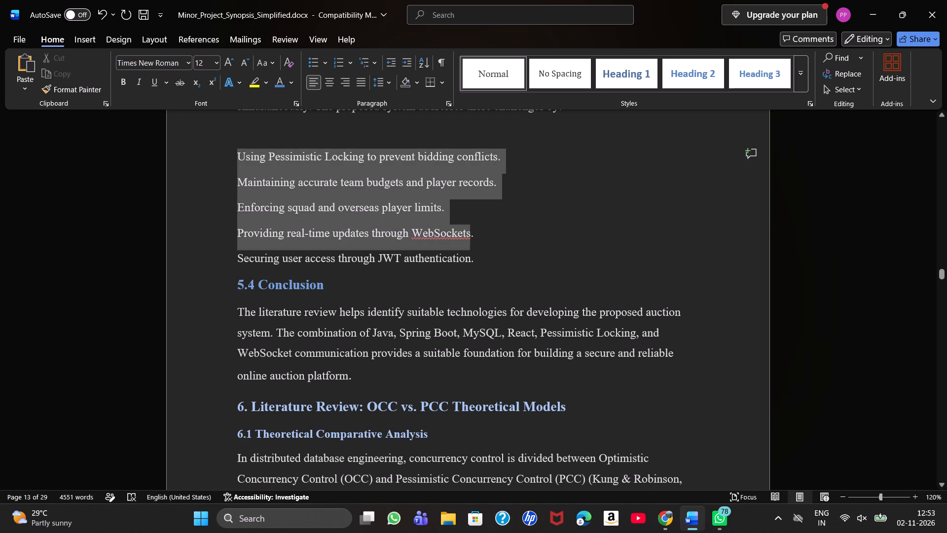
left_click_drag(460, 255, 465, 259)
left_click(565, 239)
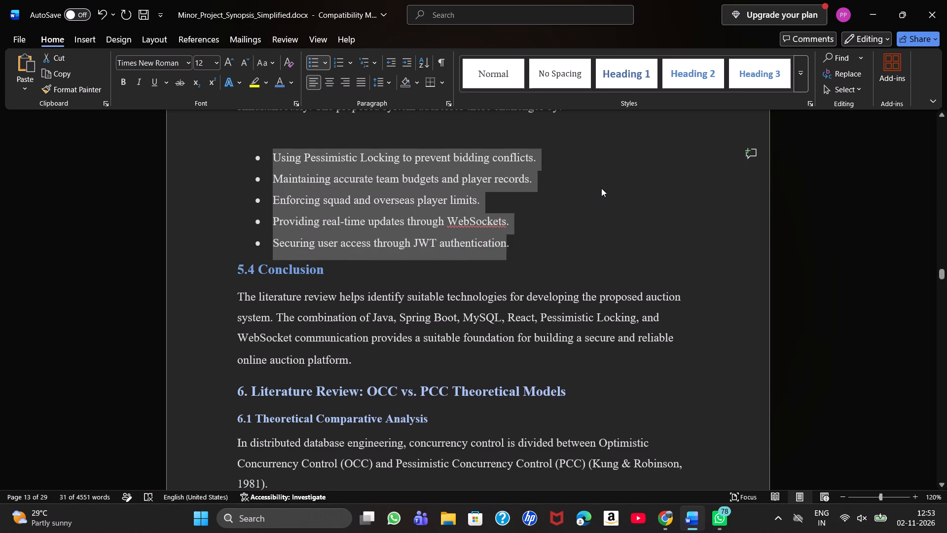
Remove the empty line between the "addresses these challenges by:" sentence and the bulleted list.
left_click(566, 200)
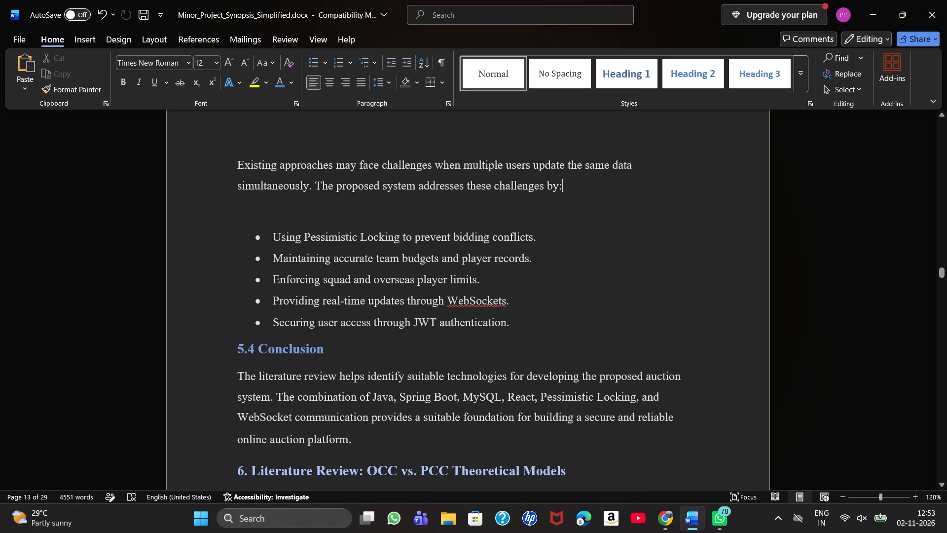
left_click(547, 207)
key("BackSpace")
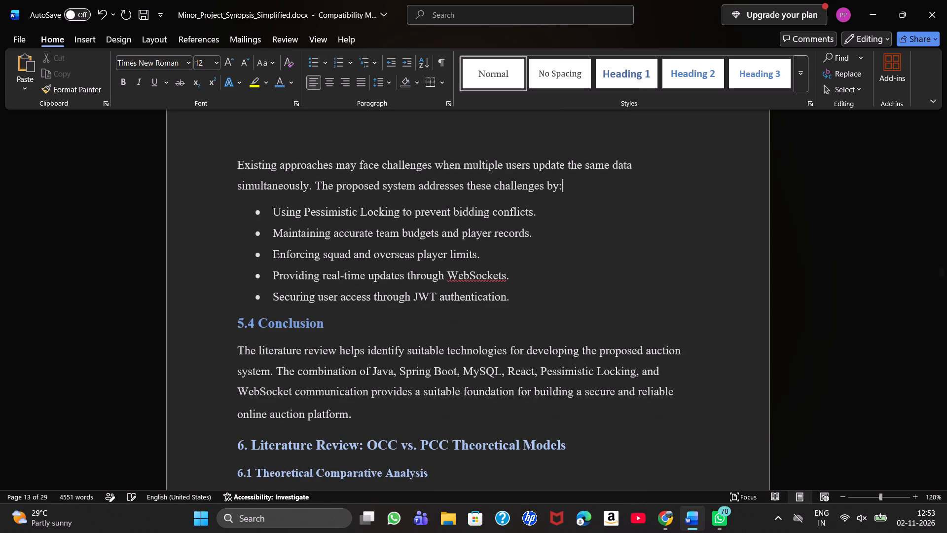
Move the 5.3 Research Gap title onto the next page and remove the empty line between it and its first paragraph.
key("Up")
key("Up")
key("Up")
key("Down")
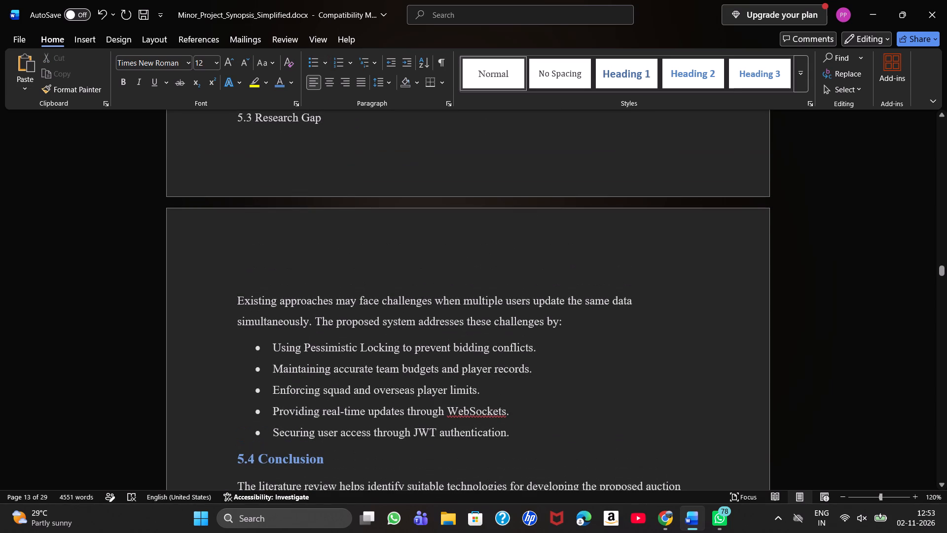
key("Down")
left_click(237, 117)
key("Return")
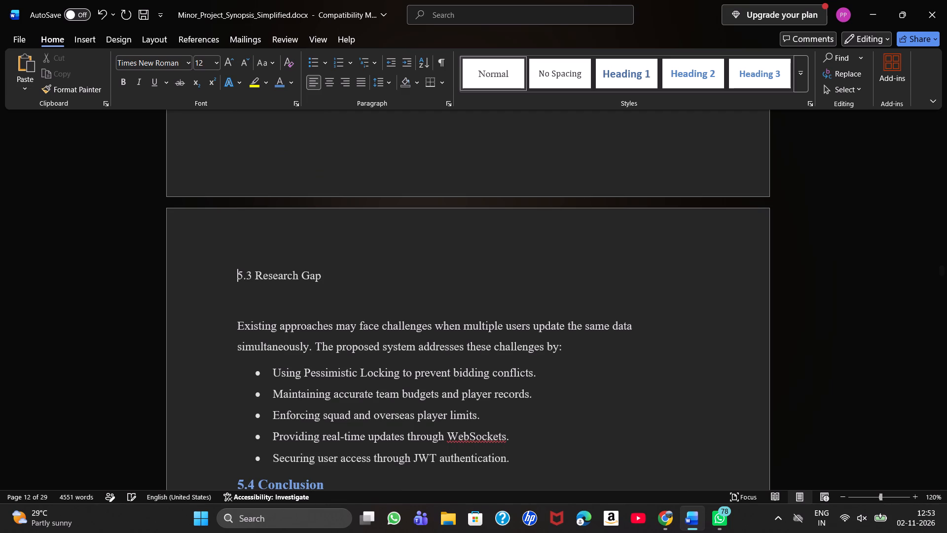
left_click(251, 305)
left_click(239, 313)
key("BackSpace")
Format the 5.3 Research Gap title as a subheading with blue font colour, bold and size 14.
left_click_drag(330, 273, 236, 263)
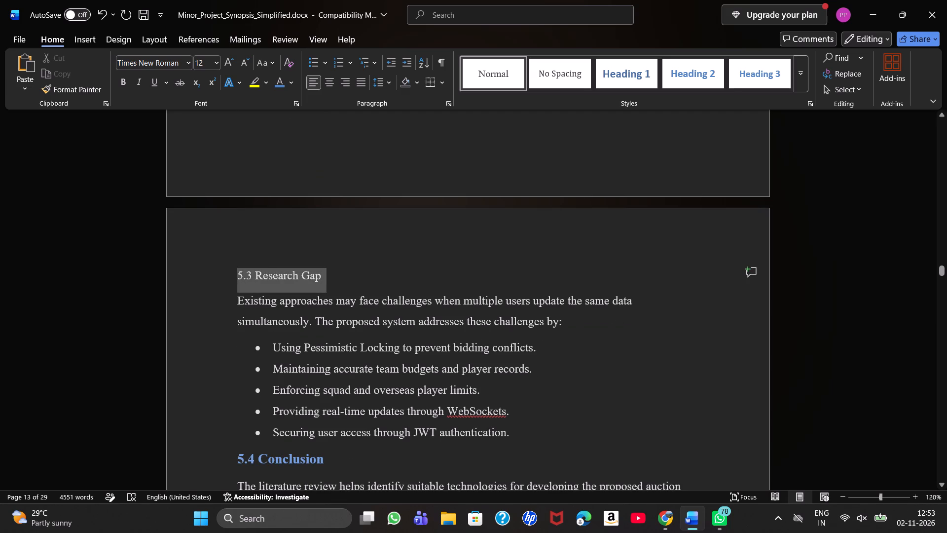
left_click_drag(236, 263, 234, 263)
left_click(308, 243)
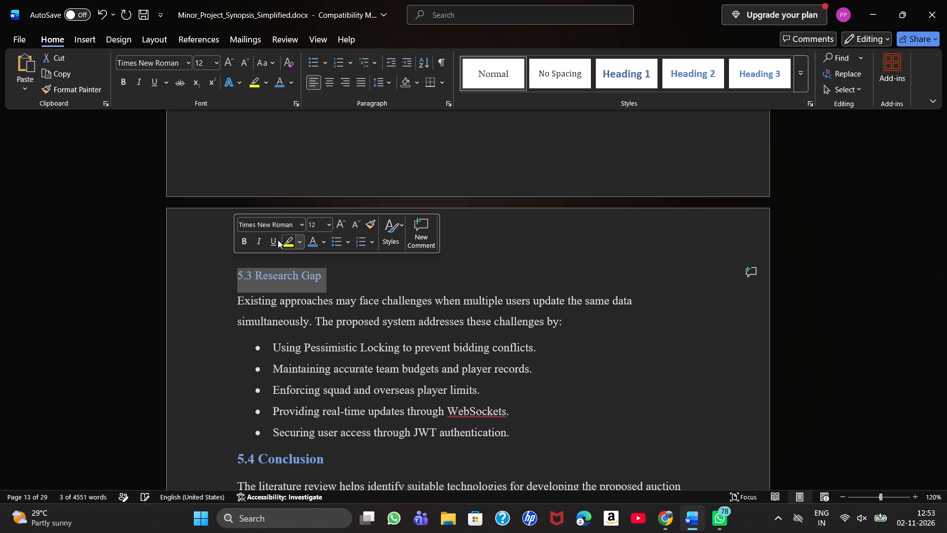
left_click(242, 237)
left_click(331, 227)
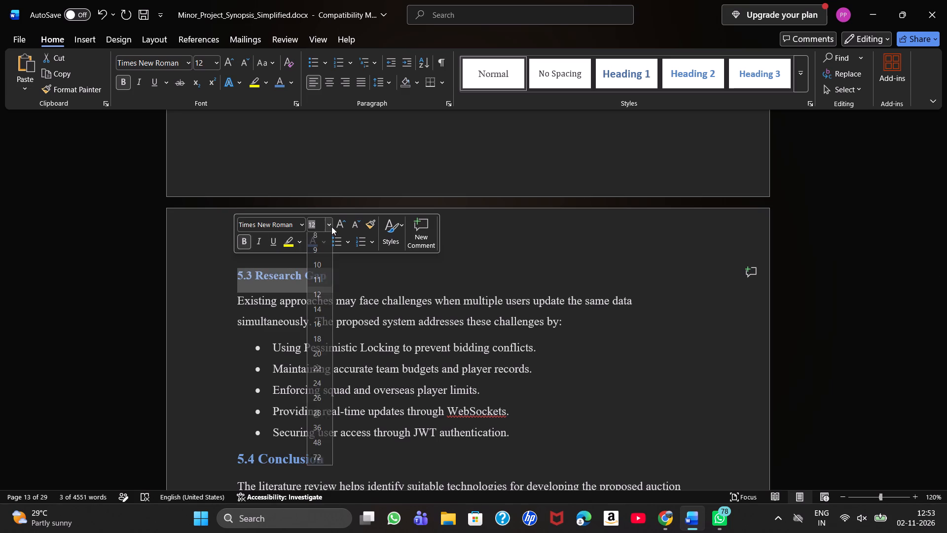
left_click(320, 314)
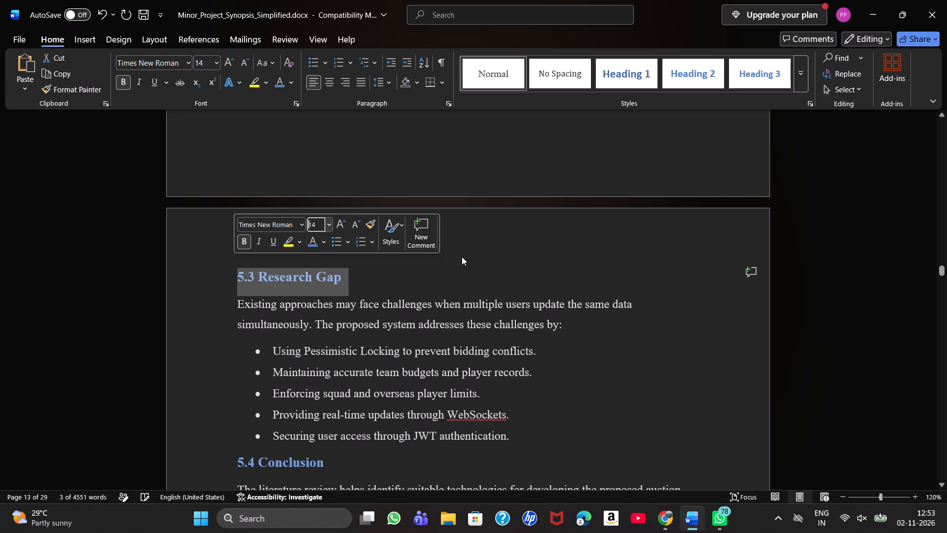
Remove the empty lines between research items 4 and 5 and above the 5.3 Research Gap heading.
scroll(462, 257, "up", 1)
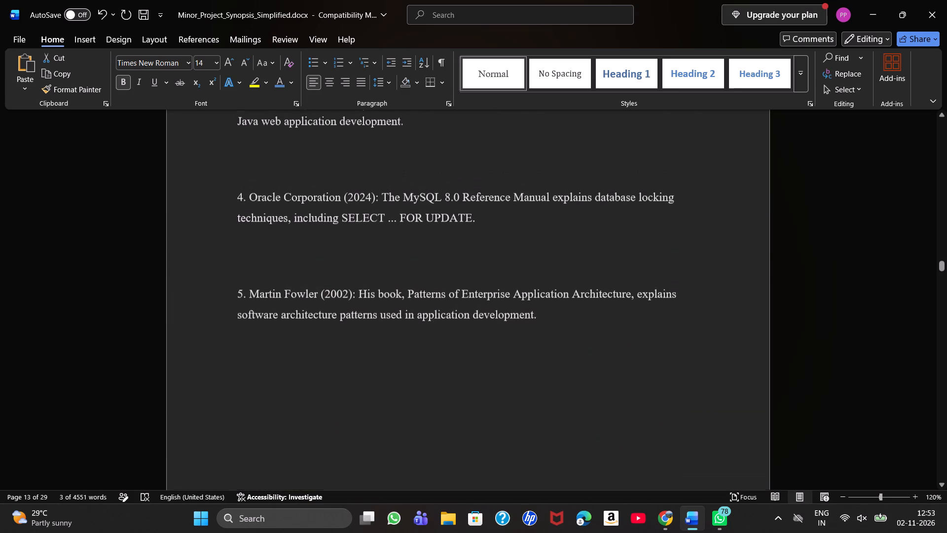
scroll(462, 257, "up", 1)
left_click(241, 294)
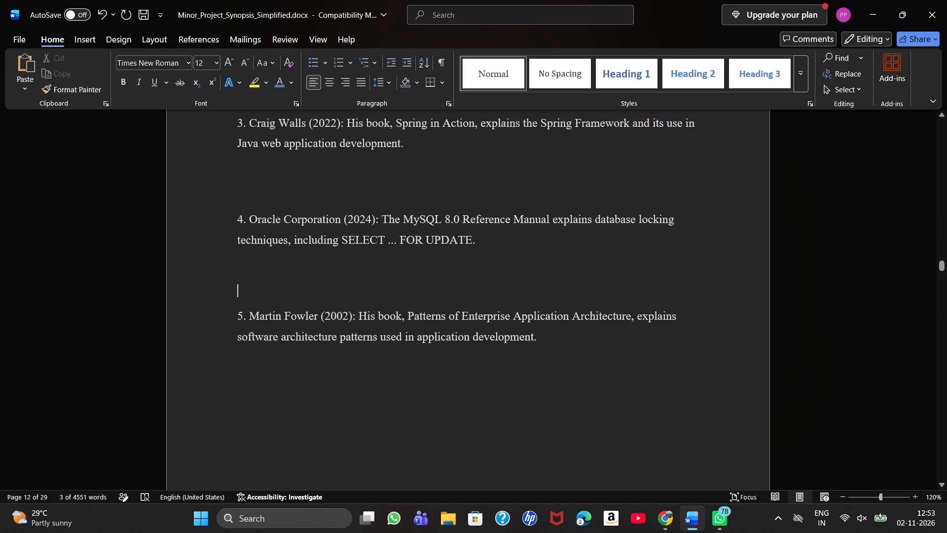
key("BackSpace")
key("BackSpace")
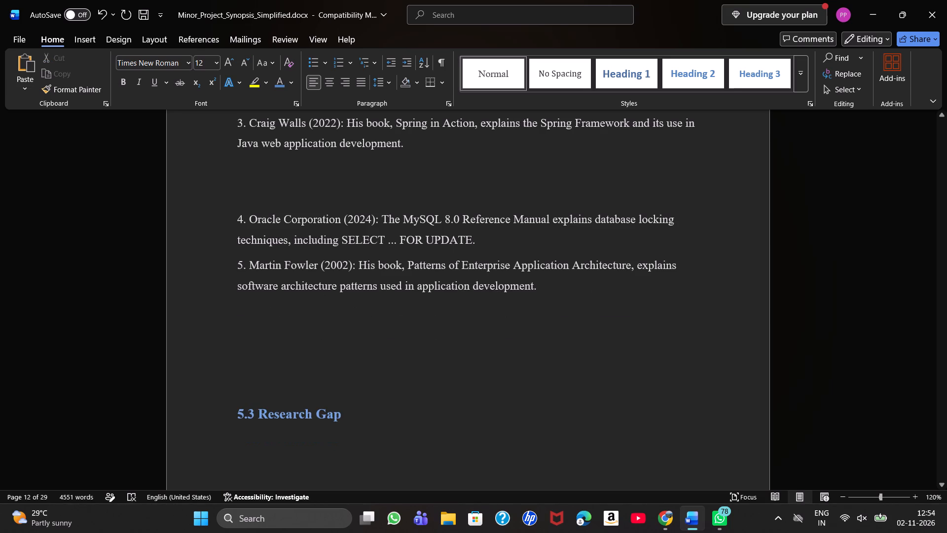
left_click(235, 390)
key("BackSpace")
key("BackSpace")
key("BackSpace")
key("BackSpace")
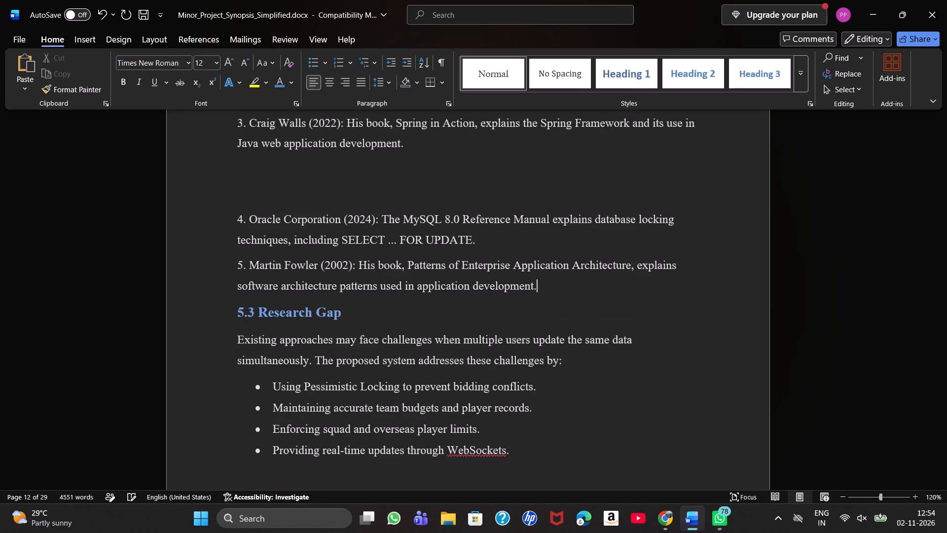
Remove the empty lines separating research items 1 to 4, from Kung and Robinson to Oracle Corporation.
left_click(247, 204)
key("BackSpace")
key("BackSpace")
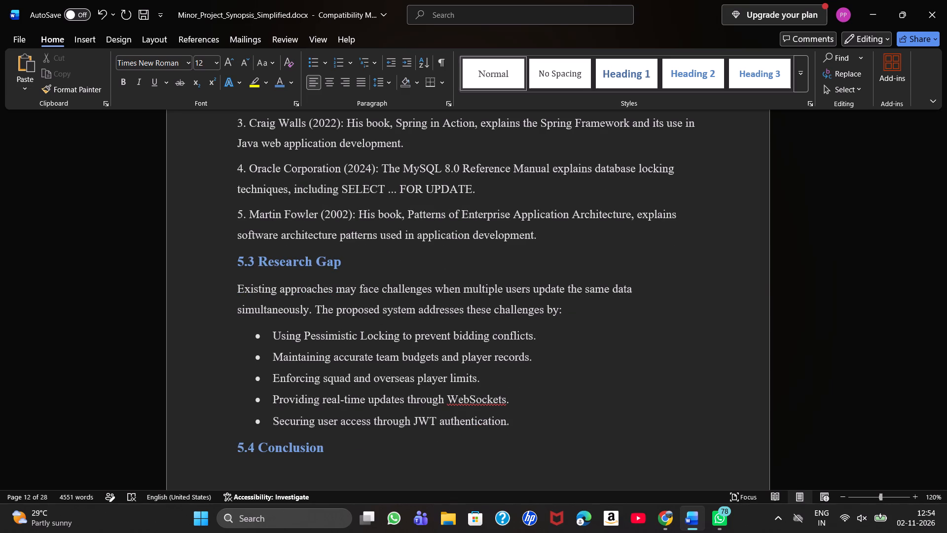
scroll(247, 204, "up", 1)
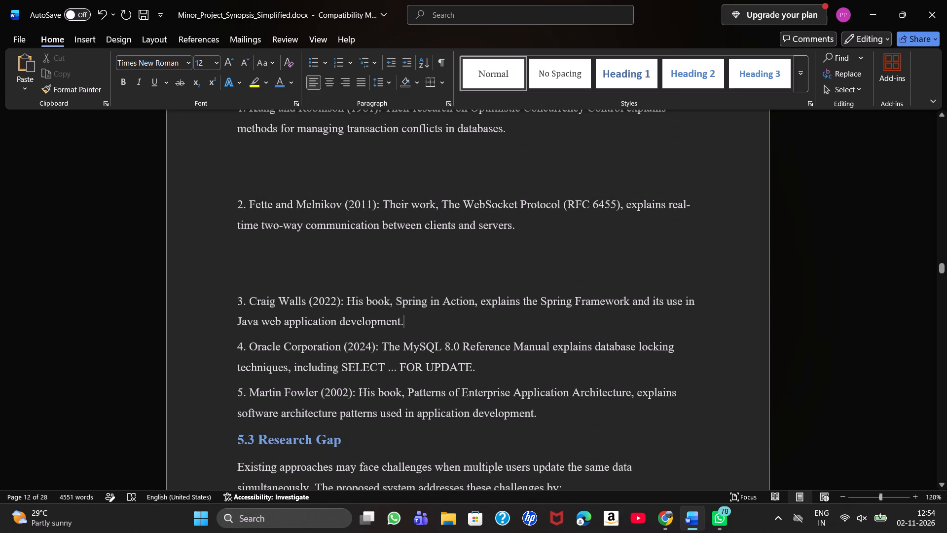
left_click(280, 274)
key("BackSpace")
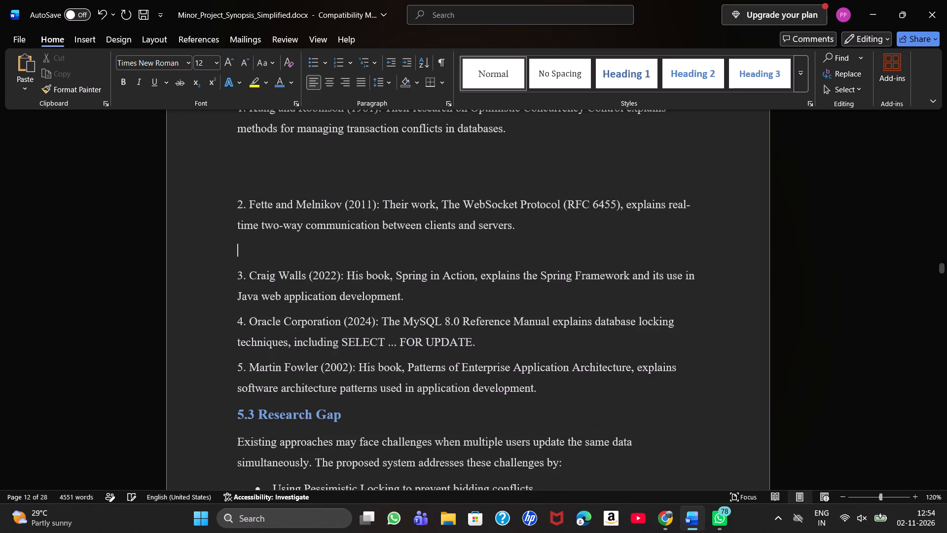
key("BackSpace")
left_click(274, 190)
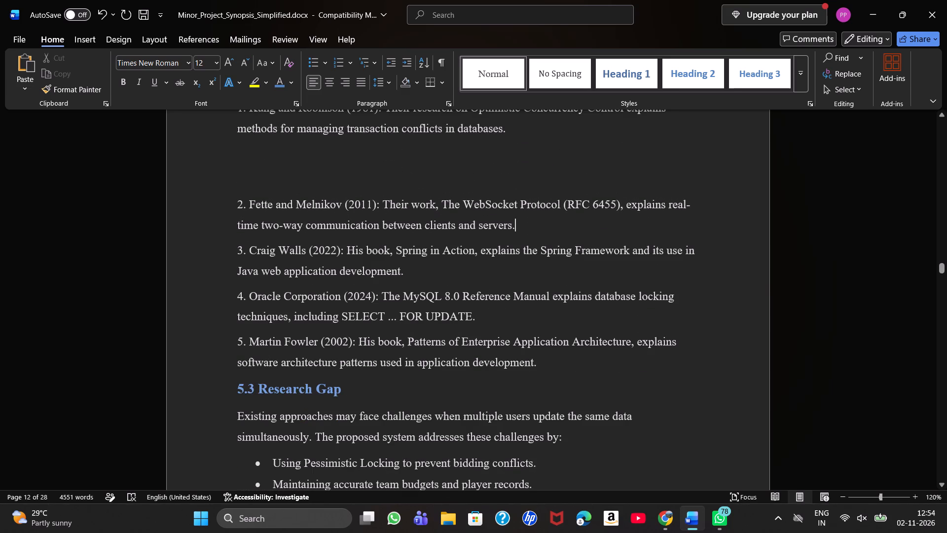
key("BackSpace")
key("BackSpace")
Remove the empty lines above and below the "The following research works" sentence in section 5.2.
scroll(274, 190, "up", 1)
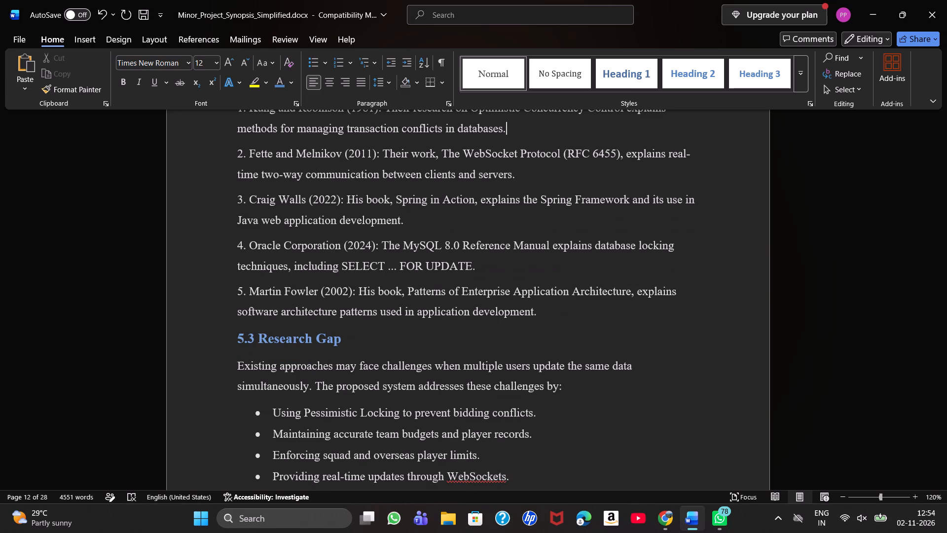
scroll(274, 190, "up", 1)
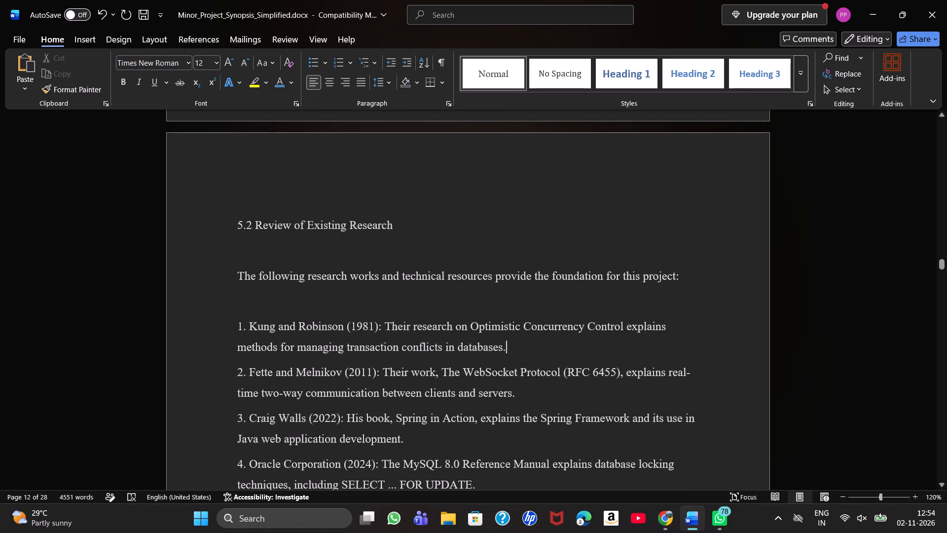
left_click(239, 303)
key("BackSpace")
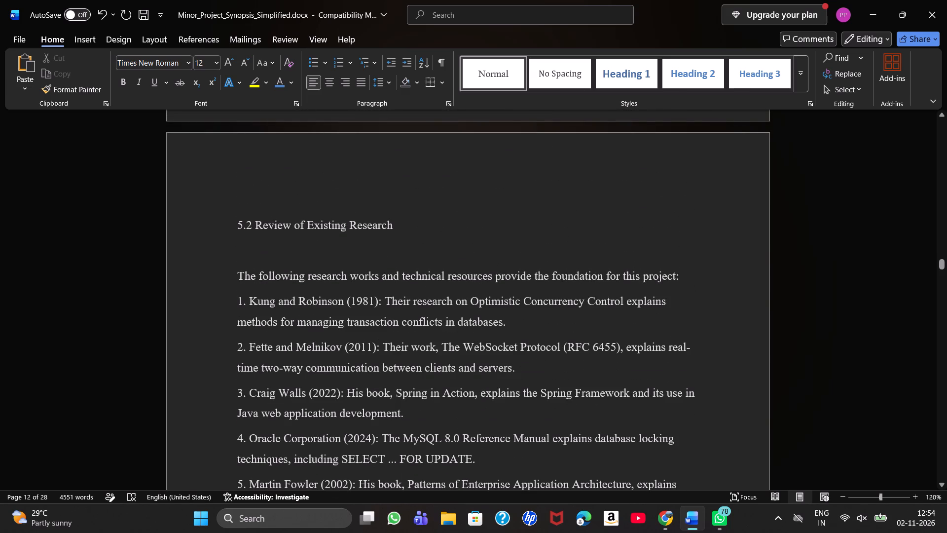
left_click(268, 265)
key("BackSpace")
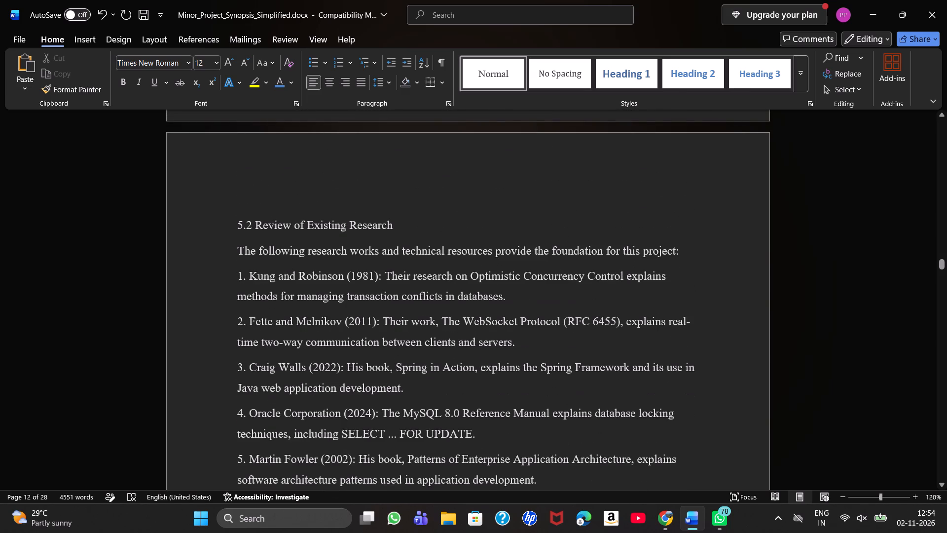
Format the 5.2 Review of Existing Research title as a subheading with blue font colour, size 14 and bold.
left_click_drag(407, 223, 249, 211)
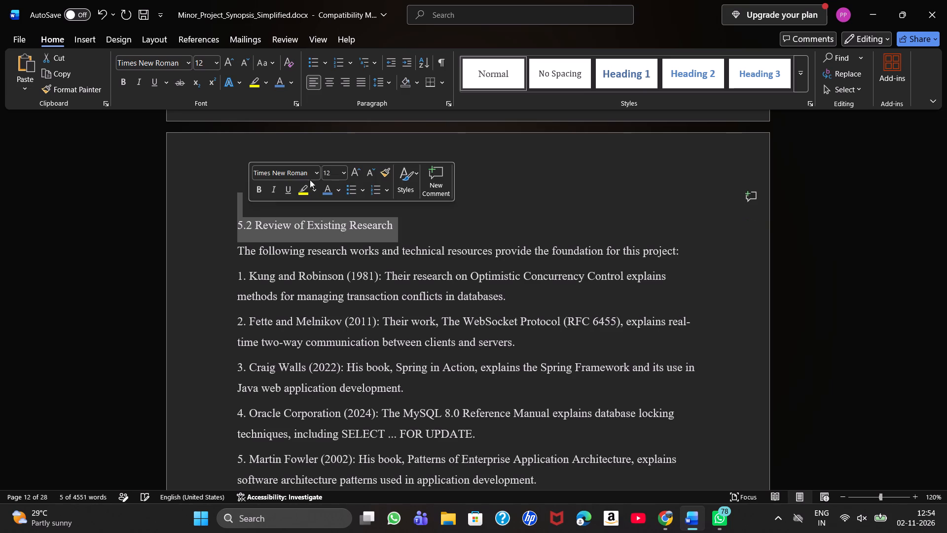
left_click(328, 187)
left_click(344, 172)
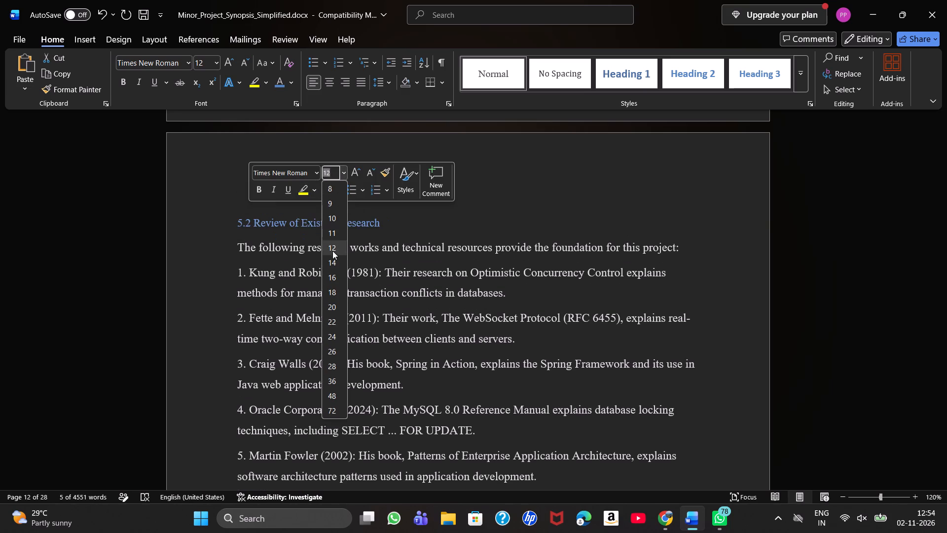
left_click(337, 260)
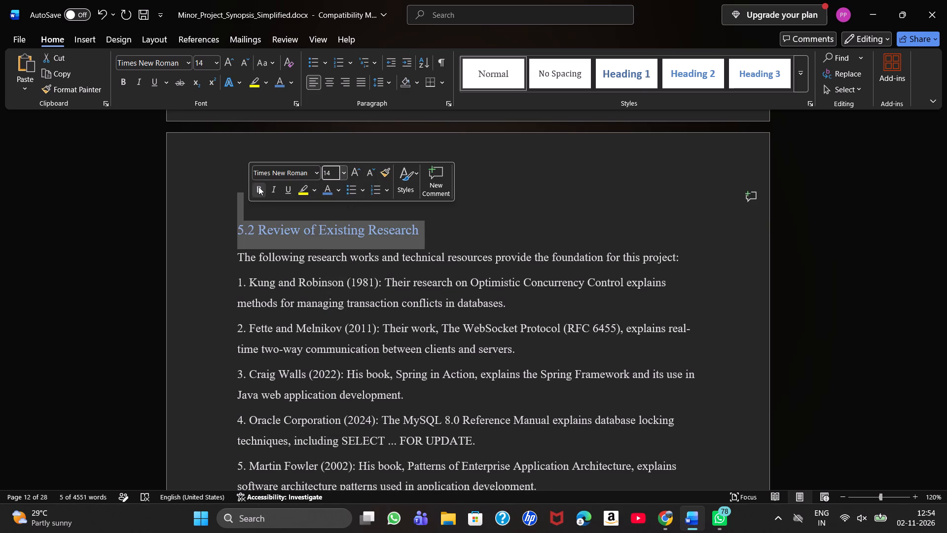
left_click(258, 187)
left_click(482, 204)
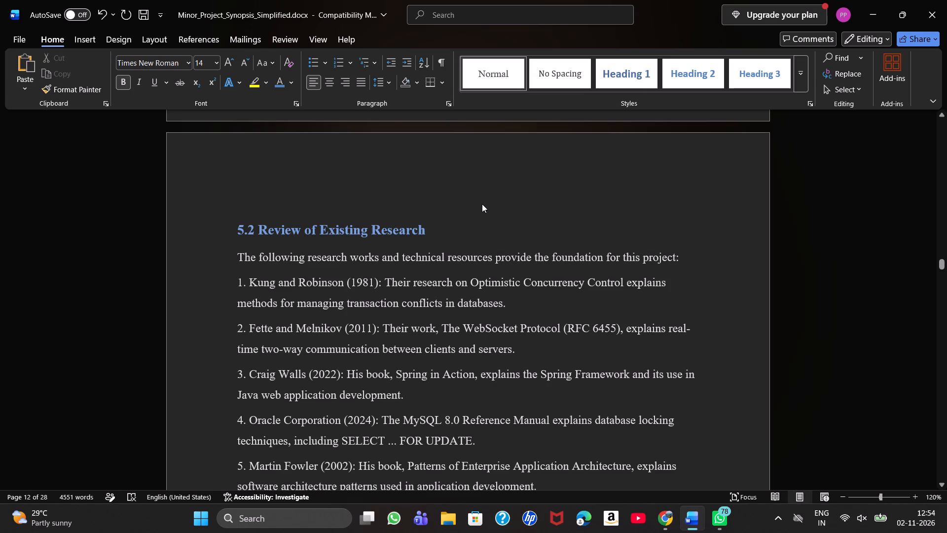
Remove the empty lines above and below the Pessimistic Concurrency Control (PCC) title and above the HTTP Polling and WebSocket title.
scroll(482, 204, "up", 1)
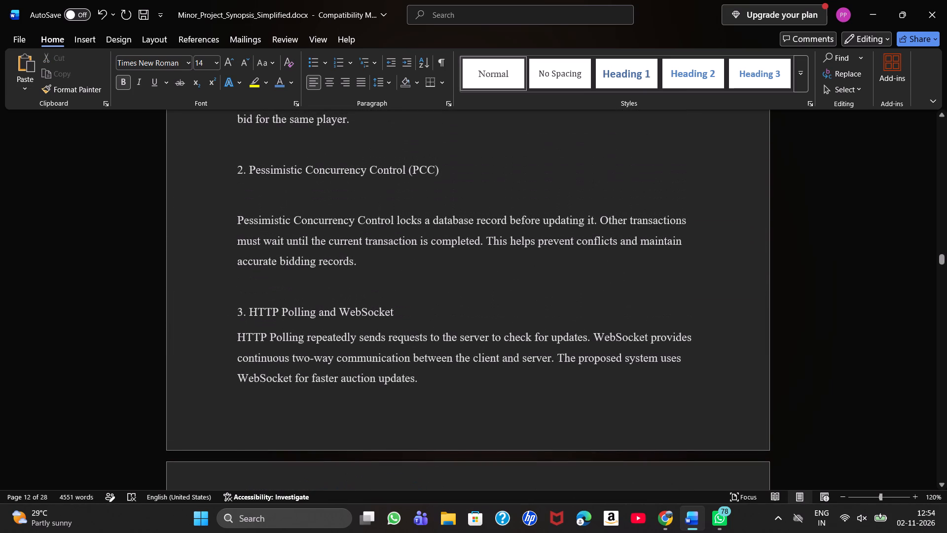
left_click(244, 288)
key("BackSpace")
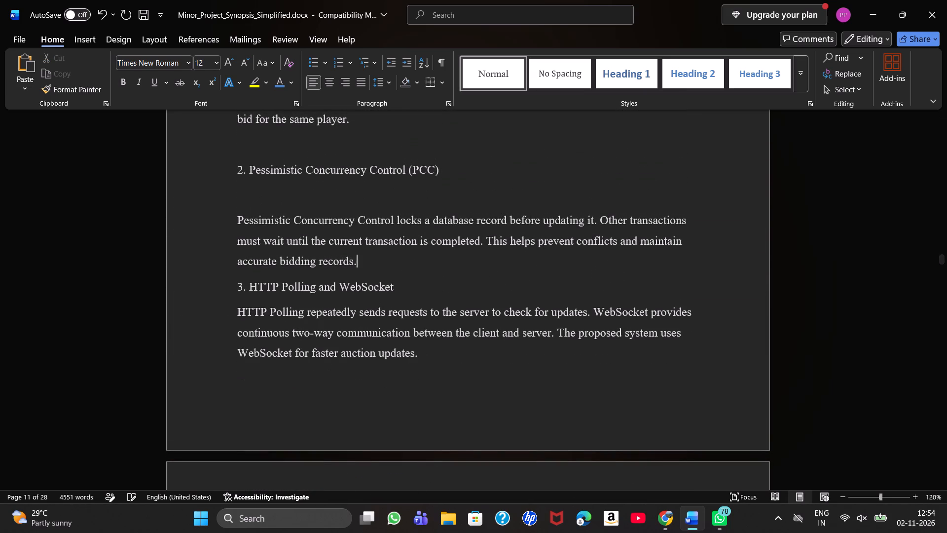
left_click(244, 195)
key("BackSpace")
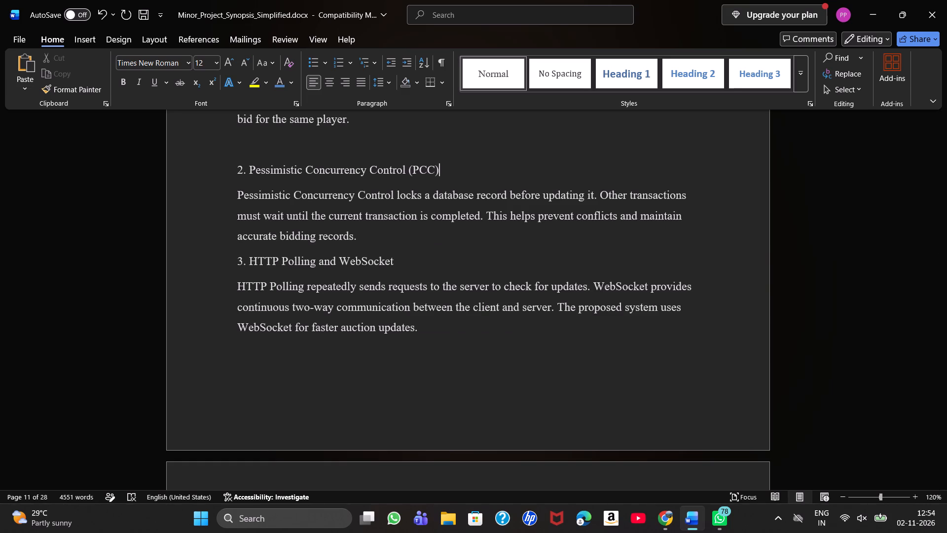
left_click(258, 138)
key("BackSpace")
Remove the empty line between the Optimistic Concurrency Control (OCC) title and its paragraph in section 5.1.
scroll(258, 138, "up", 1)
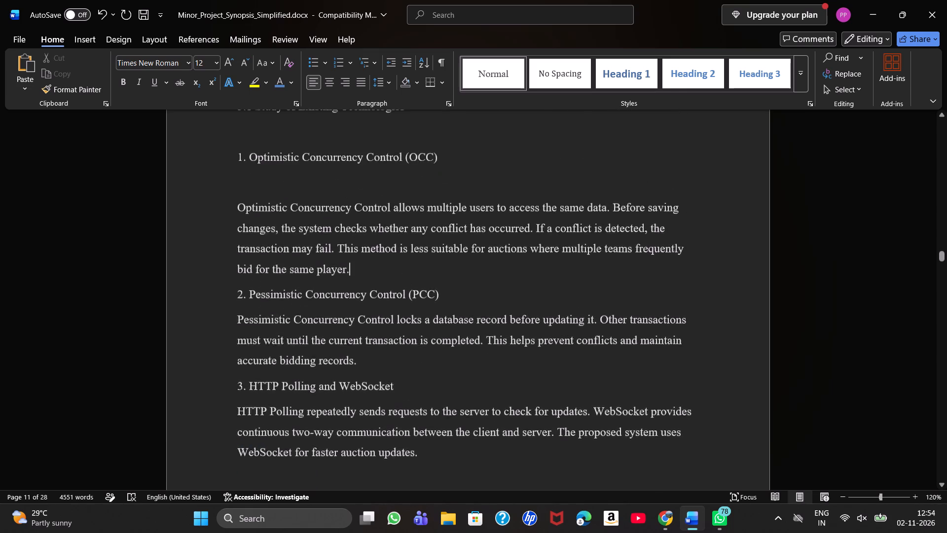
scroll(258, 138, "up", 1)
left_click(239, 282)
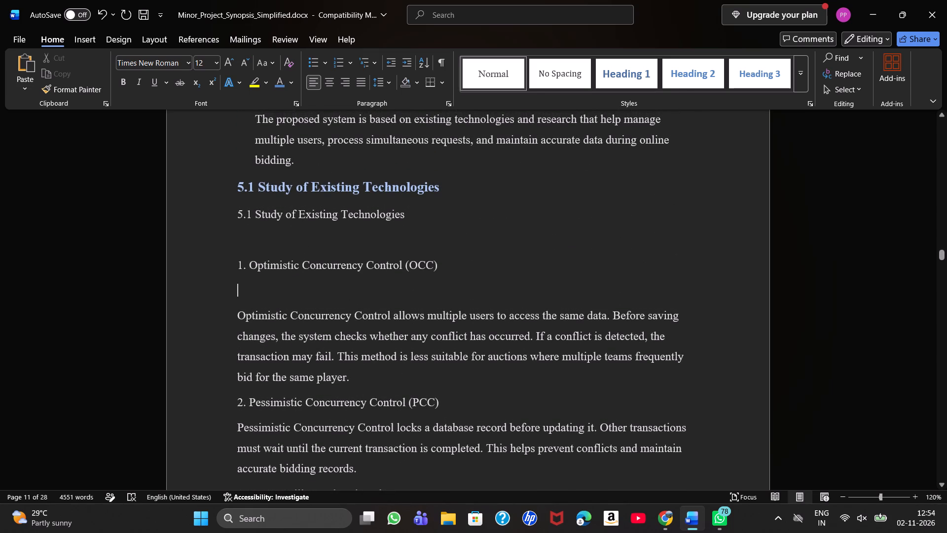
key("BackSpace")
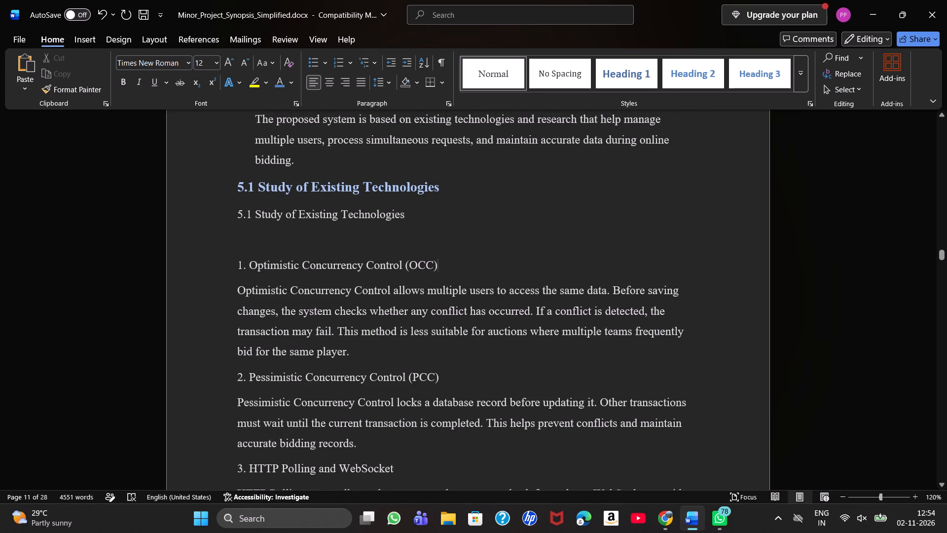
Delete the duplicate plain-text 5.1 Study of Existing Technologies line and the empty line below it, keeping the blue subheading.
left_click(244, 249)
key("BackSpace")
key("BackSpace")
key("BackSpace")
key("BackSpace")
key("BackSpace")
key("BackSpace")
key("BackSpace")
key("BackSpace")
key("BackSpace")
key("BackSpace")
key("BackSpace")
key("BackSpace")
key("BackSpace")
key("BackSpace")
key("BackSpace")
key("BackSpace")
key("BackSpace")
key("BackSpace")
key("BackSpace")
key("BackSpace")
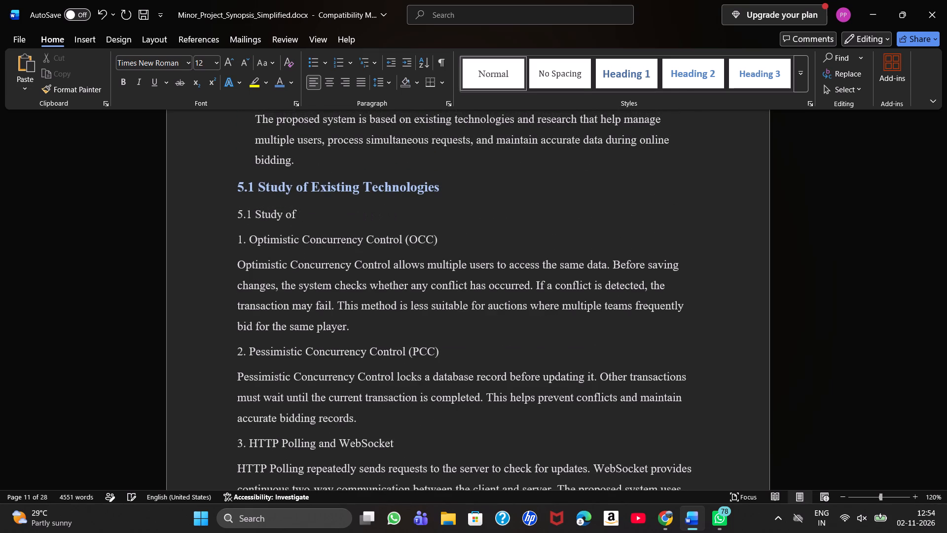
key("BackSpace")
key("BackSpace")
key("BackSpace")
key("BackSpace")
key("BackSpace")
key("BackSpace")
key("BackSpace")
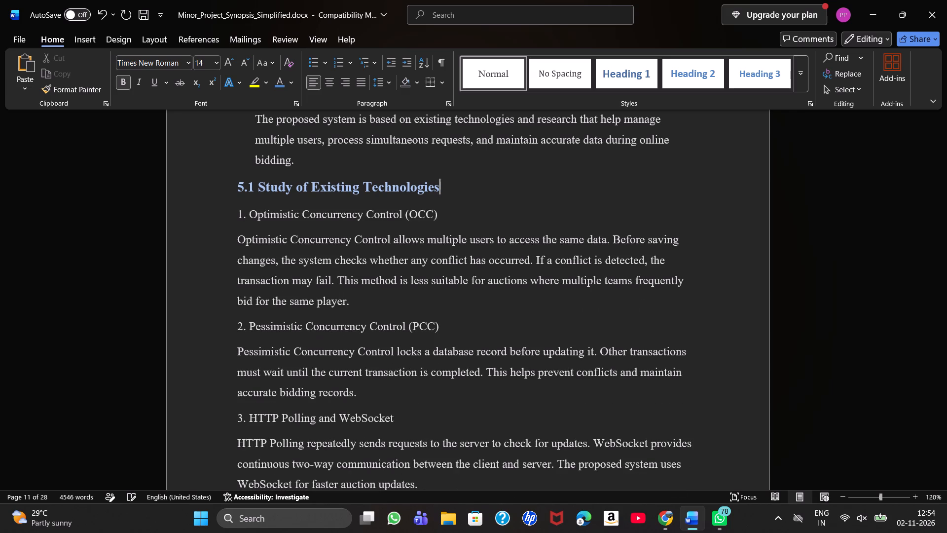
Look through the document from section 15 back up to the 5. Literature Review title, checking the section's layout.
scroll(244, 249, "down", 2)
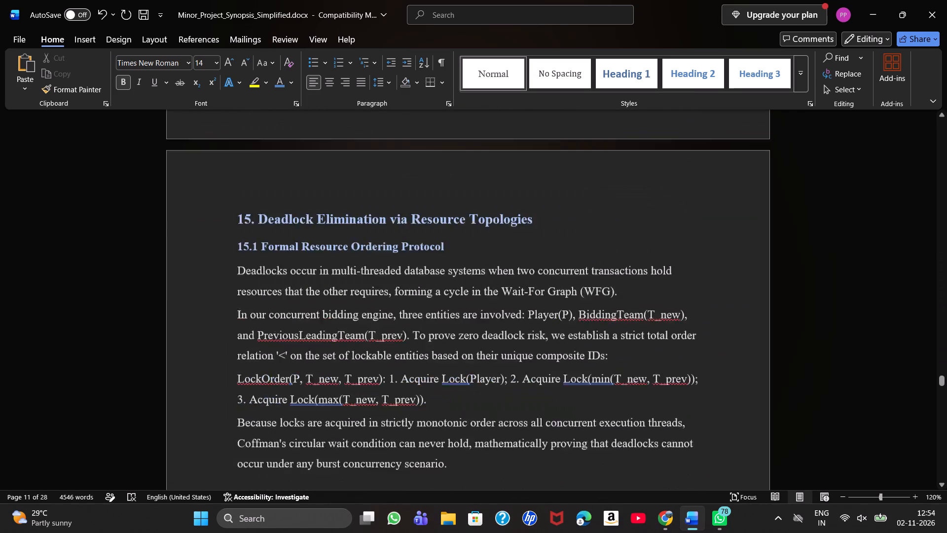
scroll(244, 249, "up", 6)
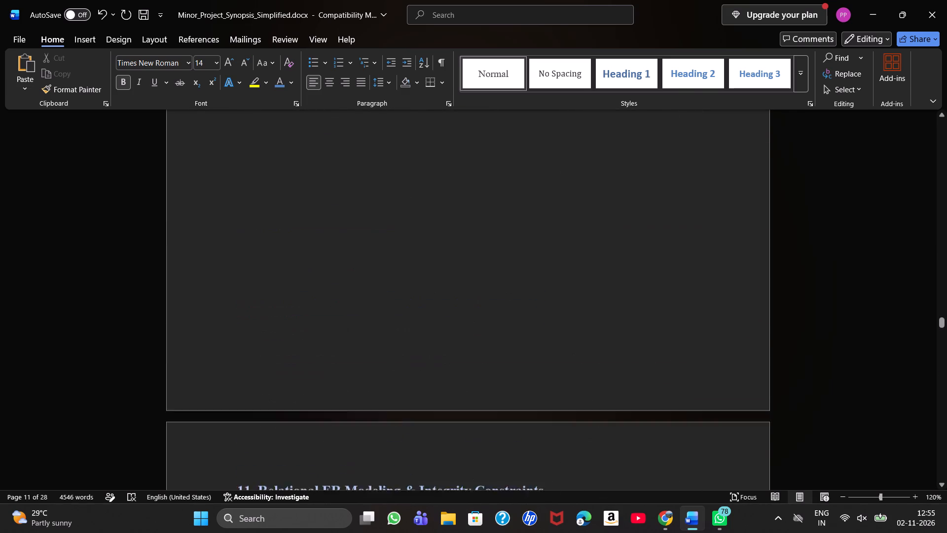
scroll(244, 249, "up", 4)
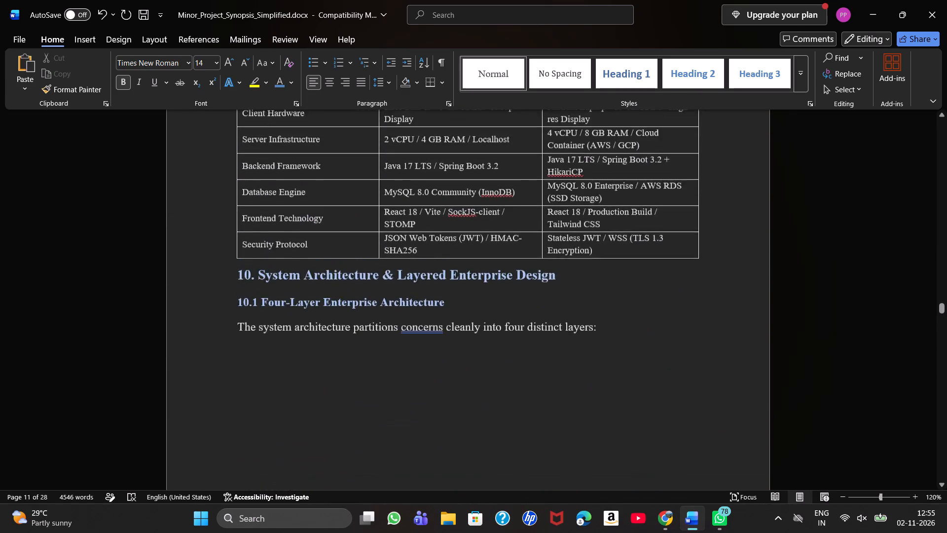
scroll(244, 249, "up", 2)
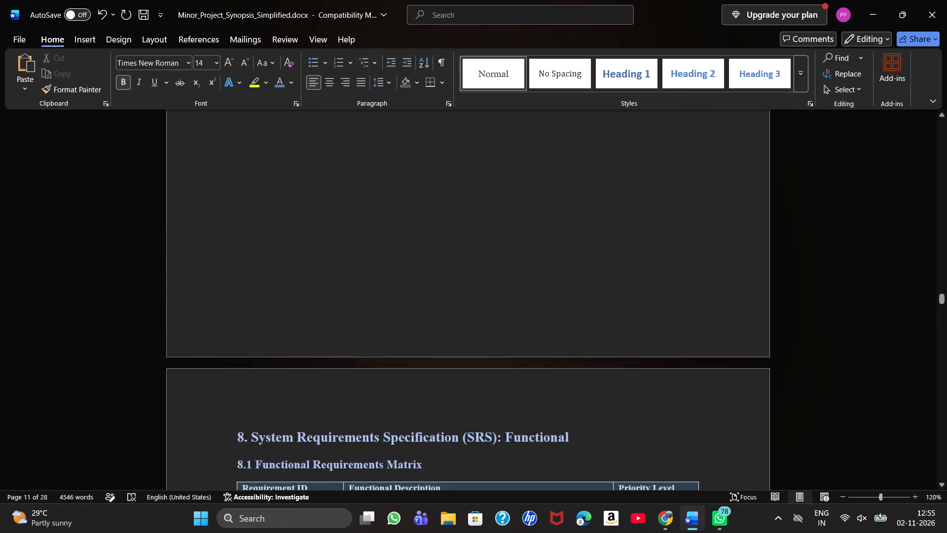
scroll(244, 249, "up", 3)
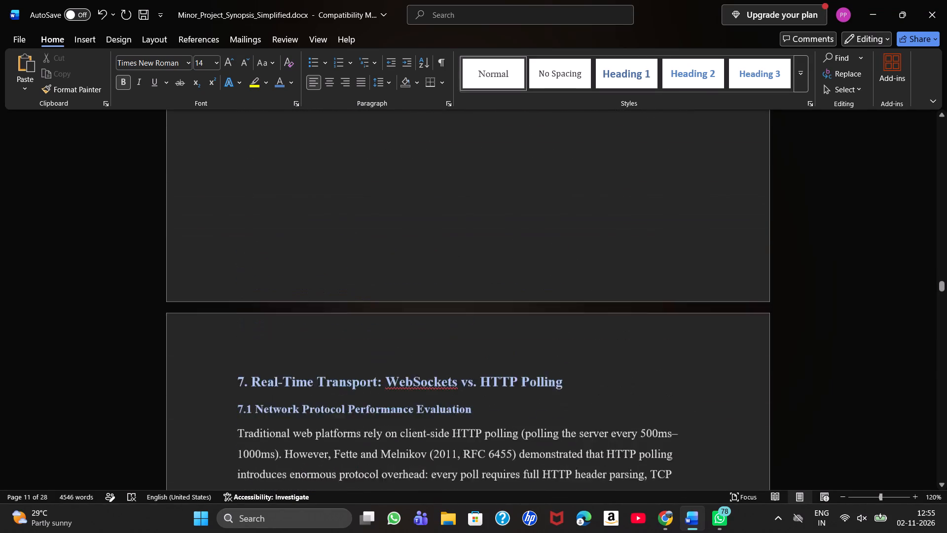
scroll(244, 249, "up", 3)
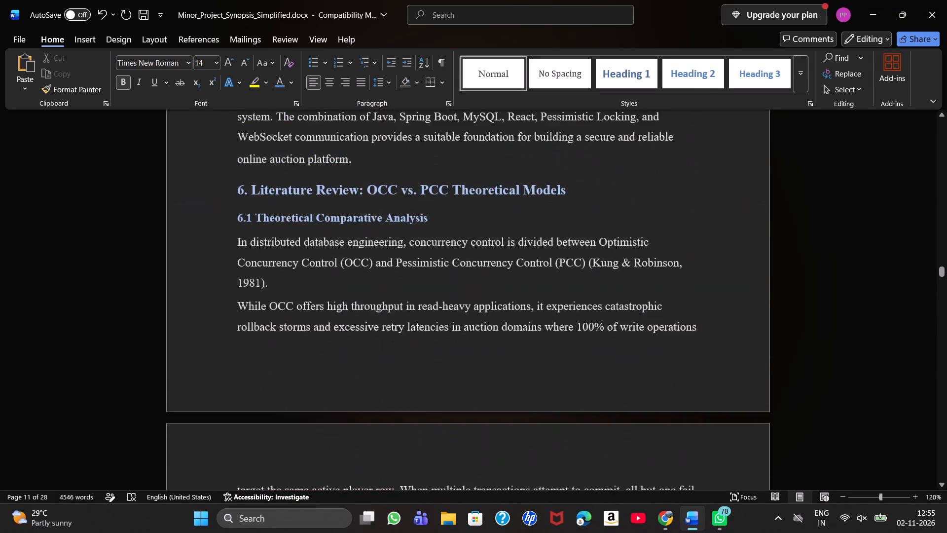
scroll(244, 249, "up", 3)
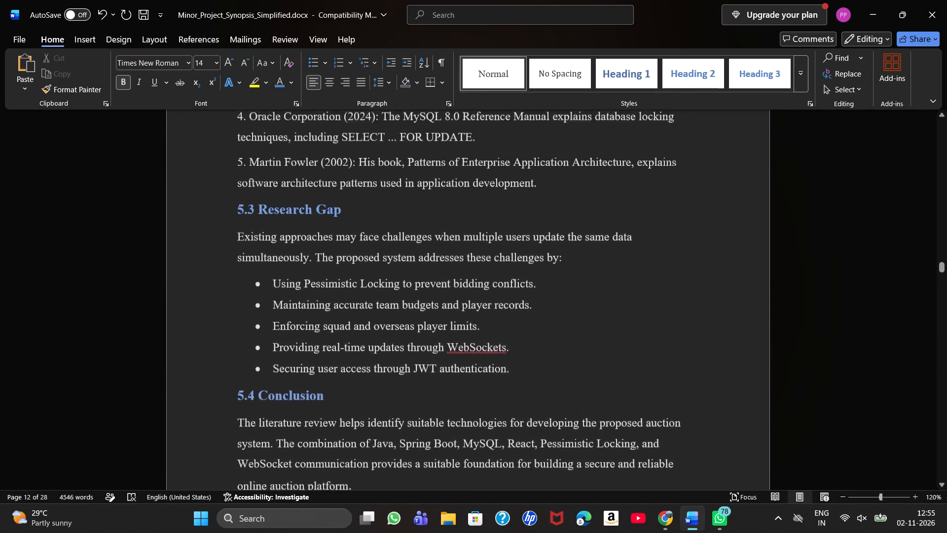
scroll(244, 249, "up", 2)
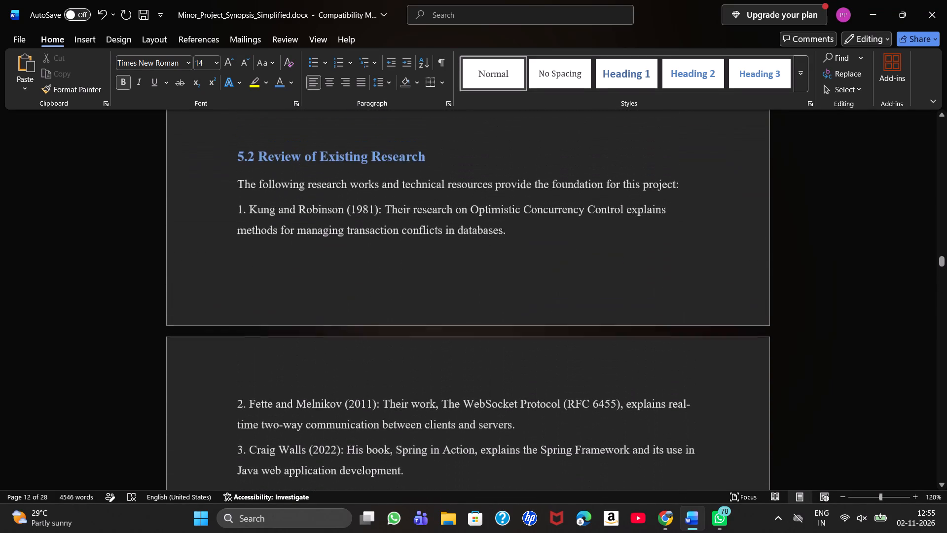
scroll(244, 249, "up", 1)
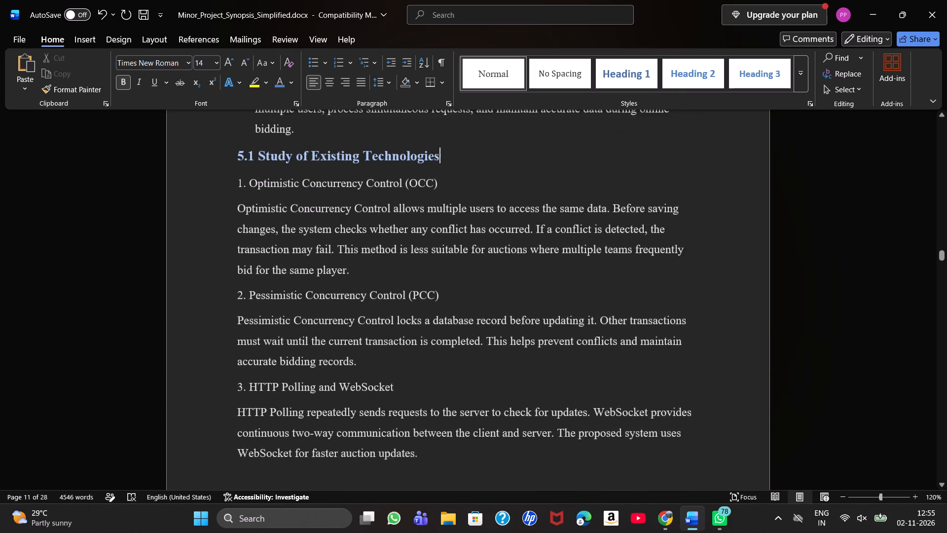
scroll(244, 249, "up", 2)
scroll(244, 249, "down", 1)
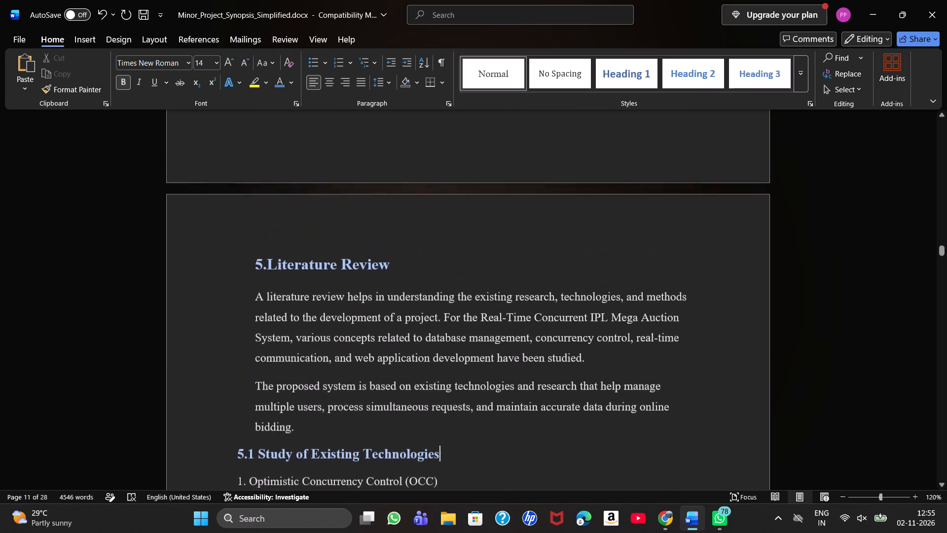
Replace the section 6 title text "Literature Review: OCC vs. PCC Theoretical Models" with "Methodology", keeping the number 6.
scroll(244, 249, "down", 2)
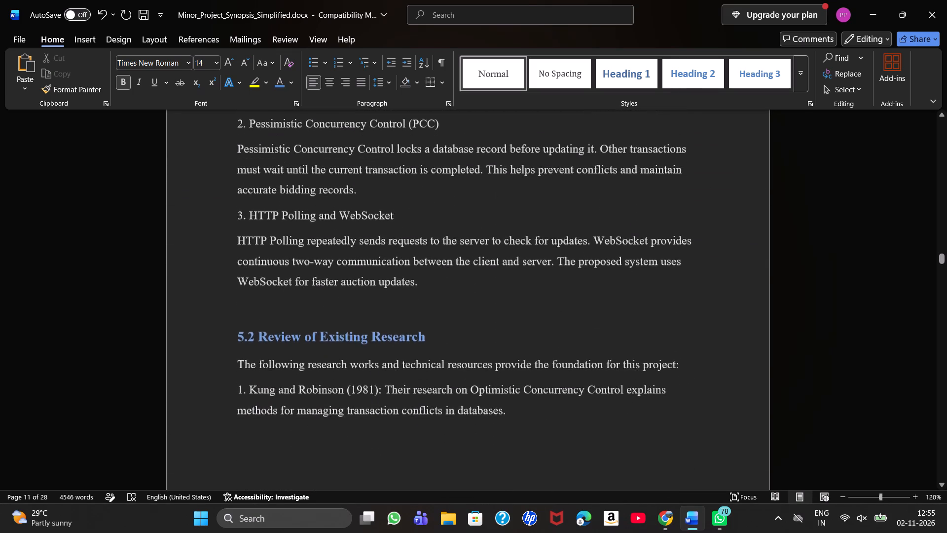
scroll(244, 249, "down", 2)
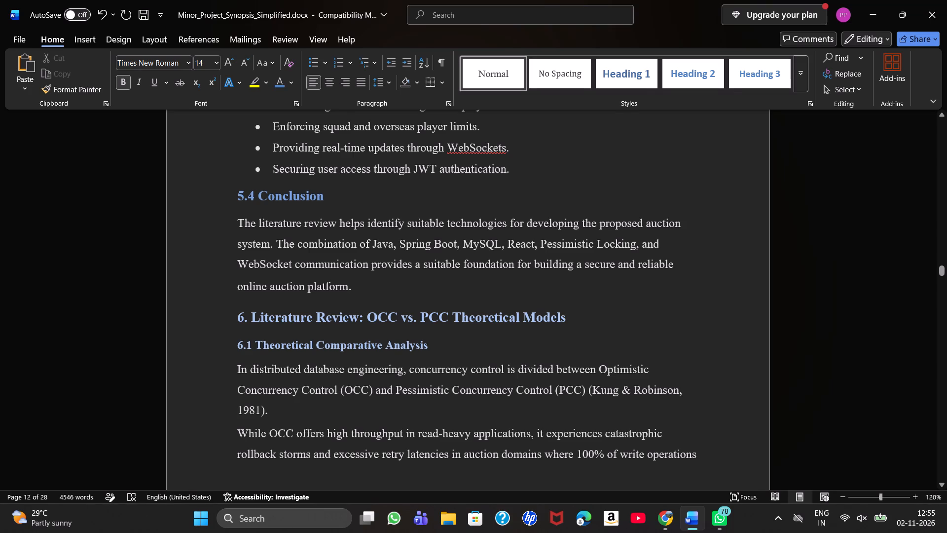
left_click_drag(251, 314, 377, 319)
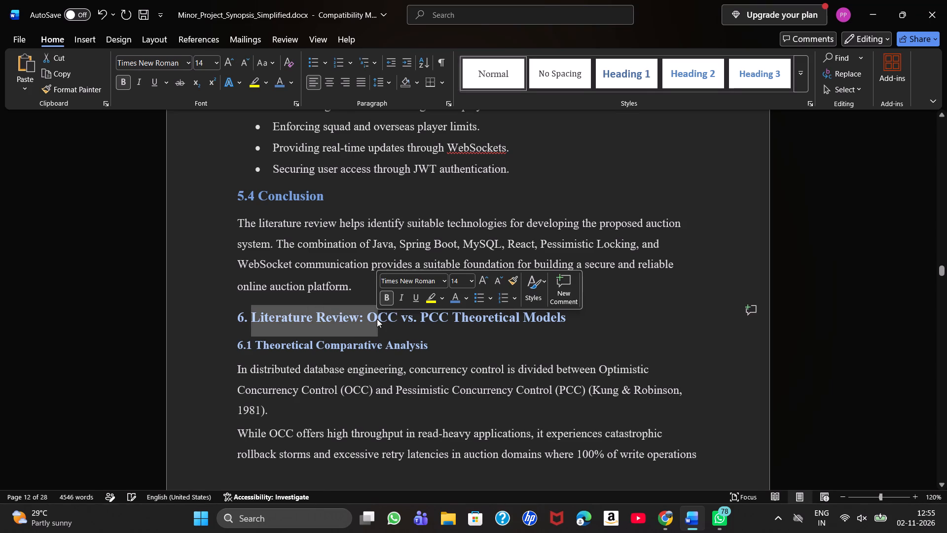
left_click(362, 315)
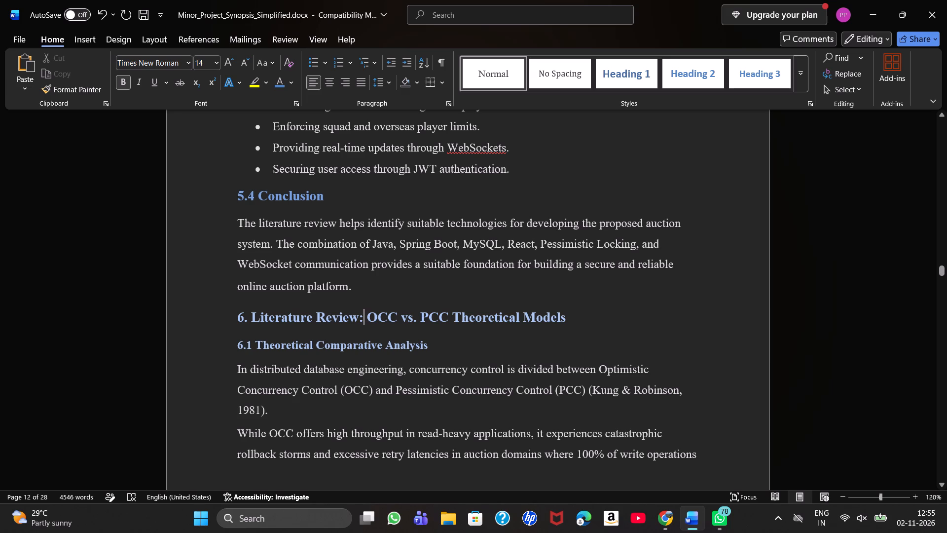
left_click_drag(364, 316, 558, 309)
key("BackSpace")
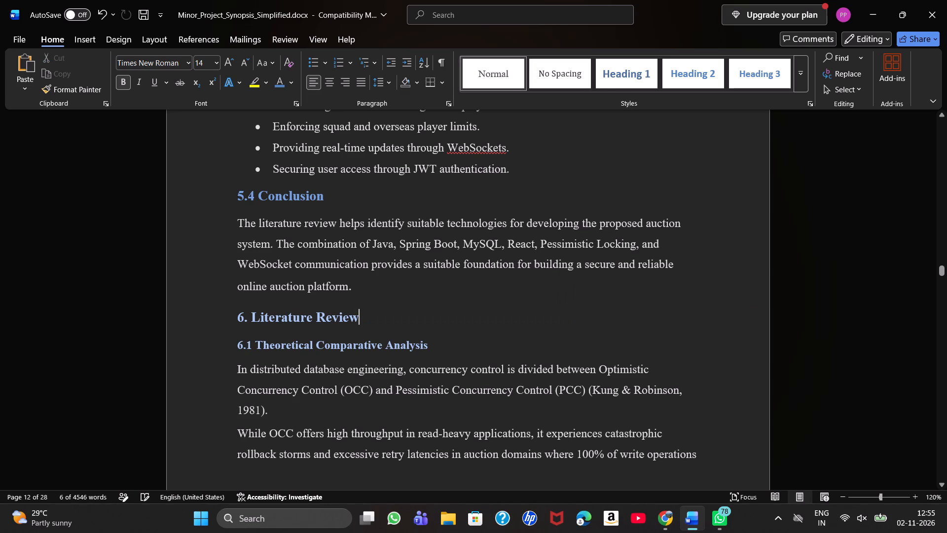
key("BackSpace")
key("BackSpace")
key("BackSpace")
key("BackSpace")
key("BackSpace")
key("BackSpace")
key("BackSpace")
key("BackSpace")
key("BackSpace")
key("BackSpace")
key("BackSpace")
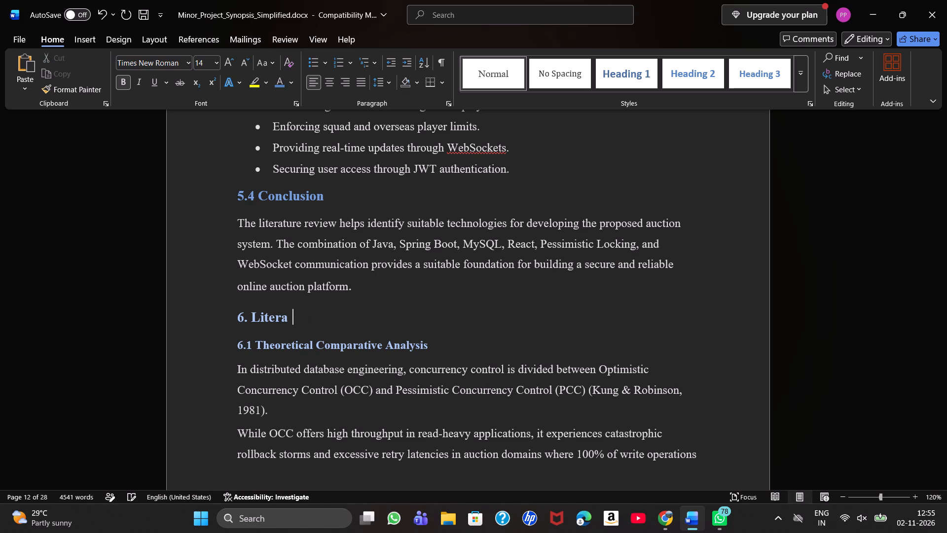
key("BackSpace")
key("BackSpace")
key("BackSpace")
key("BackSpace")
key("BackSpace")
key("BackSpace")
key("m")
type("etho")
key("d")
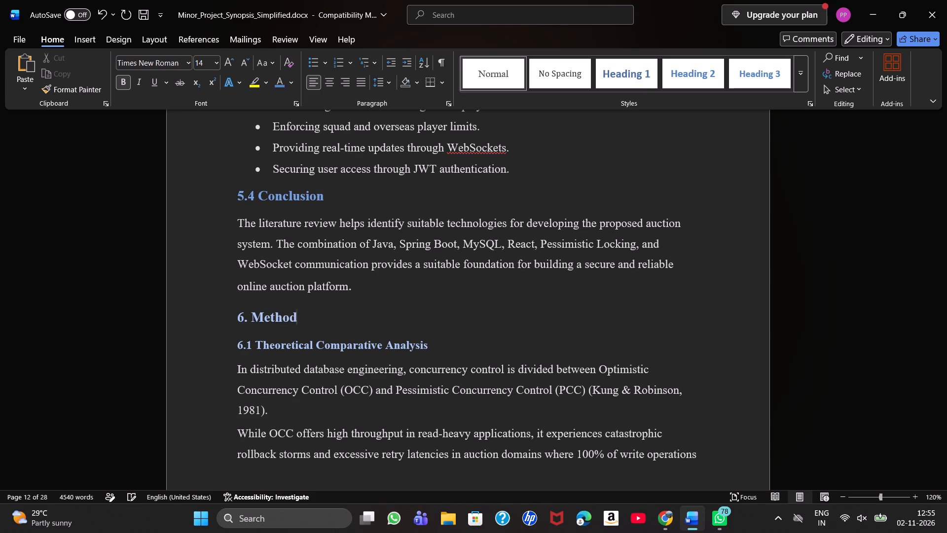
type("olo")
key("g")
key("y")
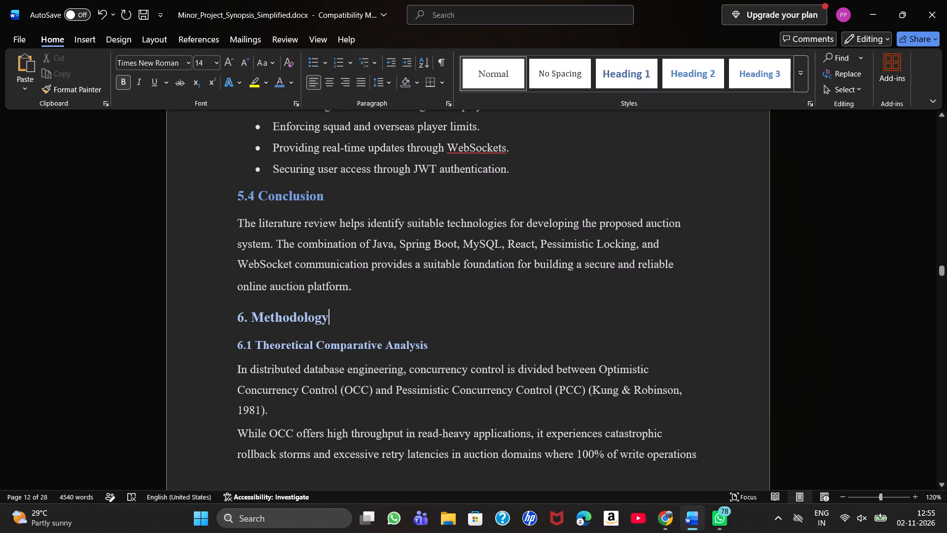
Set the font size of the Methodology title text in section 6 to 16.
left_click_drag(242, 315, 359, 323)
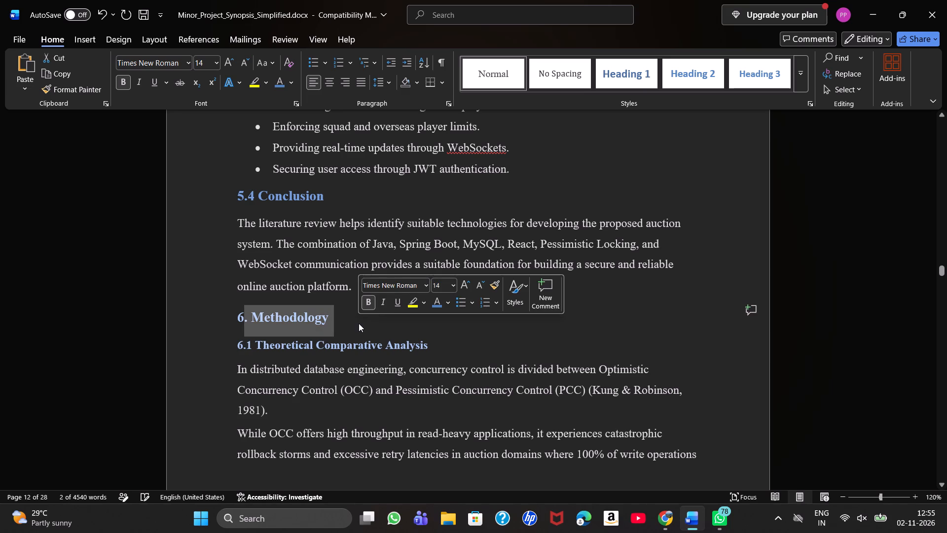
left_click(455, 287)
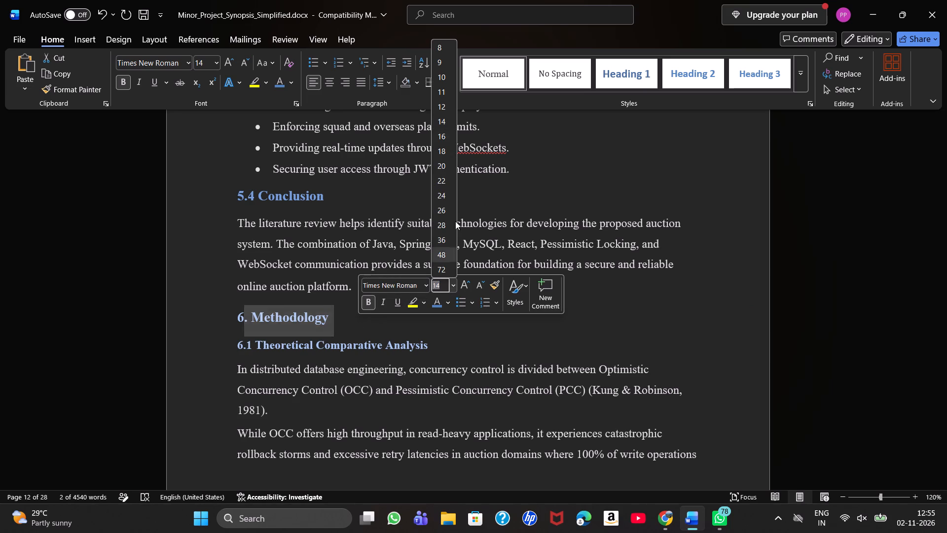
left_click(448, 140)
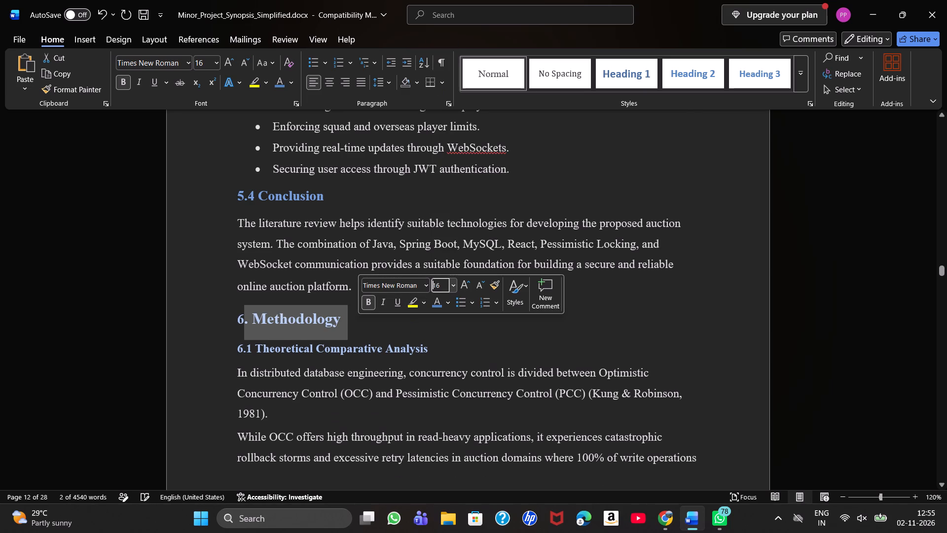
left_click(464, 353)
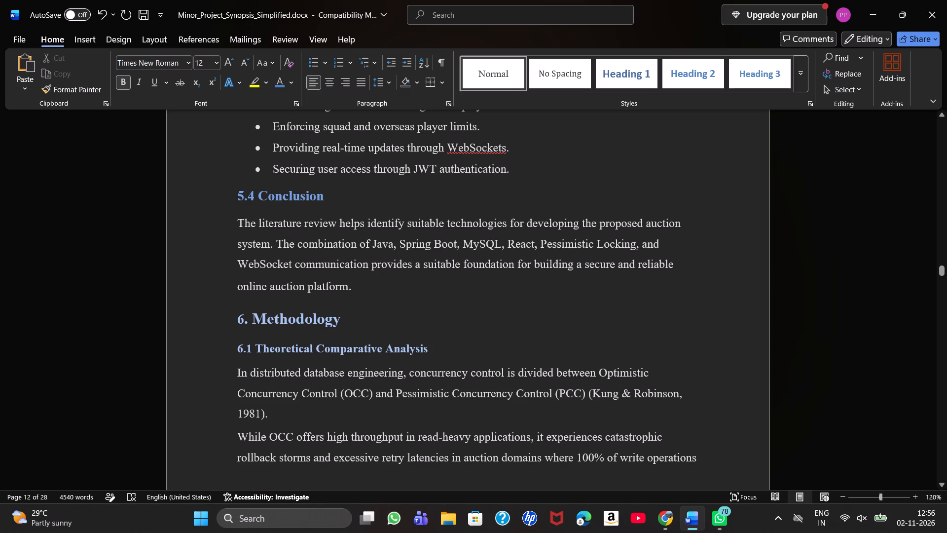
scroll(233, 350, "right", 1)
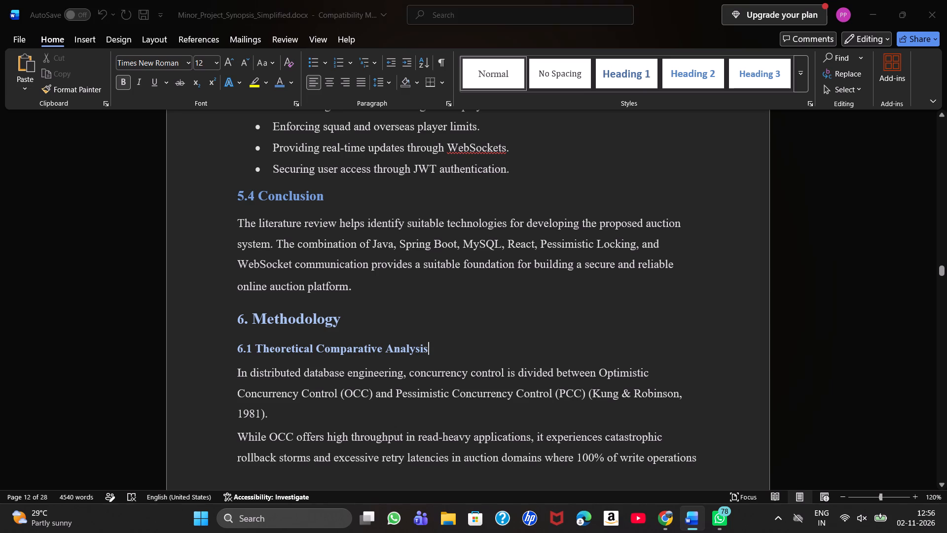
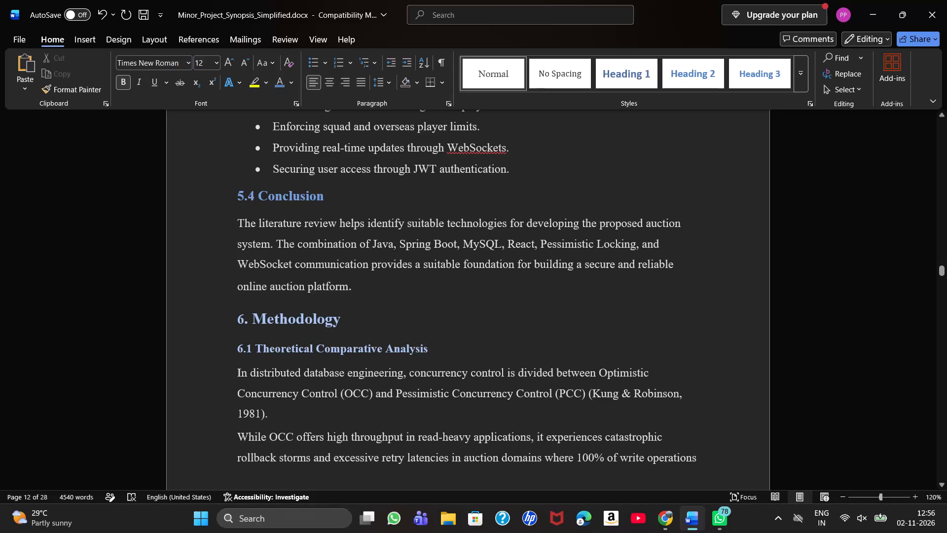
Delete the "6.1 Theoretical Comparative Analysis" subheading line below the Methodology title.
key("Left")
key("Left")
key("Left")
key("Left")
key("Left")
key("Left")
key("Left")
key("Left")
key("Left")
key("Left")
key("Left")
key("Left")
key("Left")
key("Left")
key("Left")
key("Left")
key("Left")
key("Left")
key("Left")
key("Left")
key("Left")
key("Left")
key("Left")
key("Left")
key("Left")
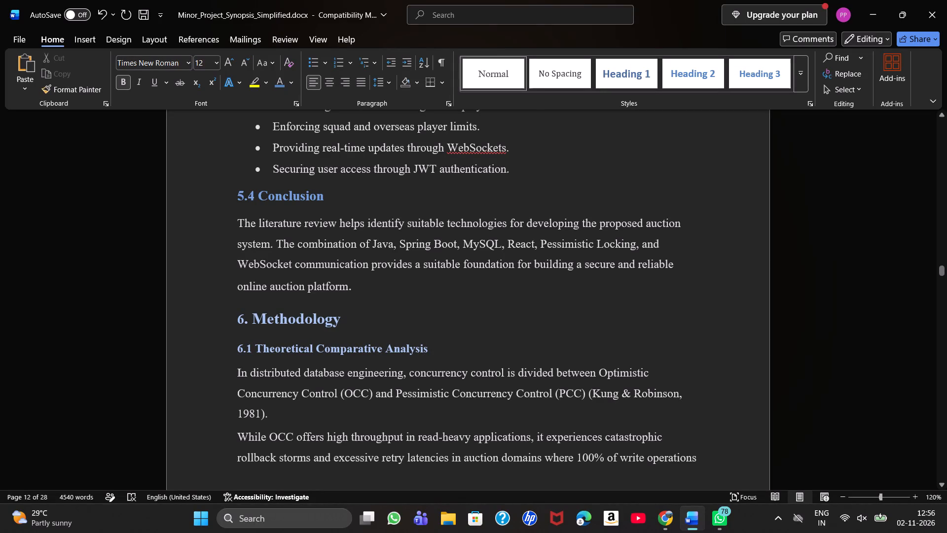
left_click_drag(435, 345, 257, 338)
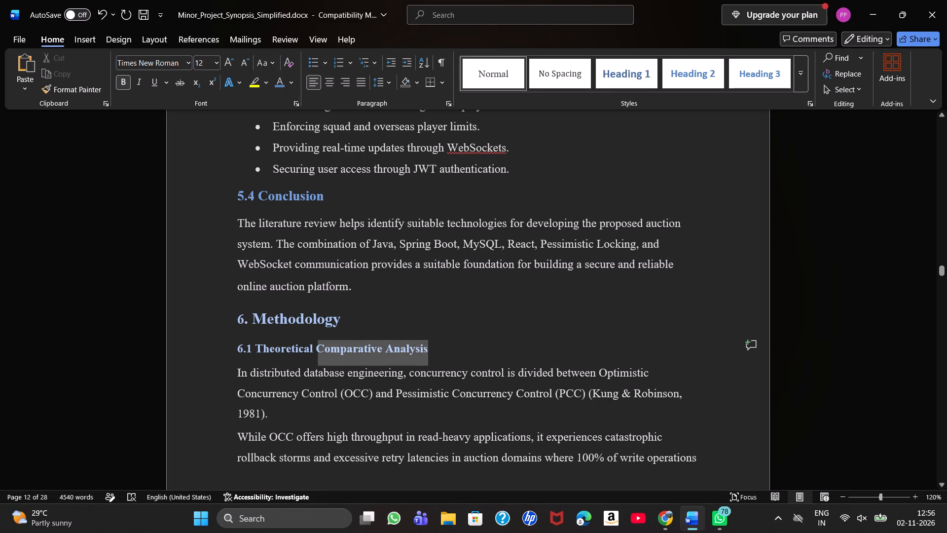
left_click_drag(257, 338, 238, 351)
key("BackSpace")
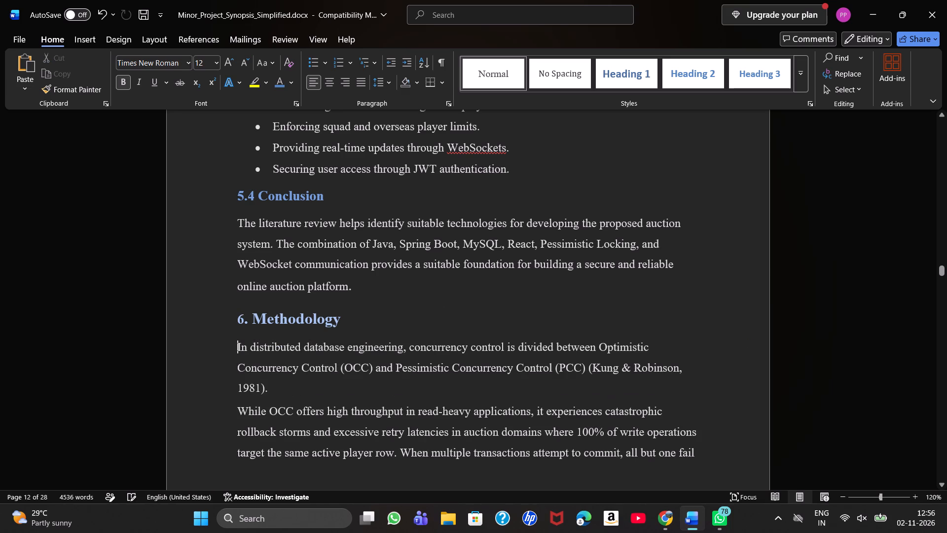
Delete all old OCC and PCC body text of section 6, from "In distributed database engineering" up to the section 7 title.
left_click(367, 320)
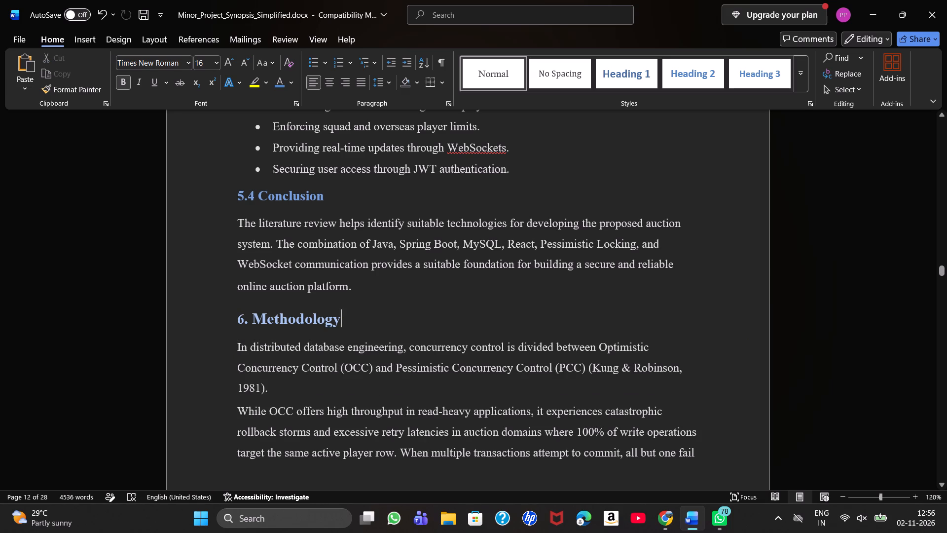
left_click(237, 344)
key("shift+Down")
key("shift+Down")
key("shift+Down")
key("shift+Down")
key("shift+Down")
key("shift+Down")
key("shift+Down")
key("shift+Down")
key("shift+Down")
key("shift+Down")
key("shift+Down")
key("shift+Down")
key("shift+Down")
key("shift+Down")
key("shift+Down")
key("shift+Down")
key("shift+Down")
key("shift+Down")
key("shift+Down")
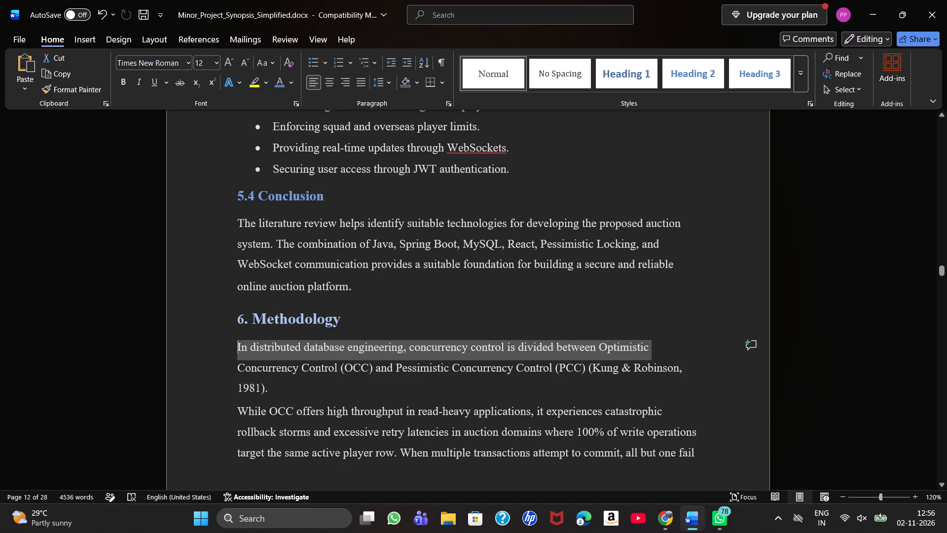
key("shift+Up")
key("shift+Up")
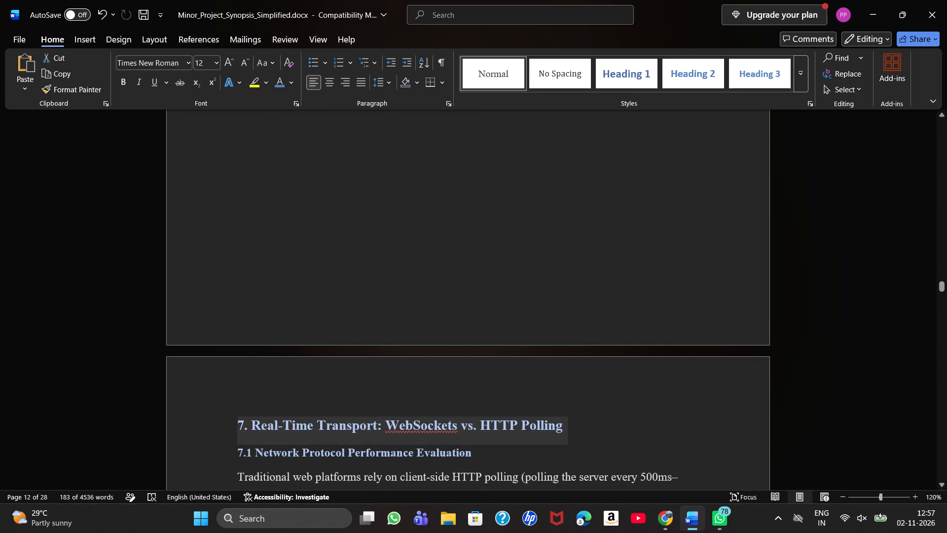
key("BackSpace")
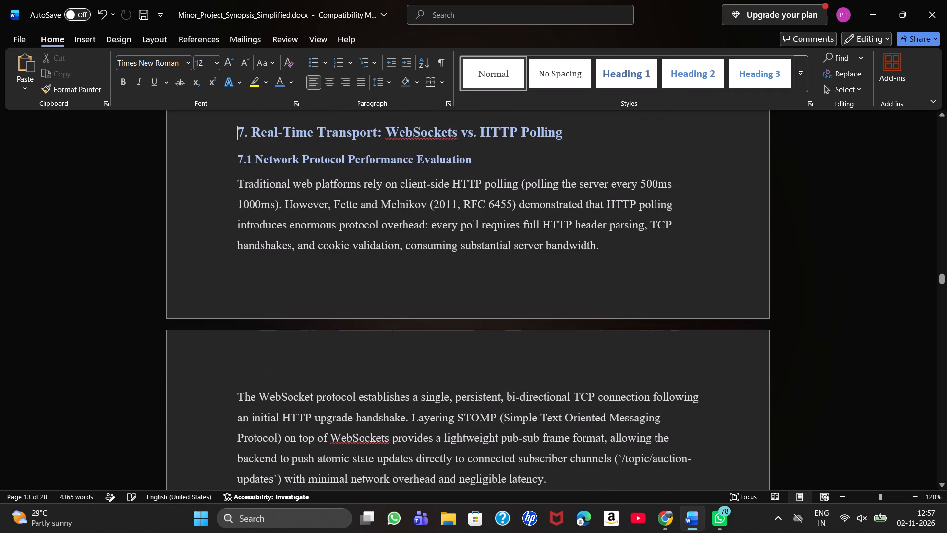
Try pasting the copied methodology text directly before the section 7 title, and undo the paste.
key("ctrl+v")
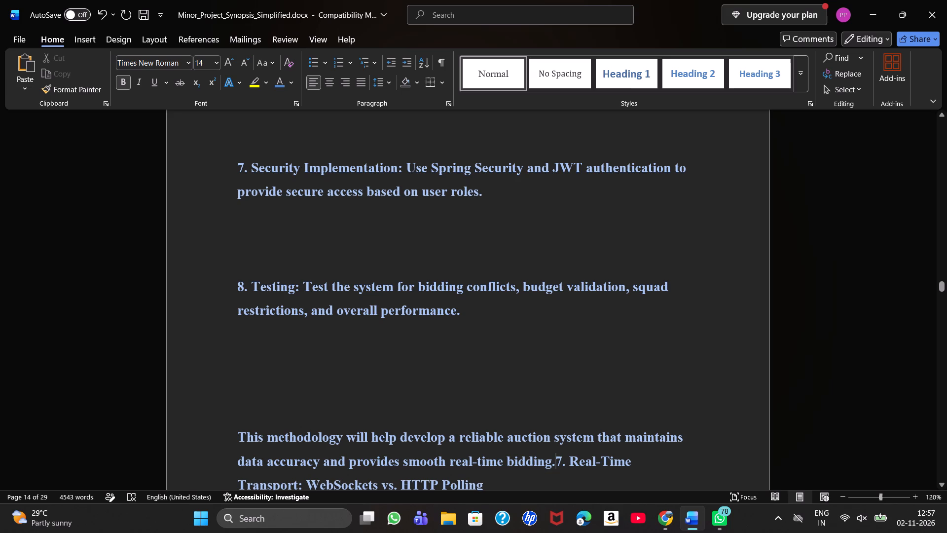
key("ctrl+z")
Paste the copied methodology text on a new, unnumbered line below the 6. Methodology title.
scroll(312, 273, "up", 1)
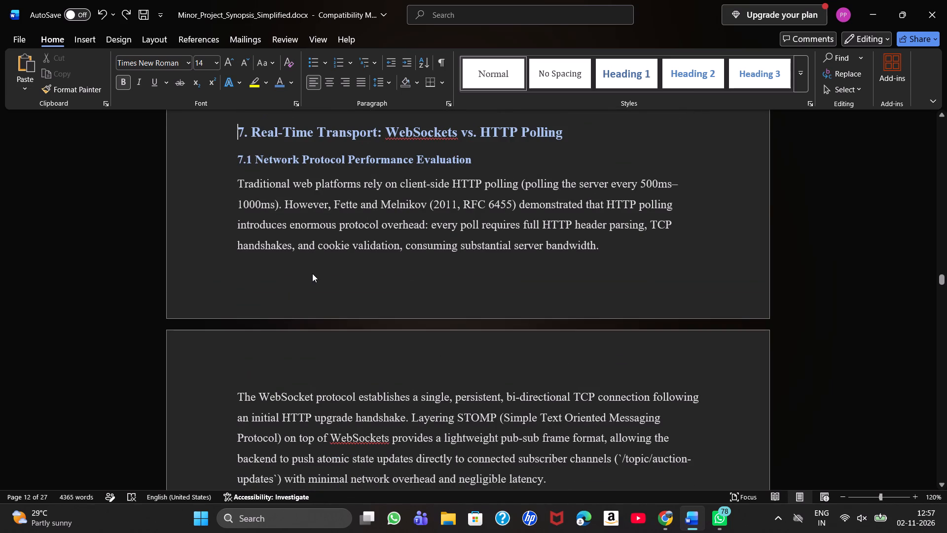
scroll(312, 273, "up", 1)
left_click(356, 339)
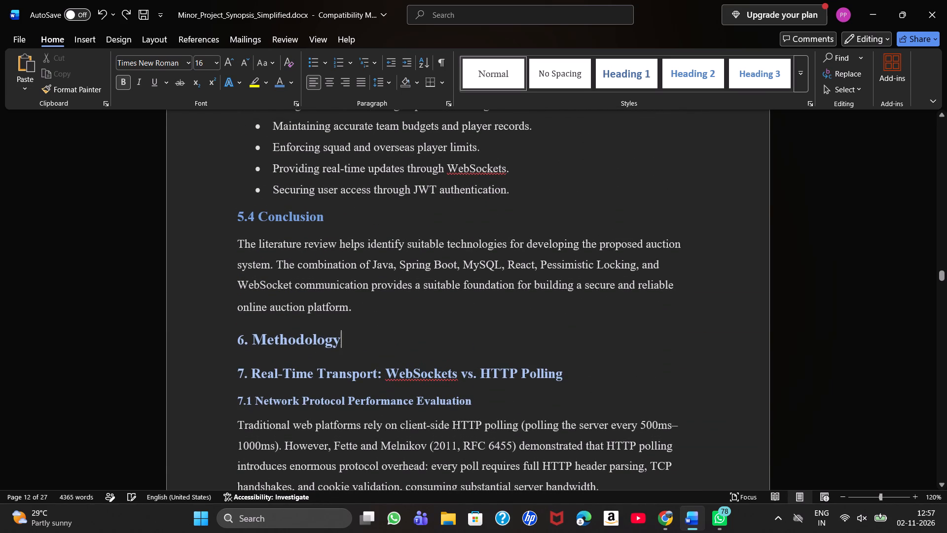
key("Return")
key("ctrl+z")
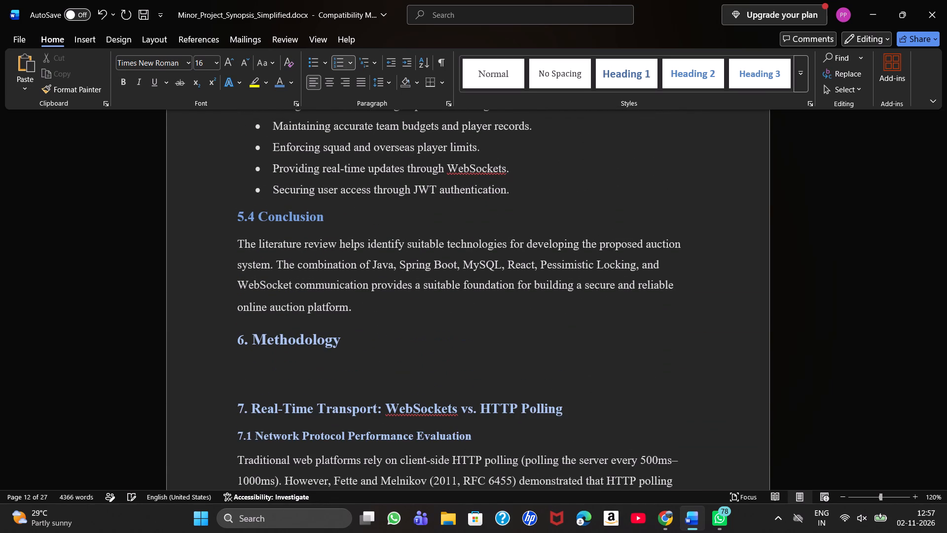
key("ctrl+v")
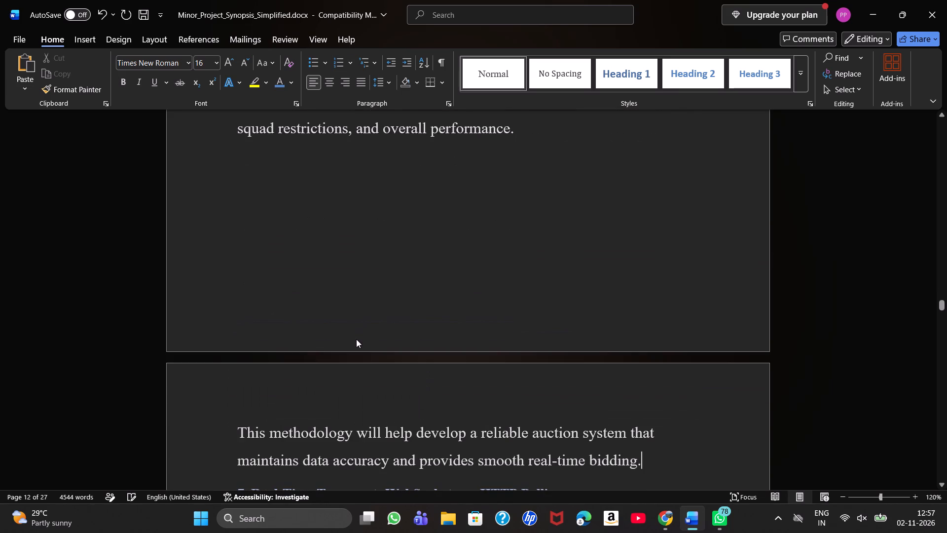
Set the font size of the whole pasted methodology text to 12.
scroll(356, 339, "down", 1)
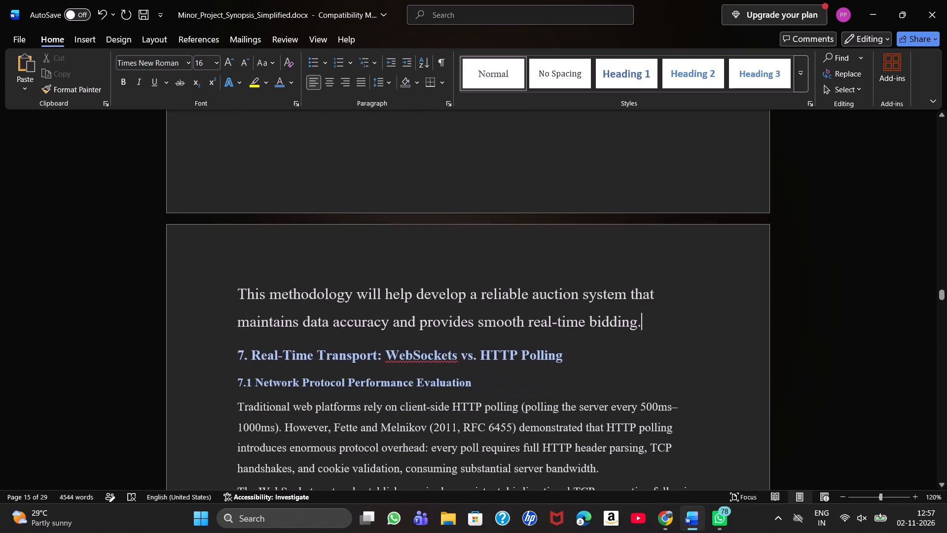
left_click_drag(643, 317, 180, 247)
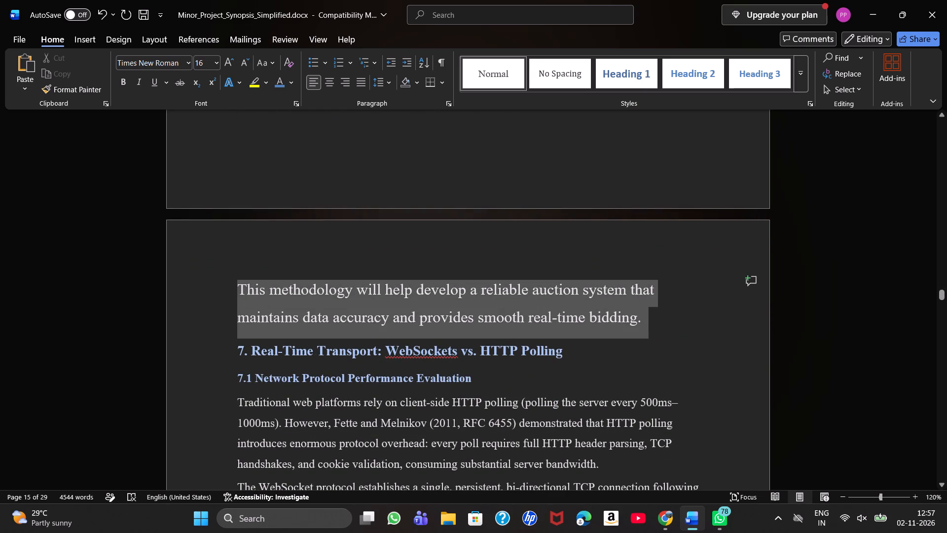
left_click_drag(180, 247, 208, 83)
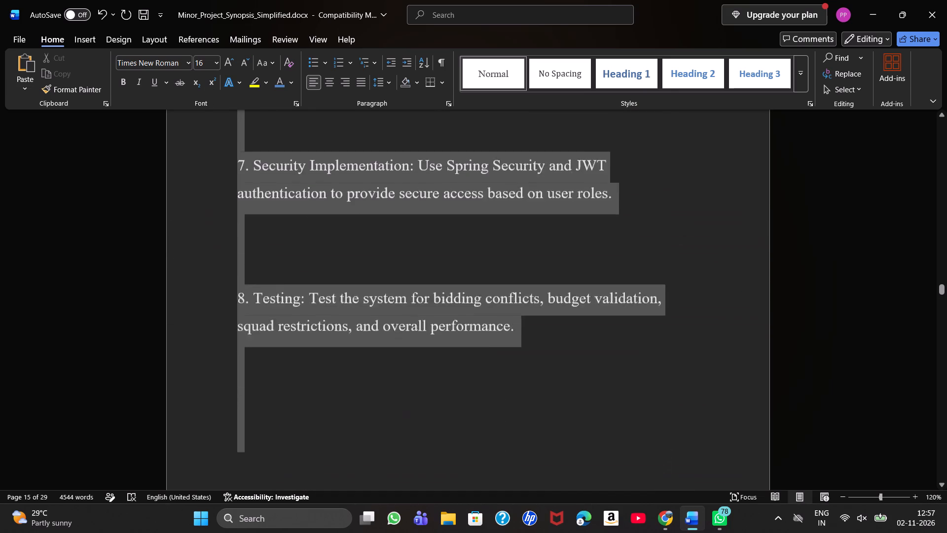
left_click_drag(208, 83, 228, 122)
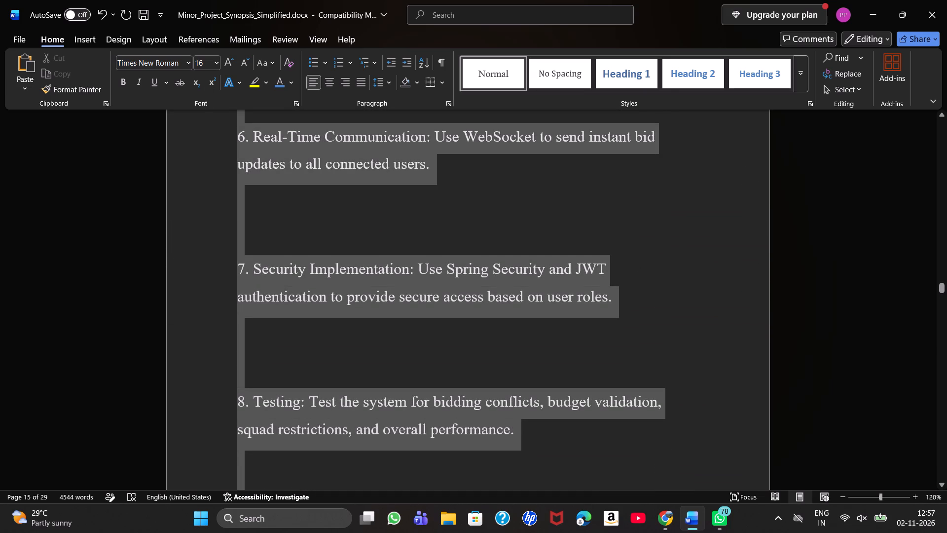
left_click_drag(228, 122, 228, 108)
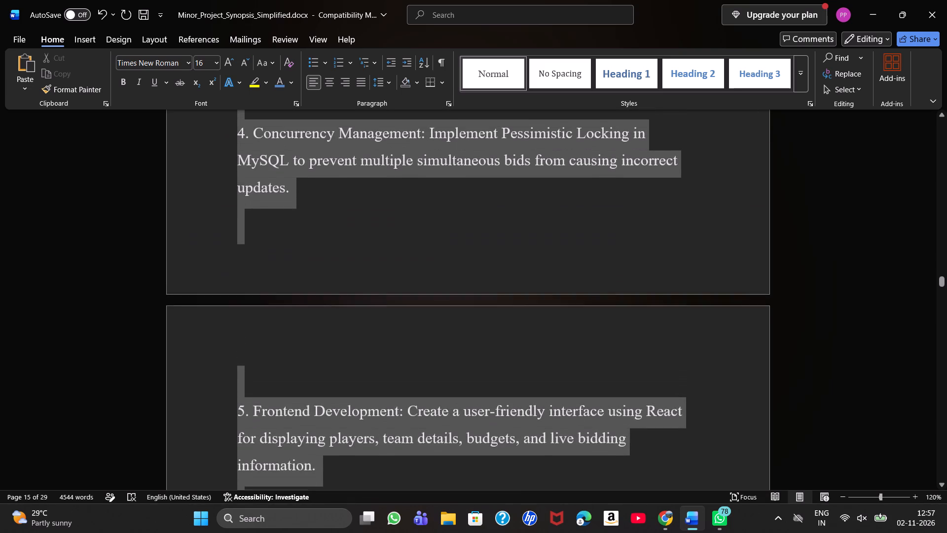
left_click_drag(228, 108, 229, 102)
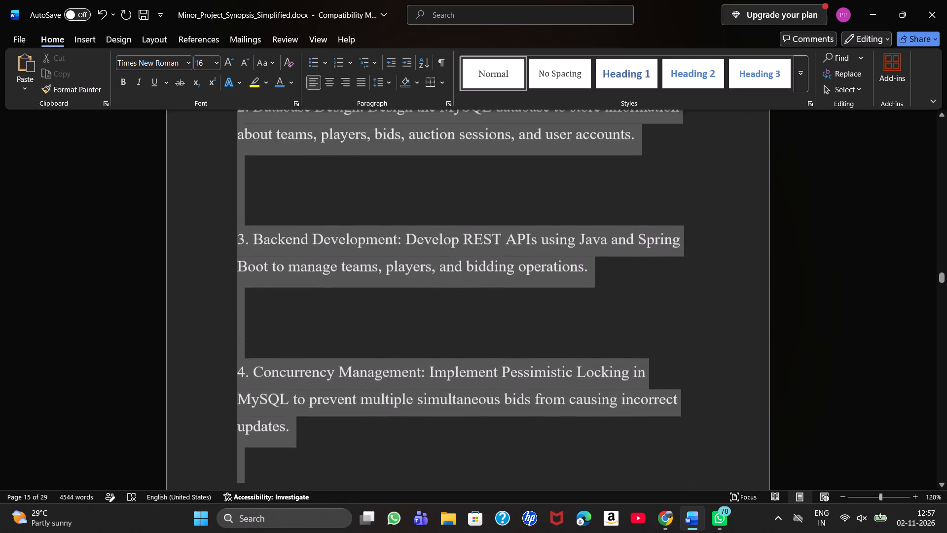
left_click_drag(229, 102, 228, 106)
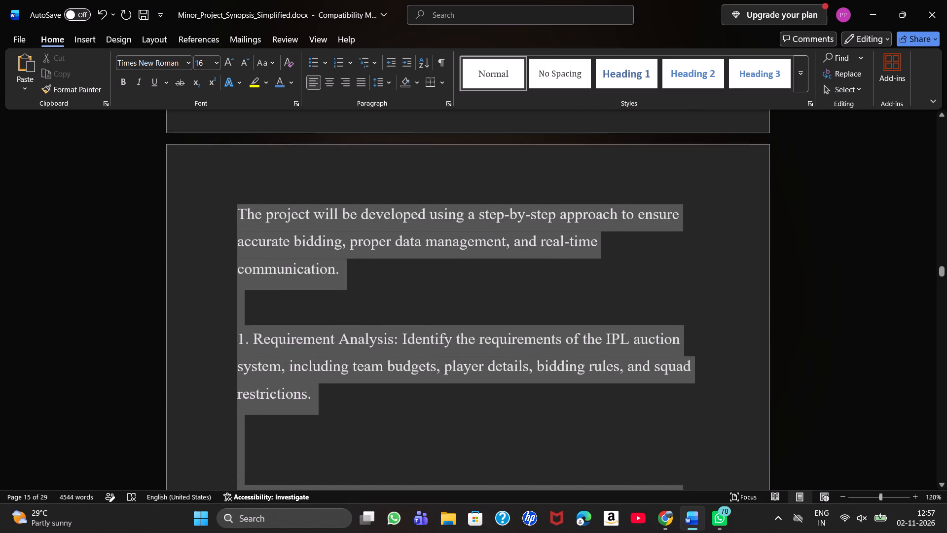
left_click_drag(228, 106, 236, 194)
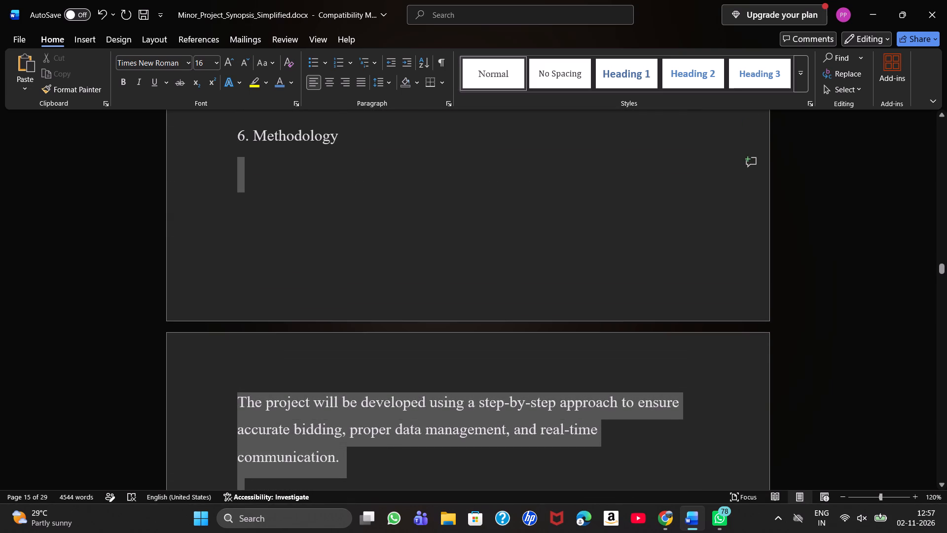
left_click_drag(236, 194, 226, 137)
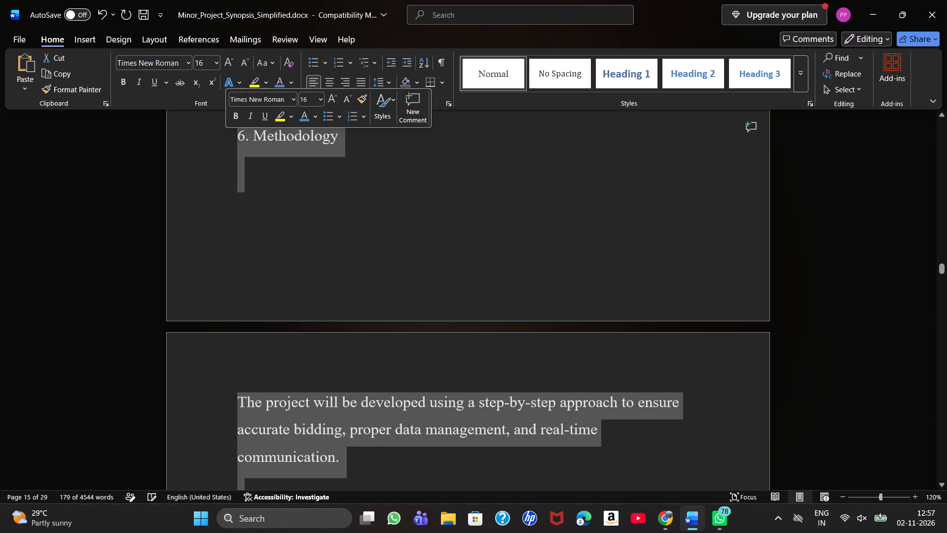
left_click(318, 103)
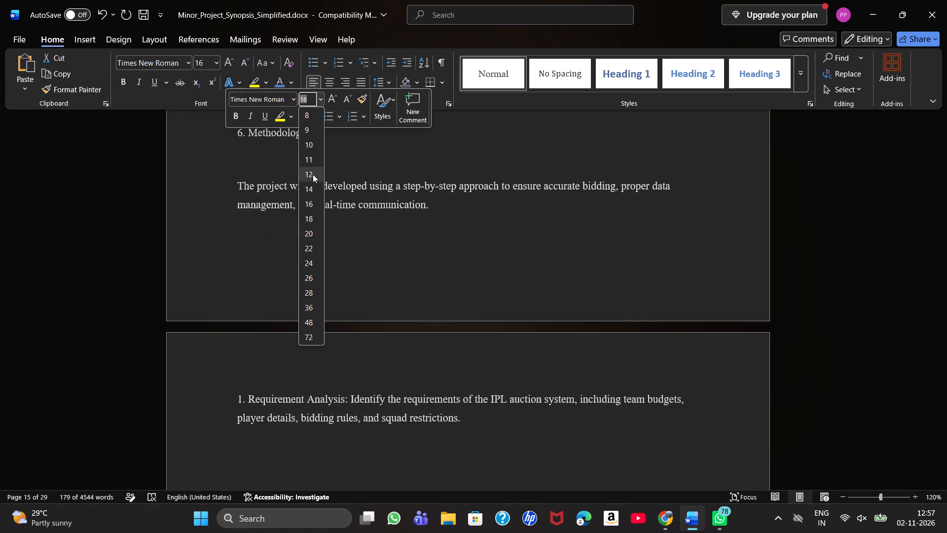
left_click(311, 174)
Delete the duplicate plain-text 6. Methodology line and the empty line below it, keeping the blue title.
left_click(311, 174)
scroll(311, 174, "up", 1)
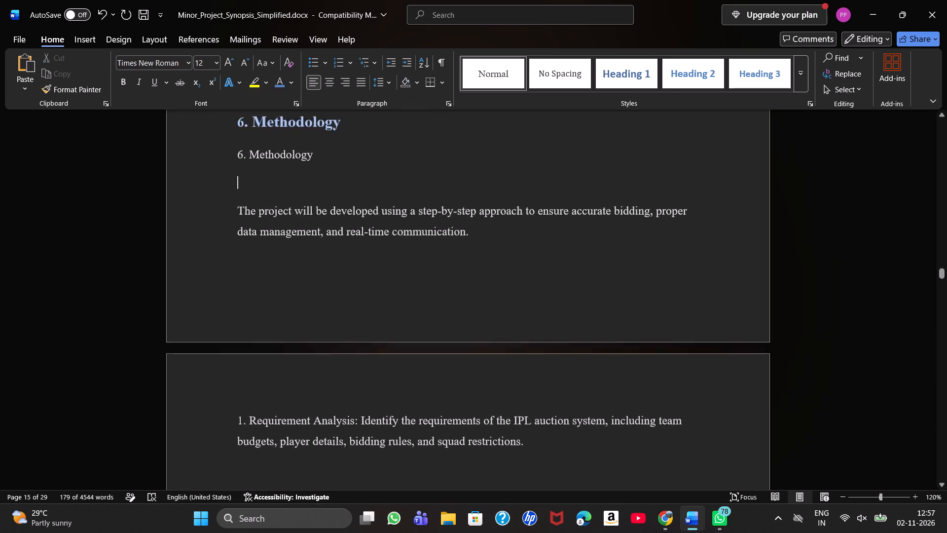
scroll(311, 174, "up", 1)
key("BackSpace")
key("BackSpace")
key("BackSpace")
key("BackSpace")
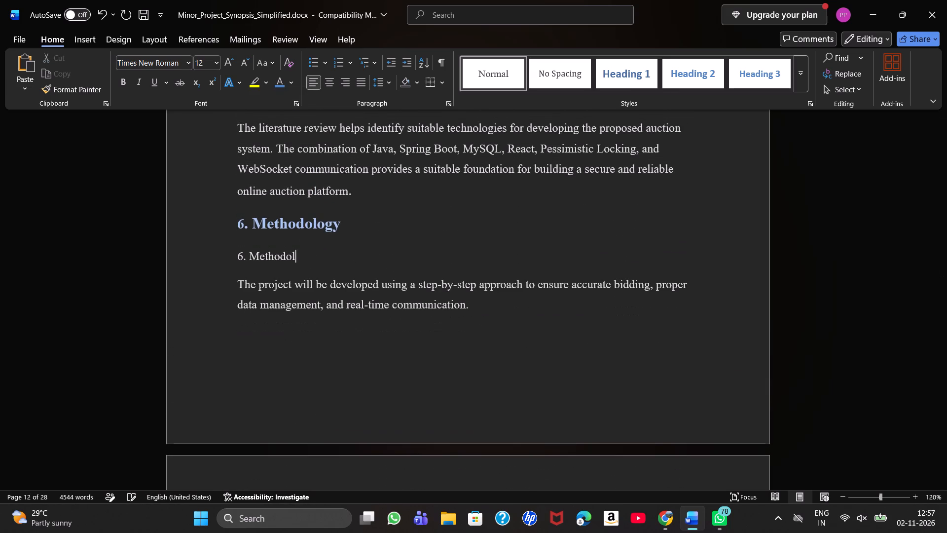
key("BackSpace")
key("BackSpace")
key("BackSpace")
key("BackSpace")
key("BackSpace")
key("BackSpace")
key("BackSpace")
key("BackSpace")
key("BackSpace")
key("BackSpace")
key("BackSpace")
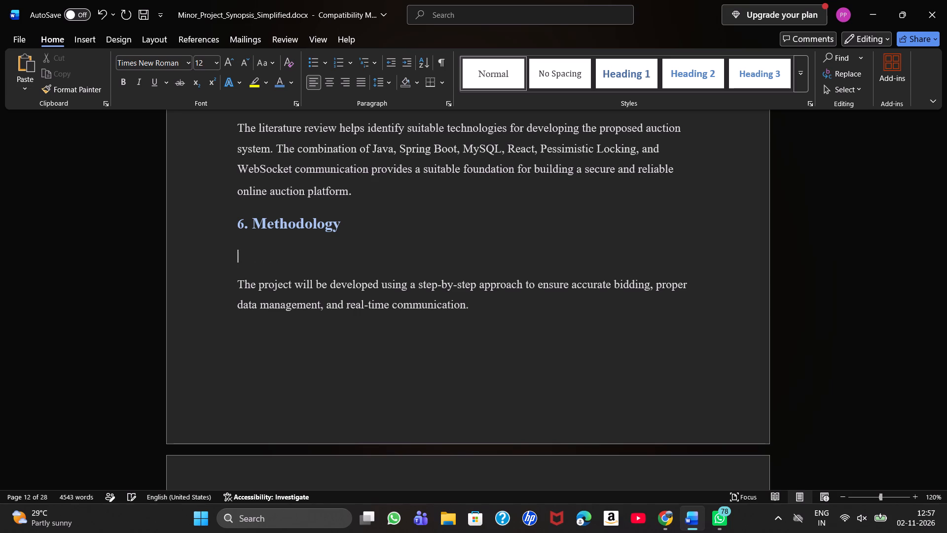
key("BackSpace")
Remove the empty lines between the methodology introduction, item 1 Requirement Analysis and item 2 Database Design.
key("Down")
key("Down")
key("Down")
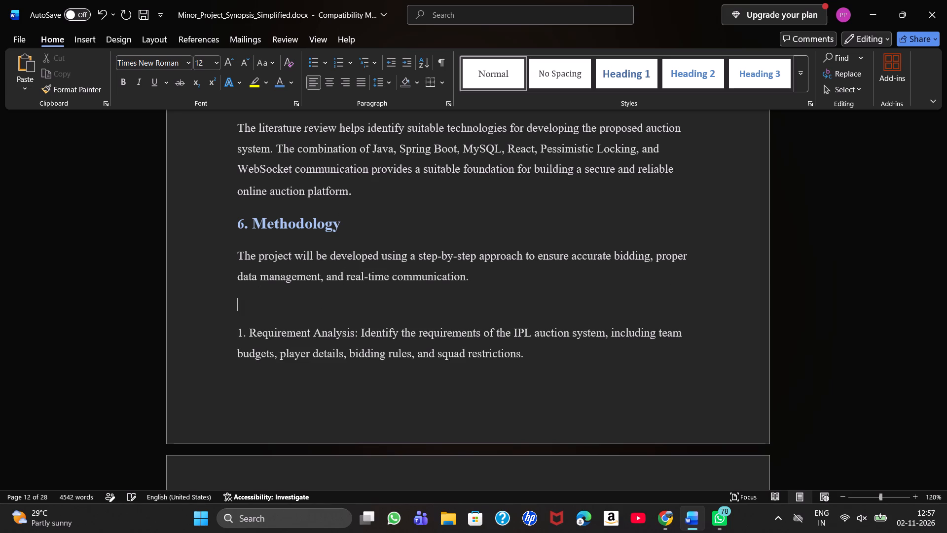
key("Down")
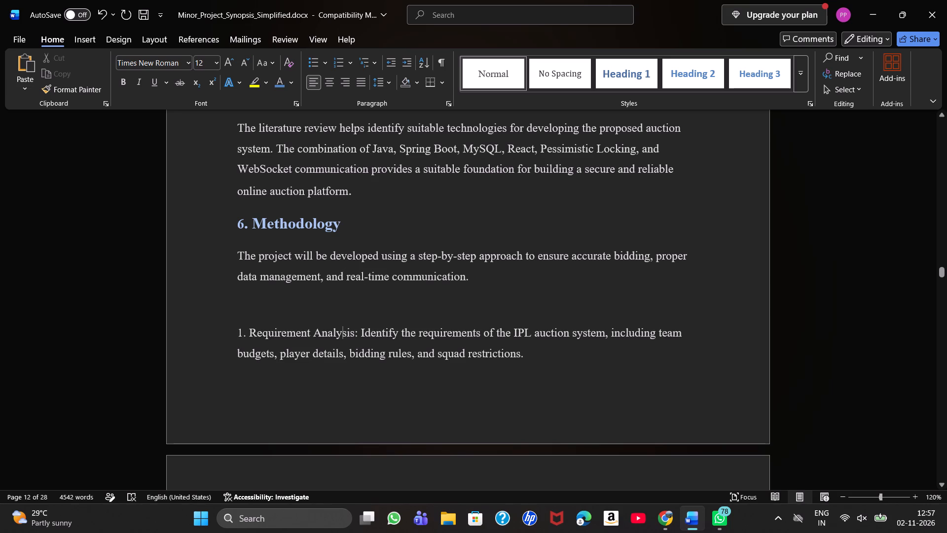
left_click(239, 322)
key("BackSpace")
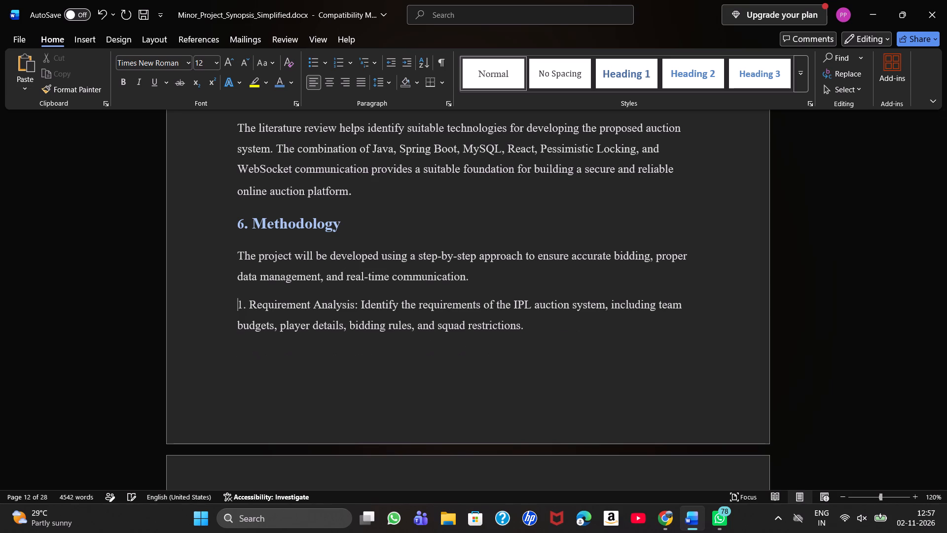
key("Down")
key("Down")
key("Down")
key("Down")
key("BackSpace")
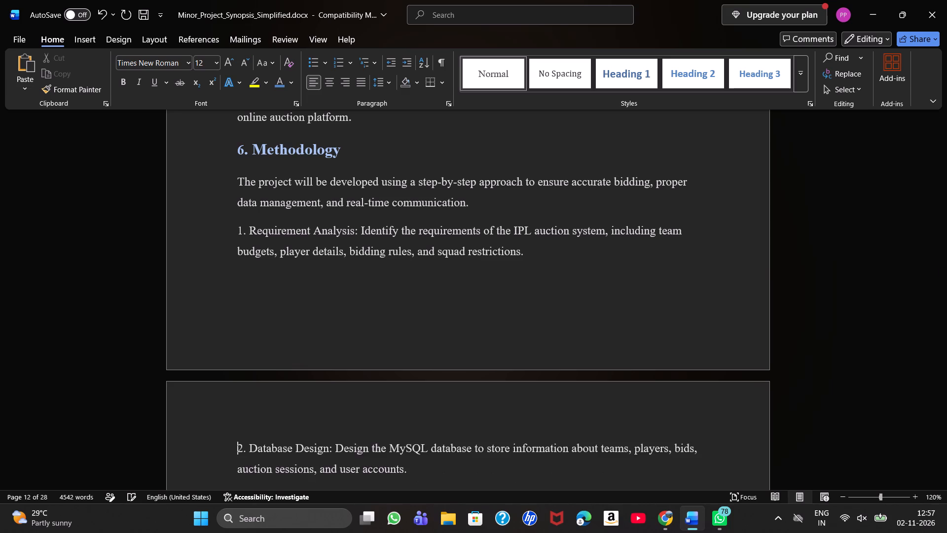
key("BackSpace")
Remove the empty lines between item 2 Database Design and item 3 Backend Development, keeping item 3 on its own line.
key("Down")
key("Down")
key("Down")
key("Down")
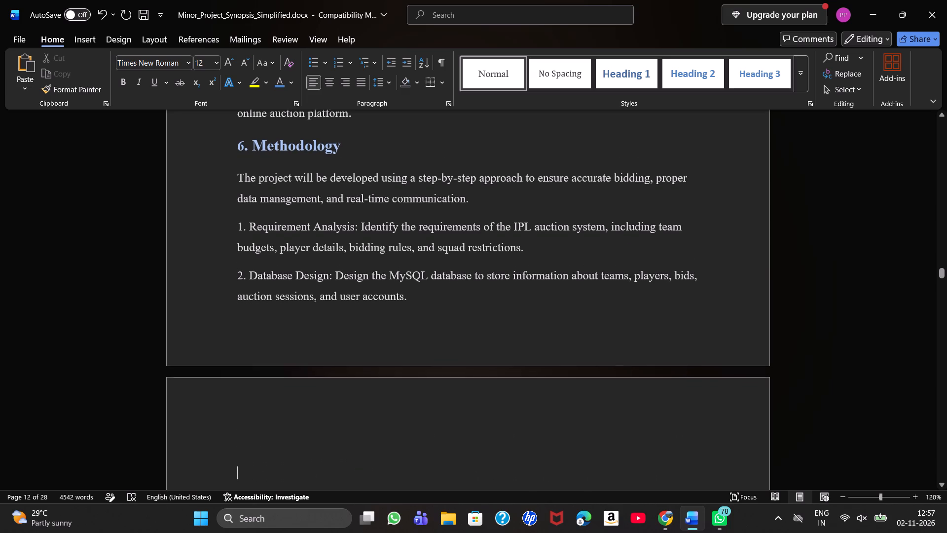
key("BackSpace")
key("BackSpace")
key("BackSpace")
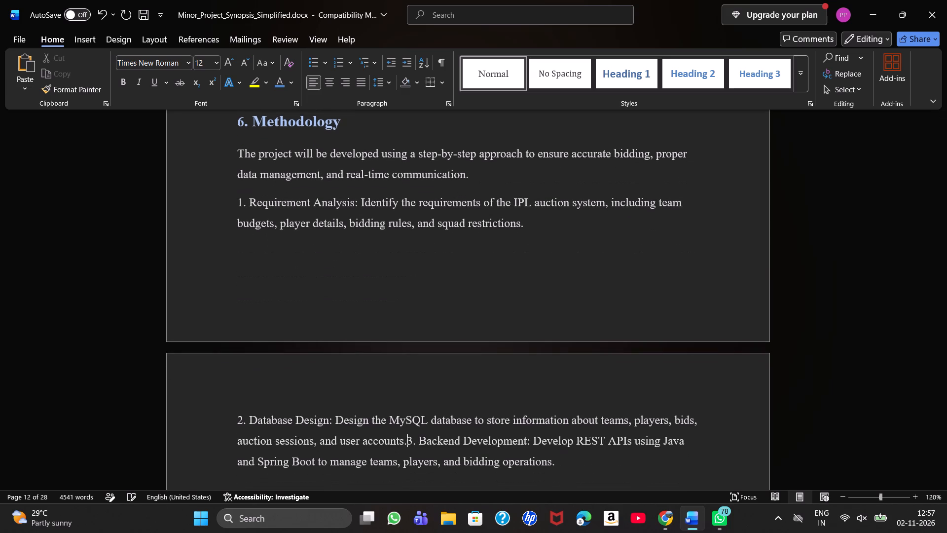
key("Return")
Remove the empty lines between item 3 Backend Development, item 4 Concurrency Management and item 5 Frontend Development.
key("Down")
key("Down")
key("Down")
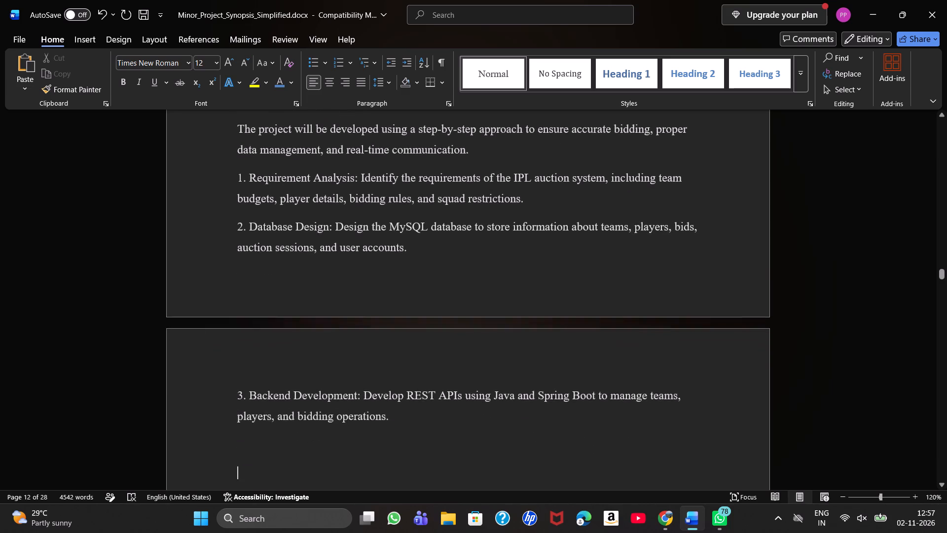
key("Down")
key("BackSpace")
key("BackSpace")
key("Down")
key("Down")
key("Down")
key("Down")
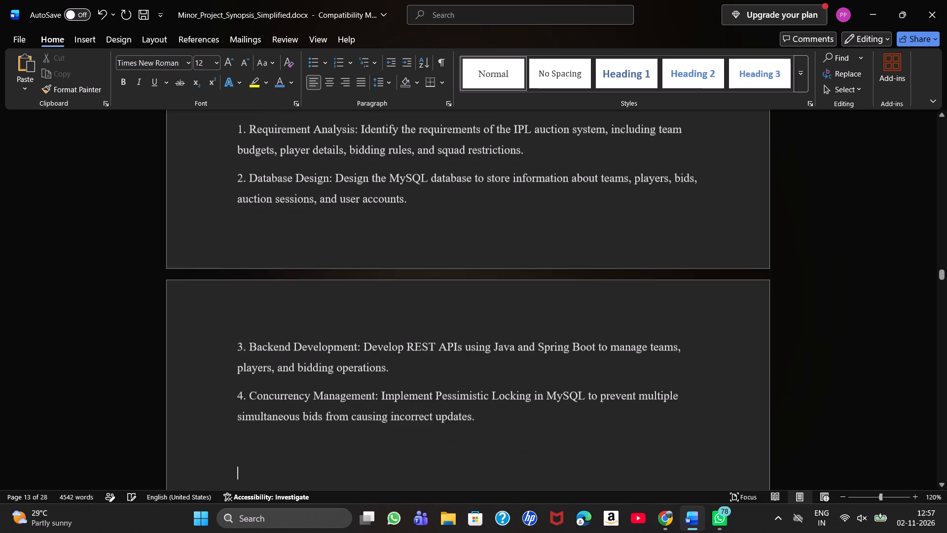
key("BackSpace")
key("BackSpace")
Remove the empty lines between item 5 Frontend Development, item 6 Real-Time Communication and item 7 Security Implementation.
key("Down")
key("Down")
key("Down")
key("Down")
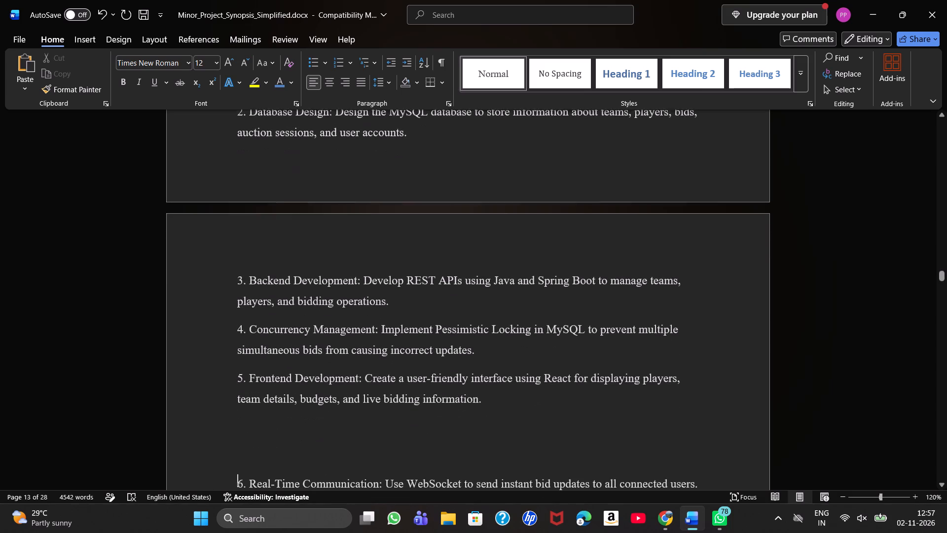
key("BackSpace")
key("BackSpace")
key("Down")
key("Down")
key("Down")
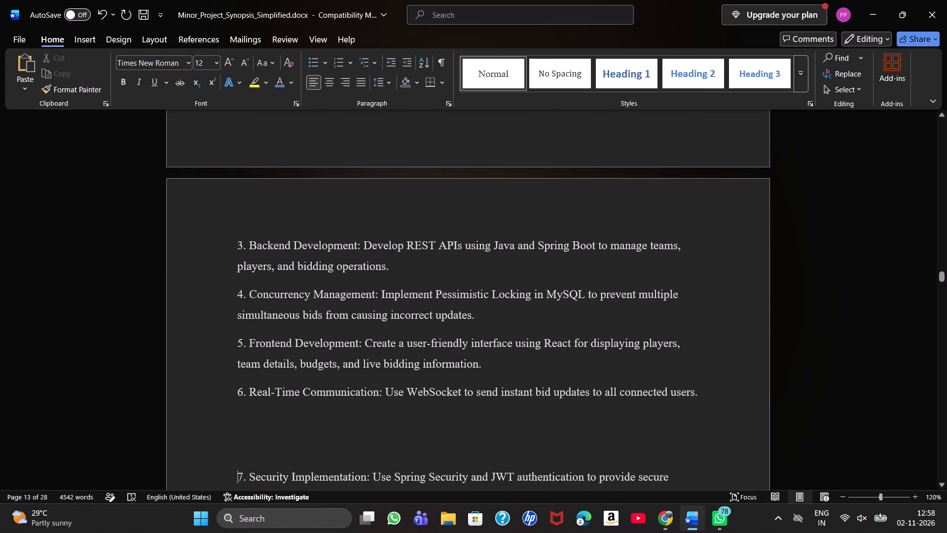
key("BackSpace")
key("BackSpace")
Remove the empty lines between item 7 Security Implementation, item 8 Testing and the closing methodology paragraph.
key("Down")
key("Down")
key("Down")
key("Down")
key("BackSpace")
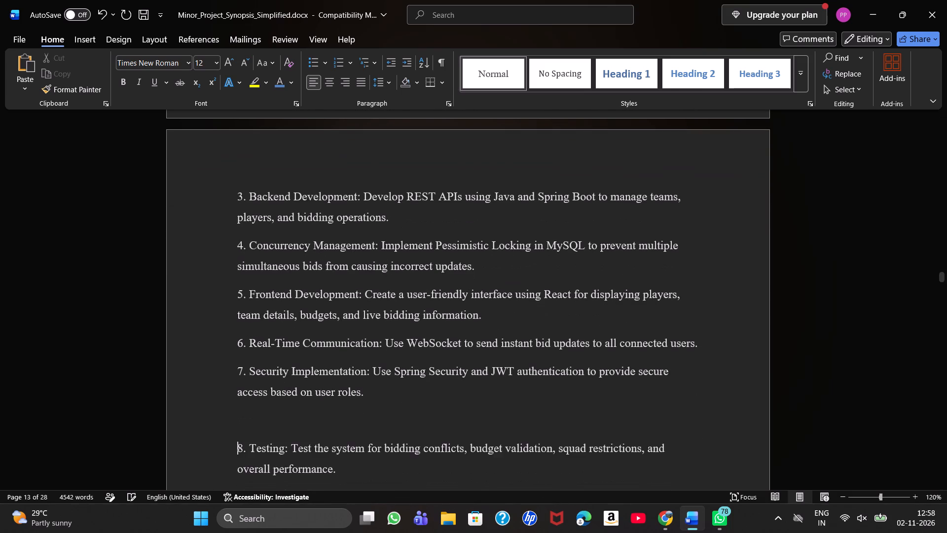
key("BackSpace")
key("Down")
key("Down")
key("Down")
key("Down")
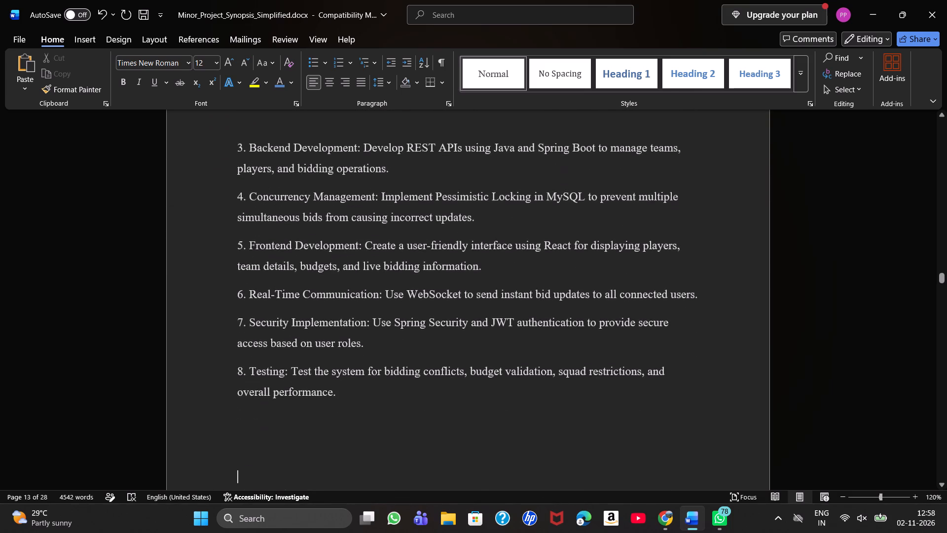
key("Down")
key("BackSpace")
key("BackSpace")
key("BackSpace")
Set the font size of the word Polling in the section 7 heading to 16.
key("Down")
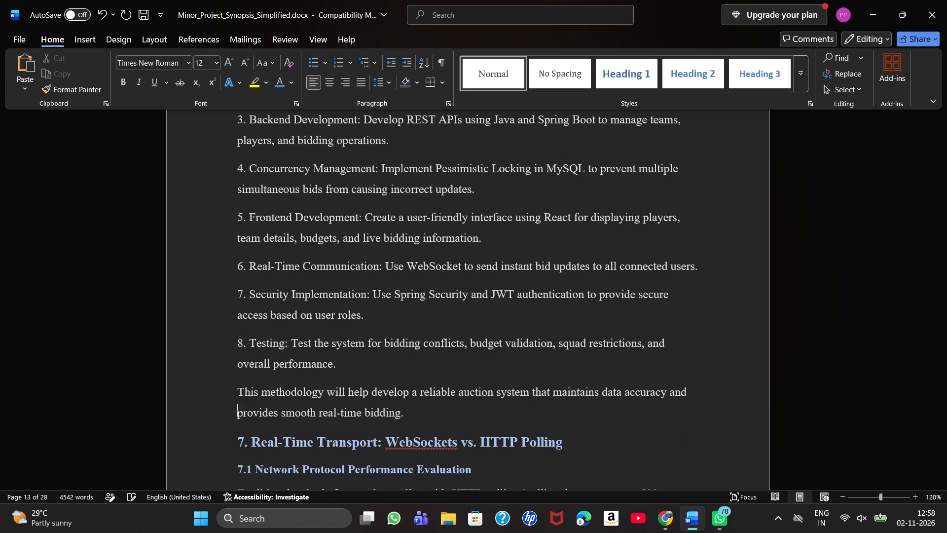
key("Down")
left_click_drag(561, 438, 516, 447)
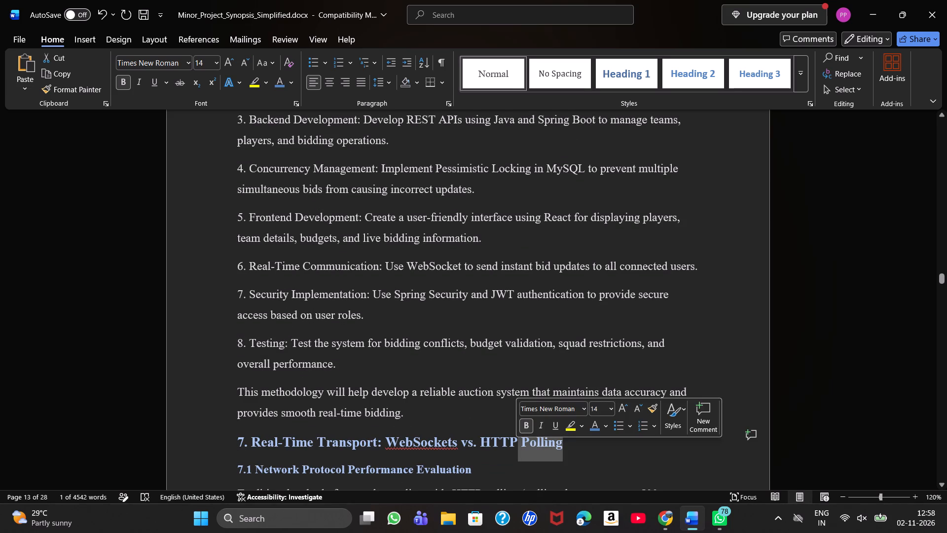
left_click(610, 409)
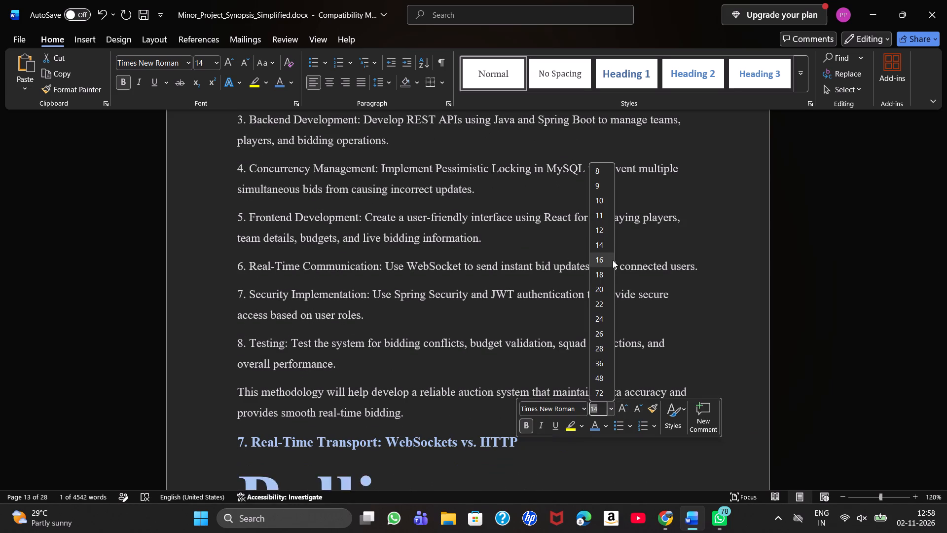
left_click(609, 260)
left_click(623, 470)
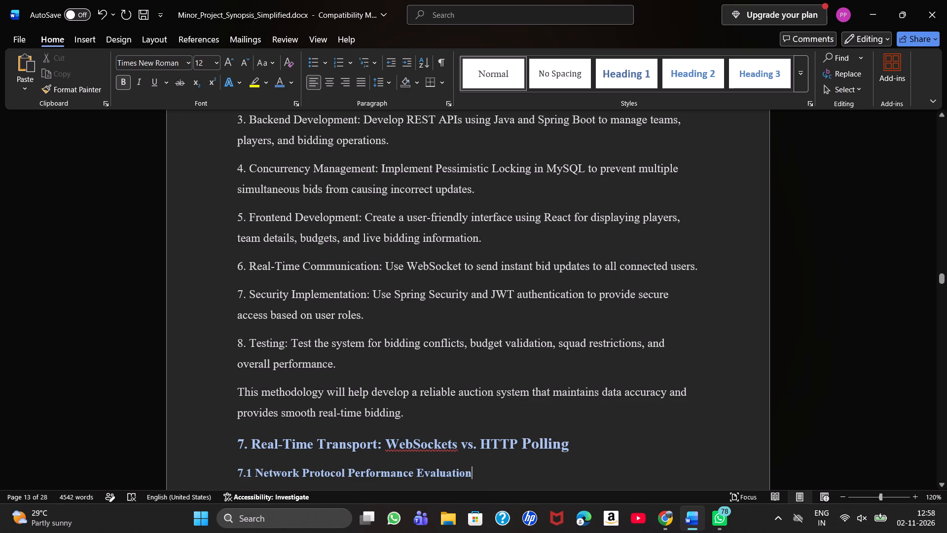
Delete the title text Real-Time Transport: WebSockets vs. HTTP Polling from the section 7 heading, keeping its number.
left_click_drag(573, 444, 282, 427)
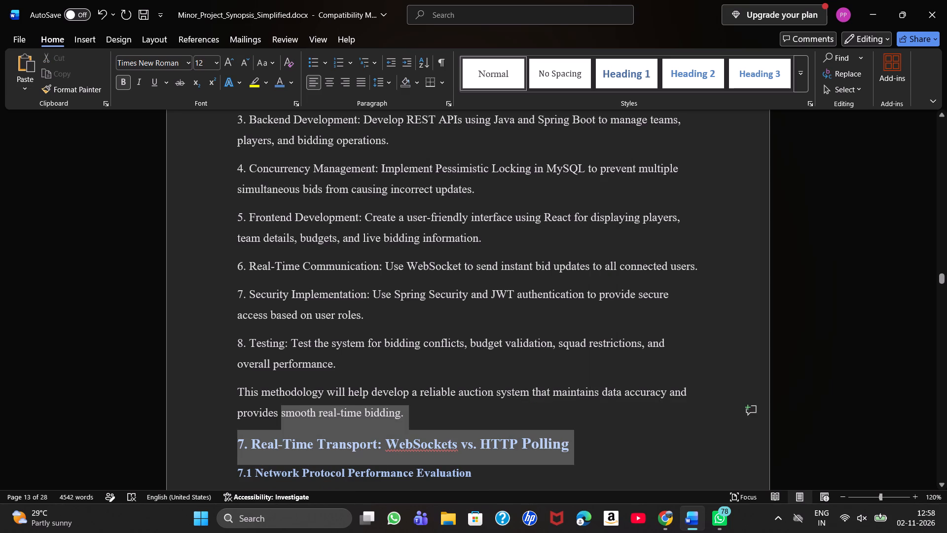
left_click_drag(282, 427, 402, 444)
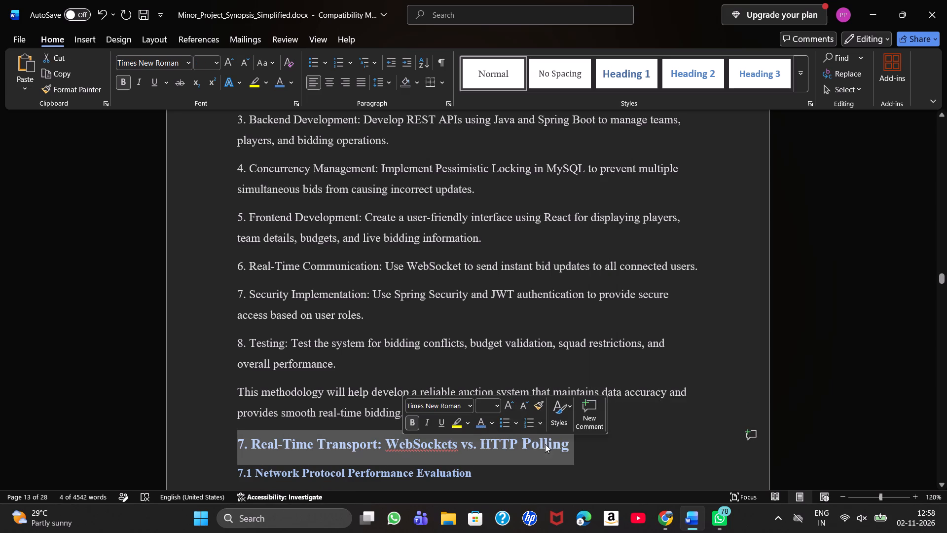
left_click(546, 445)
left_click(571, 446)
key("BackSpace")
key("BackSpace")
key("BackSpace")
key("BackSpace")
key("BackSpace")
key("BackSpace")
key("BackSpace")
key("BackSpace")
key("BackSpace")
key("BackSpace")
key("BackSpace")
key("BackSpace")
key("BackSpace")
key("BackSpace")
key("BackSpace")
key("BackSpace")
key("BackSpace")
key("BackSpace")
key("BackSpace")
key("BackSpace")
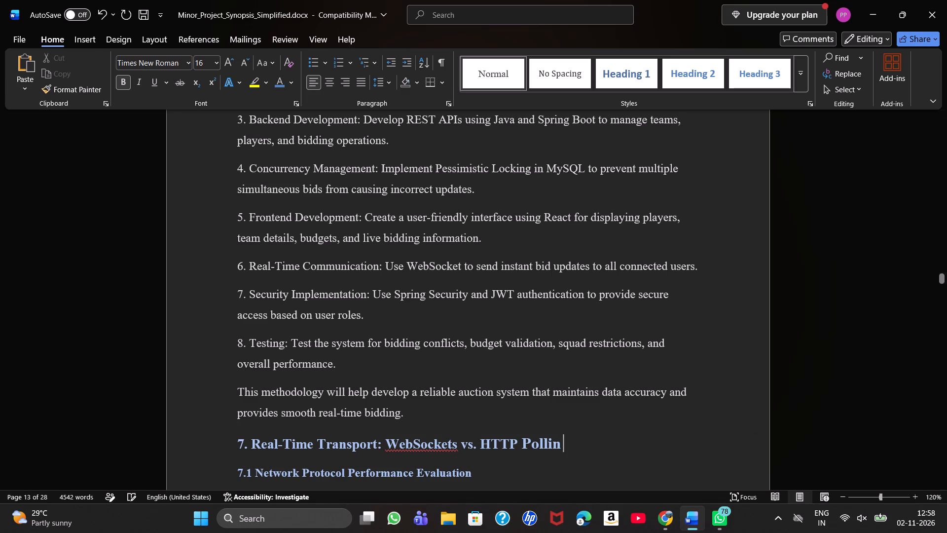
key("BackSpace")
key("BackSpace")
key("BackSpace")
key("BackSpace")
key("BackSpace")
key("BackSpace")
key("BackSpace")
key("BackSpace")
key("BackSpace")
key("BackSpace")
key("BackSpace")
key("BackSpace")
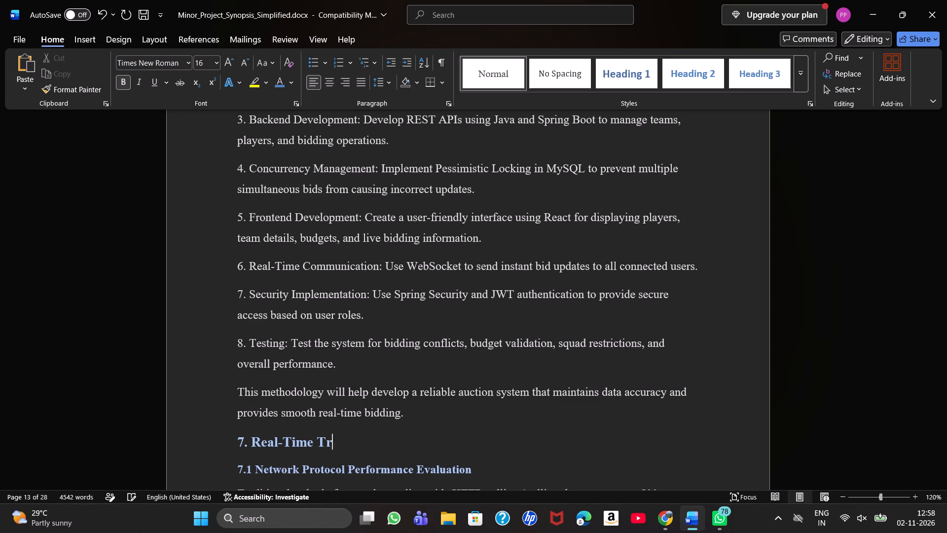
key("BackSpace")
key("BackSpace")
key("BackSpace")
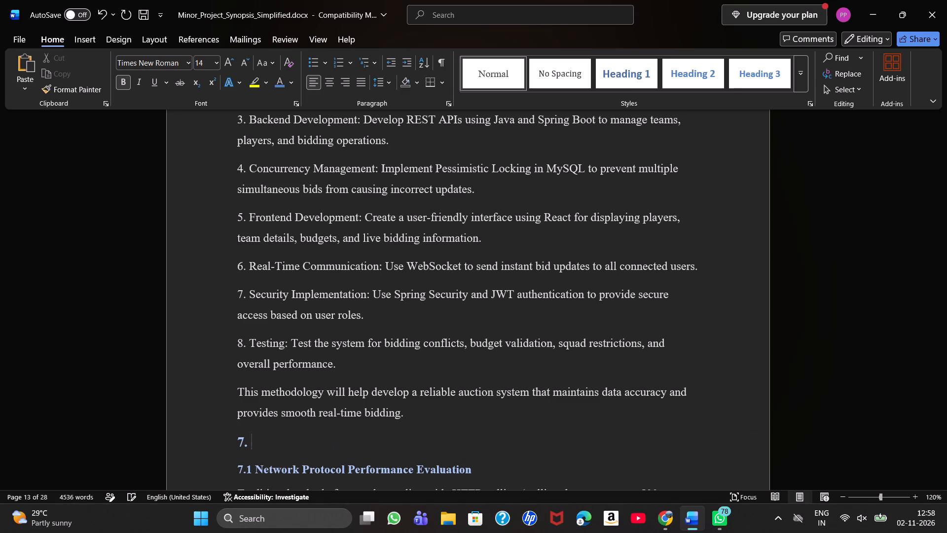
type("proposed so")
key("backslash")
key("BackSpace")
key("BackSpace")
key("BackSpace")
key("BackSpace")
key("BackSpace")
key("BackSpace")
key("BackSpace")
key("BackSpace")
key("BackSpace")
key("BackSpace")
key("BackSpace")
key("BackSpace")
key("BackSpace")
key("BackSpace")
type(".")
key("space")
Enter Proposed Solution as the new title after the number in the section 7 heading.
type("Pro")
type("posed")
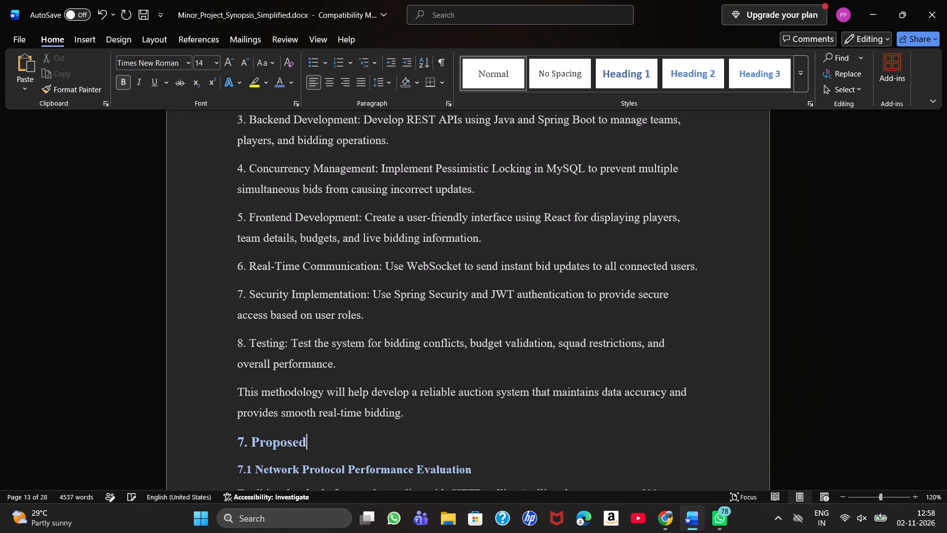
key("shift+s")
key("BackSpace")
key("space")
type("Solution")
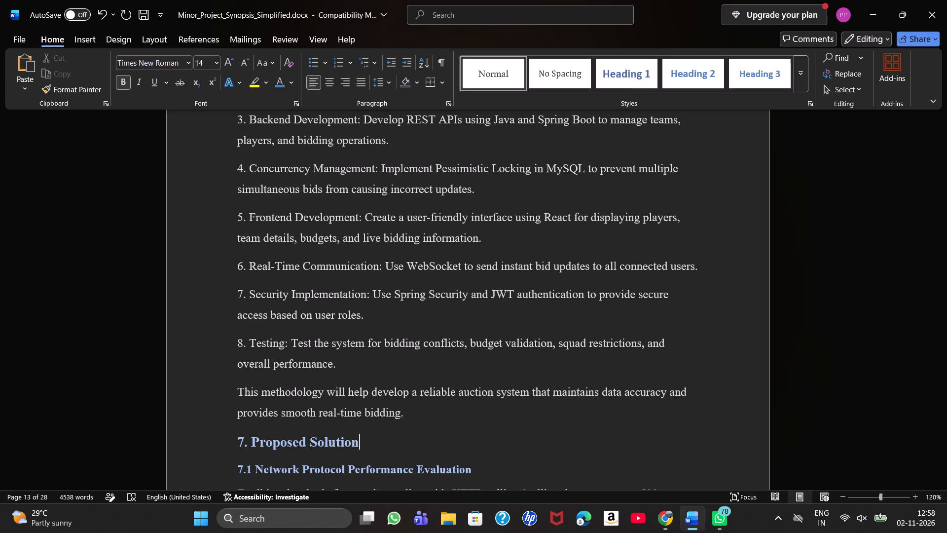
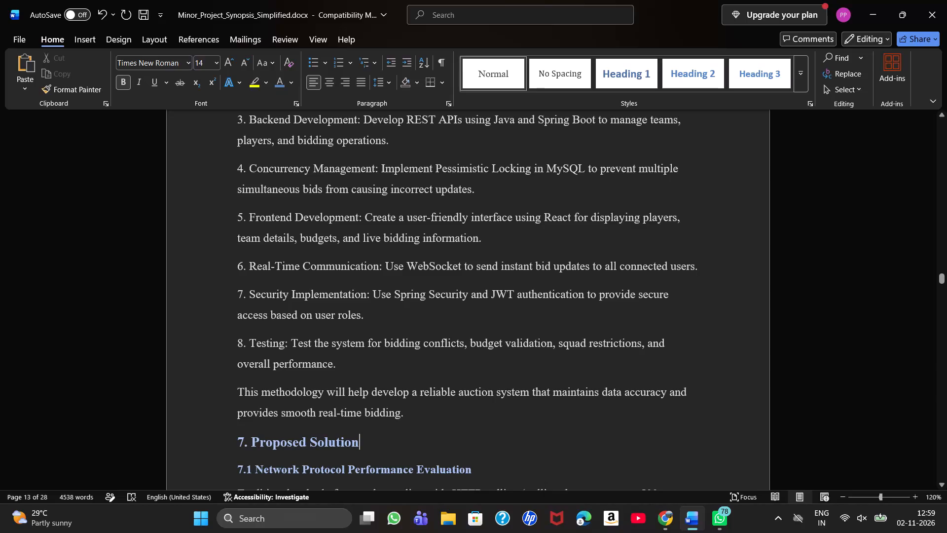
Delete the old section 7 content from 7.1 Network Protocol Performance Evaluation down to just before the section 8 heading.
key("shift+Down")
key("shift+Down")
key("shift+Down")
key("shift+Down")
key("shift+Down")
key("shift+Down")
key("shift+Down")
key("shift+Down")
key("shift+Down")
key("shift+Down")
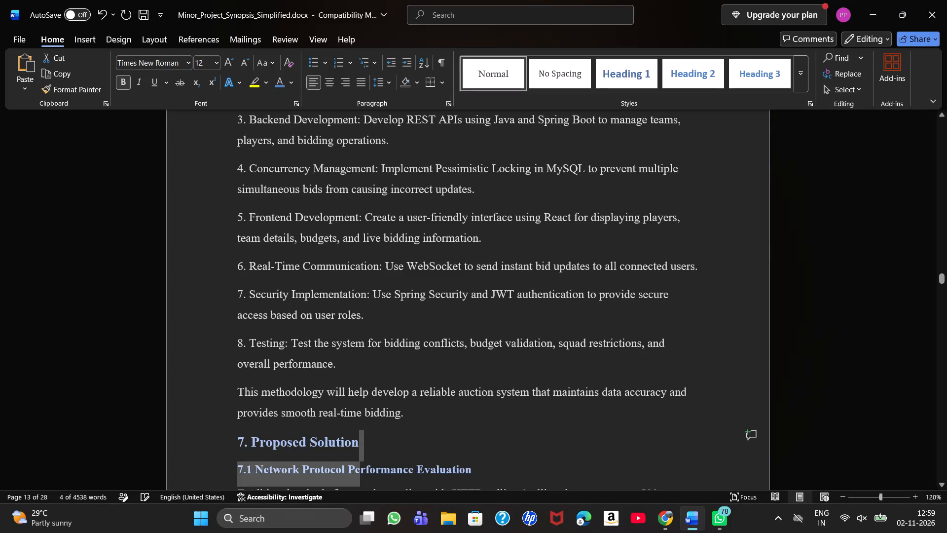
key("shift+Down")
key("shift+Down")
key("shift+Down")
key("shift+Down")
key("shift+Down")
key("shift+Down")
key("shift+Down")
key("shift+Down")
key("shift+Down")
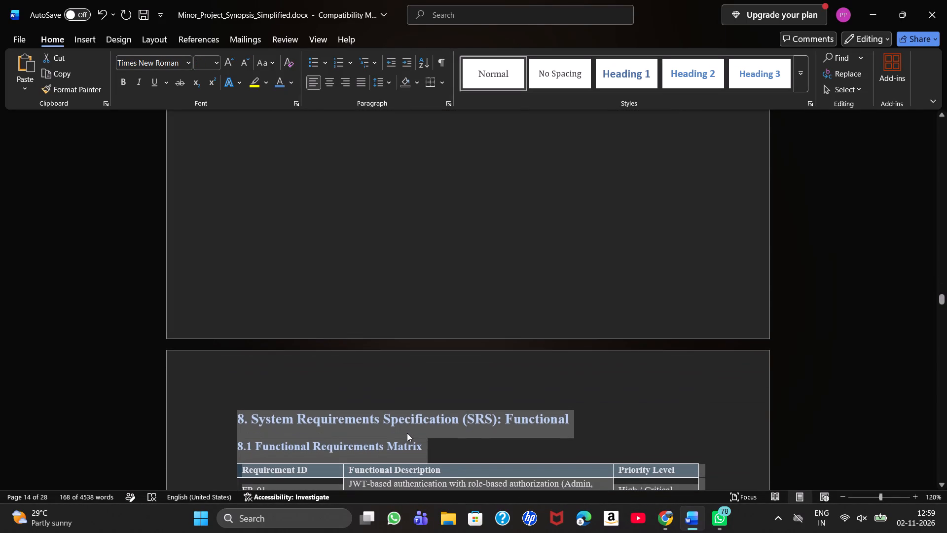
key("shift+Up")
key("shift+Up")
key("shift+Up")
key("shift+Up")
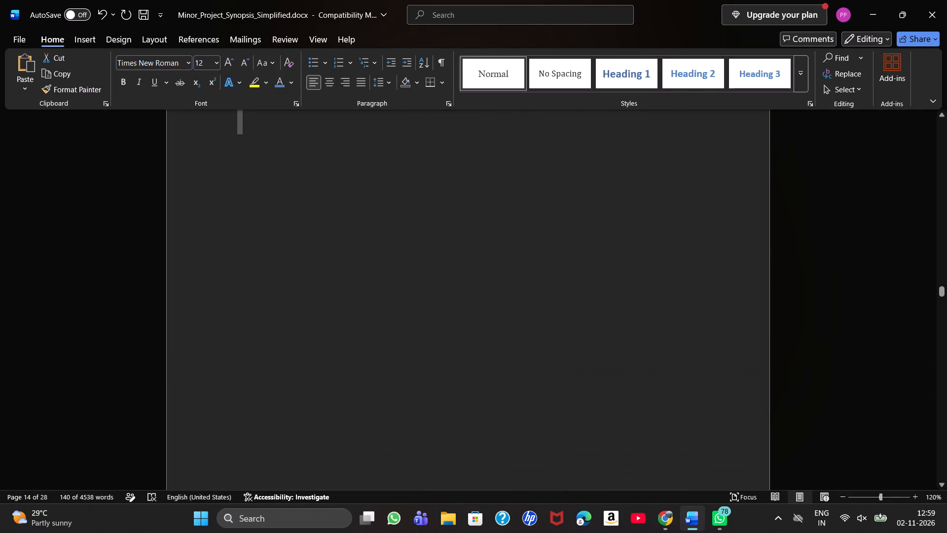
key("BackSpace")
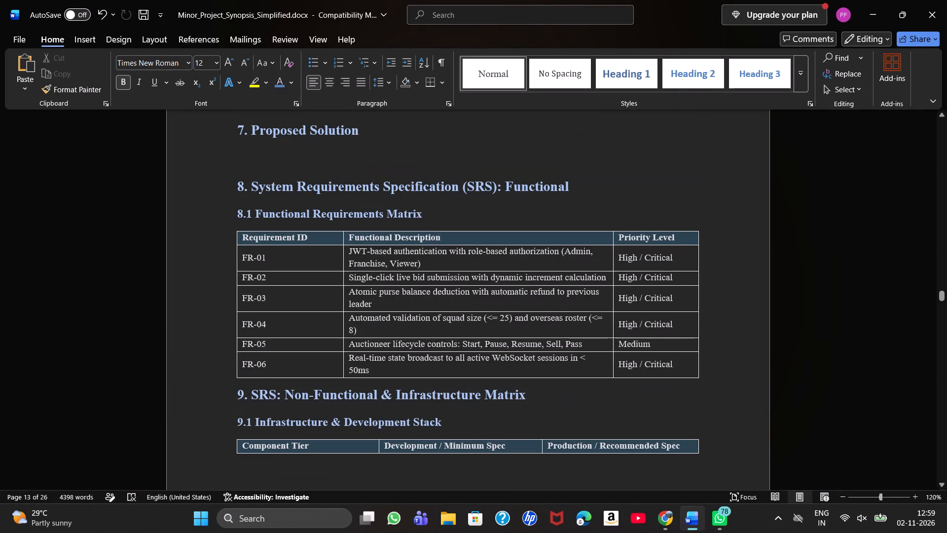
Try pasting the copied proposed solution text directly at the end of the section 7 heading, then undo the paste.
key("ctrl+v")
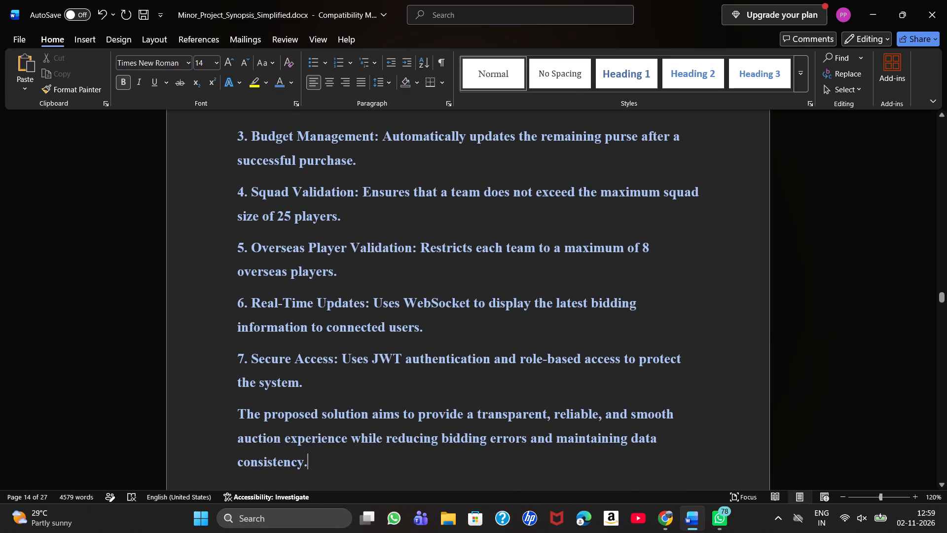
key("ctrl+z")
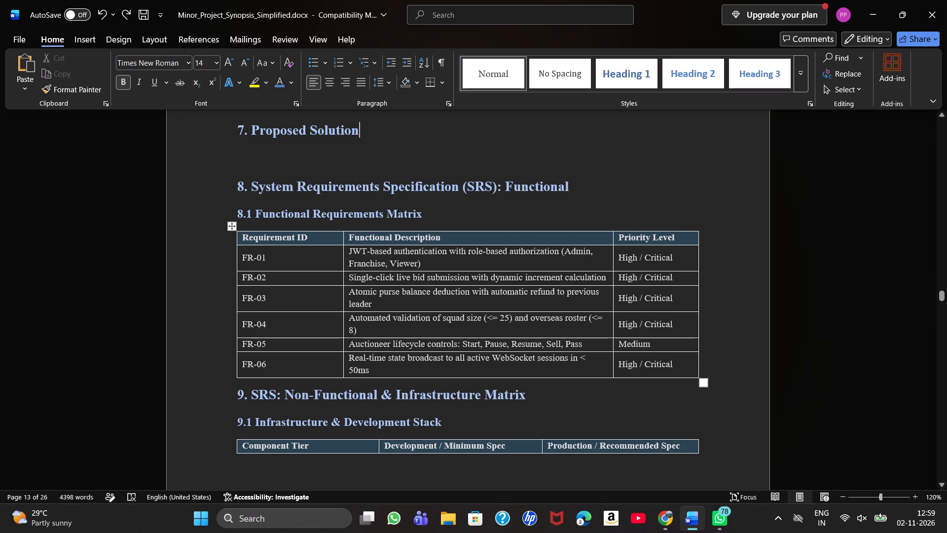
Paste the copied proposed solution text on a new unnumbered body line below the section 7 heading.
scroll(369, 245, "up", 1)
key("Return")
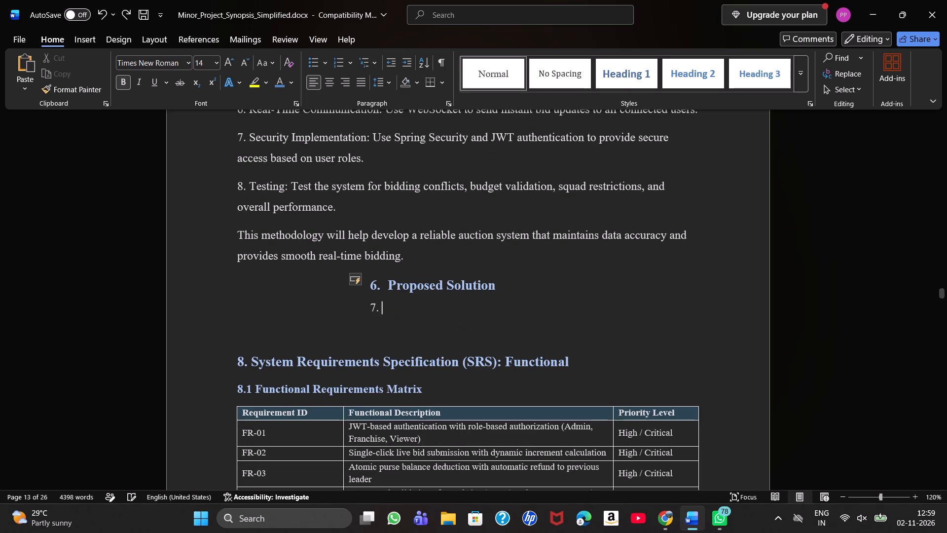
key("ctrl+z")
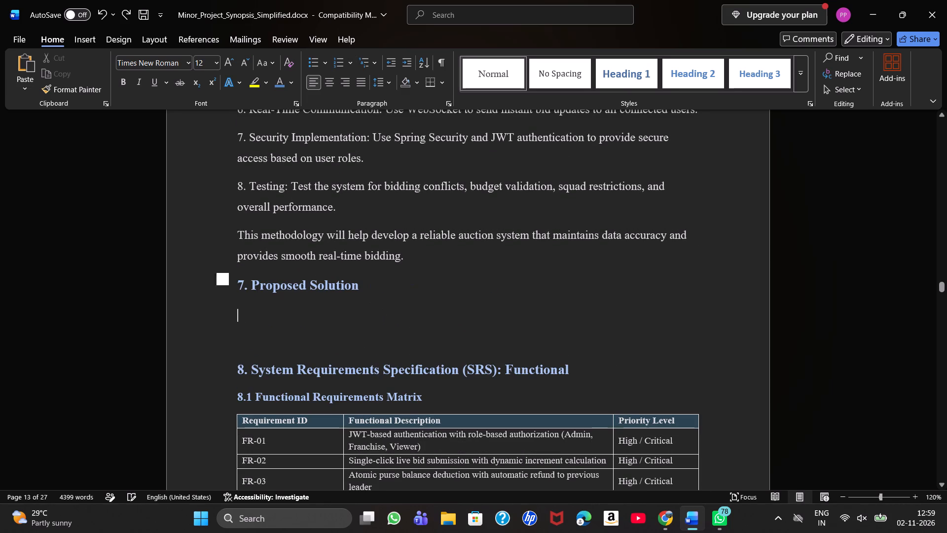
key("ctrl+v")
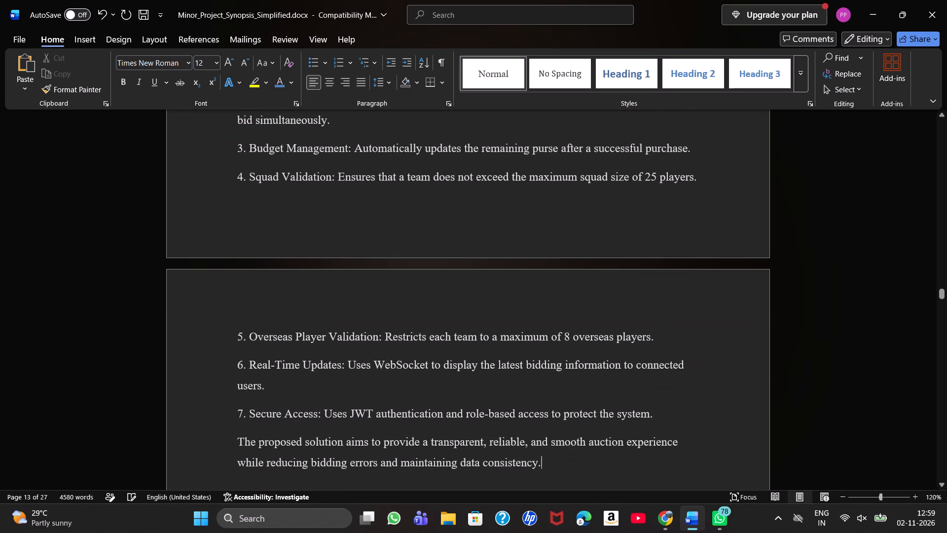
Set the font size of the whole pasted Proposed Solution text to 12.
scroll(434, 351, "down", 1)
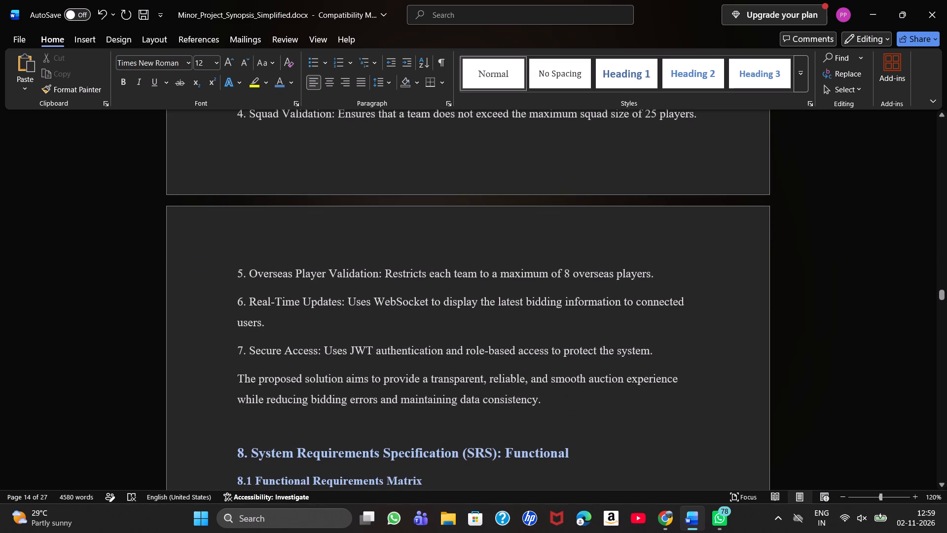
left_click_drag(542, 404, 249, 158)
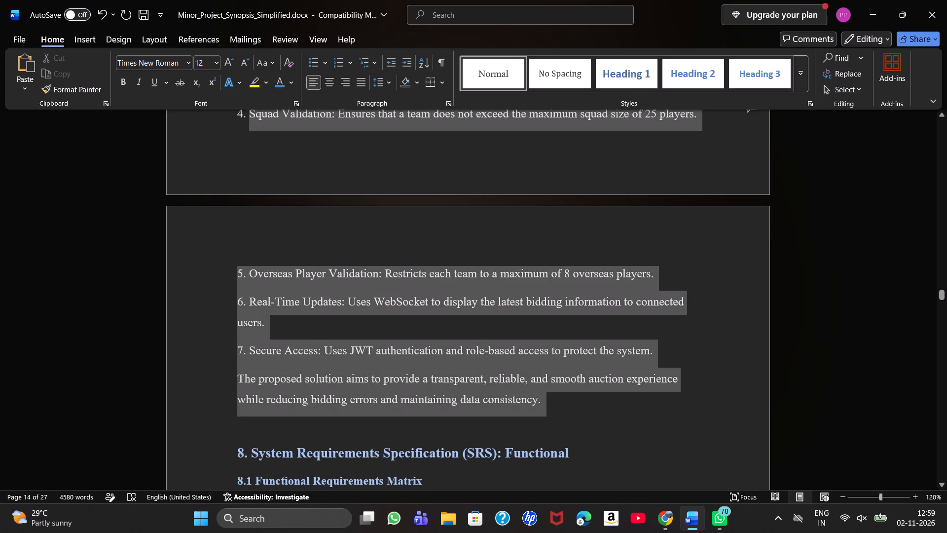
left_click_drag(249, 158, 234, 245)
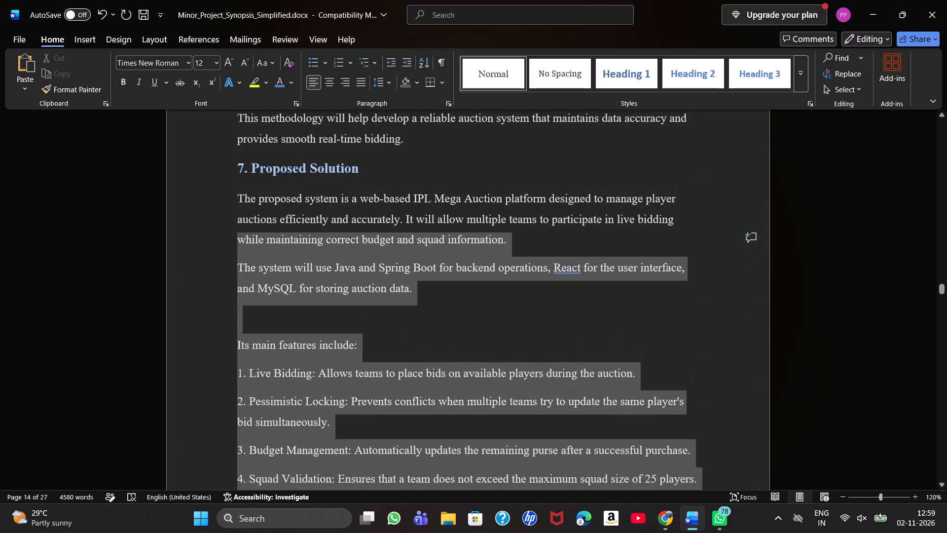
left_click_drag(234, 245, 234, 204)
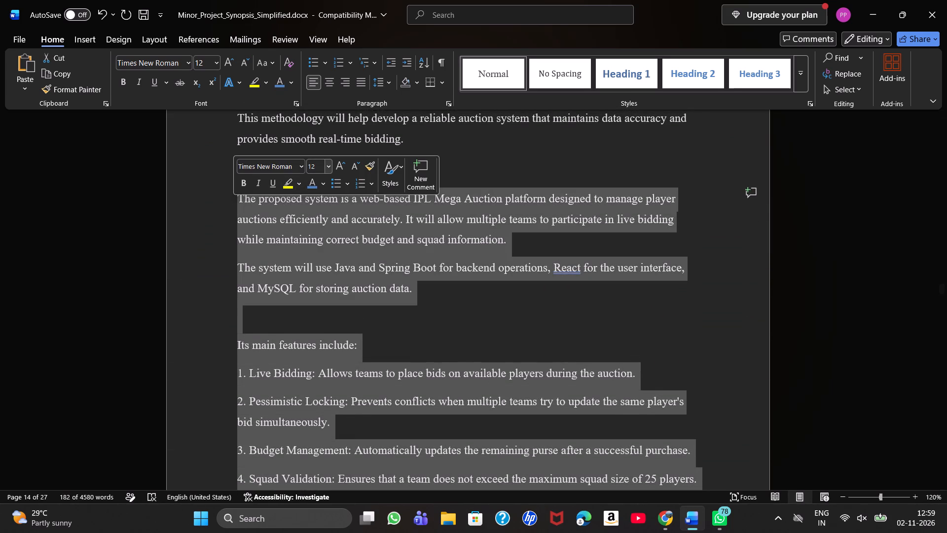
left_click(325, 166)
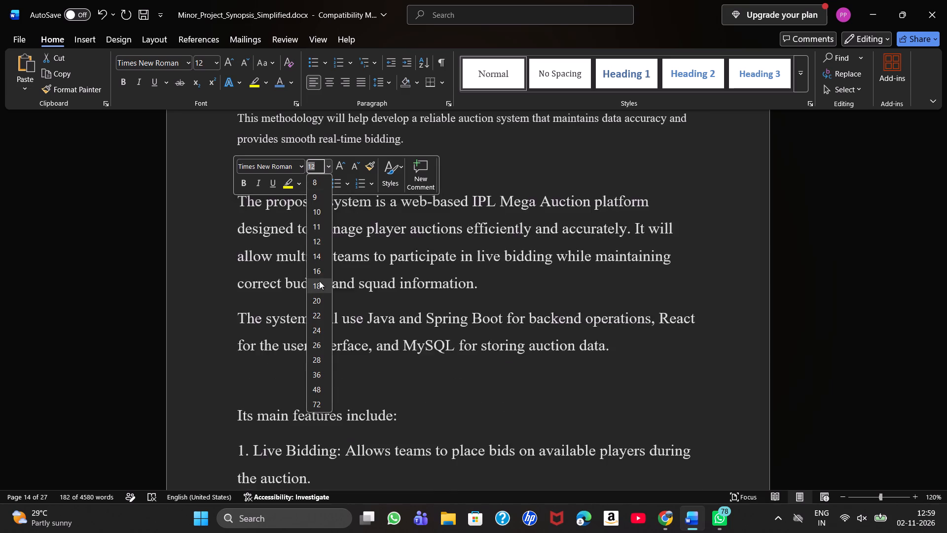
left_click(320, 240)
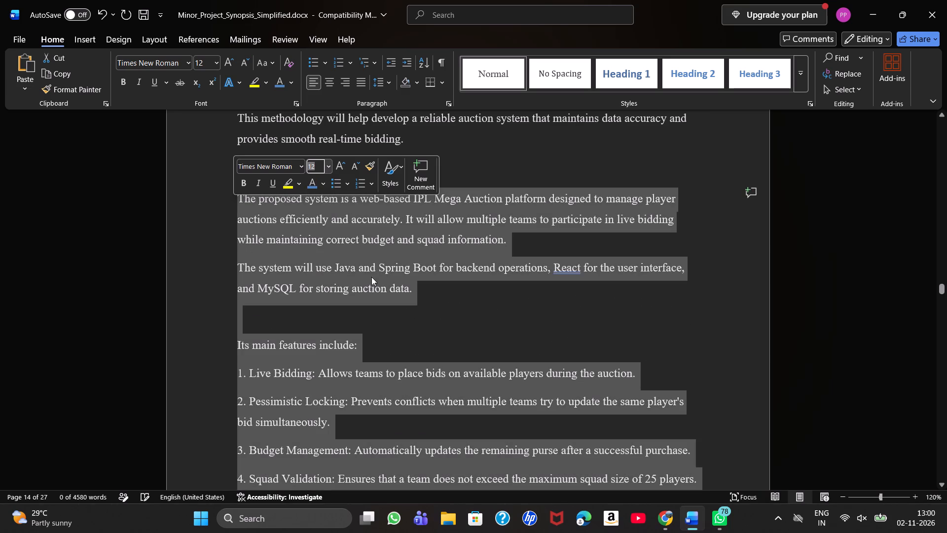
Remove the empty line above "Its main features include:" in section 7.
left_click(429, 319)
key("BackSpace")
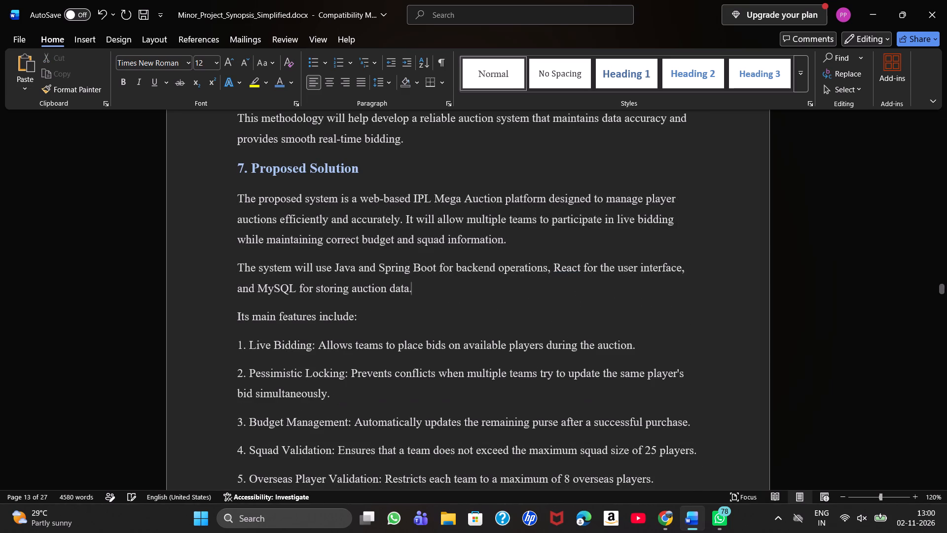
Delete the title text System Requirements Specification (SRS): Functional from the section 8 heading, keeping its number.
scroll(346, 310, "down", 1)
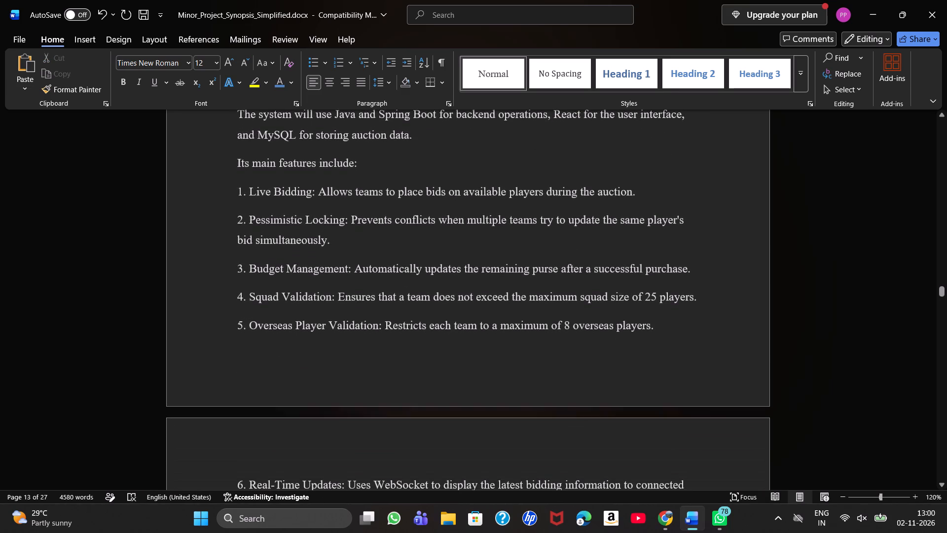
scroll(301, 367, "down", 1)
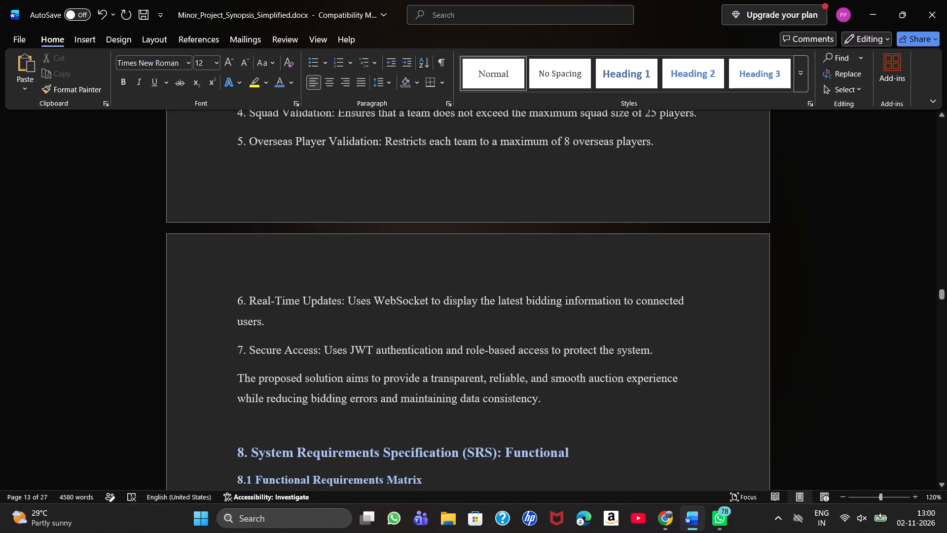
left_click(576, 452)
key("BackSpace")
key("BackSpace")
key("BackSpace")
key("BackSpace")
key("BackSpace")
key("BackSpace")
key("BackSpace")
key("BackSpace")
key("BackSpace")
key("BackSpace")
key("BackSpace")
key("BackSpace")
key("BackSpace")
key("BackSpace")
key("BackSpace")
key("BackSpace")
key("BackSpace")
key("BackSpace")
key("BackSpace")
key("BackSpace")
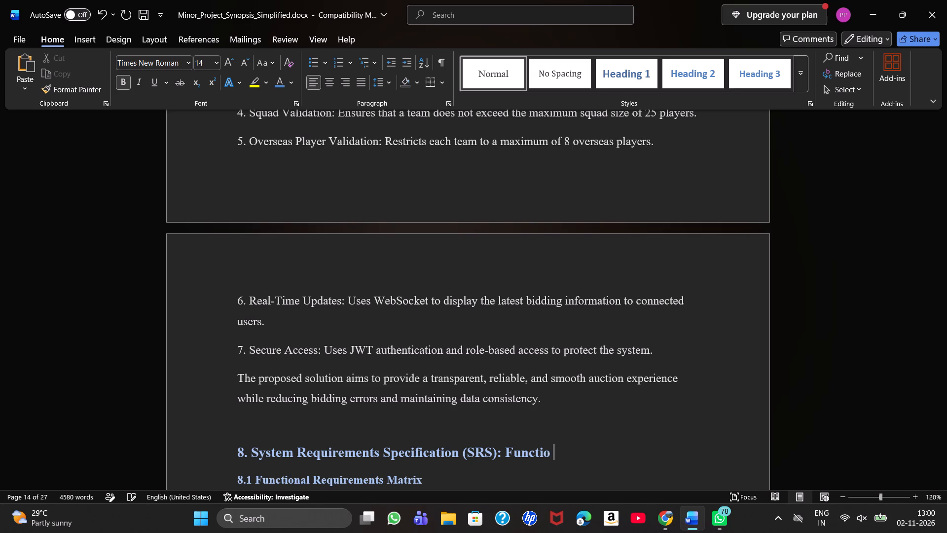
key("BackSpace")
key("BackSpace")
key("BackSpace")
key("BackSpace")
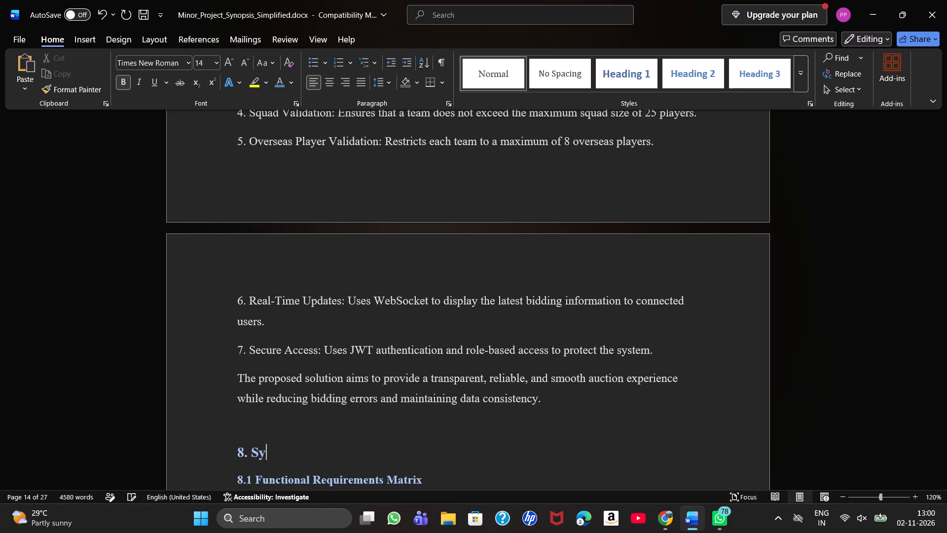
key("BackSpace")
key("BackSpace")
Enter Module Description as the new title after the number in the section 8 heading.
type("Module")
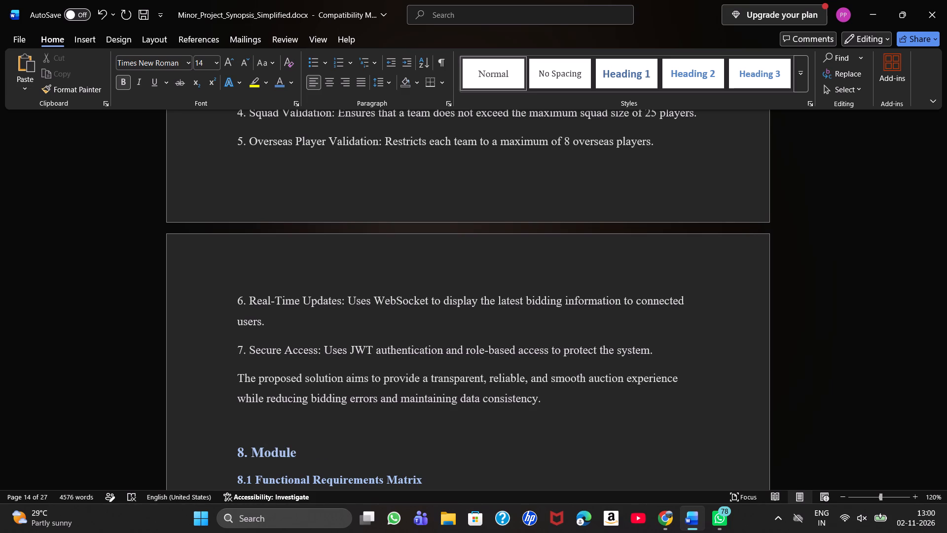
key("space")
type("Description")
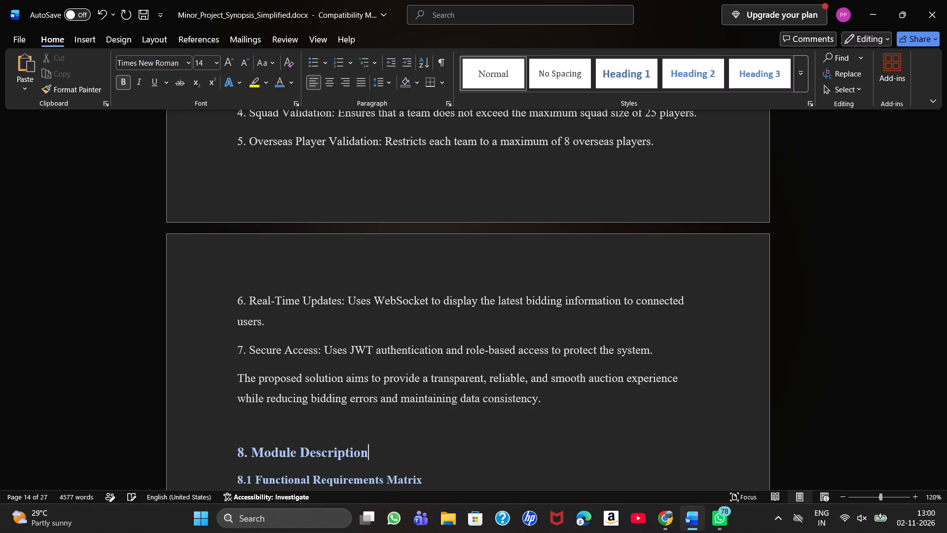
key("Return")
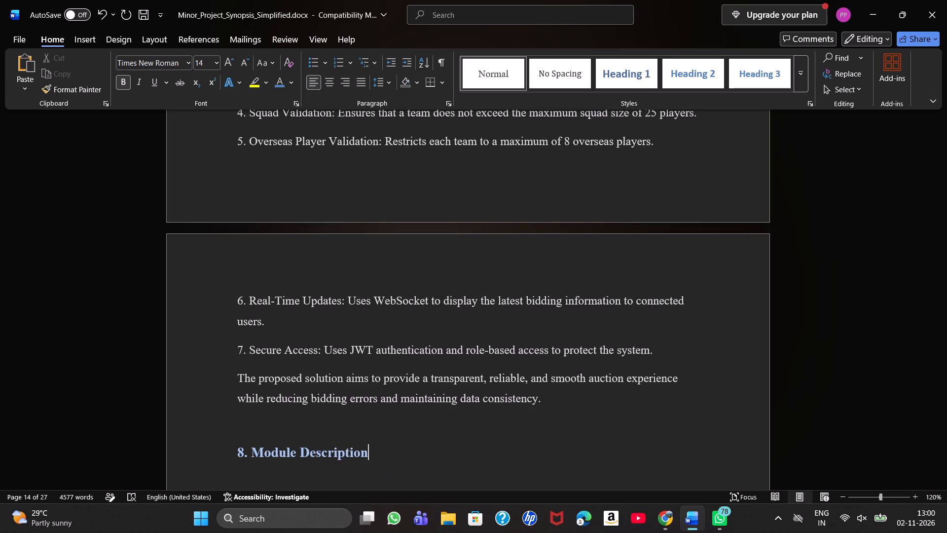
key("BackSpace")
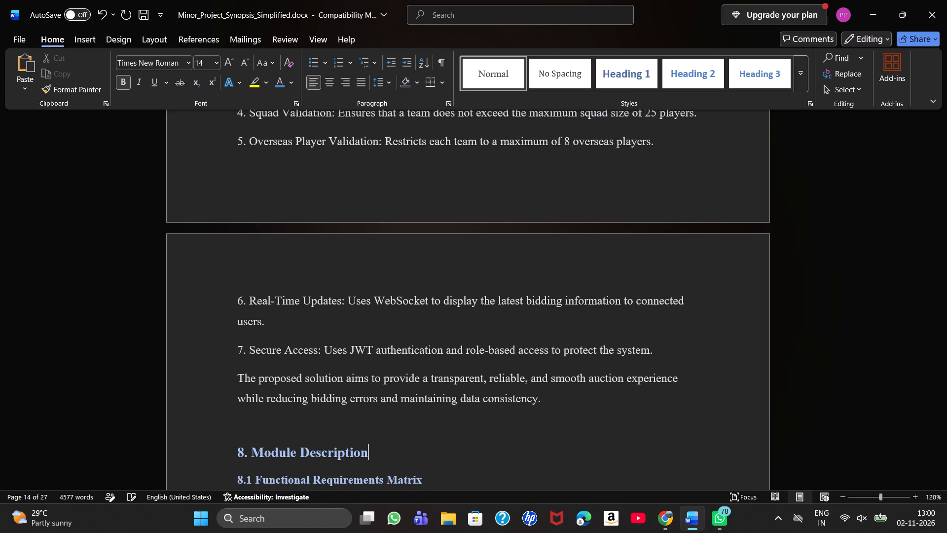
Delete the 8.1 Functional Requirements Matrix subheading together with its whole requirements table, keeping the section 9 heading.
key("Down")
key("Left")
key("Left")
key("Left")
key("Left")
key("Left")
key("Left")
key("Left")
key("Left")
key("Left")
key("Left")
key("Left")
key("Left")
key("Left")
key("Left")
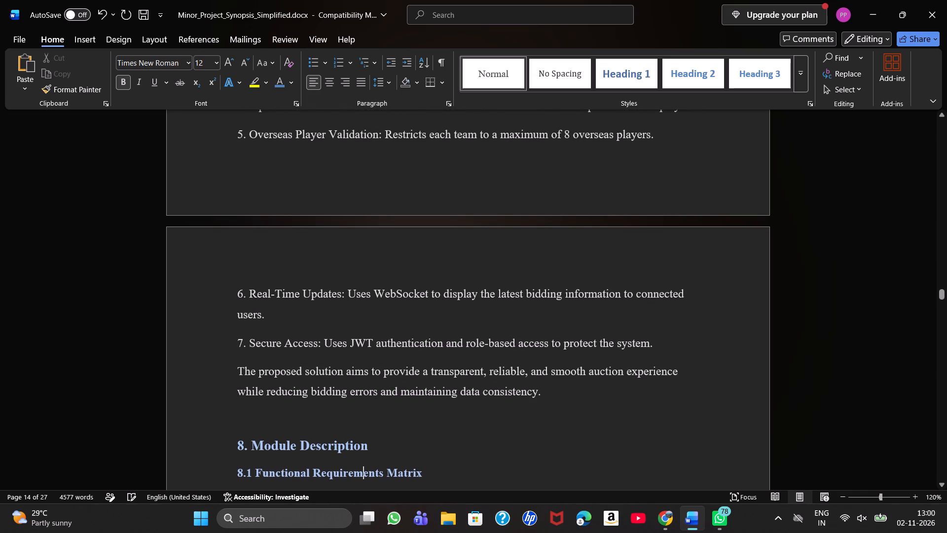
key("Left")
key("Left")
key("Left")
key("Left")
key("Left")
key("Left")
key("Left")
key("Left")
key("Left")
key("Left")
key("shift+Down")
key("shift+Down")
key("shift+Down")
key("shift+Down")
key("shift+Down")
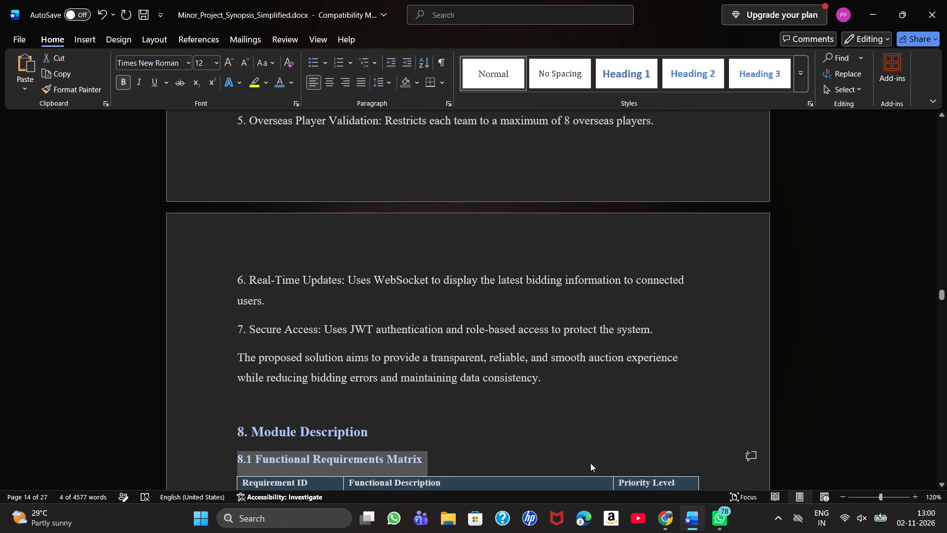
key("shift+Down")
key("shift+Down")
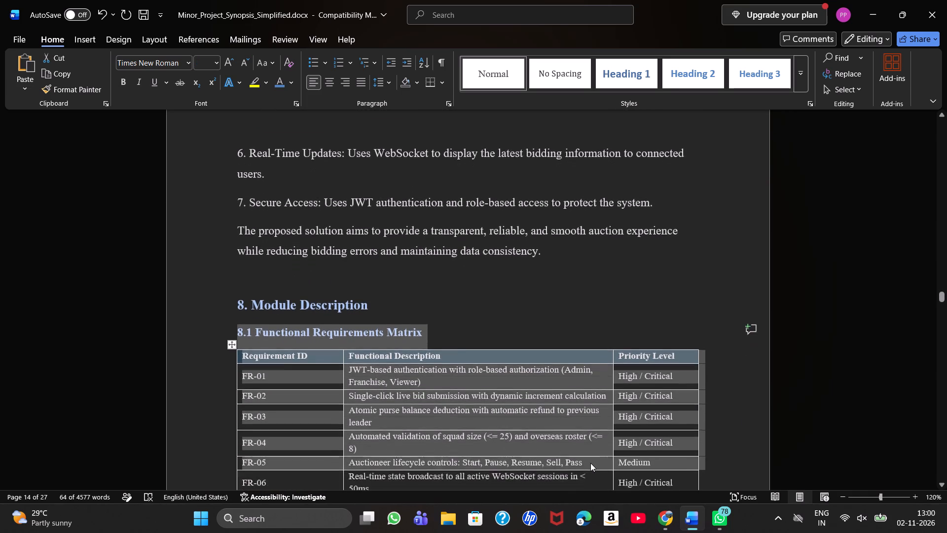
key("shift+Down")
key("shift+Down")
key("shift+Up")
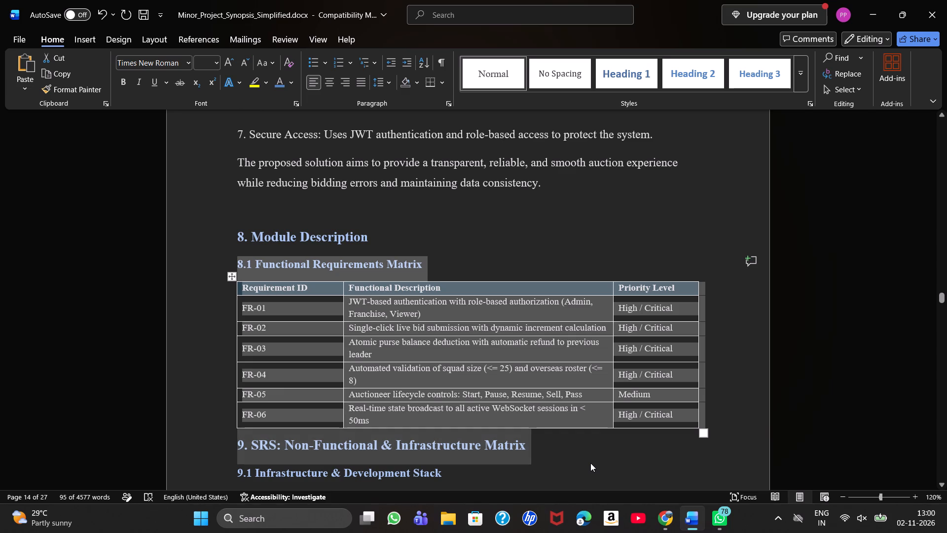
key("BackSpace")
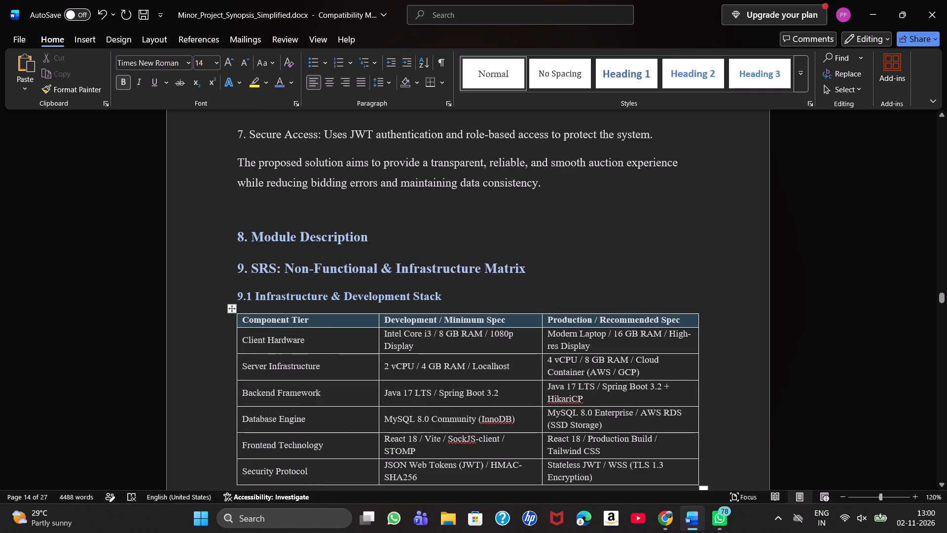
Add an empty body line below the section 8 Module Description heading.
key("Up")
key("Right")
key("Right")
key("Right")
key("Right")
key("Right")
key("Right")
key("Right")
key("Right")
key("Right")
key("Right")
key("Right")
key("Right")
key("Right")
key("Right")
key("Right")
key("Right")
key("Right")
key("Right")
key("Right")
key("Right")
key("Right")
key("Return")
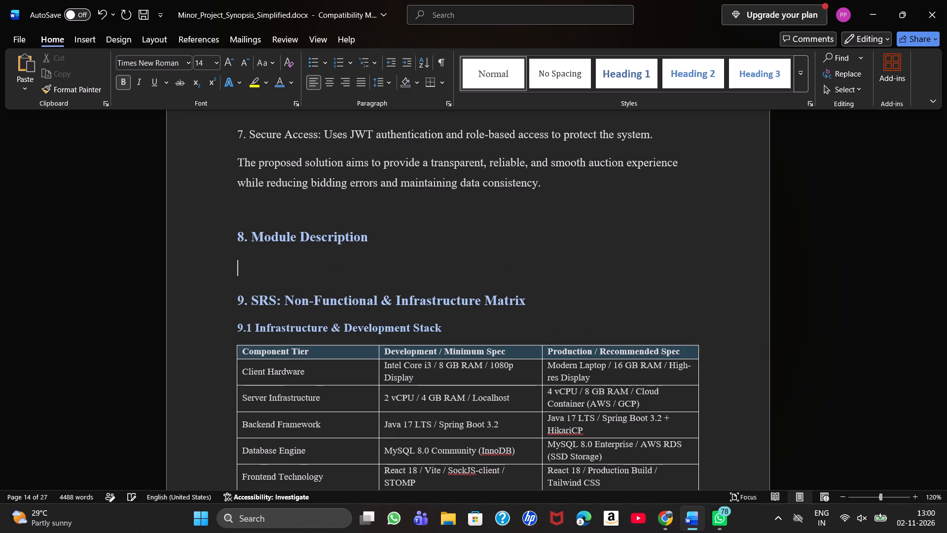
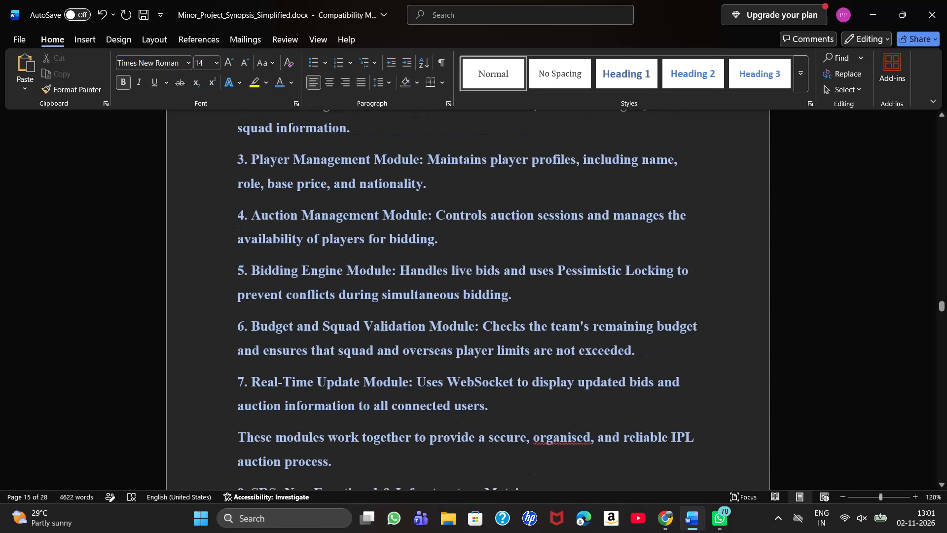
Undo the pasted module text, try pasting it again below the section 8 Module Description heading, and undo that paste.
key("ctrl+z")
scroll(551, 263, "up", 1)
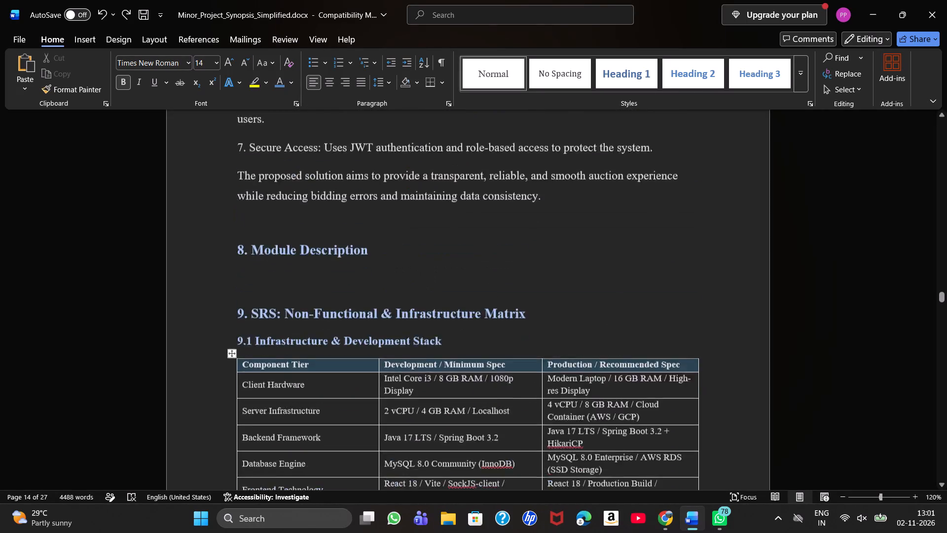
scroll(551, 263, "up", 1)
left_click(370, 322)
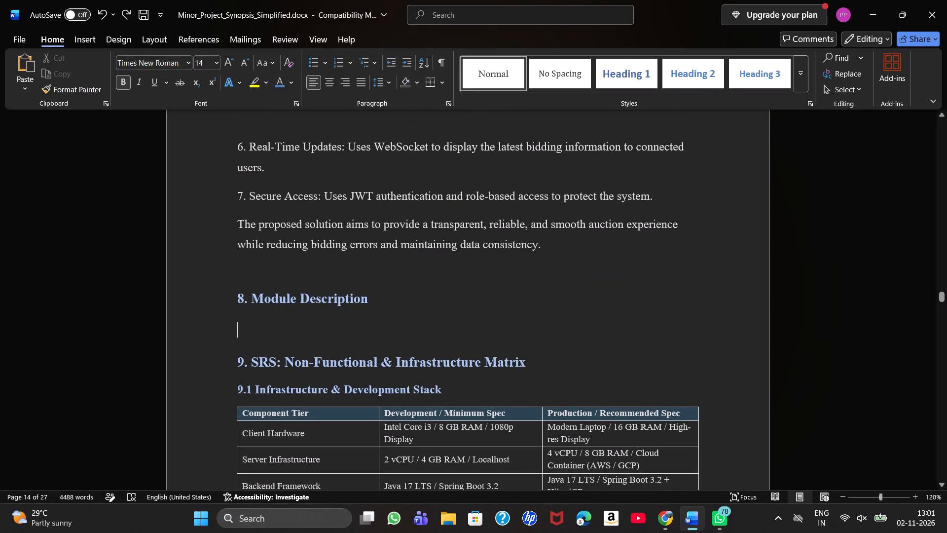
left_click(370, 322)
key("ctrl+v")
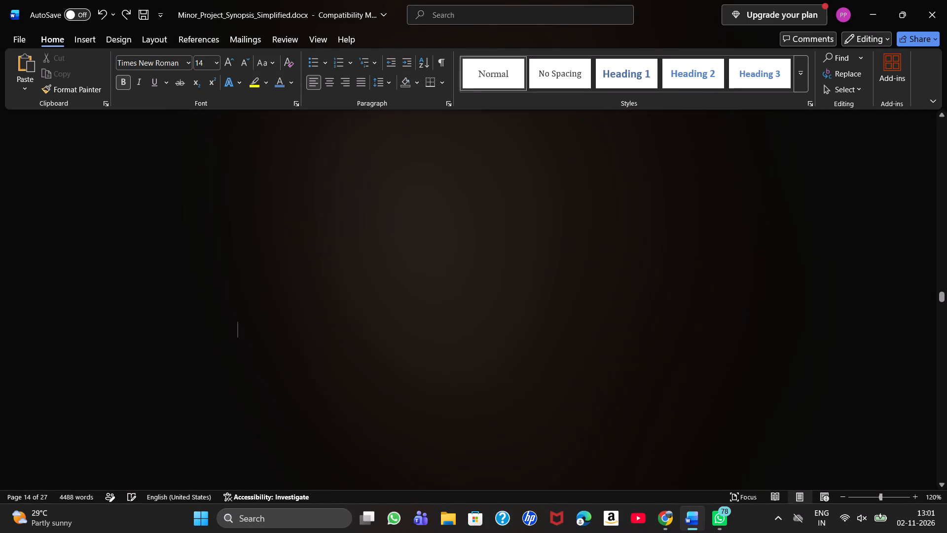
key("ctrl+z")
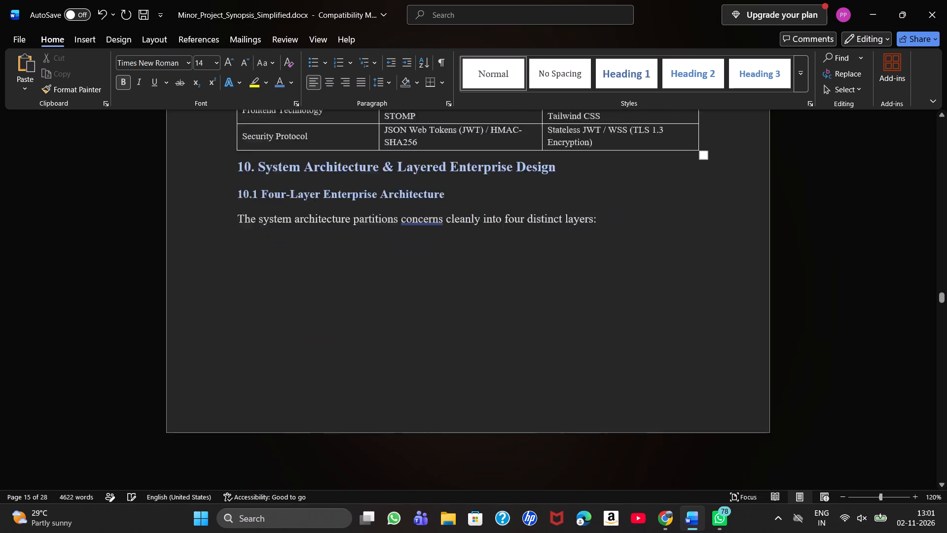
Add a line below the section 8 Module Description heading and paste the copied module text there, from the introduction to the closing paragraph.
scroll(422, 207, "up", 1)
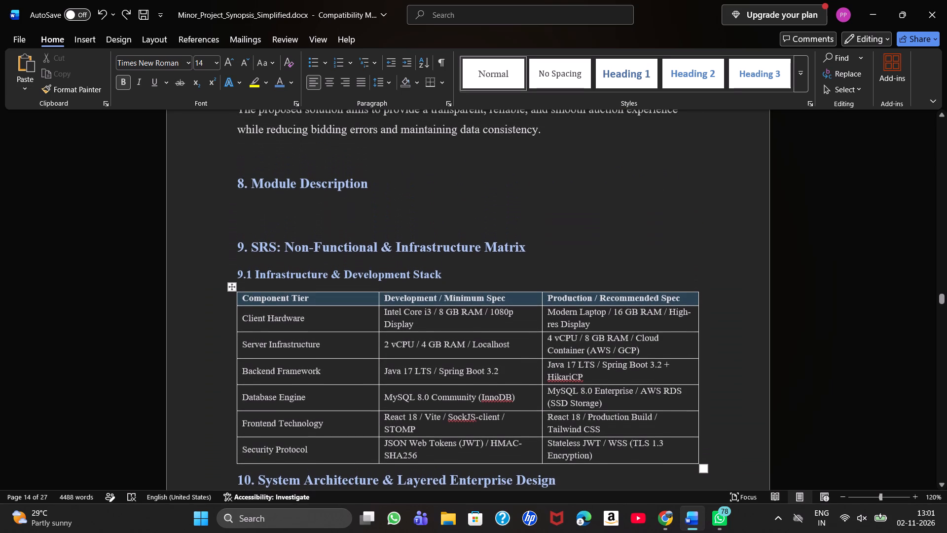
left_click(405, 200)
key("Return")
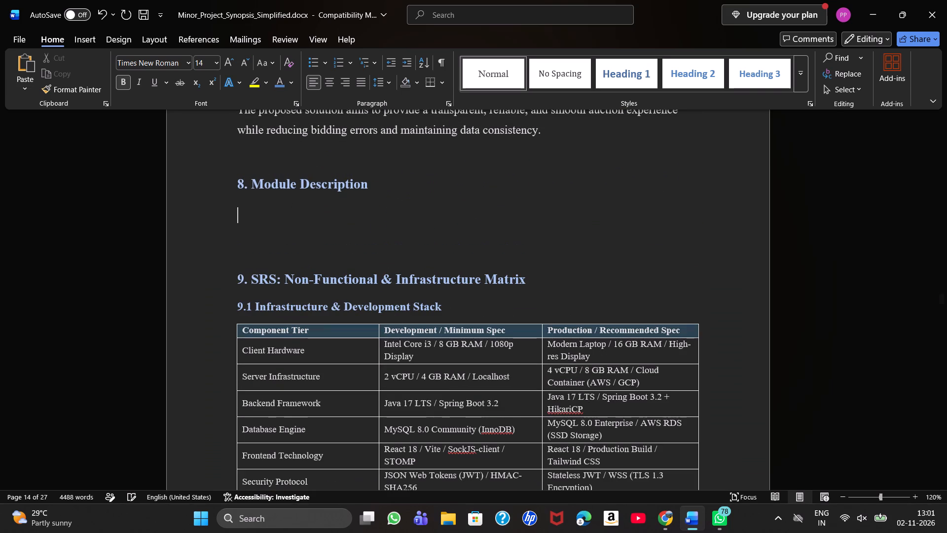
key("ctrl+v")
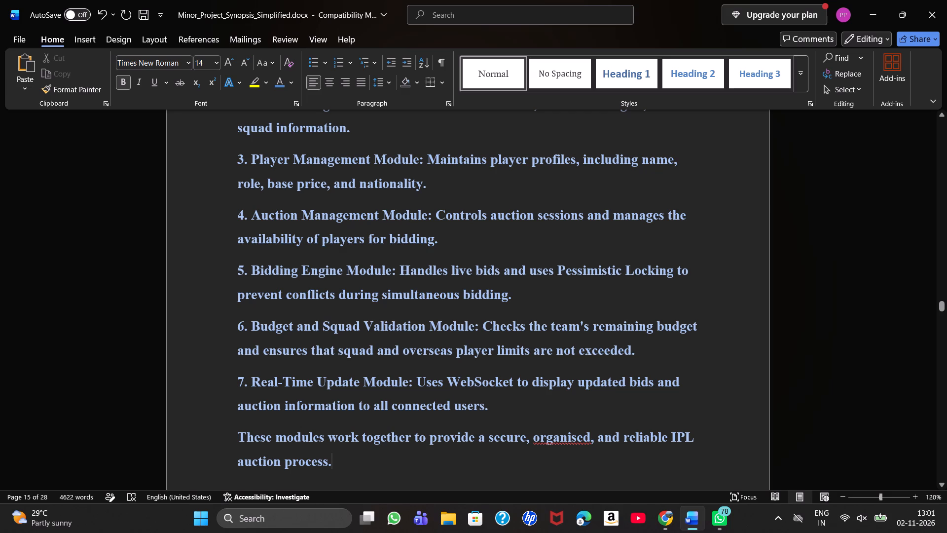
Set all section 8 body text below the Module Description heading, through the closing paragraph, to font size 12.
left_click_drag(329, 464, 219, 282)
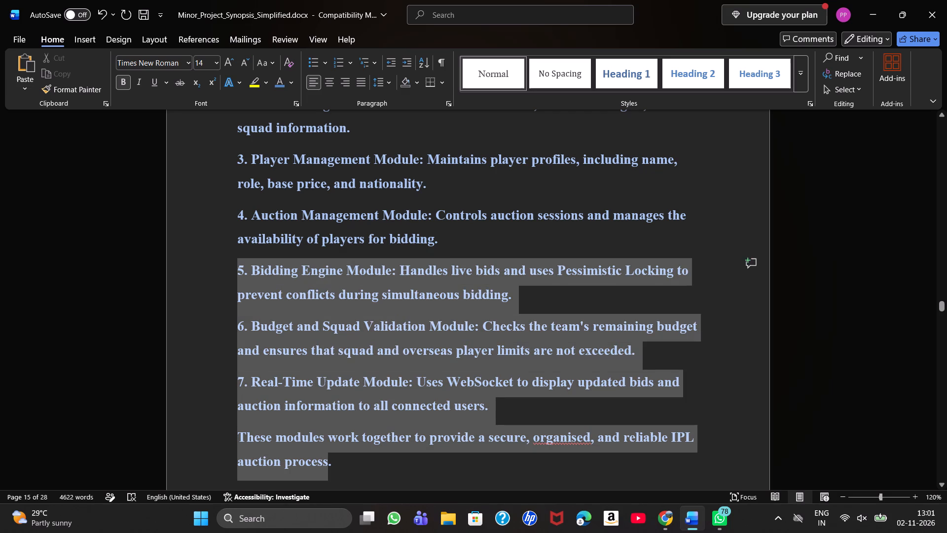
left_click_drag(219, 282, 223, 116)
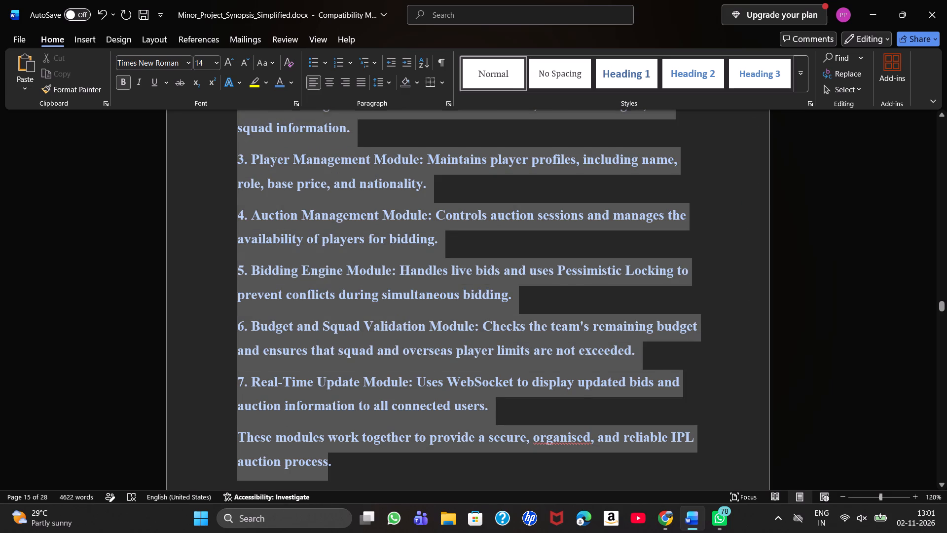
left_click_drag(223, 116, 224, 376)
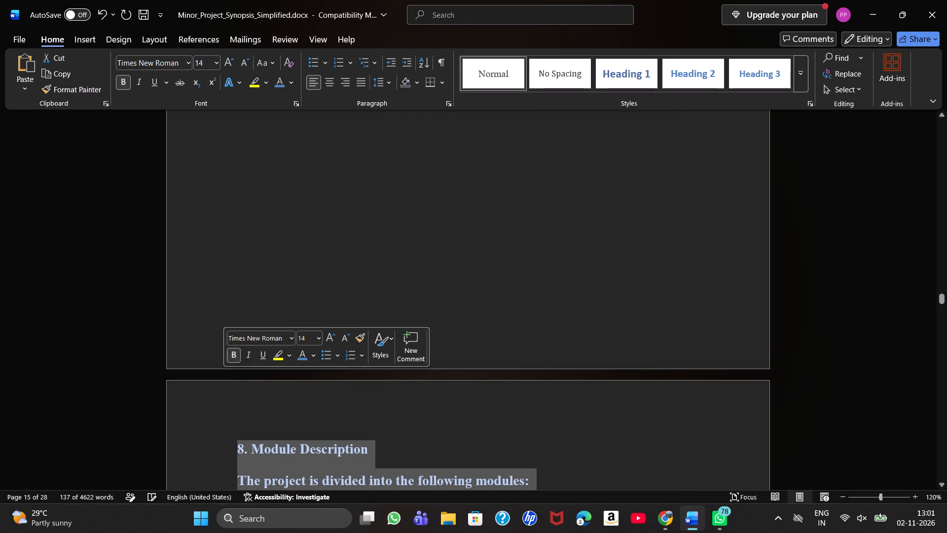
scroll(224, 376, "down", 1)
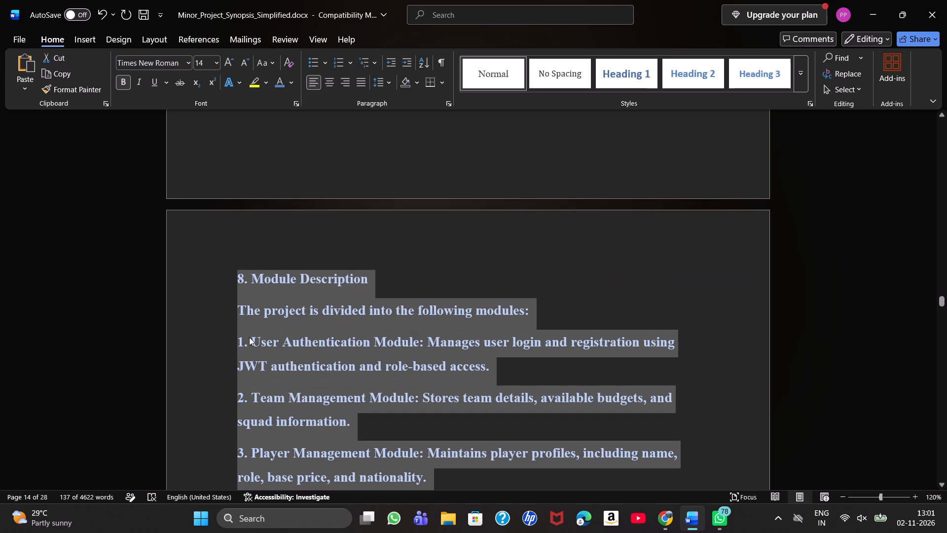
left_click(238, 309)
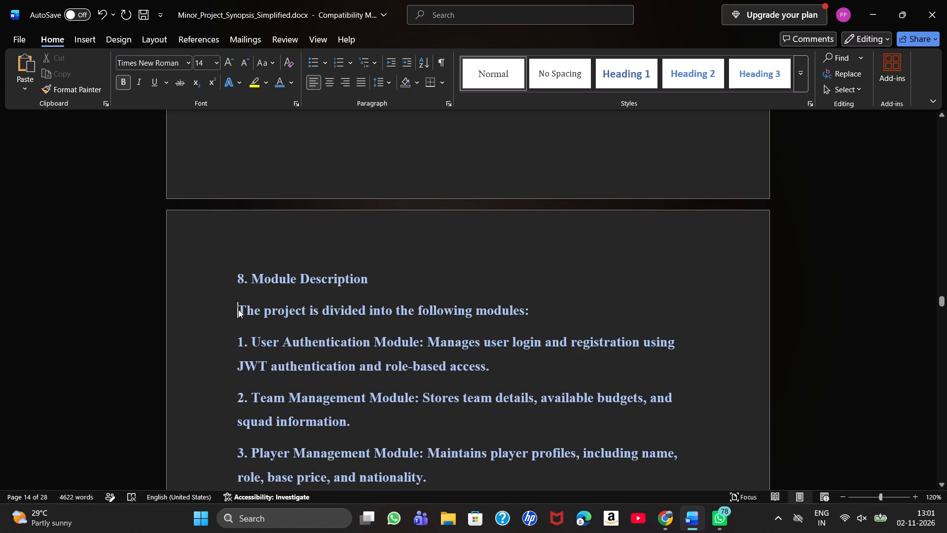
left_click_drag(238, 305, 379, 532)
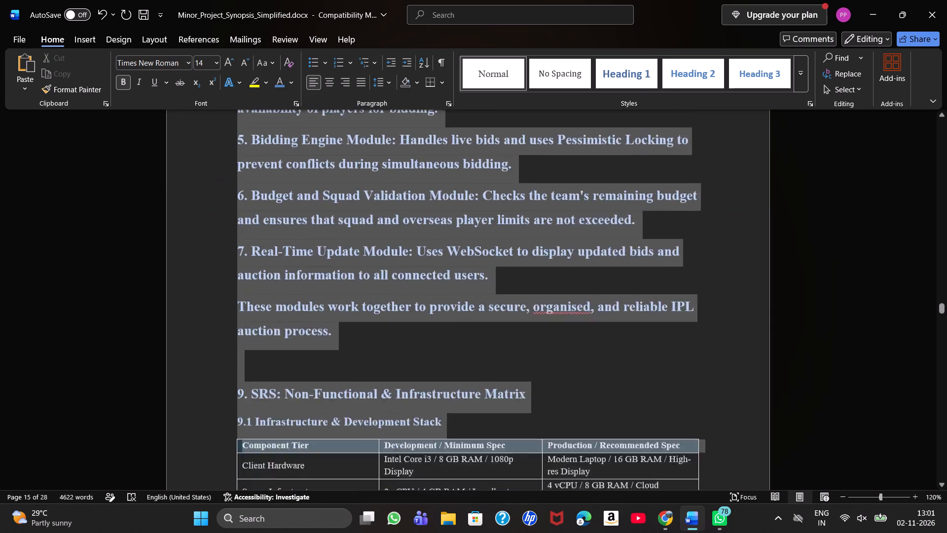
left_click_drag(379, 532, 306, 176)
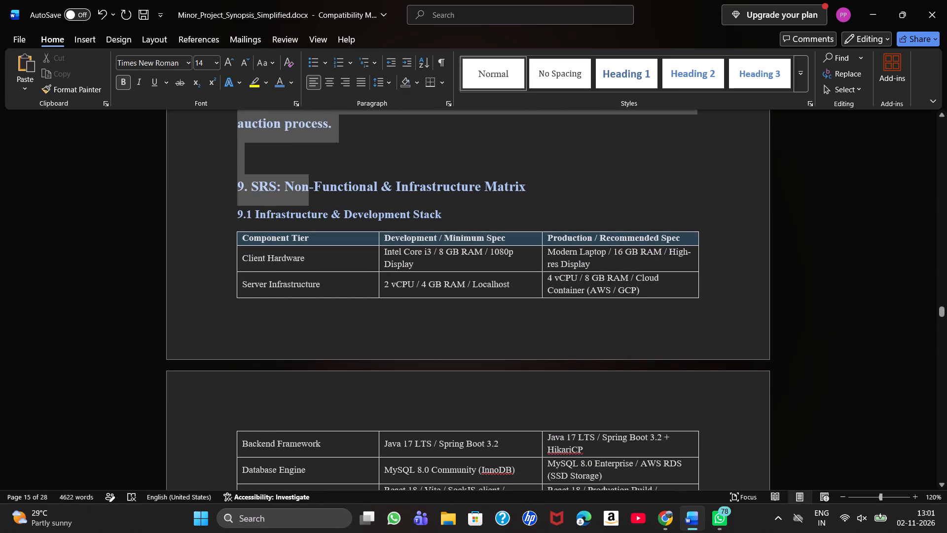
left_click_drag(306, 176, 358, 216)
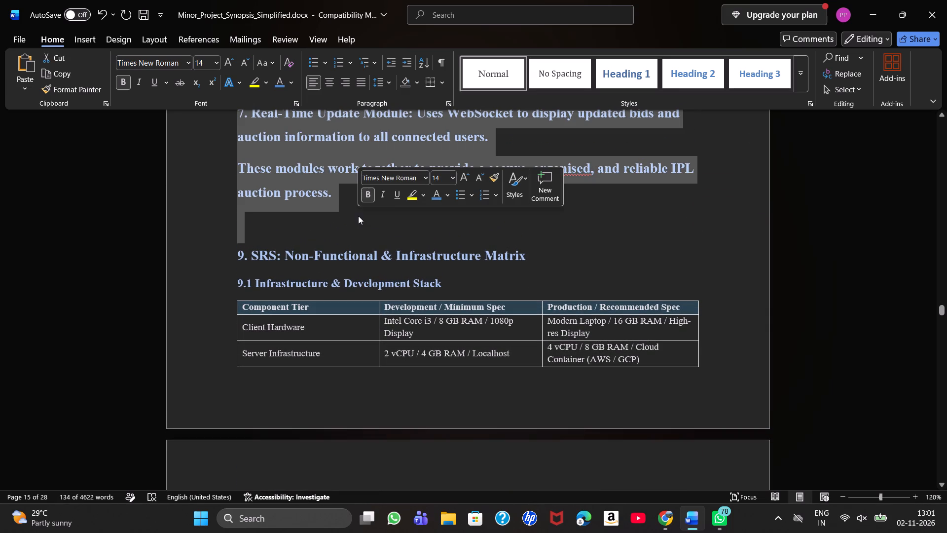
left_click(434, 198)
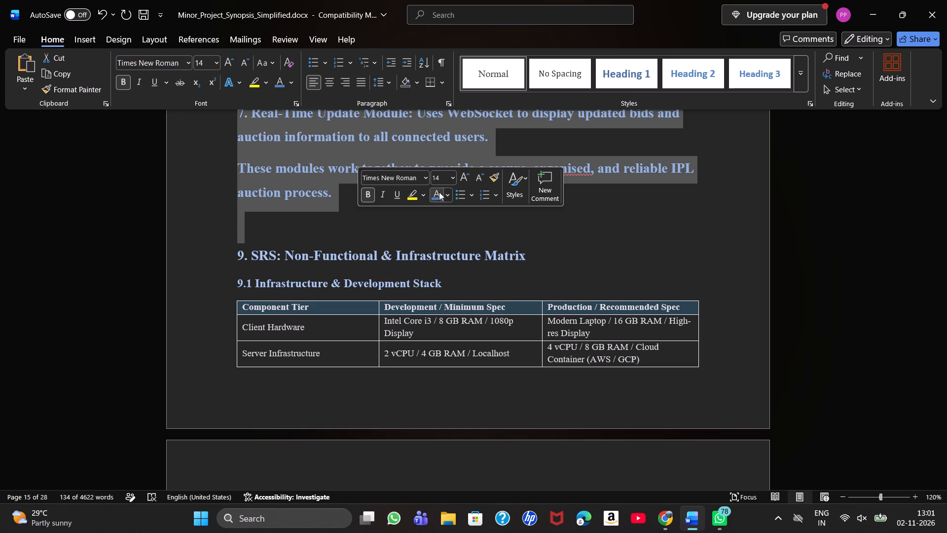
left_click(454, 176)
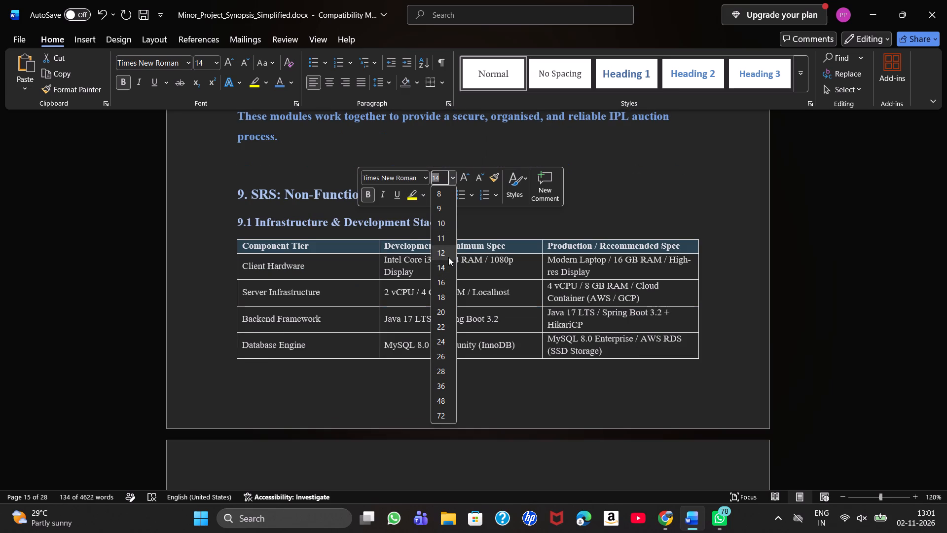
left_click(448, 257)
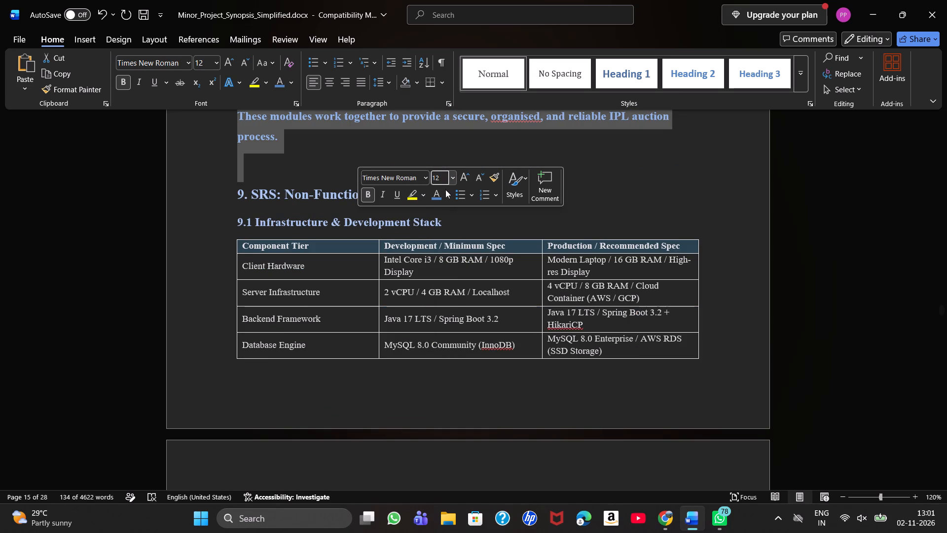
Change the font color of the selected section 8 body text to Automatic.
left_click(451, 196)
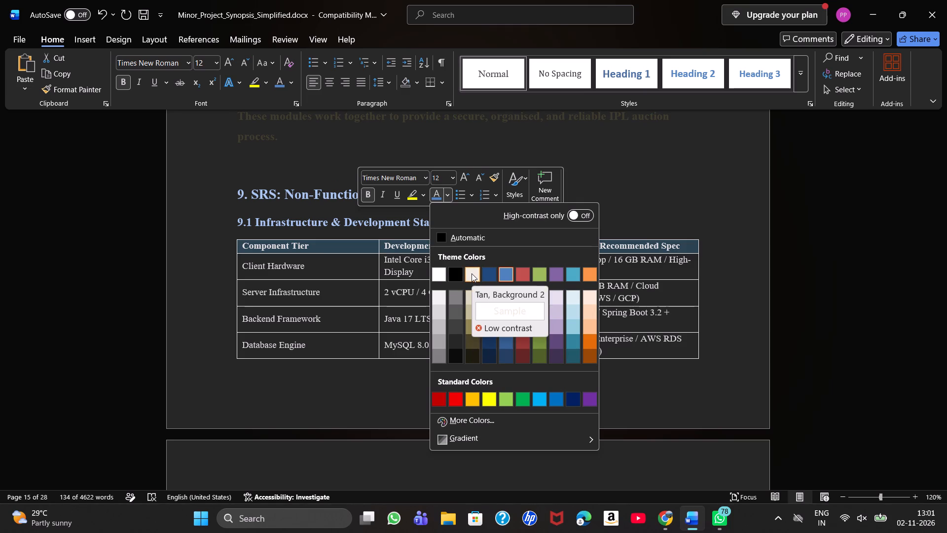
left_click(469, 234)
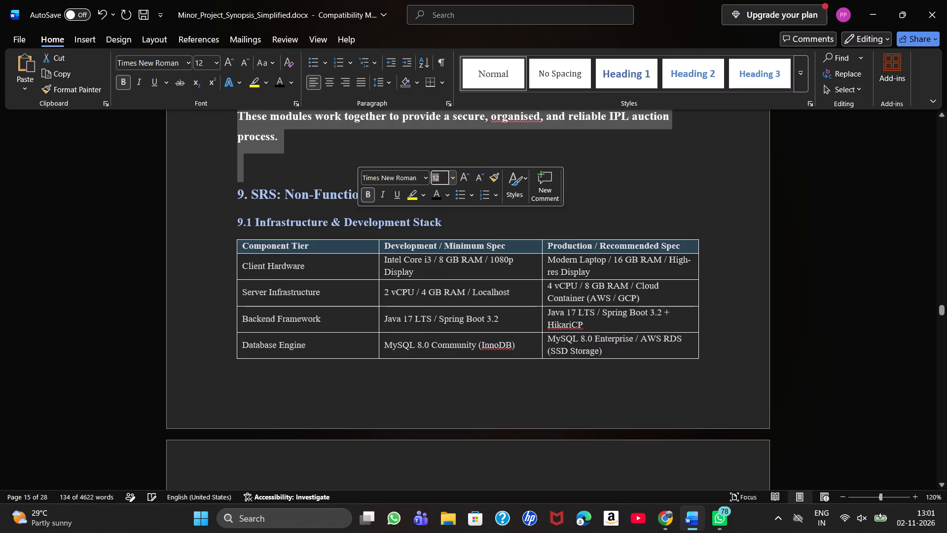
scroll(424, 151, "up", 1)
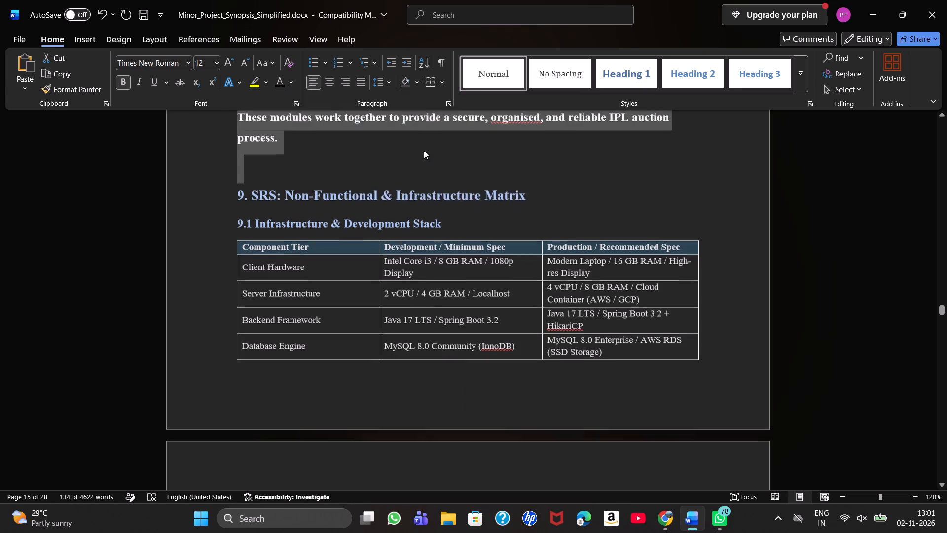
scroll(424, 151, "up", 1)
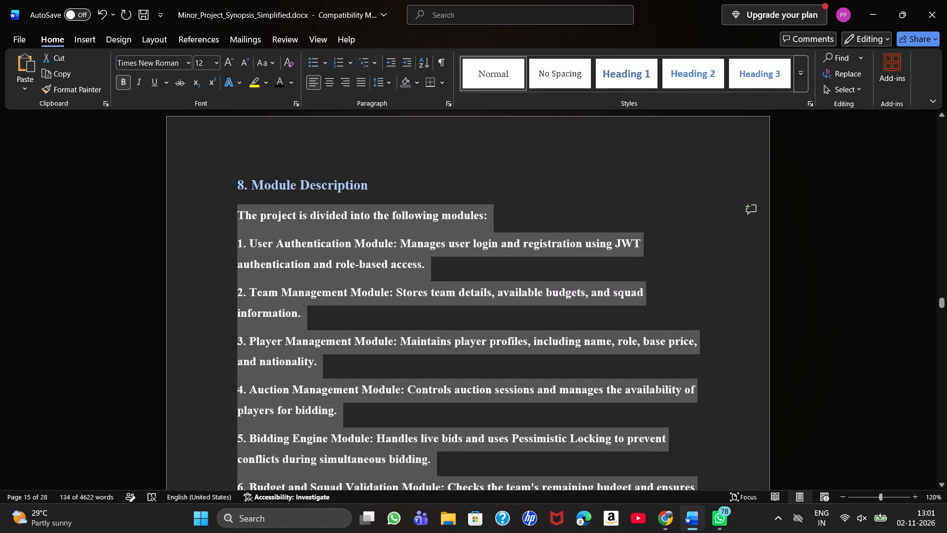
scroll(424, 151, "up", 1)
left_click(431, 171)
Delete the title text SRS: Non-Functional & Infrastructure Matrix from the section 9 heading, keeping its number.
scroll(431, 171, "down", 1)
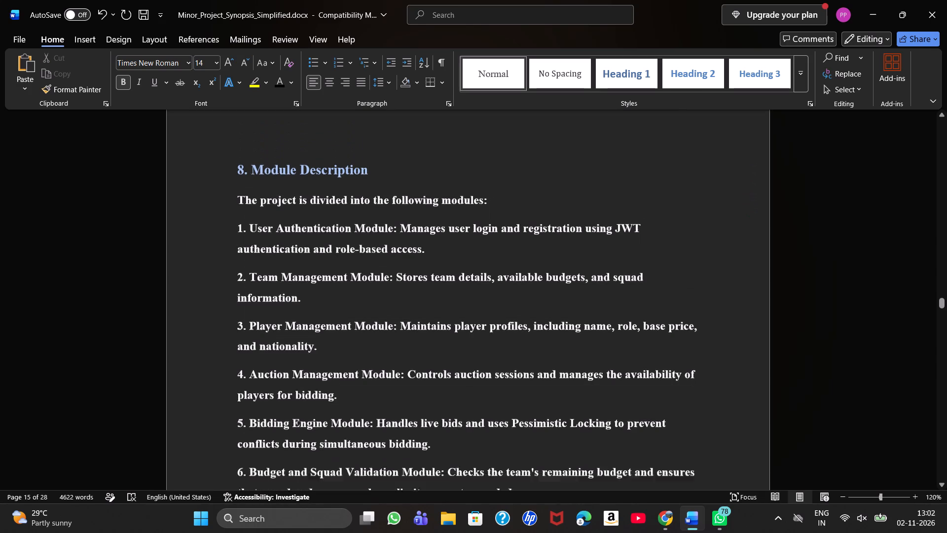
scroll(431, 171, "down", 2)
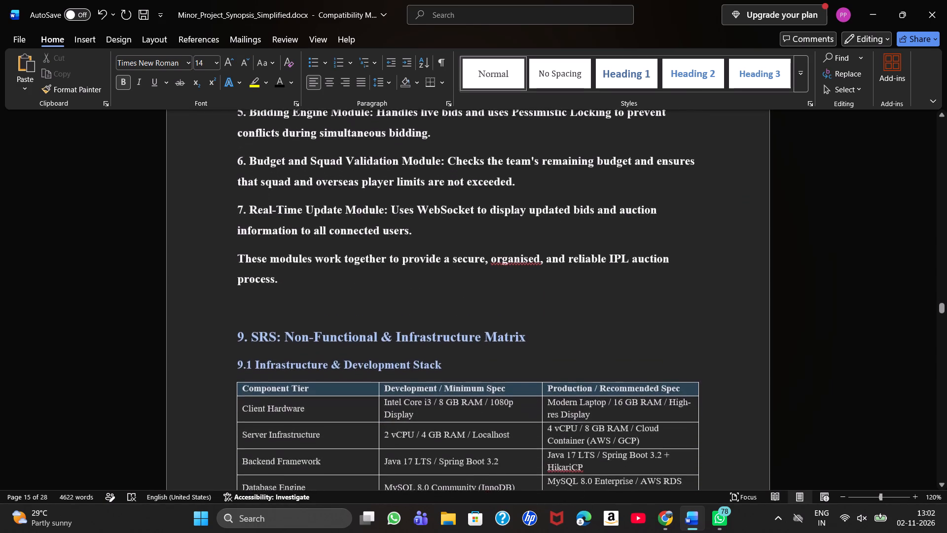
scroll(431, 171, "down", 1)
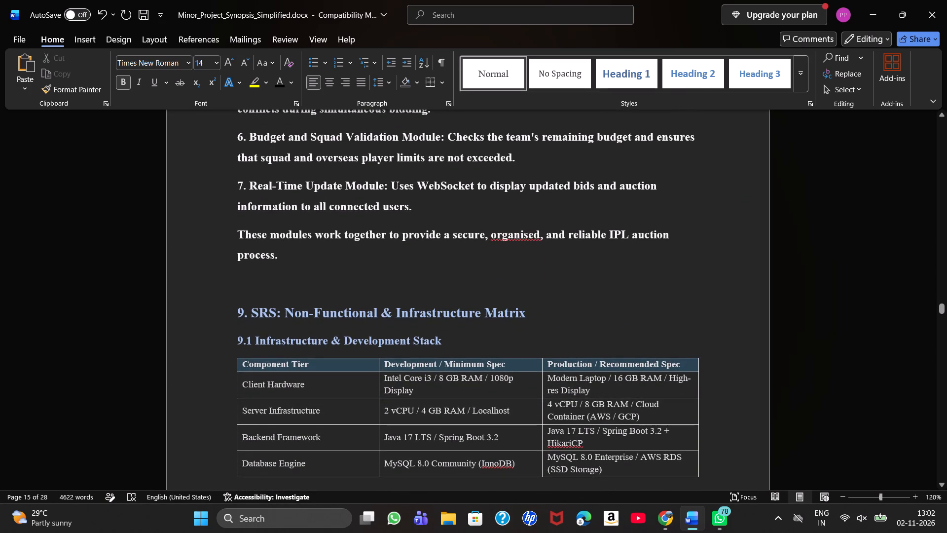
left_click_drag(528, 314, 317, 301)
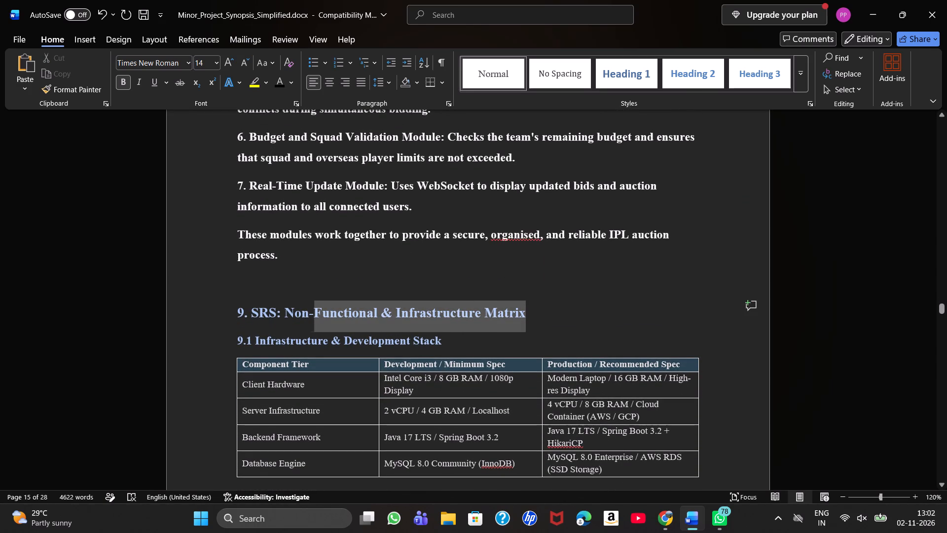
left_click_drag(317, 301, 257, 301)
key("BackSpace")
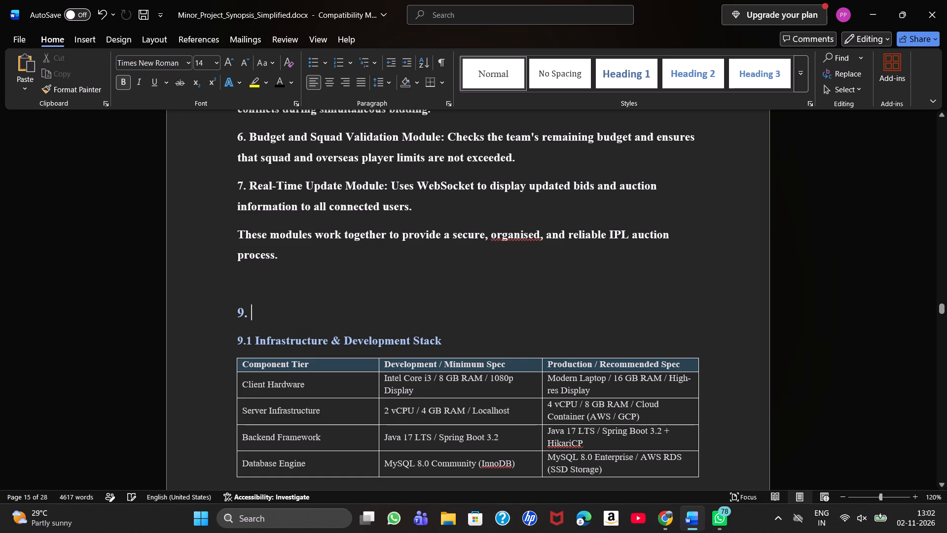
Set the section 8 Module Description heading to font size 16.
scroll(257, 301, "up", 1)
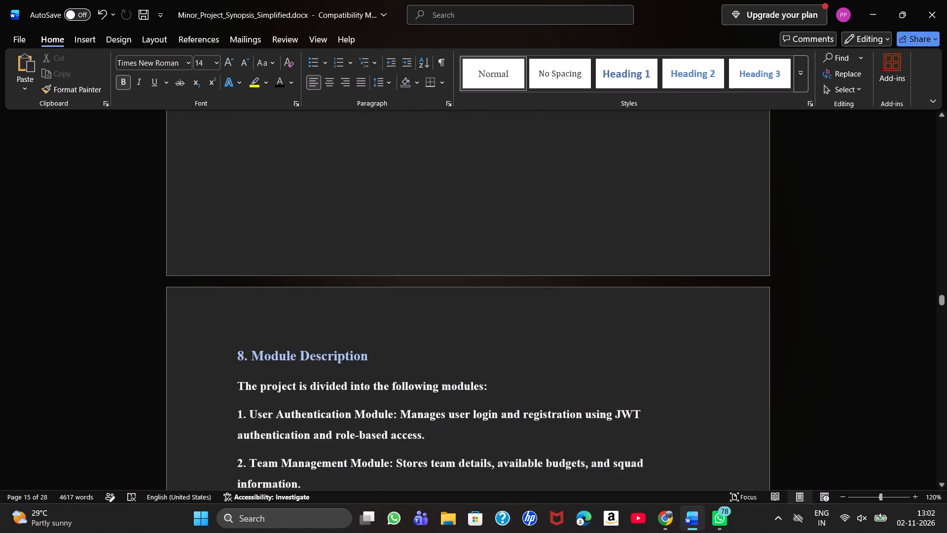
scroll(257, 301, "up", 1)
left_click_drag(236, 327, 360, 328)
left_click(455, 290)
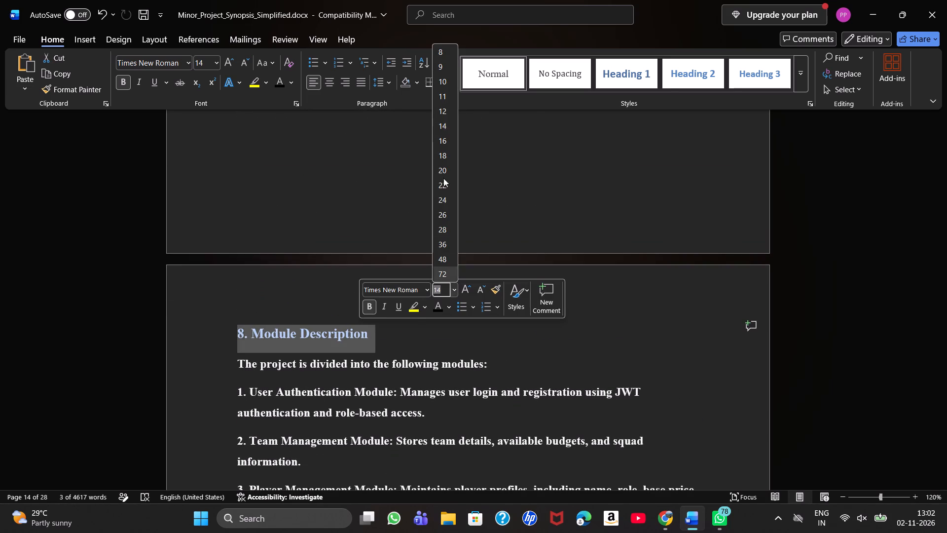
left_click(451, 137)
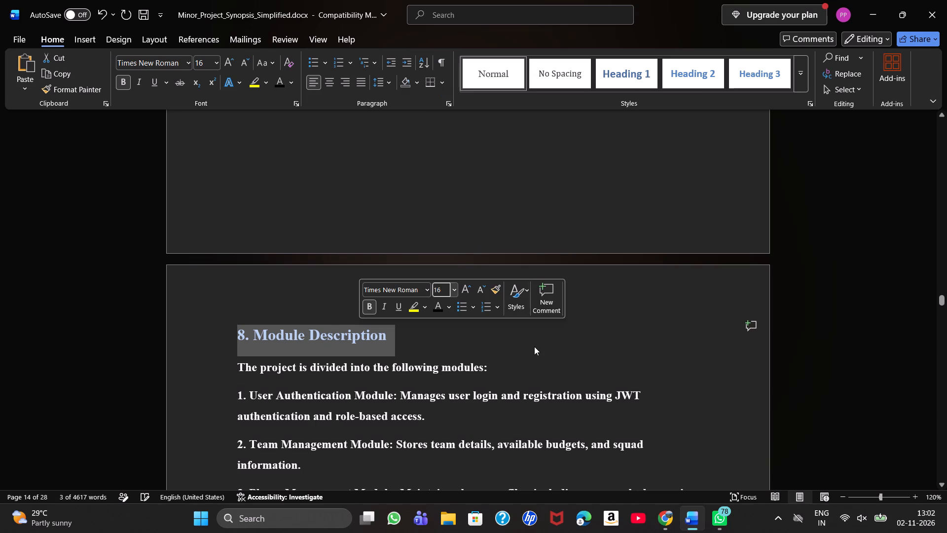
left_click(534, 346)
Set the remaining number of the section 9 heading to font size 16 and place the cursor after it.
scroll(534, 346, "down", 1)
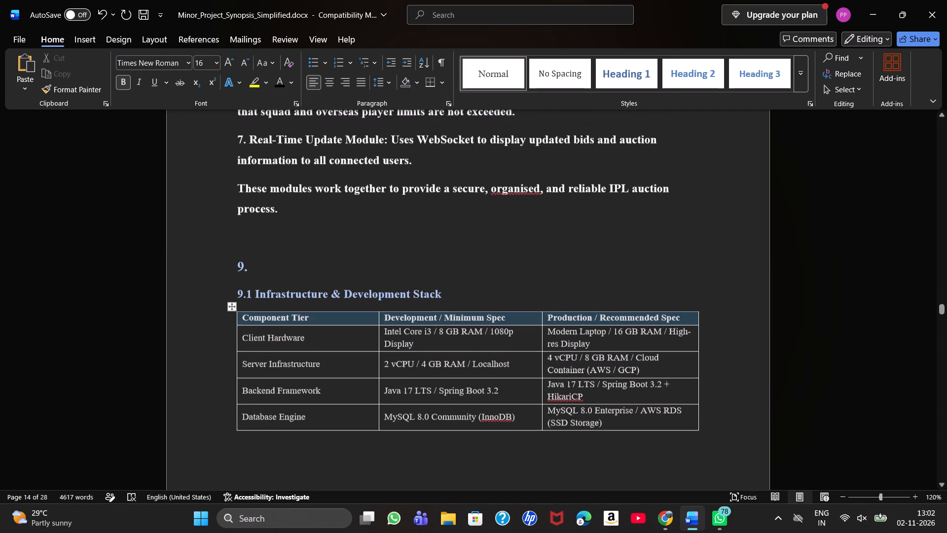
scroll(534, 346, "down", 1)
left_click_drag(320, 275, 249, 267)
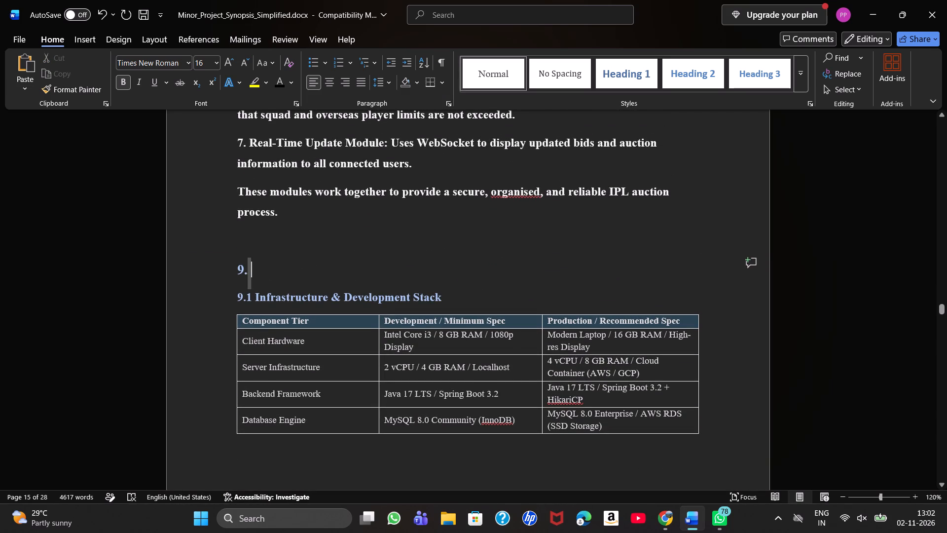
left_click_drag(249, 267, 233, 265)
left_click(325, 227)
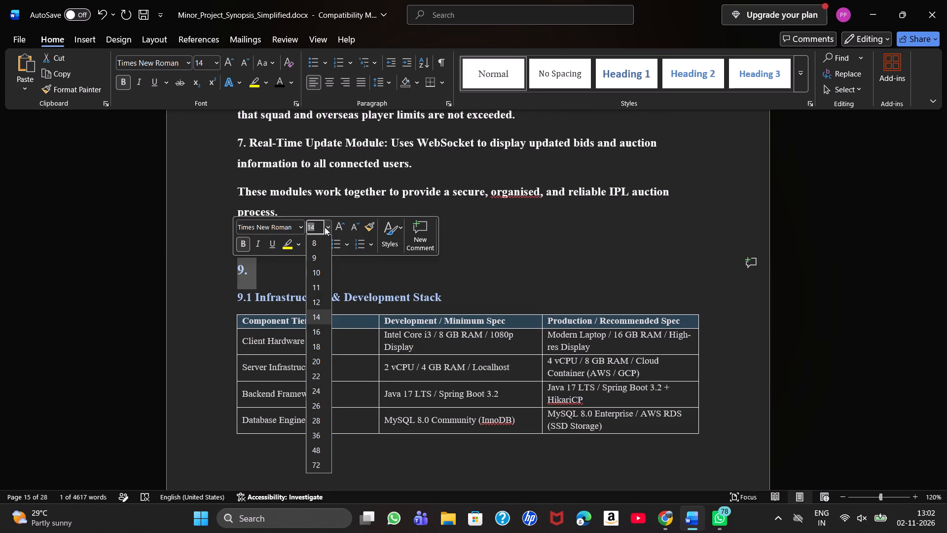
left_click(314, 332)
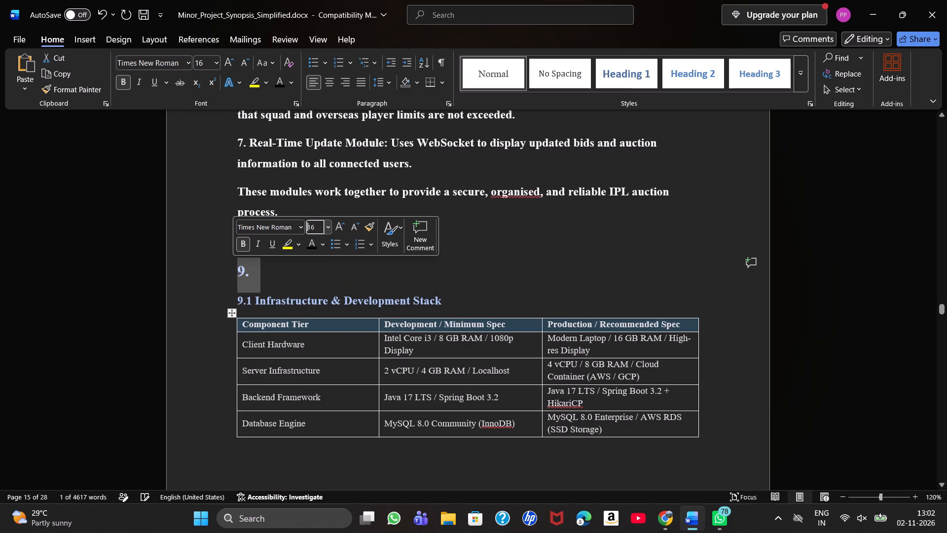
left_click(368, 280)
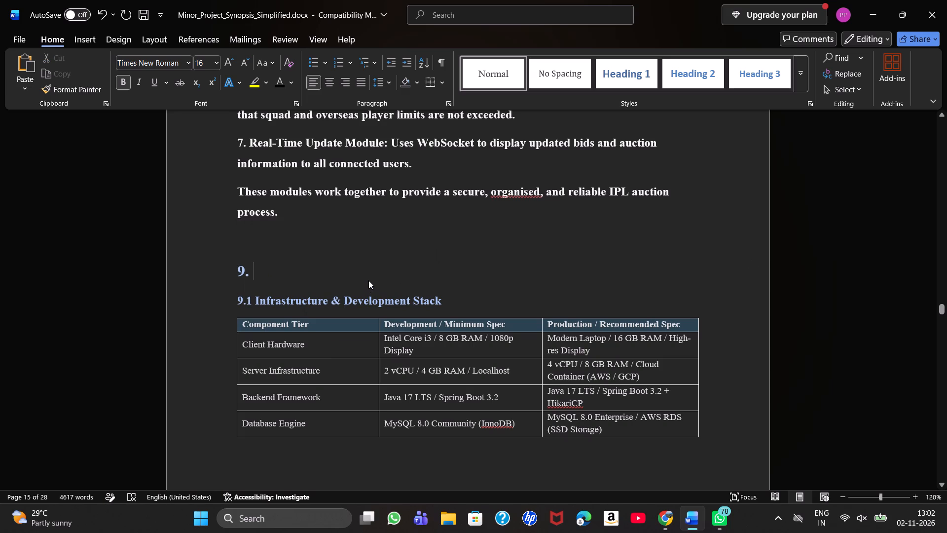
Complete the section 9 heading with the title Expected Outcome.
type("Expected Outcome")
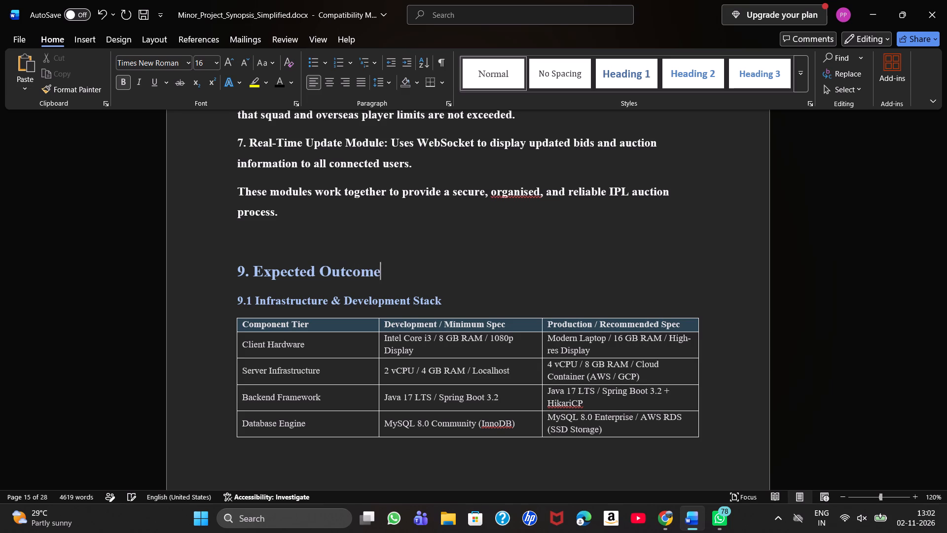
key("Return")
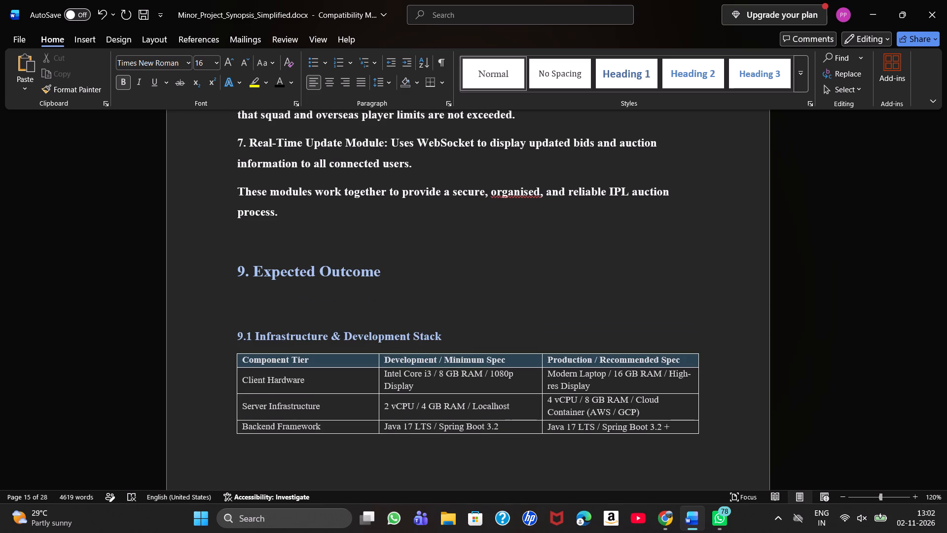
key("BackSpace")
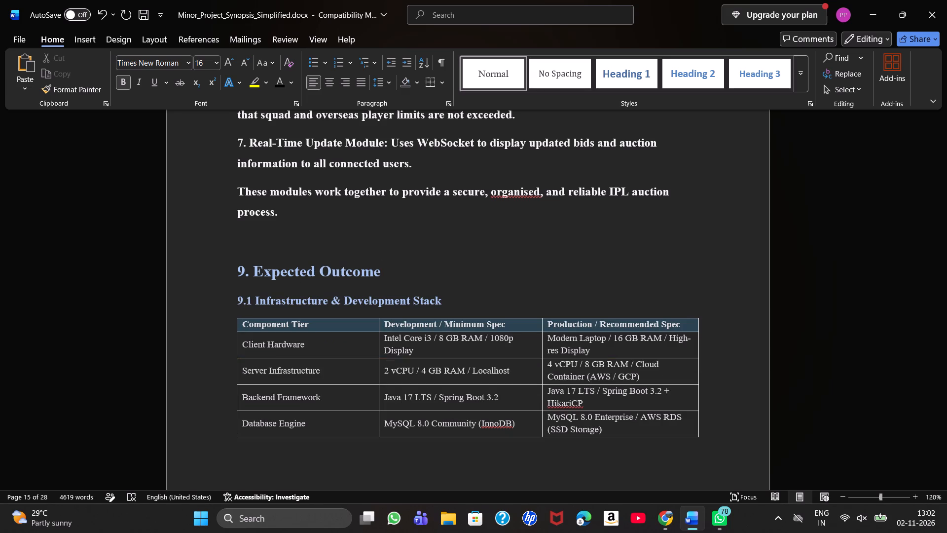
Delete the 9.1 Infrastructure & Development Stack subheading together with its entire component specification table.
key("Down")
key("Left")
key("Left")
key("Left")
key("Left")
key("Left")
key("Left")
key("Left")
key("Left")
key("Left")
key("Left")
key("Left")
key("Left")
key("Left")
key("Left")
key("Left")
key("Left")
key("Left")
key("Left")
key("Left")
key("Left")
key("Left")
key("Left")
key("Left")
key("Left")
key("Left")
key("Left")
key("shift+Down")
key("shift+Down")
key("shift+Down")
key("shift+Down")
key("shift+Down")
key("shift+Down")
key("shift+Down")
key("shift+Down")
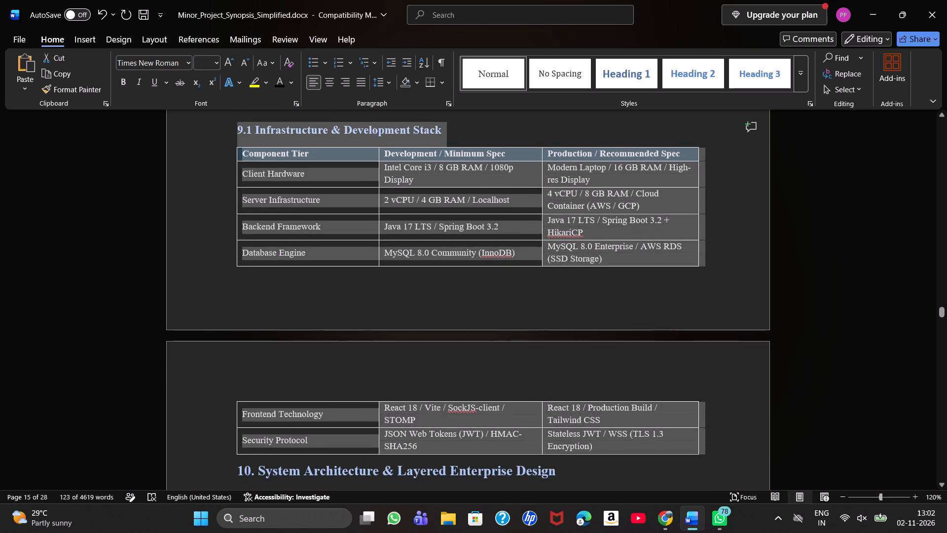
key("shift+Down")
key("shift+Up")
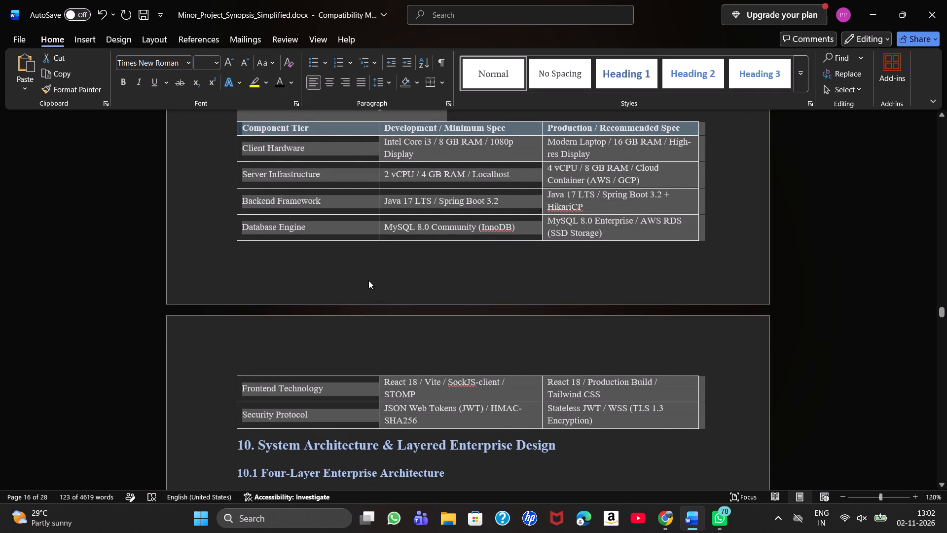
key("BackSpace")
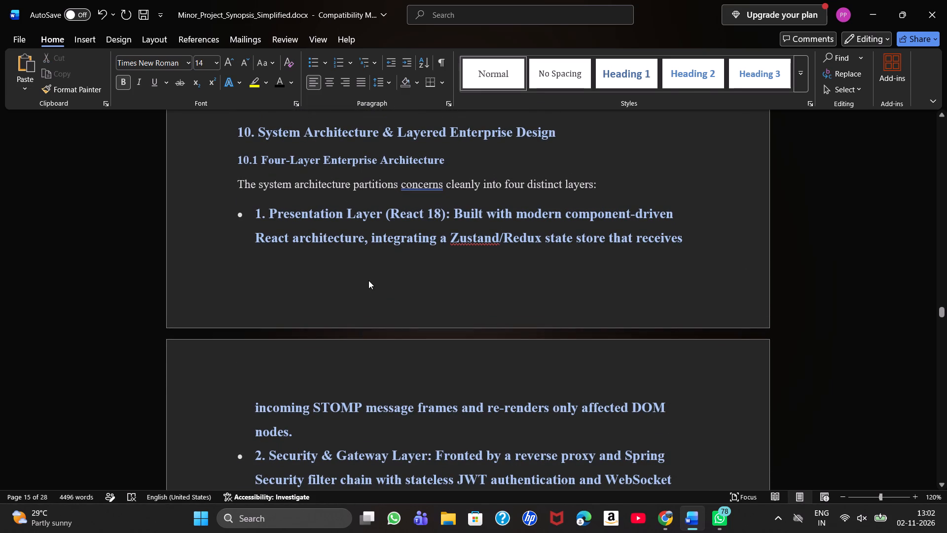
Insert an empty paragraph between the Expected Outcome heading and the section 10 heading, with the cursor in it.
key("Return")
key("Up")
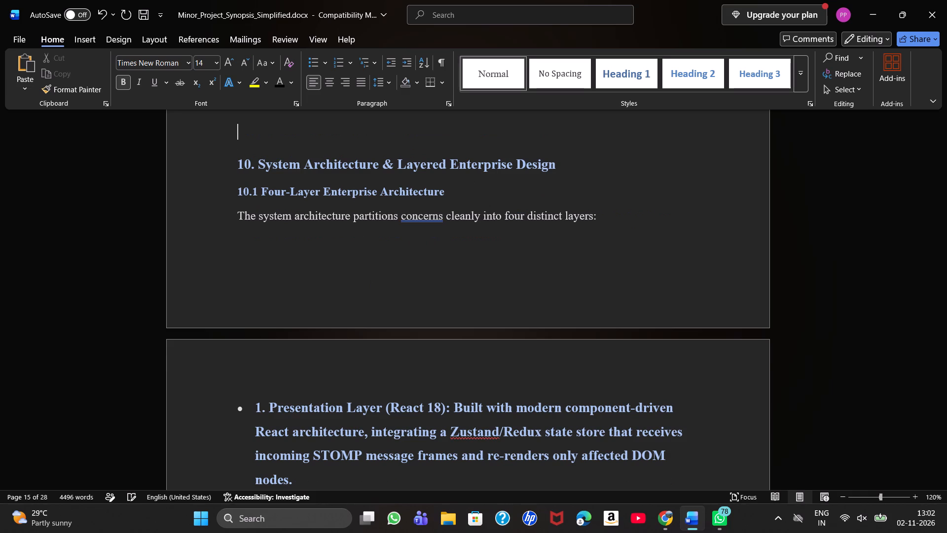
key("Up")
key("Down")
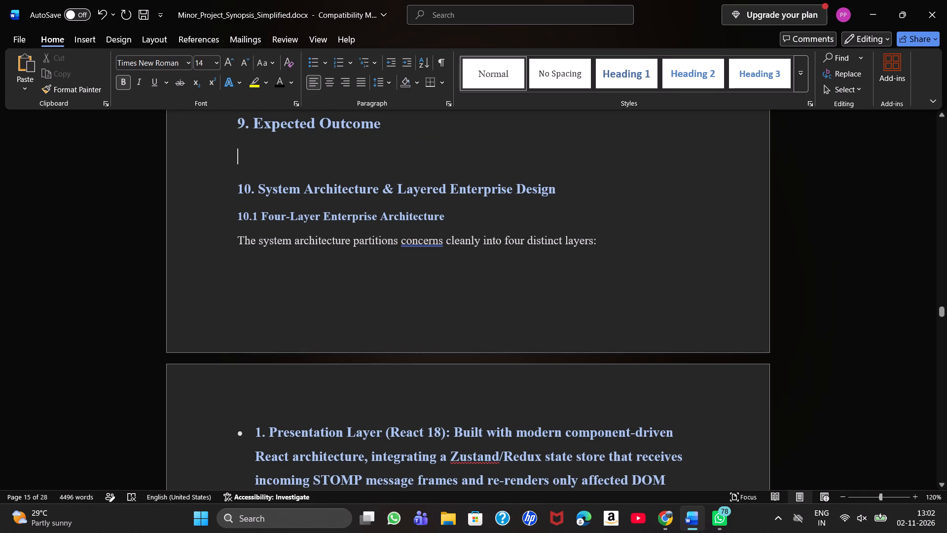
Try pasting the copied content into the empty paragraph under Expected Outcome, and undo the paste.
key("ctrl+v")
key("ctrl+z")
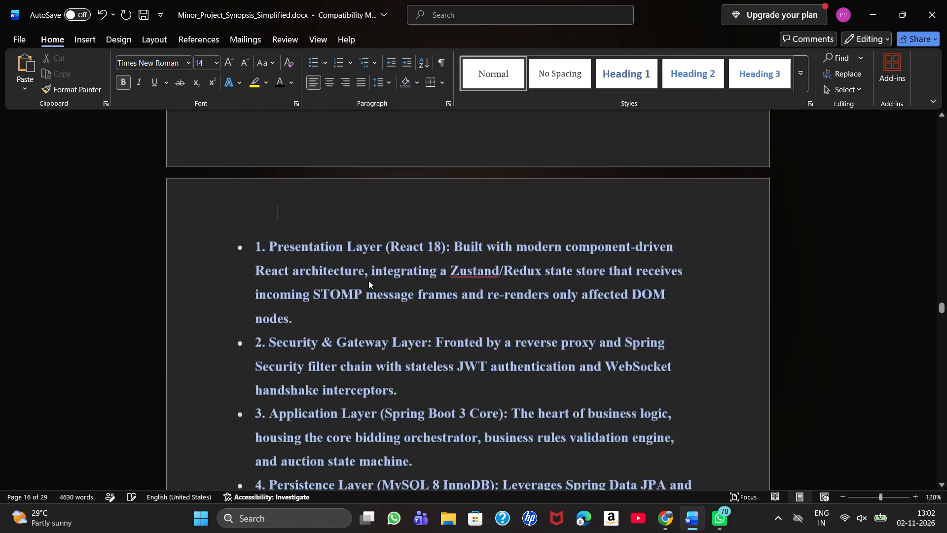
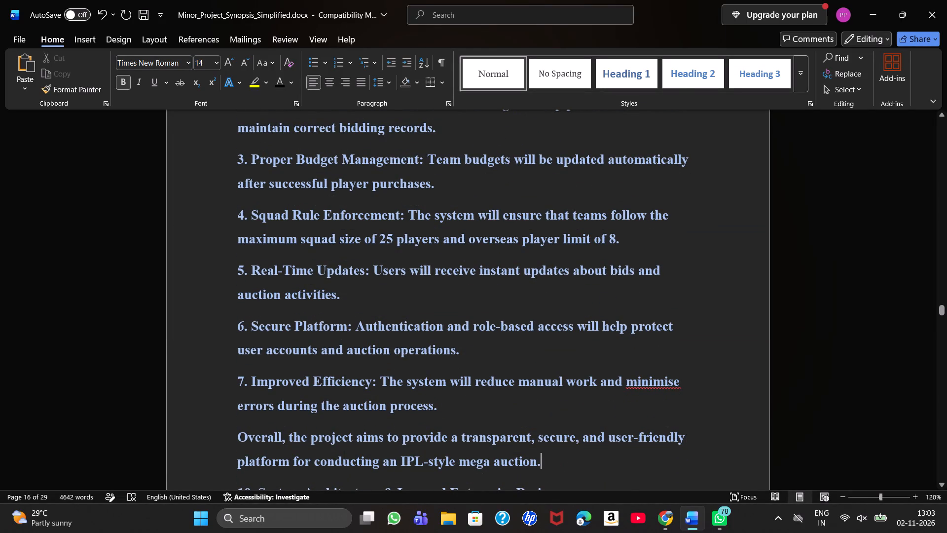
Undo the last paste and add two more empty paragraphs between the Expected Outcome heading and the section 10 heading.
key("ctrl+z")
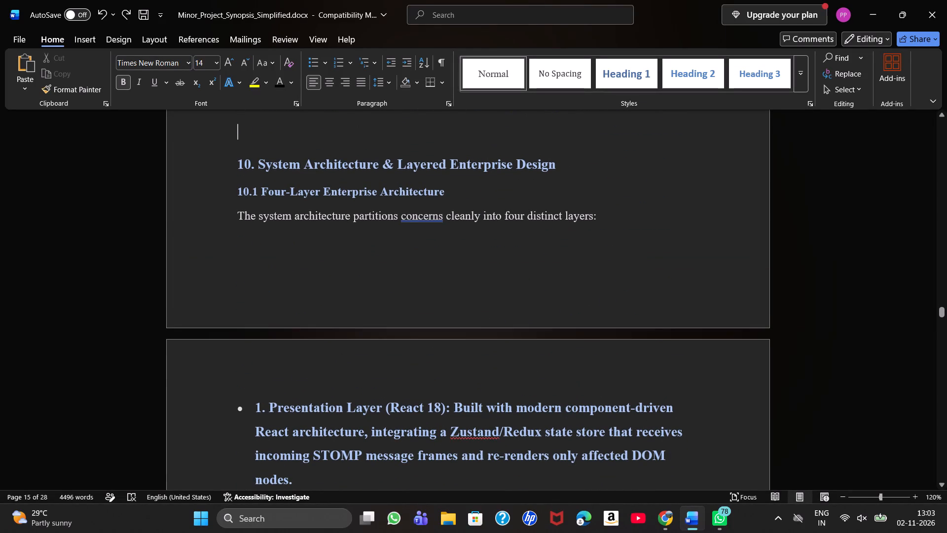
scroll(707, 212, "up", 1)
double_click(453, 385)
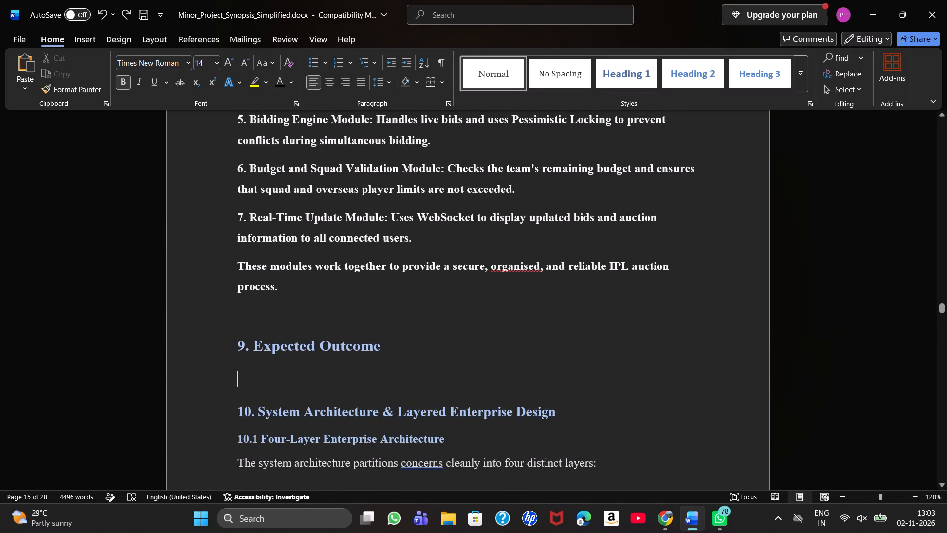
double_click(394, 368)
key("Return")
key("Return")
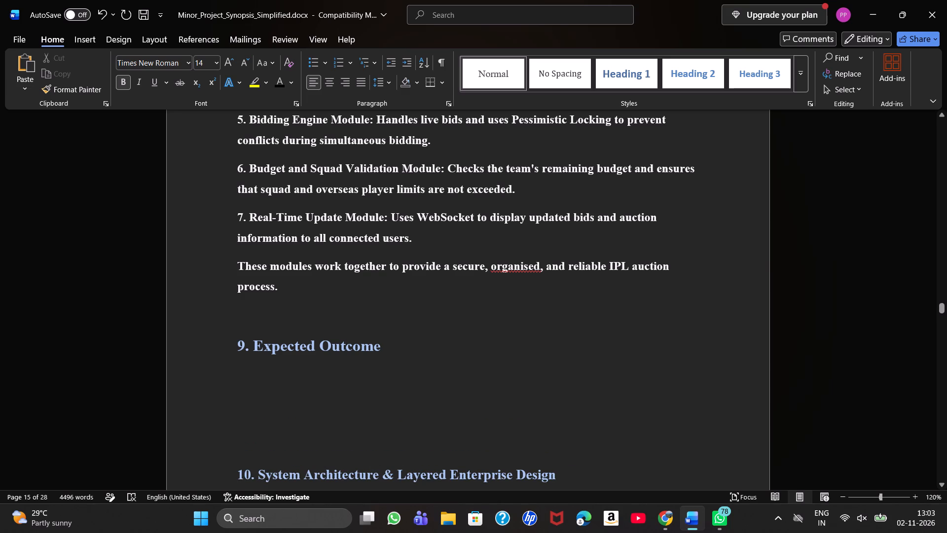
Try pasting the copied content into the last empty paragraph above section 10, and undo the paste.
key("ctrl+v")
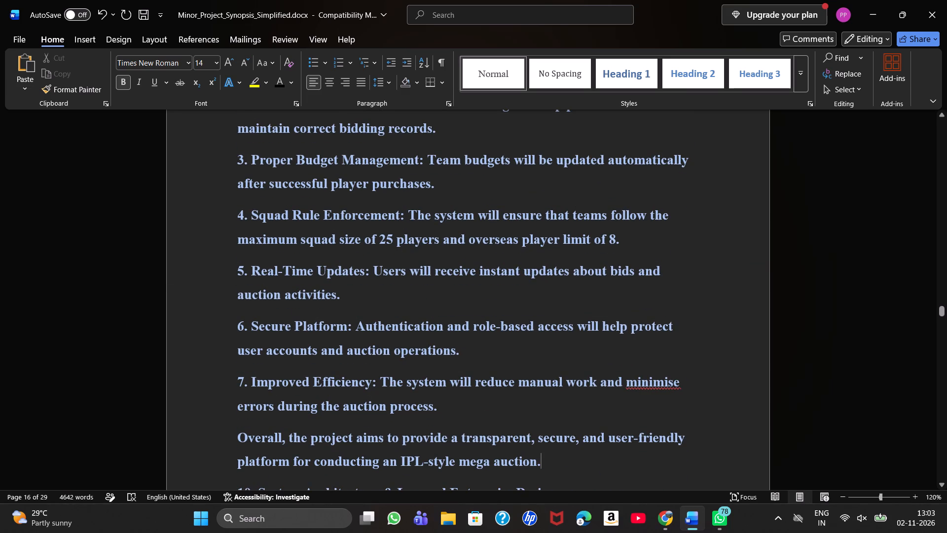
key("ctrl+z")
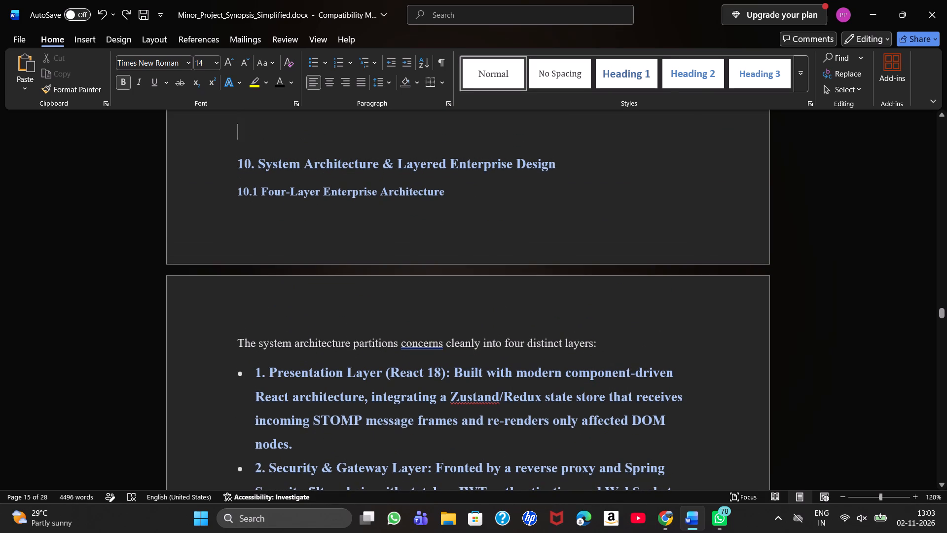
Turn off bold and set the font size to 12 for the last empty paragraph above section 10.
scroll(367, 307, "up", 1)
key("h")
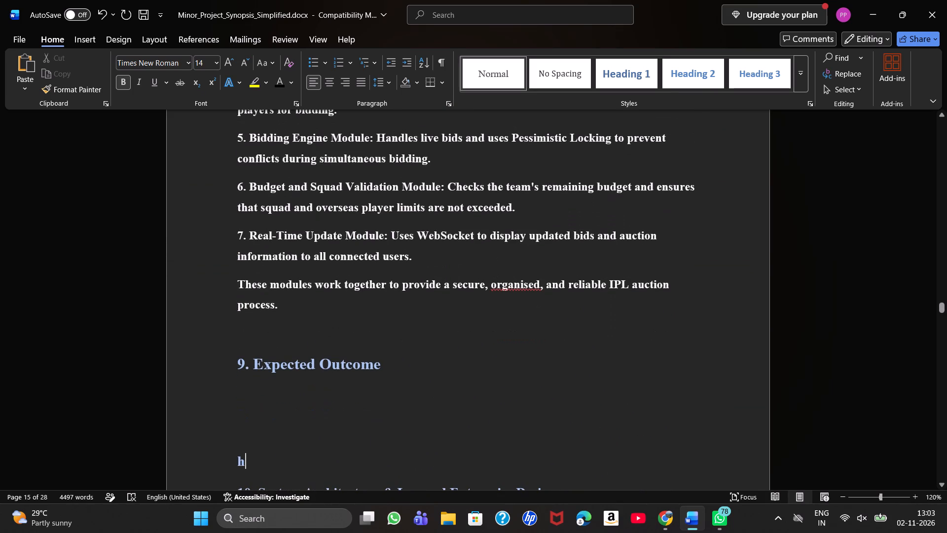
key("BackSpace")
left_click(123, 81)
left_click(217, 64)
left_click(217, 139)
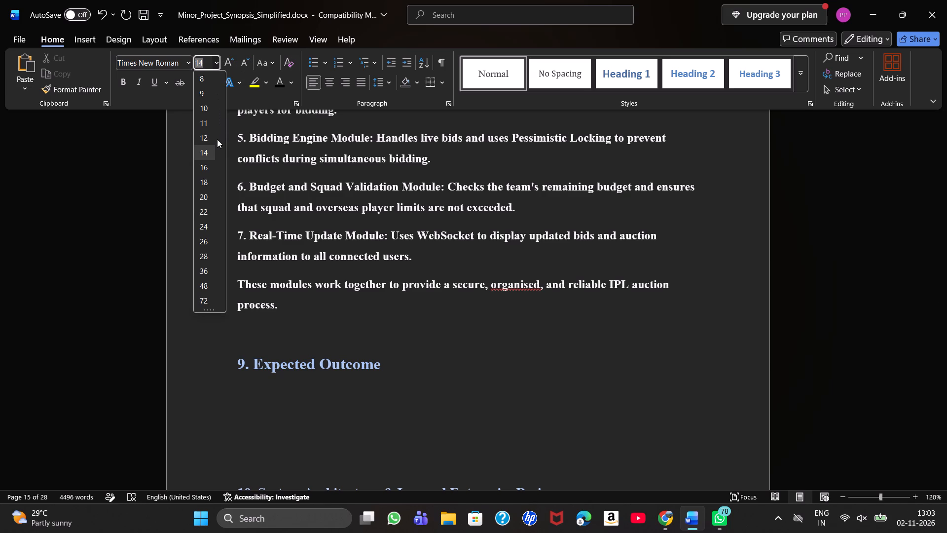
left_click(205, 135)
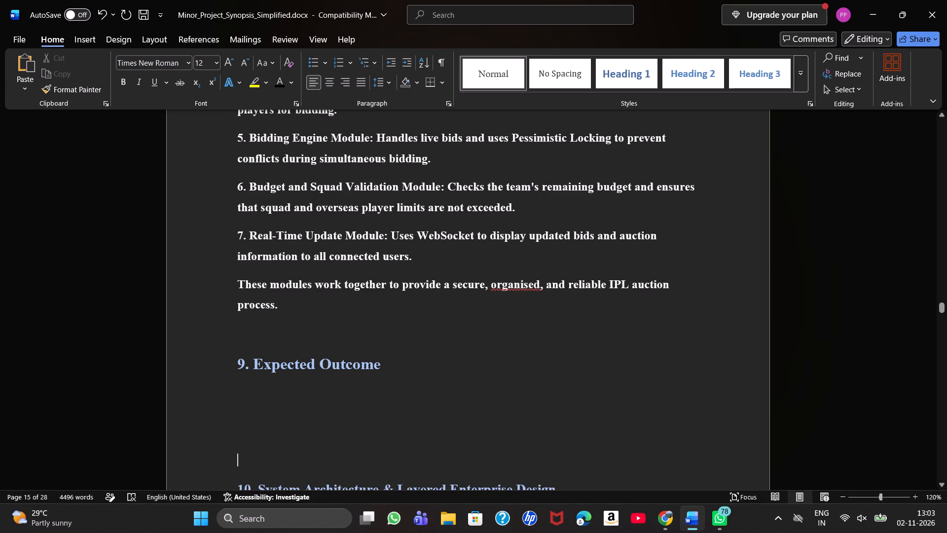
Paste the copied expected outcomes text into the empty paragraph directly below the Expected Outcome heading.
left_click(280, 379)
left_click(276, 386)
key("ctrl+v")
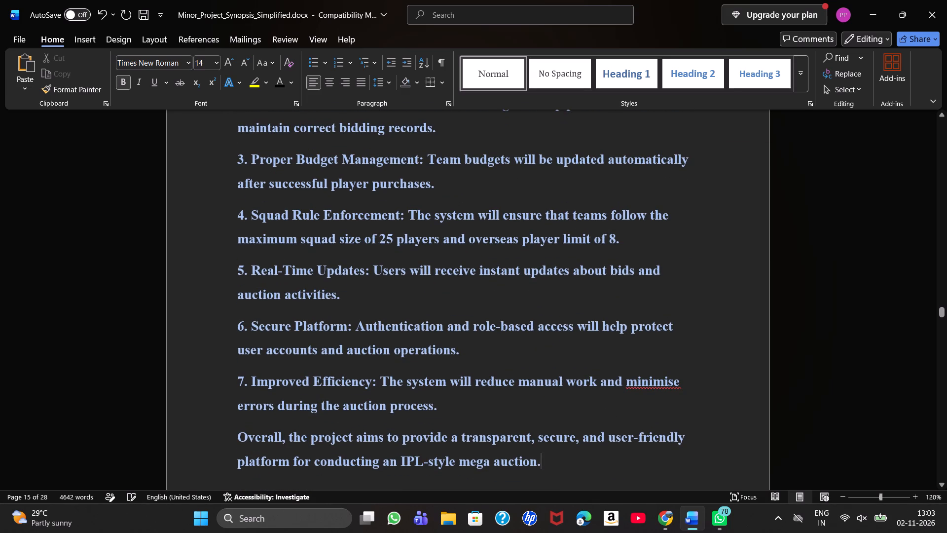
Apply the current font colour and font size 12 to all the pasted text under Expected Outcome.
left_click_drag(543, 466, 255, 337)
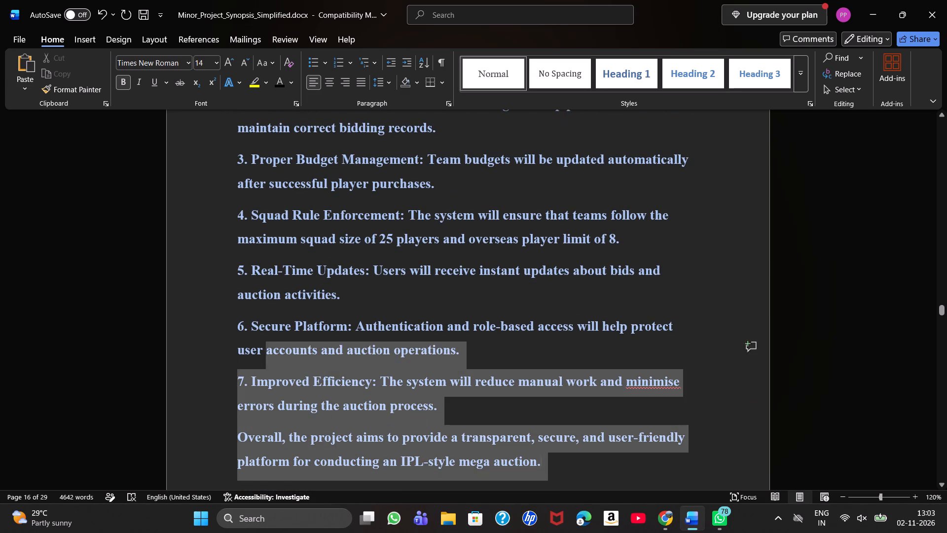
left_click_drag(255, 337, 237, 143)
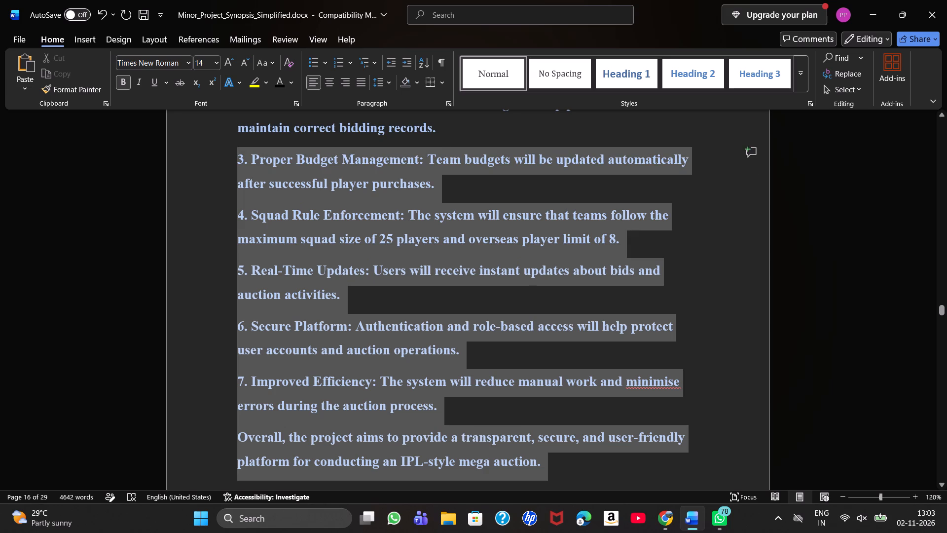
left_click_drag(237, 143, 242, 198)
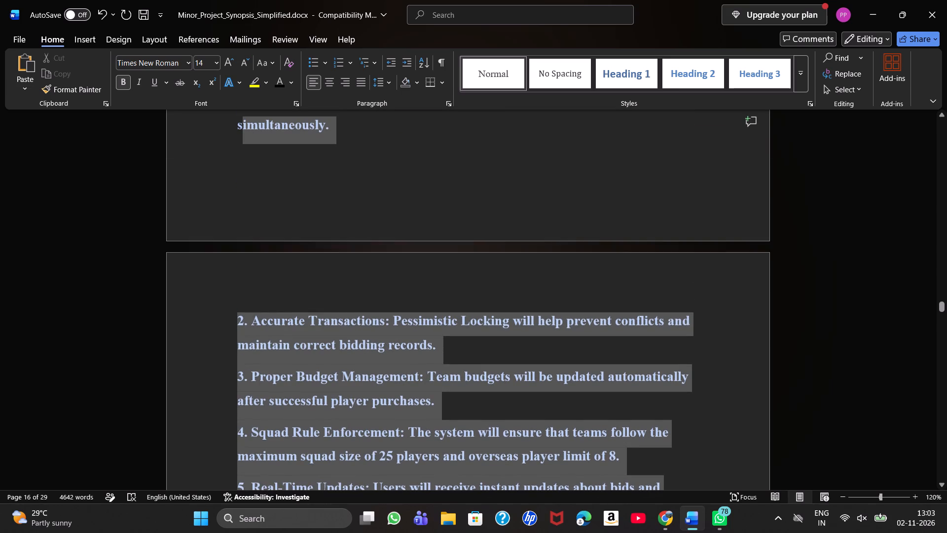
left_click_drag(242, 198, 242, 109)
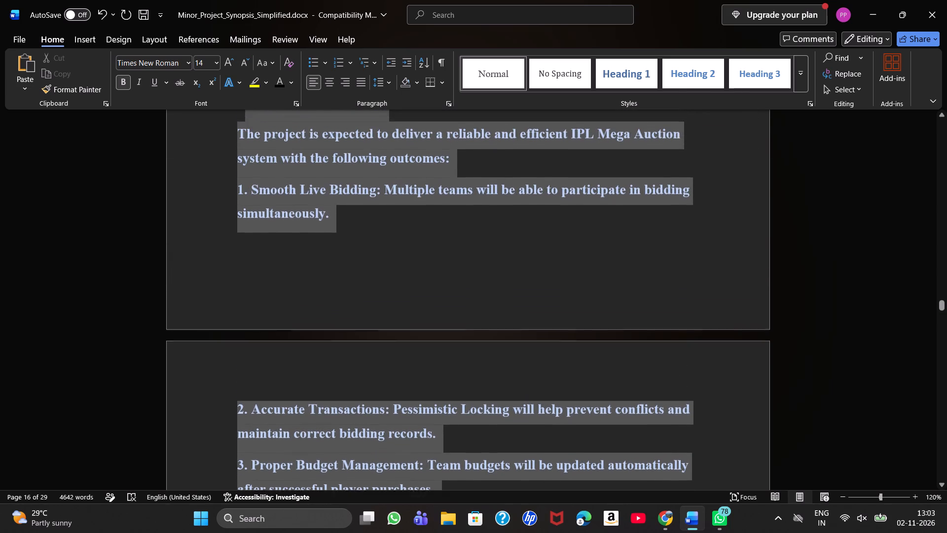
left_click_drag(242, 109, 229, 149)
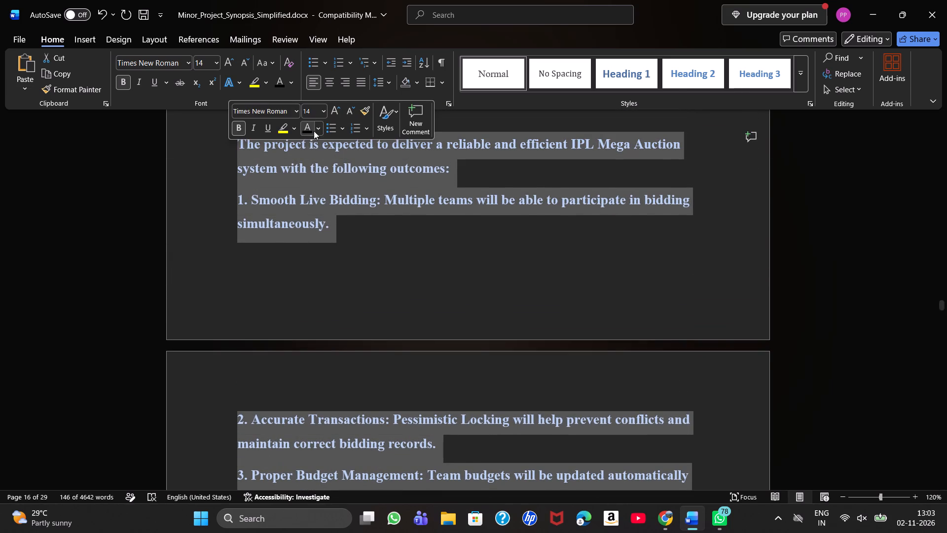
left_click(313, 129)
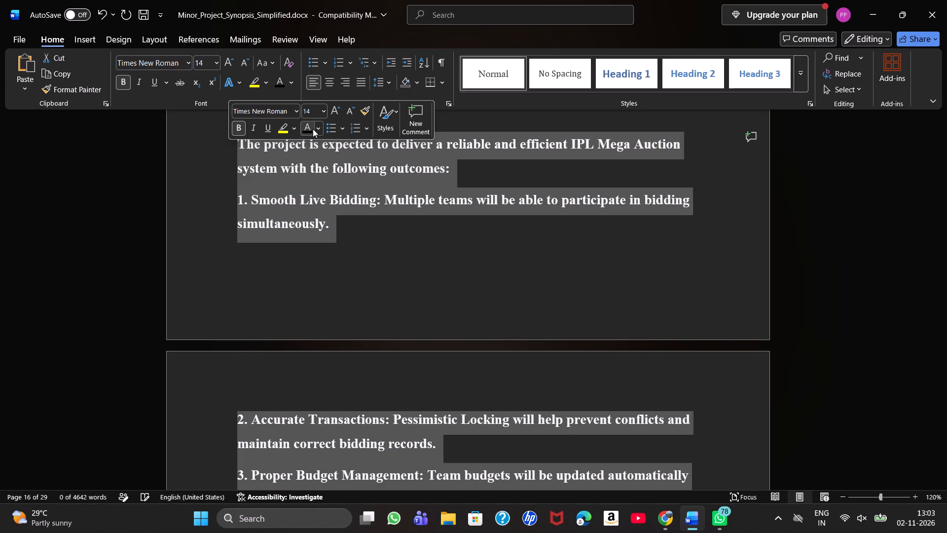
left_click(324, 112)
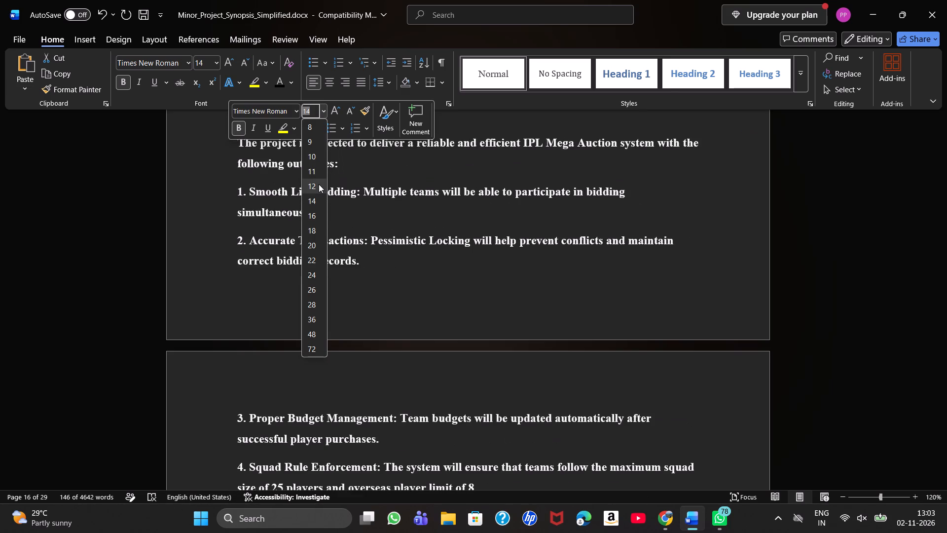
left_click(319, 183)
left_click(381, 321)
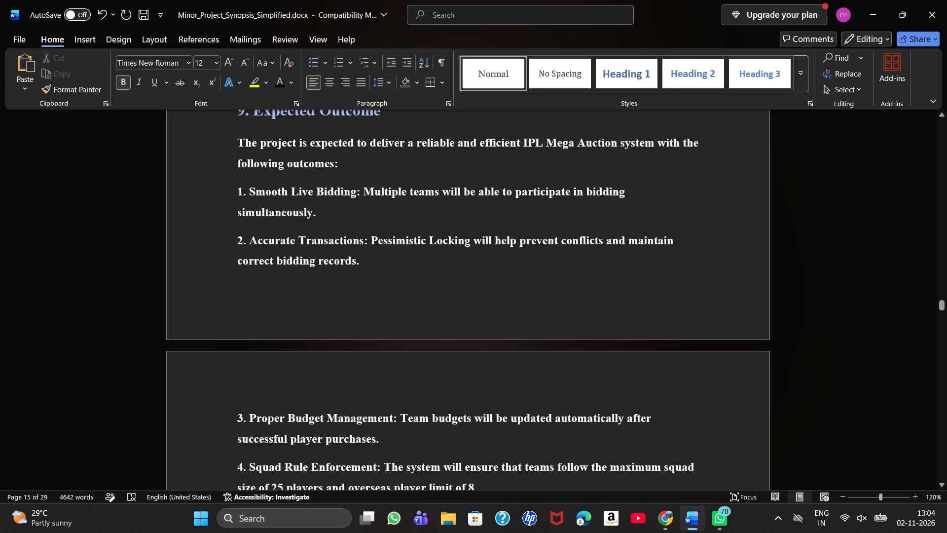
Remove bold from the whole Expected Outcome body text, from the introductory sentence through the closing Overall paragraph.
left_click_drag(240, 139, 456, 443)
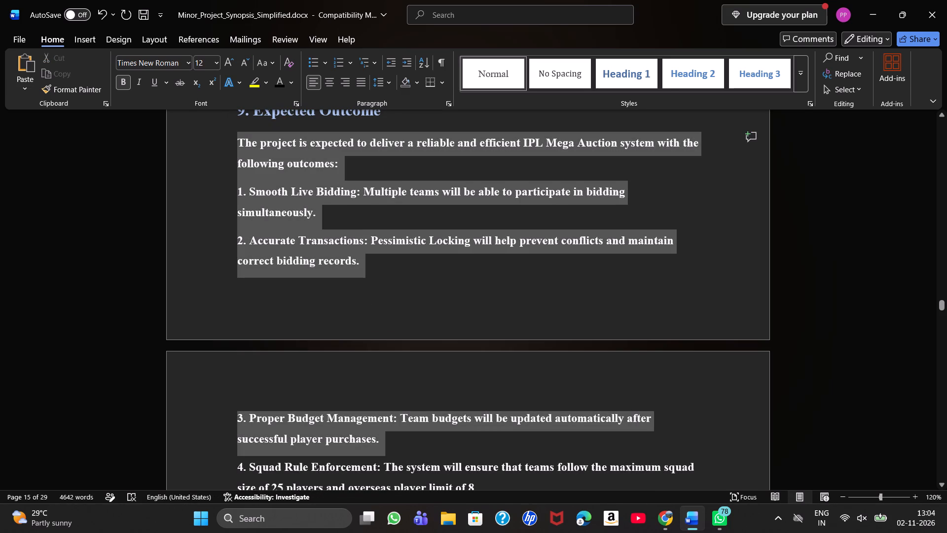
left_click_drag(456, 443, 394, 317)
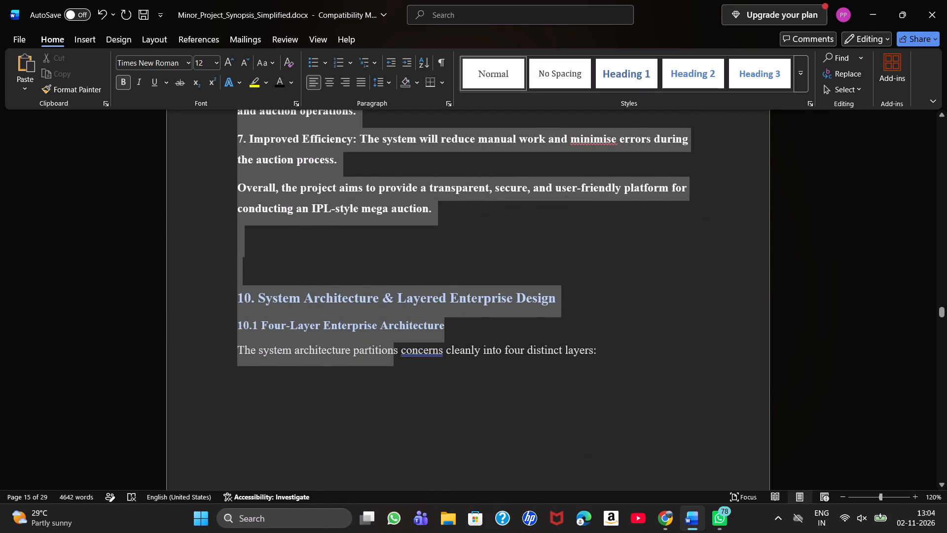
left_click_drag(394, 317, 433, 238)
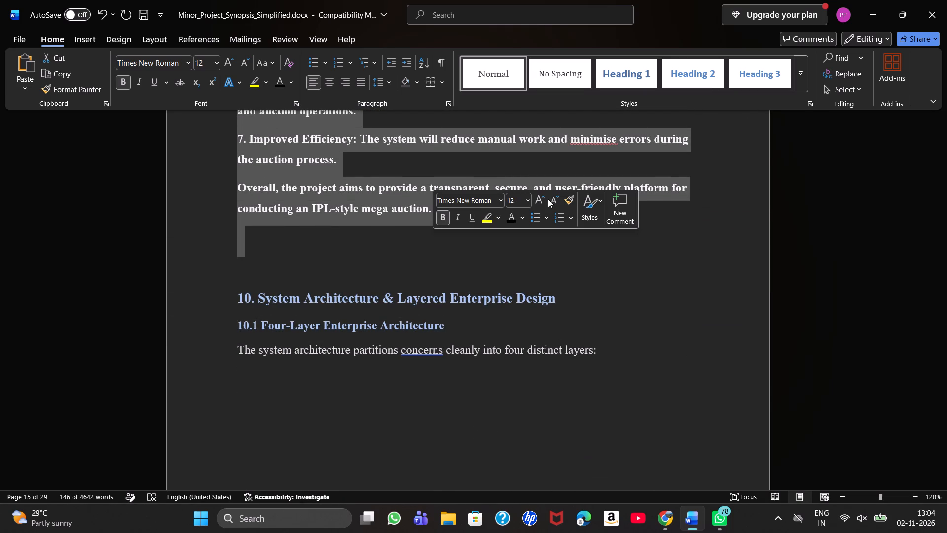
left_click(443, 215)
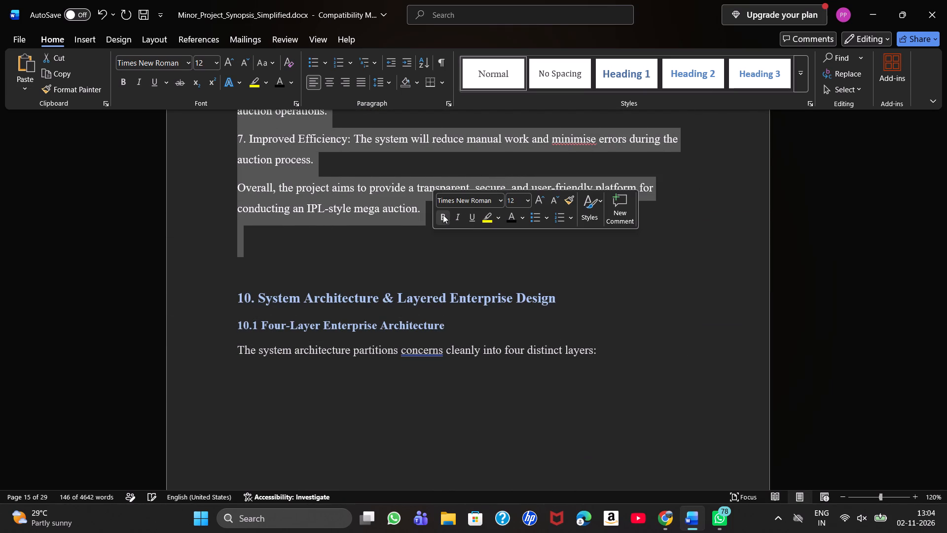
left_click(403, 226)
Review the formatting of the Expected Outcome heading and its body text down to the section 10 heading.
scroll(403, 226, "up", 1)
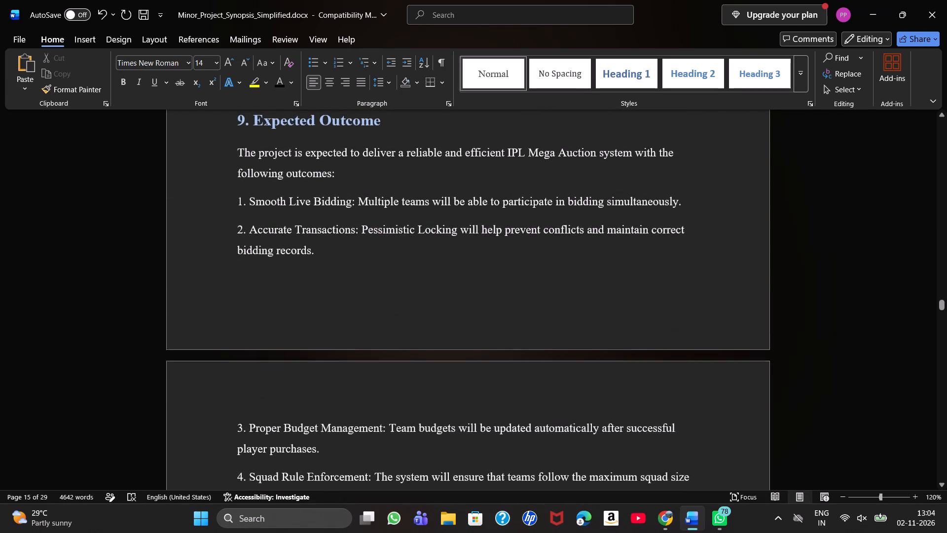
scroll(403, 226, "up", 1)
left_click_drag(382, 158, 343, 160)
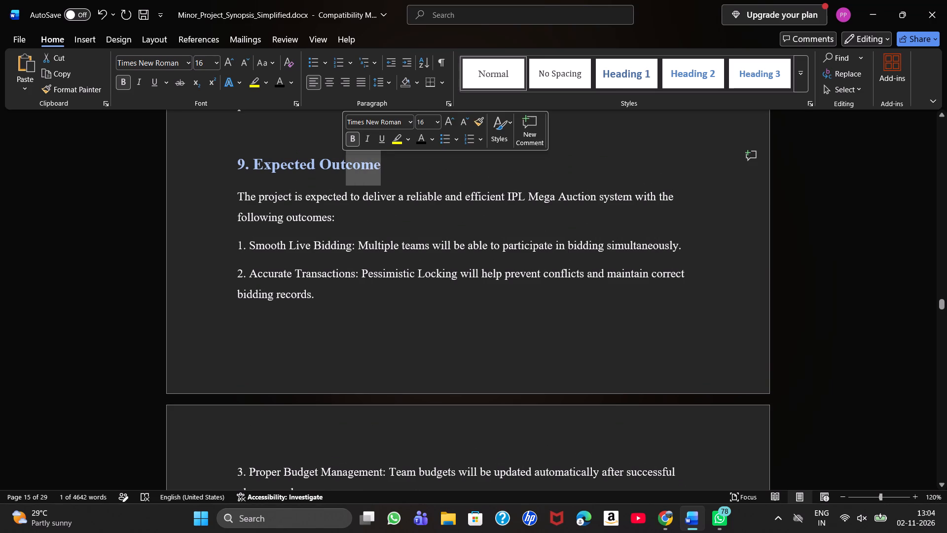
left_click(403, 172)
scroll(403, 172, "down", 1)
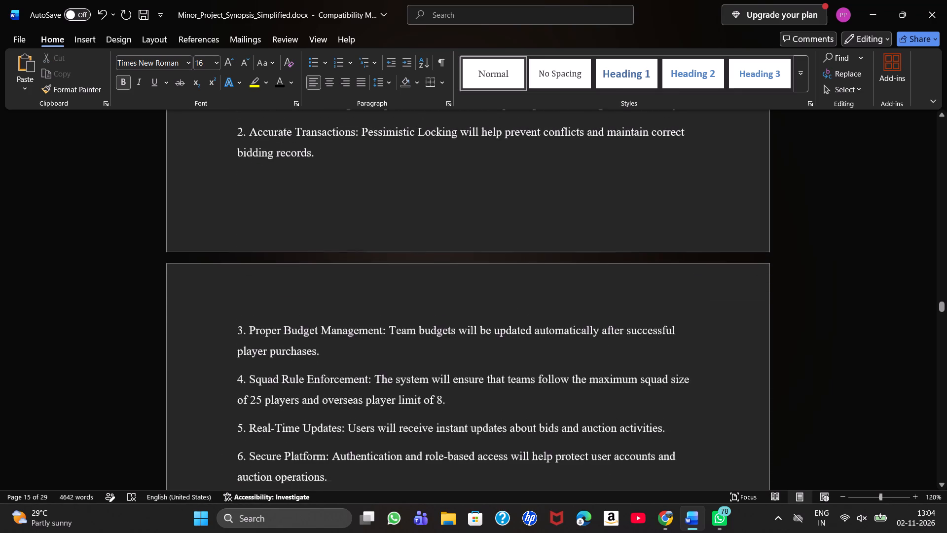
scroll(403, 172, "down", 1)
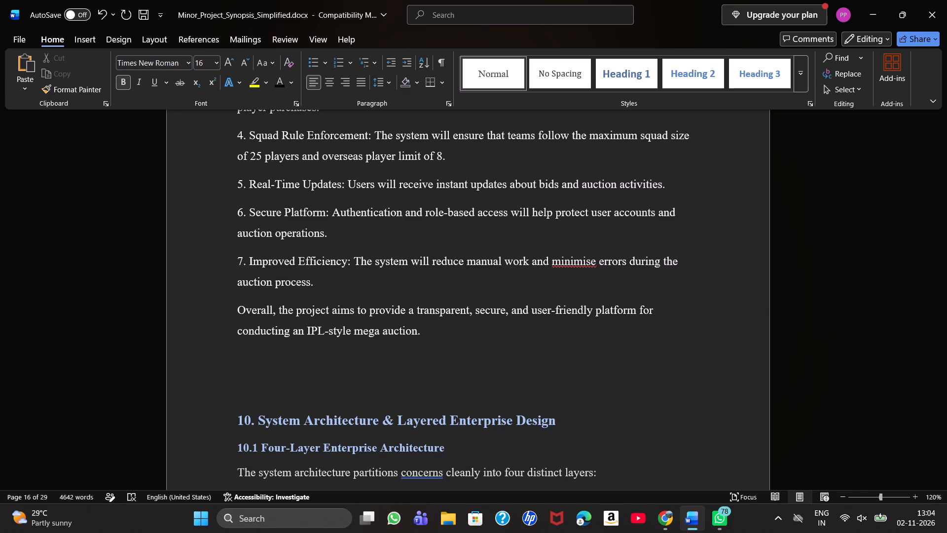
Replace the section 10 heading title with "Hardware/Software requirments", keeping the number 10.
left_click_drag(565, 423, 536, 421)
left_click_drag(536, 421, 277, 419)
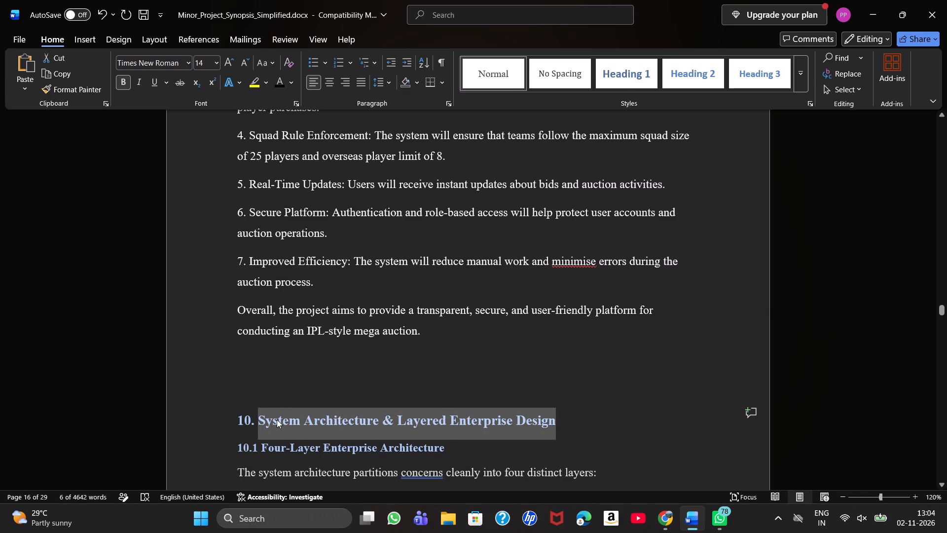
type("Hardware")
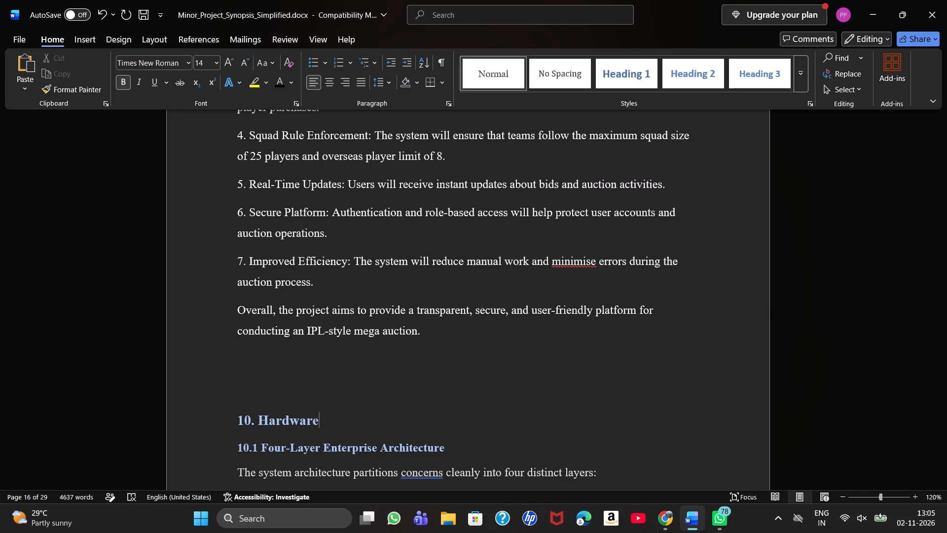
key("slash")
type("Softe")
key("BackSpace")
type("ware")
key("space")
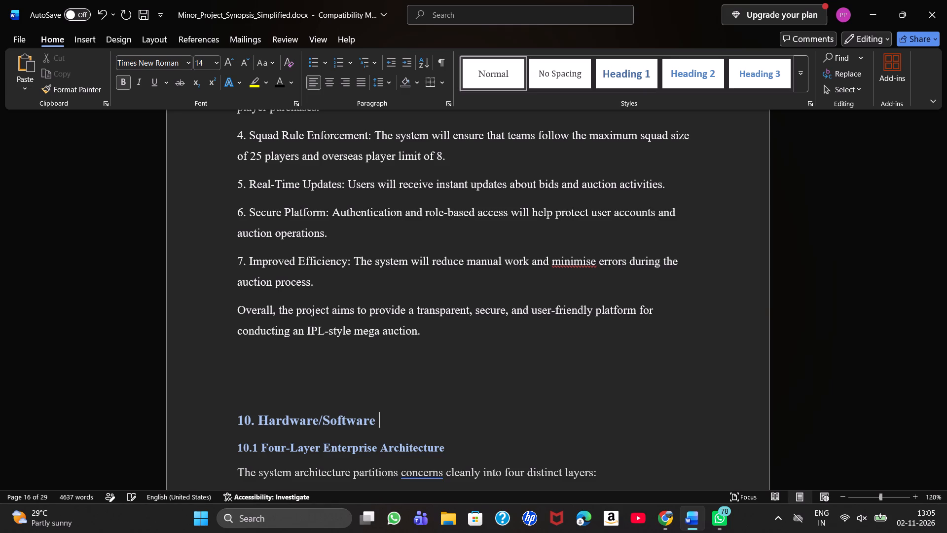
type("requirments")
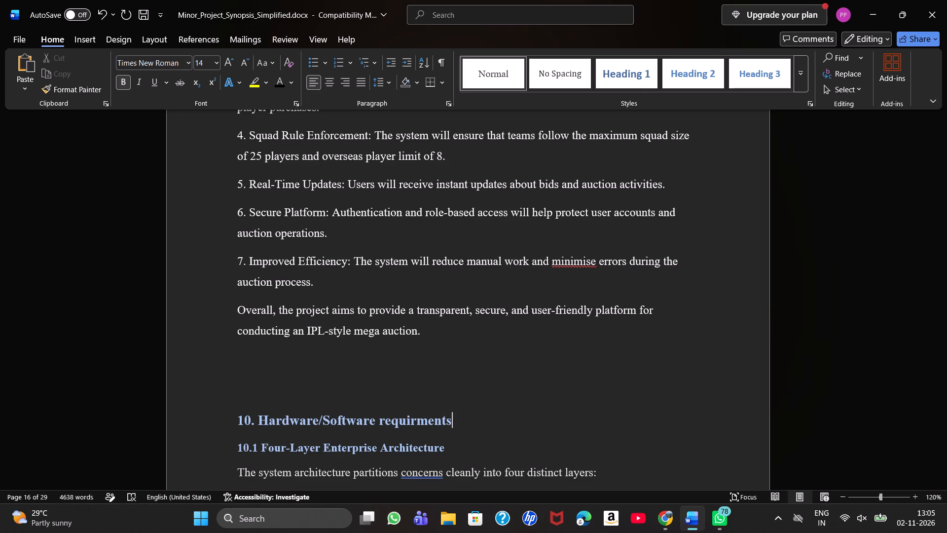
key("Down")
Delete all the old section 10 content below the 10.1 Four-Layer Enterprise Architecture subheading, up to the section 11 heading.
key("shift+Down")
key("shift+Down")
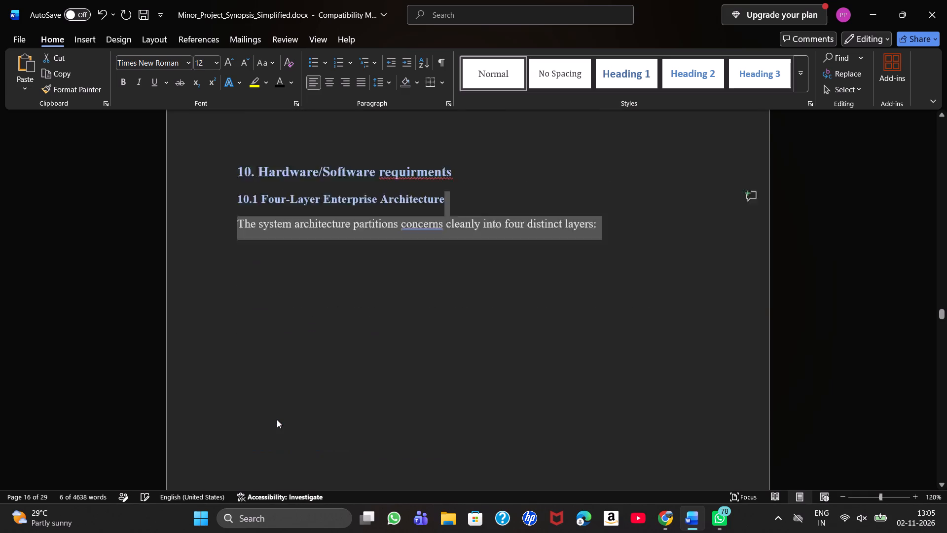
key("shift+Down")
key("shift+Down")
key("shift+Down")
key("shift+Down")
key("shift+Down")
key("shift+Down")
key("shift+Down")
key("shift+Down")
key("shift+Down")
key("shift+Down")
key("shift+Down")
key("shift+Down")
key("shift+Down")
key("shift+Down")
key("shift+Down")
key("shift+Down")
key("shift+Down")
key("shift+Down")
key("shift+Down")
key("shift+Down")
key("shift+Down")
key("shift+Down")
key("shift+Down")
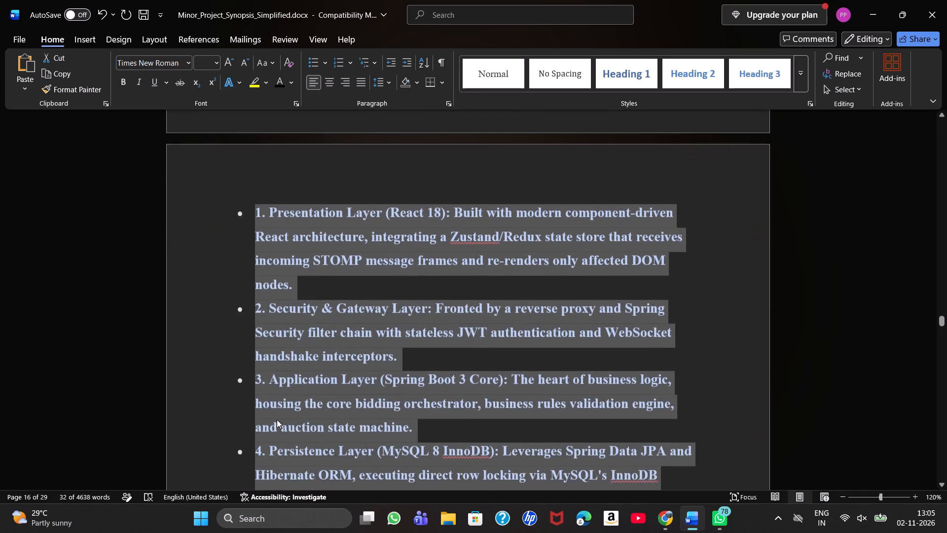
key("shift+Down")
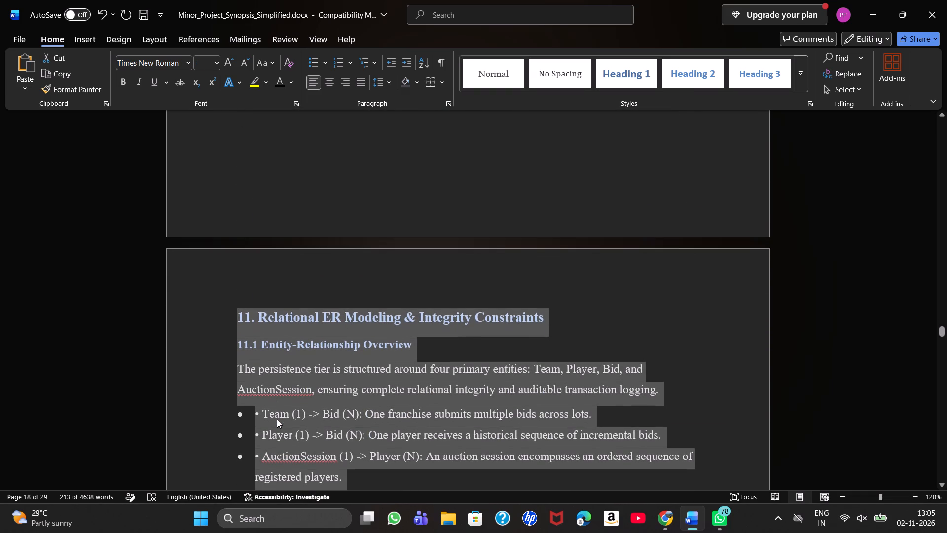
key("shift+Up")
key("shift+Up")
key("shift+Up")
key("shift+Up")
key("shift+Up")
key("shift+Up")
key("shift+Up")
key("shift+Up")
key("shift+Up")
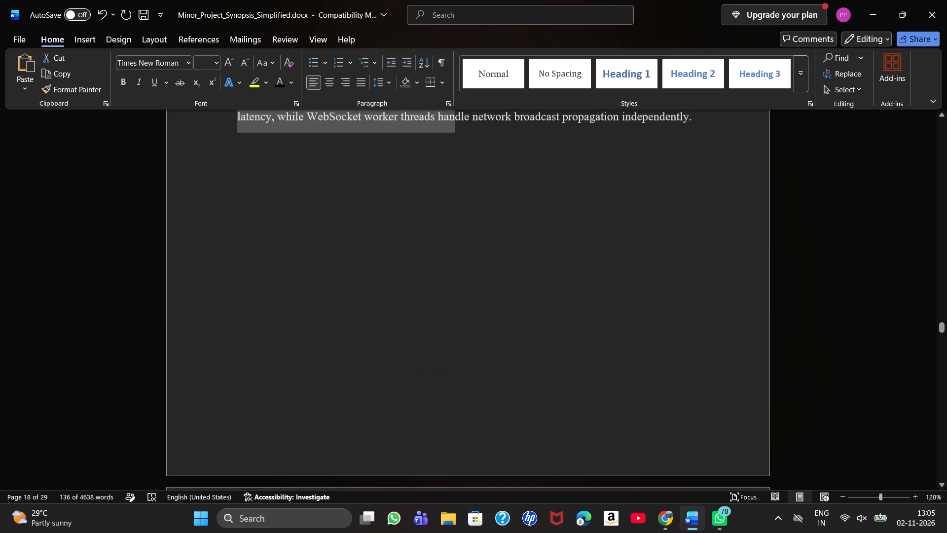
key("shift+Down")
key("BackSpace")
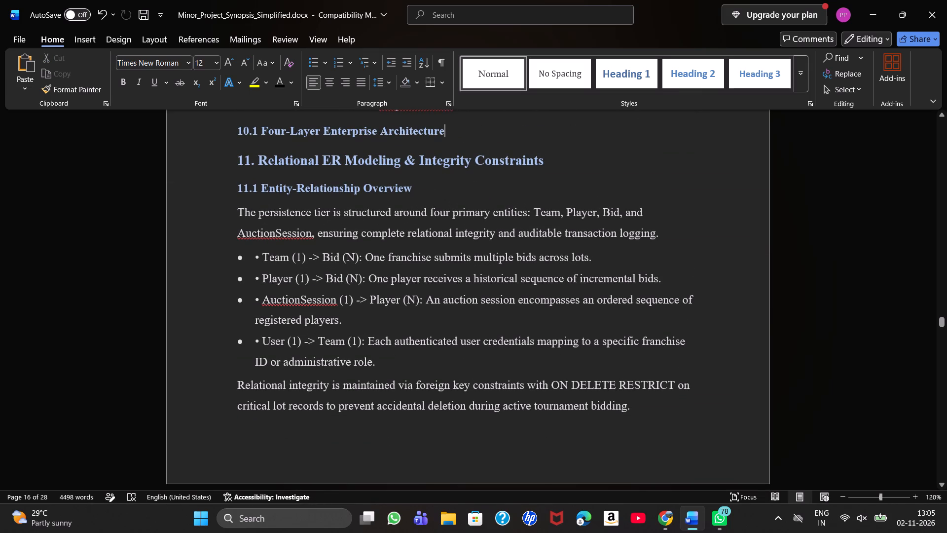
Delete the 10.1 Four-Layer Enterprise Architecture subheading.
left_click_drag(446, 133, 282, 143)
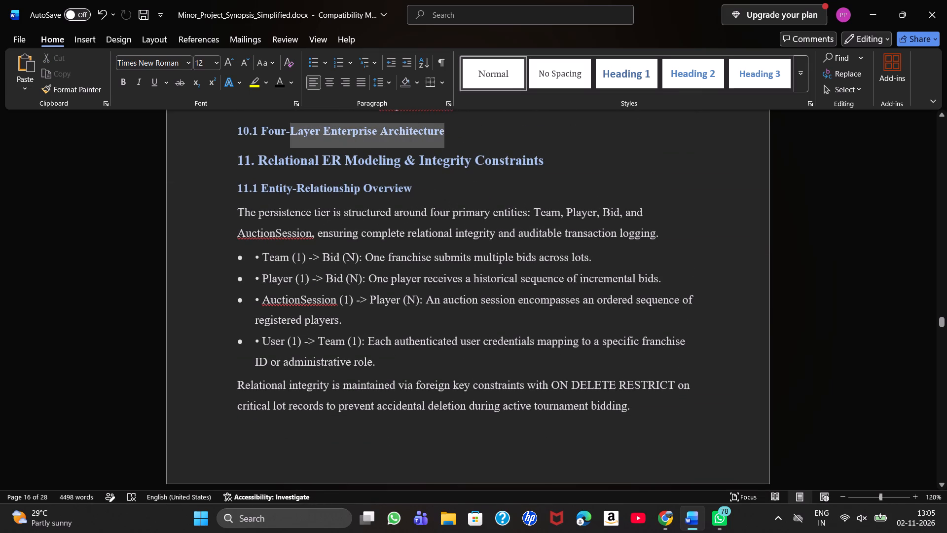
left_click_drag(282, 143, 242, 142)
key("BackSpace")
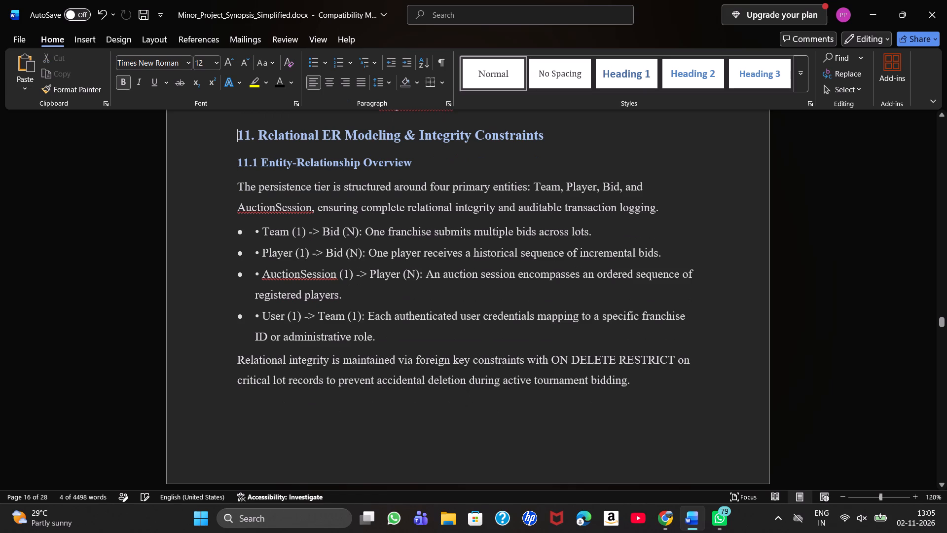
Insert an empty line between the section 10 Hardware/Software requirments heading and the section 11 heading.
scroll(285, 138, "up", 1)
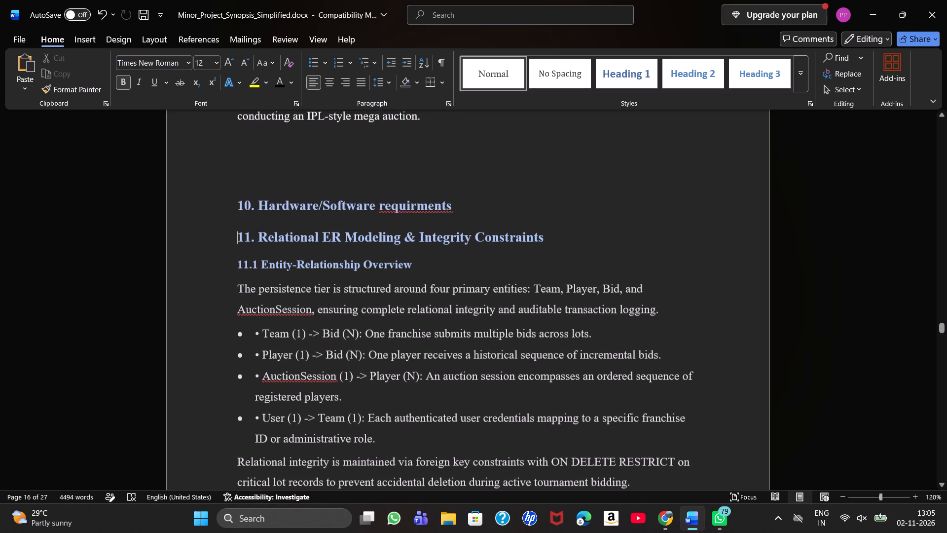
left_click(467, 205)
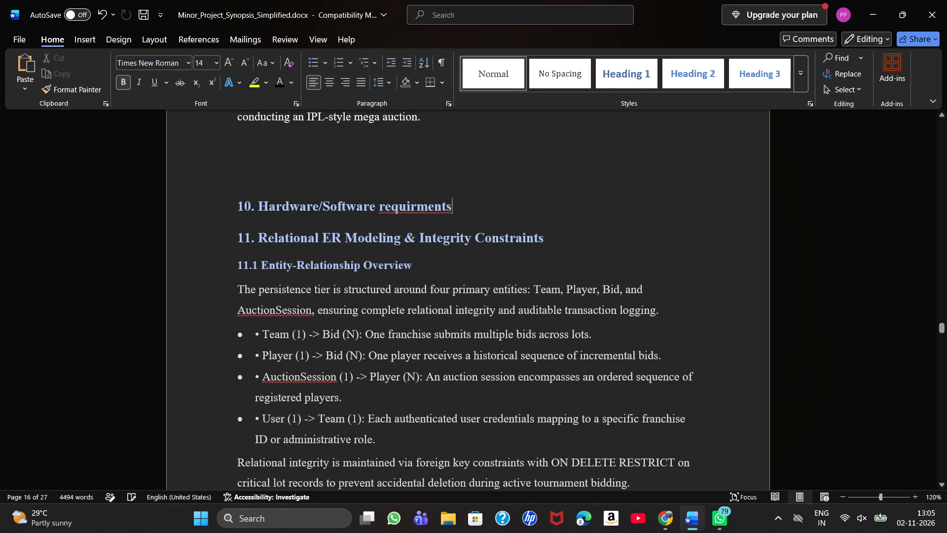
key("Return")
Select the entire section 10 Hardware/Software requirments heading line.
left_click_drag(462, 204, 457, 204)
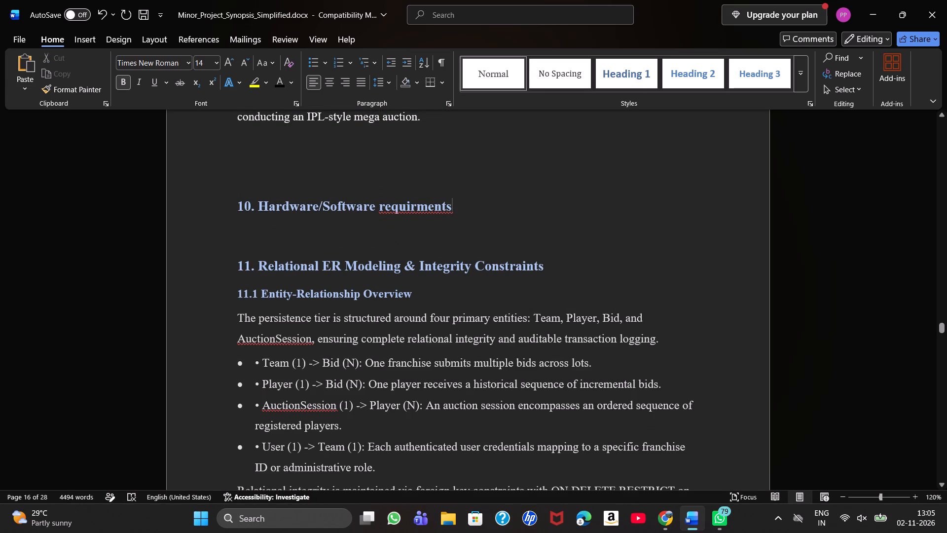
left_click_drag(457, 204, 215, 210)
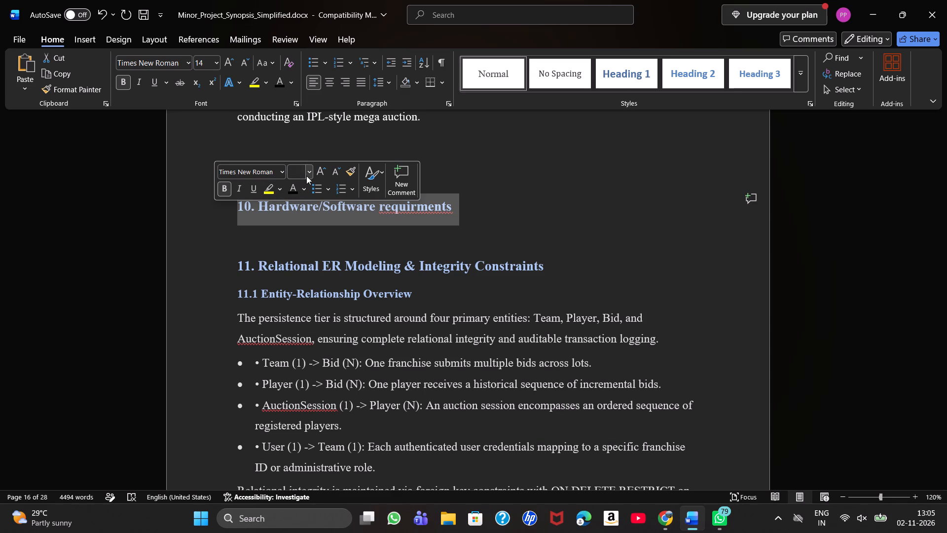
Set the section 10 Hardware/Software requirments heading's font size to 16.
left_click(306, 176)
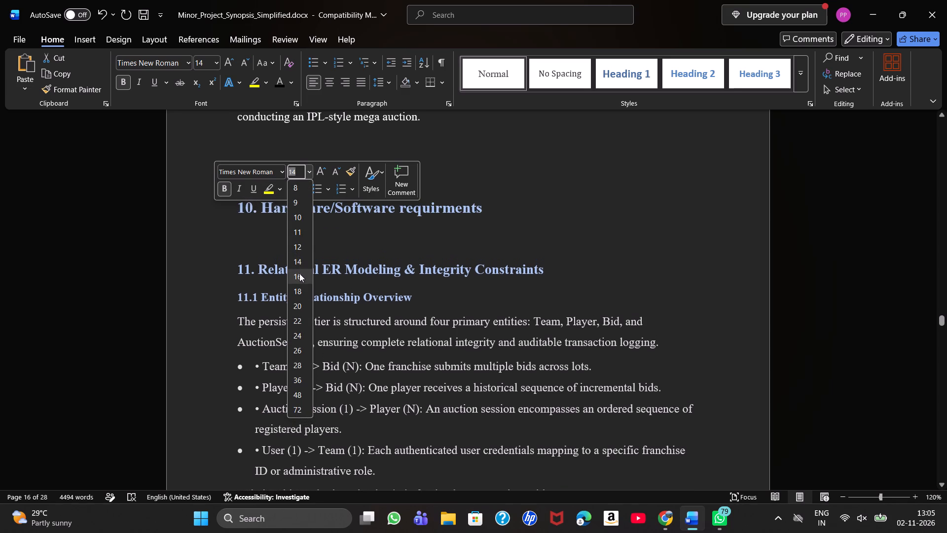
left_click(299, 273)
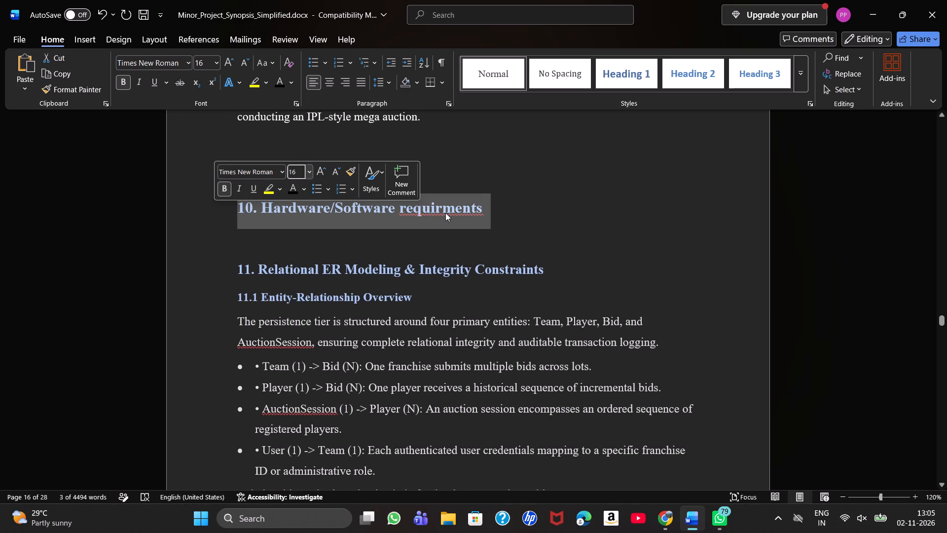
Correct the misspelled, lowercase last word of the section 10 heading so it reads "10. Hardware/Software Requirements".
left_click(445, 213)
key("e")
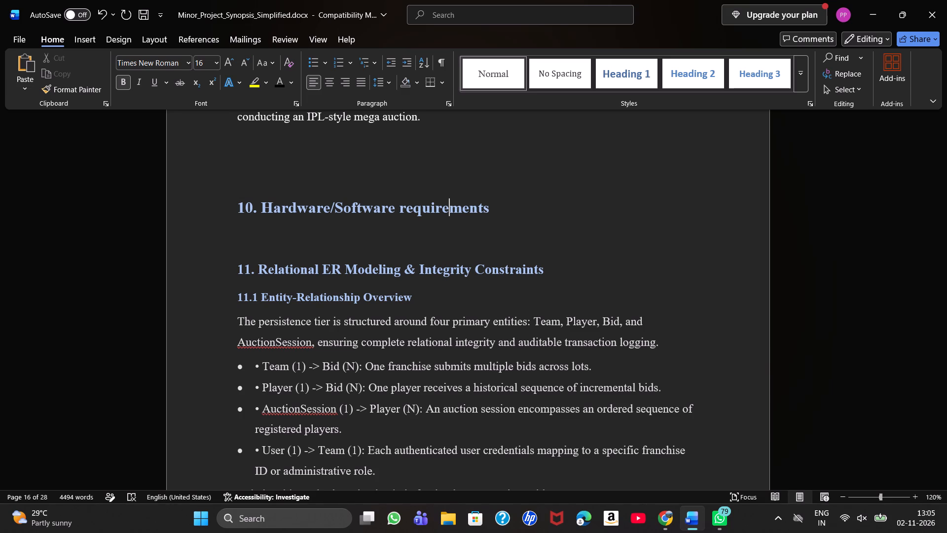
left_click(403, 204)
key("BackSpace")
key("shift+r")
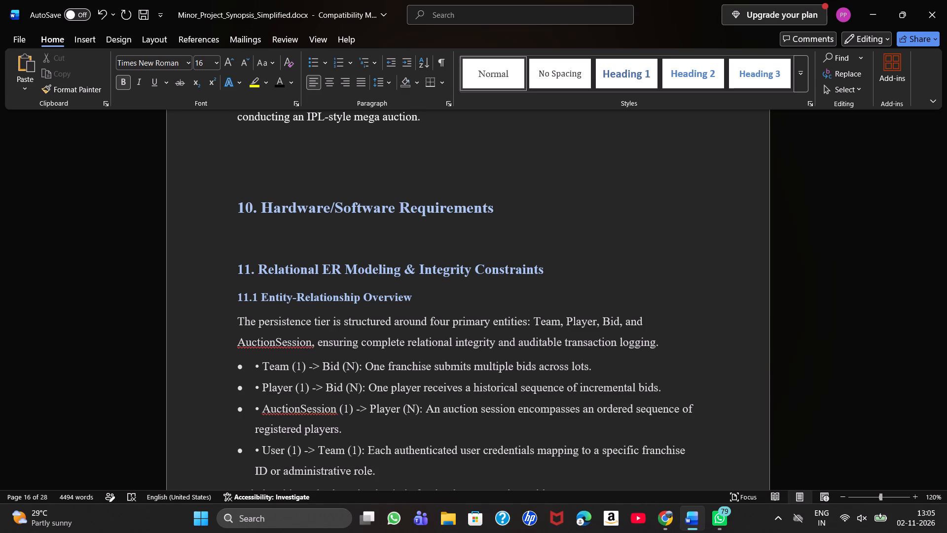
Place the text cursor on the empty line between the section 10 and section 11 headings.
left_click(407, 236)
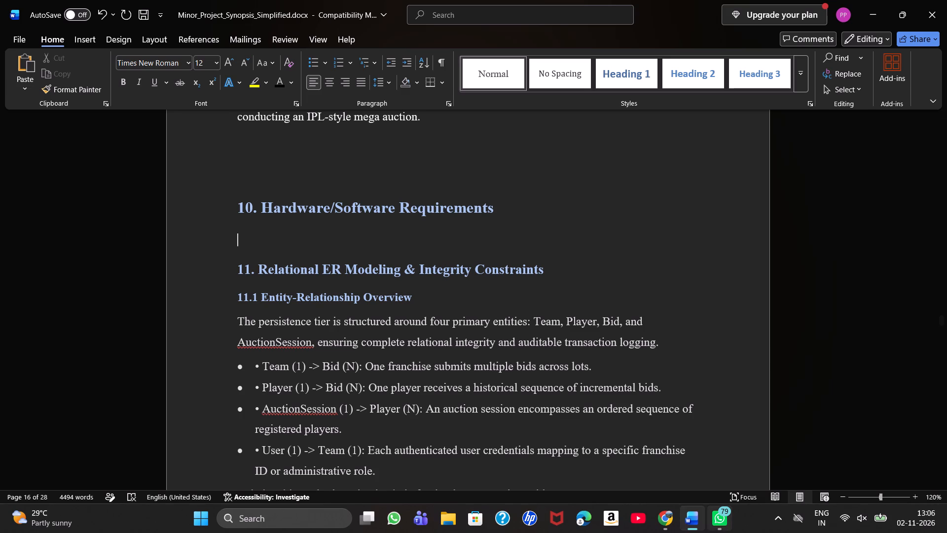
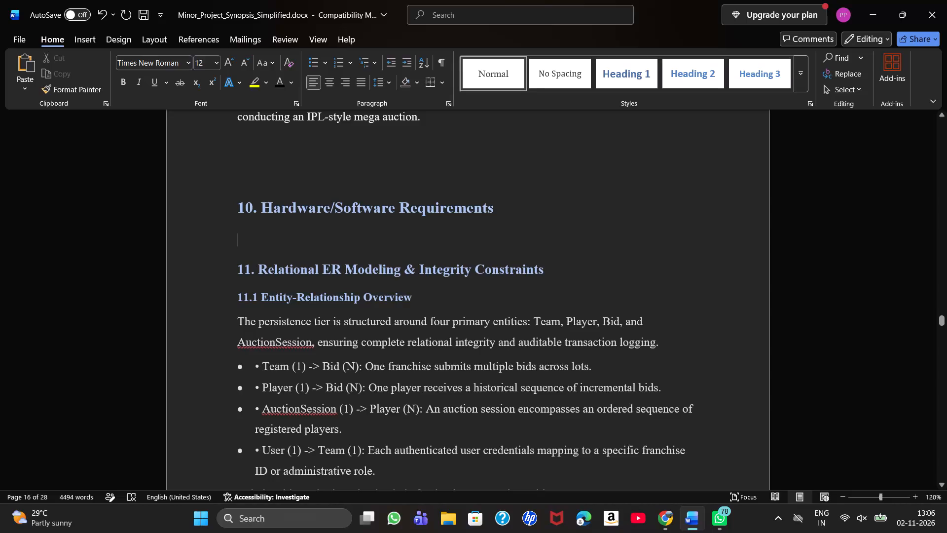
Paste the copied A. Hardware Requirements subheading and its introductory sentence under the section 10 heading, removing the blank line between them.
key("ctrl+v")
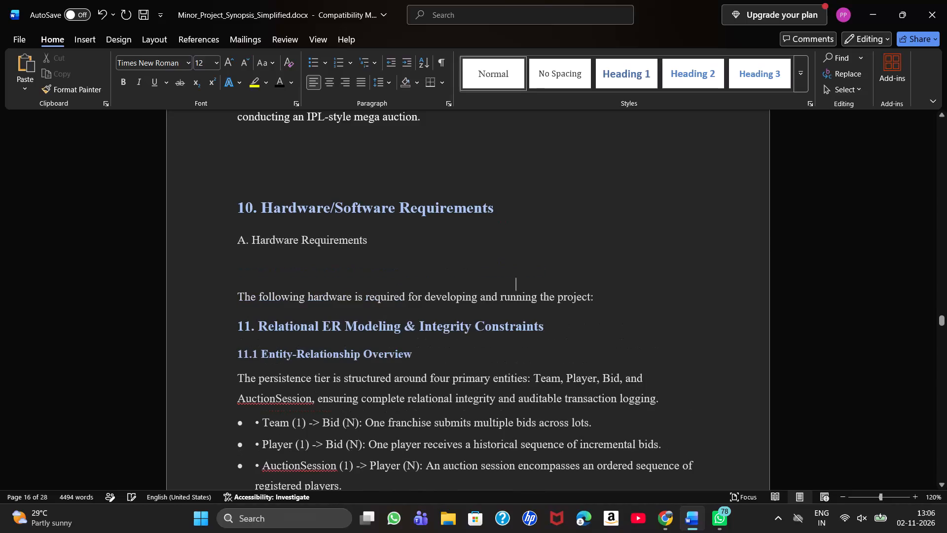
left_click(367, 257)
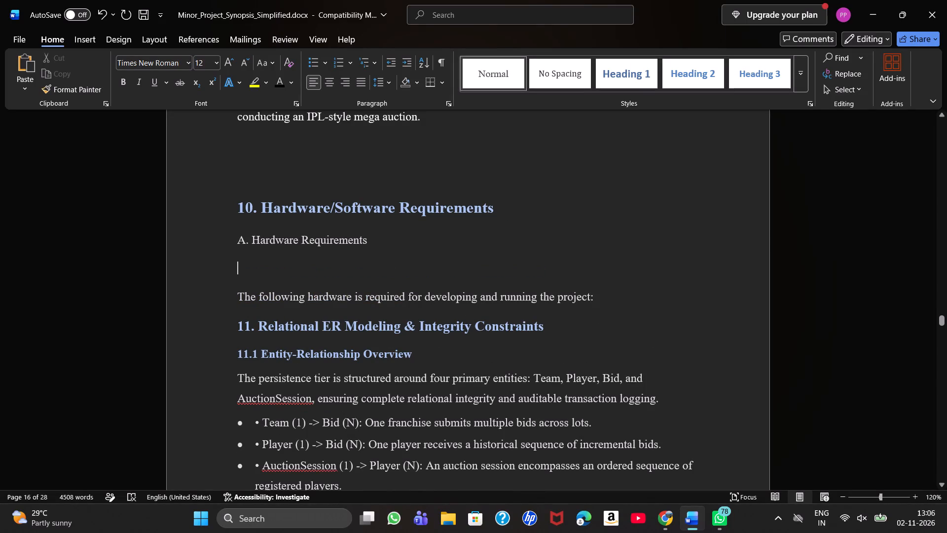
key("BackSpace")
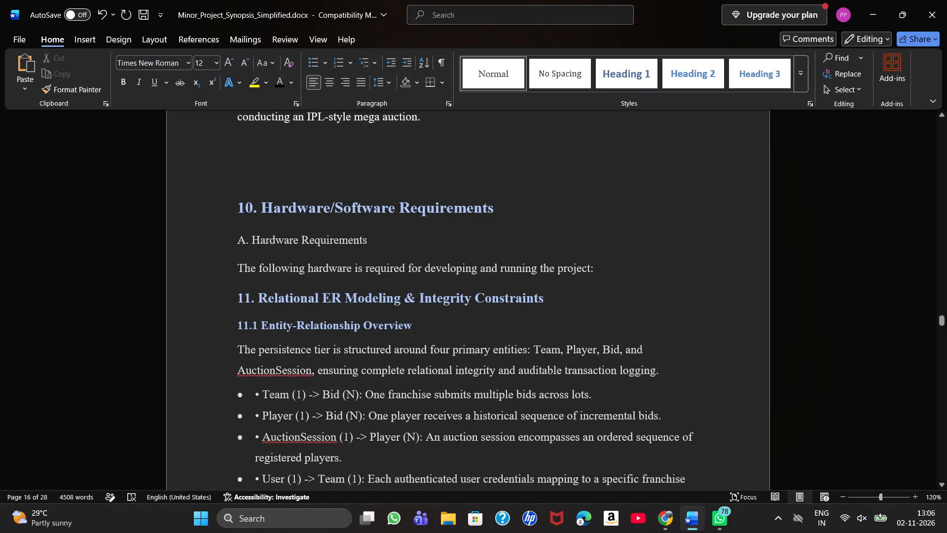
Add an empty line after the sentence "The following hardware is required for developing and running the project:".
left_click(599, 262)
key("Return")
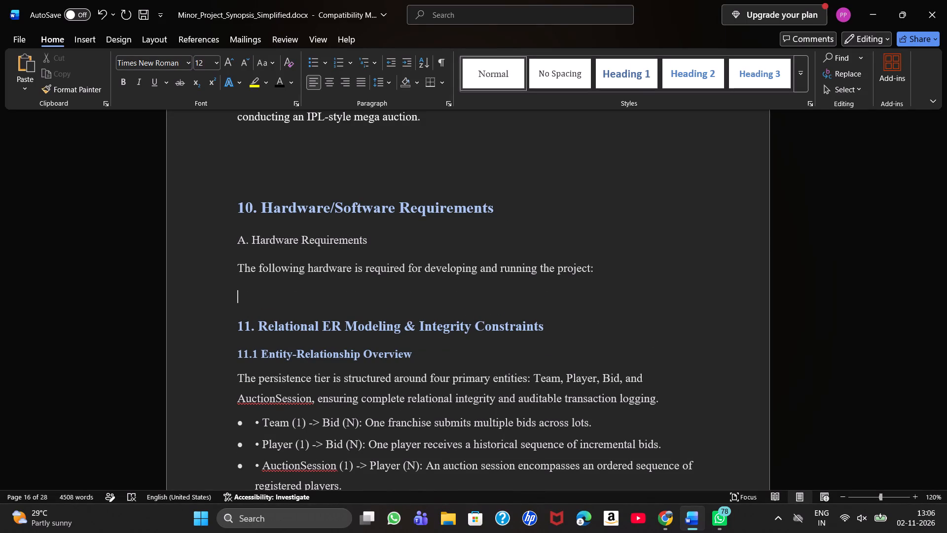
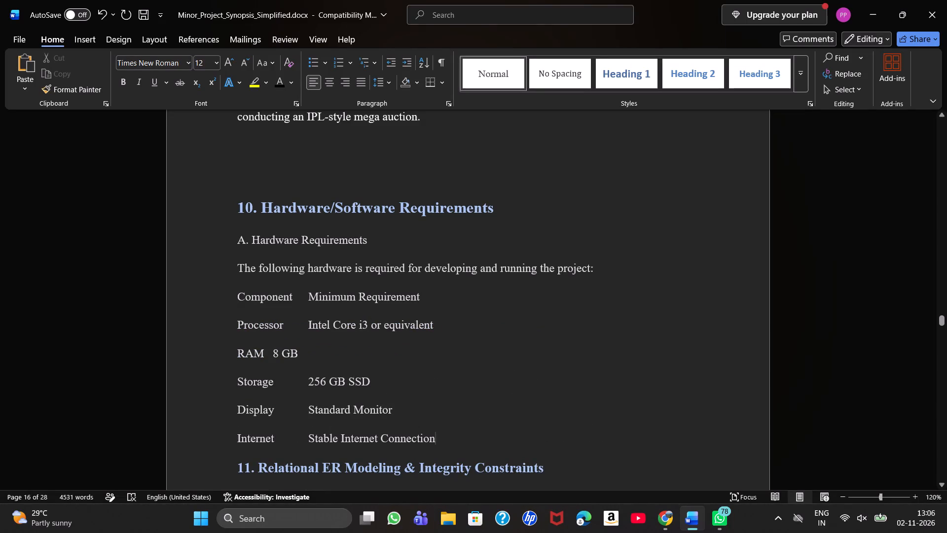
Convert the six hardware component lines, from Component to Internet, into a two-column table with text separated at tabs.
left_click_drag(236, 292, 428, 434)
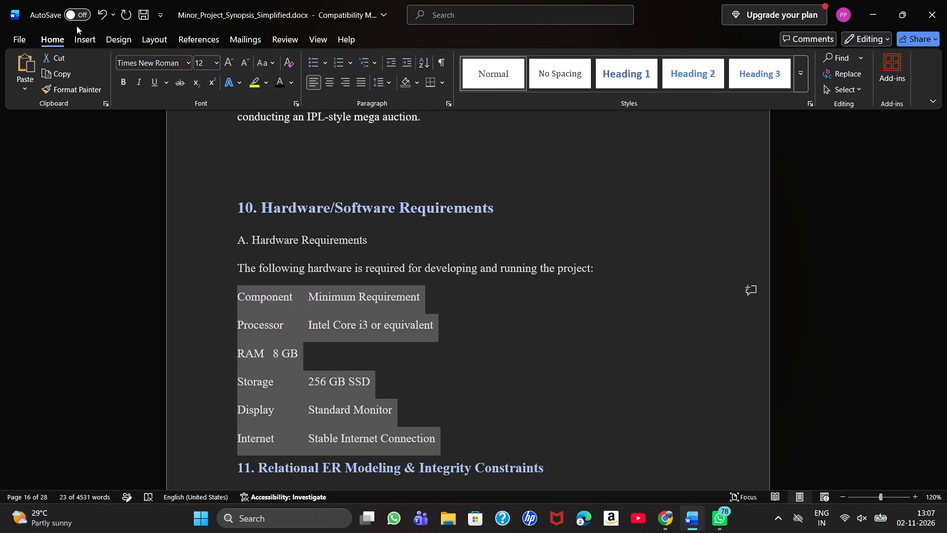
left_click(86, 36)
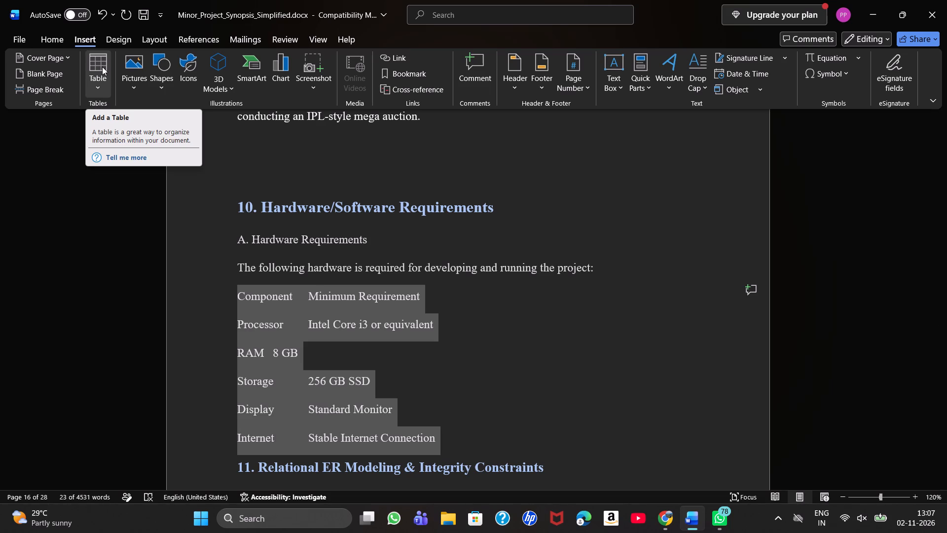
left_click(102, 67)
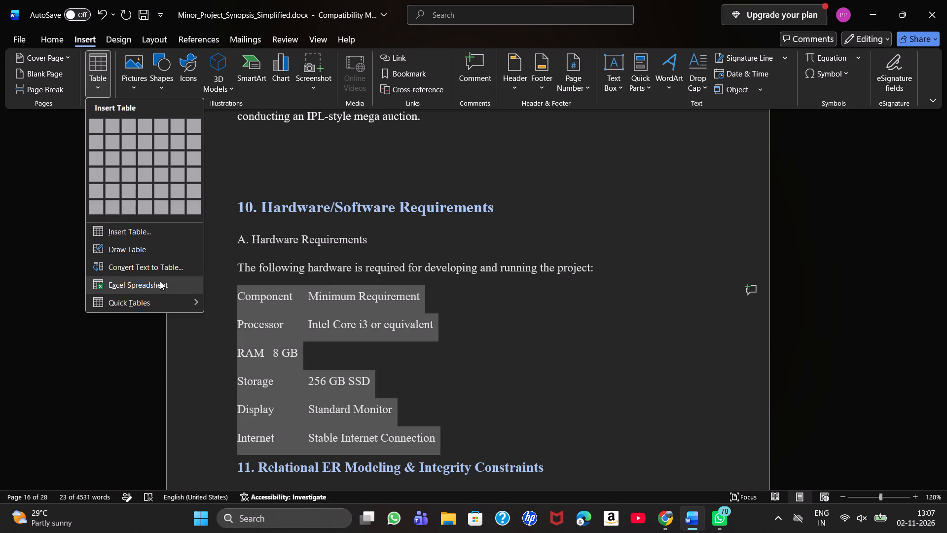
left_click(165, 268)
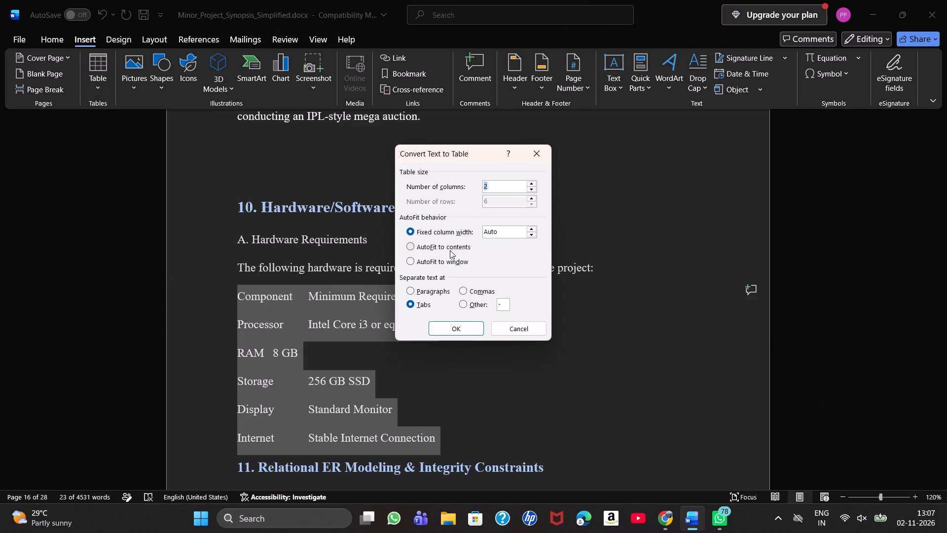
left_click(439, 323)
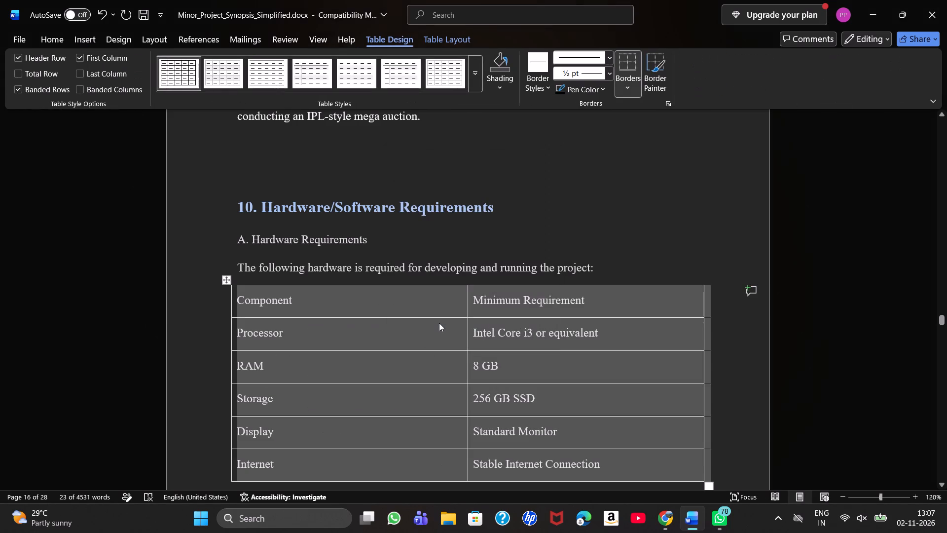
left_click(639, 265)
Make the hardware table's header row, Component and Minimum Requirement, bold.
scroll(639, 265, "down", 1)
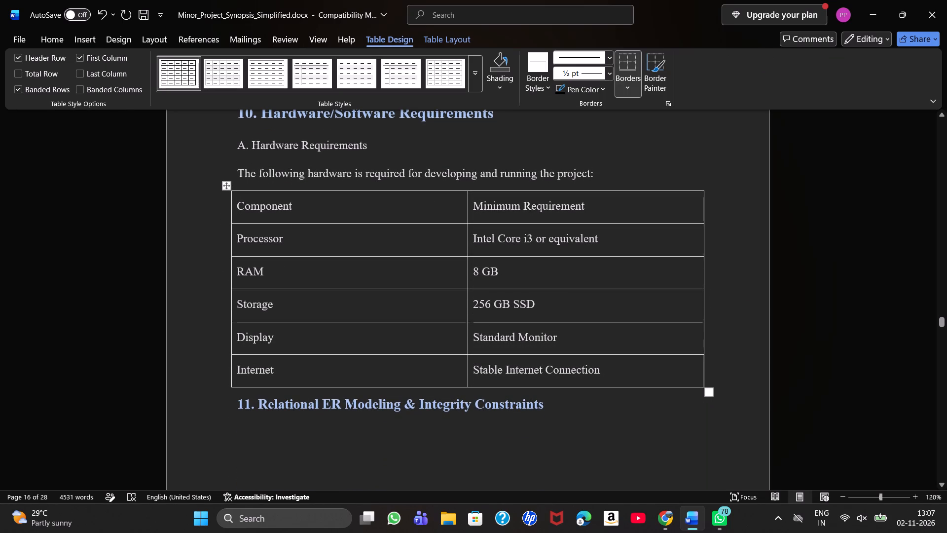
left_click_drag(238, 202, 647, 206)
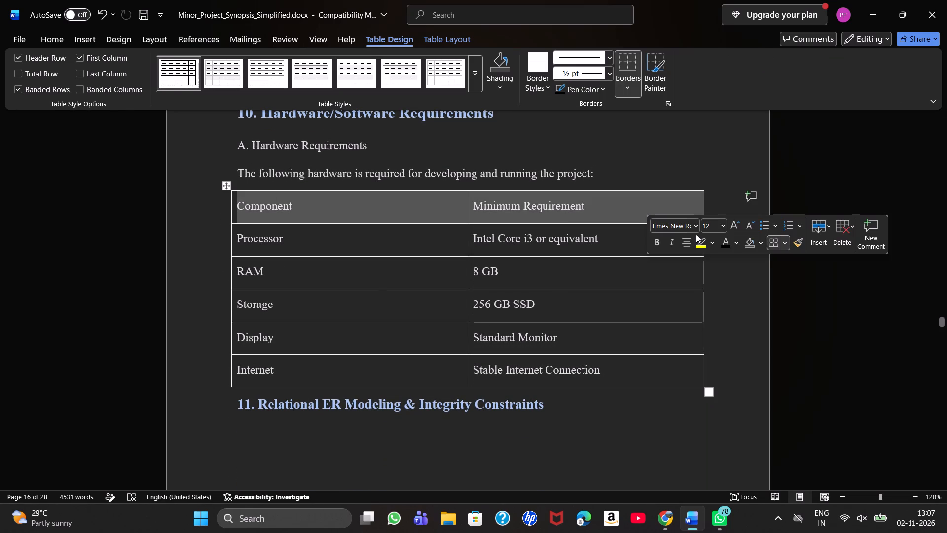
left_click(658, 247)
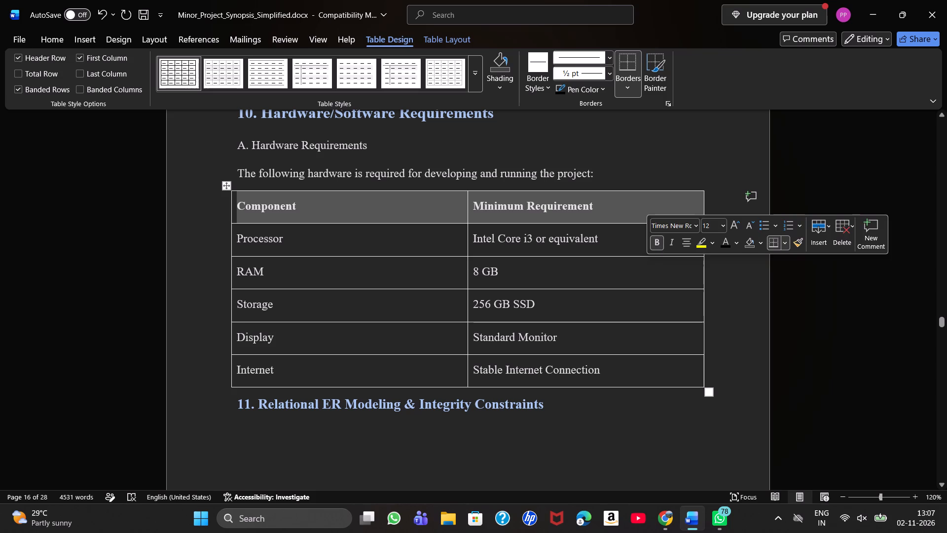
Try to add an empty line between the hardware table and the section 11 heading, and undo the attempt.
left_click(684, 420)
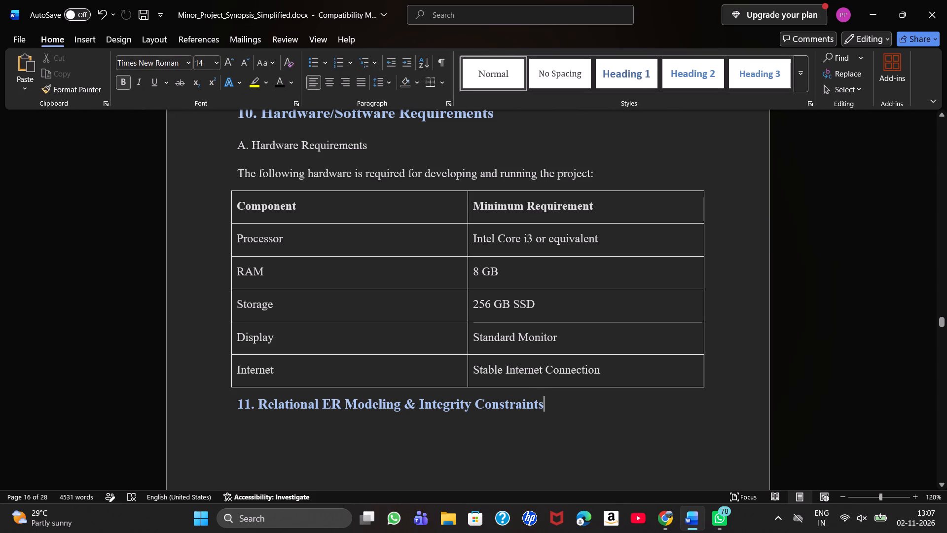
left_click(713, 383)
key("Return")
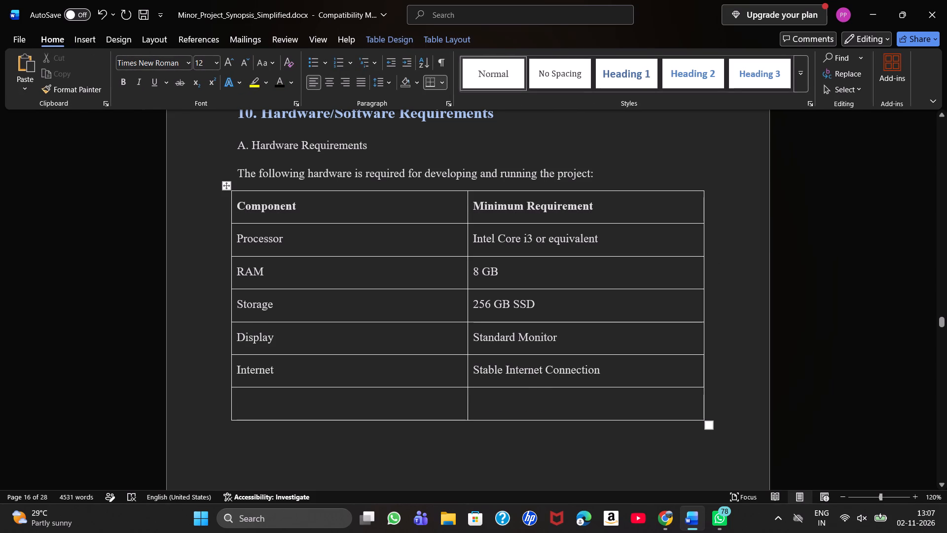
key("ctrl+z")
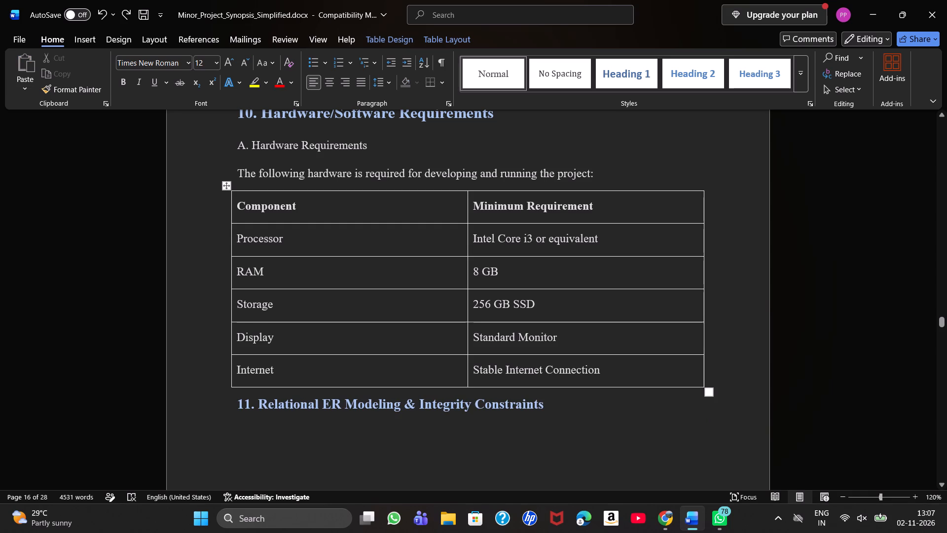
Insert an empty line between the hardware table and the section 11 heading.
left_click(236, 409)
key("Return")
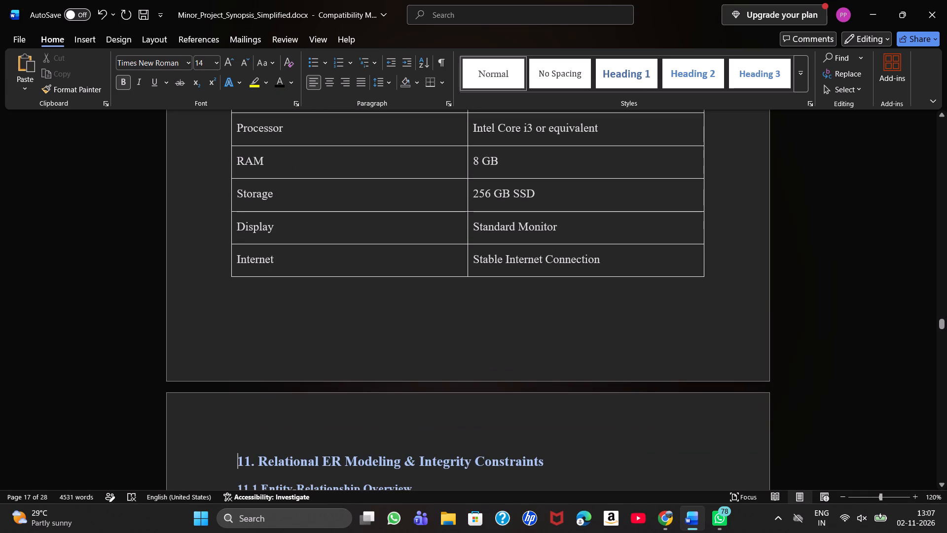
Apply the current font colour to the empty line below the hardware table and turn off its bold formatting.
left_click(244, 313)
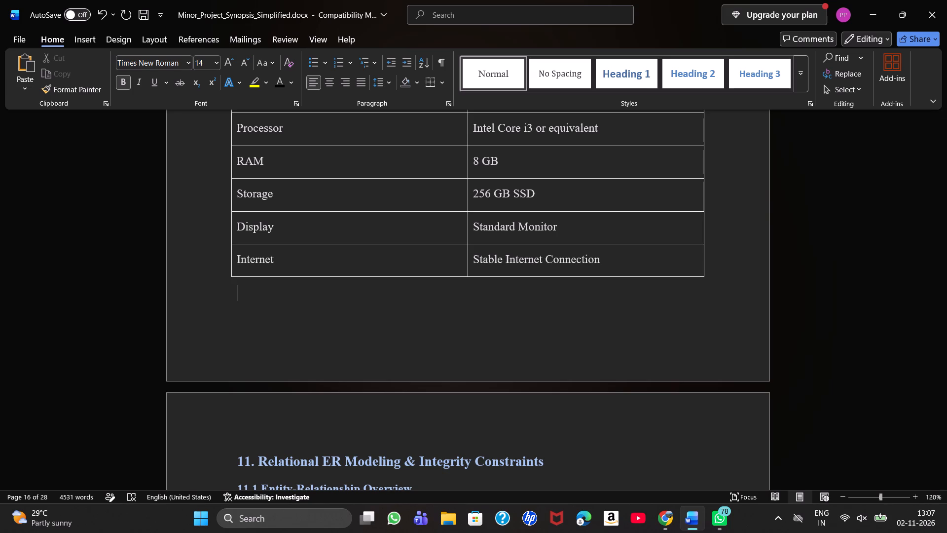
scroll(244, 313, "up", 1)
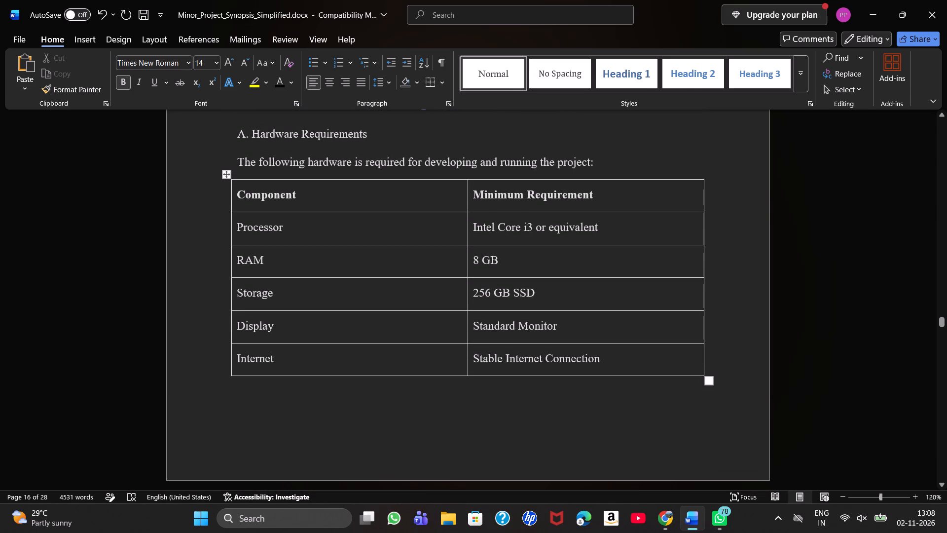
key("shift+b")
key("BackSpace")
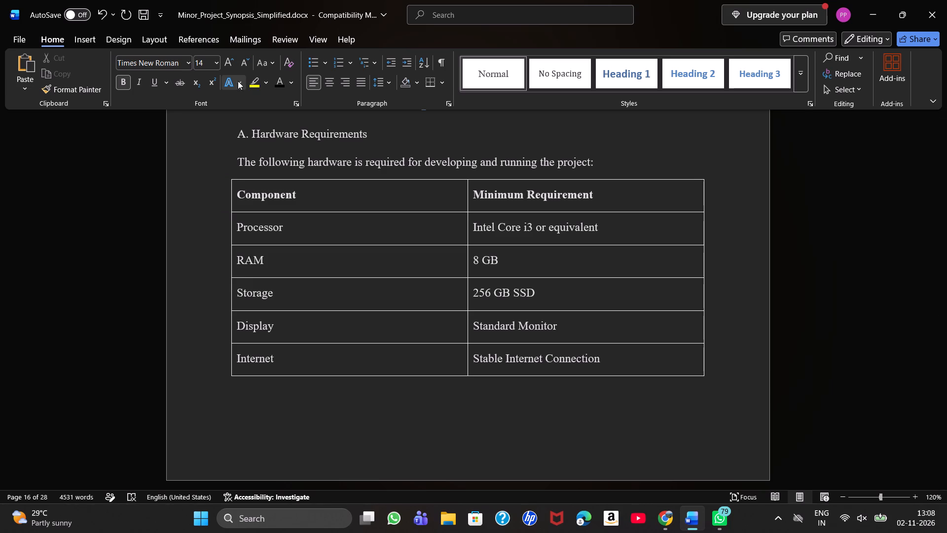
left_click(280, 85)
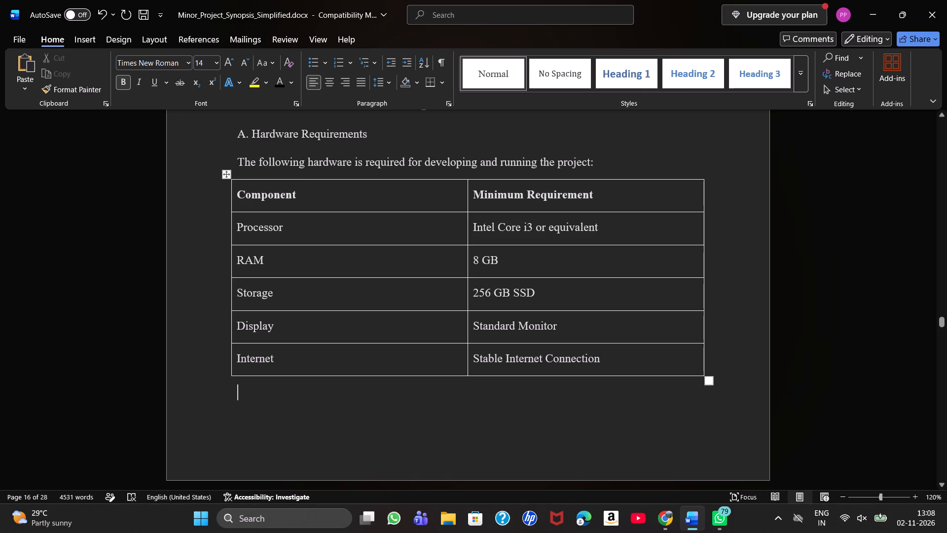
key("shift+b")
key("BackSpace")
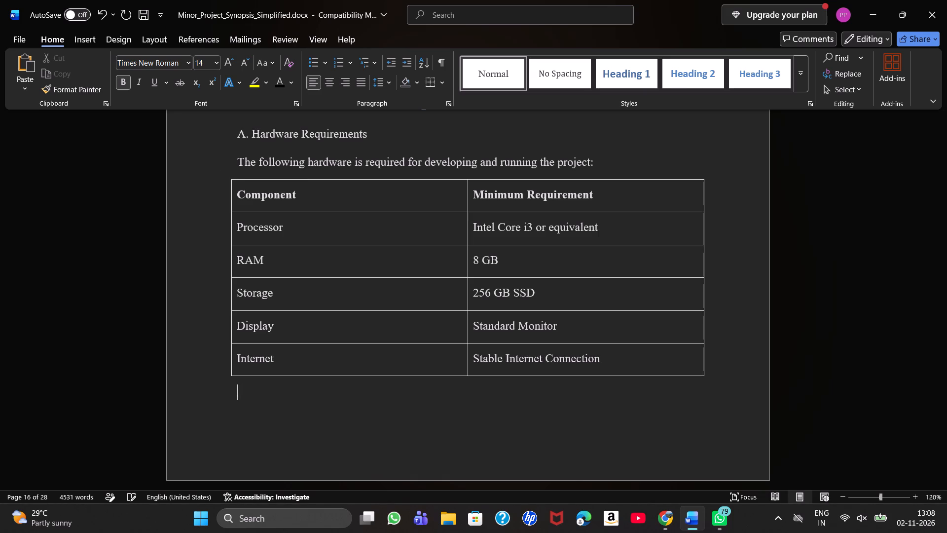
left_click(126, 82)
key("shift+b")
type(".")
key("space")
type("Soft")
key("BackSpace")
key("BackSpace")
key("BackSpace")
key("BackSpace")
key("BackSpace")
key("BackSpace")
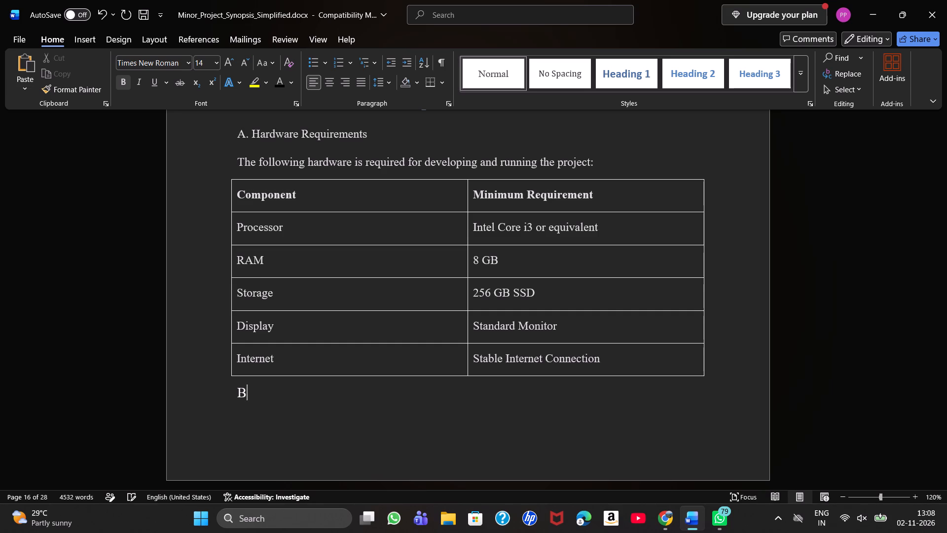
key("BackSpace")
Enter the subheading "B. Software Requirements" at font size 12 below the hardware table and start a new line after it.
left_click(218, 66)
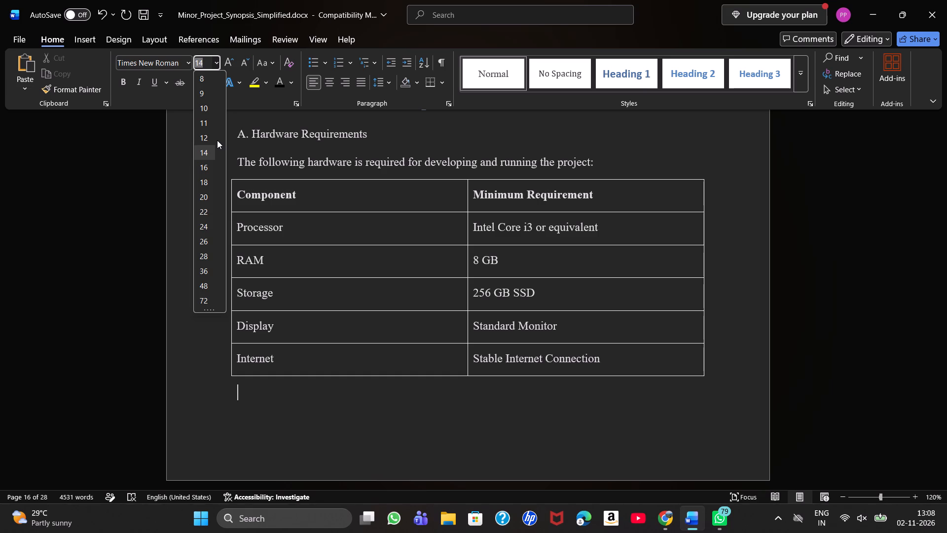
left_click(217, 140)
left_click(210, 138)
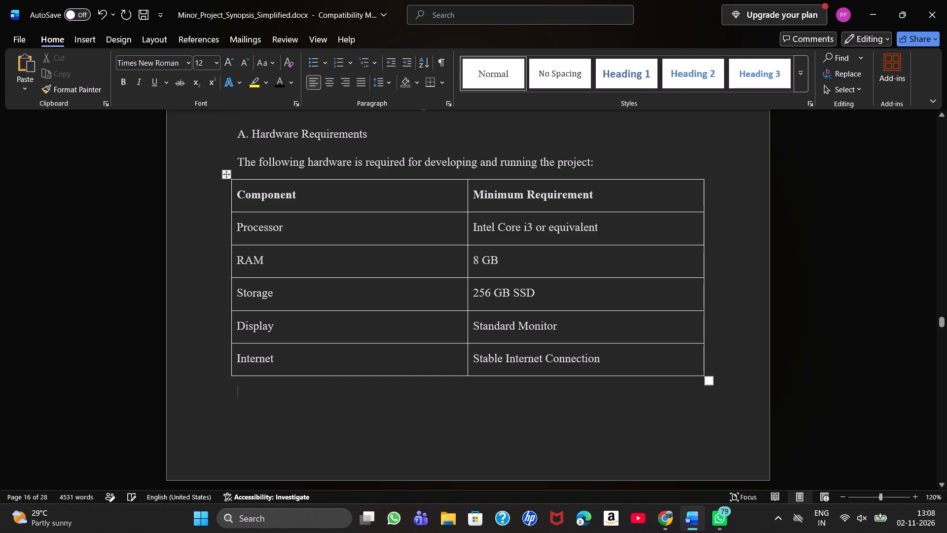
key("b")
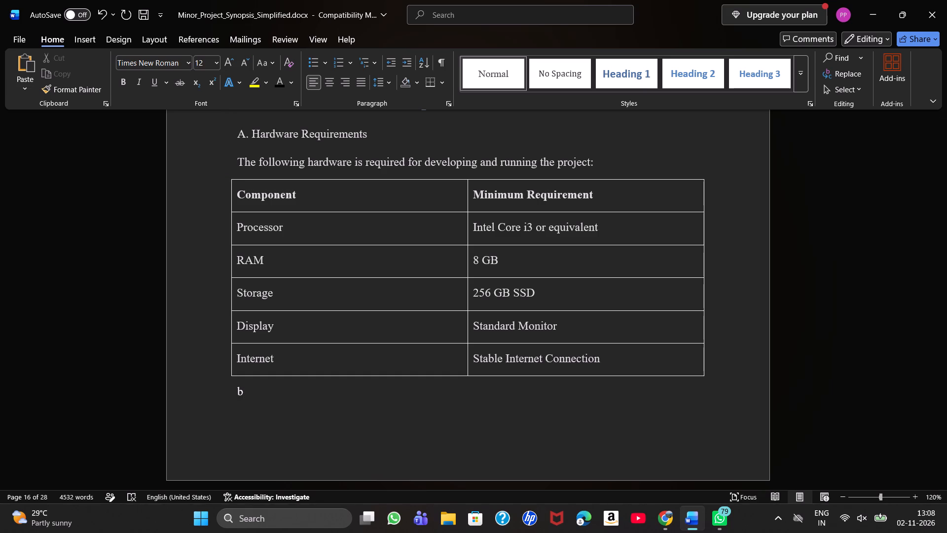
key("BackSpace")
key("shift+b")
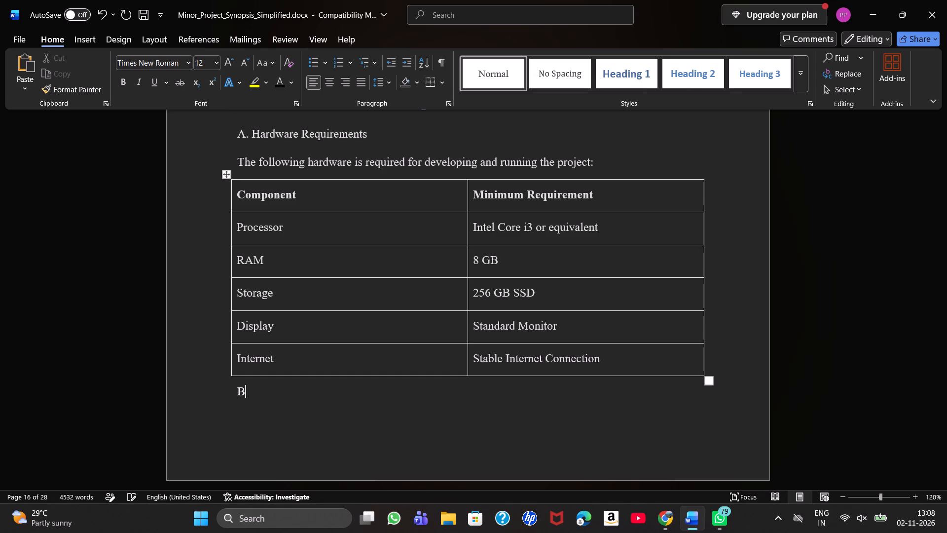
type(".")
key("space")
key("shift+s")
type("oftware")
key("space")
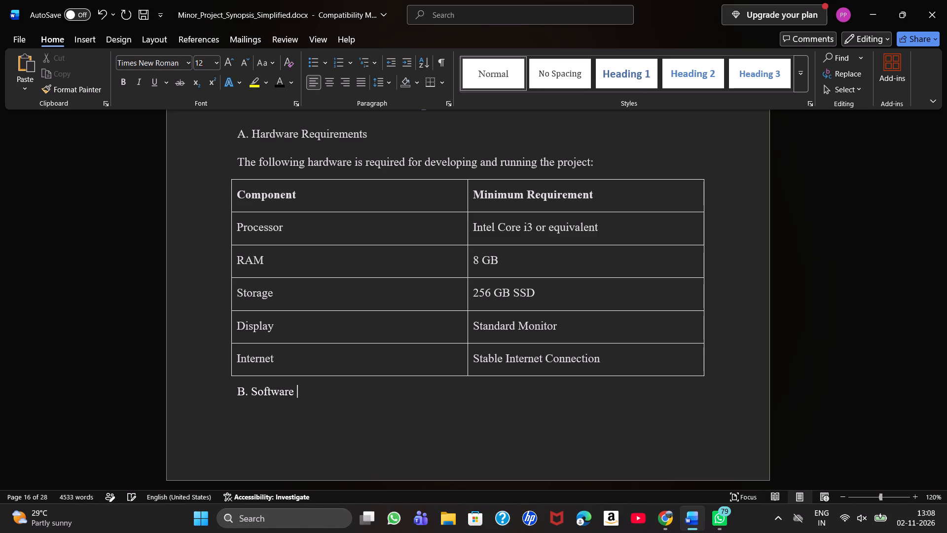
type("Requiremw")
key("BackSpace")
key("e")
type("nts")
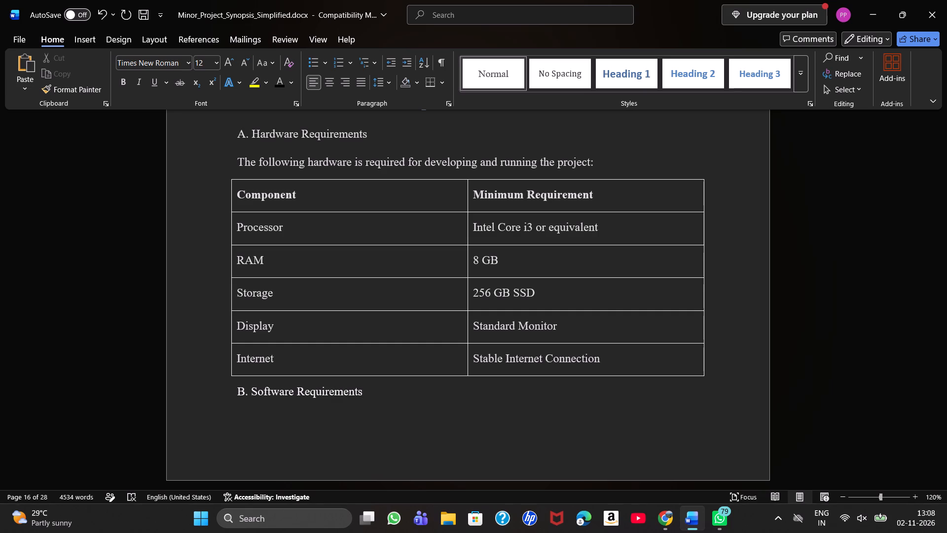
key("Return")
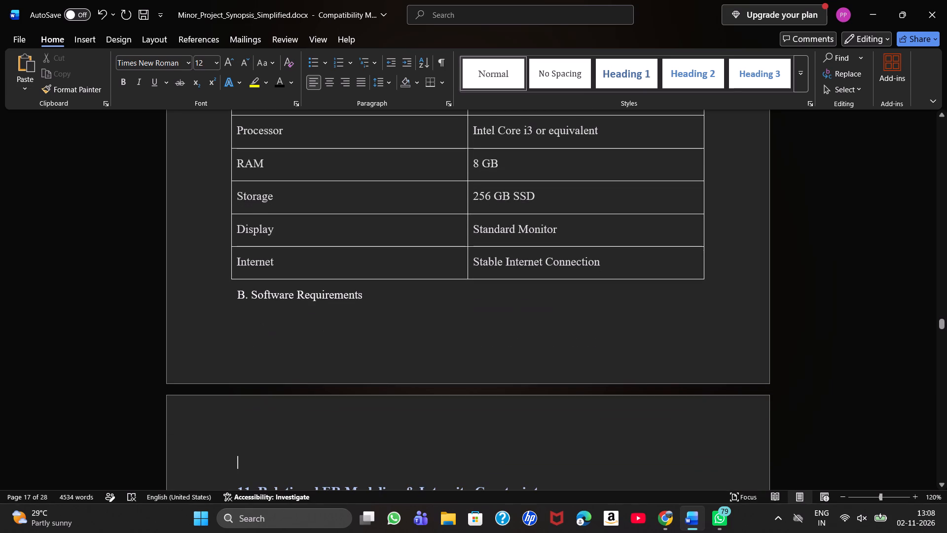
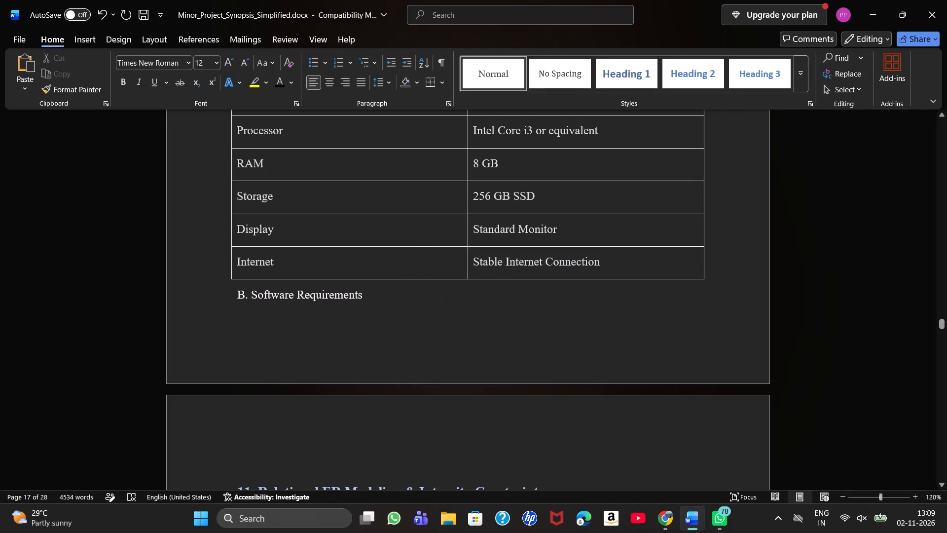
Insert an empty line before the "B. Software Requirements" subheading so that it starts on the next page.
left_click(235, 294)
key("Return")
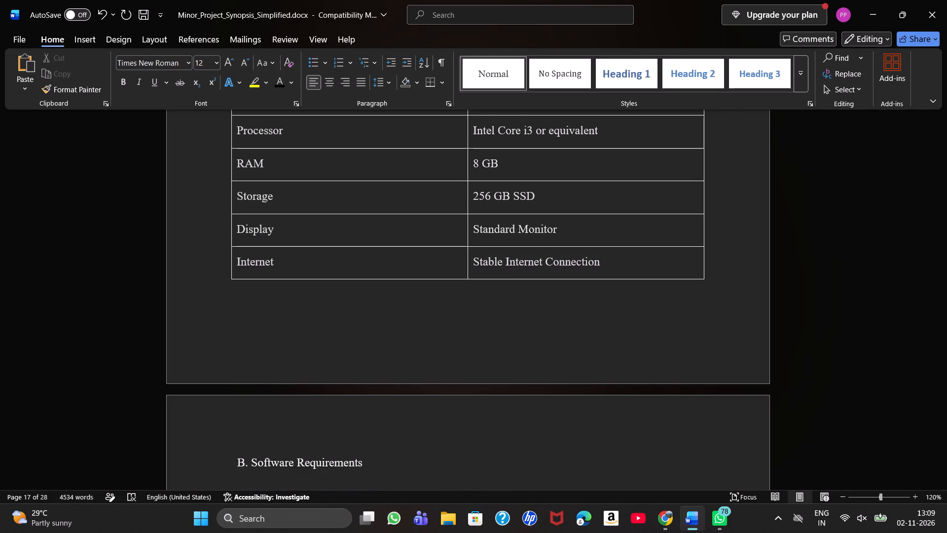
Paste the copied software and technology list on the empty line below the "B. Software Requirements" subheading.
scroll(235, 294, "down", 1)
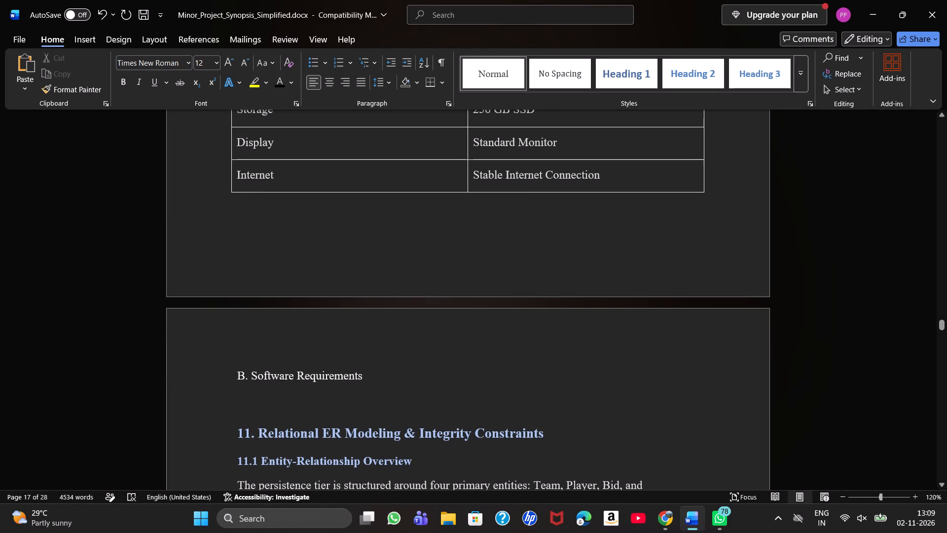
left_click(263, 395)
key("ctrl+v")
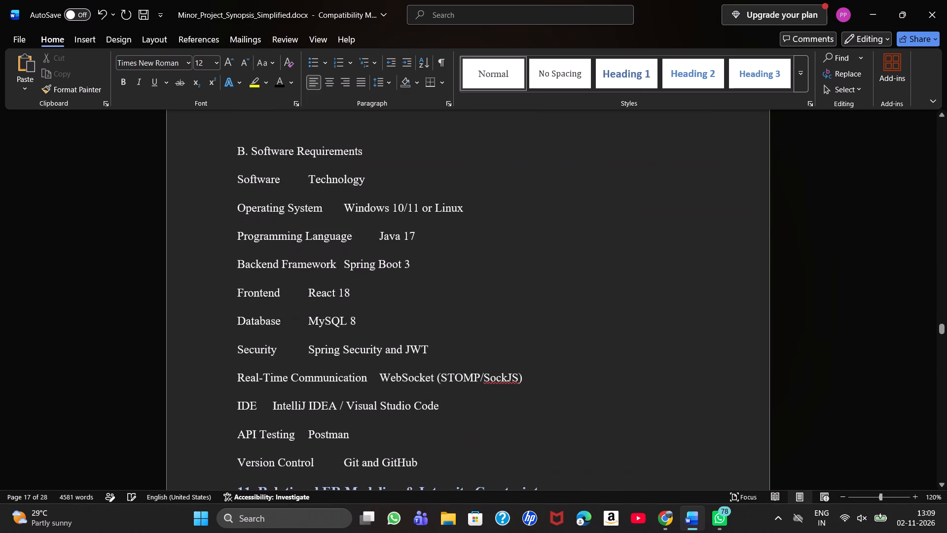
Convert the pasted software list, from Software/Technology through Version Control, into a two-column table with text separated at tabs.
key("shift+Up")
key("shift+Up")
key("shift+Up")
key("shift+Up")
key("shift+Up")
key("shift+Up")
key("shift+Up")
key("shift+Up")
key("shift+Up")
key("shift+Up")
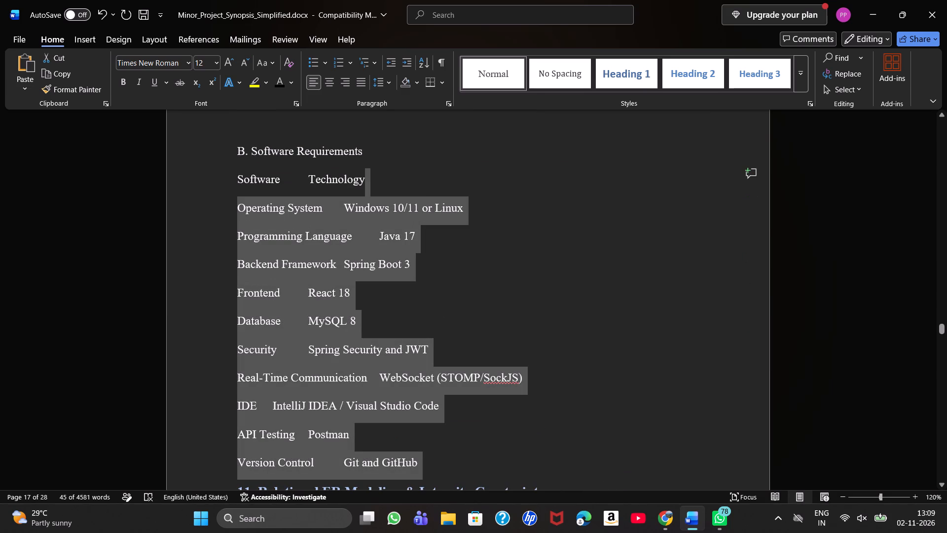
key("shift+Up")
key("shift+Left")
key("shift+Right")
key("shift+Right")
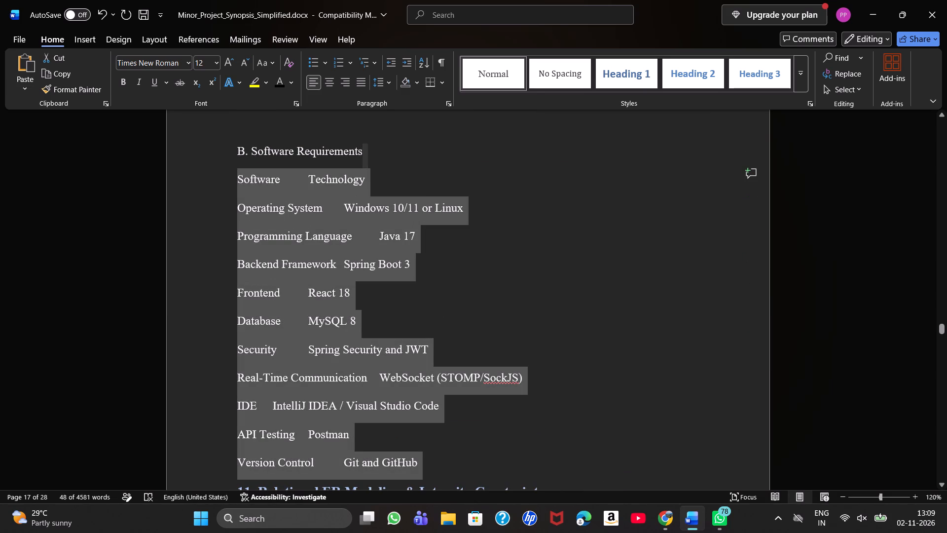
left_click(87, 46)
left_click(93, 84)
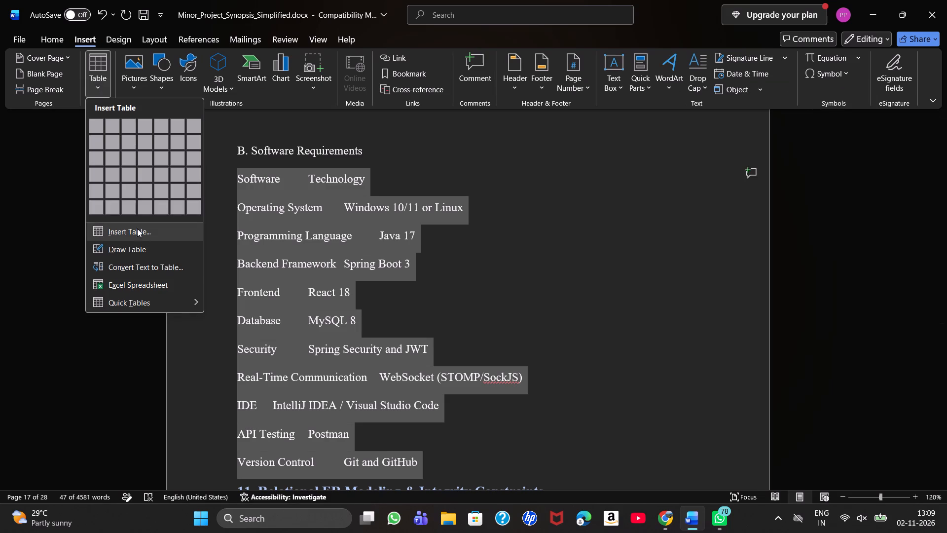
left_click(145, 265)
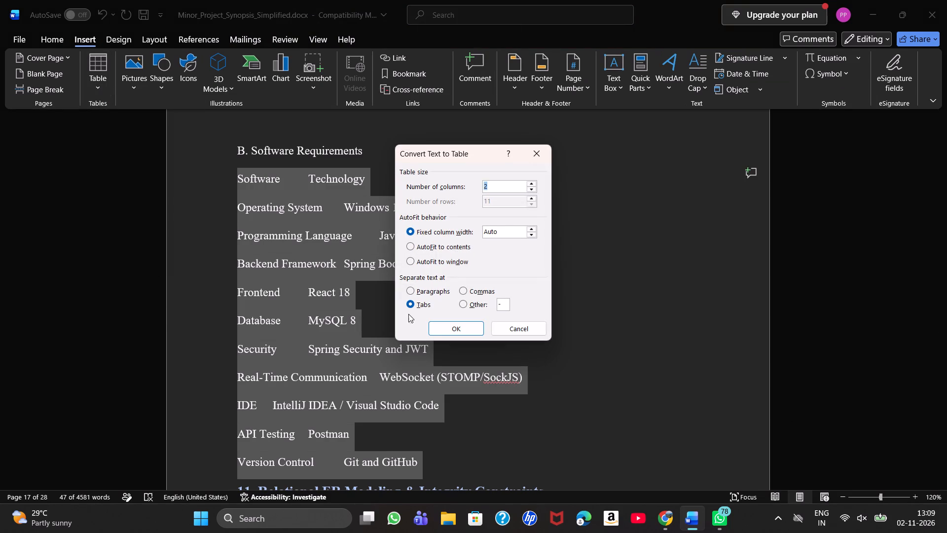
left_click(446, 328)
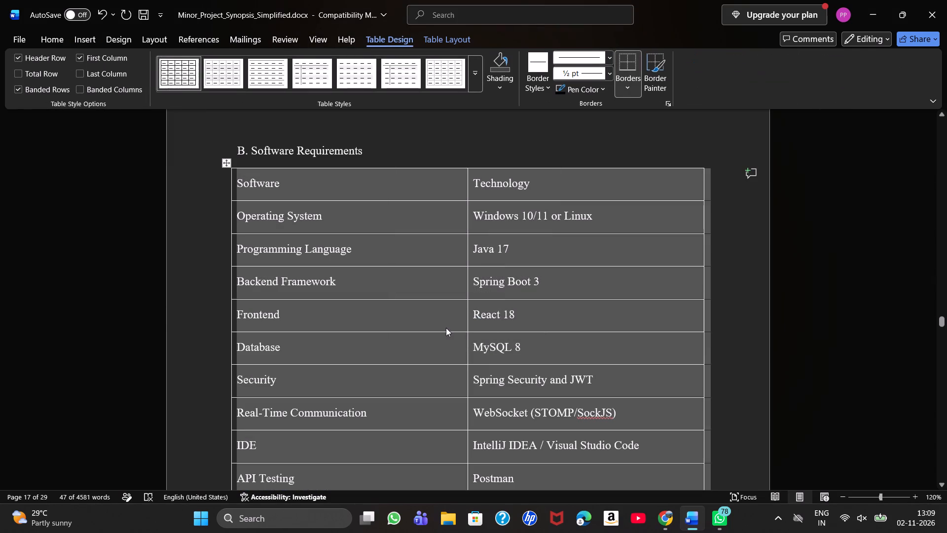
Make the Software and Technology header row of the new table bold.
left_click(575, 173)
left_click_drag(575, 173, 199, 190)
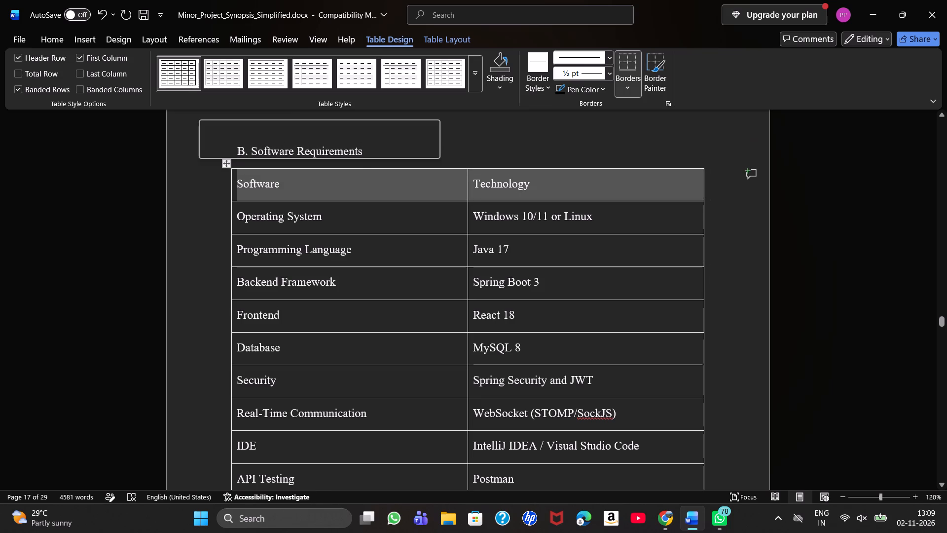
key("ctrl+b")
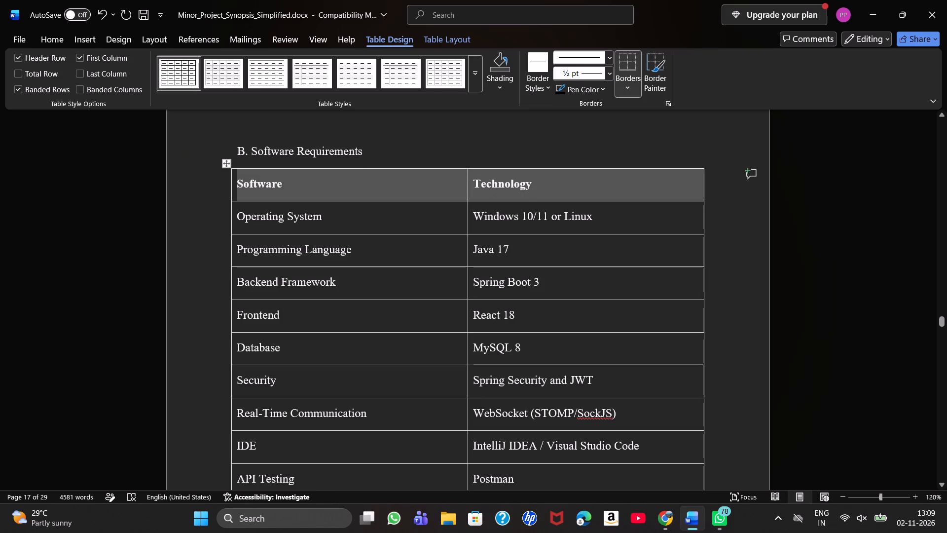
left_click(748, 325)
Replace the title text of the section 11 heading with "Work Plan/Timeline", keeping the number.
scroll(748, 325, "down", 1)
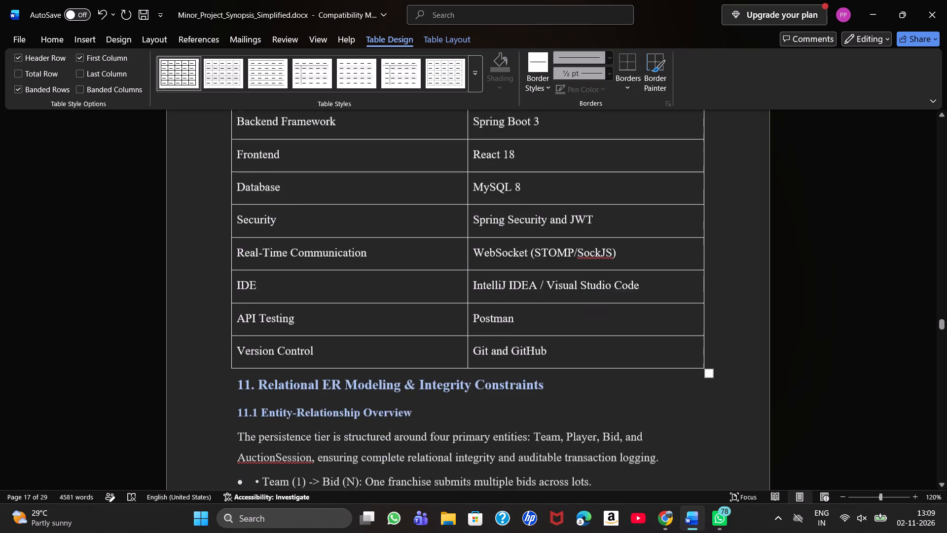
scroll(748, 325, "down", 1)
left_click(559, 341)
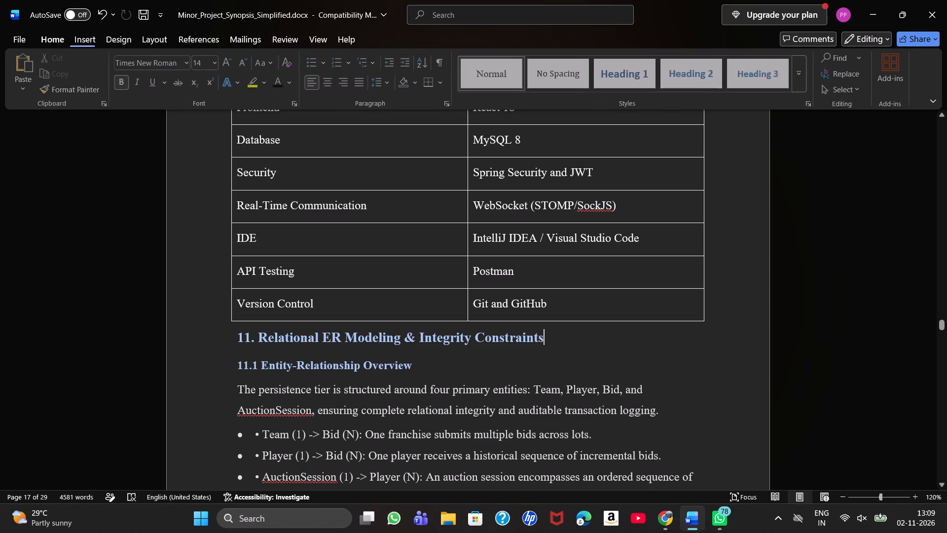
left_click_drag(559, 341, 302, 323)
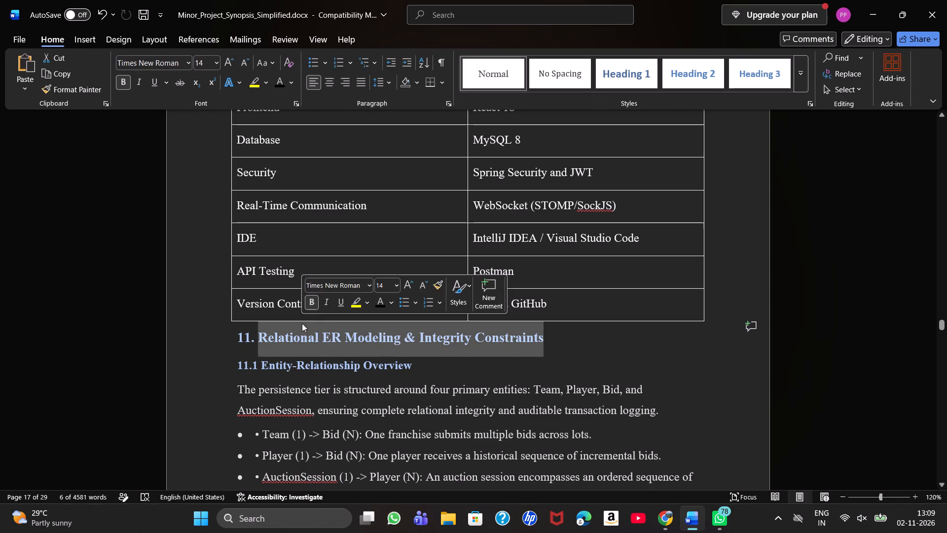
key("BackSpace")
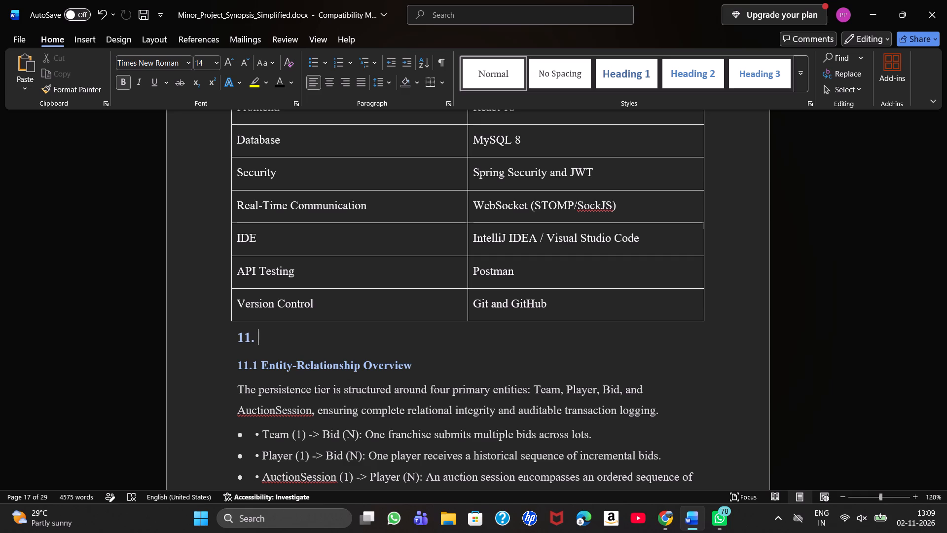
type("Work")
key("space")
type("Plam")
key("BackSpace")
type("n/")
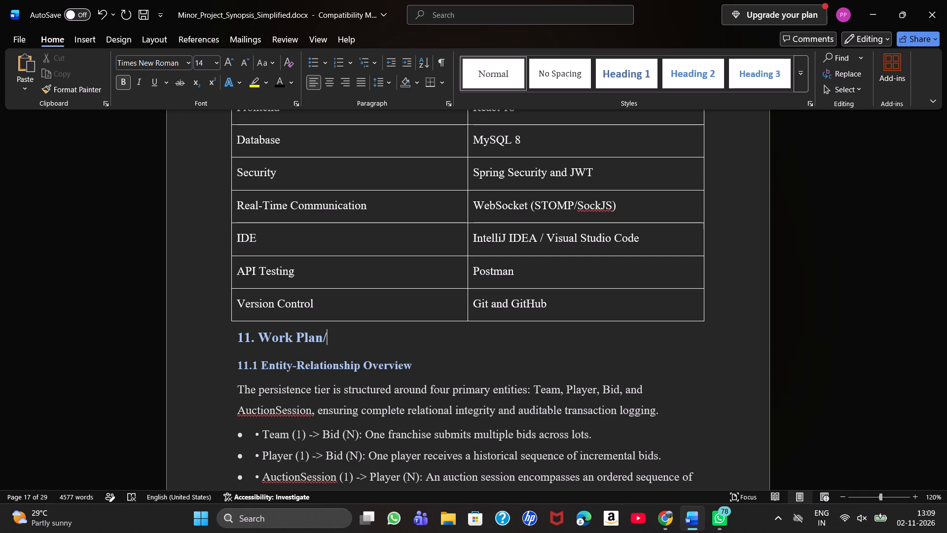
type("Timeline")
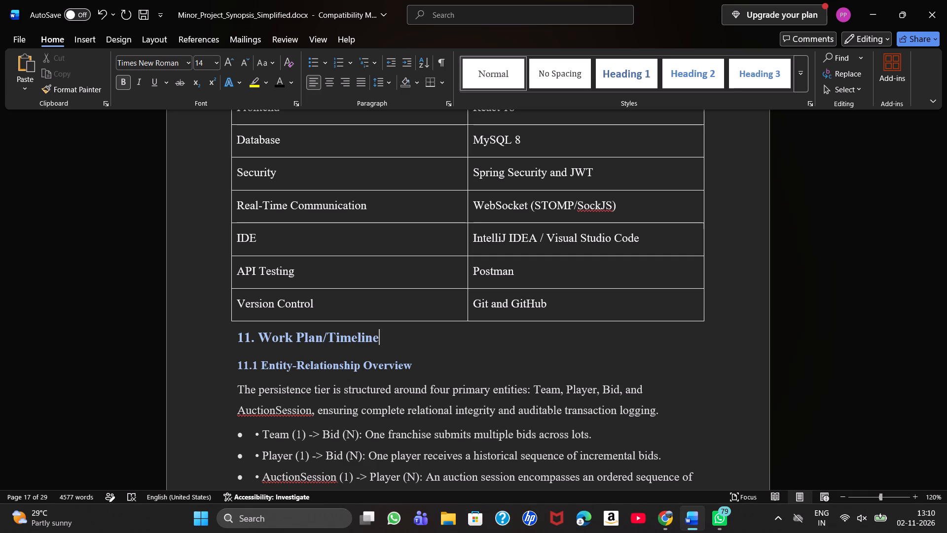
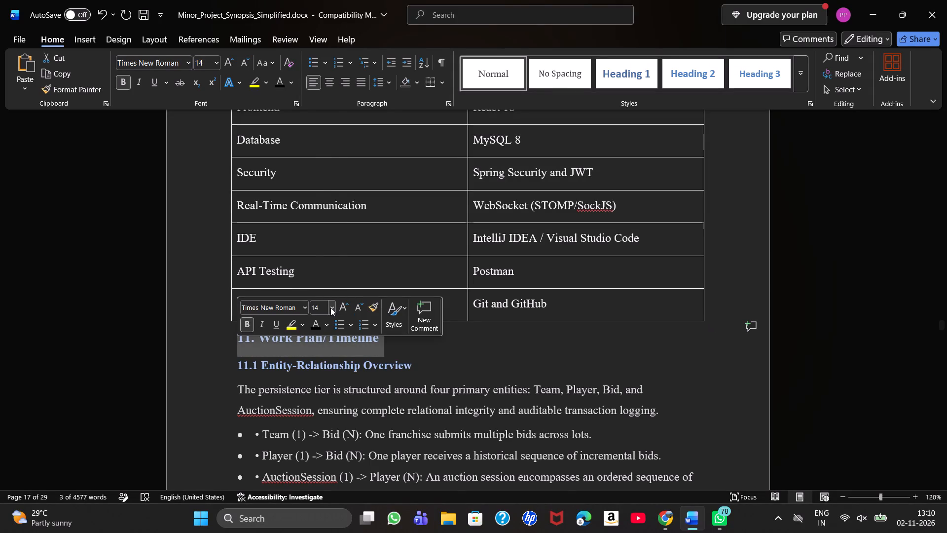
Set the font size of the section 11 "Work Plan/Timeline" heading to 16.
left_click(330, 307)
left_click(320, 157)
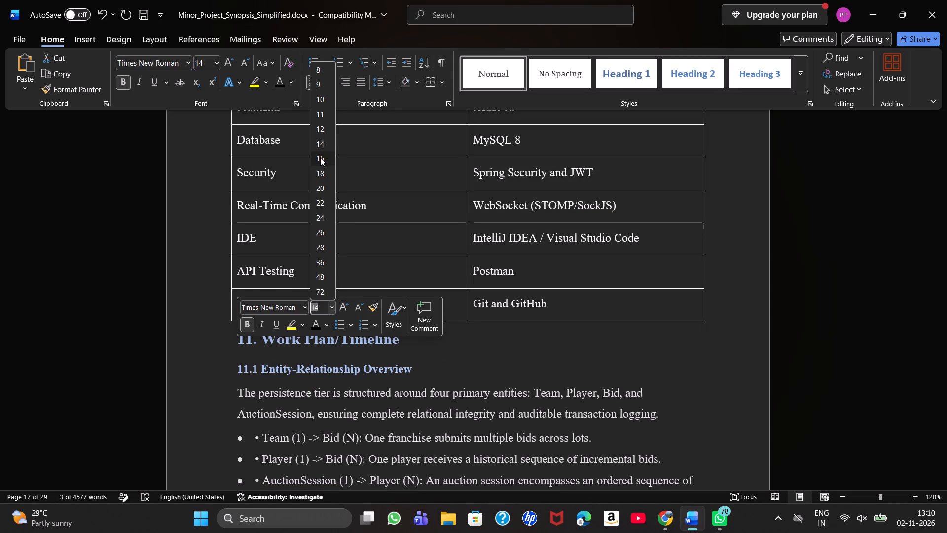
left_click(393, 357)
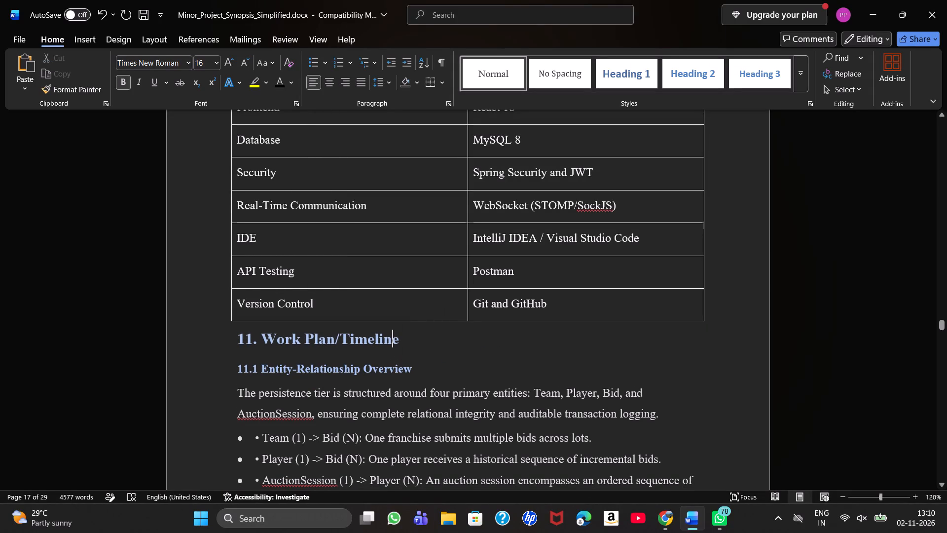
Paste the copied work plan text on a new line below the section 11 heading.
left_click(411, 344)
key("Return")
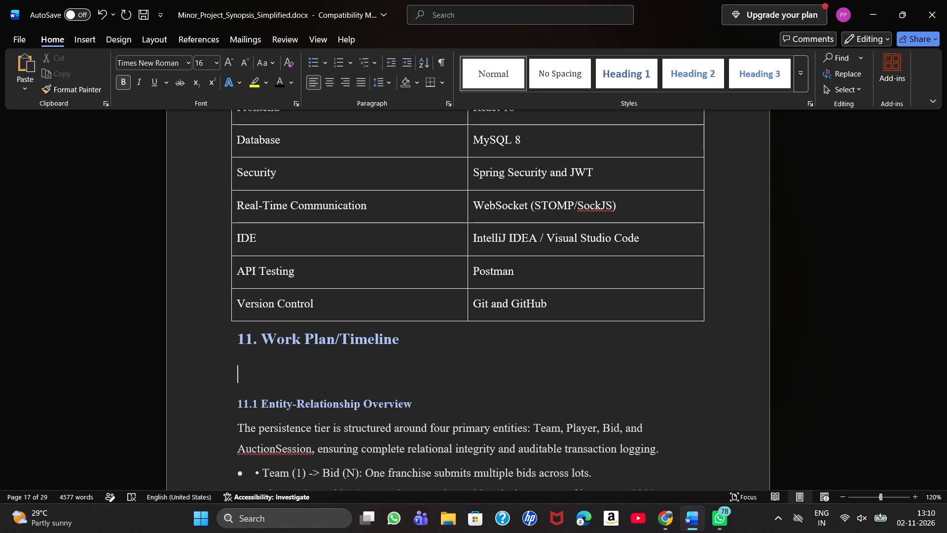
key("ctrl+v")
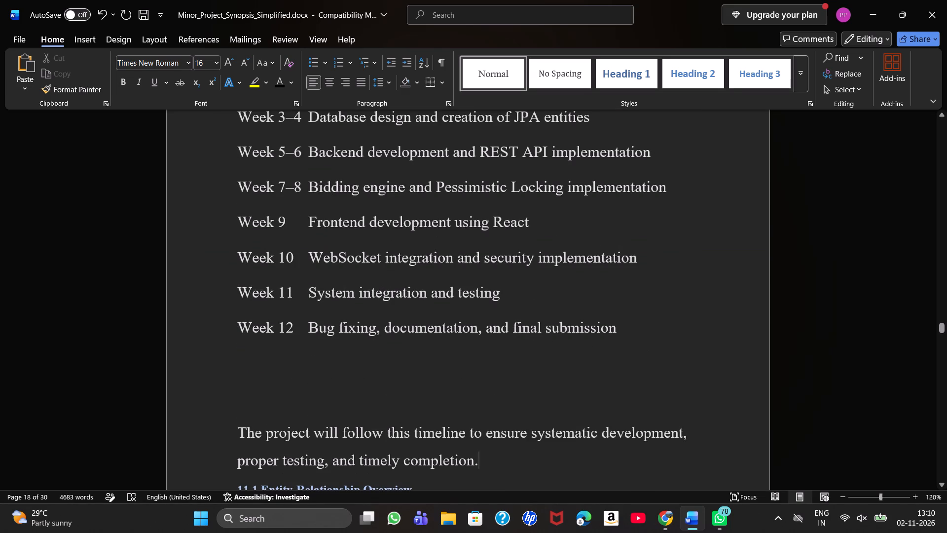
Set the pasted work plan text, from the 12-week introduction through the closing timeline paragraph, to font size 12.
left_click_drag(481, 457, 253, 297)
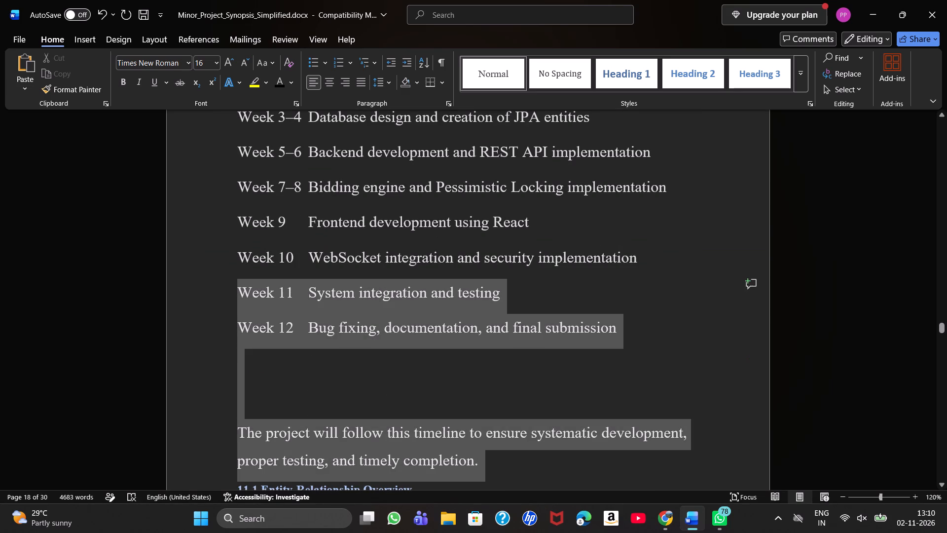
left_click_drag(253, 297, 235, 128)
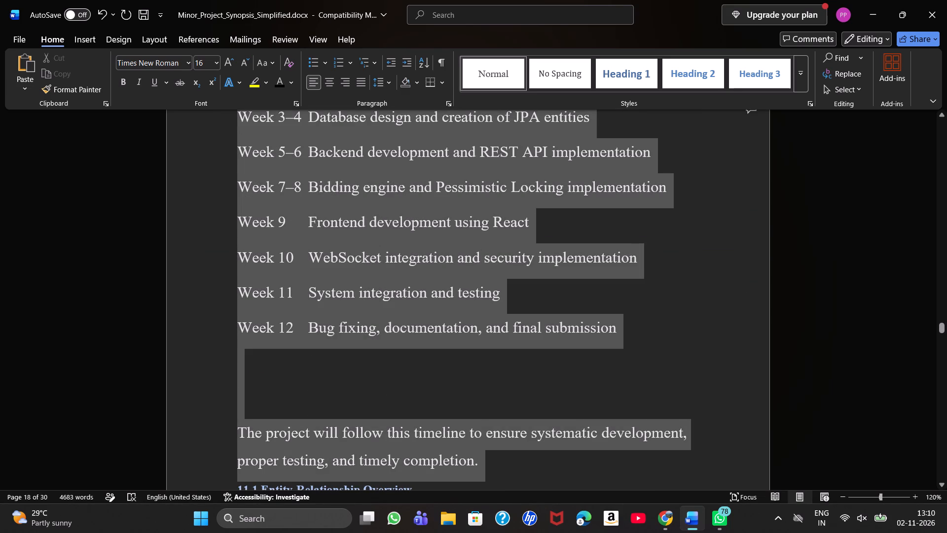
left_click_drag(235, 128, 237, 163)
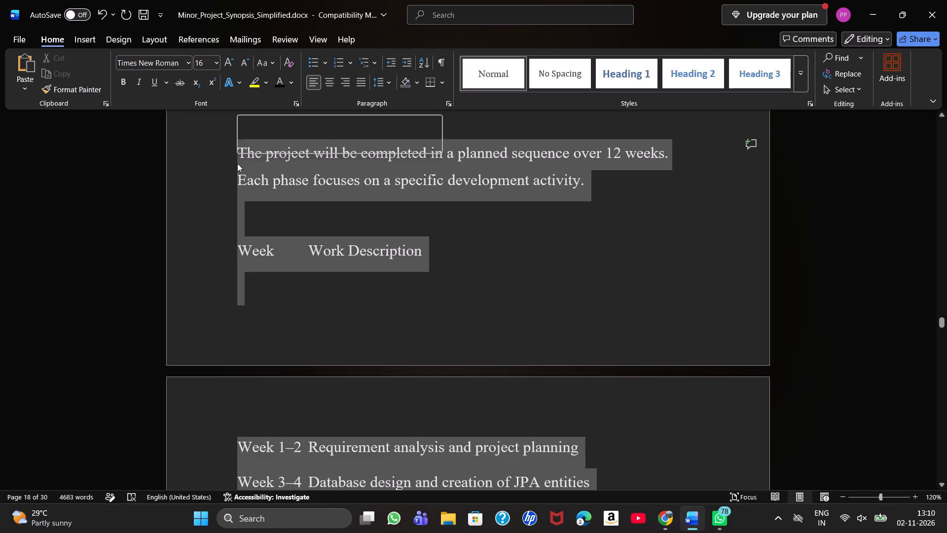
left_click(327, 125)
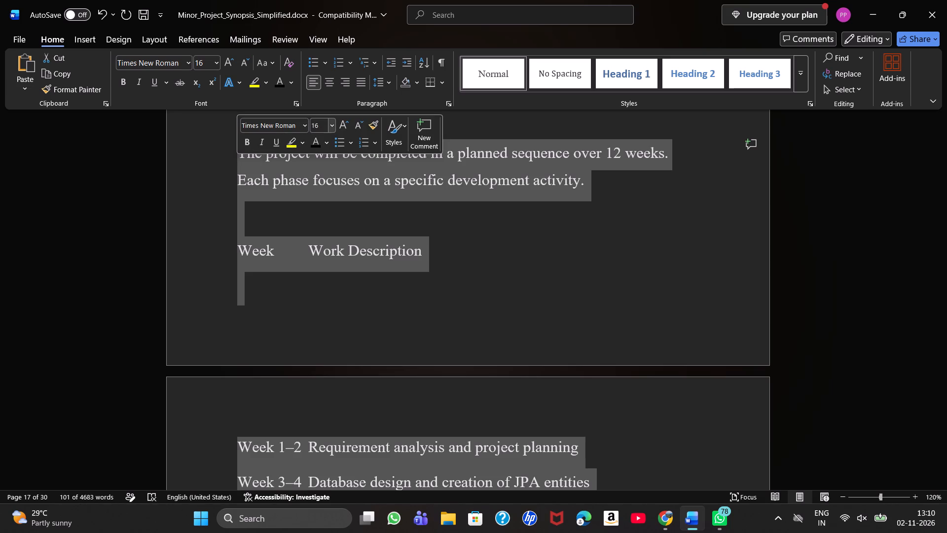
key("BackSpace")
type("12")
key("Return")
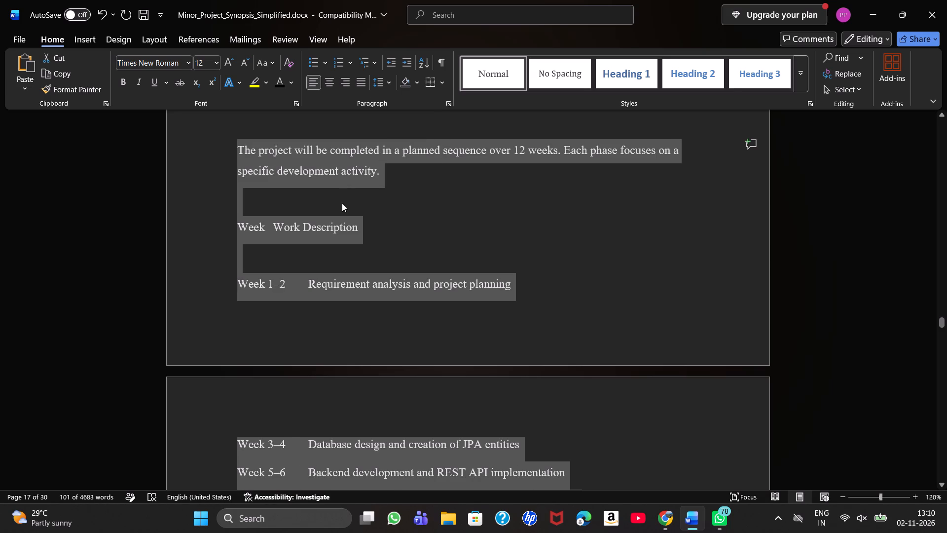
left_click(342, 253)
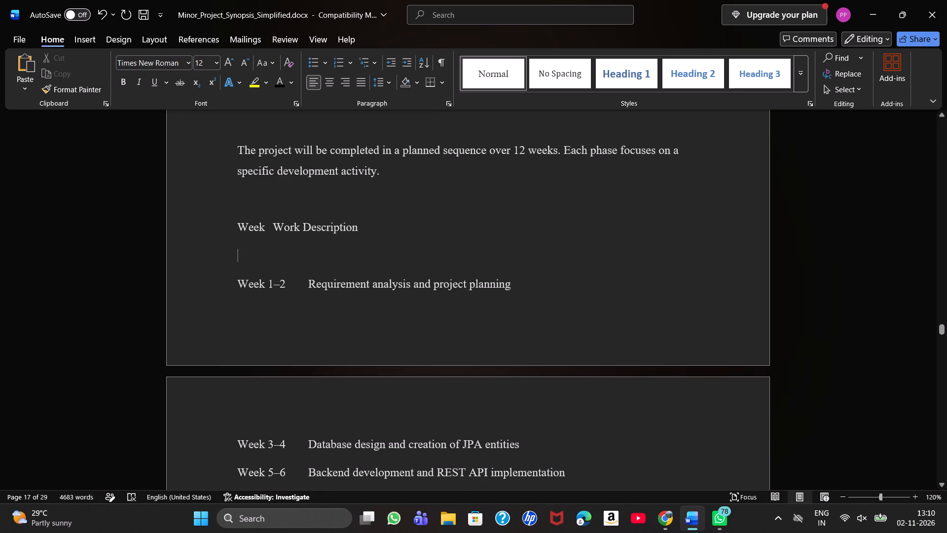
Delete the duplicate plain "11. Work Plan / Timeline" line and the blank lines between the heading and the introduction.
scroll(391, 176, "up", 1)
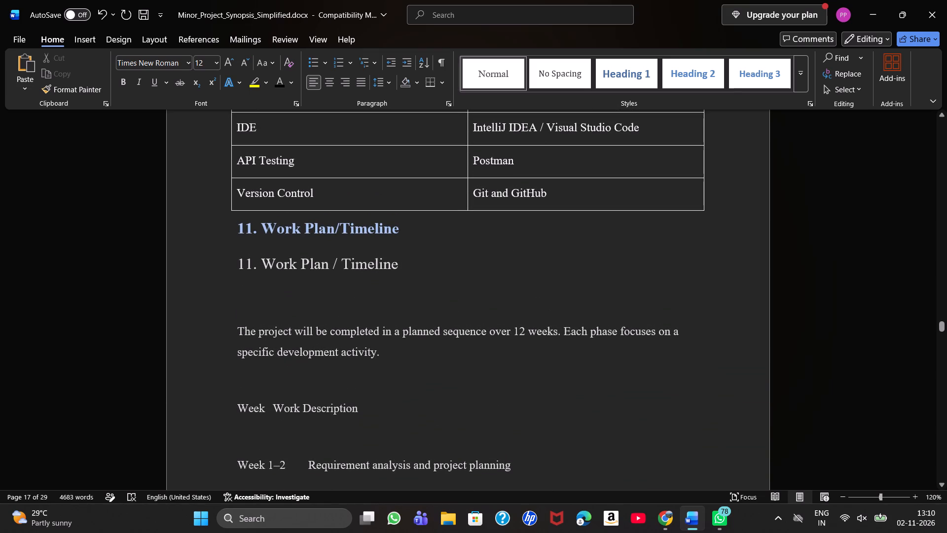
left_click(305, 312)
key("BackSpace")
key("BackSpace")
key("BackSpace")
key("BackSpace")
key("BackSpace")
key("BackSpace")
key("BackSpace")
key("BackSpace")
key("BackSpace")
key("BackSpace")
key("BackSpace")
key("BackSpace")
key("BackSpace")
key("BackSpace")
key("BackSpace")
key("BackSpace")
key("BackSpace")
key("BackSpace")
key("BackSpace")
key("BackSpace")
key("BackSpace")
key("BackSpace")
key("BackSpace")
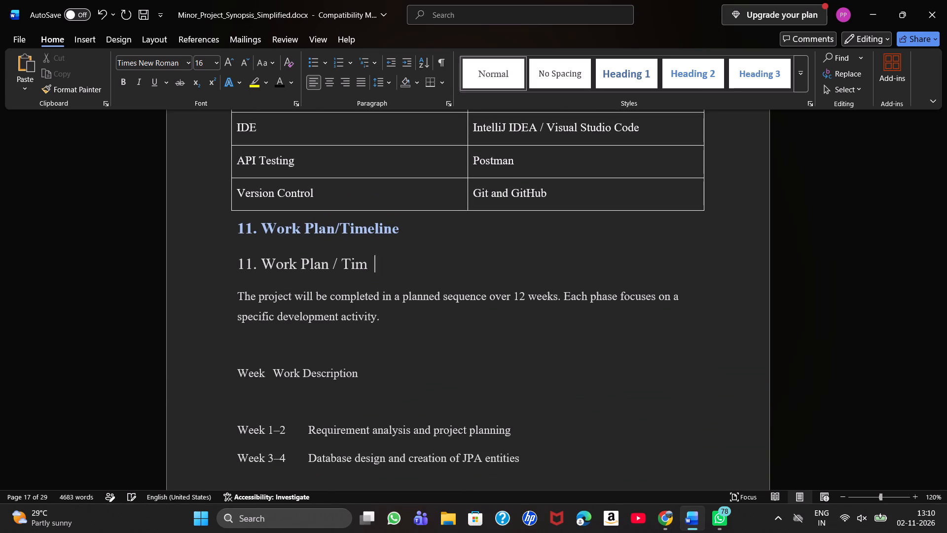
key("BackSpace")
key("BackSpace")
key("BackSpace")
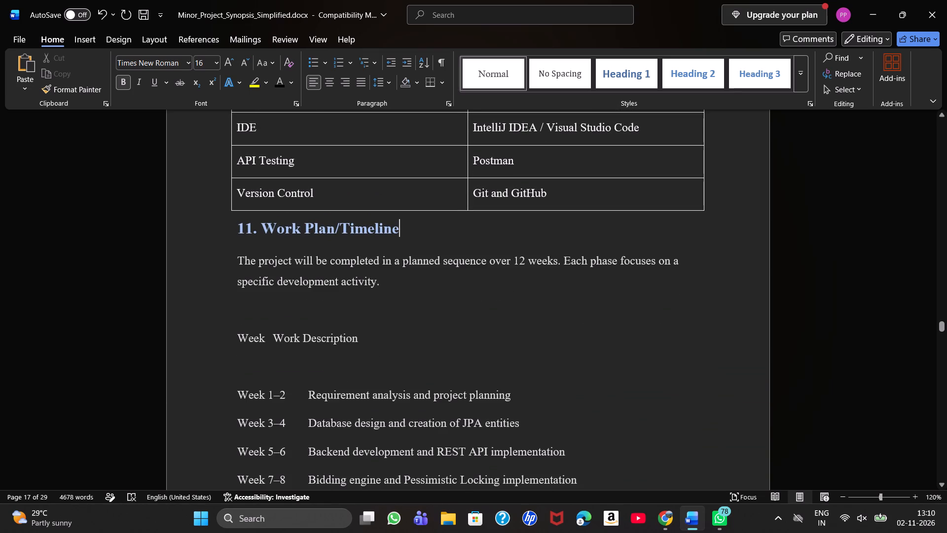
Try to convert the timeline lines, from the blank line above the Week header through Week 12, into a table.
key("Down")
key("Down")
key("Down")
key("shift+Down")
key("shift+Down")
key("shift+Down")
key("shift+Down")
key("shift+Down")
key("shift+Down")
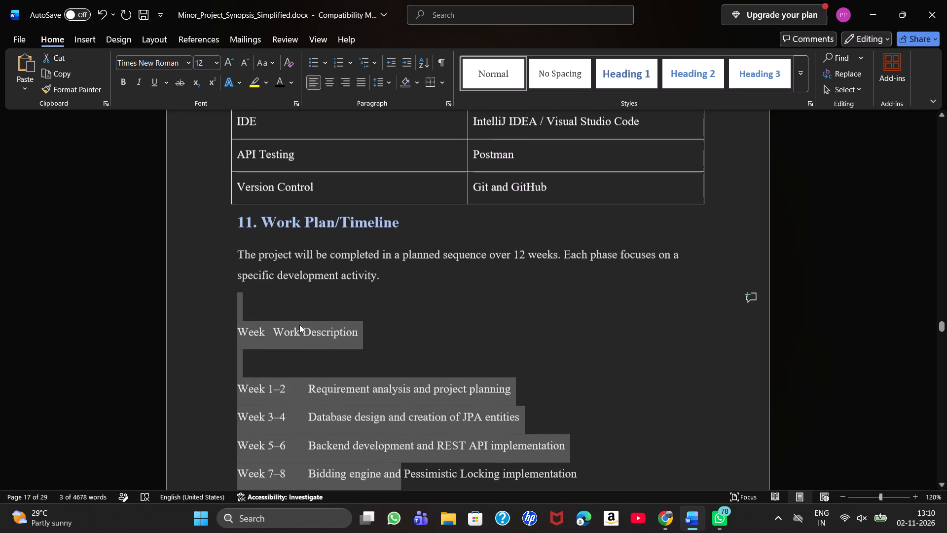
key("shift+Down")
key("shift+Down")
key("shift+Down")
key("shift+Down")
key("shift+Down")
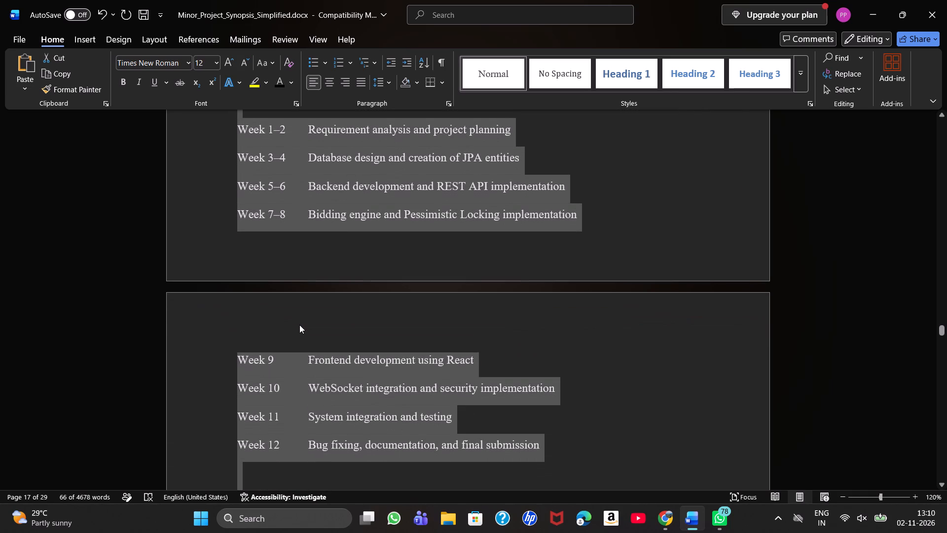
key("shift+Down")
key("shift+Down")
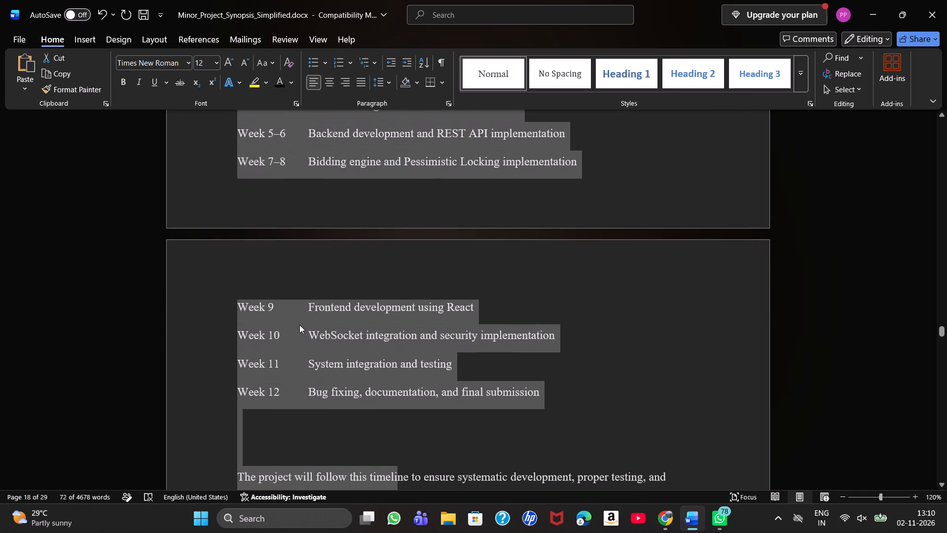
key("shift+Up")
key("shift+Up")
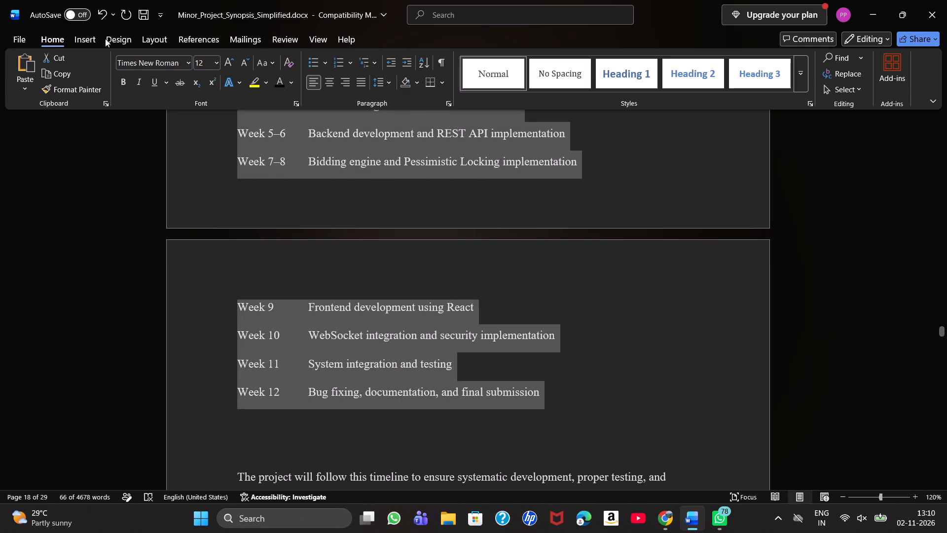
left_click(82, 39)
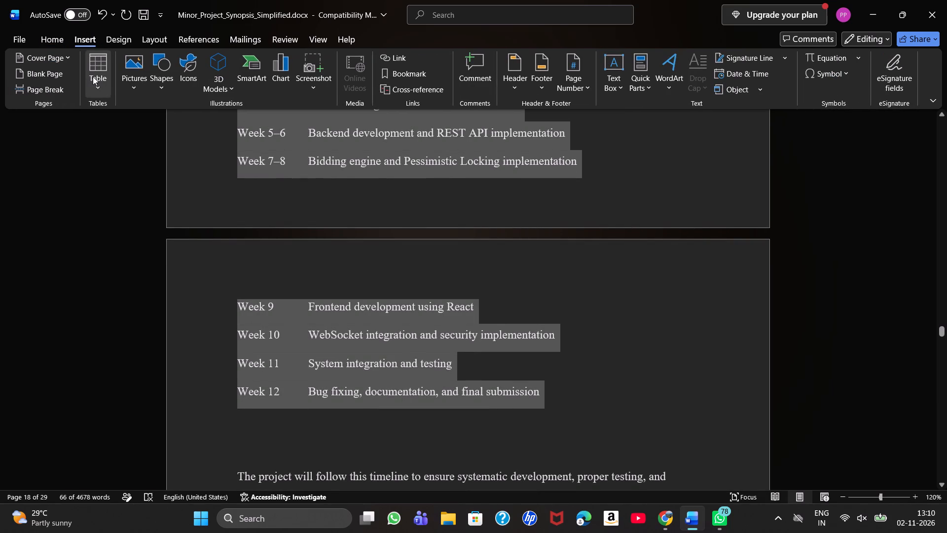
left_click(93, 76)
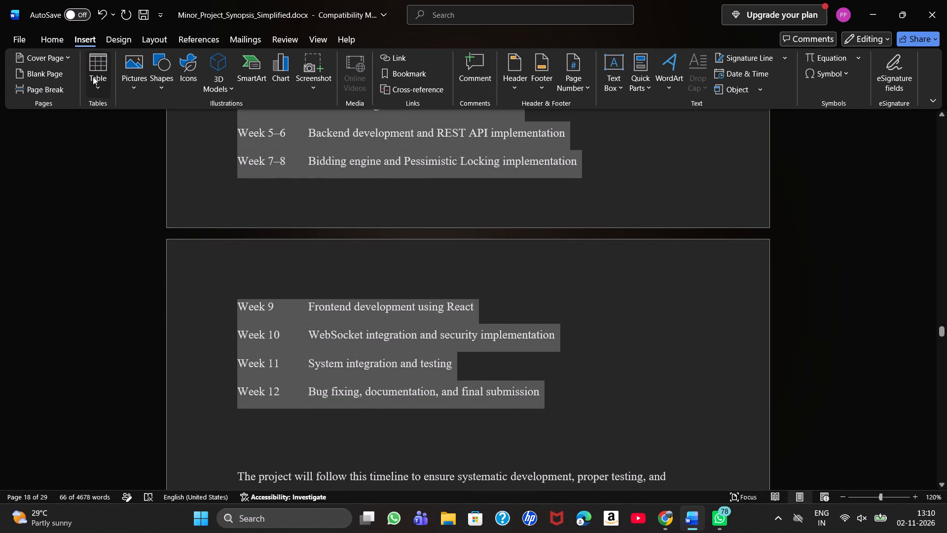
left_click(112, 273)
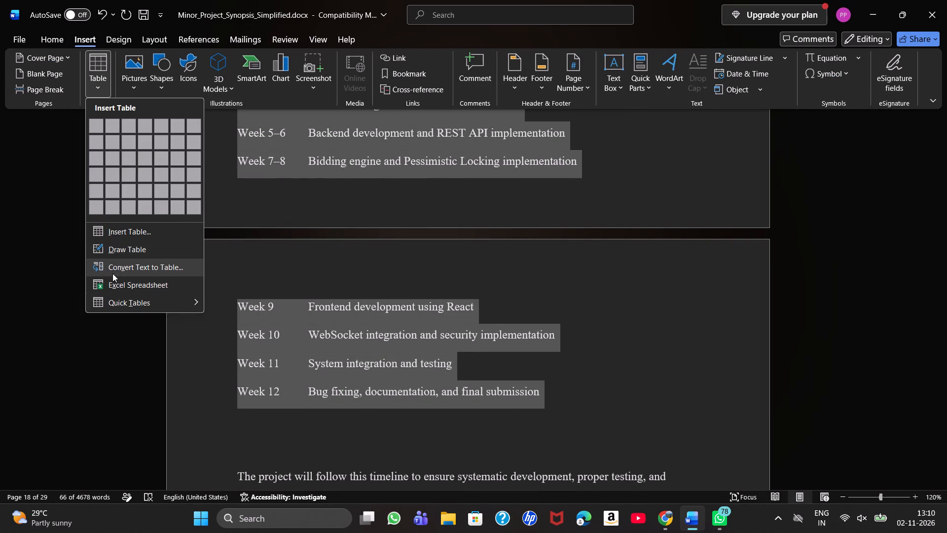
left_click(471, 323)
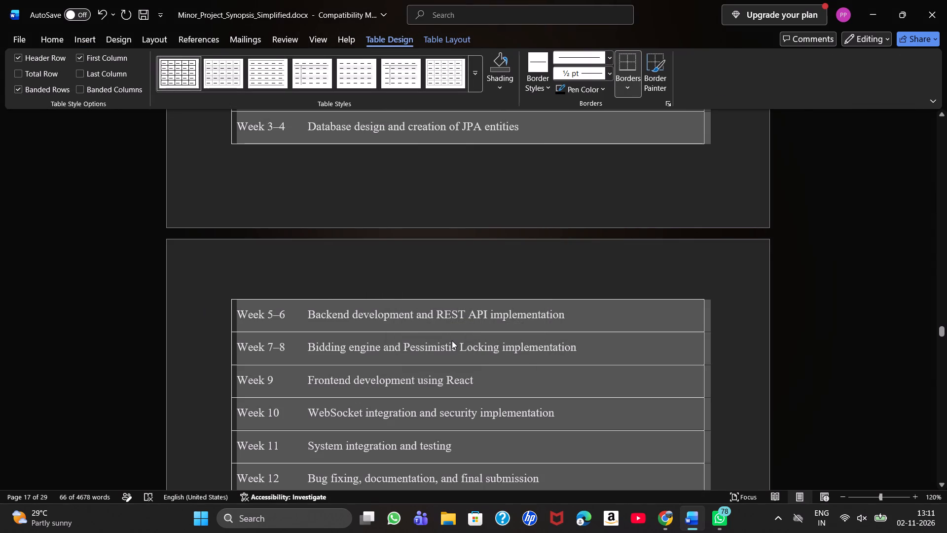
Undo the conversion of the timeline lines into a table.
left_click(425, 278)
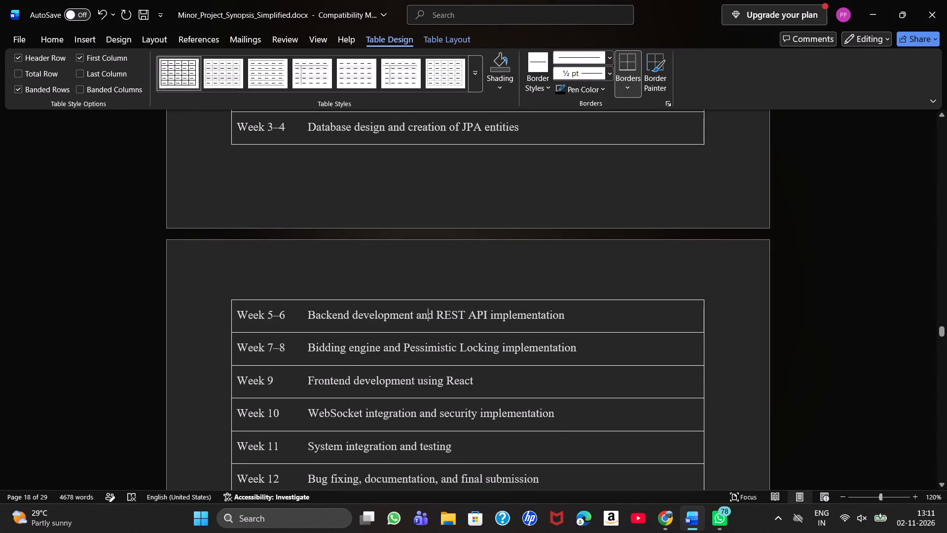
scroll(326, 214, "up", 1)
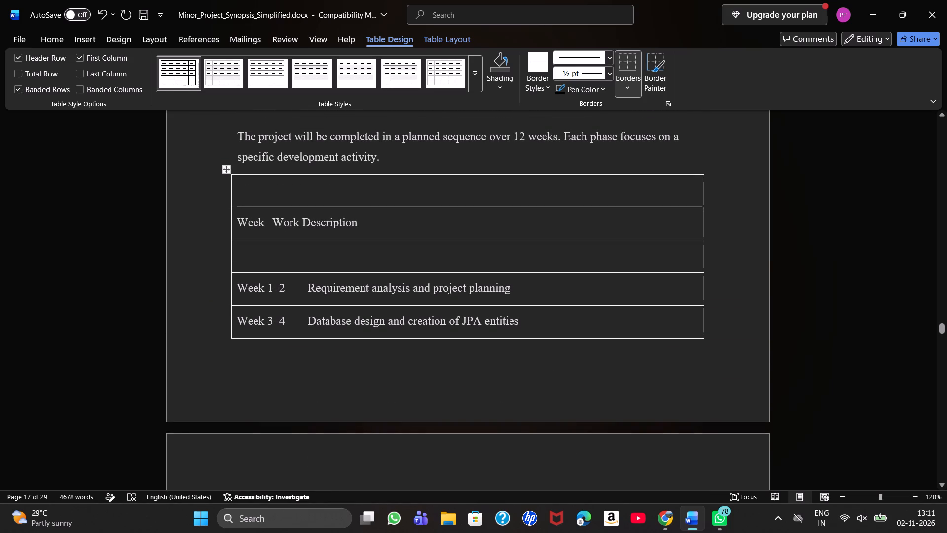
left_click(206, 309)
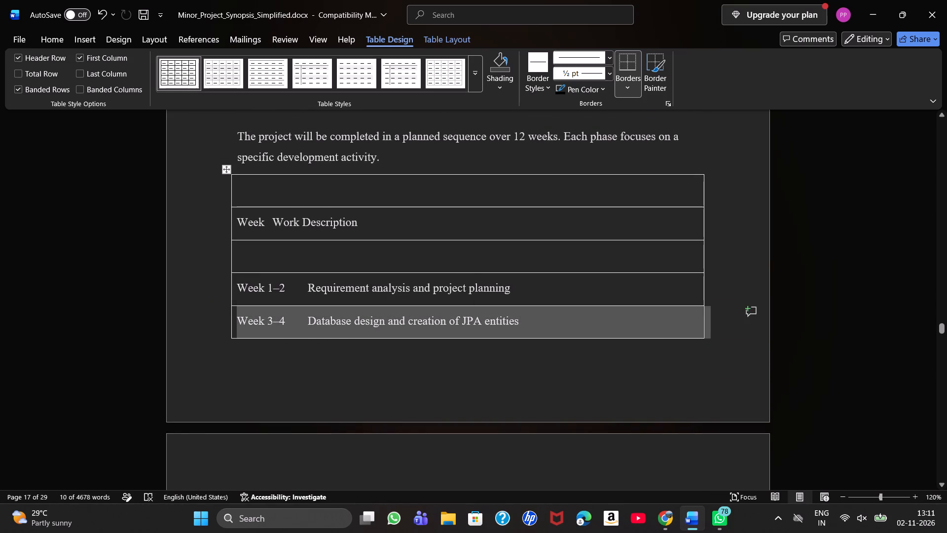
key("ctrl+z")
Delete the blank lines directly below and above the "Week Work Description" header line.
left_click(289, 254)
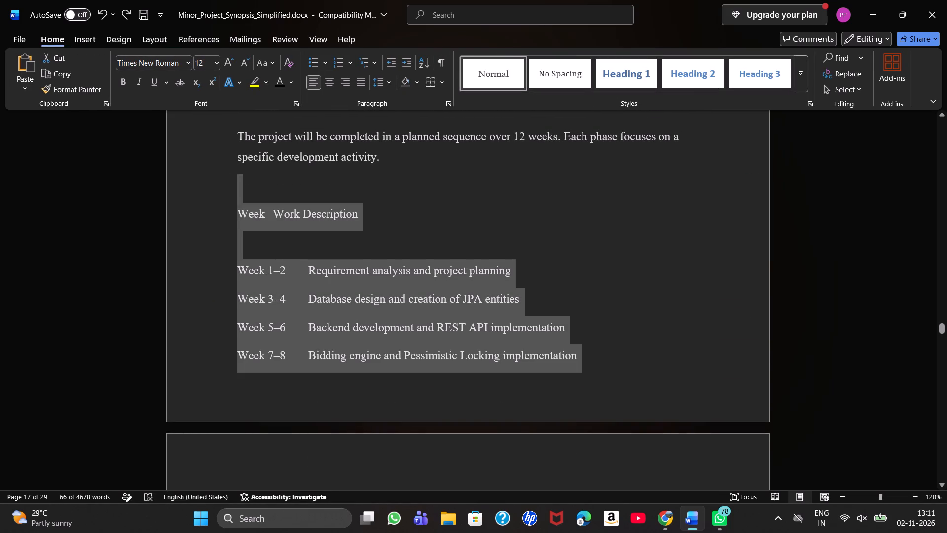
key("BackSpace")
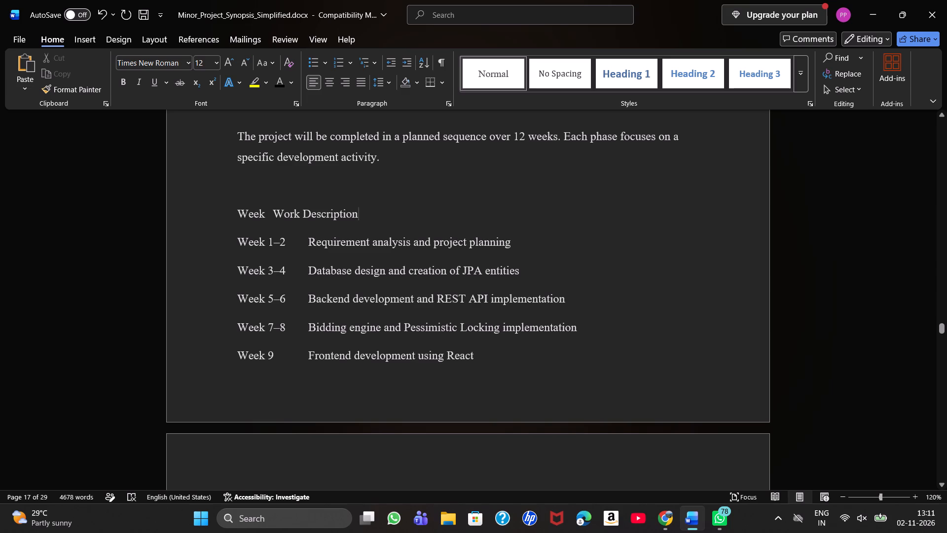
left_click(291, 190)
key("BackSpace")
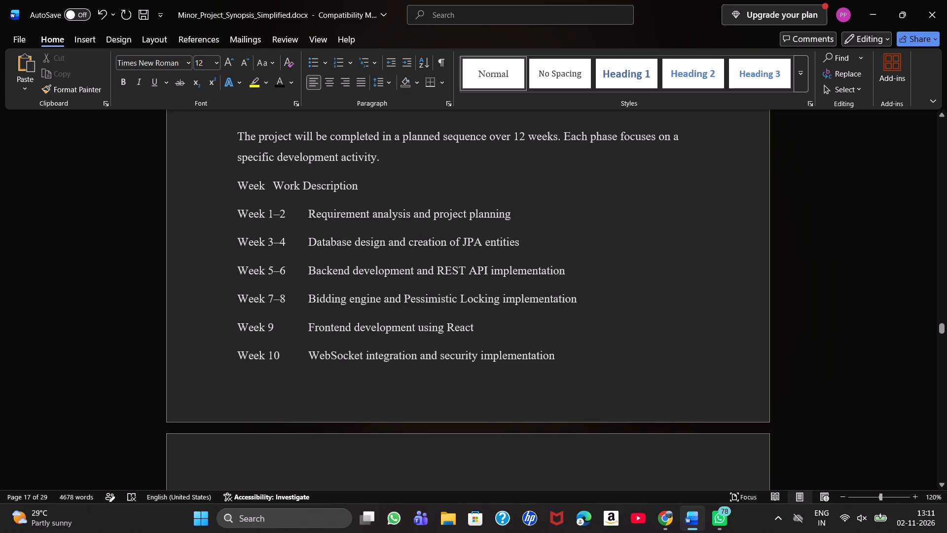
Set the timeline lines from Week 1–2 through Week 12 to font size 11.
left_click_drag(238, 154, 591, 451)
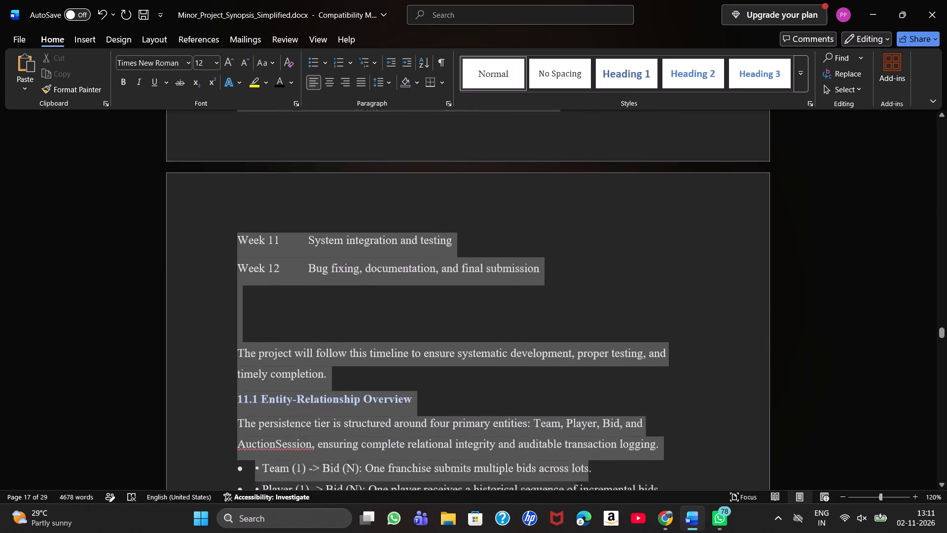
left_click_drag(591, 451, 542, 282)
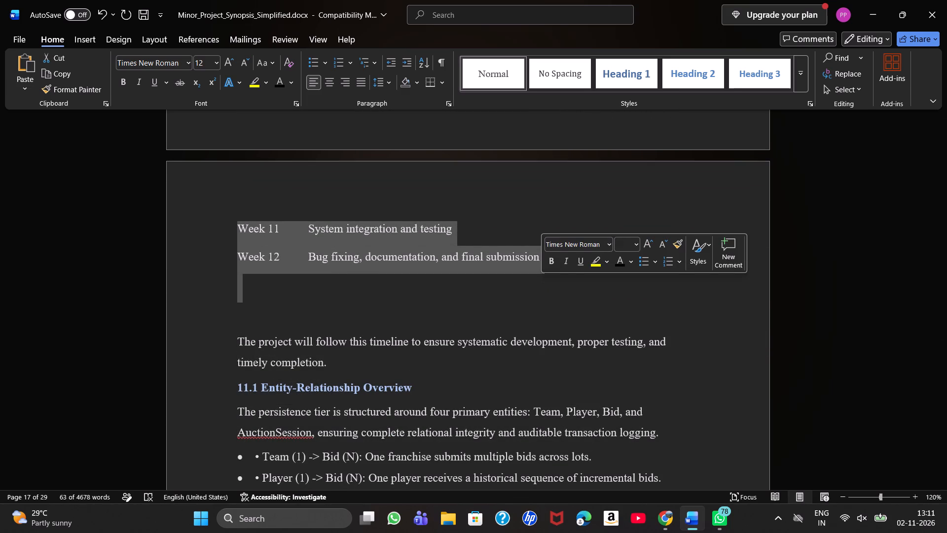
left_click(634, 247)
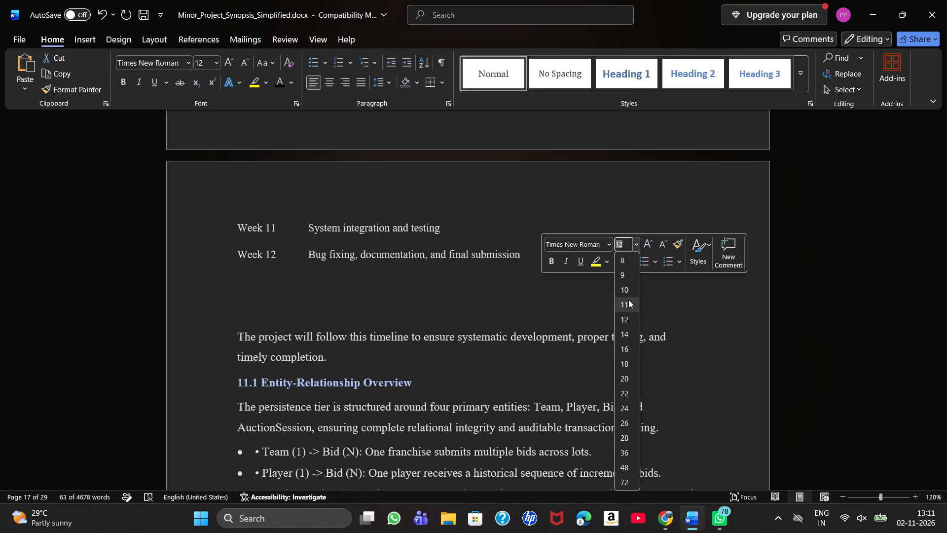
left_click(628, 301)
left_click(531, 305)
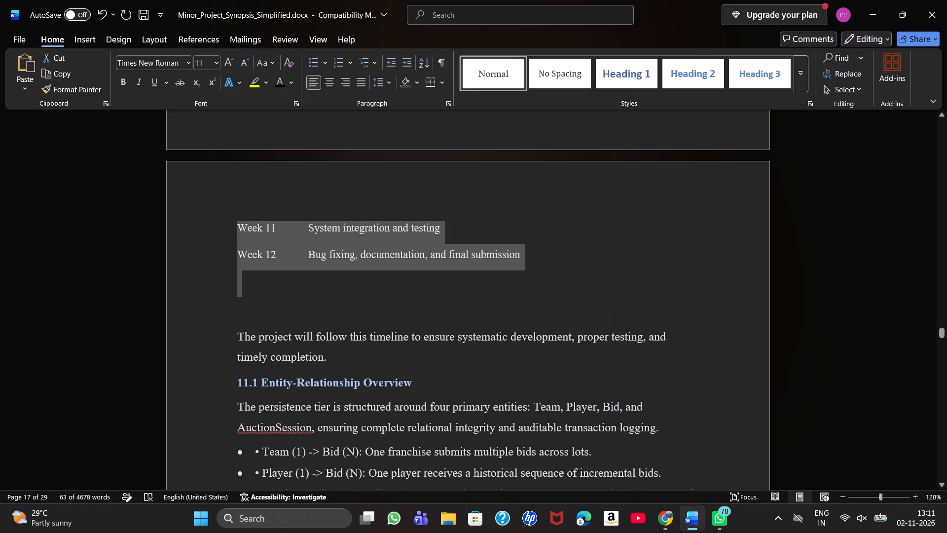
Set the Software Requirements table rows from Operating System through Version Control to font size 10.
scroll(581, 255, "up", 2)
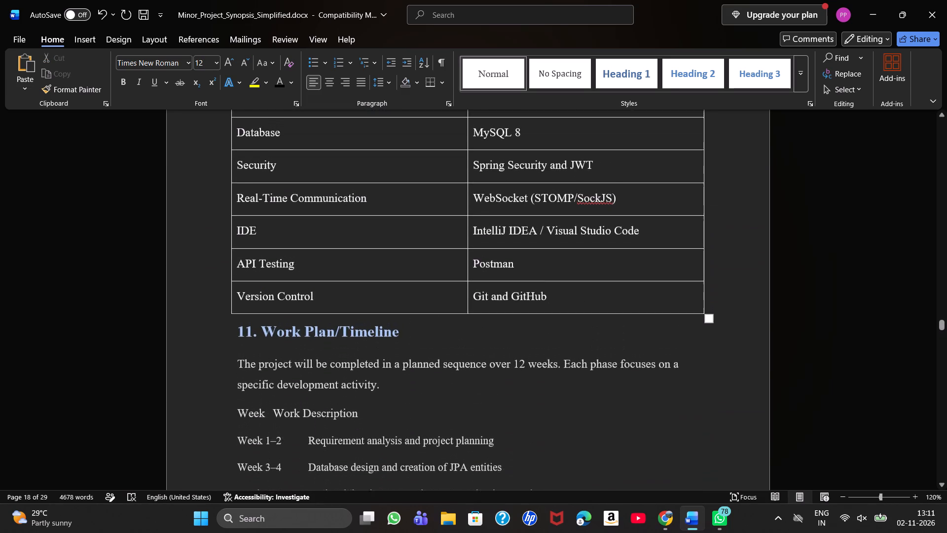
left_click_drag(673, 301, 254, 202)
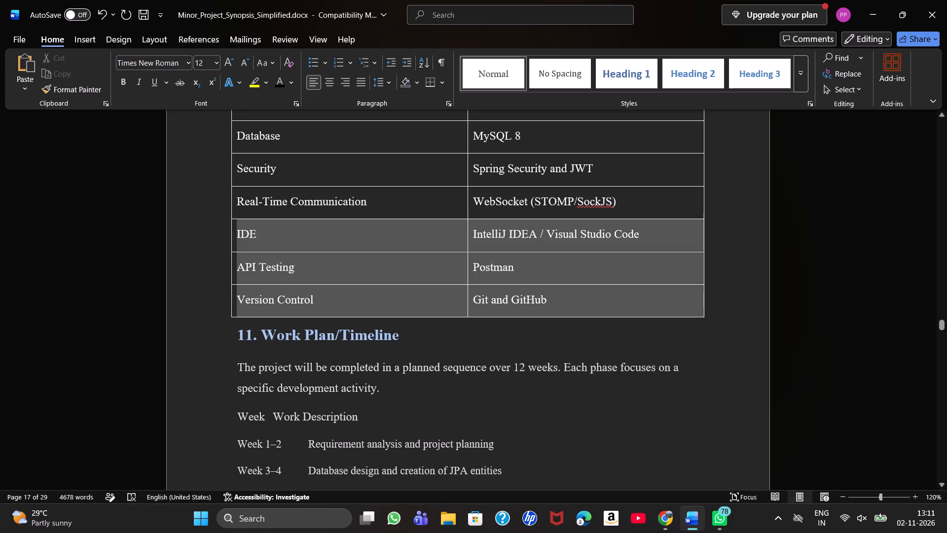
left_click_drag(254, 202, 220, 168)
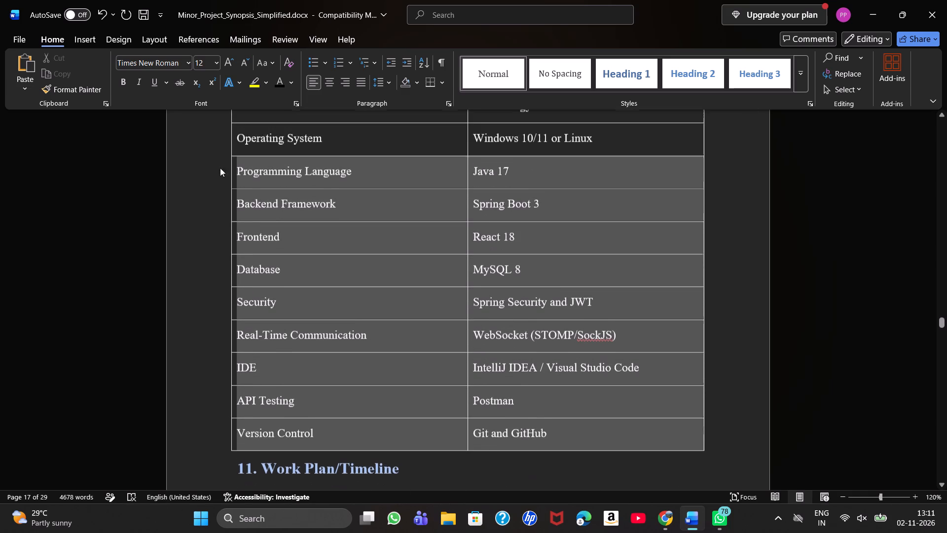
left_click_drag(220, 168, 220, 148)
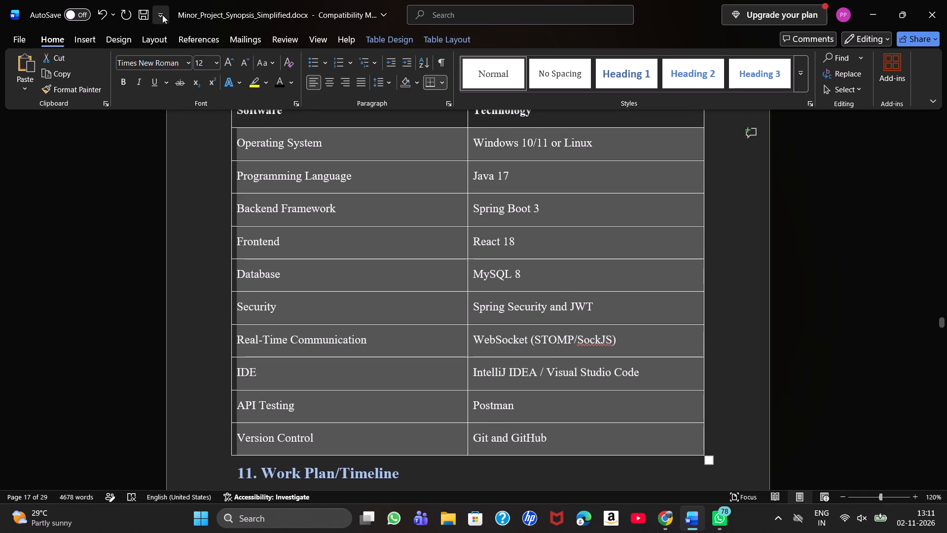
left_click(215, 62)
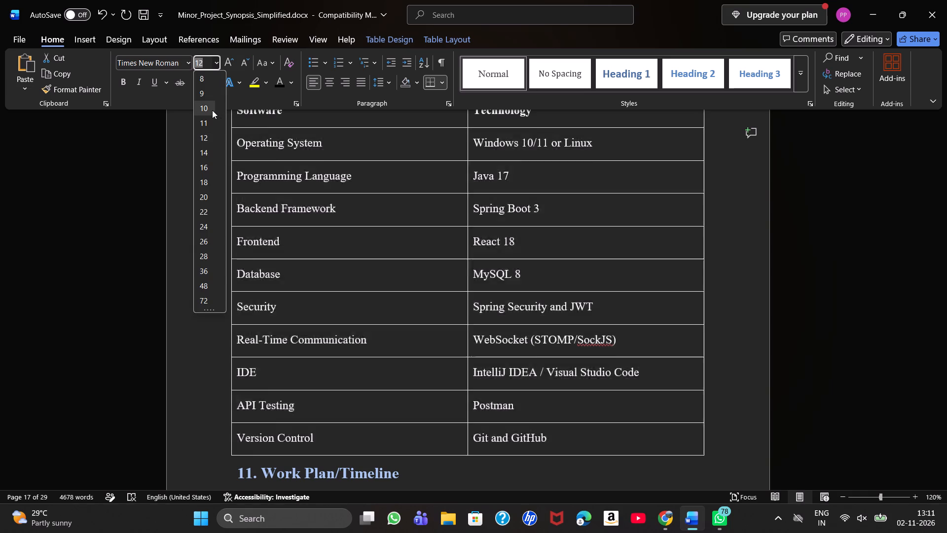
left_click(212, 109)
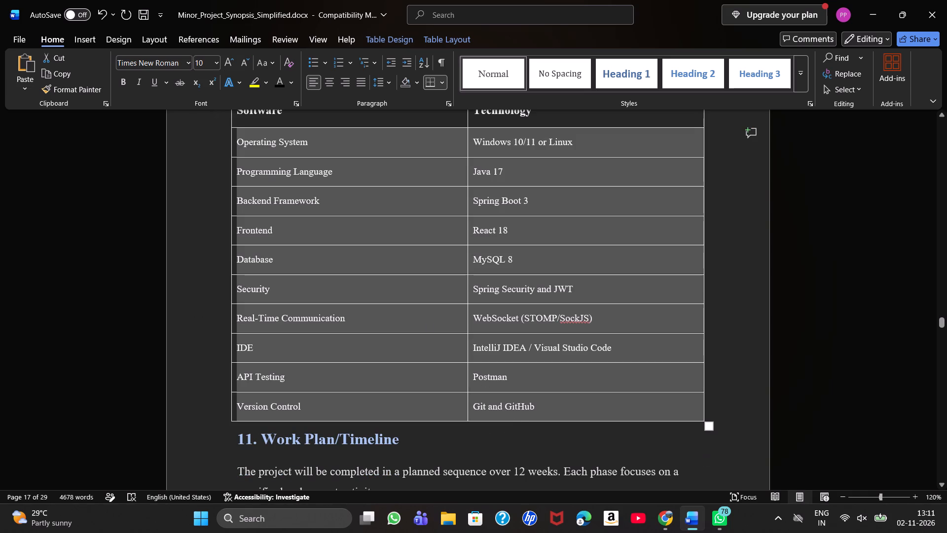
left_click(512, 437)
Set the Hardware Requirements table rows from Processor through Internet to font size 10.
scroll(533, 364, "up", 1)
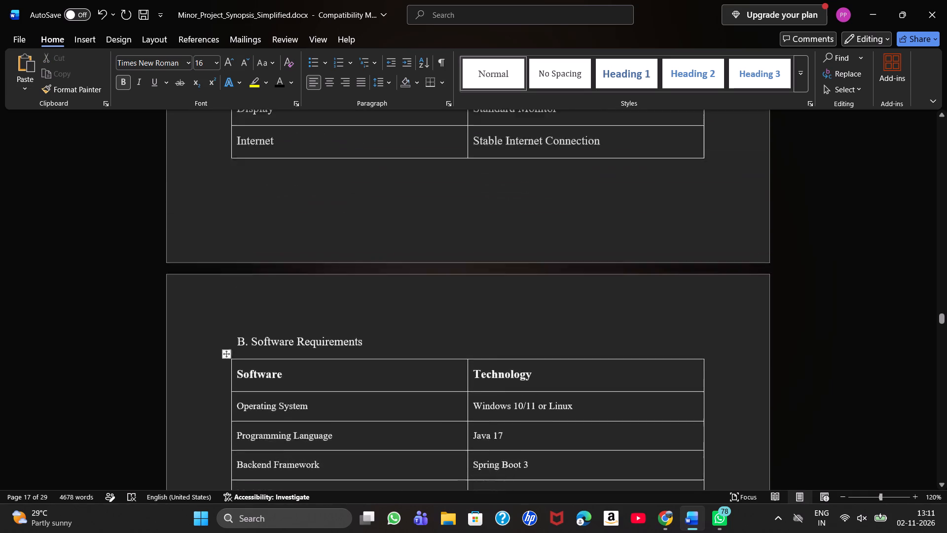
scroll(533, 364, "up", 1)
left_click_drag(611, 325, 213, 140)
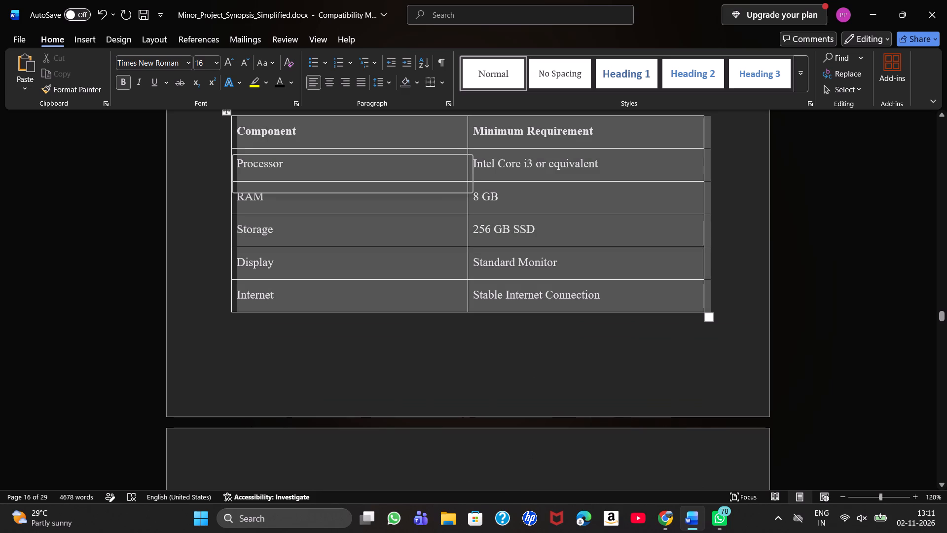
left_click(230, 177)
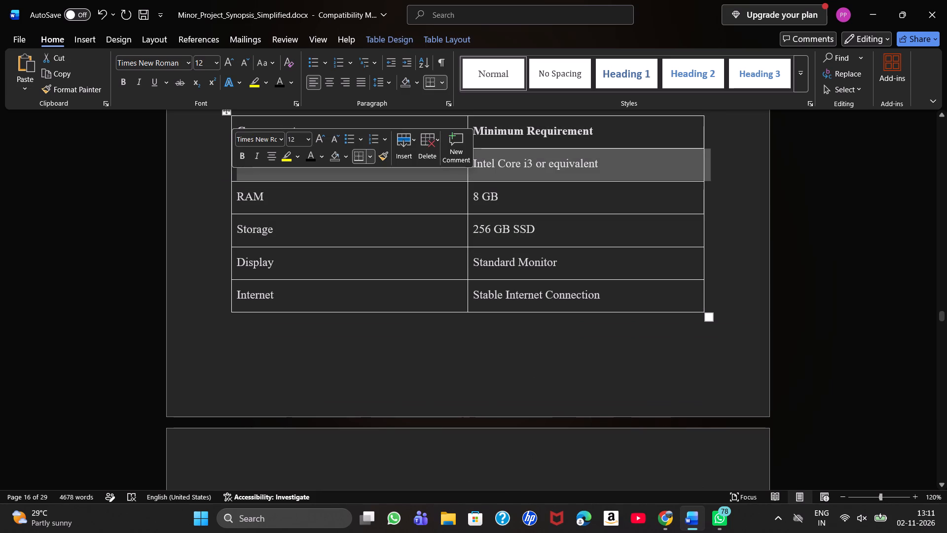
left_click(230, 164)
double_click(215, 163)
left_click_drag(215, 163, 248, 176)
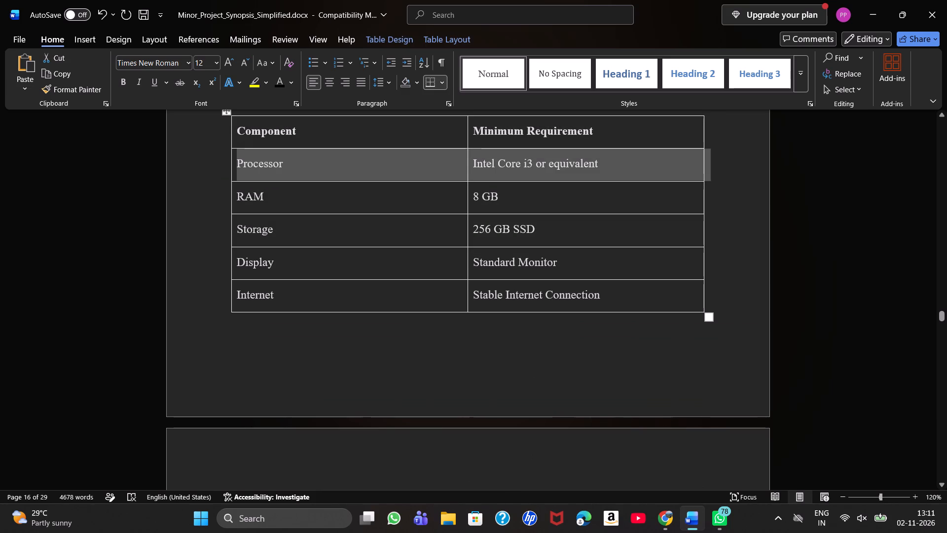
left_click_drag(248, 176, 353, 304)
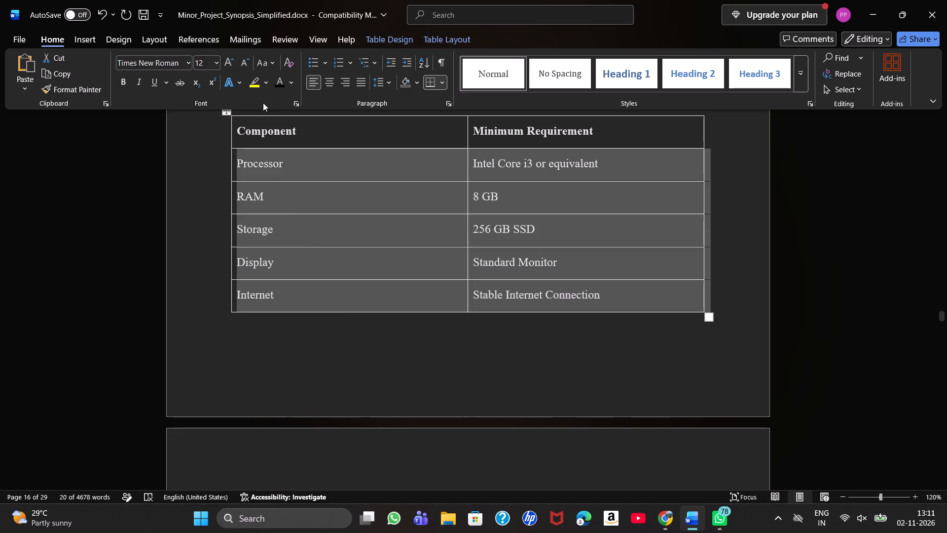
left_click(218, 59)
left_click(213, 107)
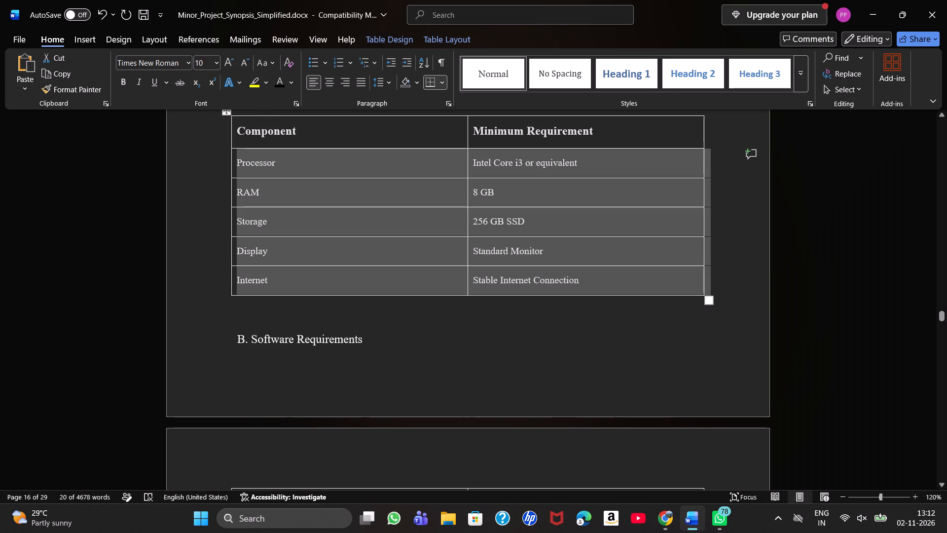
Insert a line break directly before the "B. Software Requirements" subheading.
left_click(234, 334)
key("Return")
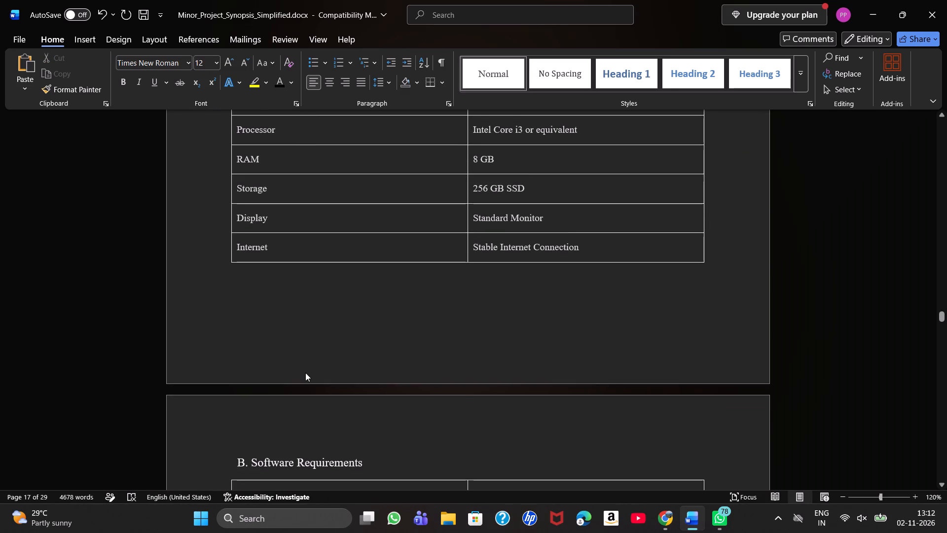
Review the layout of the preceding sections, the hardware and software tables, and the Work Plan/Timeline lines through Week 12.
scroll(305, 373, "down", 1)
scroll(305, 373, "up", 1)
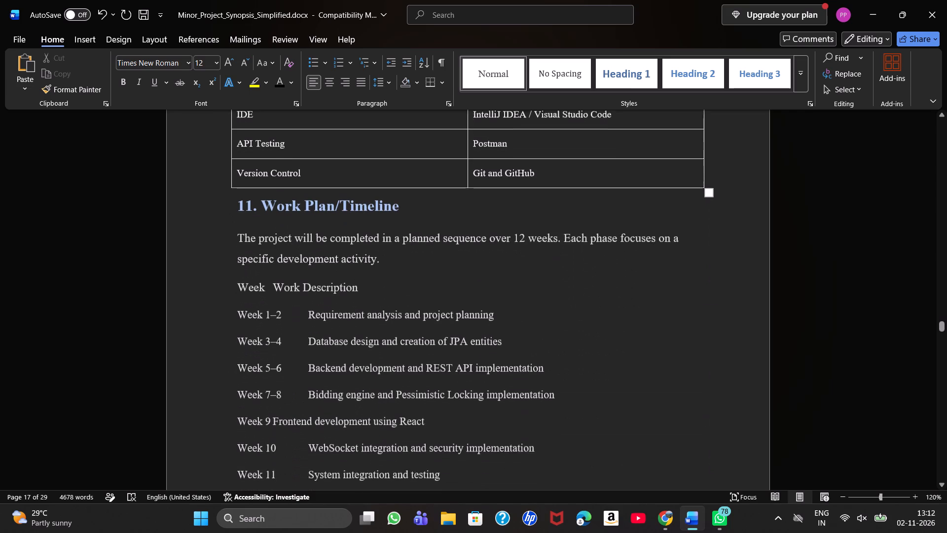
scroll(305, 373, "up", 2)
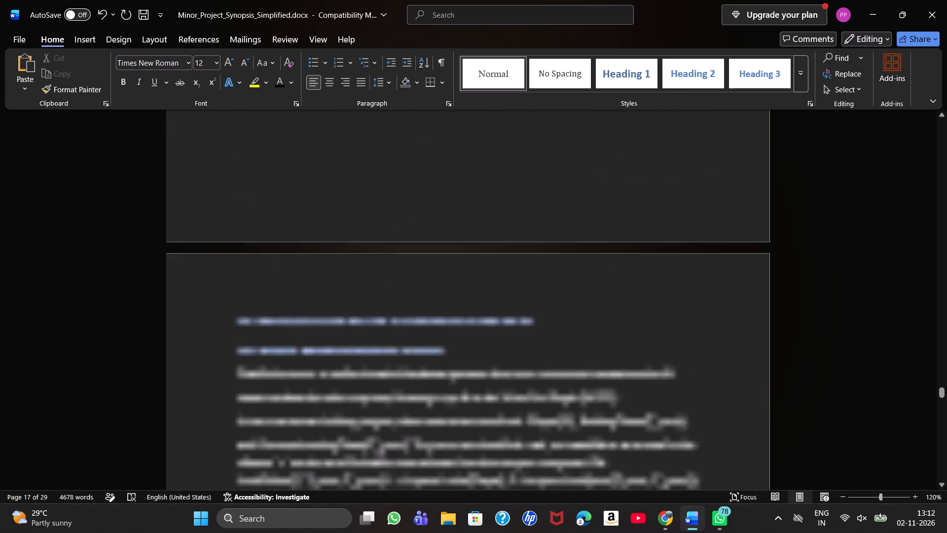
scroll(305, 373, "up", 1)
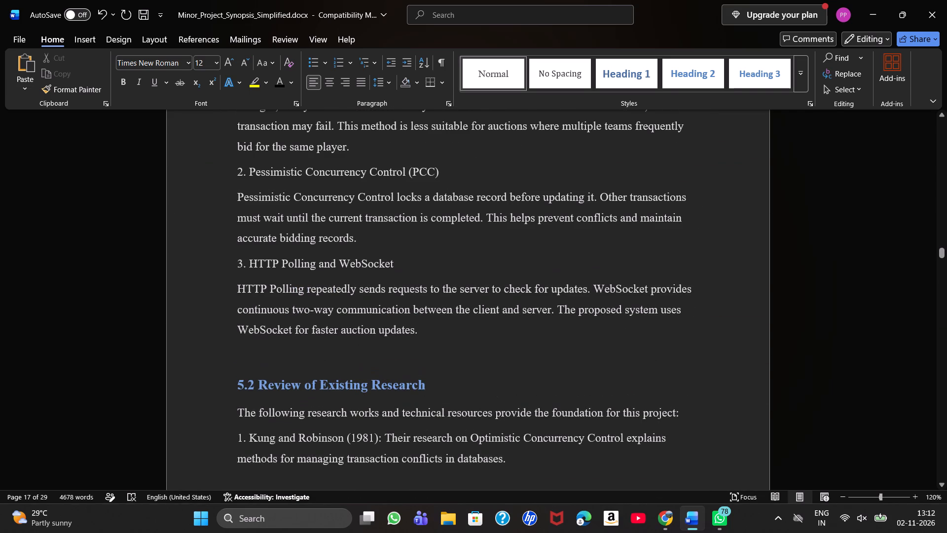
key("Down")
key("Down")
key("Down")
key("Down")
key("Down")
key("Down")
key("Down")
key("Down")
key("Down")
key("Down")
key("Down")
key("Down")
key("Down")
key("Down")
key("Down")
key("Down")
key("Down")
key("Down")
key("Down")
key("Down")
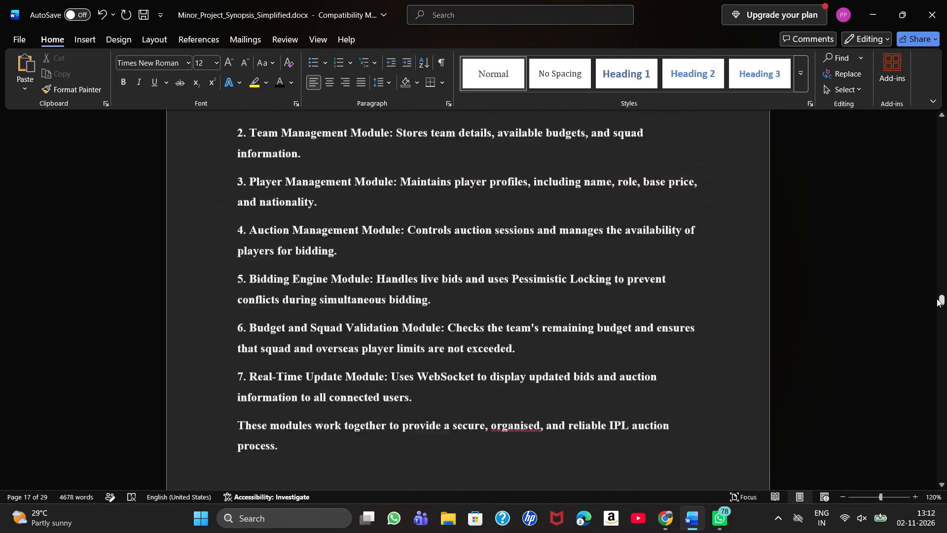
key("Down")
key("Down")
key("Down")
key("Down")
key("Down")
key("Down")
key("Down")
key("Down")
key("Down")
key("Down")
key("Down")
key("Down")
key("Down")
key("Down")
key("Down")
key("Down")
key("Down")
key("Down")
key("Down")
key("Down")
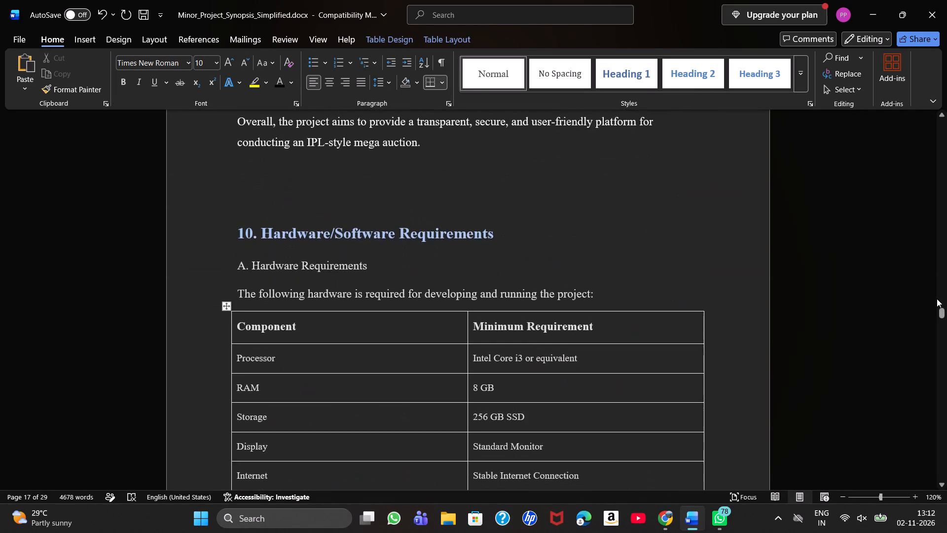
key("Down")
key("Down")
key("Down")
key("Down")
key("Down")
key("Down")
key("Down")
key("Down")
key("Down")
key("Down")
key("Down")
key("Down")
key("Down")
key("Down")
key("Down")
key("Down")
key("Down")
key("Down")
key("Down")
key("Down")
key("Down")
key("Down")
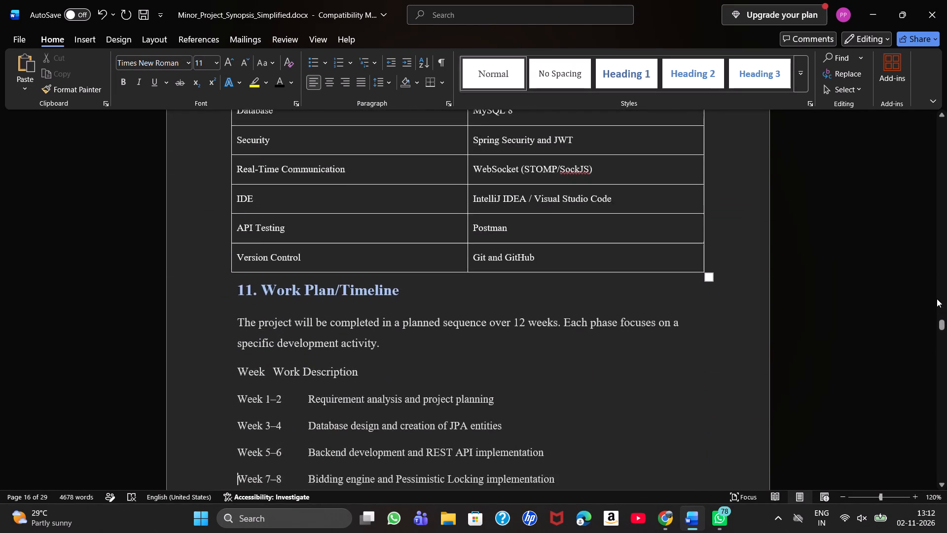
key("Down")
key("Down")
key("Down")
key("Down")
key("Down")
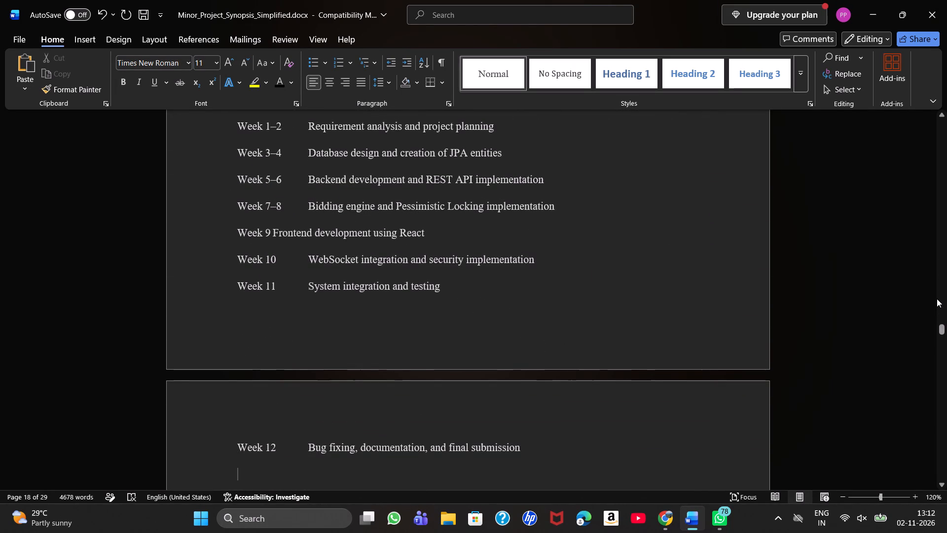
Set the timeline lines, from the "Week Work Description" header through Week 12, to font size 10.
left_click(528, 457)
left_click_drag(520, 444, 223, 168)
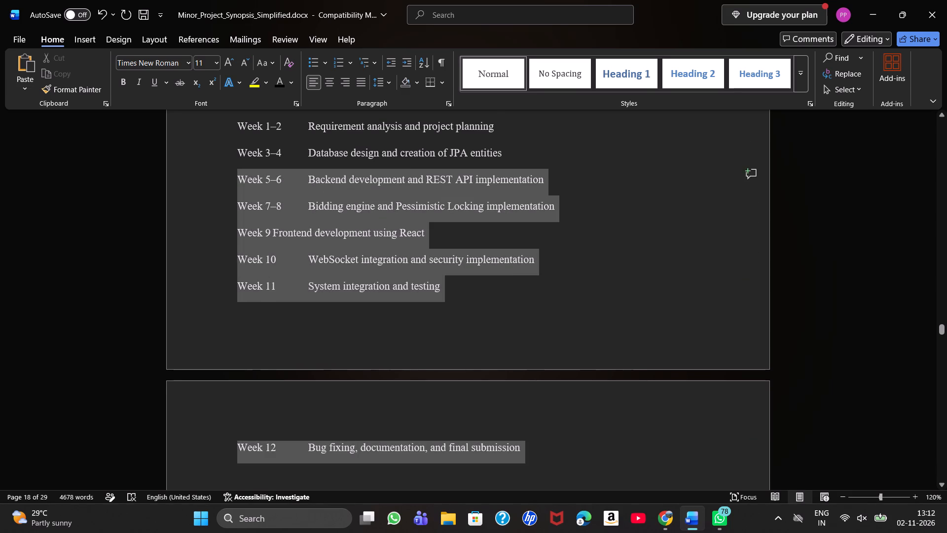
left_click_drag(223, 168, 224, 107)
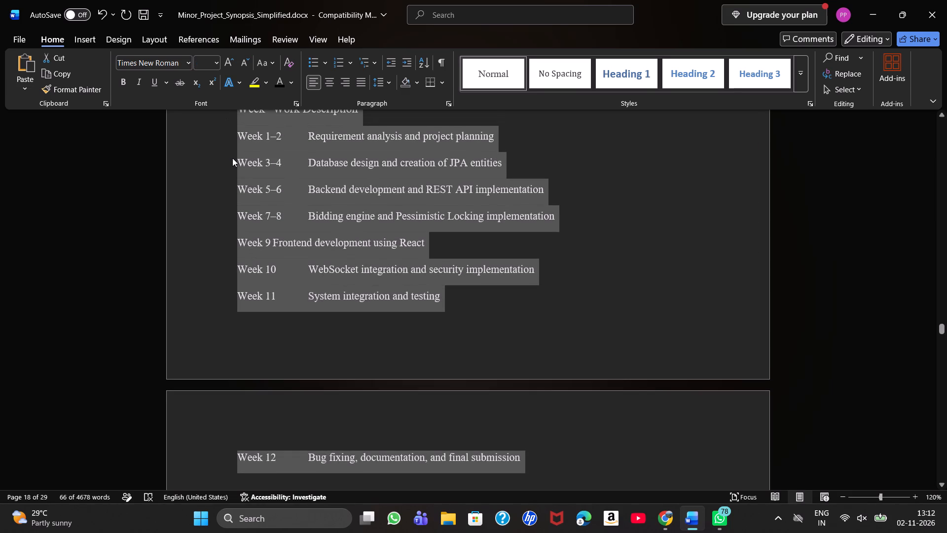
left_click(216, 64)
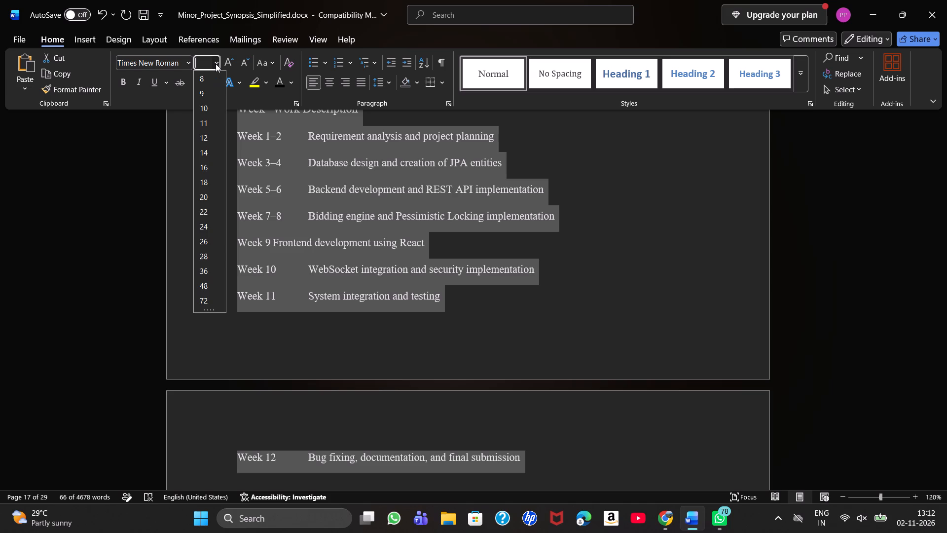
left_click(212, 106)
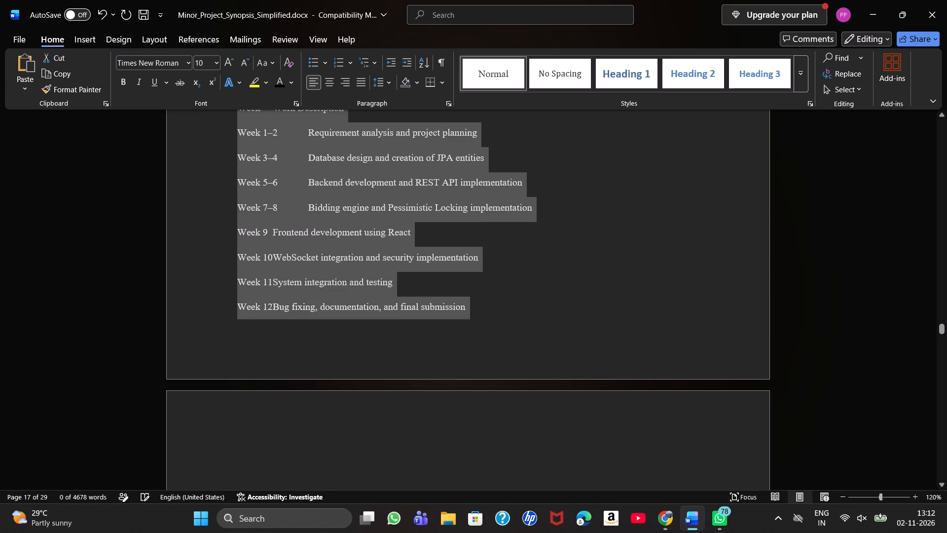
Format the "Week Work Description" header line in bold at font size 12.
left_click(232, 172)
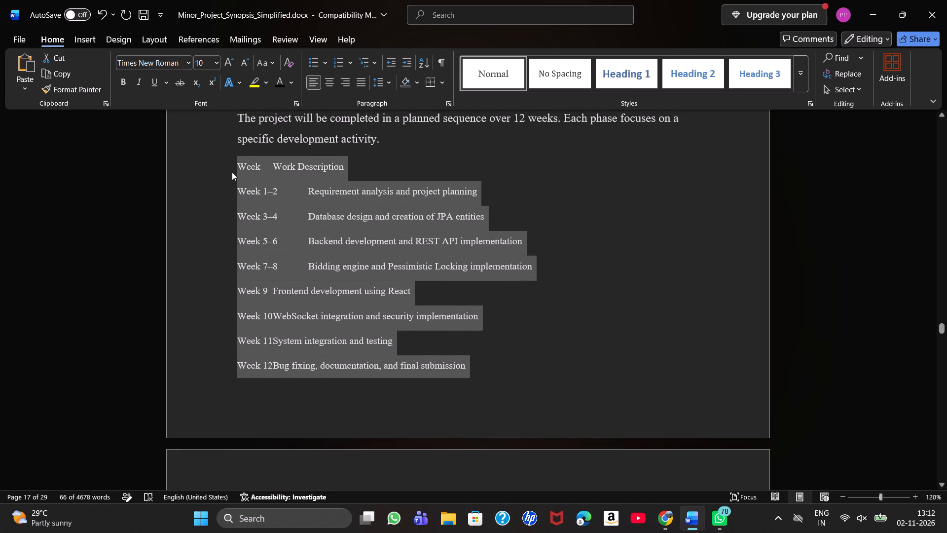
left_click_drag(235, 165, 348, 166)
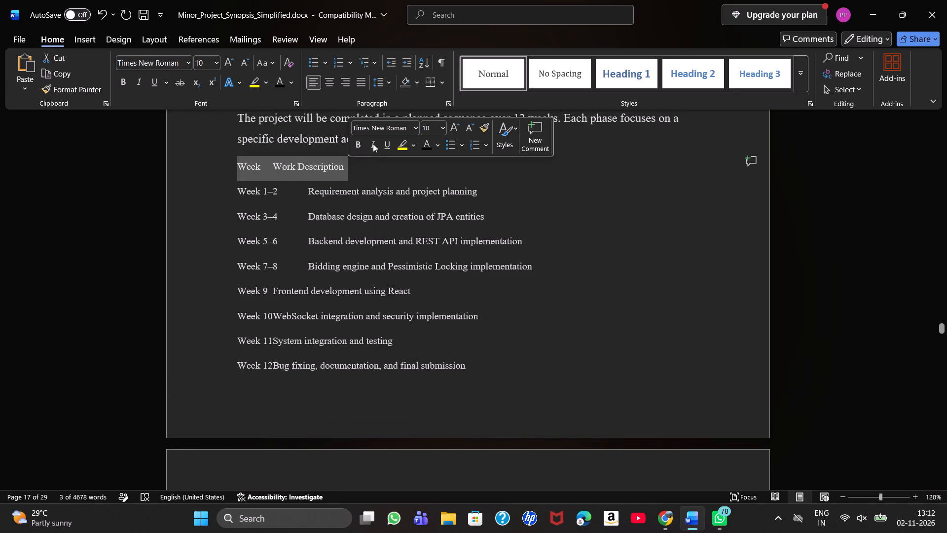
left_click(444, 123)
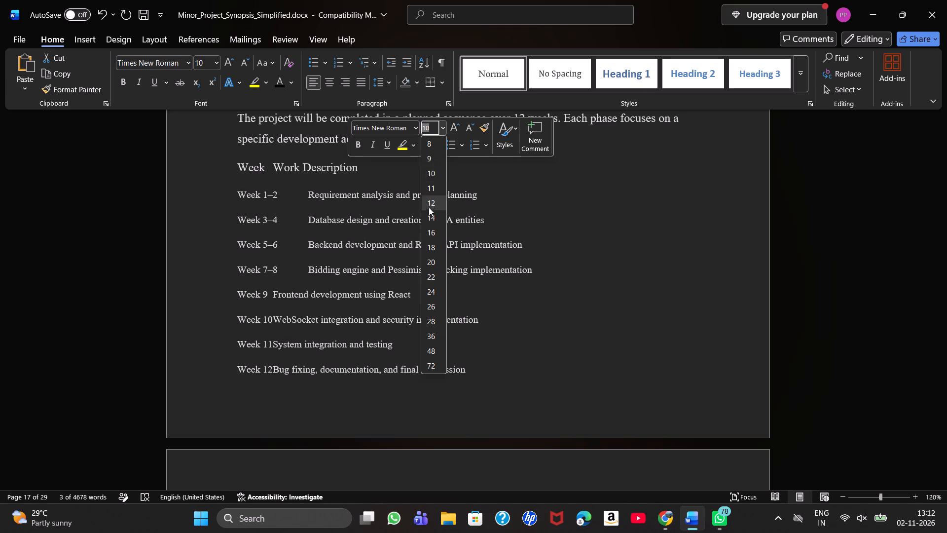
left_click(428, 204)
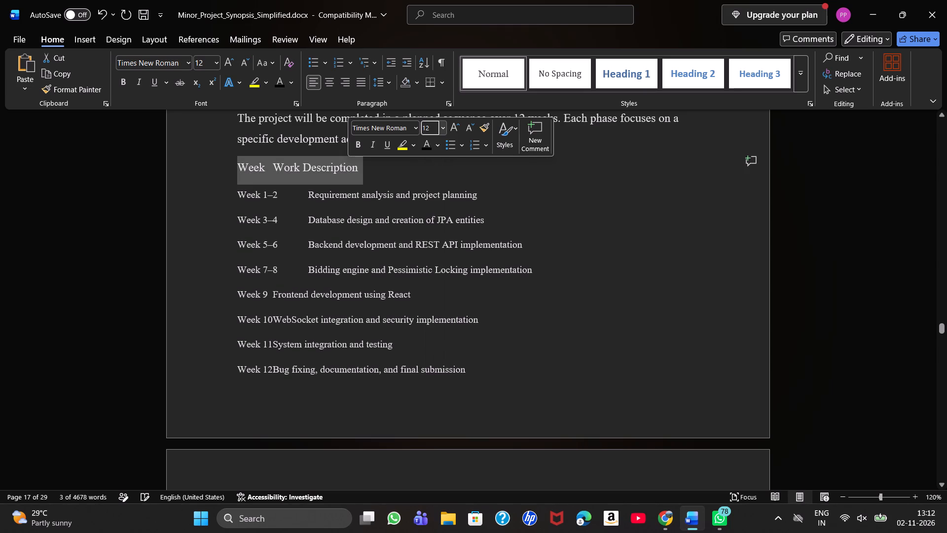
left_click(359, 141)
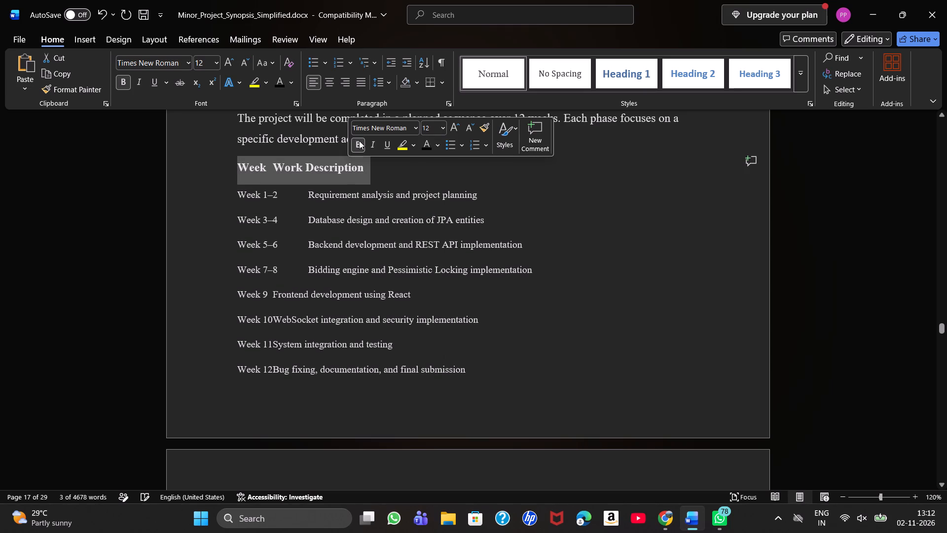
left_click(233, 158)
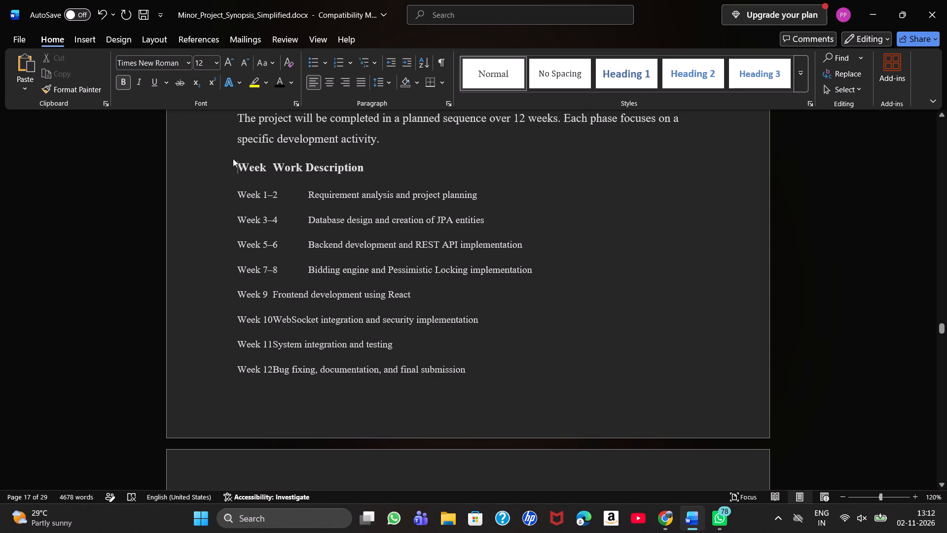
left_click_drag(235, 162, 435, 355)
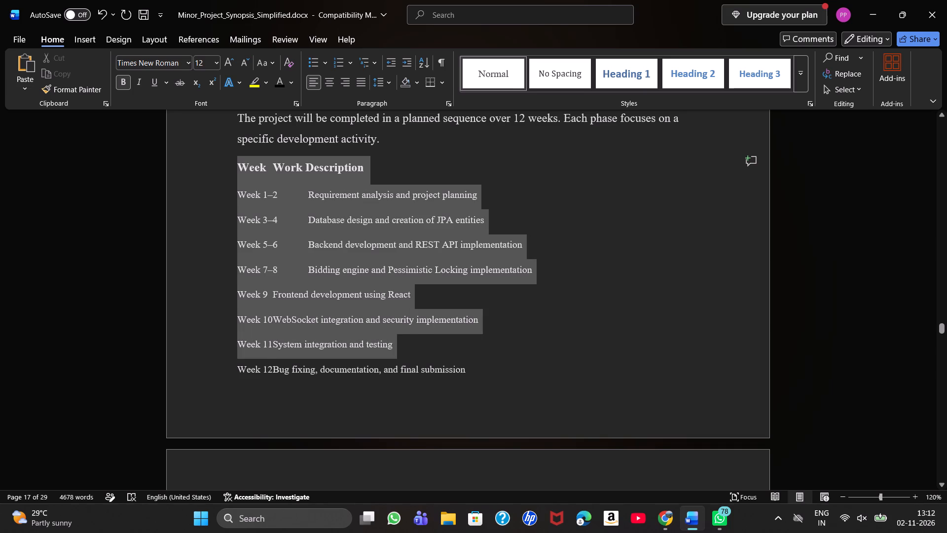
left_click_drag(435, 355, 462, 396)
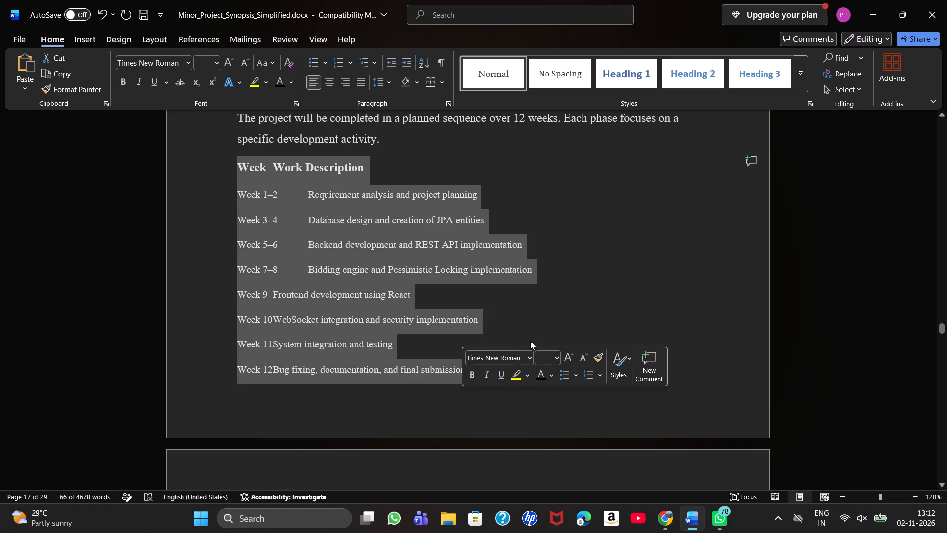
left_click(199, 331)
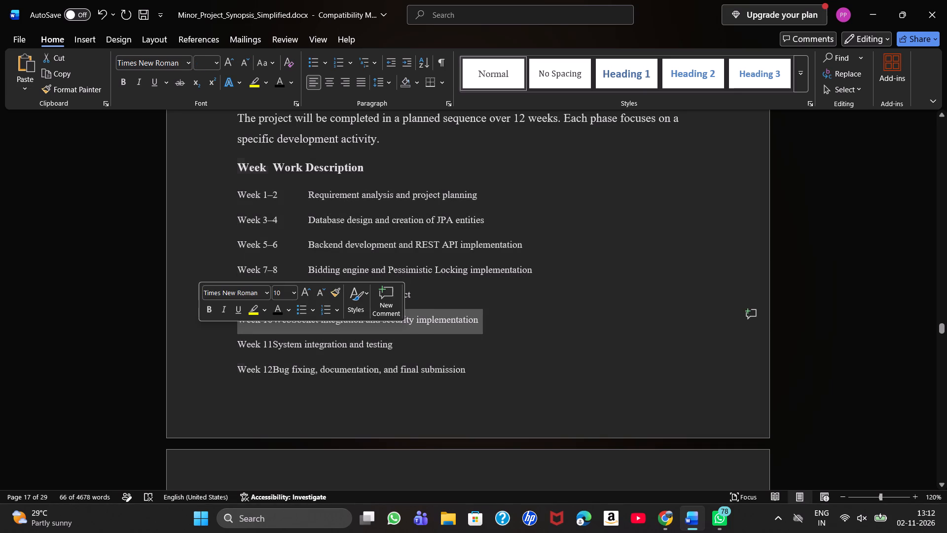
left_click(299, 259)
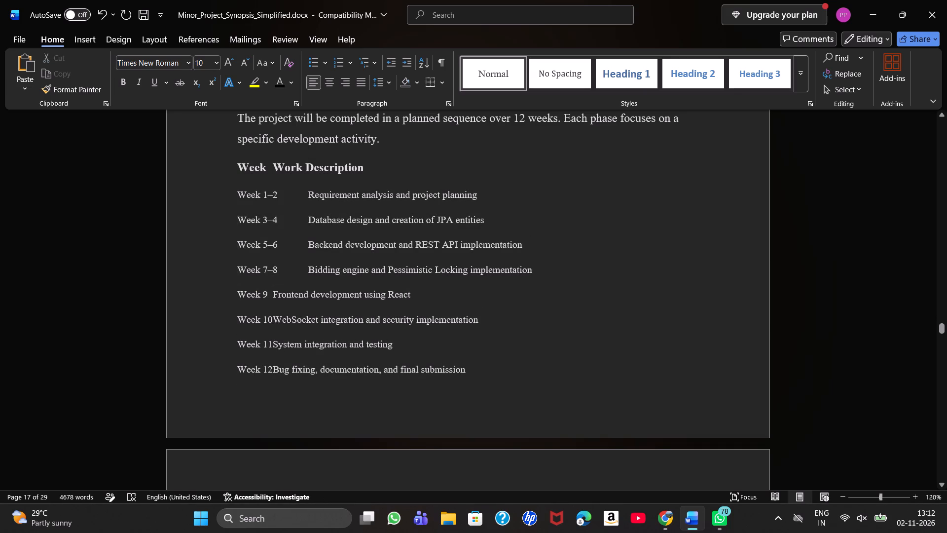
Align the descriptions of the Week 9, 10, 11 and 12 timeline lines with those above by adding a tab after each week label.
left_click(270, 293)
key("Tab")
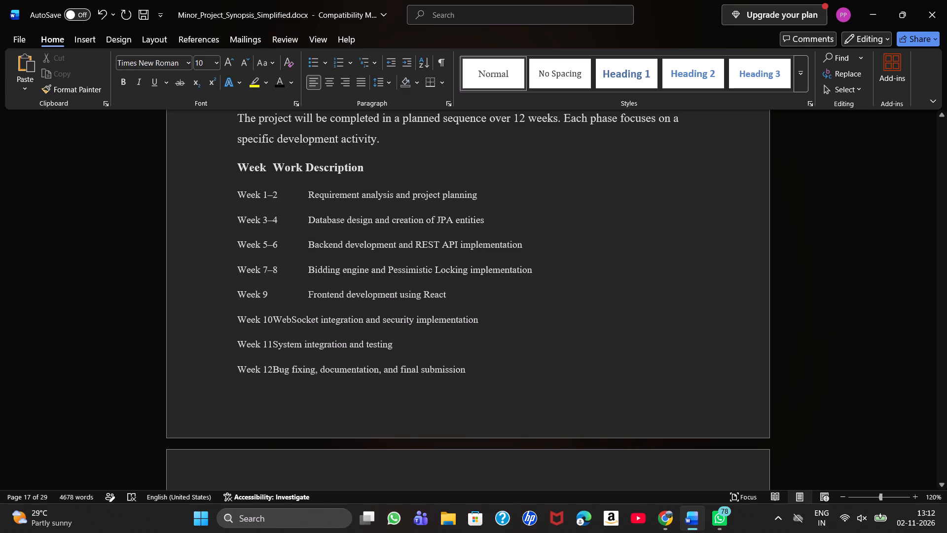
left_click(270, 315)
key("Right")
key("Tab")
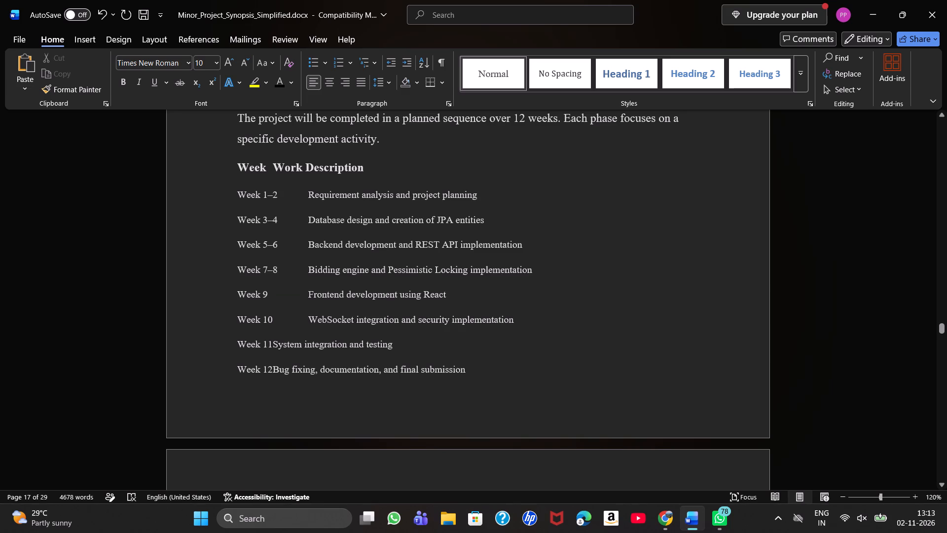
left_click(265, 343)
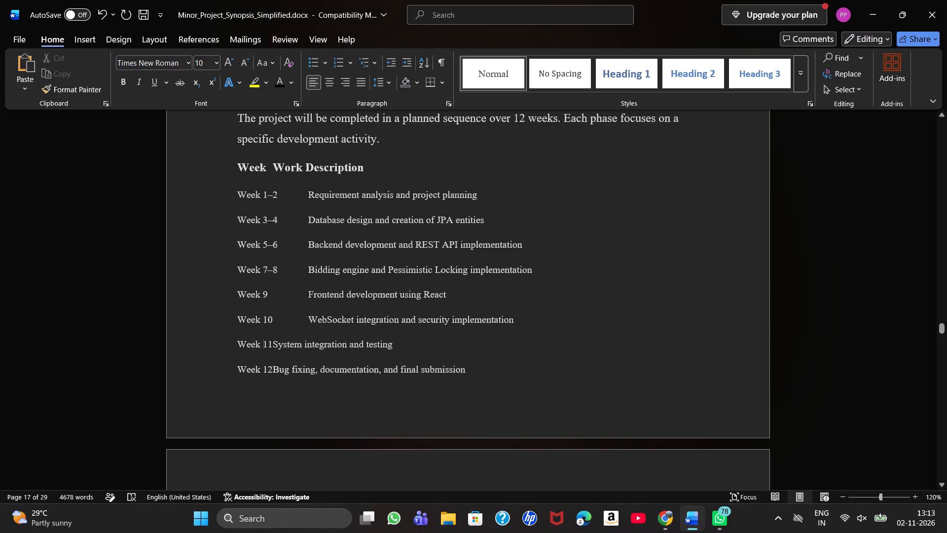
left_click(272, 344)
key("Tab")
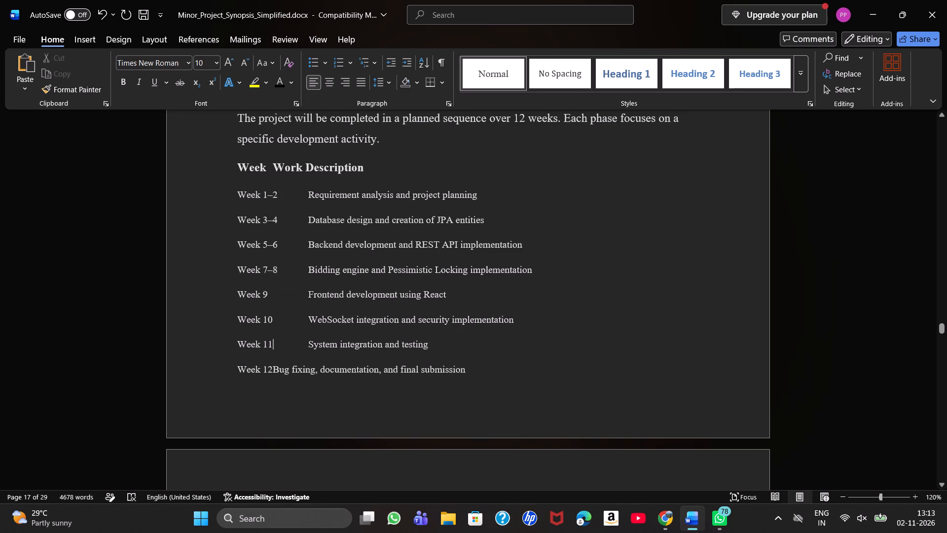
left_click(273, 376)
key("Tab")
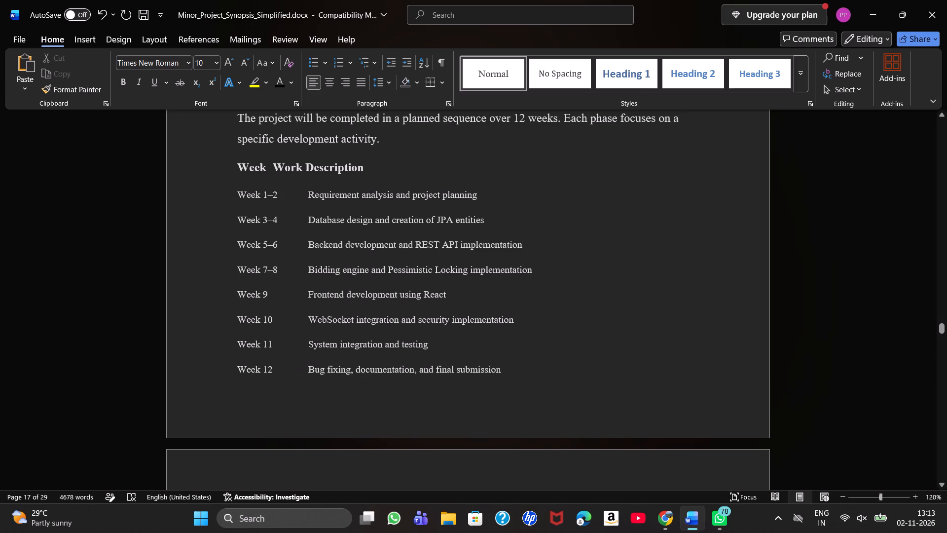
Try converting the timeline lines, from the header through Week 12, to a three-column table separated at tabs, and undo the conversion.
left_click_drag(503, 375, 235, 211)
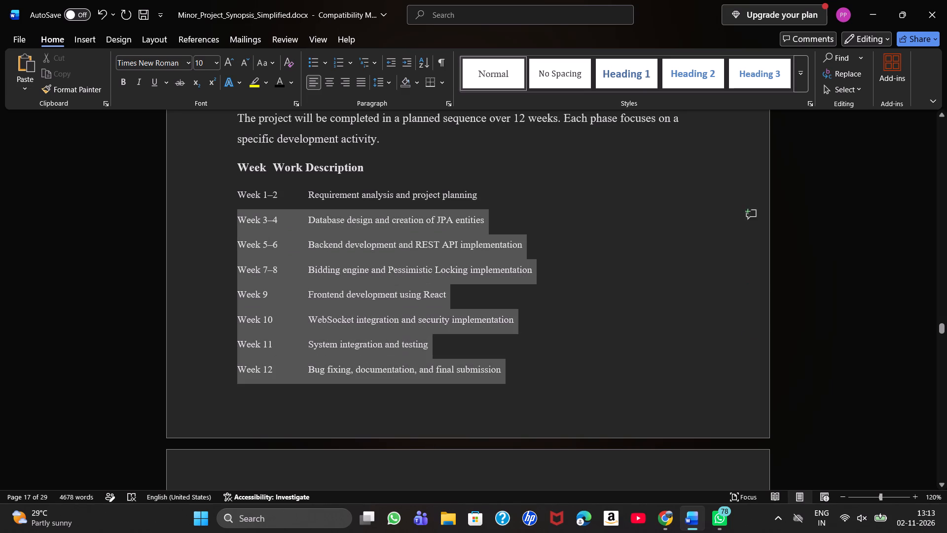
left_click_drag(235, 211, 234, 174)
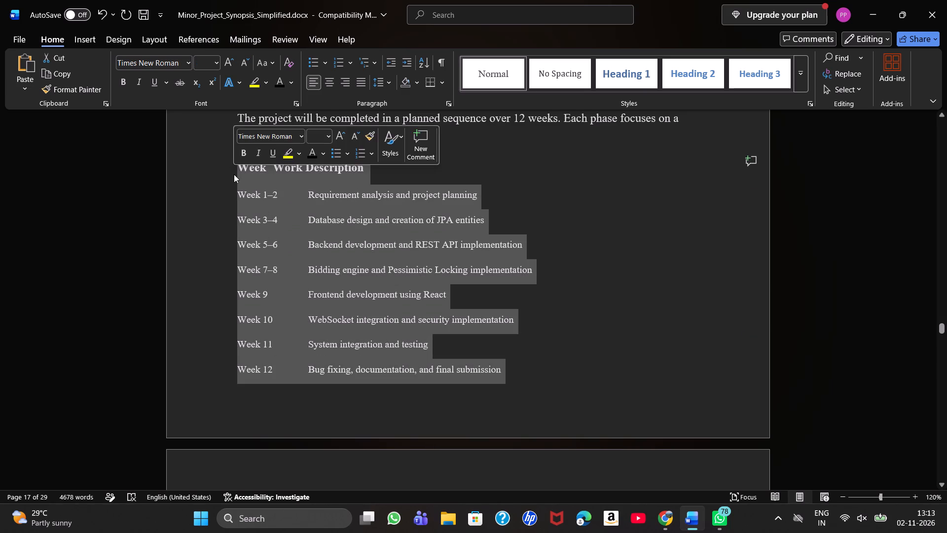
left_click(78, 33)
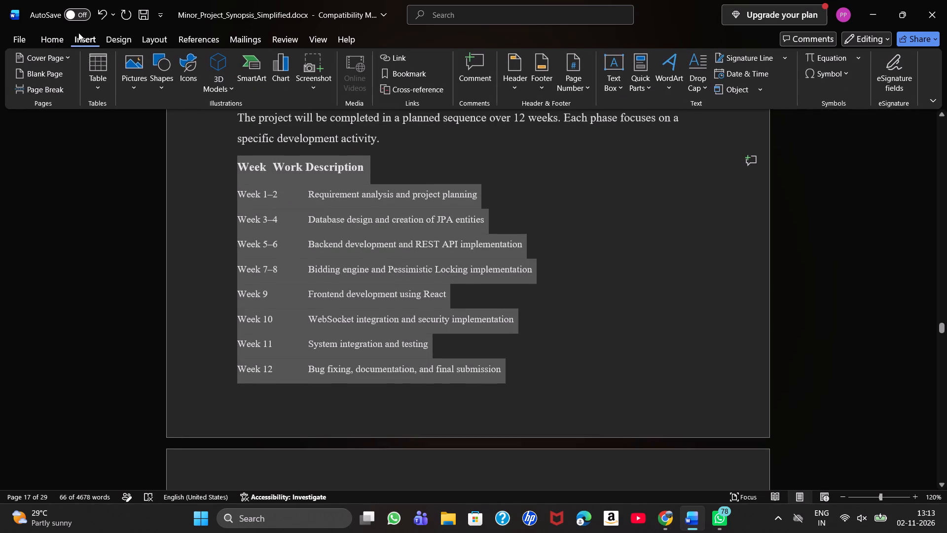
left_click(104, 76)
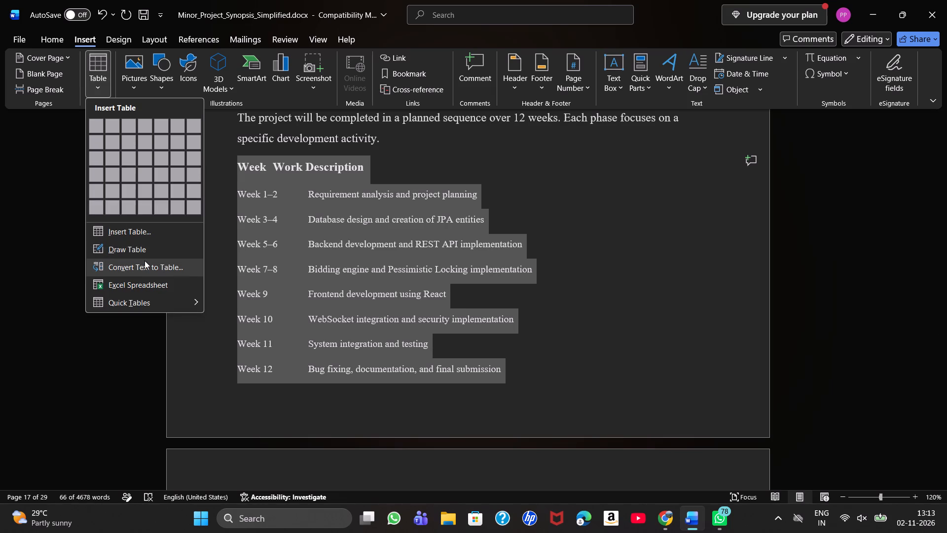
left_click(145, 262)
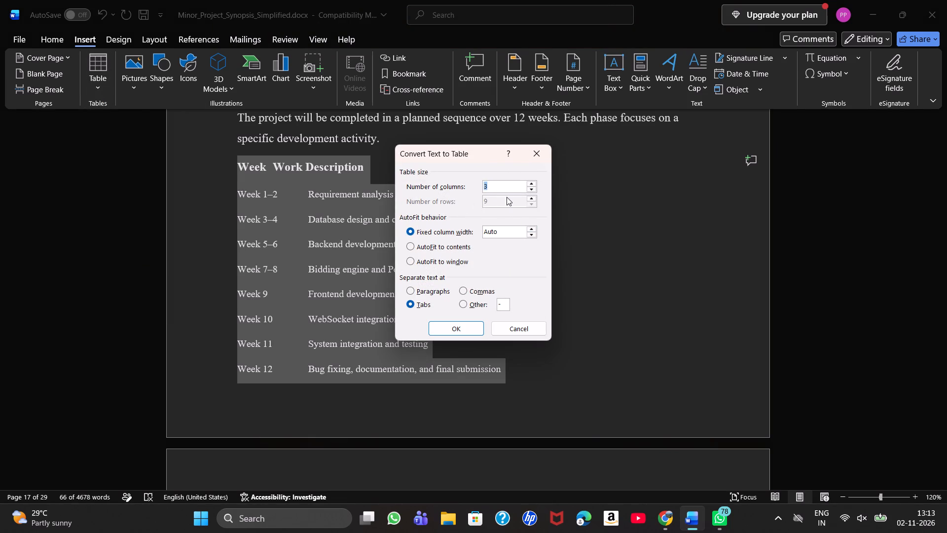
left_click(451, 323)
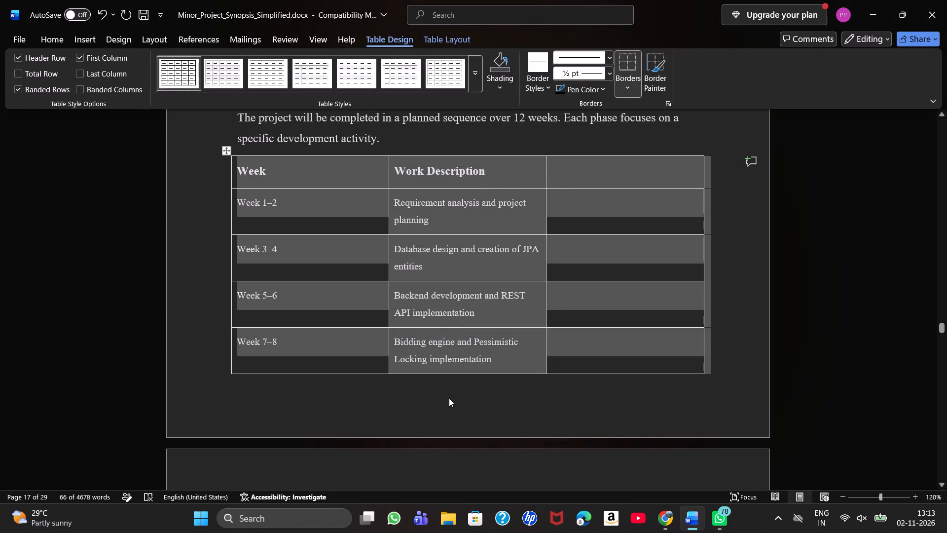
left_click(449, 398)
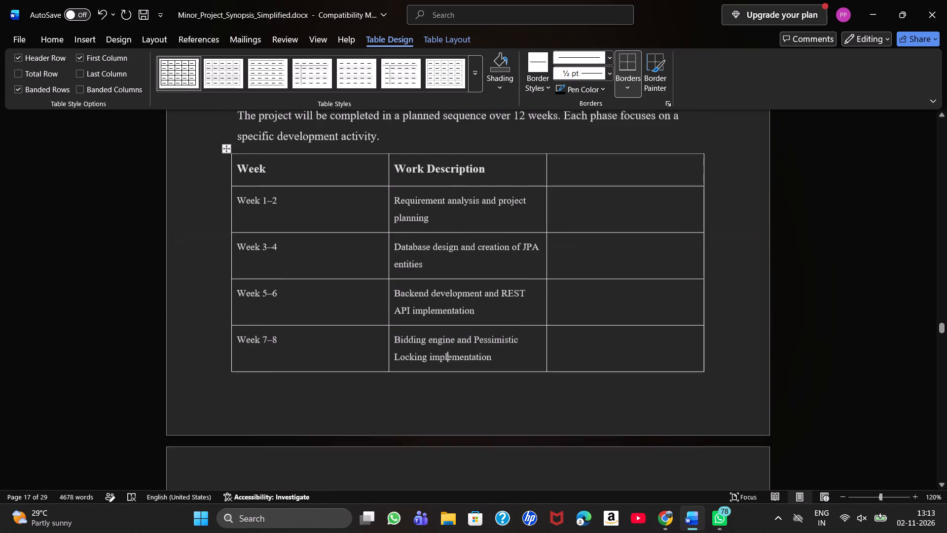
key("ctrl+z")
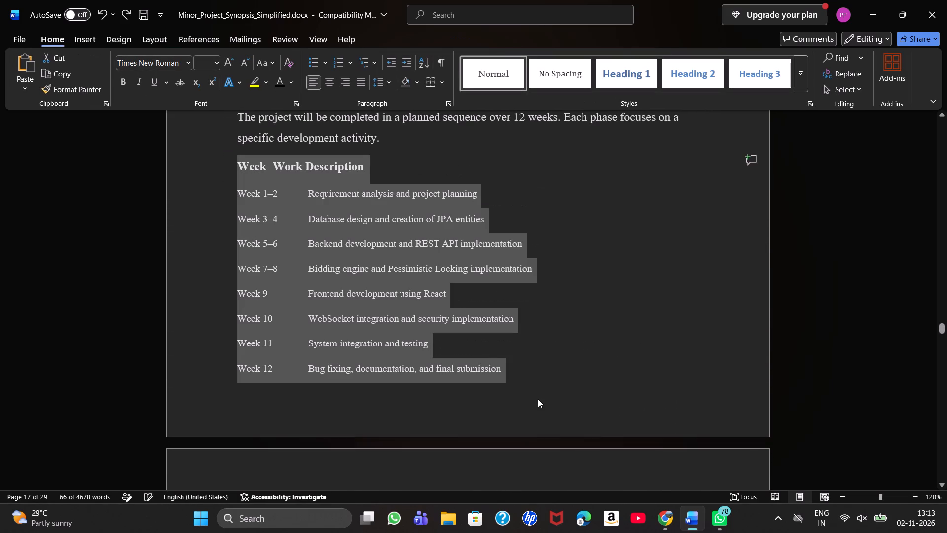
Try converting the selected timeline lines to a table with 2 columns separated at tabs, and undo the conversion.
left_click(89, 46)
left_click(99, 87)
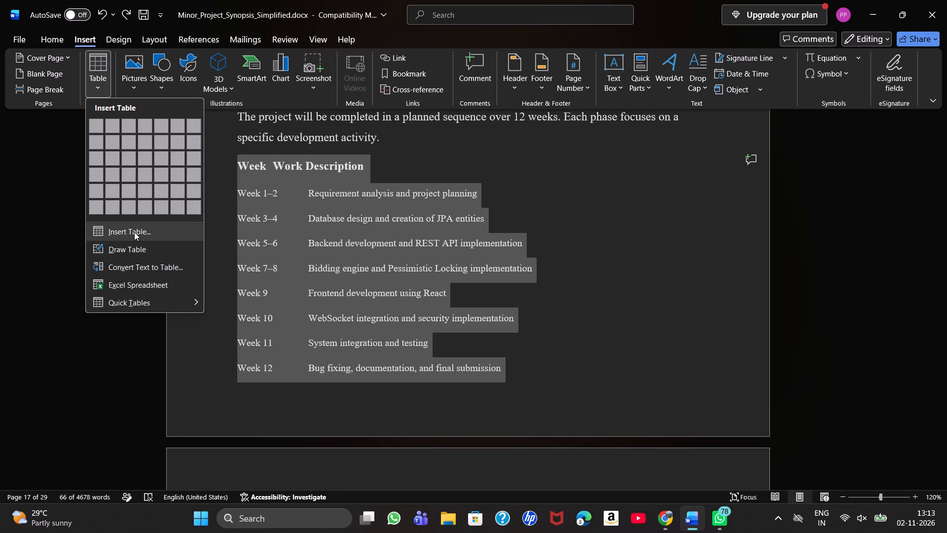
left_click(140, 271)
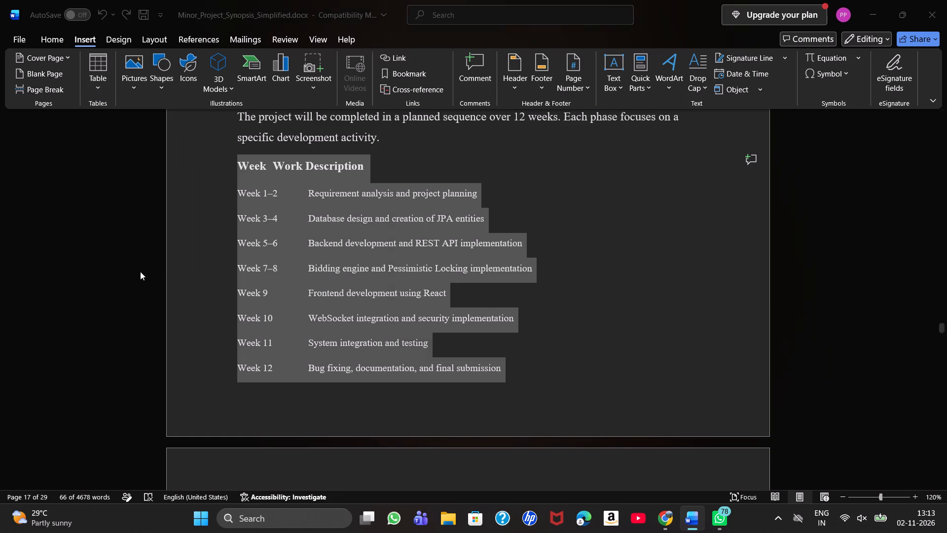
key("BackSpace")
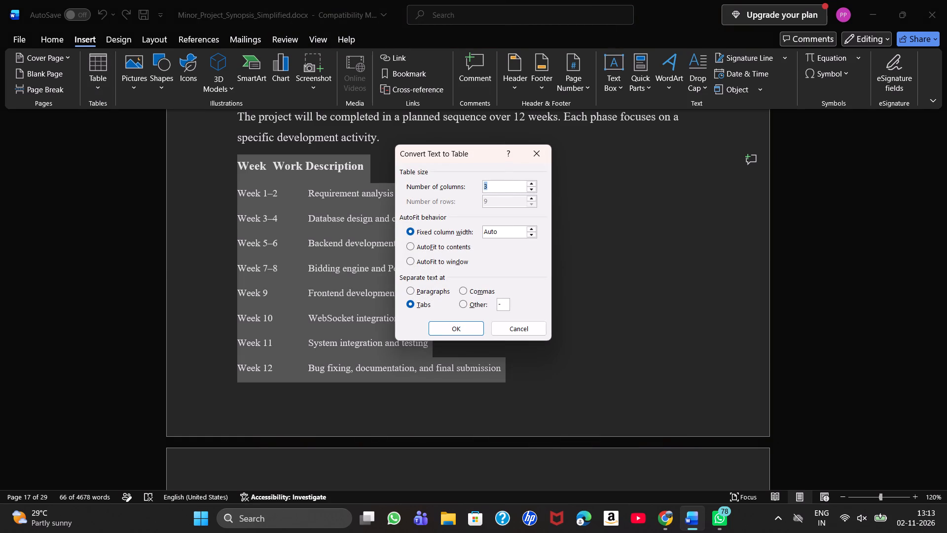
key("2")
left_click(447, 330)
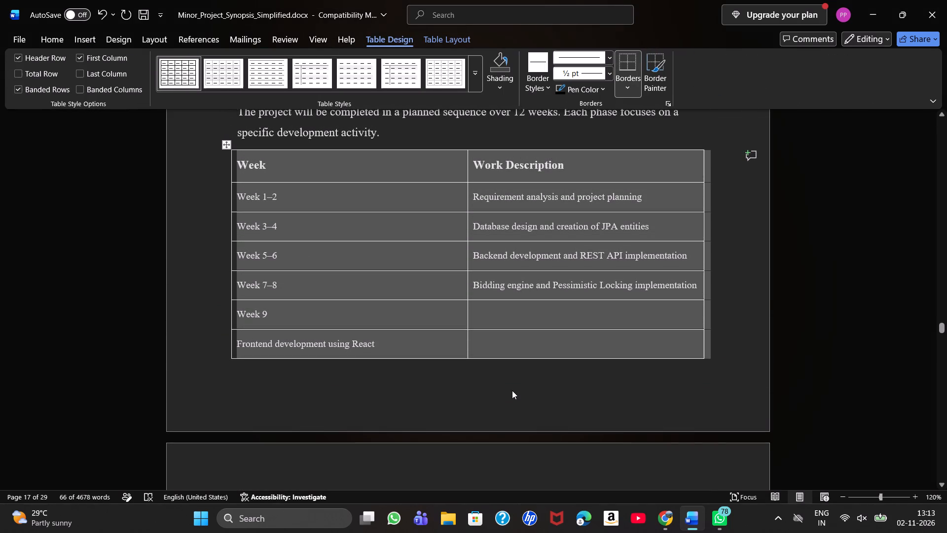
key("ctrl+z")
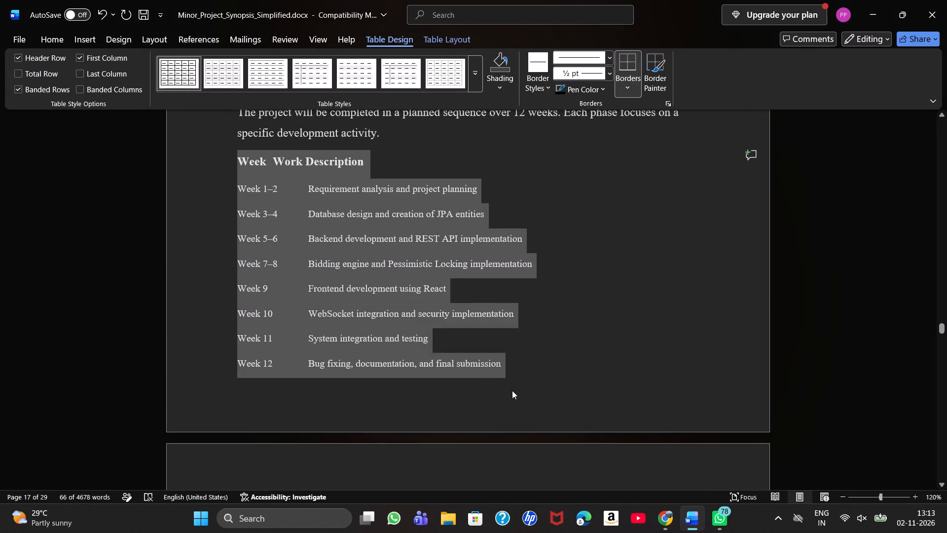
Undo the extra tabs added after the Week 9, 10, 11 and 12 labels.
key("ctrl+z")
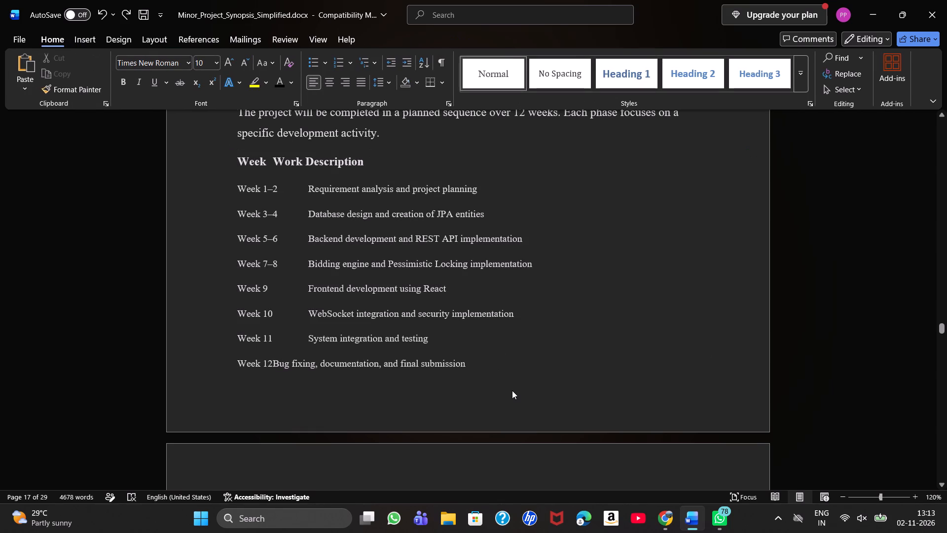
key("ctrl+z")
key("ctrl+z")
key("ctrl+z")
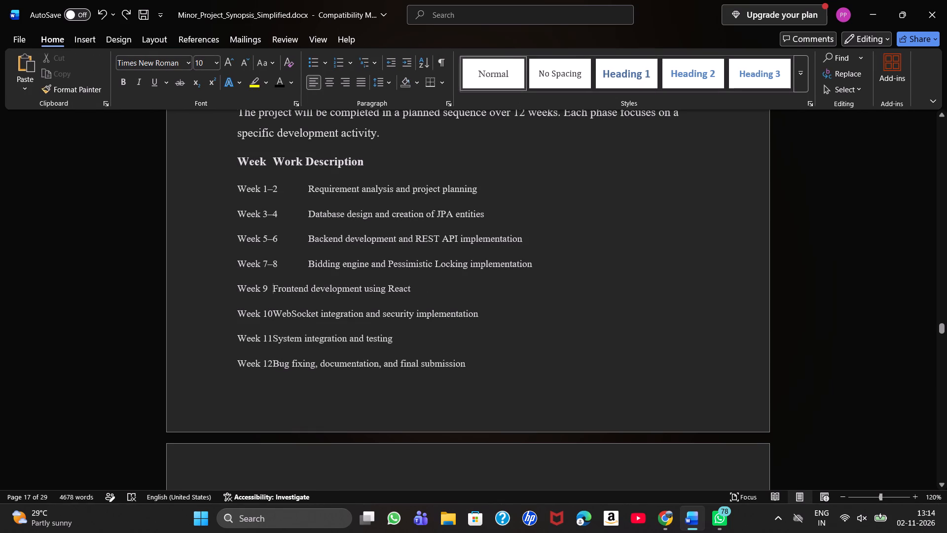
Convert the timeline lines, from the "Week Work Description" header through Week 12, to a two-column table separated at tabs.
left_click_drag(234, 160, 431, 355)
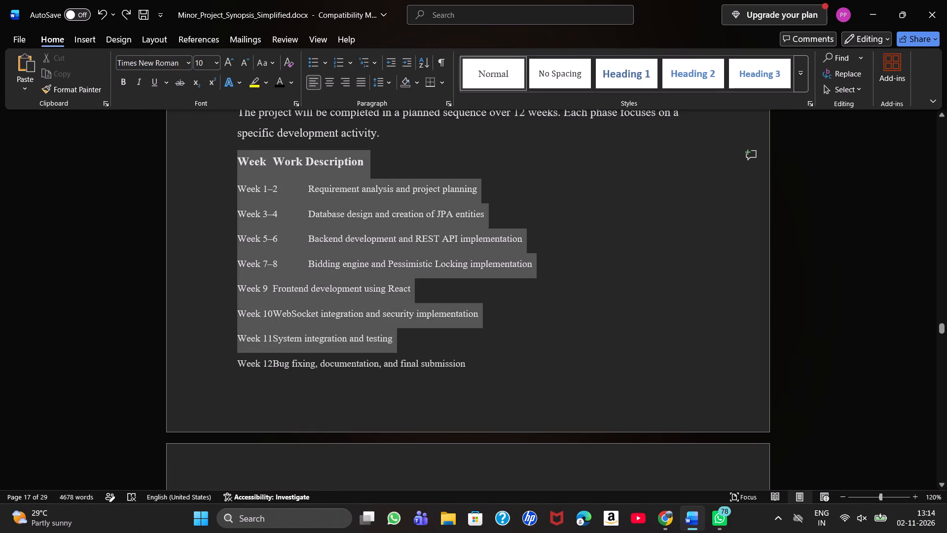
left_click_drag(431, 355, 450, 369)
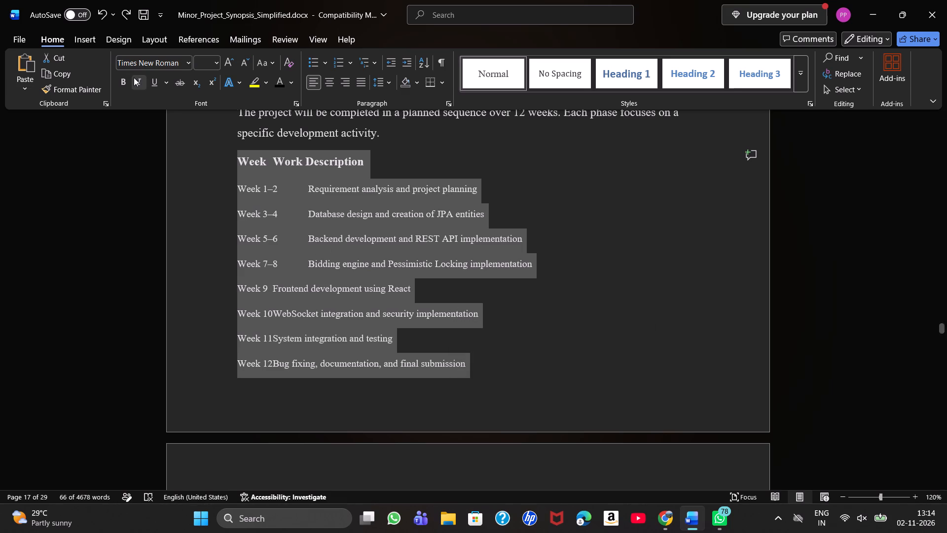
left_click(87, 35)
left_click(105, 73)
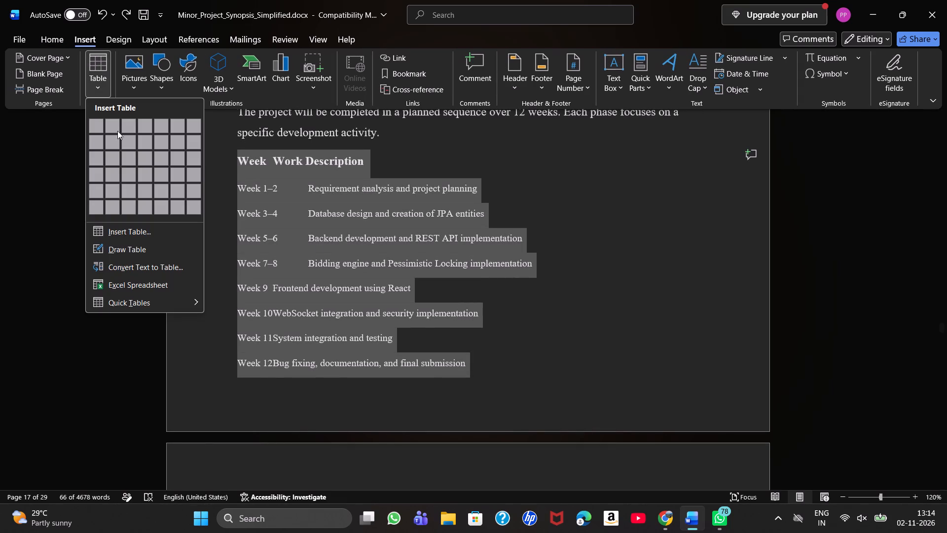
left_click(137, 271)
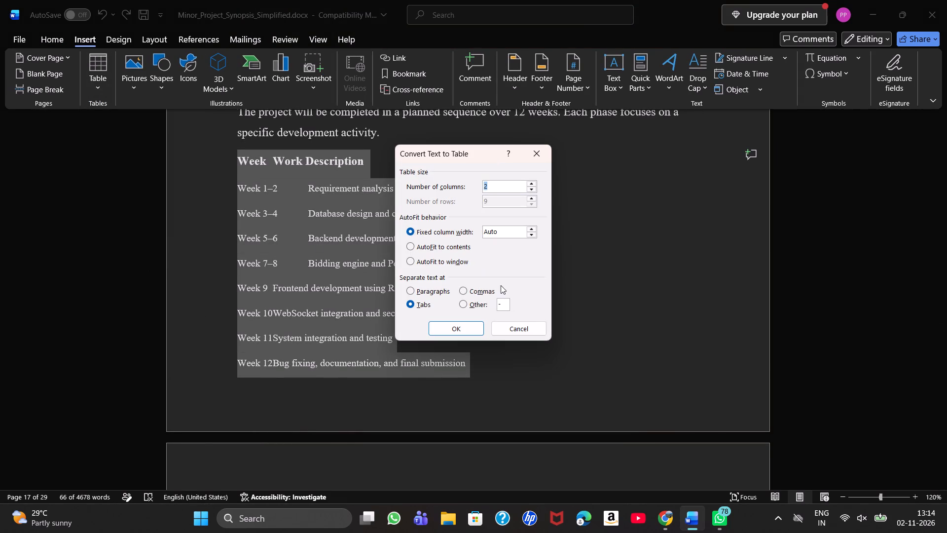
left_click(464, 331)
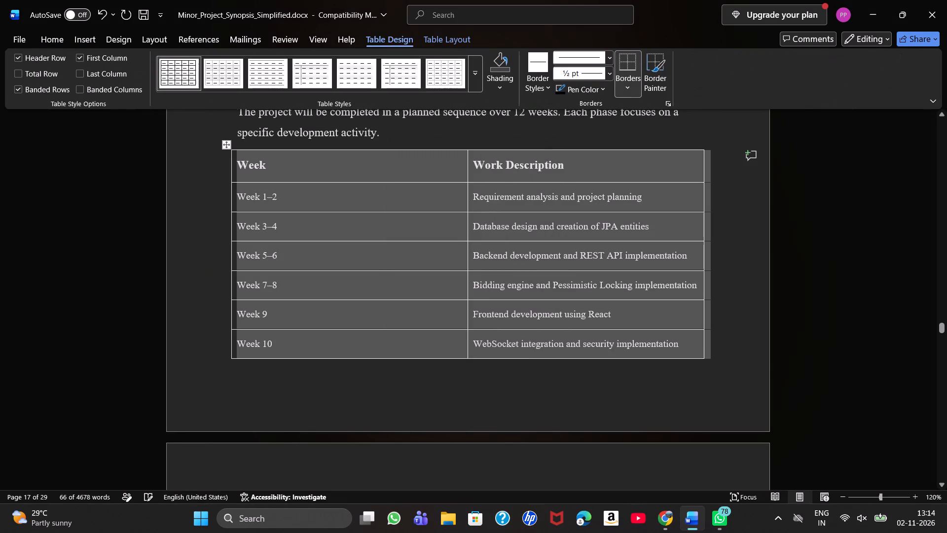
left_click(510, 383)
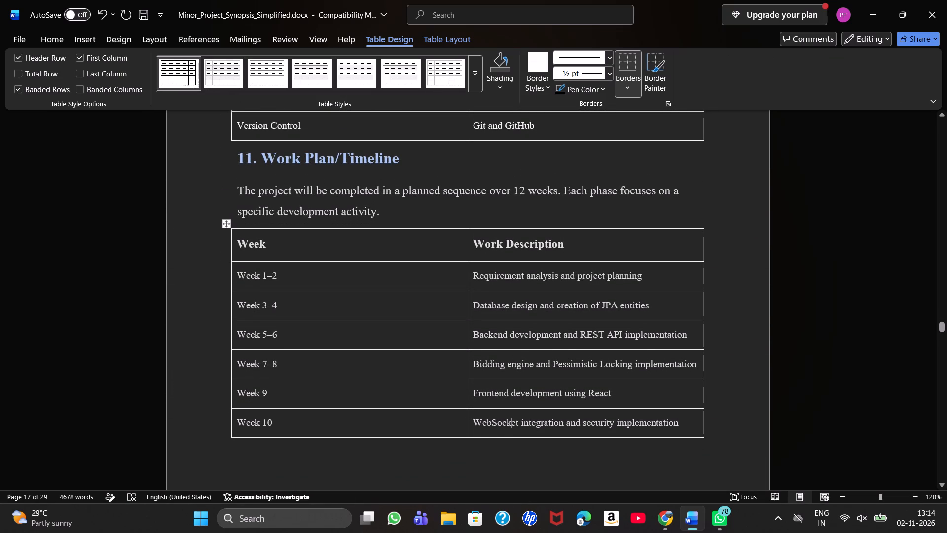
Remove the empty lines between the timeline table and the paragraph beginning "The project will follow this timeline".
scroll(405, 285, "down", 1)
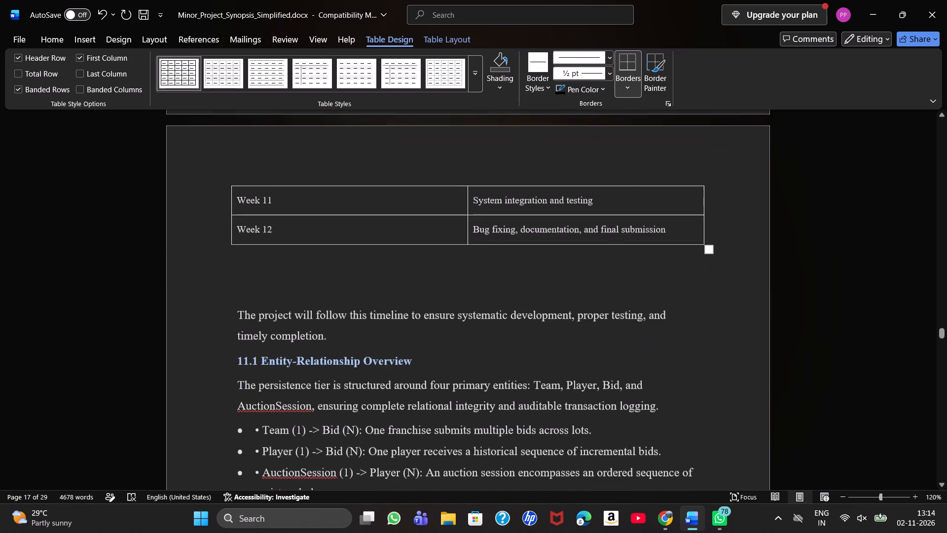
scroll(405, 285, "down", 1)
left_click(405, 285)
left_click(236, 289)
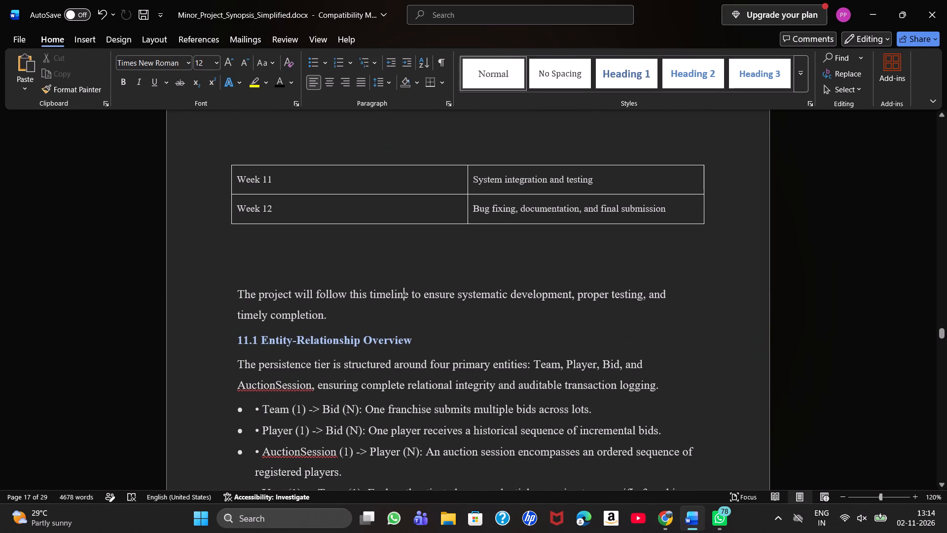
key("BackSpace")
key("BackSpace")
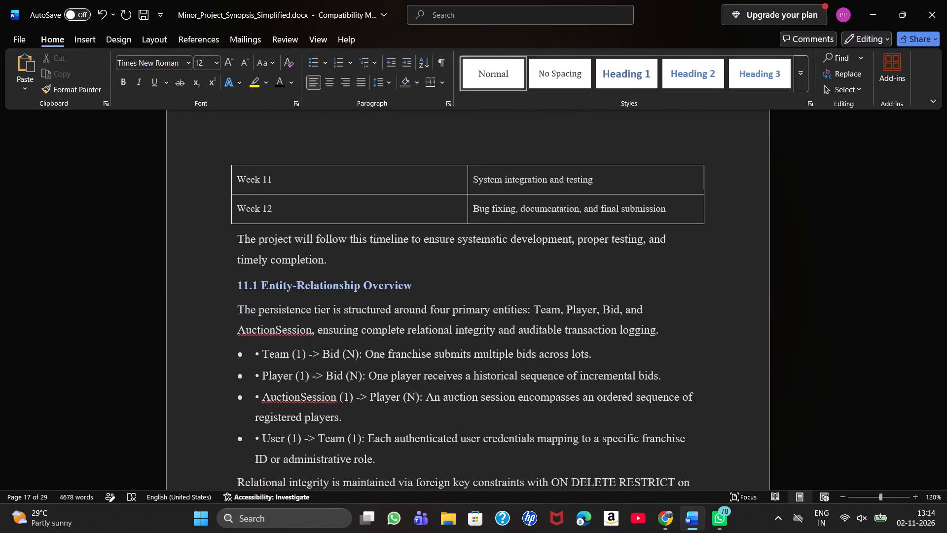
Delete the "11.1 Entity-Relationship Overview" subsection with all its content up to the section 12 heading.
left_click(420, 282)
left_click_drag(233, 280, 405, 393)
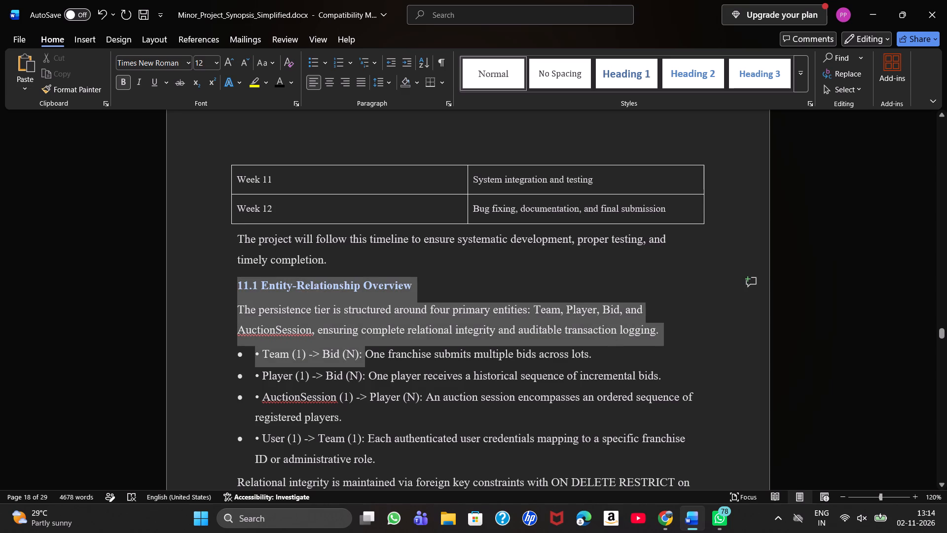
left_click_drag(405, 393, 415, 391)
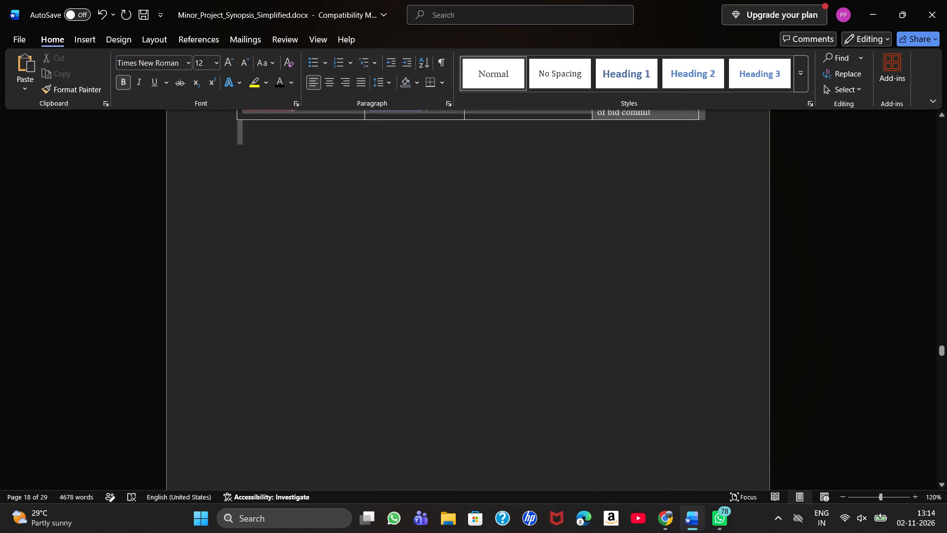
left_click_drag(415, 391, 184, 99)
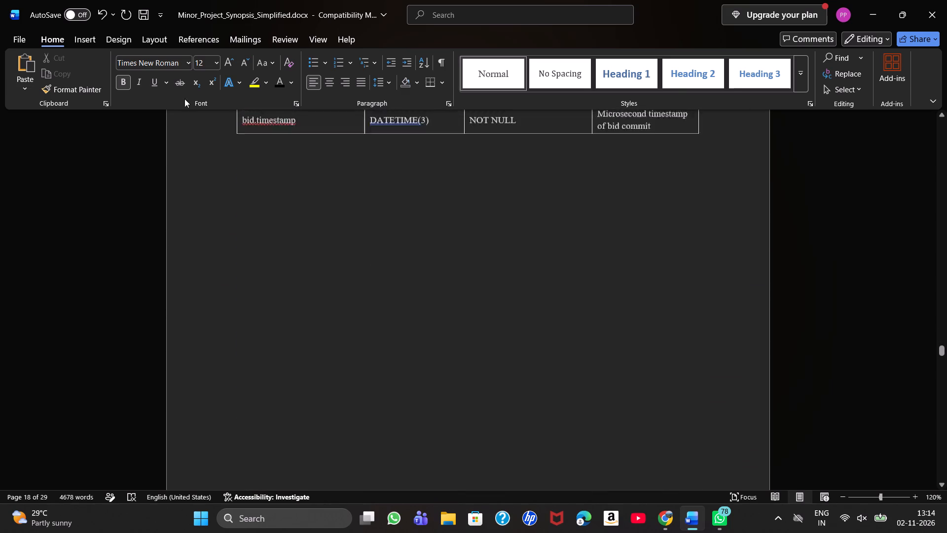
left_click_drag(184, 99, 477, 422)
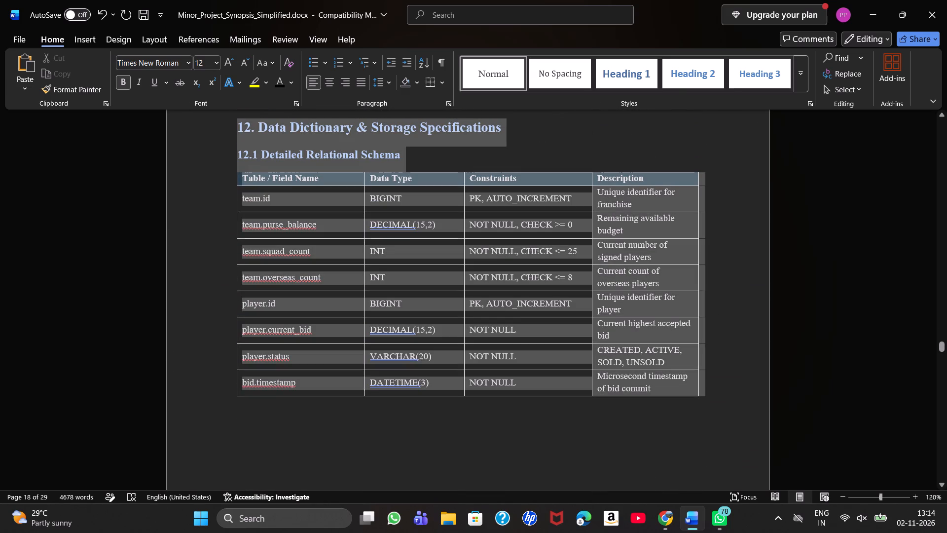
left_click_drag(477, 422, 577, 396)
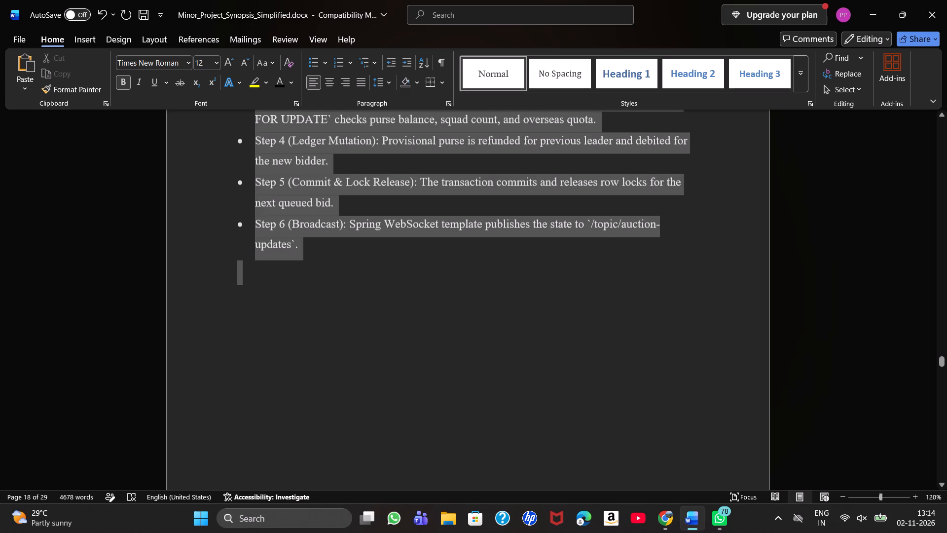
left_click_drag(577, 396, 8, 114)
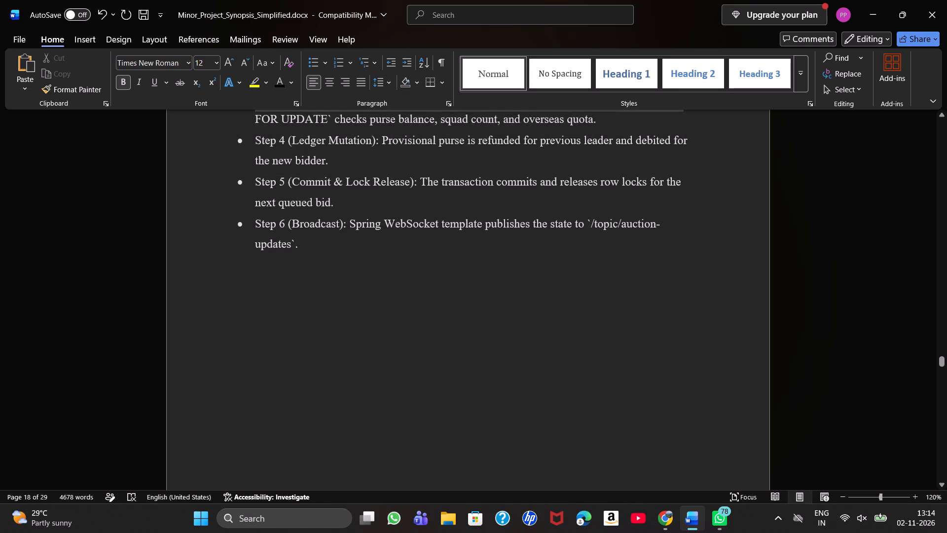
left_click_drag(8, 114, 175, 83)
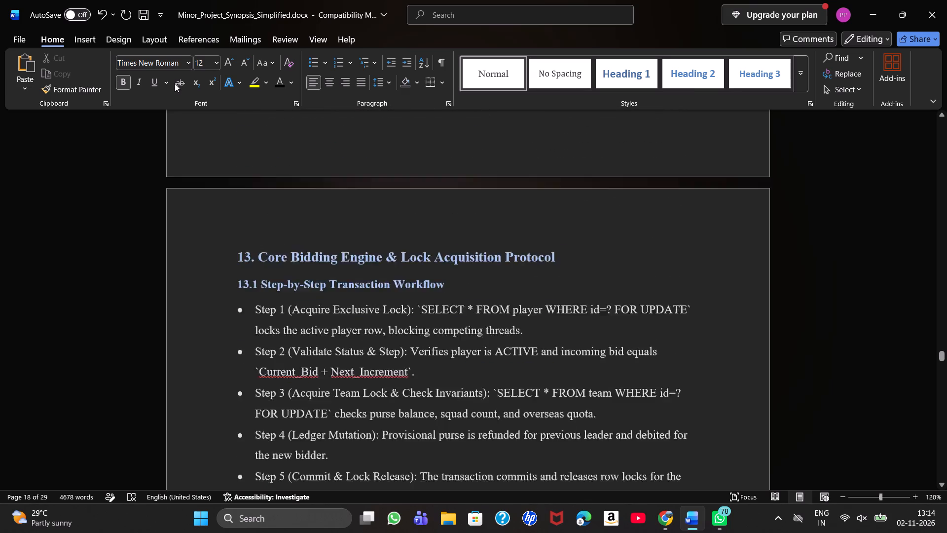
left_click_drag(175, 83, 178, 96)
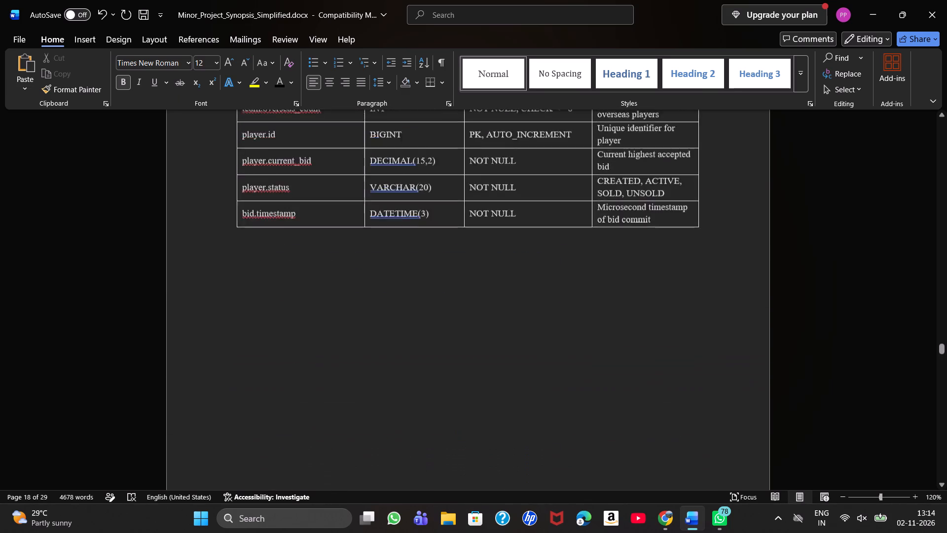
left_click_drag(178, 96, 202, 220)
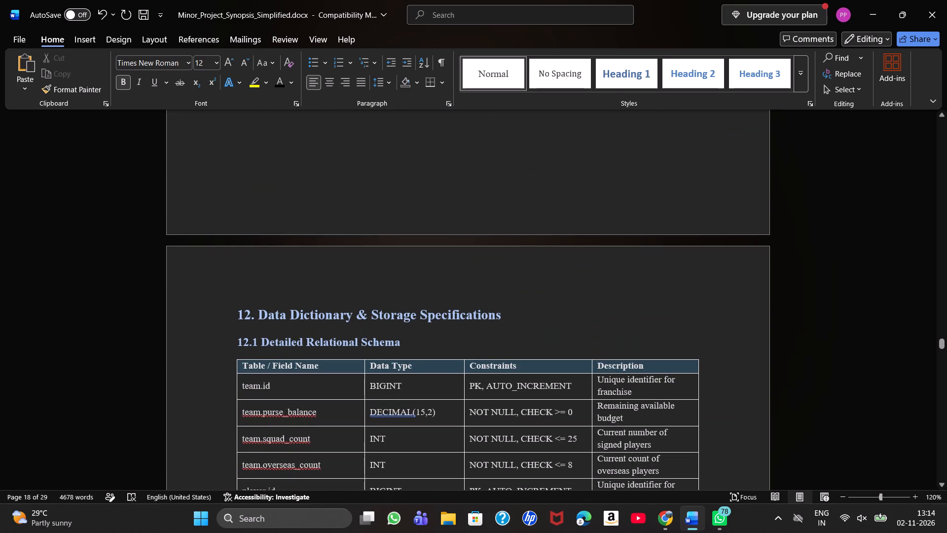
left_click_drag(202, 220, 202, 219)
key("BackSpace")
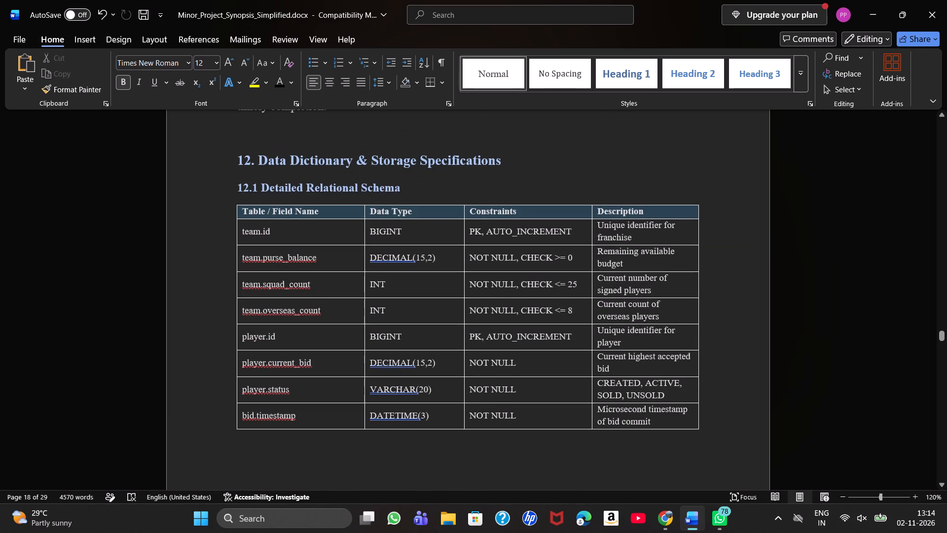
Delete everything after the section 12 heading, from "12.1 Detailed Relational Schema" through the last IEEE reference at the document's end.
scroll(202, 219, "up", 1)
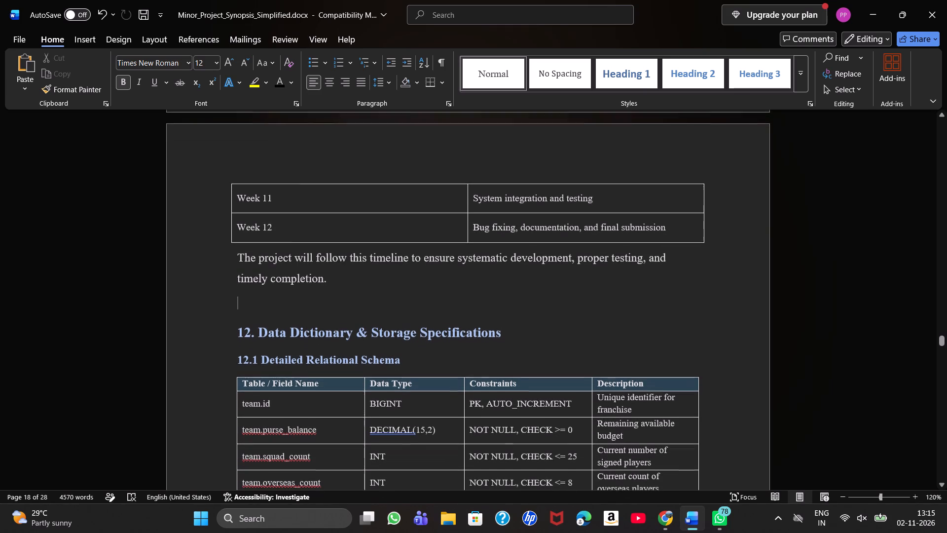
left_click_drag(235, 350, 494, 529)
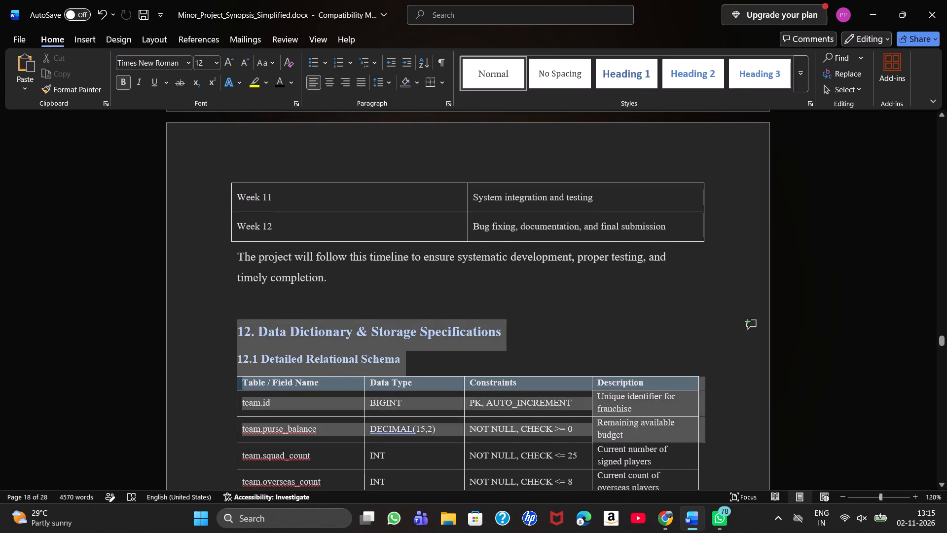
left_click_drag(494, 529, 677, 532)
left_click(684, 331)
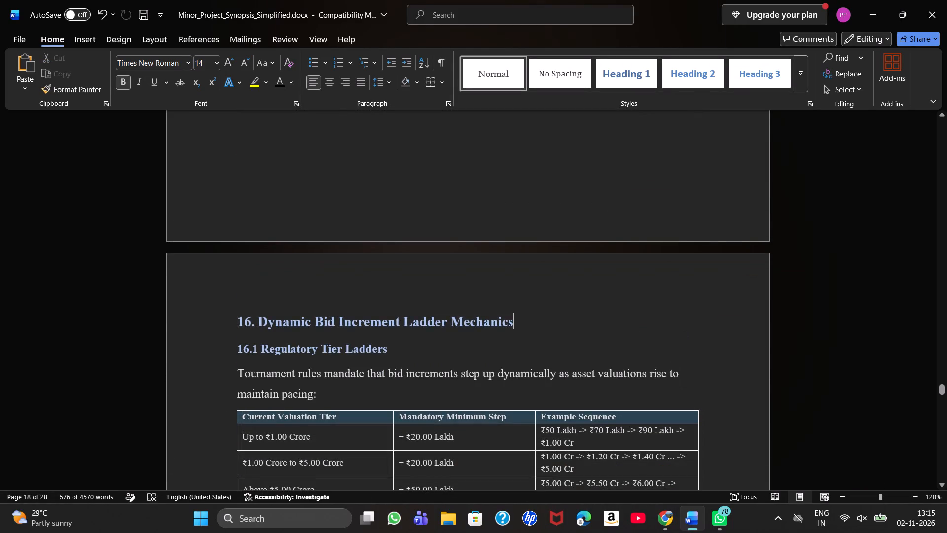
scroll(690, 366, "down", 18)
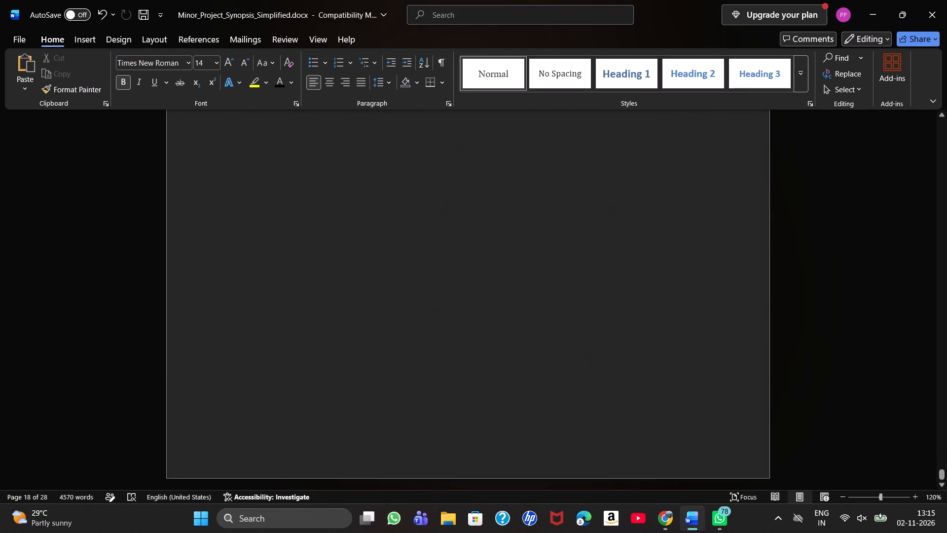
scroll(690, 366, "up", 1)
left_click_drag(649, 287, 197, 130)
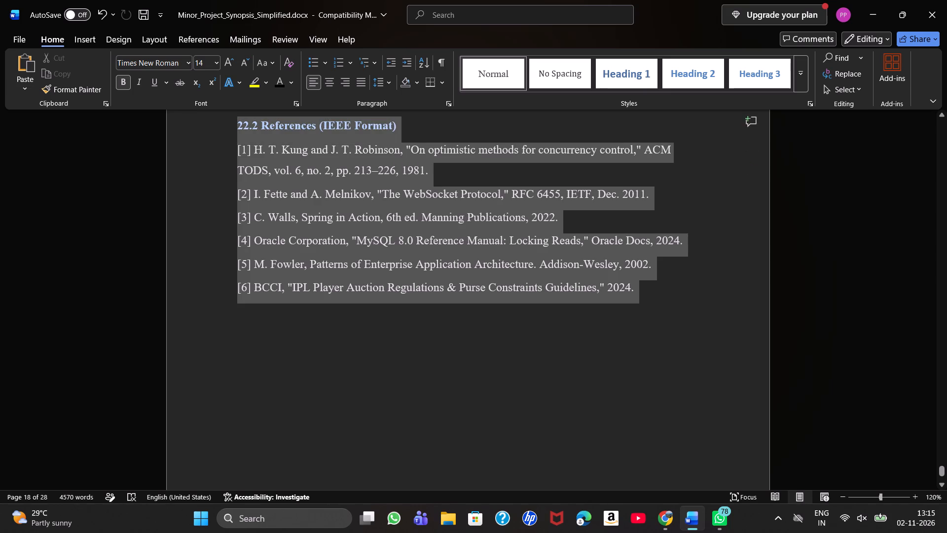
left_click_drag(197, 130, 194, 0)
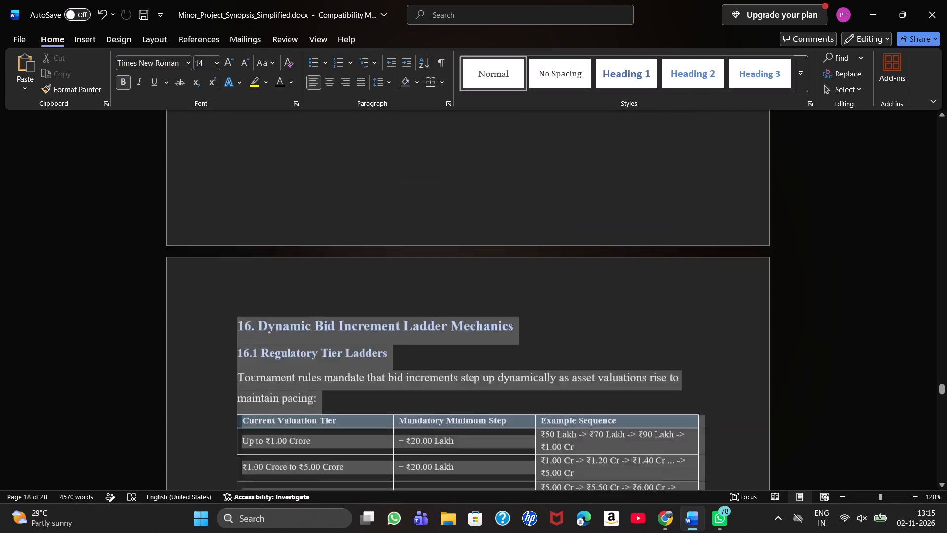
left_click_drag(194, 0, 232, 95)
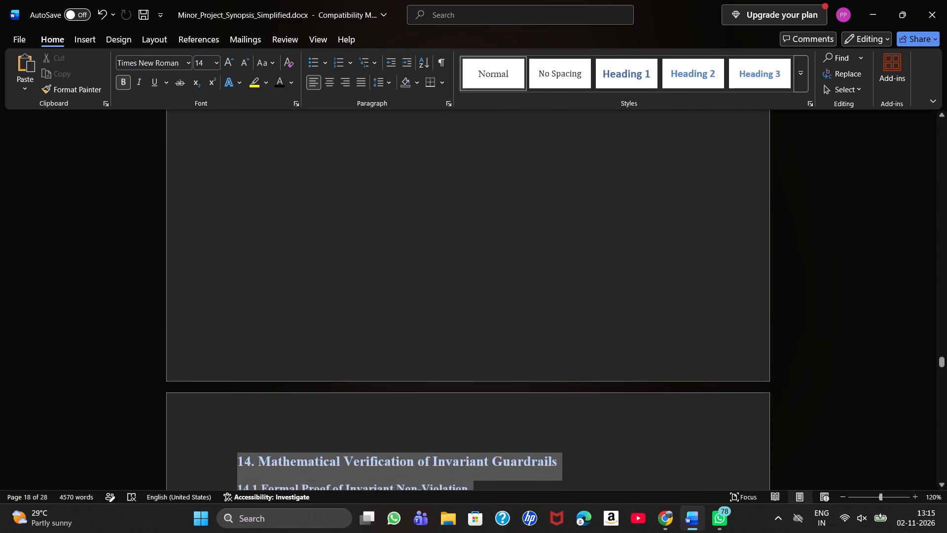
left_click_drag(232, 95, 229, 88)
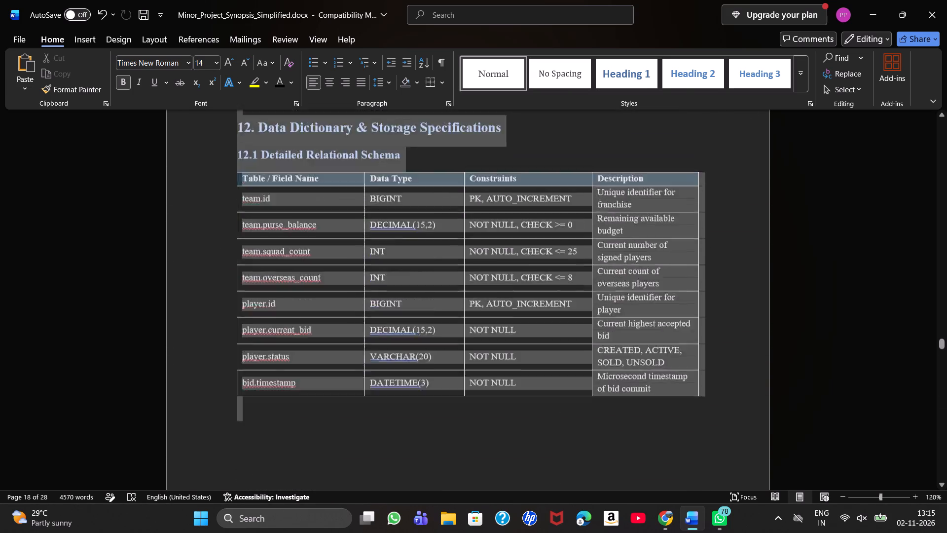
left_click_drag(229, 88, 240, 290)
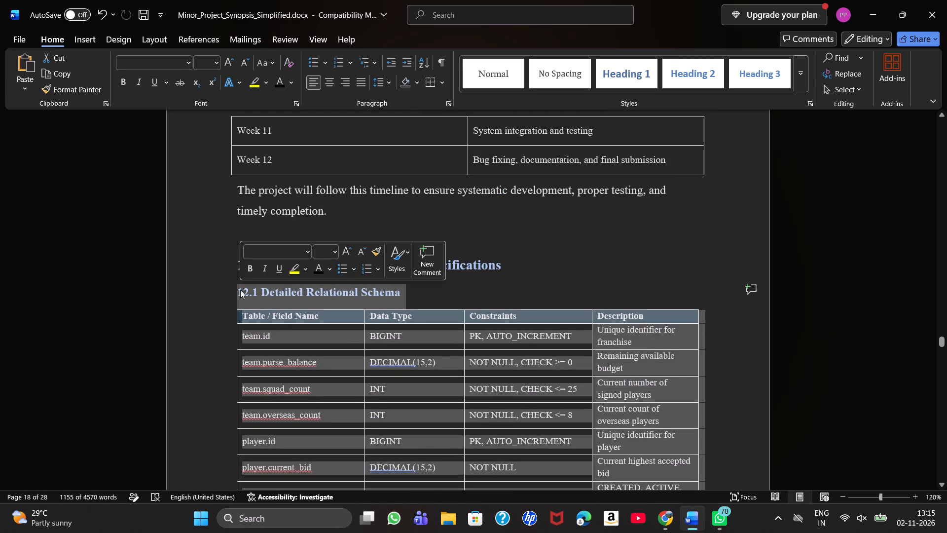
key("BackSpace")
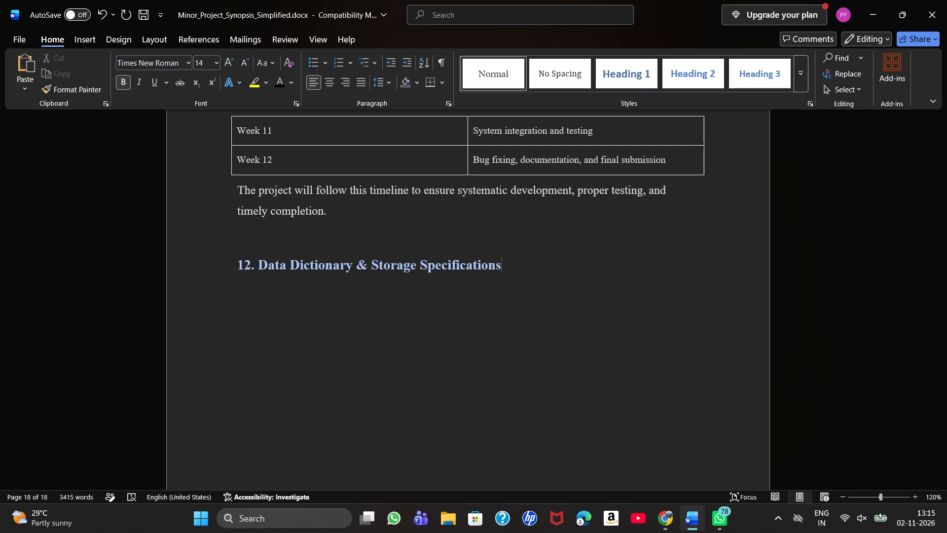
Replace the section 12 heading text "Data Dictionary & Storage Specifications" with "References", keeping the number 12.
key("BackSpace")
key("BackSpace")
key("BackSpace")
key("BackSpace")
key("BackSpace")
key("BackSpace")
key("BackSpace")
key("BackSpace")
key("BackSpace")
key("BackSpace")
key("BackSpace")
key("BackSpace")
key("BackSpace")
key("BackSpace")
key("BackSpace")
key("BackSpace")
key("BackSpace")
key("BackSpace")
key("BackSpace")
key("BackSpace")
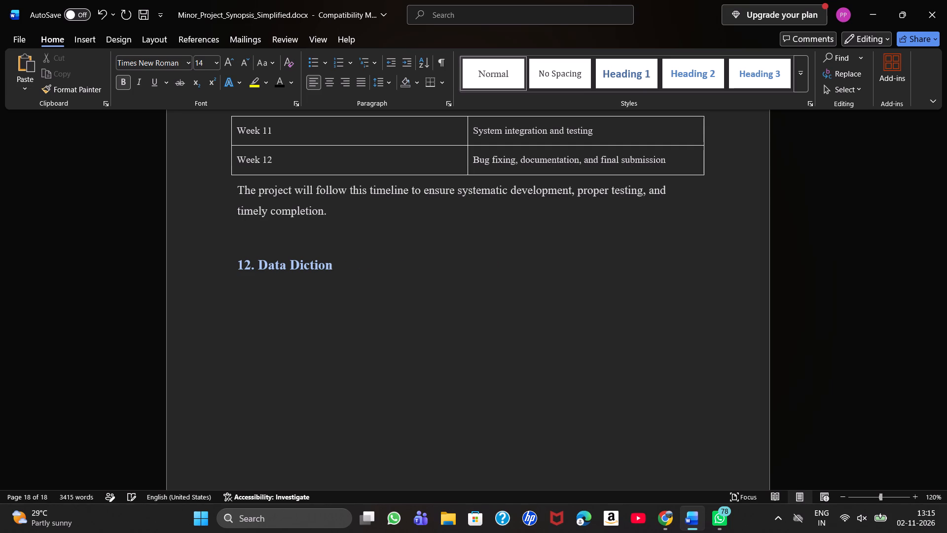
key("BackSpace")
key("BackSpace")
key("BackSpace")
key("BackSpace")
key("BackSpace")
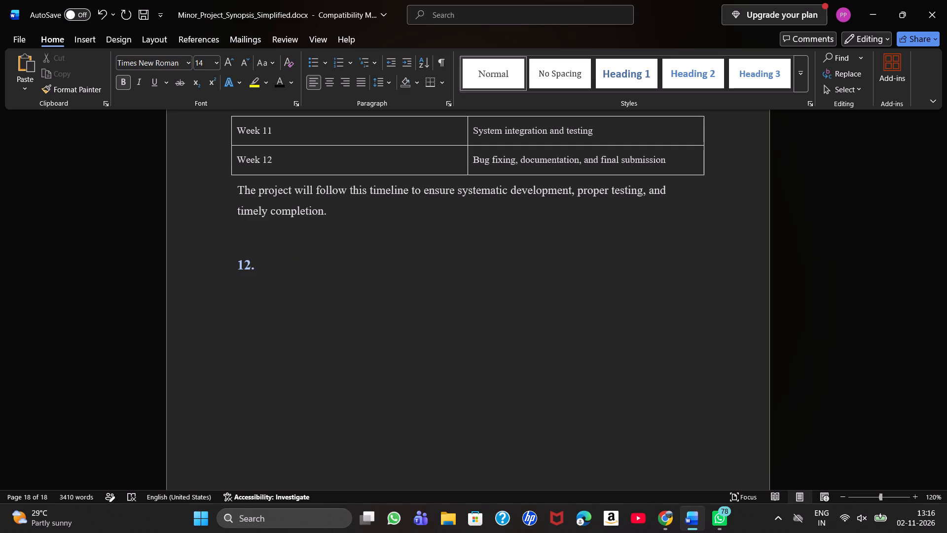
key("r")
type("eferences")
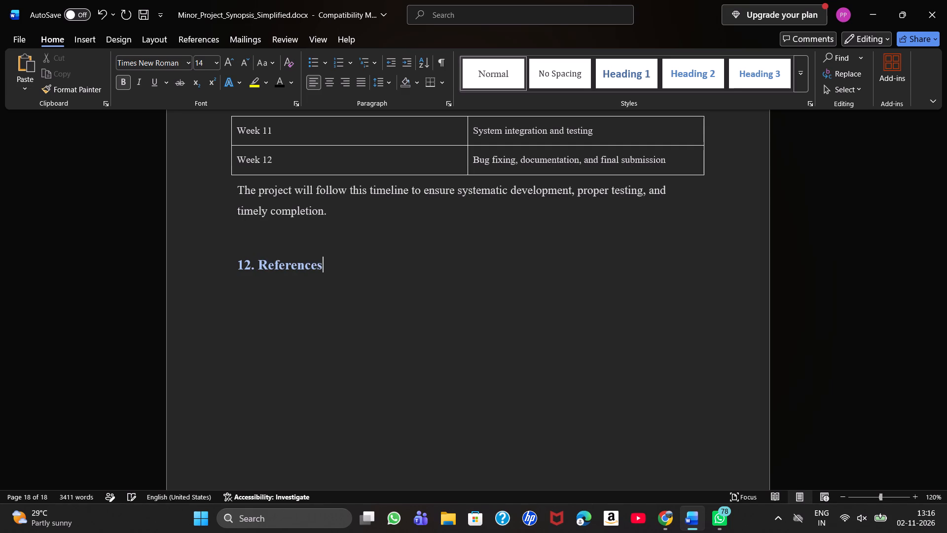
Set the font size of the "12. References" heading to 16.
left_click_drag(330, 263, 229, 269)
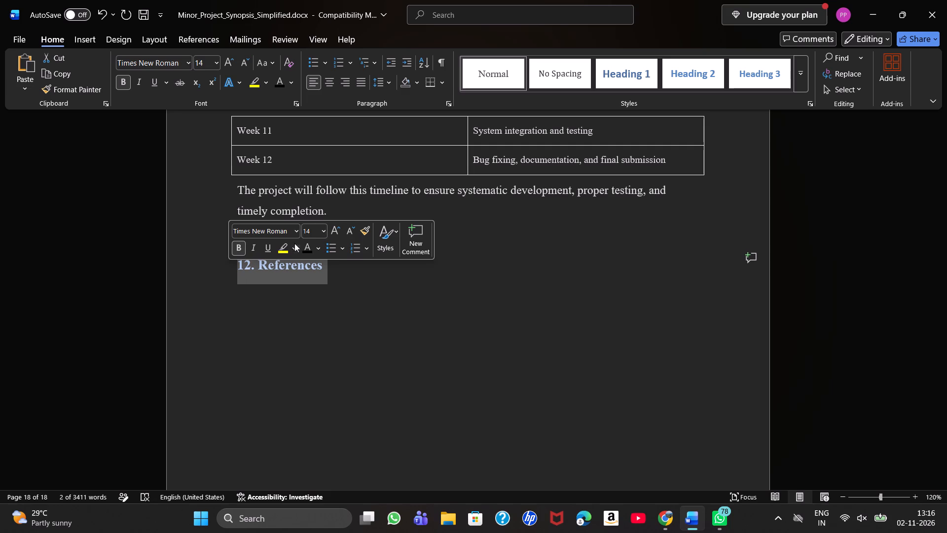
left_click(322, 233)
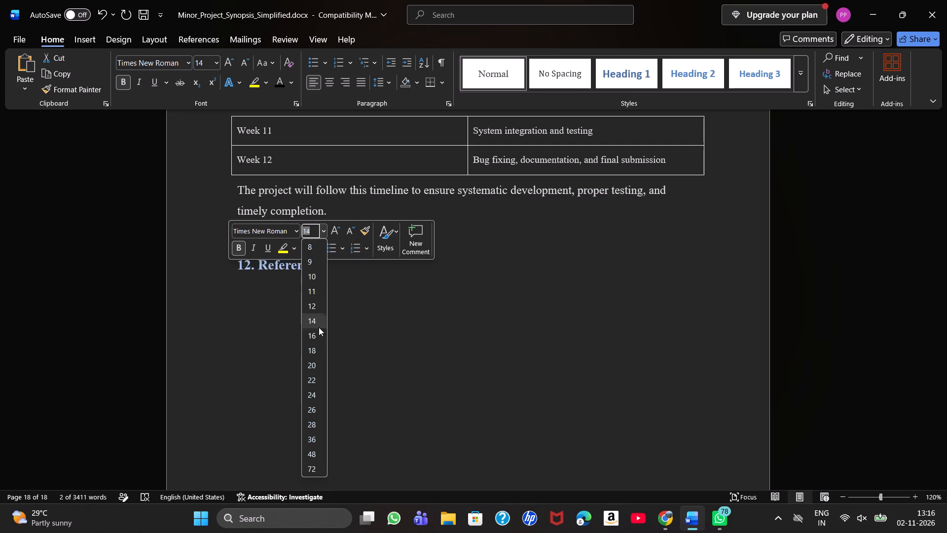
left_click(316, 337)
left_click(444, 328)
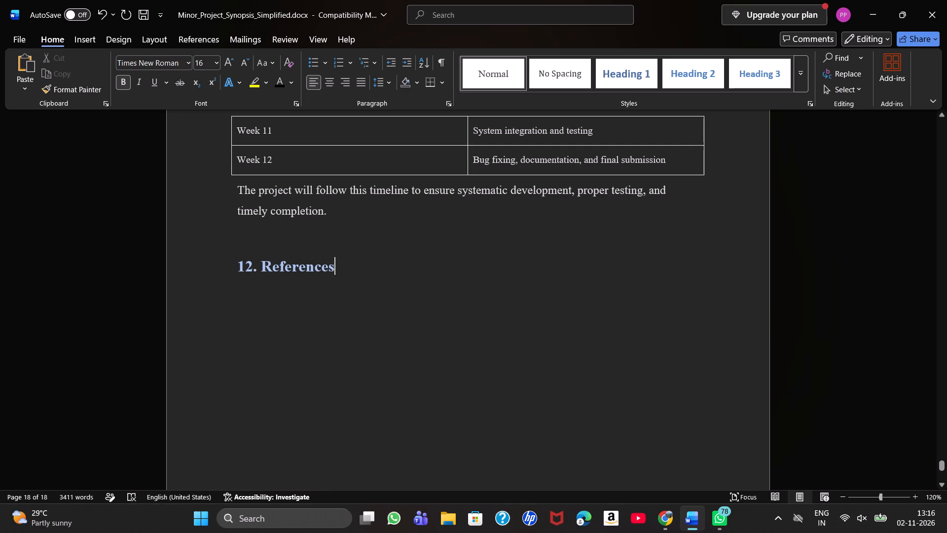
Insert blank lines before the "11. Work Plan/Timeline" heading so the section starts on a new page.
scroll(463, 266, "up", 2)
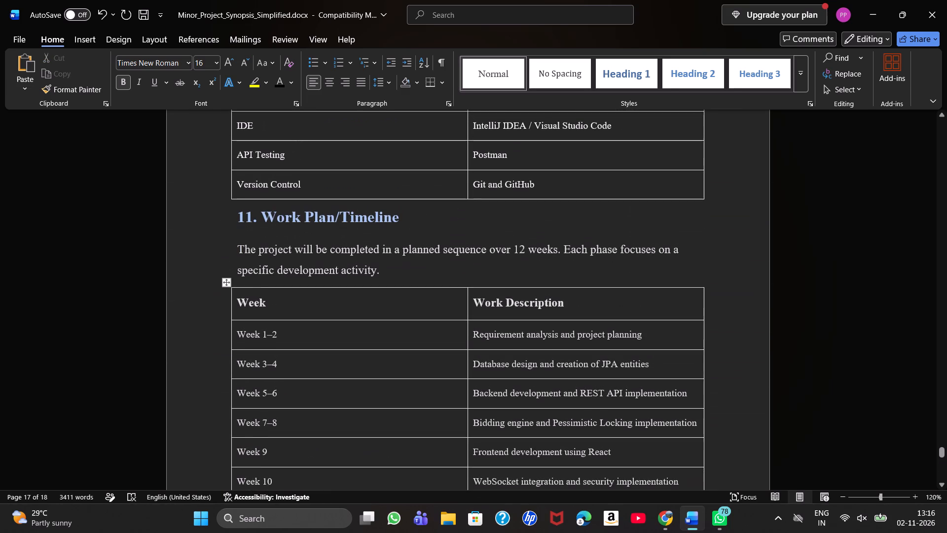
left_click(232, 215)
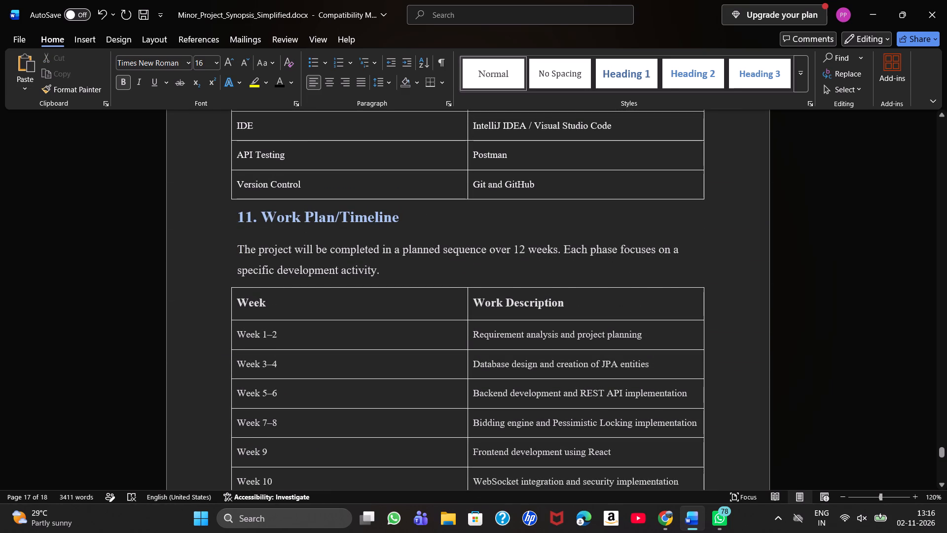
key("Return")
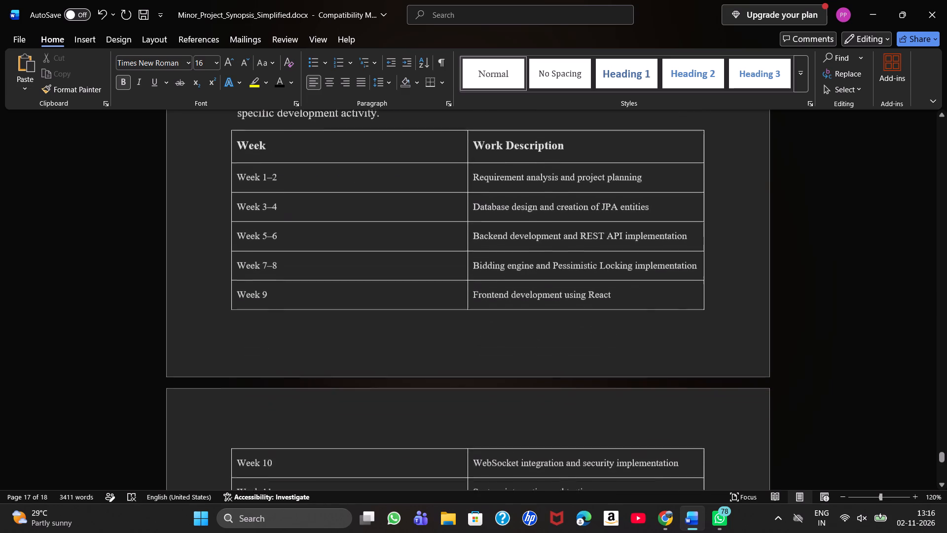
key("Return")
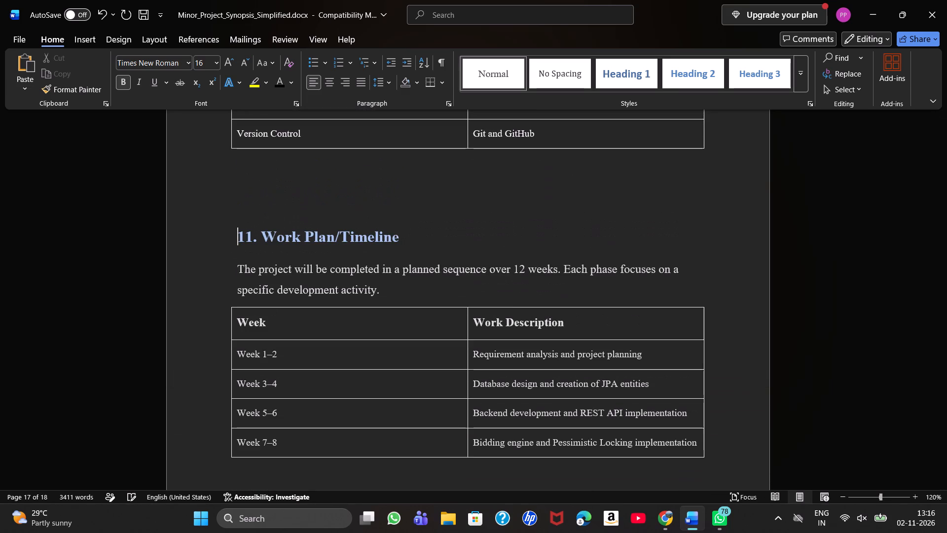
key("Return")
key("Return")
key("Return")
key("Return")
key("Return")
key("Return")
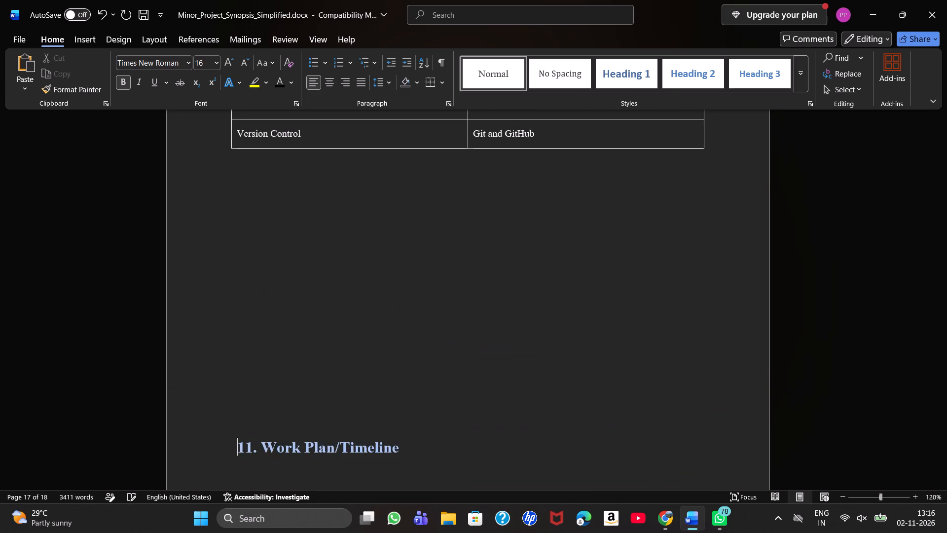
key("Return")
Insert blank lines before the "10. Hardware/Software Requirements" heading so the section starts on a new page.
scroll(232, 215, "up", 1)
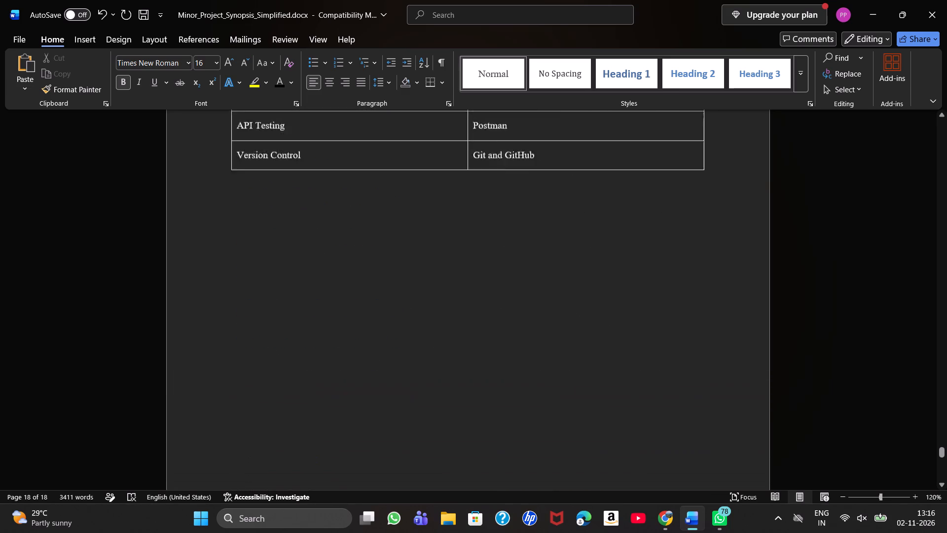
scroll(232, 215, "up", 3)
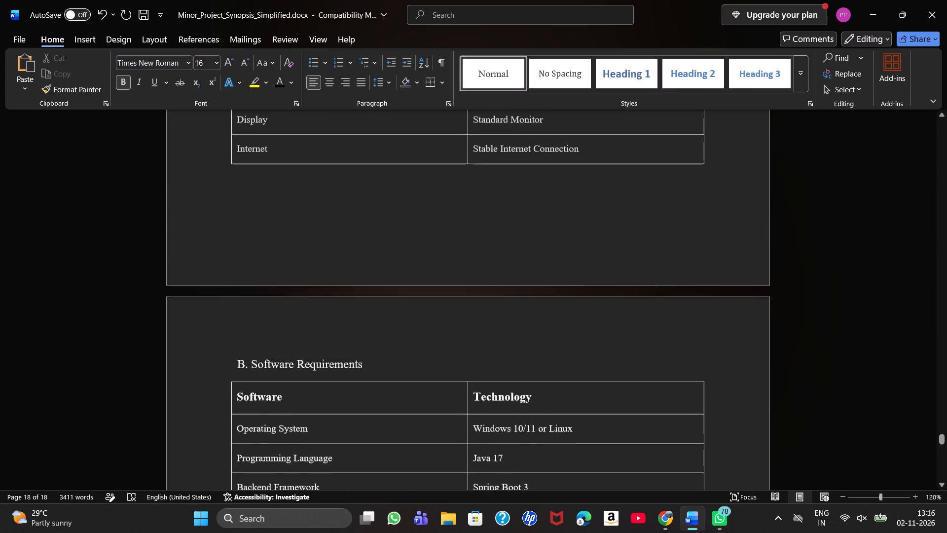
scroll(232, 215, "up", 1)
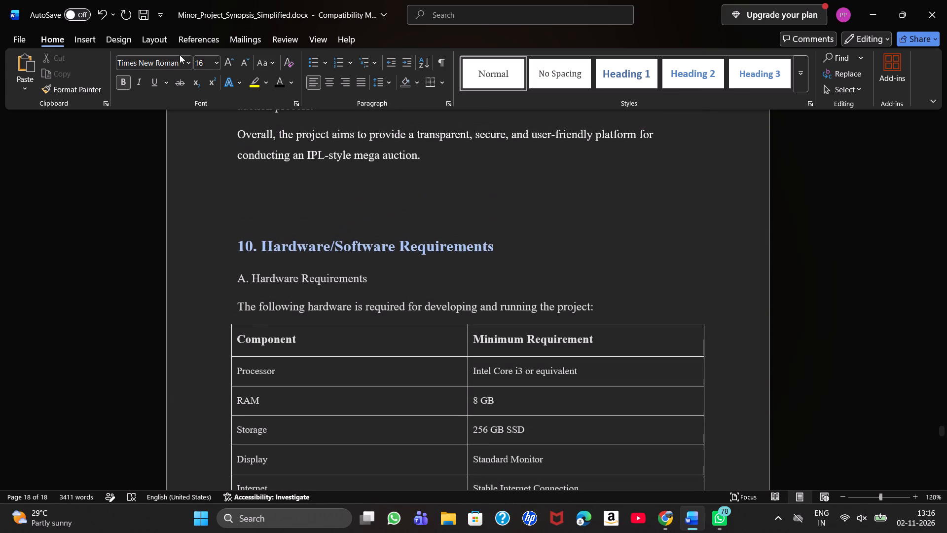
left_click(235, 244)
key("Return")
key("Return")
key("Return")
key("Return")
key("Return")
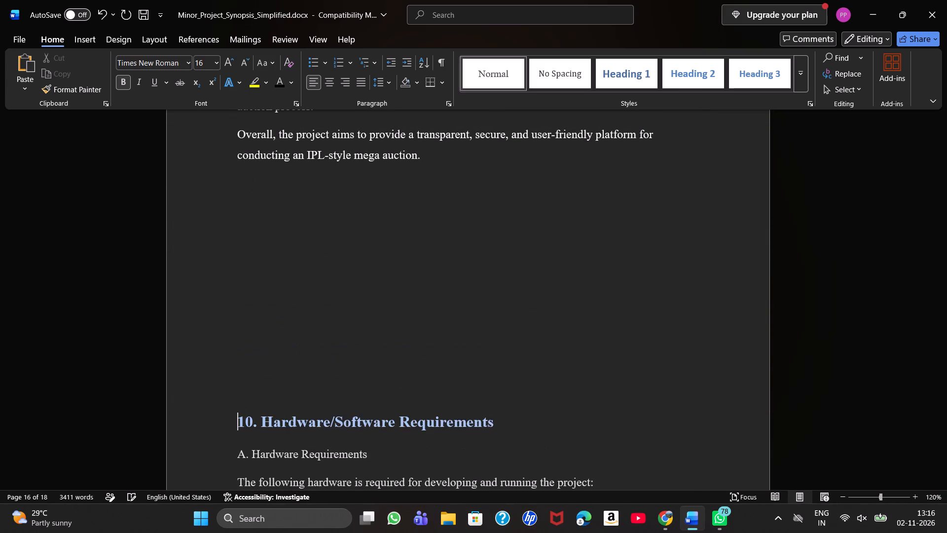
key("Return")
key("Return")
key("Return")
key("Return")
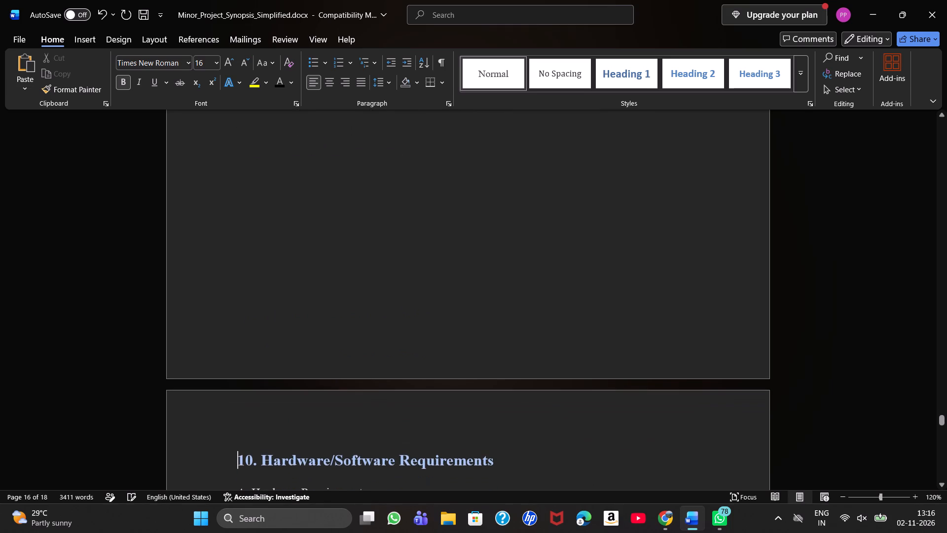
Check the page placement of the "11. Work Plan/Timeline" heading and its timeline table.
scroll(235, 244, "up", 1)
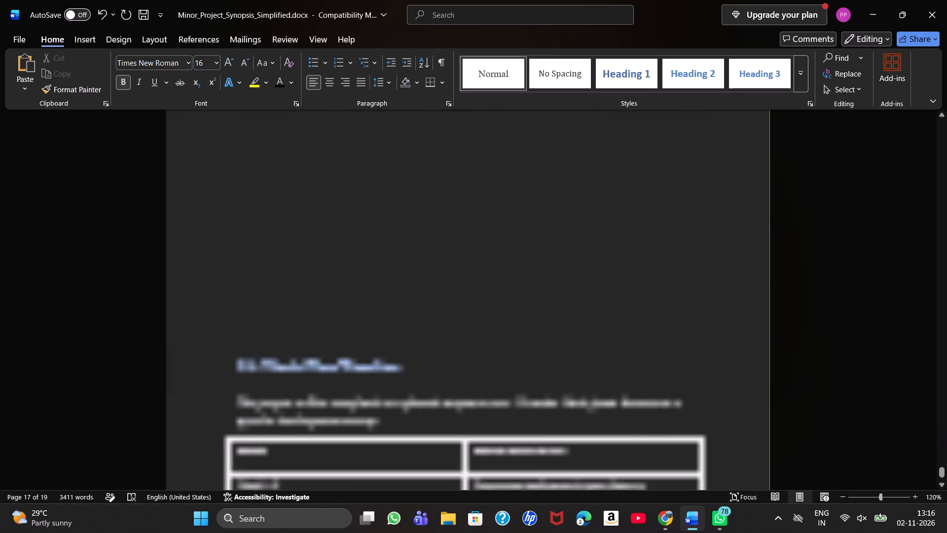
scroll(235, 244, "up", 1)
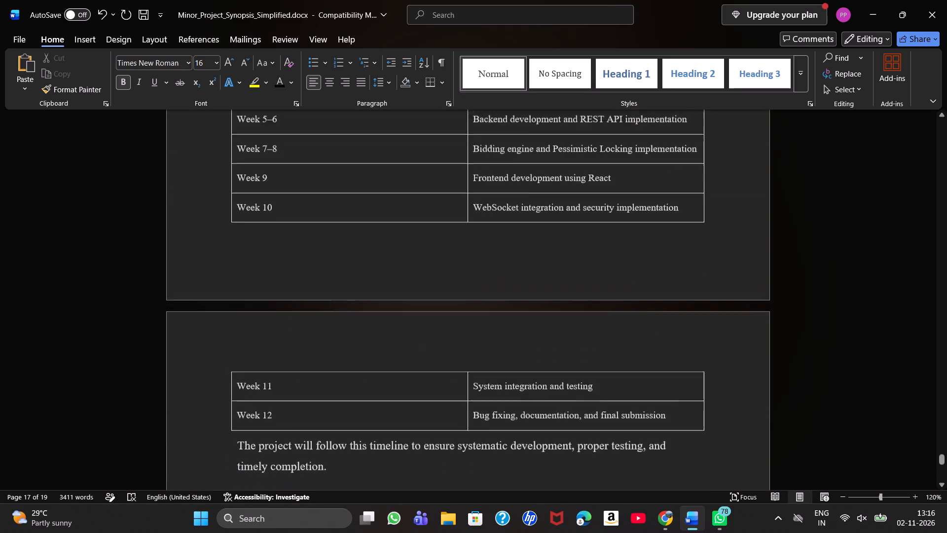
scroll(235, 244, "up", 1)
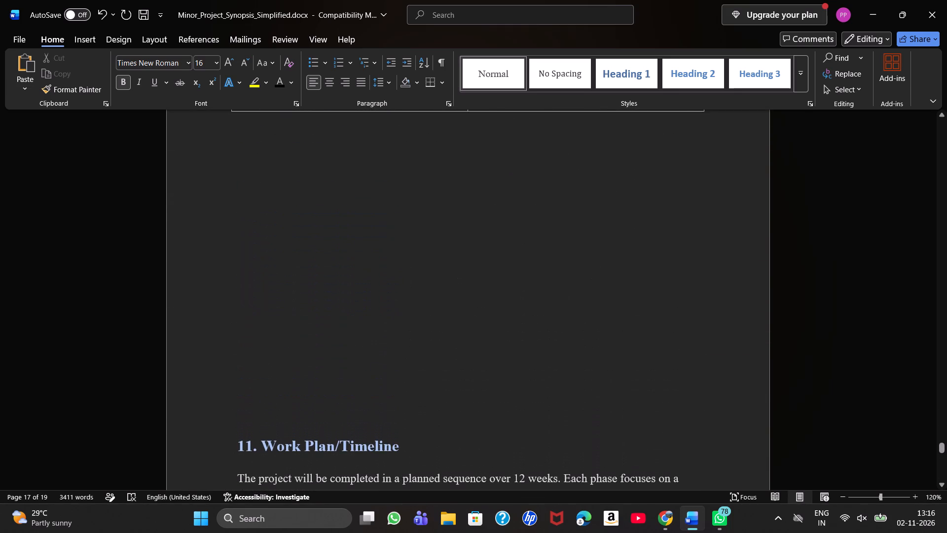
Delete the extra blank lines directly before the "11. Work Plan/Timeline" heading.
left_click(234, 442)
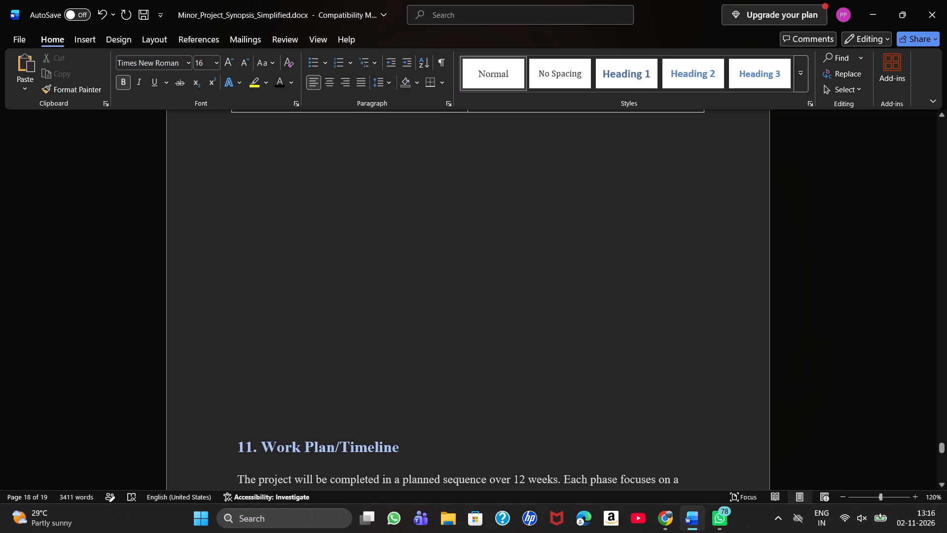
key("BackSpace")
key("BackSpace")
key("BackSpace")
key("BackSpace")
key("BackSpace")
key("BackSpace")
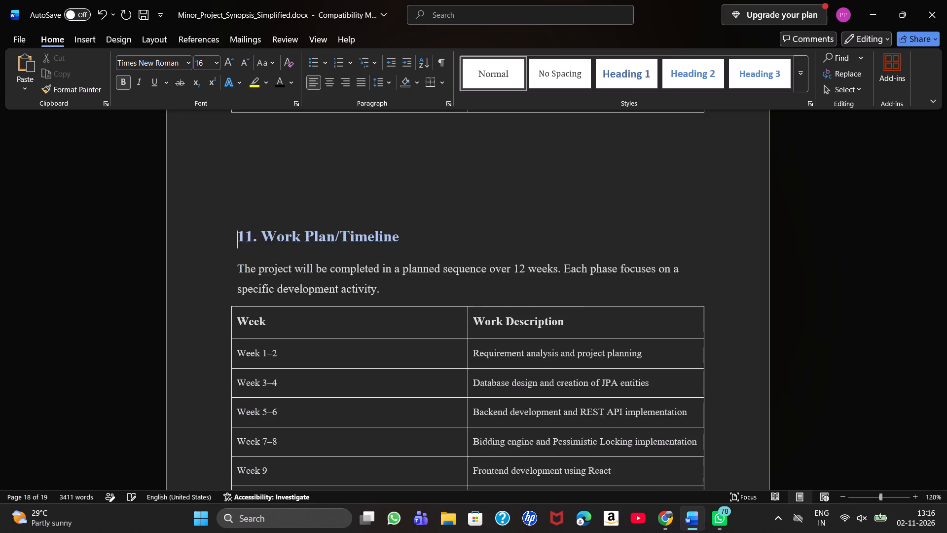
key("BackSpace")
key("BackSpace")
Delete one blank line before the "B. Software Requirements" subheading, below the hardware requirements table.
scroll(234, 442, "up", 1)
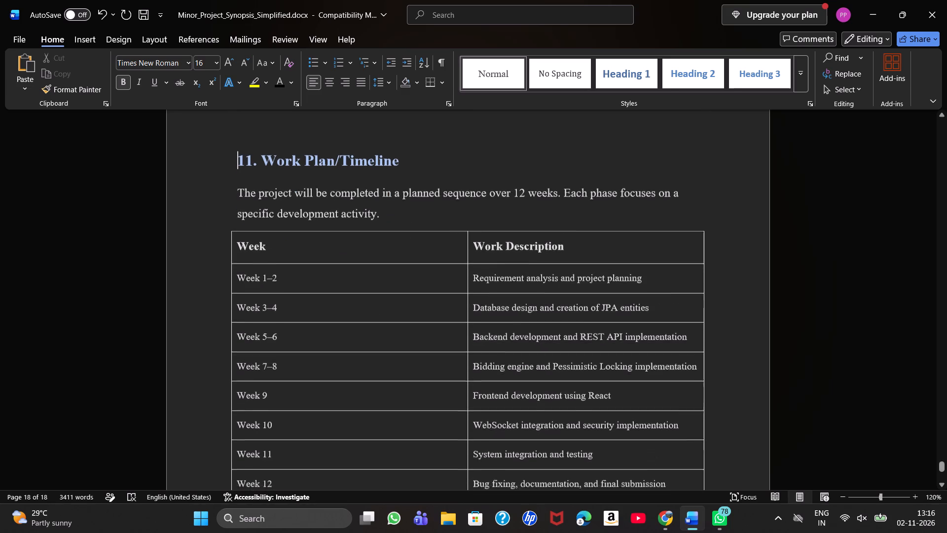
scroll(234, 442, "up", 1)
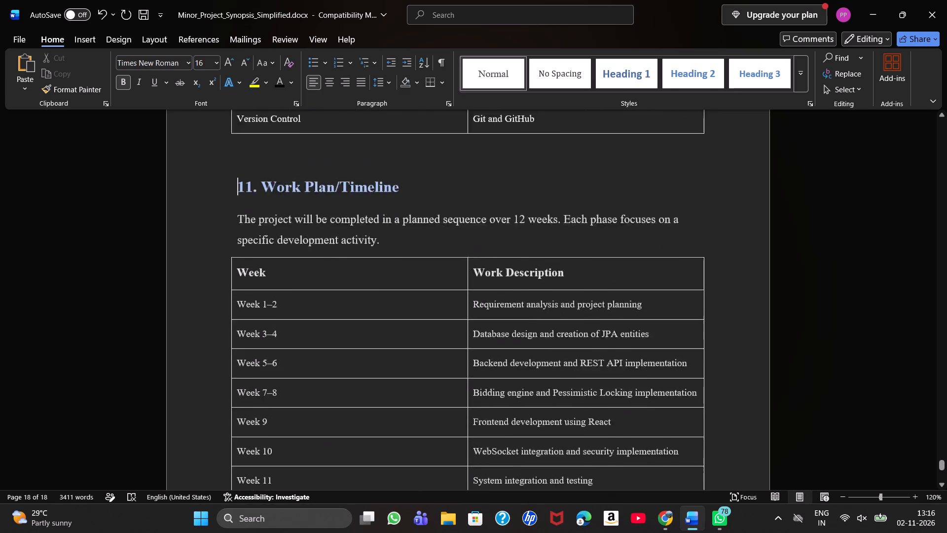
scroll(234, 442, "up", 1)
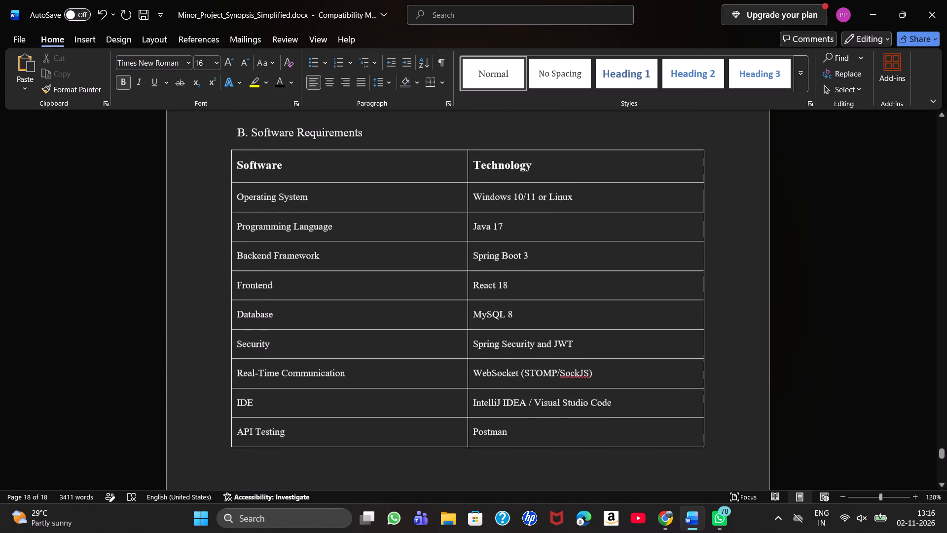
scroll(234, 442, "up", 1)
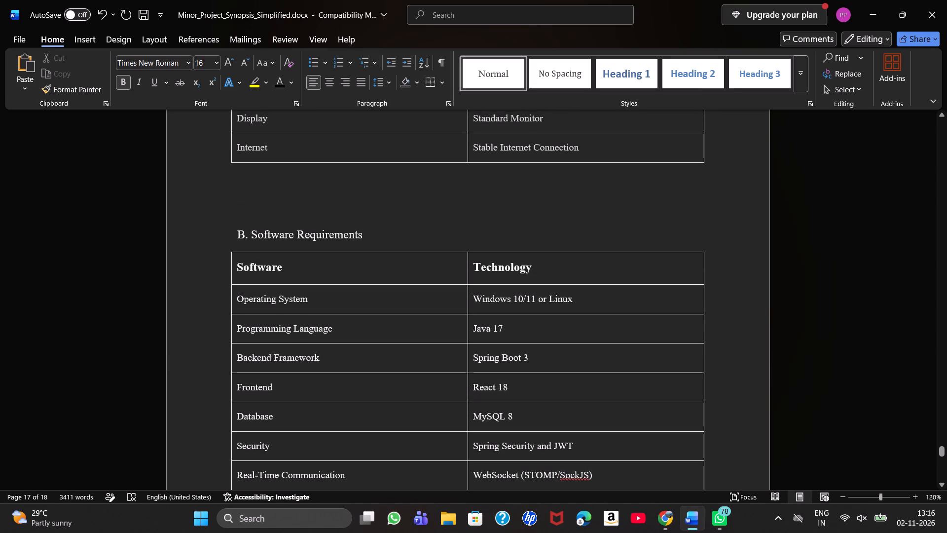
left_click(228, 225)
left_click(230, 226)
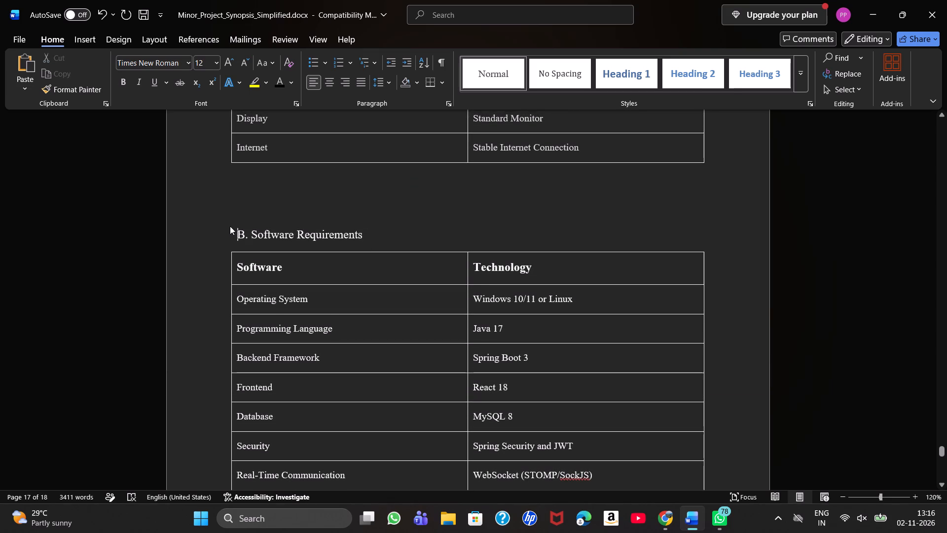
left_click(230, 226)
key("BackSpace")
scroll(230, 226, "up", 1)
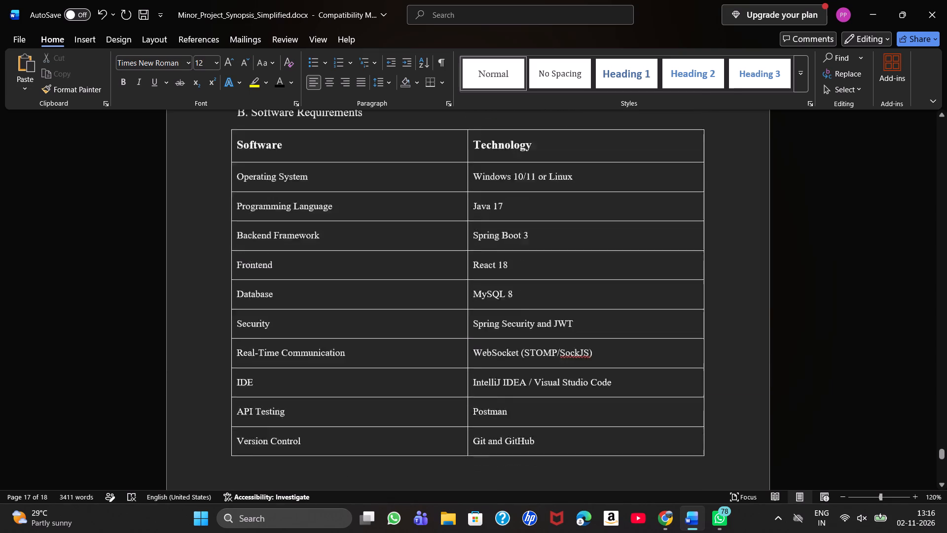
scroll(230, 226, "up", 1)
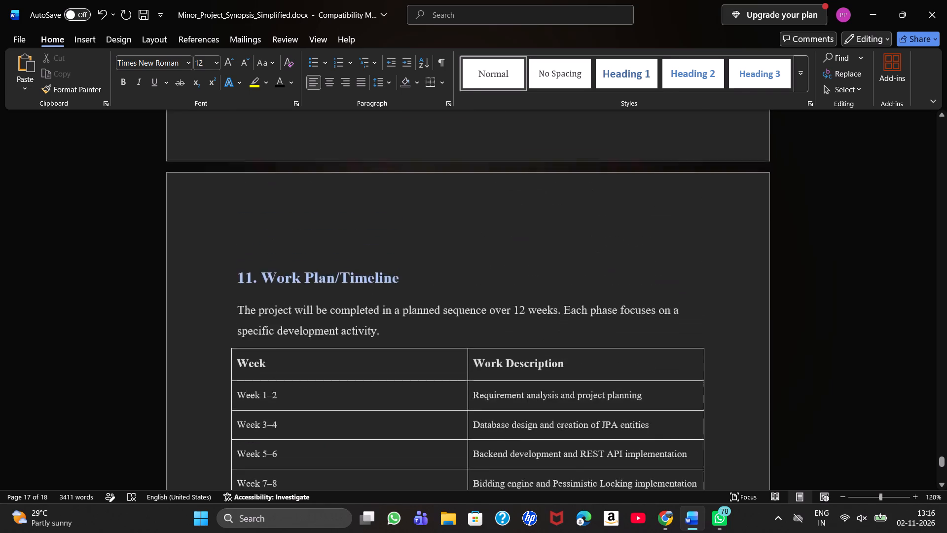
scroll(230, 226, "up", 1)
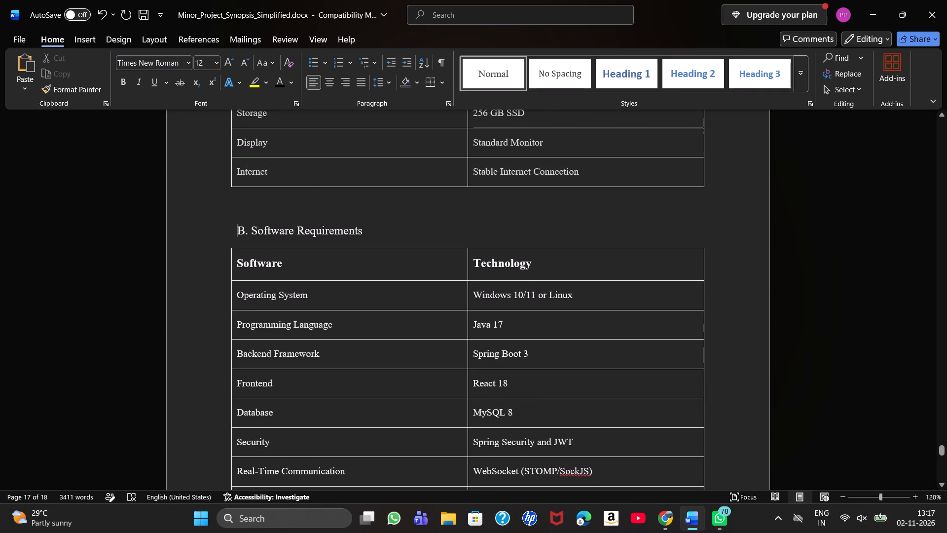
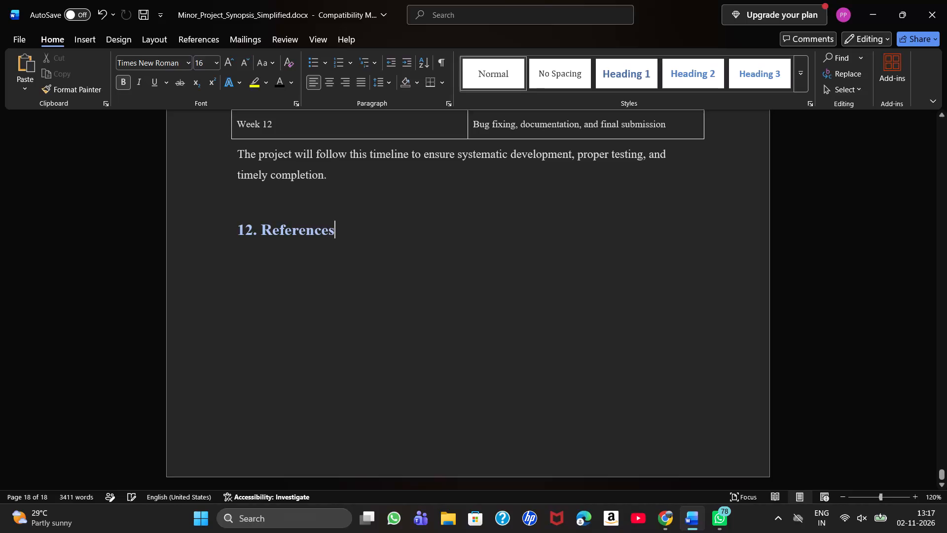
Paste the copied reference list on a new line below the "12. References" heading.
key("Return")
key("ctrl+v")
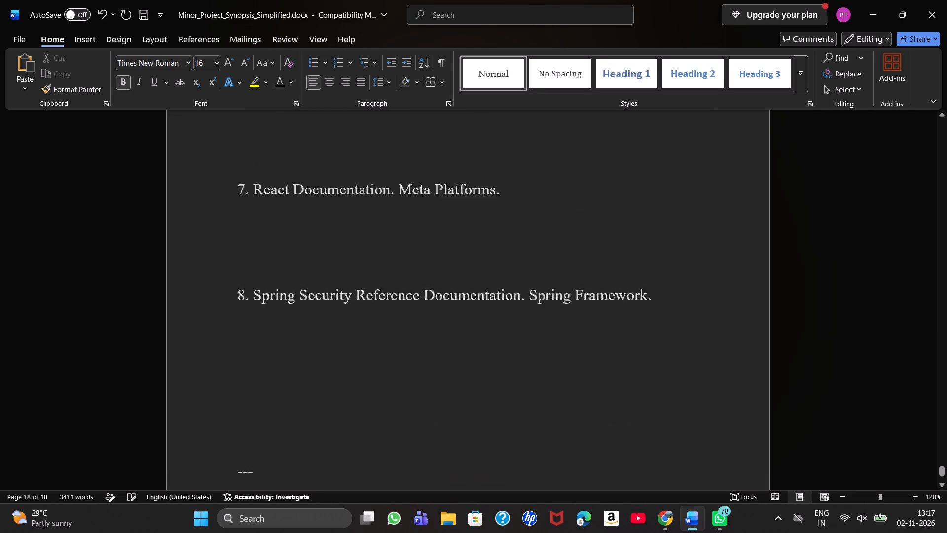
Delete the pasted closing note about the completed synopsis sections and the "---" separator line after reference 8.
key("BackSpace")
key("BackSpace")
key("BackSpace")
key("BackSpace")
key("BackSpace")
key("BackSpace")
key("BackSpace")
key("BackSpace")
key("BackSpace")
key("BackSpace")
key("BackSpace")
key("BackSpace")
key("BackSpace")
key("BackSpace")
key("BackSpace")
key("BackSpace")
key("BackSpace")
key("BackSpace")
key("BackSpace")
key("BackSpace")
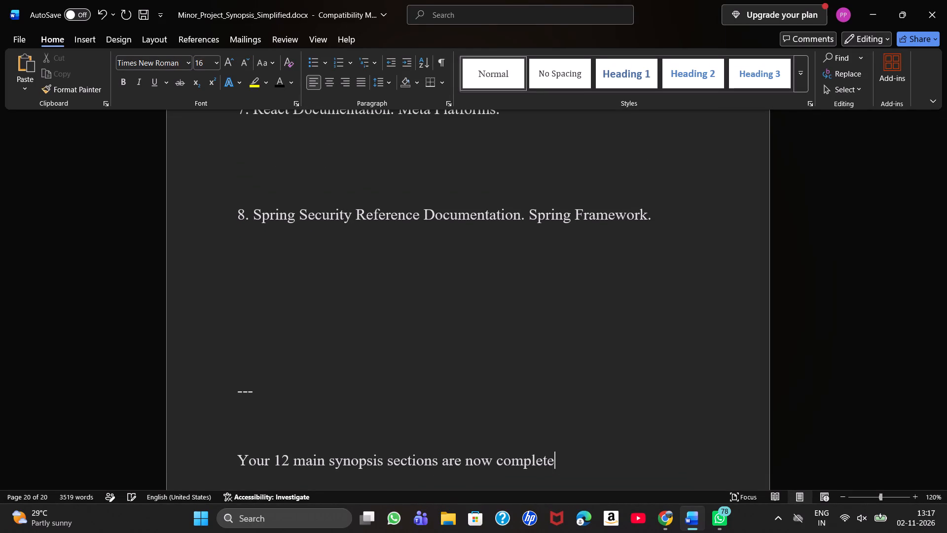
key("BackSpace")
key("BackSpace")
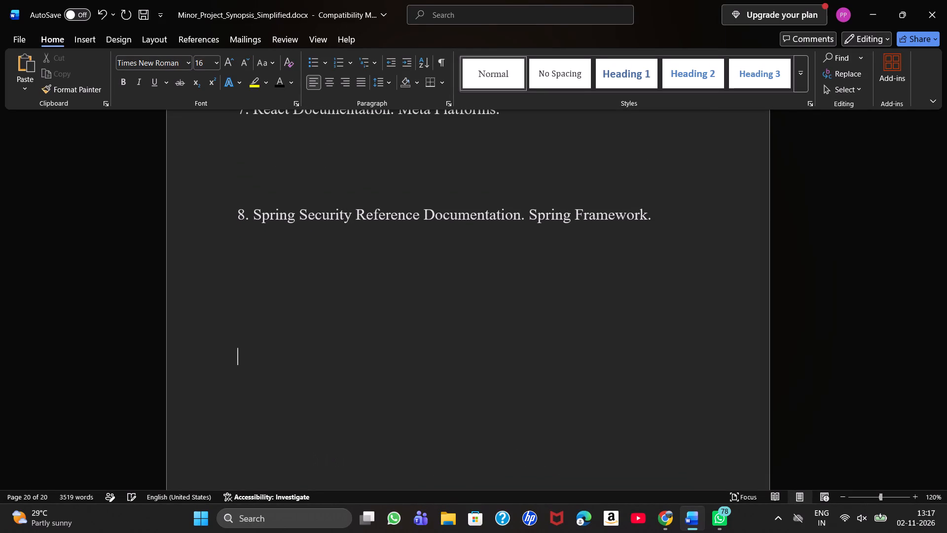
Remove the extra blank lines below reference 8 and between references 7 and 8.
key("BackSpace")
key("BackSpace")
key("BackSpace")
key("BackSpace")
Remove the blank lines between references 7 and 8 in the References list.
key("Left")
key("Left")
key("Left")
key("Left")
key("Left")
key("Left")
key("Left")
key("Left")
key("Left")
key("Left")
key("Left")
key("Left")
key("Left")
key("Left")
key("Left")
key("Left")
key("Left")
key("Left")
key("Left")
key("Left")
key("Left")
key("Left")
key("Left")
key("Left")
key("Left")
key("Left")
key("Left")
key("Left")
key("Left")
key("BackSpace")
key("BackSpace")
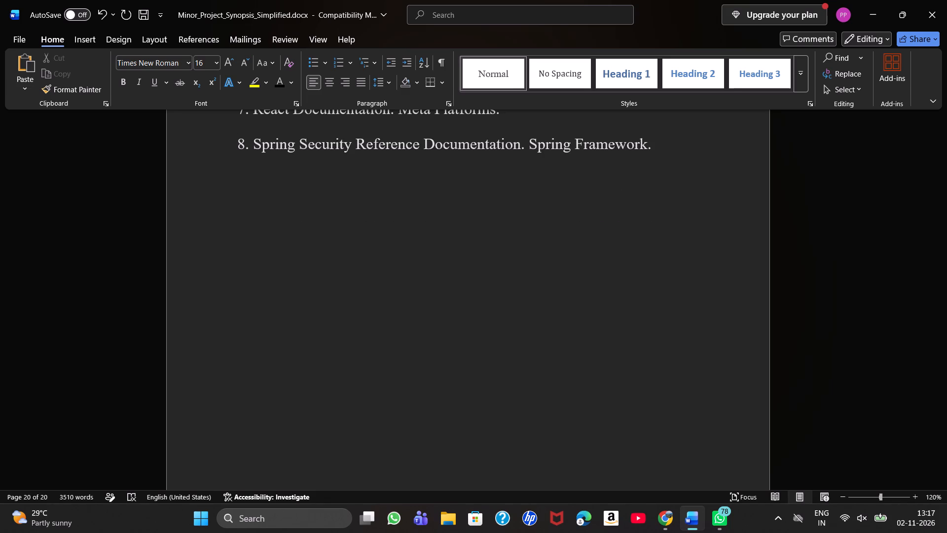
Remove the blank lines between references 6 and 7, keeping reference 7 on its own line.
key("Up")
key("BackSpace")
key("Up")
key("Up")
key("Up")
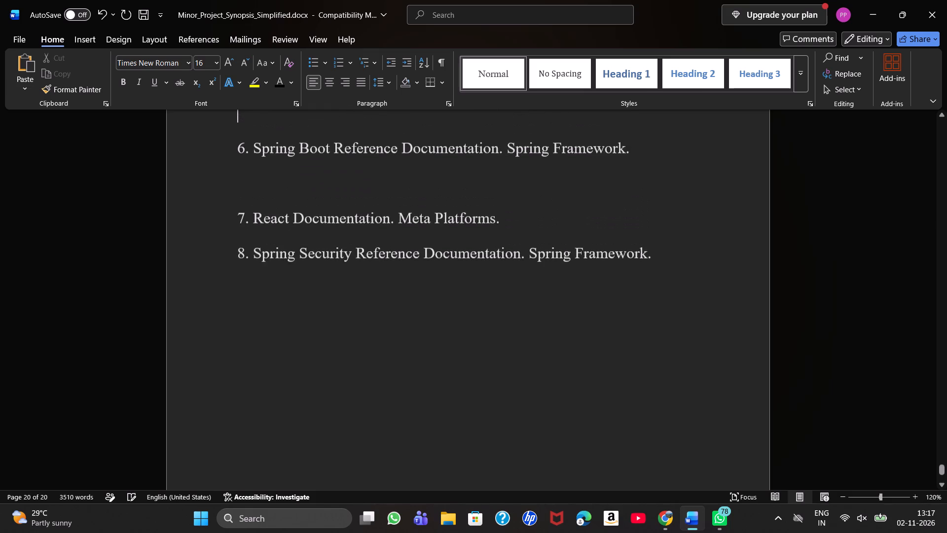
key("Down")
key("Down")
key("Down")
key("BackSpace")
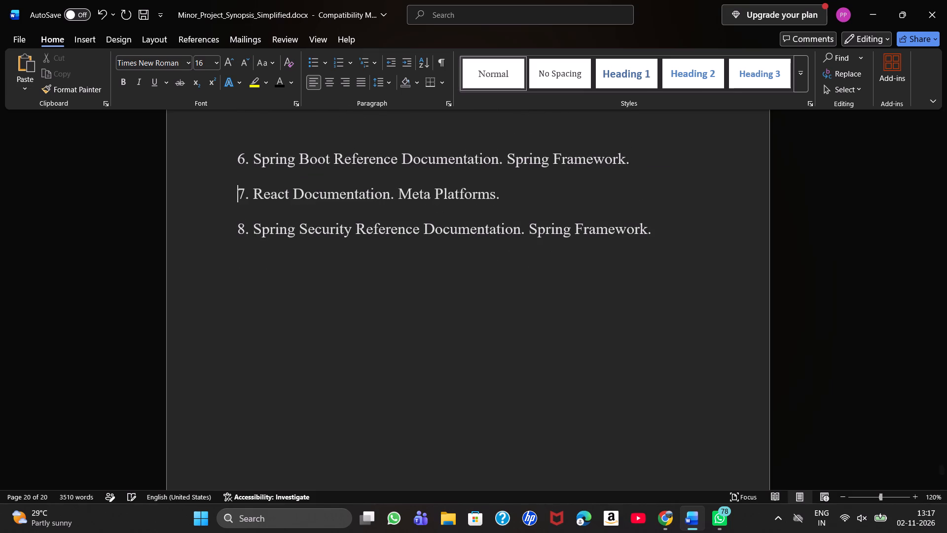
key("BackSpace")
key("Return")
Remove the blank lines between references 5 and 6, keeping reference 6 on its own line.
key("Up")
key("BackSpace")
key("BackSpace")
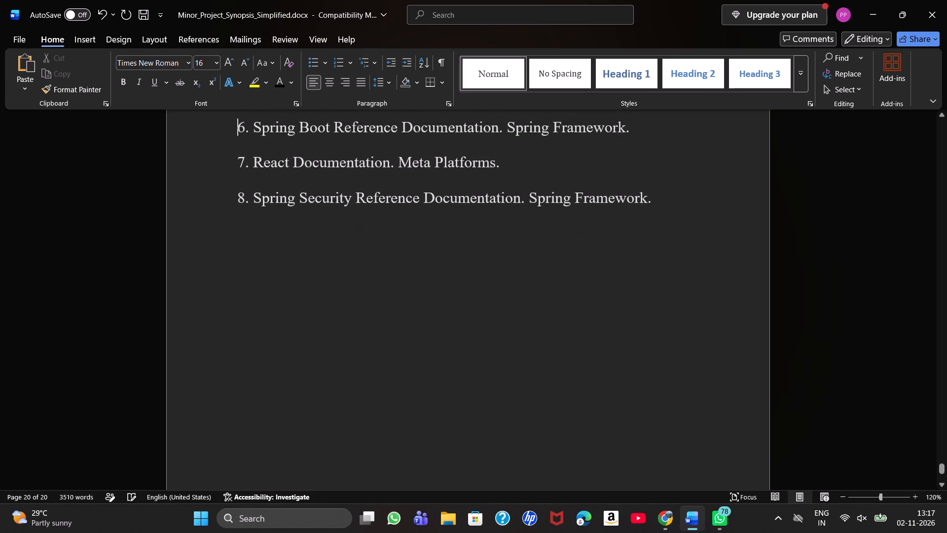
key("BackSpace")
key("Return")
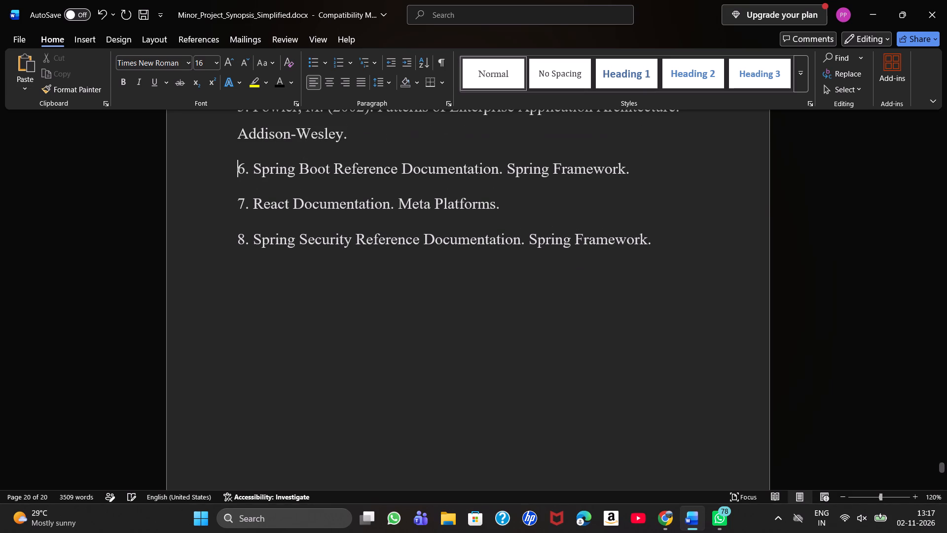
Remove the blank lines between references 4 and 5, keeping reference 5 on its own line.
key("Up")
key("Up")
key("Up")
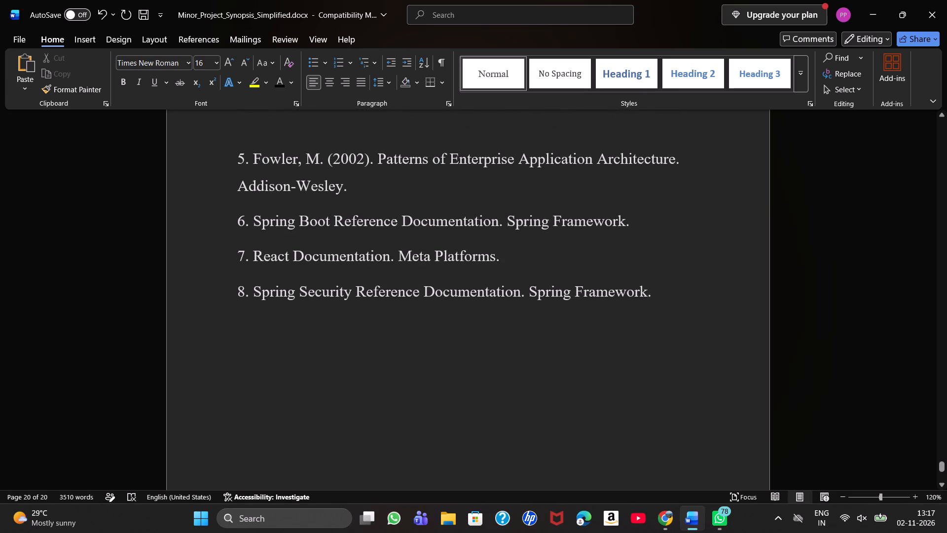
key("Down")
key("BackSpace")
key("BackSpace")
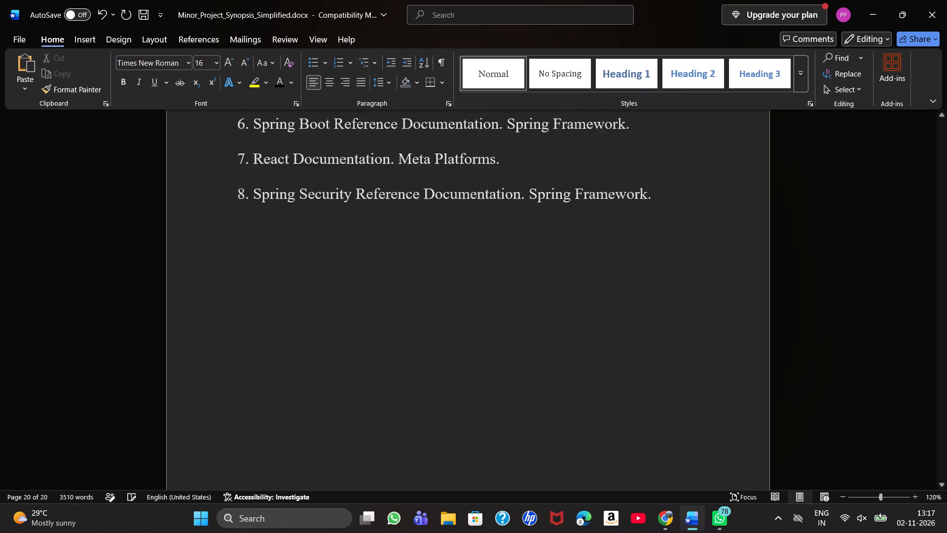
key("BackSpace")
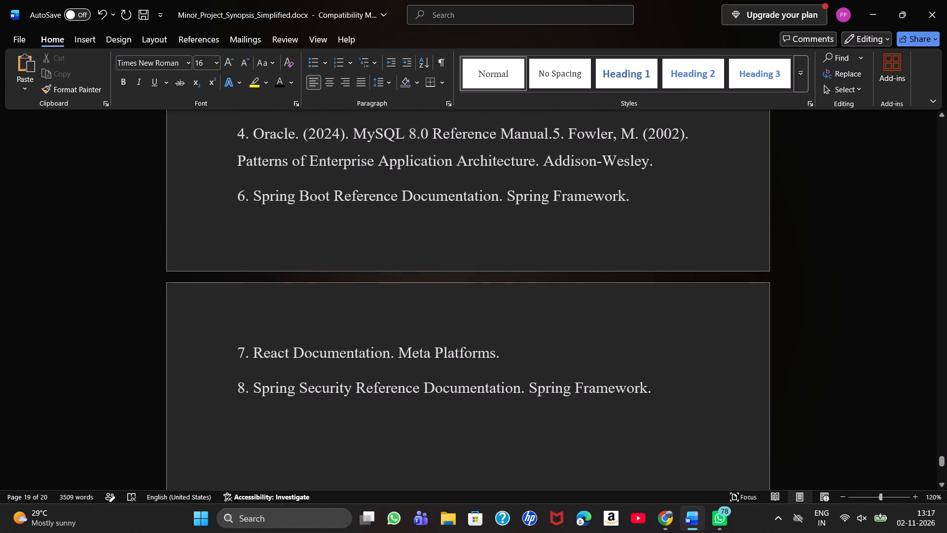
key("Return")
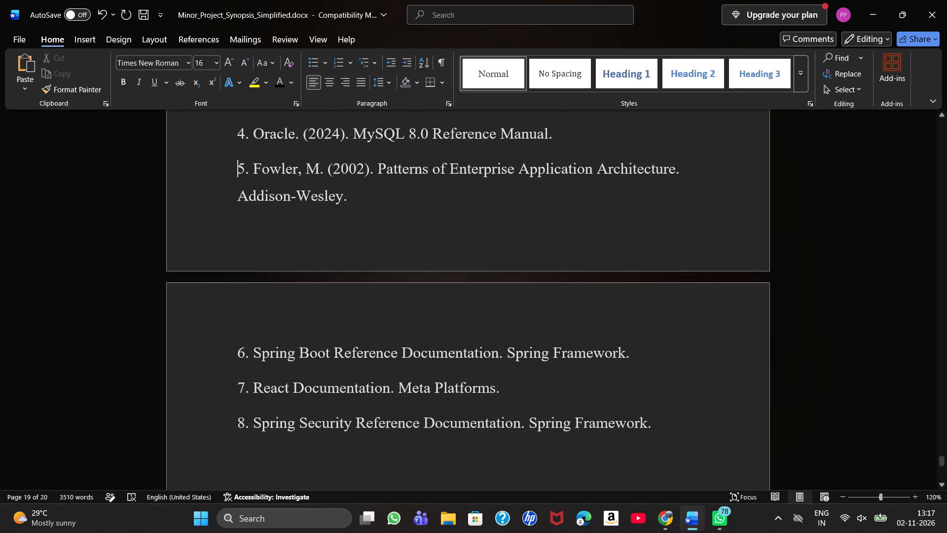
Set the font size of the References introduction and all eight reference entries to 12.
left_click_drag(659, 424, 209, 203)
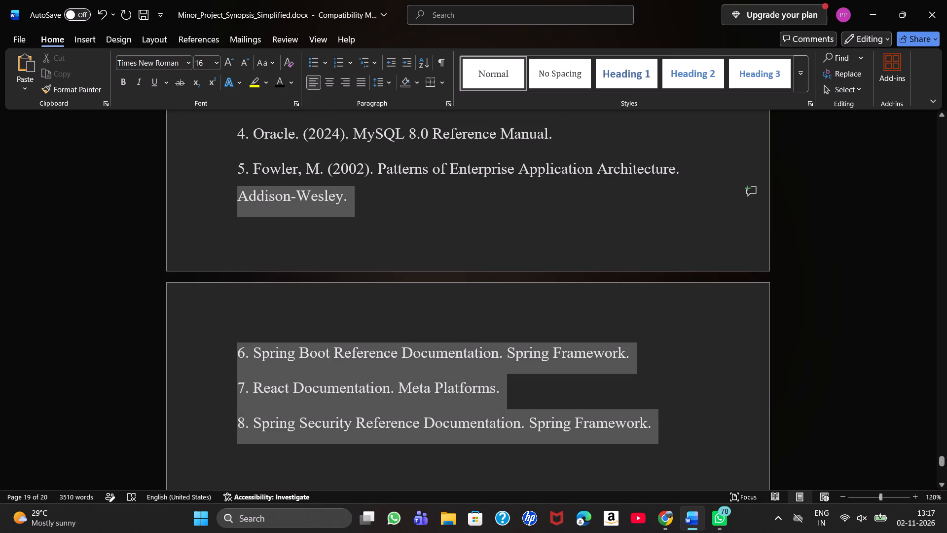
left_click_drag(209, 203, 225, 120)
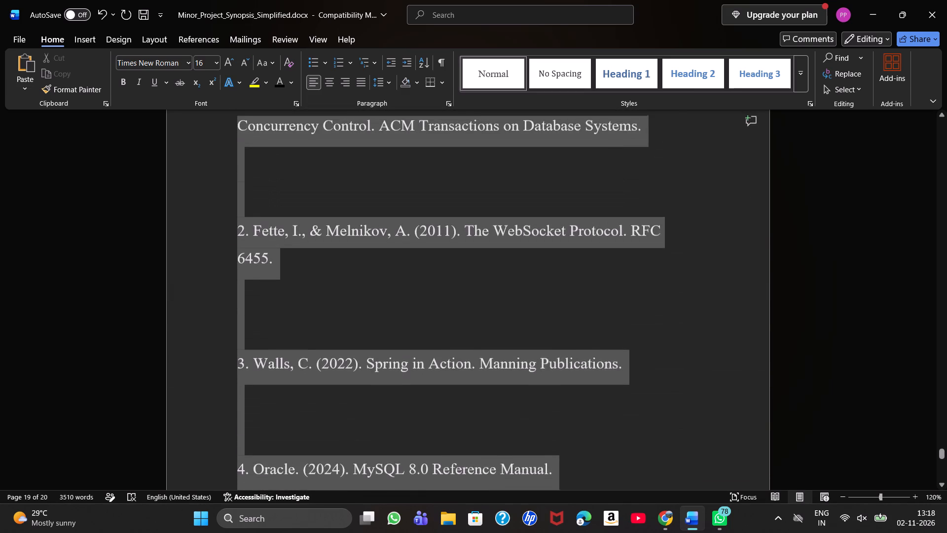
left_click_drag(225, 120, 228, 110)
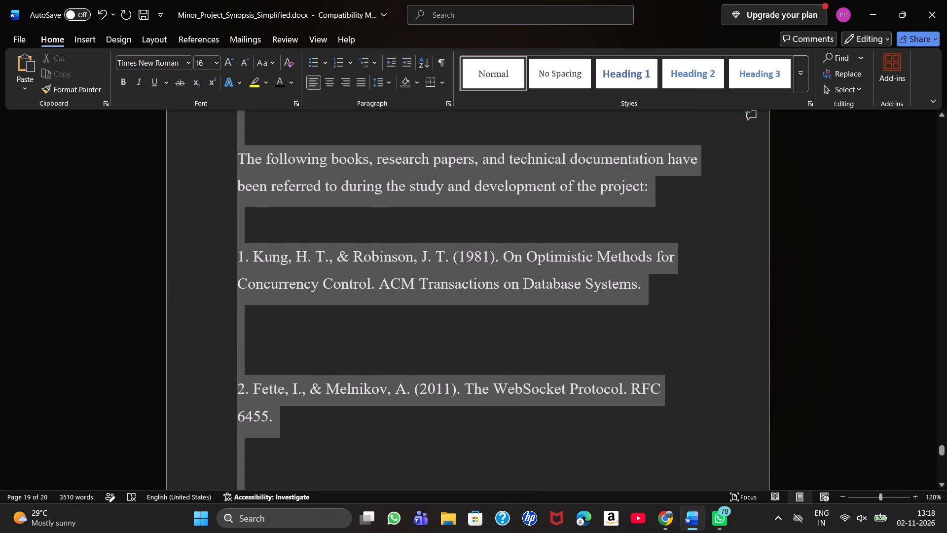
left_click_drag(228, 110, 240, 241)
left_click(332, 206)
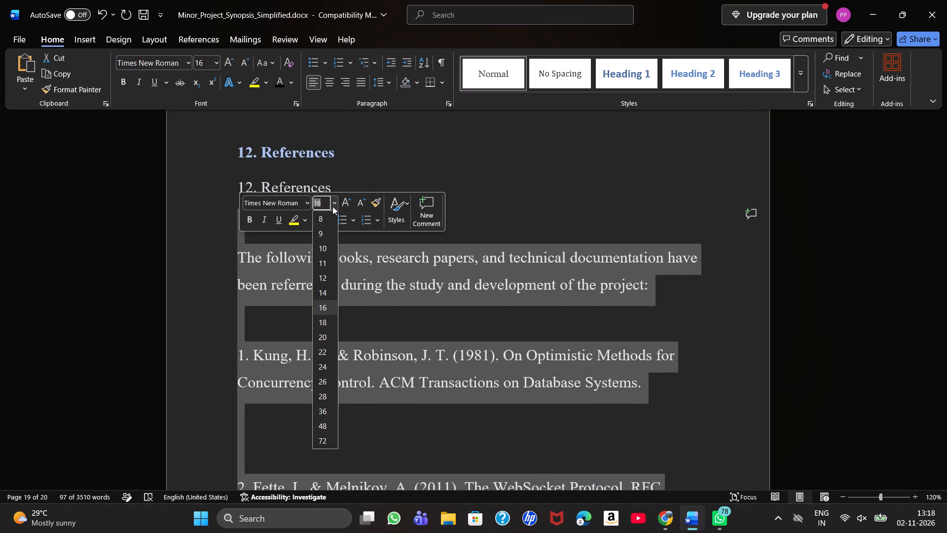
left_click(326, 280)
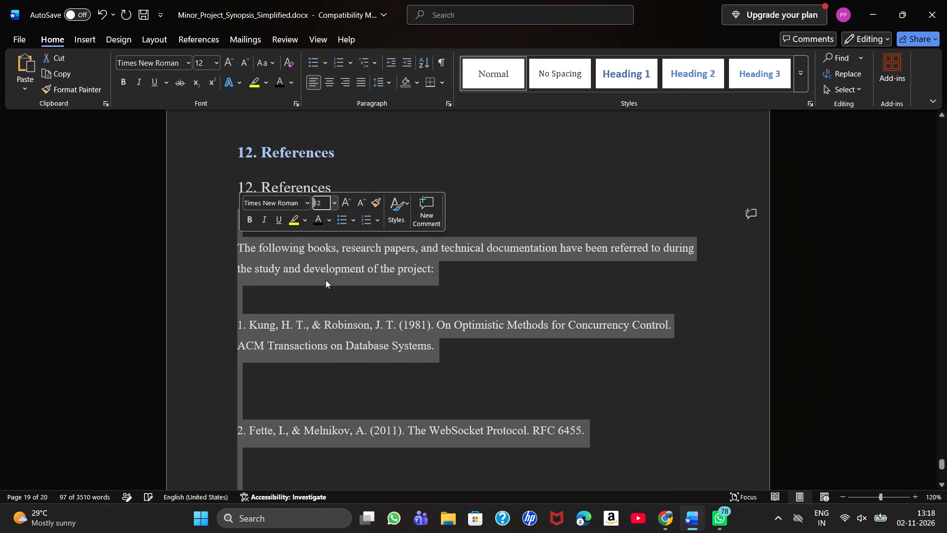
left_click(322, 290)
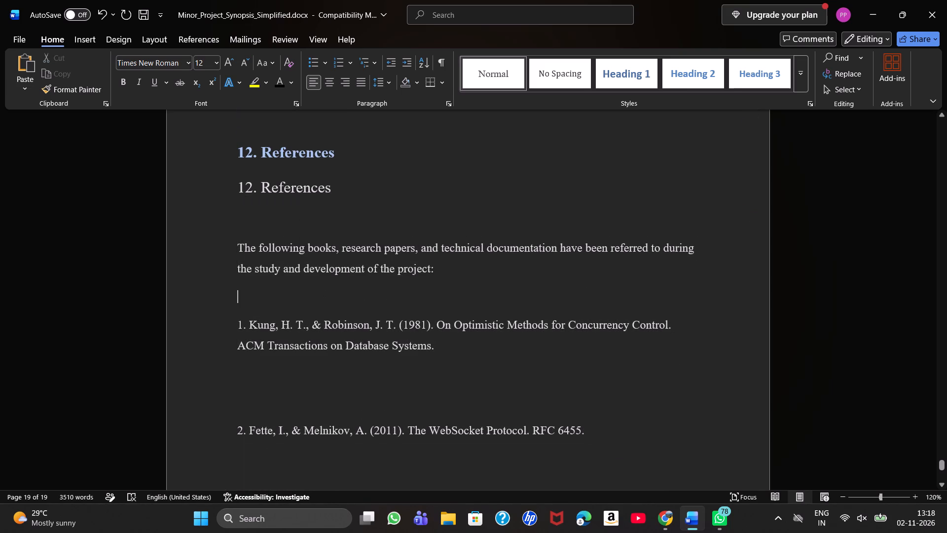
Remove the blank lines above and below reference 1 in the References section.
left_click(263, 307)
key("BackSpace")
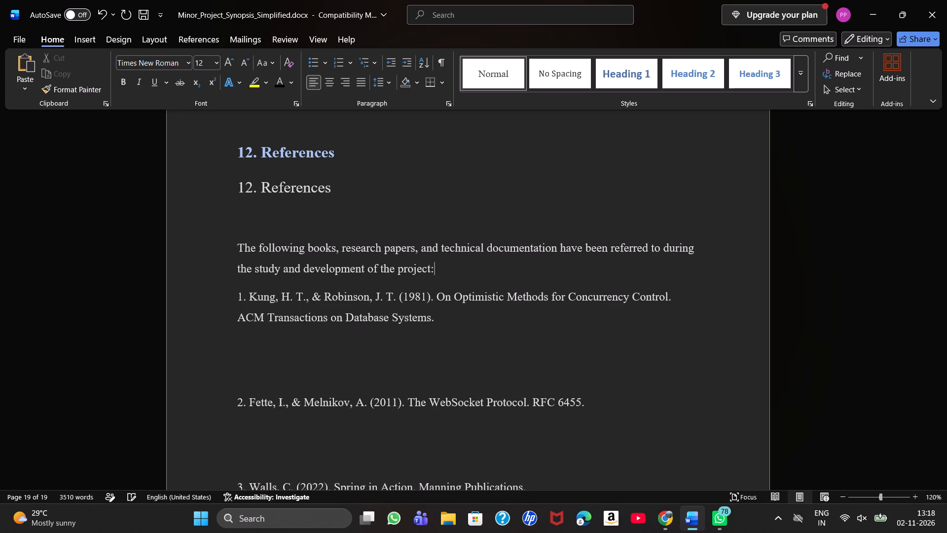
key("Down")
key("Down")
key("Down")
key("Down")
key("BackSpace")
key("BackSpace")
Remove the blank lines between references 2 and 3 and between references 3 and 4.
key("Down")
key("Down")
key("Down")
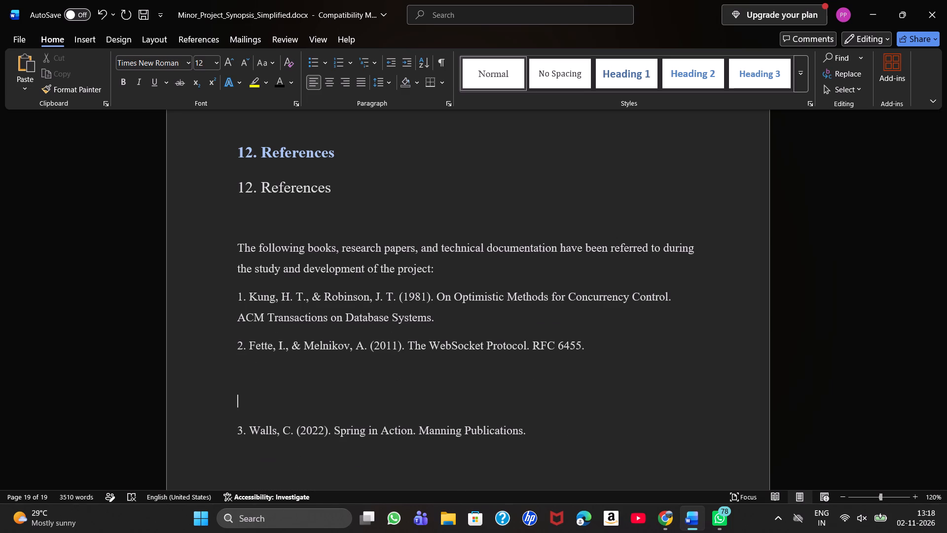
key("BackSpace")
key("BackSpace")
key("Down")
key("Down")
key("Down")
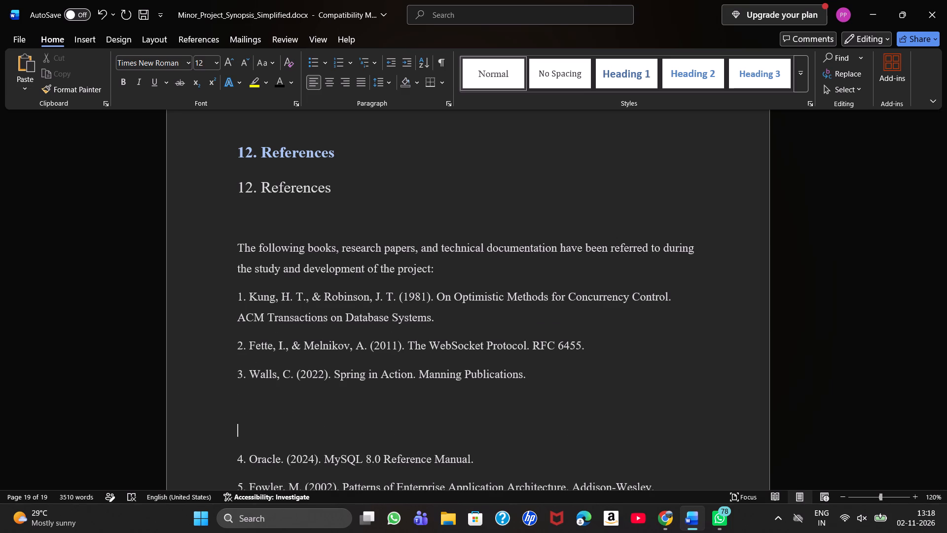
key("BackSpace")
key("BackSpace")
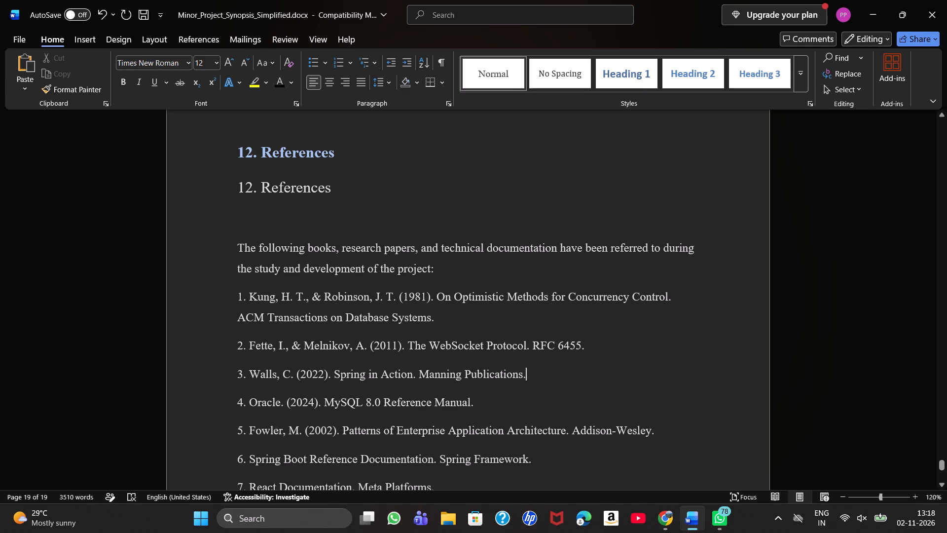
Delete the duplicate plain "12. References" line and the blank line above the References introduction.
left_click(247, 224)
key("BackSpace")
key("BackSpace")
key("BackSpace")
key("BackSpace")
key("BackSpace")
key("BackSpace")
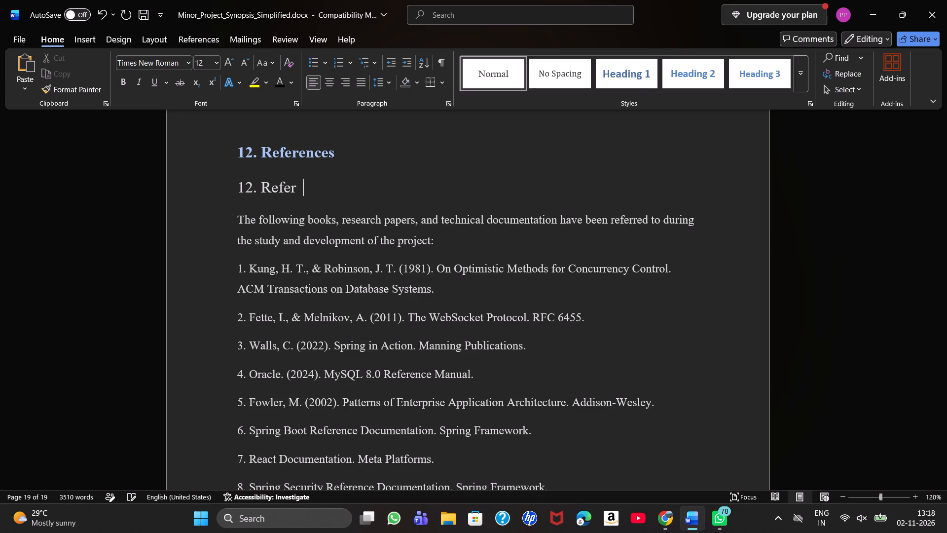
key("BackSpace")
key("BackSpace")
key("BackSpace")
key("BackSpace")
key("BackSpace")
key("BackSpace")
key("BackSpace")
key("BackSpace")
key("BackSpace")
key("BackSpace")
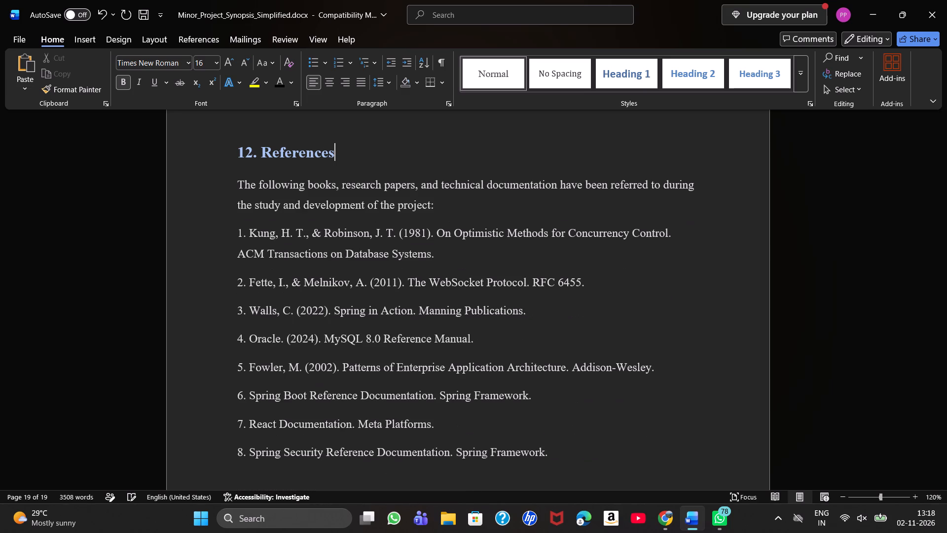
Remove the break before the "8. Module Description" heading so it directly follows the closing paragraph of section 7.
scroll(324, 229, "up", 1)
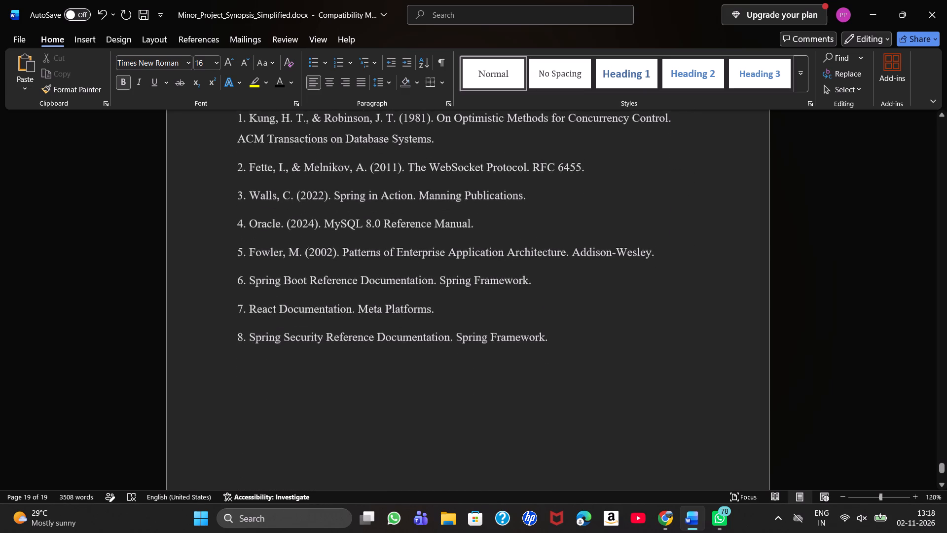
scroll(324, 229, "up", 2)
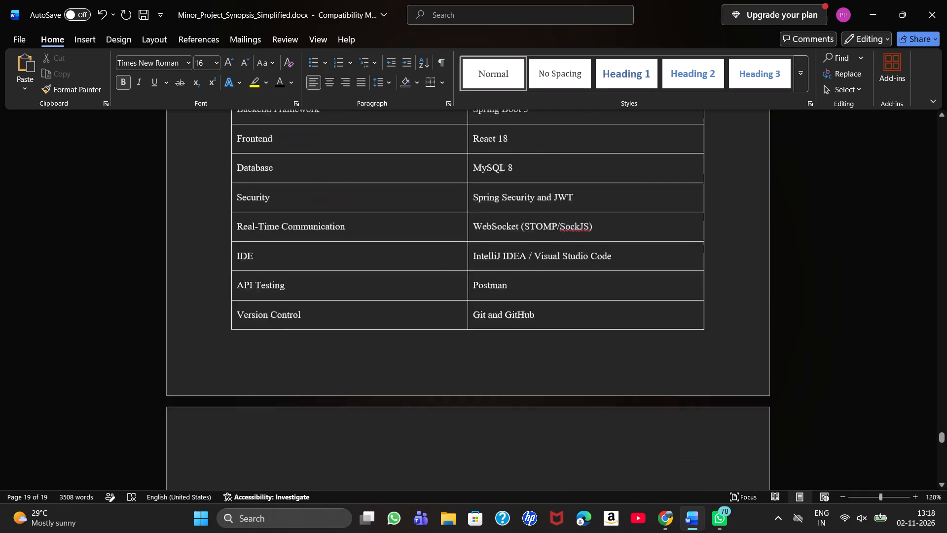
scroll(324, 229, "up", 5)
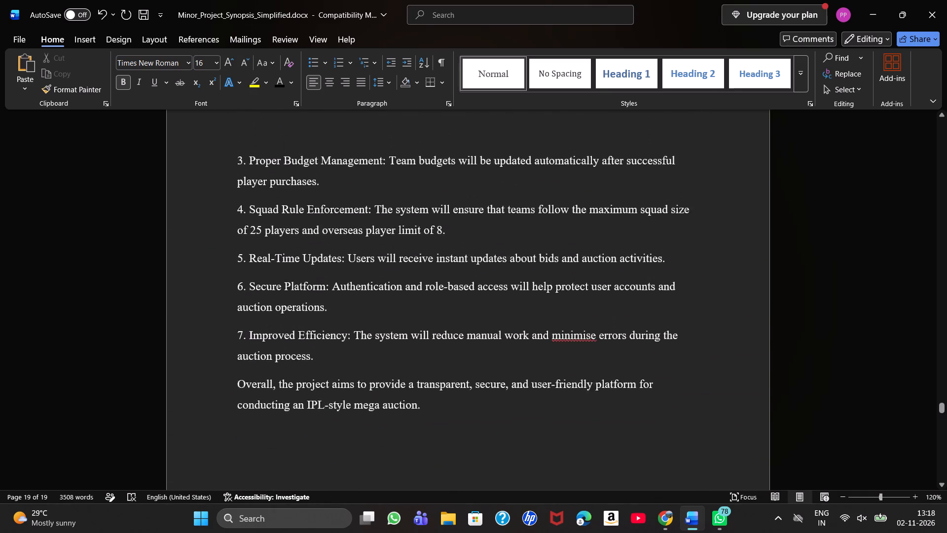
scroll(324, 229, "up", 2)
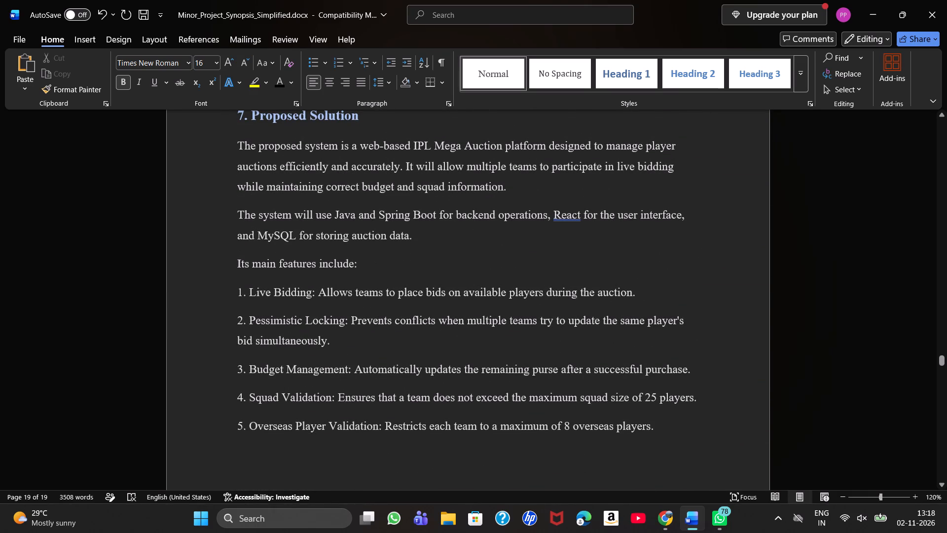
scroll(449, 220, "down", 4, "ctrl")
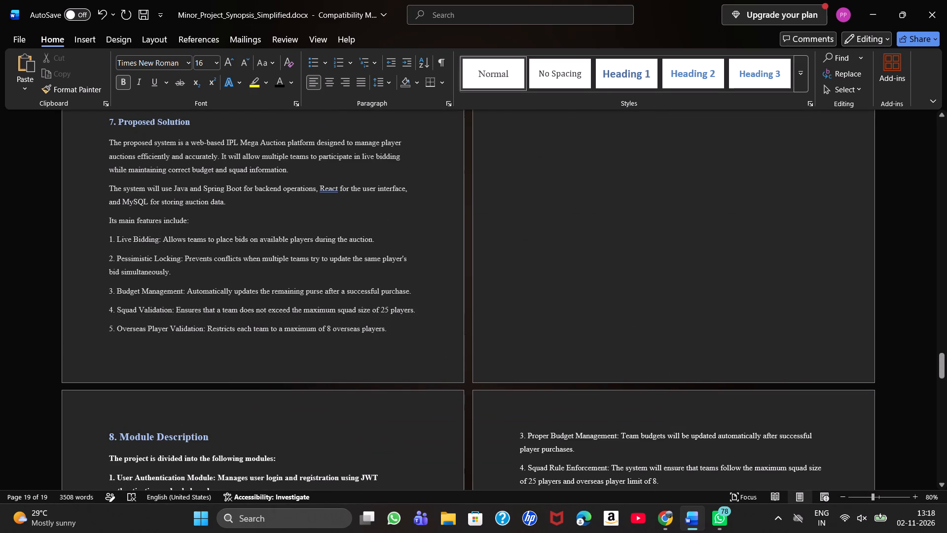
scroll(449, 220, "down", 2, "ctrl")
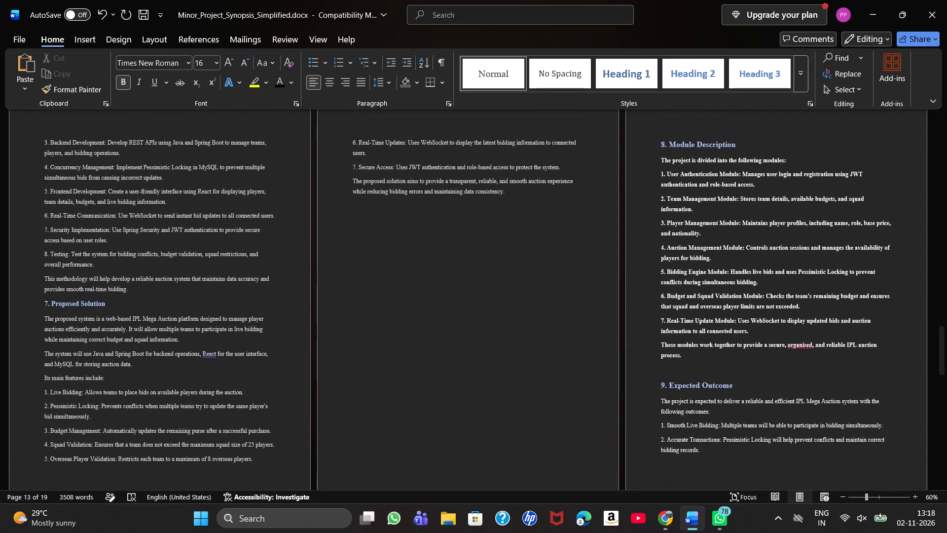
left_click(660, 139)
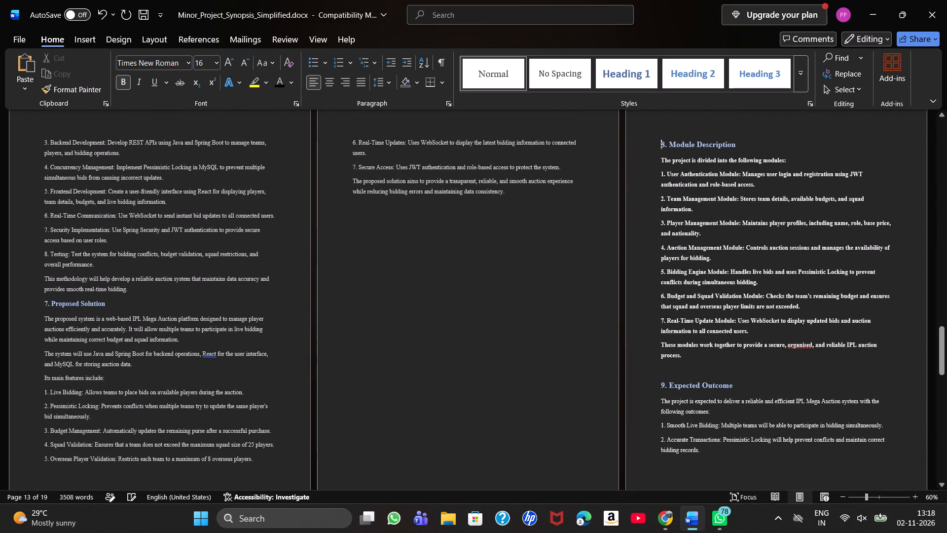
key("BackSpace")
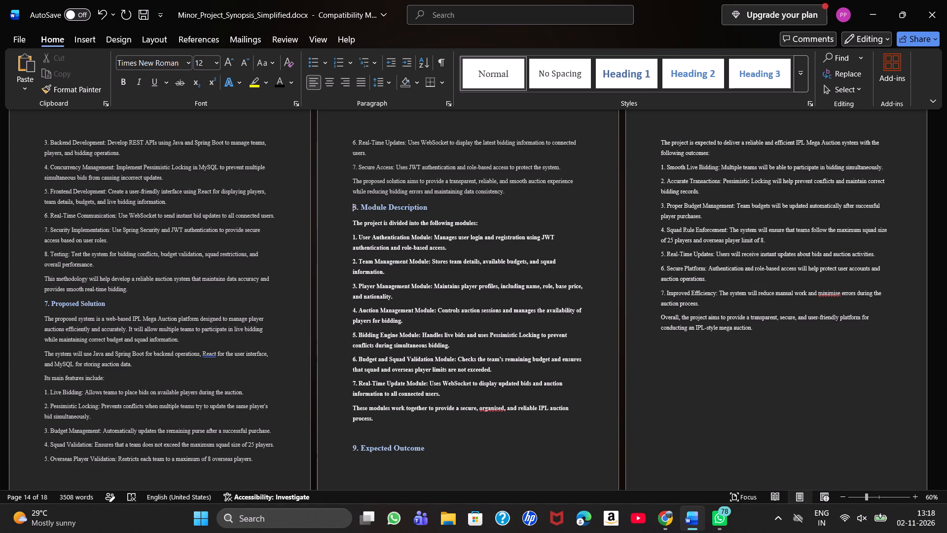
Insert a blank line before the "9. Expected Outcome" heading so the section starts on a new page.
left_click(353, 451)
key("Return")
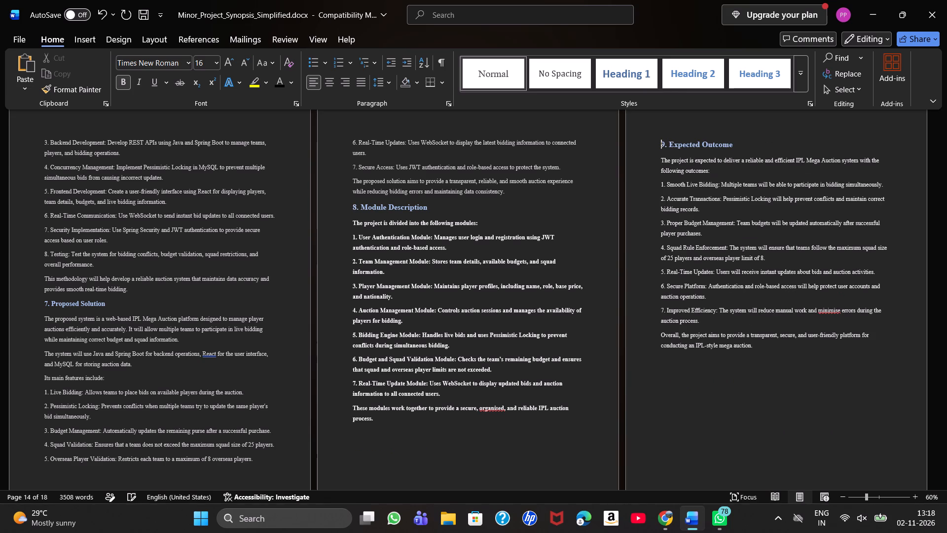
Insert eight blank lines before the "4. Scope of Project" heading so the section starts on a new page.
scroll(490, 444, "up", 1)
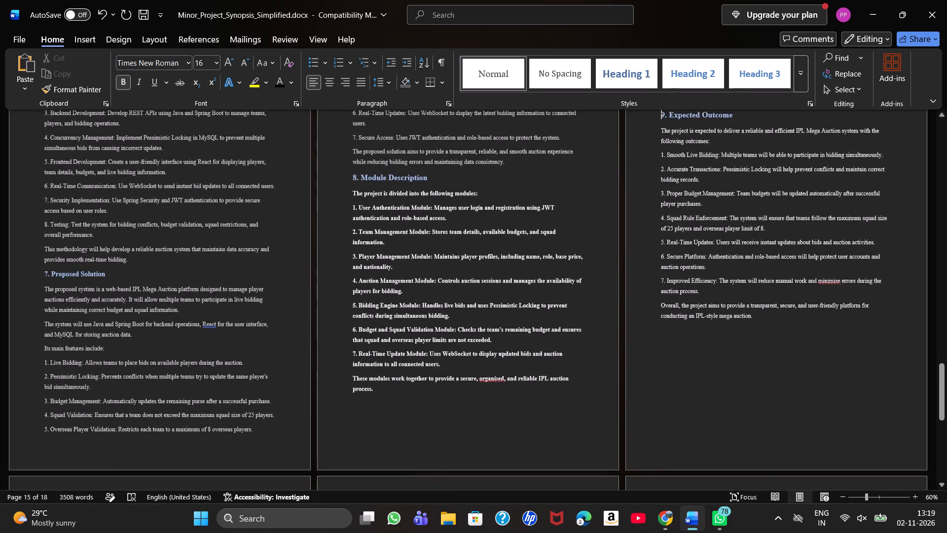
scroll(490, 444, "up", 1)
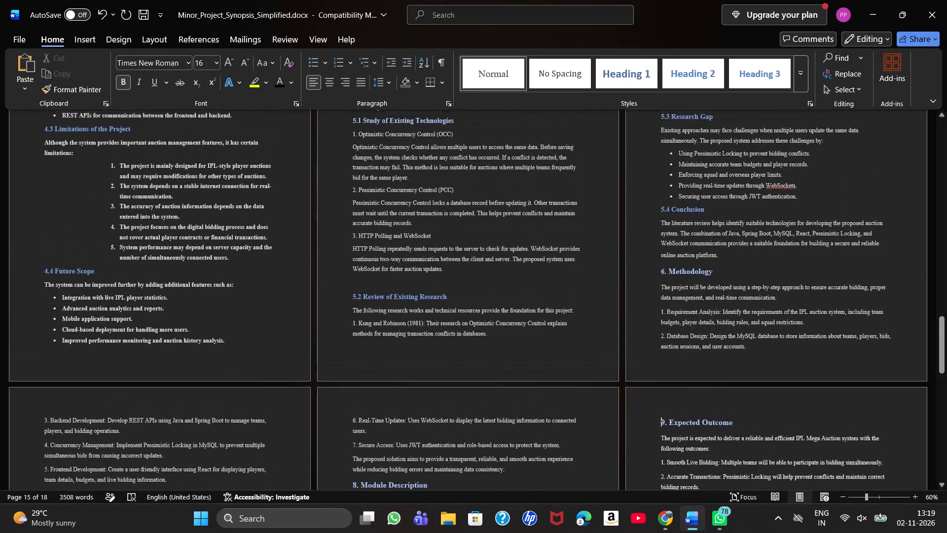
scroll(490, 444, "up", 2)
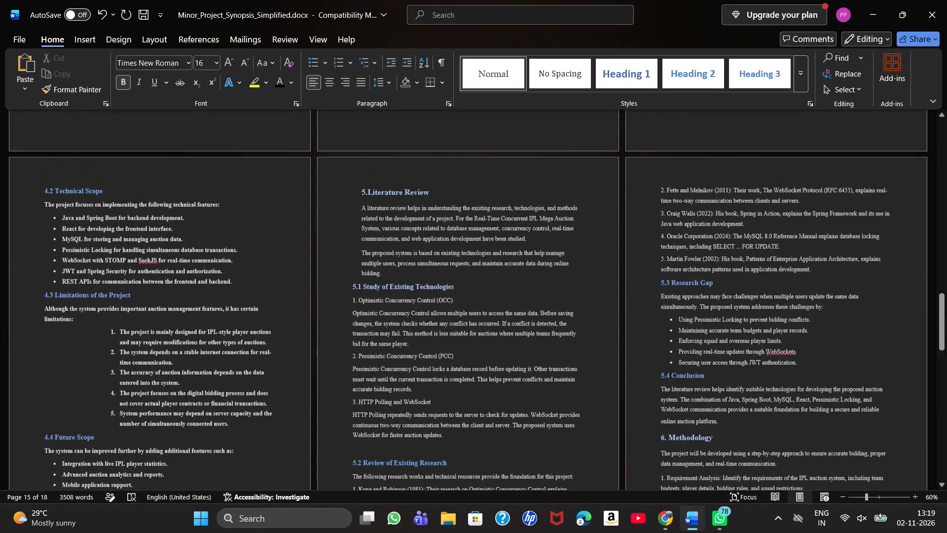
scroll(490, 444, "up", 3)
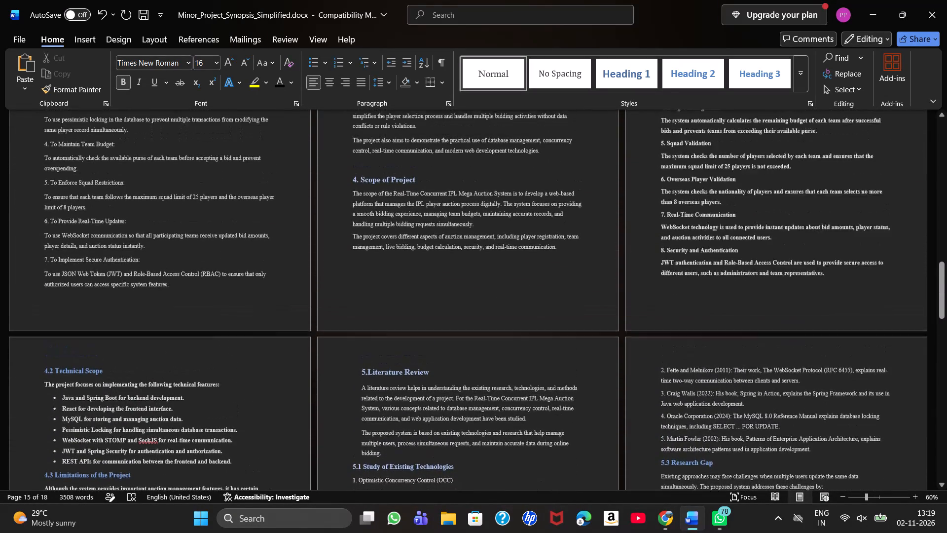
scroll(490, 444, "up", 2)
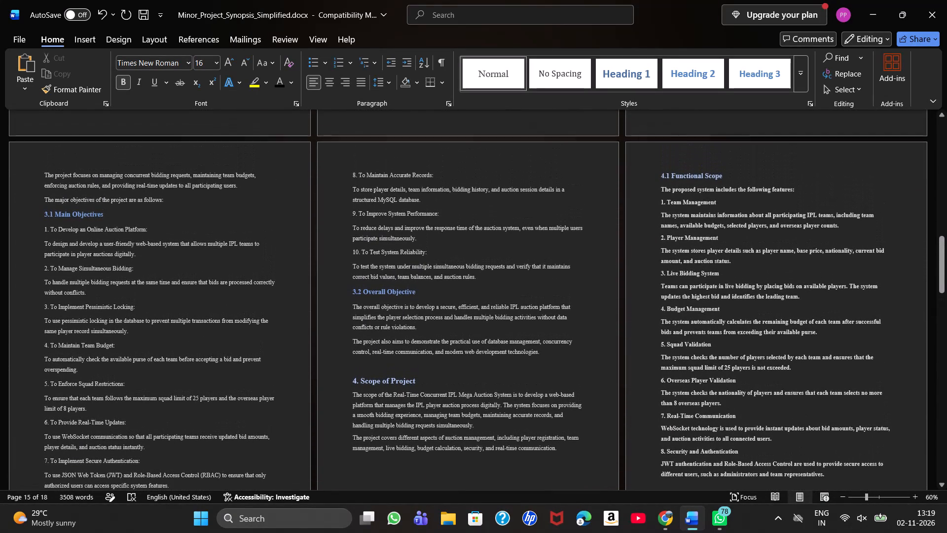
left_click(350, 380)
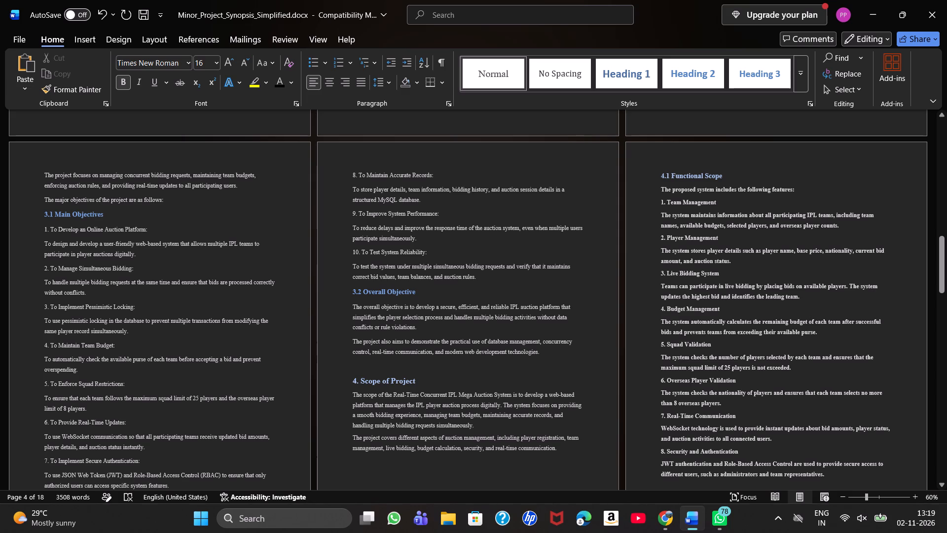
key("Return")
key("Return")
key("Return")
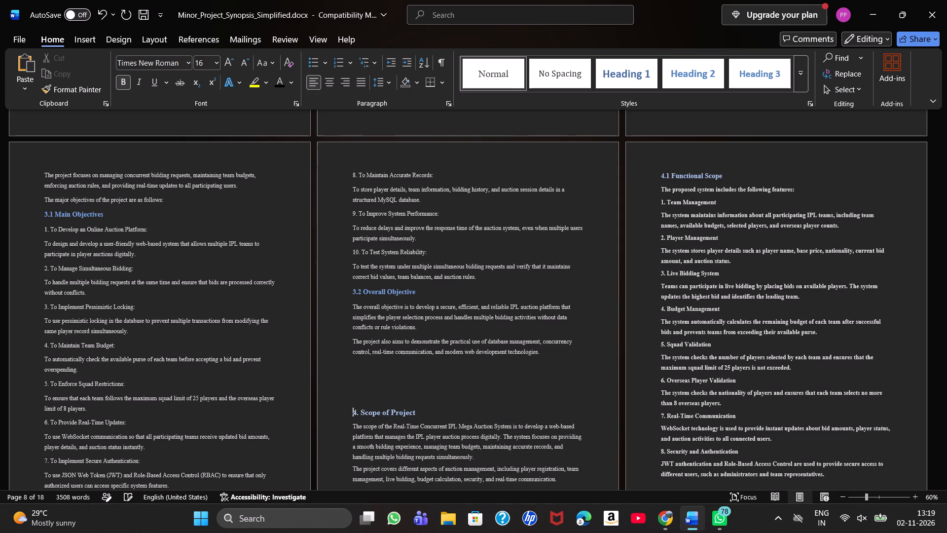
key("Return")
key("Return")
key("Return")
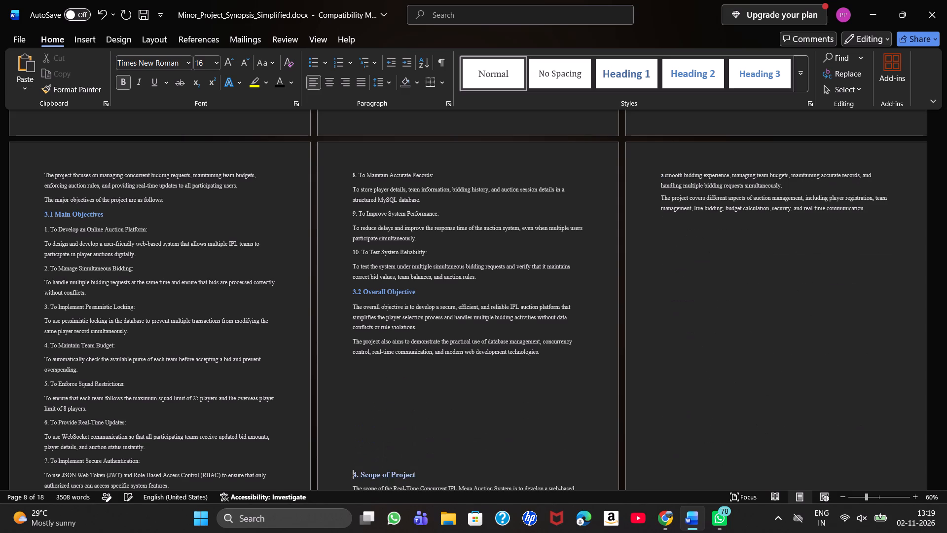
key("Return")
key("Return")
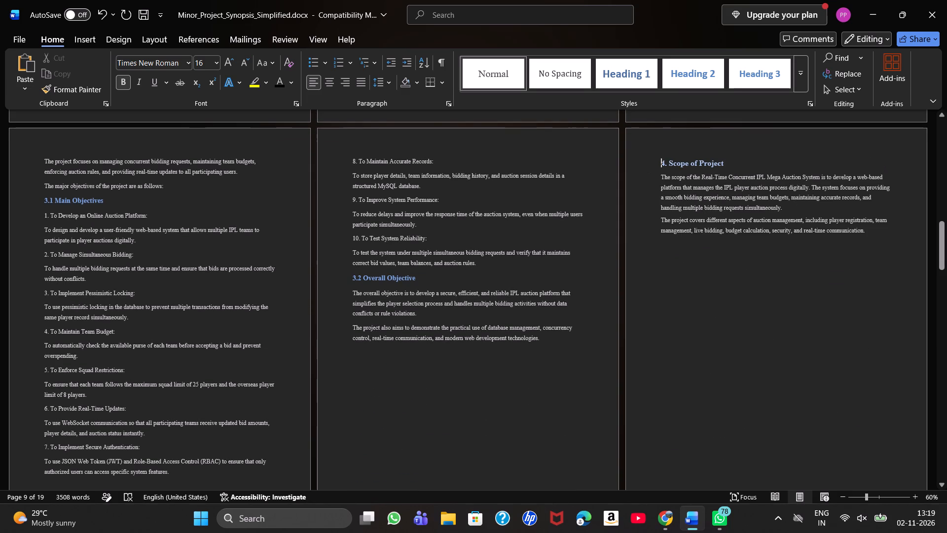
Pull the "4.1 Functional Scope" heading up onto its own line directly below the introductory paragraphs of section 4.
scroll(412, 422, "down", 1)
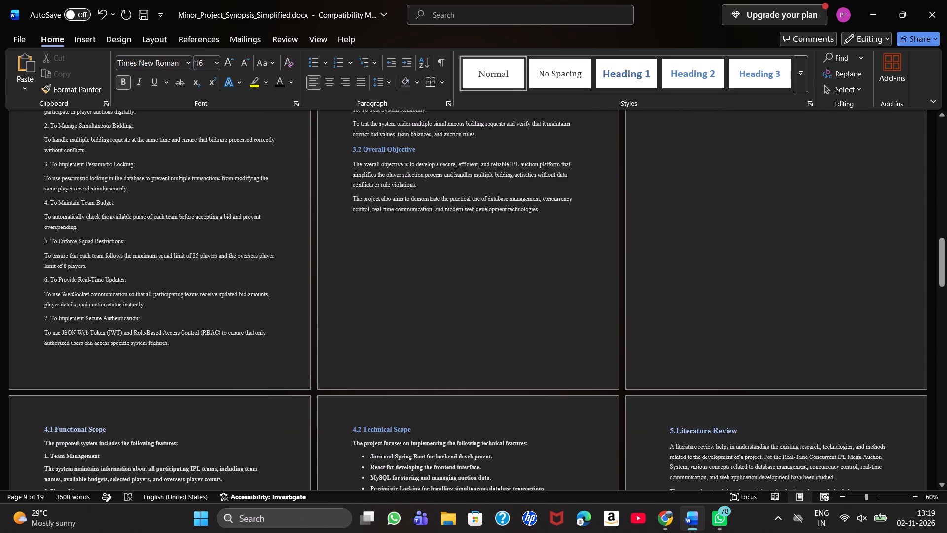
left_click(44, 428)
key("BackSpace")
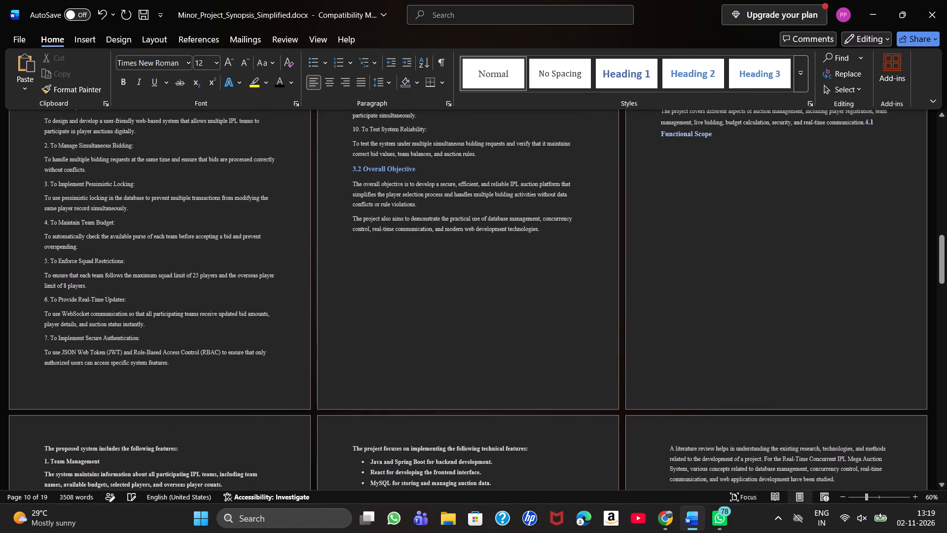
key("Return")
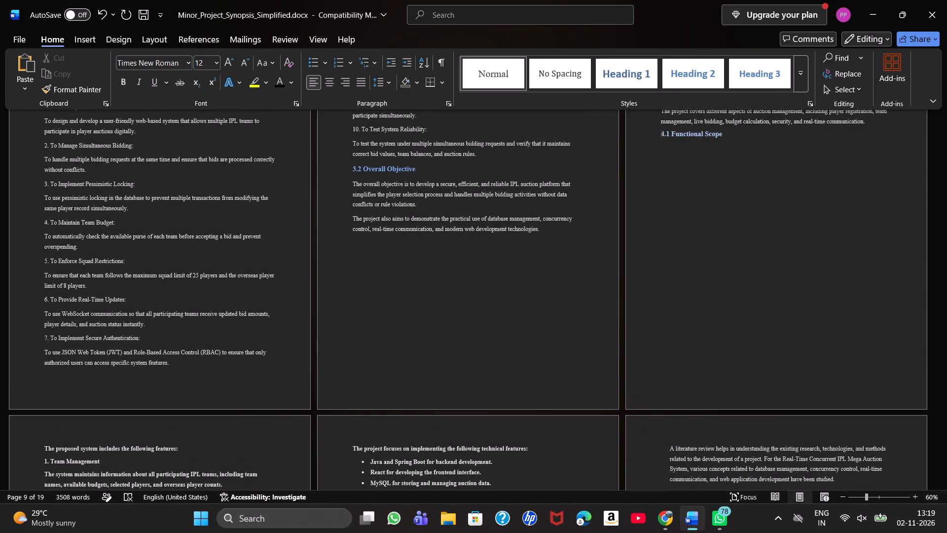
Pull the line "The proposed system includes the following features:" up onto its own line directly below the "4.1 Functional Scope" heading.
scroll(190, 430, "down", 1)
scroll(190, 430, "up", 1)
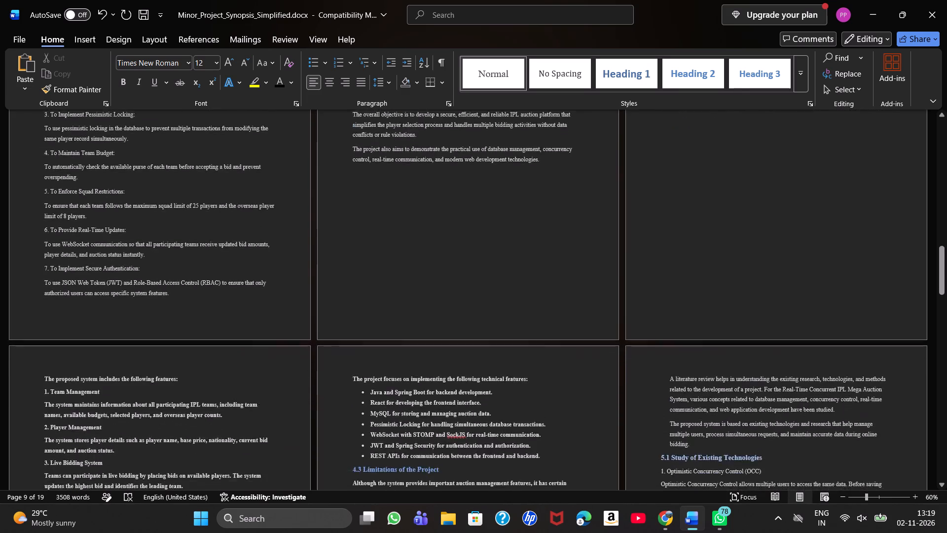
scroll(190, 430, "up", 1)
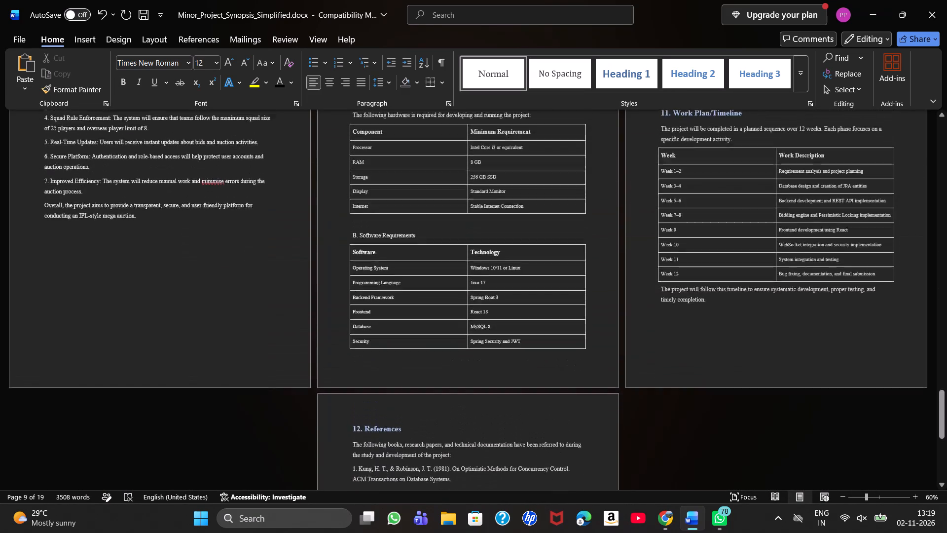
scroll(190, 430, "up", 1)
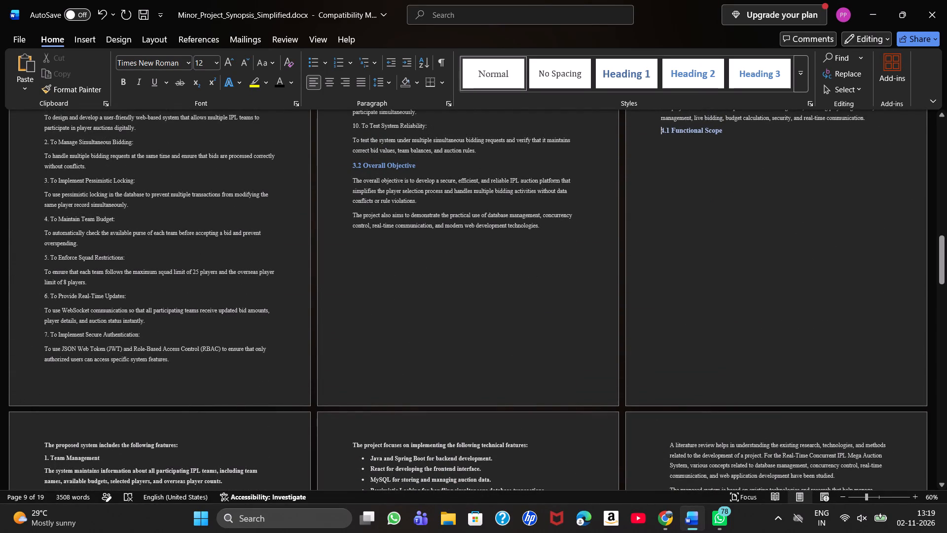
left_click(42, 440)
key("BackSpace")
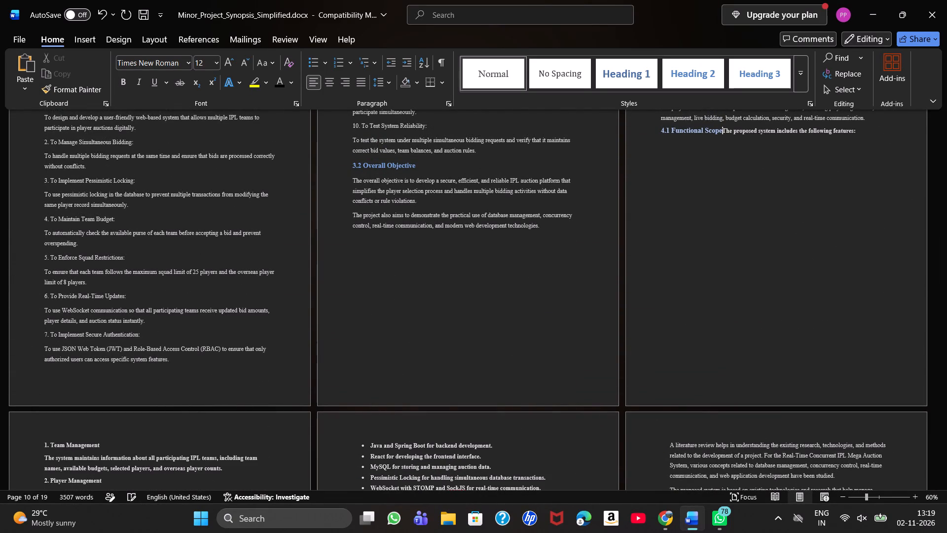
key("Return")
Review the page layout from the 5. Literature Review heading back through section 4 to 3.2 Overall Objective.
key("Down")
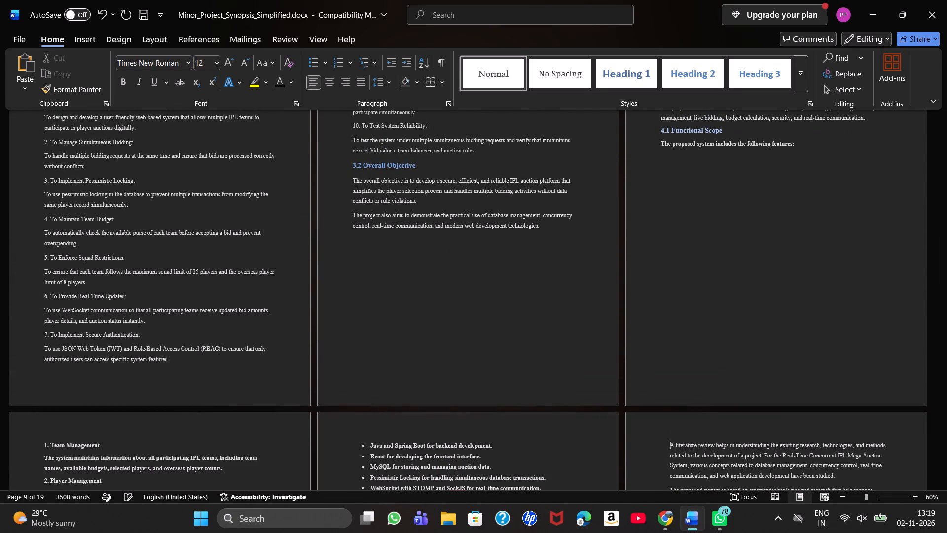
key("Left")
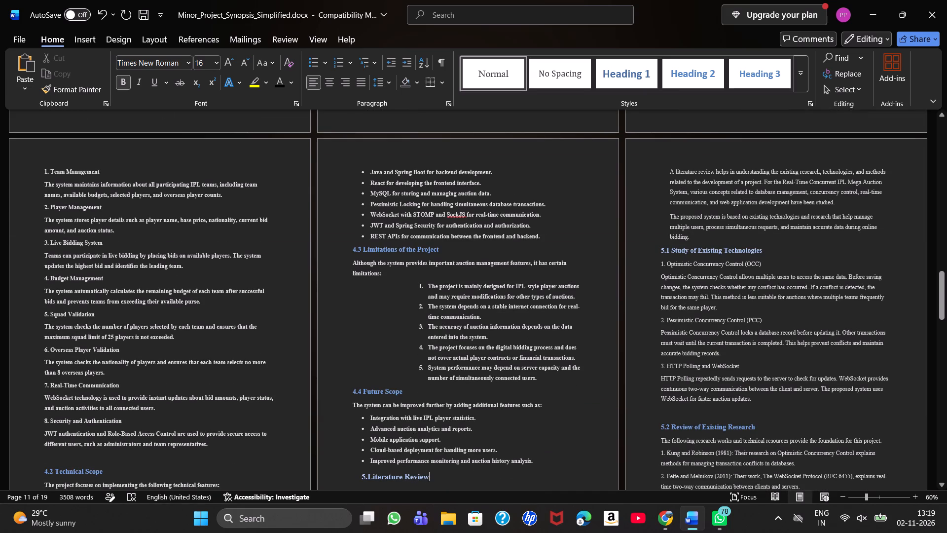
scroll(42, 440, "up", 5, "ctrl")
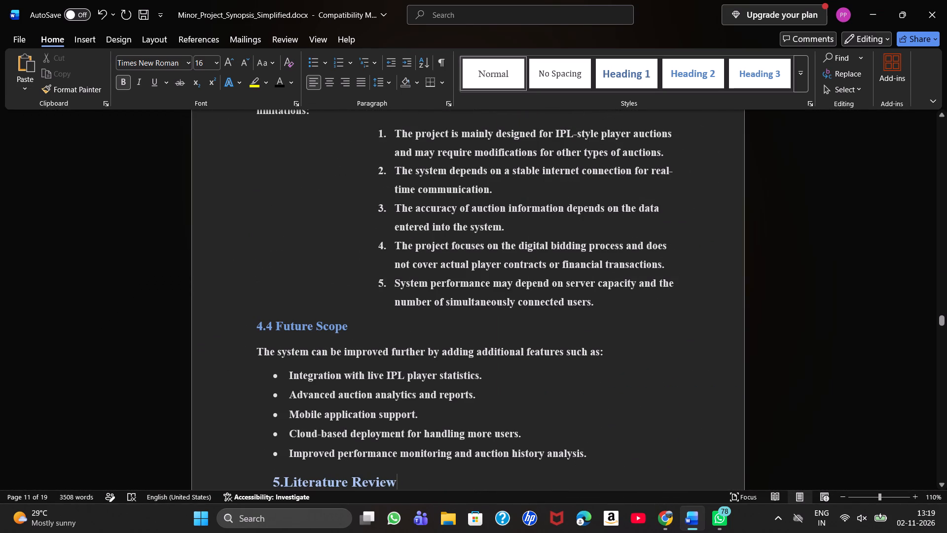
scroll(294, 311, "up", 2)
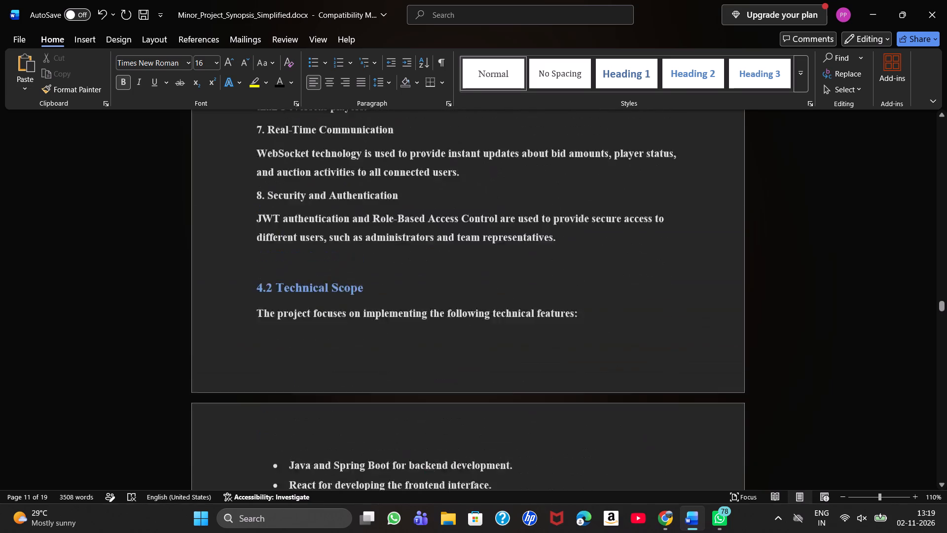
scroll(294, 311, "up", 1)
scroll(294, 311, "down", 1)
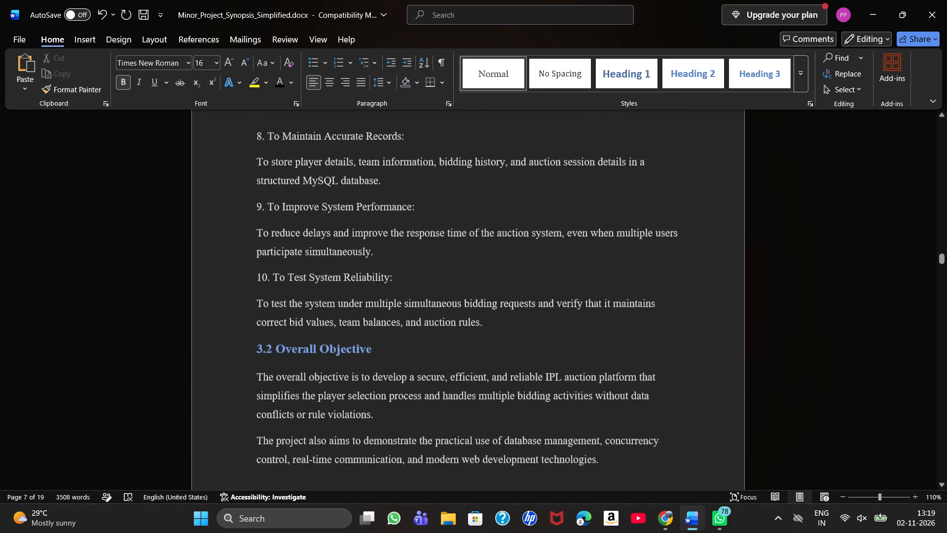
scroll(294, 311, "down", 1)
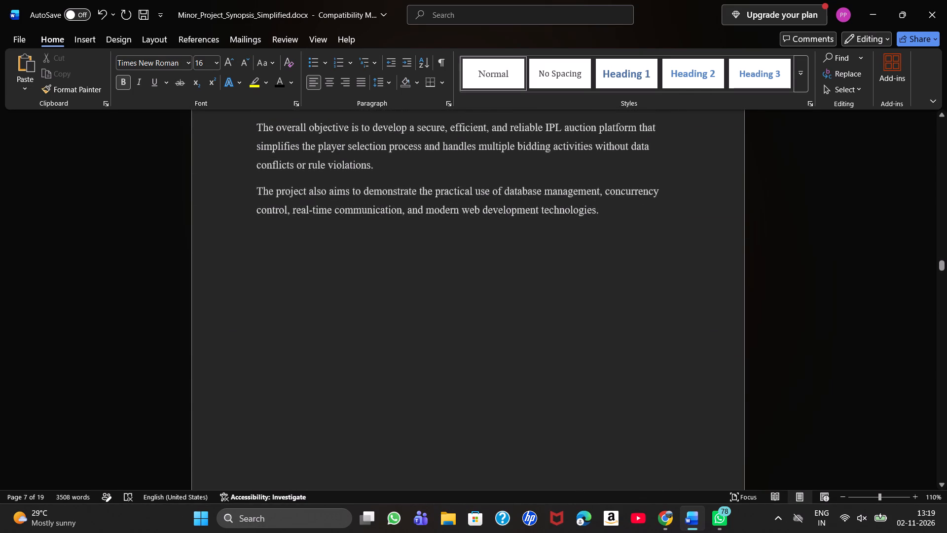
scroll(294, 311, "down", 1)
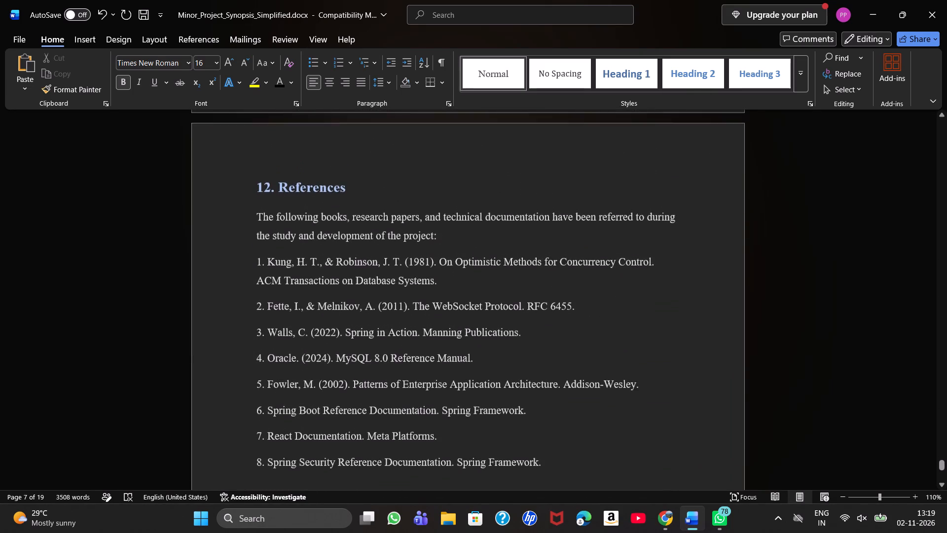
Check the page breaks from 12. References back through the Software Requirements table to the 9. Expected Outcome heading.
key("Up")
key("Up")
key("Up")
key("Up")
key("Up")
key("Up")
key("Up")
key("Up")
key("Up")
key("Up")
key("Up")
key("Up")
key("Up")
key("Up")
key("Up")
key("Up")
key("Up")
key("Up")
key("Up")
key("Up")
key("Up")
key("Up")
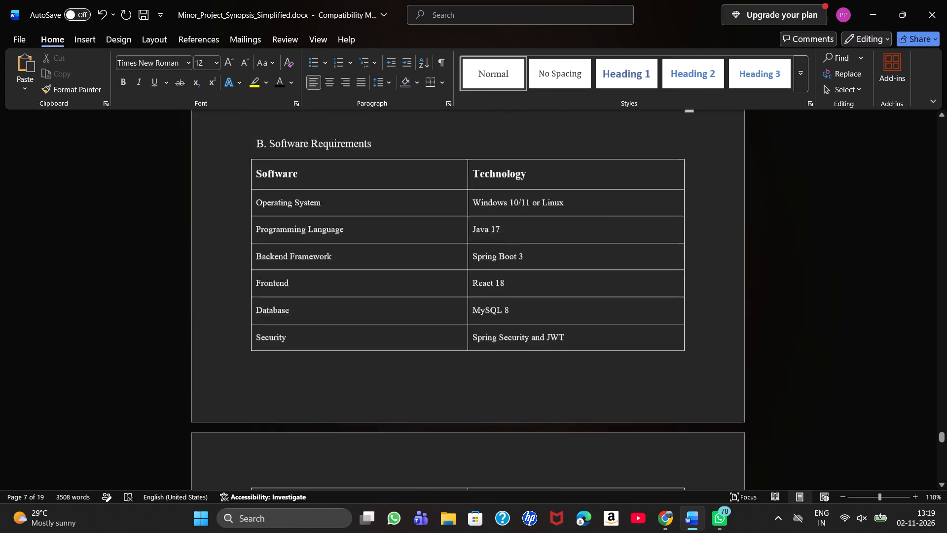
key("Up")
key("Up")
key("Up")
key("Up")
key("Up")
key("Up")
key("Up")
key("Up")
key("Up")
key("Up")
key("Up")
key("Up")
key("Up")
key("Up")
key("Up")
key("Up")
key("Up")
key("Up")
key("Up")
key("Up")
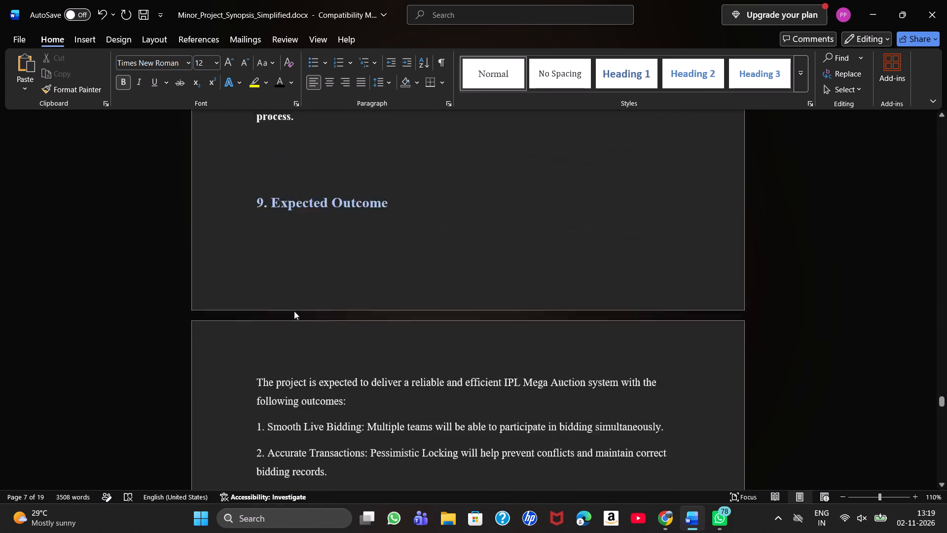
key("Up")
key("Up")
Check how the 8. Module Description heading and its numbered module paragraphs sit on their page.
key("Down")
key("Down")
key("Down")
key("Down")
key("Down")
key("Down")
key("Down")
key("Down")
key("Down")
key("Down")
key("Down")
key("Down")
key("Down")
key("Down")
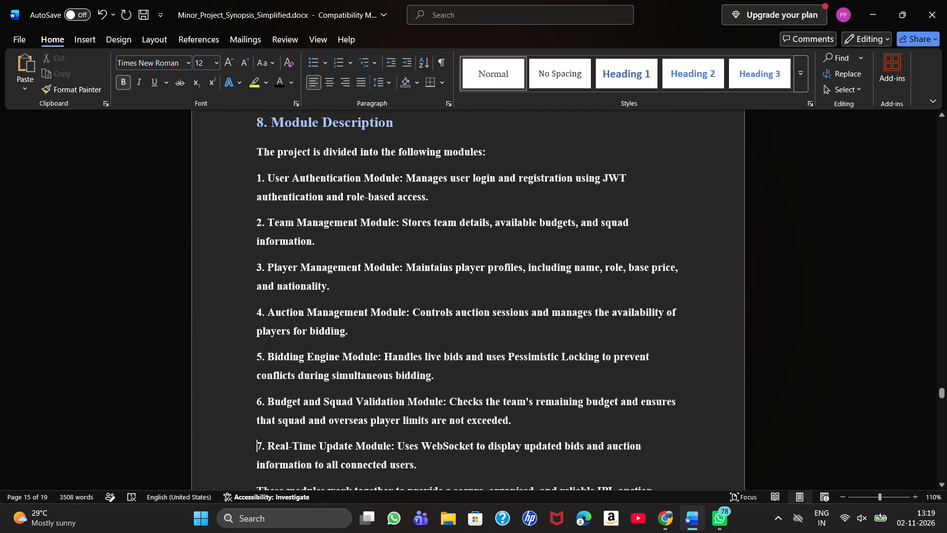
key("Up")
key("Up")
key("Up")
key("Up")
key("Up")
key("Up")
key("Up")
key("Up")
key("Up")
key("Up")
key("Up")
key("Up")
key("Up")
key("Up")
key("Up")
key("Up")
key("Up")
key("Up")
key("Up")
key("Up")
Review the layout from 7. Proposed Solution back through 6. Methodology to 5.3 Research Gap.
key("Up")
key("Up")
key("Up")
key("Up")
key("Up")
key("Up")
key("Up")
key("Up")
key("Up")
key("Up")
key("Up")
key("Up")
key("Up")
key("Up")
key("Up")
key("Up")
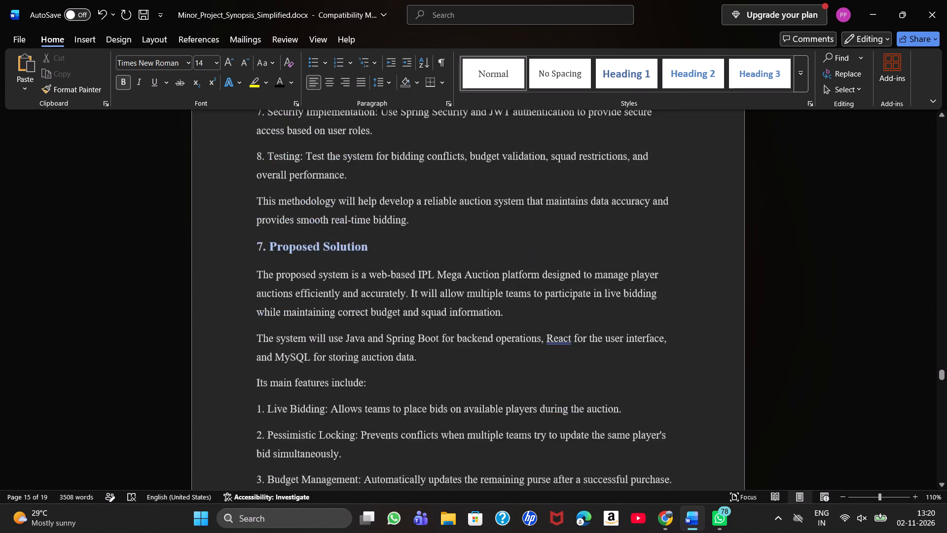
key("Up")
key("Up")
key("Up")
key("Up")
key("Up")
key("Up")
key("Up")
key("Up")
key("Up")
key("Up")
key("Up")
key("Up")
key("Up")
key("Up")
key("Up")
key("Up")
key("Up")
key("Up")
key("Up")
key("Up")
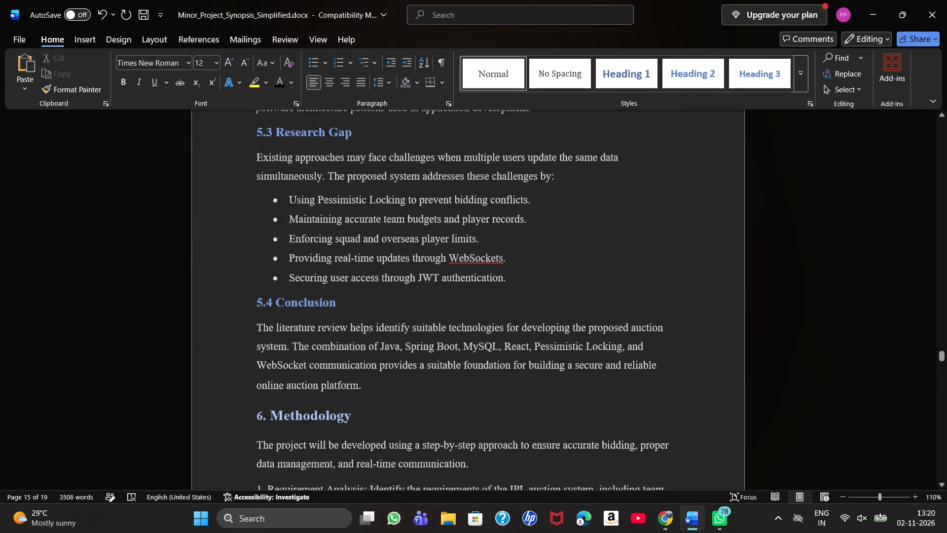
Review the page layout from 5.3 Research Gap back through 5.2 to the 5. Literature Review heading.
key("Up")
key("Up")
key("Up")
key("Up")
key("Up")
key("Up")
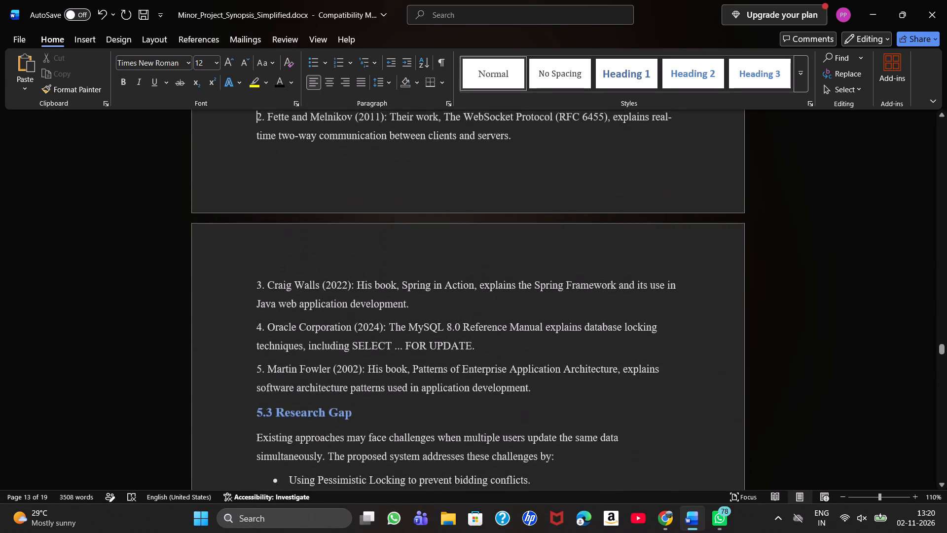
key("Up")
key("Up")
key("Up")
key("Up")
key("Up")
key("Up")
key("Up")
key("Up")
key("Up")
key("Up")
key("Up")
key("Up")
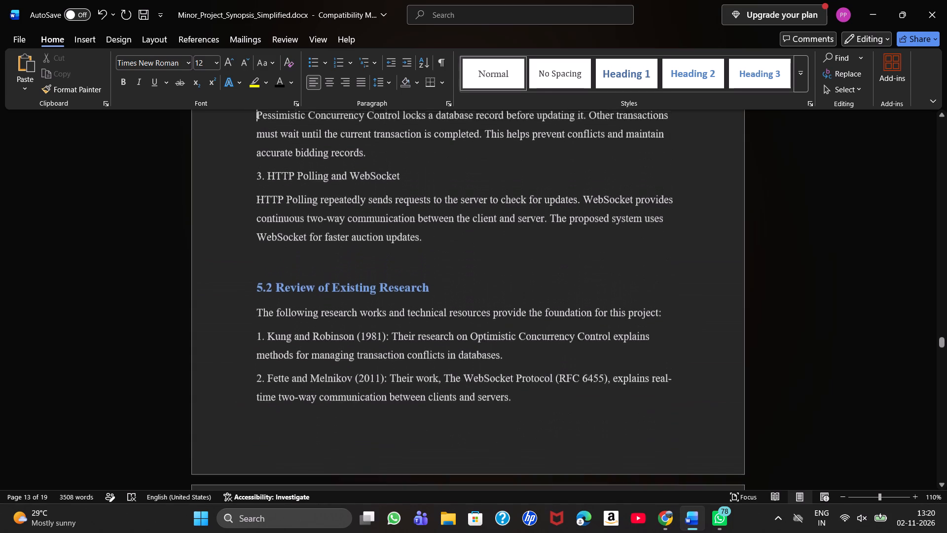
key("Up")
key("Up")
key("Up")
key("Up")
key("Up")
key("Up")
key("Up")
key("Up")
key("Up")
key("Up")
key("Up")
key("Up")
key("Up")
key("Up")
key("Up")
key("Up")
key("Up")
key("Up")
key("Up")
key("Up")
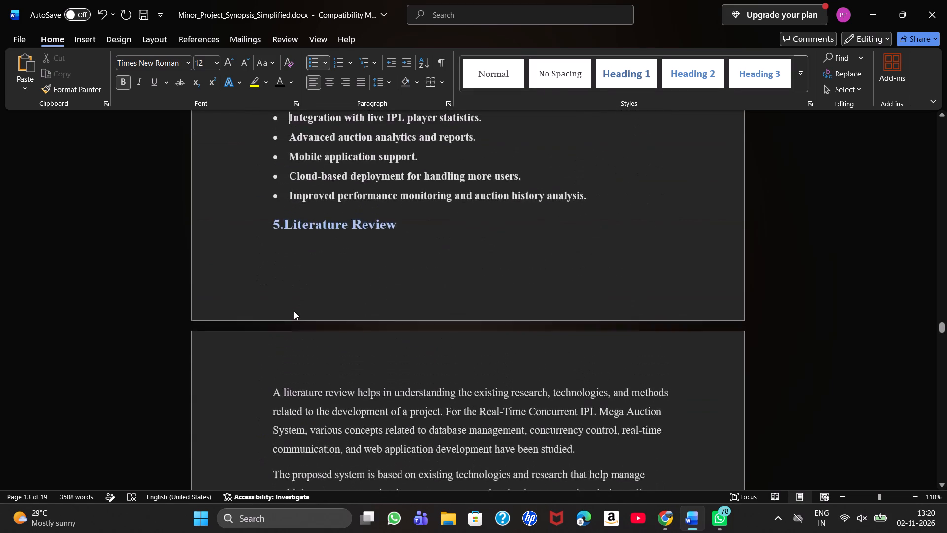
Check the layout and page breaks from 4.4 Future Scope back through 4.3 Limitations of the Project to 4.2 Technical Scope.
key("Up")
key("Up")
key("Up")
key("Up")
key("Up")
key("Up")
key("Up")
key("Up")
key("Up")
key("Up")
key("Up")
key("Up")
key("Up")
key("Up")
key("Up")
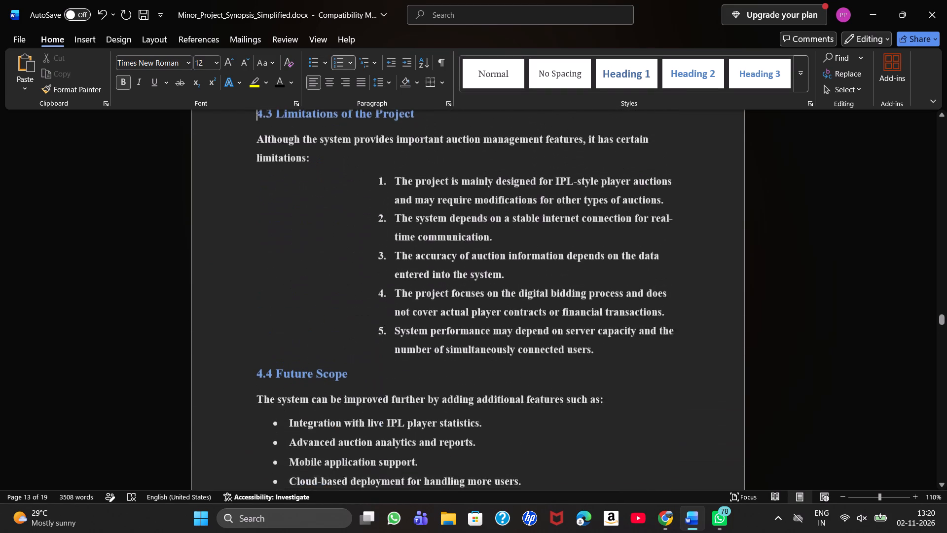
key("Up")
key("Up")
key("Up")
key("Up")
key("Up")
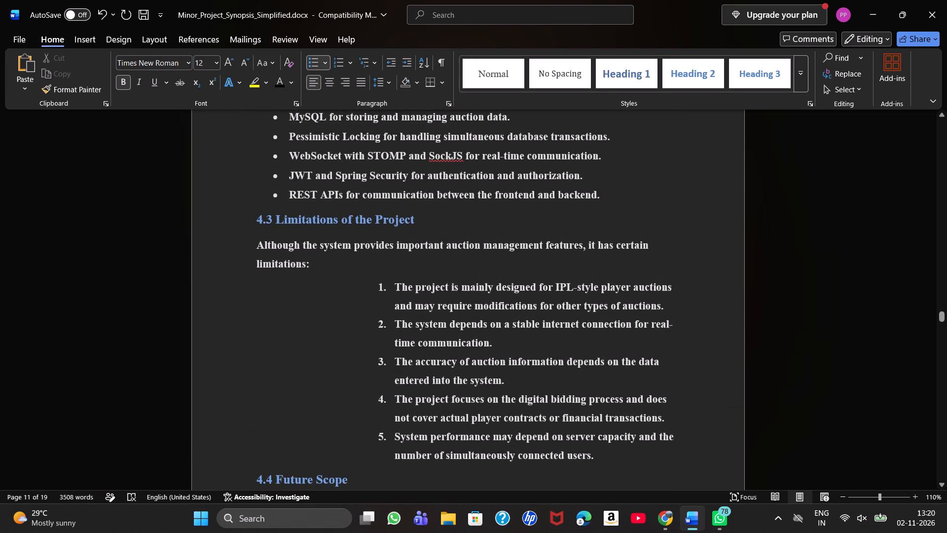
key("Up")
key("Up")
key("Up")
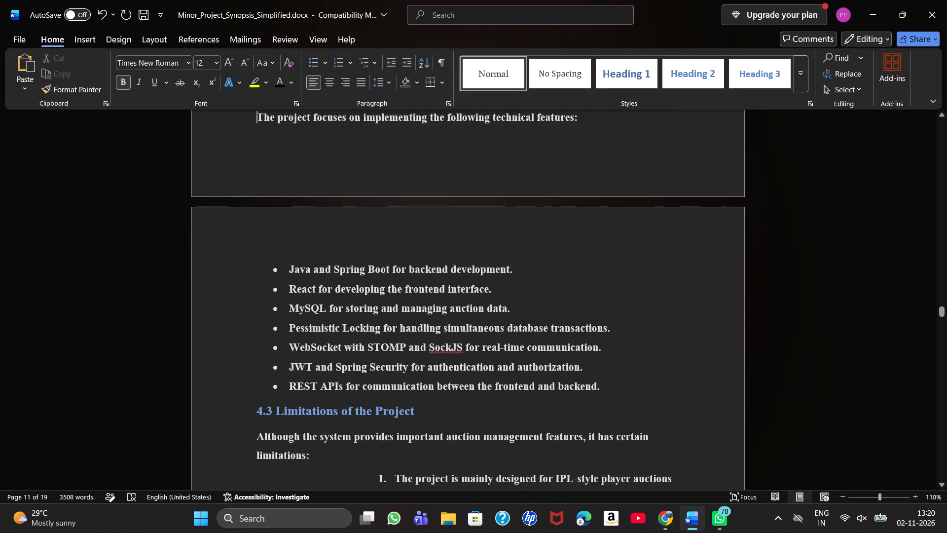
key("Up")
key("Up")
key("Down")
key("Down")
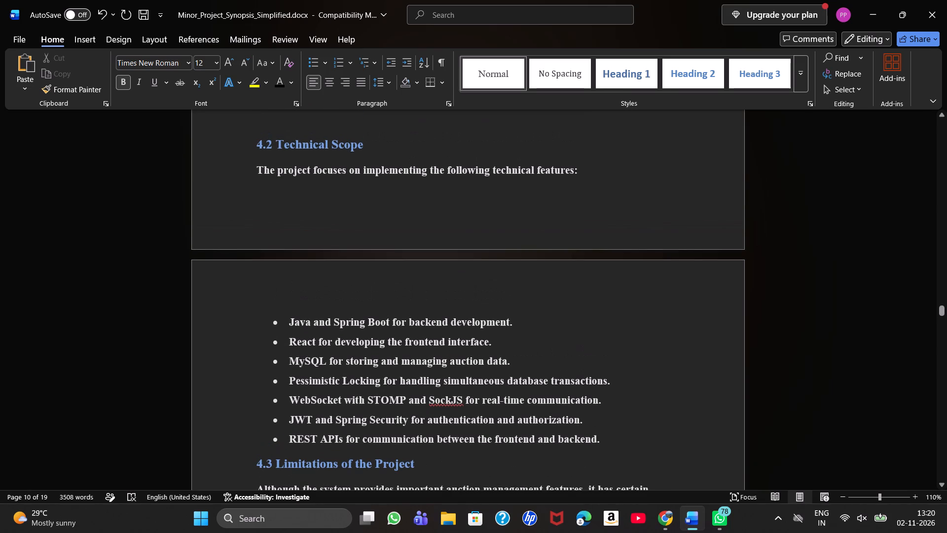
Check how the numbered feature paragraphs sit between 4.2 Technical Scope and the 4.1 Functional Scope introduction.
key("Up")
key("Up")
key("Up")
key("Up")
key("Up")
key("Up")
key("Up")
key("Up")
key("Up")
key("Up")
key("Up")
key("Up")
key("Up")
key("Up")
key("Up")
key("Up")
key("Up")
key("Up")
key("Up")
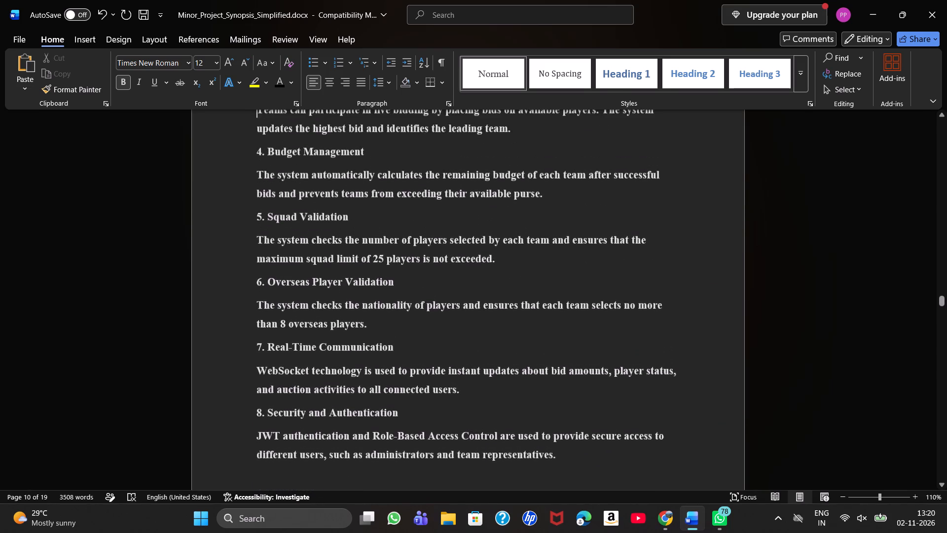
key("Up")
key("Up")
key("Up")
key("Up")
key("Up")
key("Up")
key("Up")
key("Up")
key("Up")
key("Up")
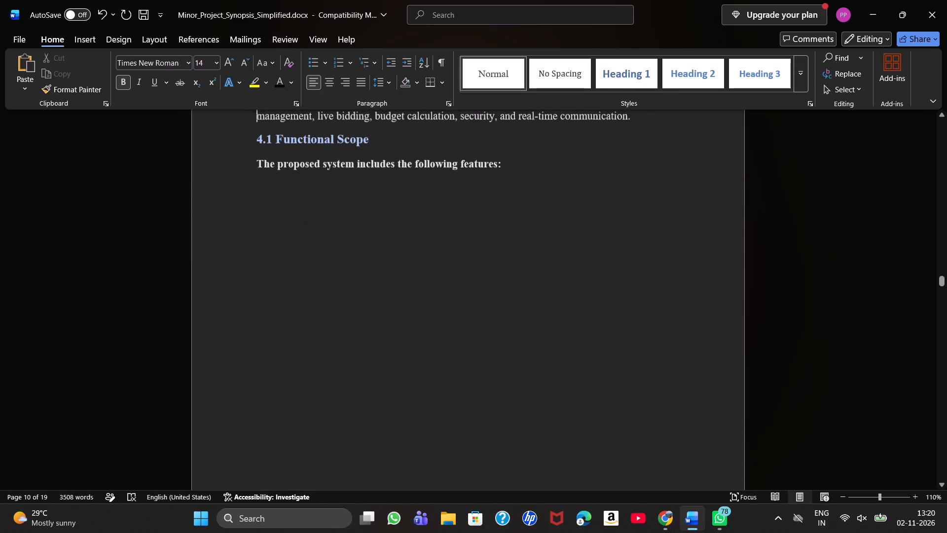
Pull the 1. Team Management heading back onto the 4.1 Functional Scope page, on its own line below the introductory sentence.
key("Down")
key("Down")
key("Down")
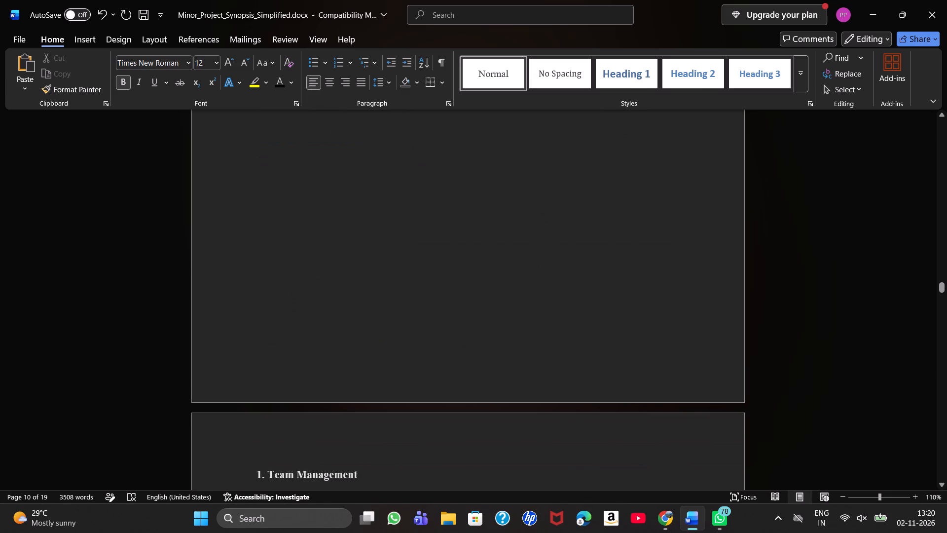
key("BackSpace")
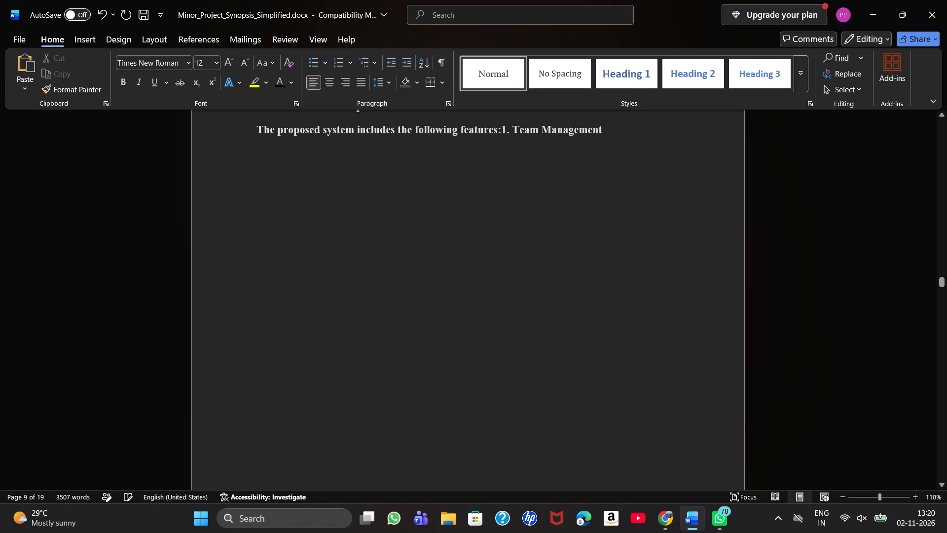
key("Return")
Bring the team information paragraph up under Team Management as an indented paragraph without a list number.
key("Right")
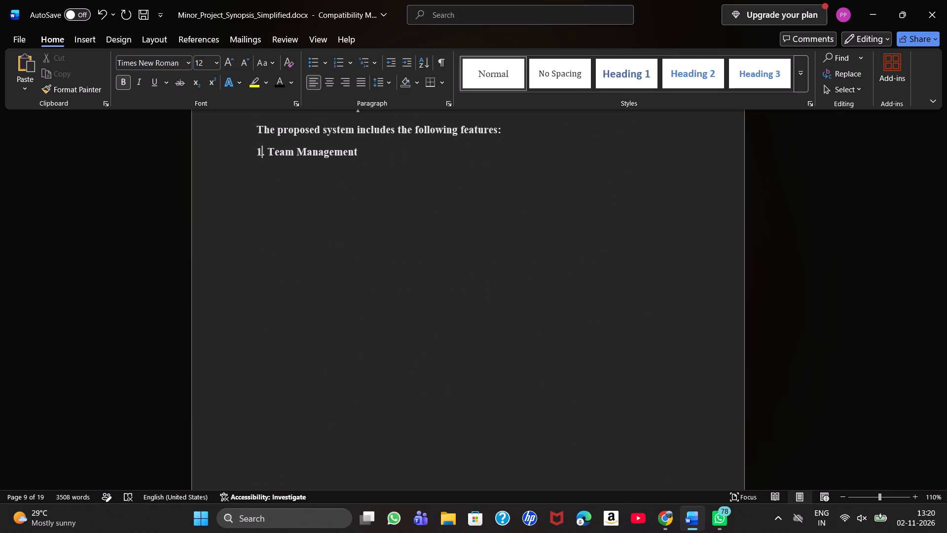
key("Right")
key("Down")
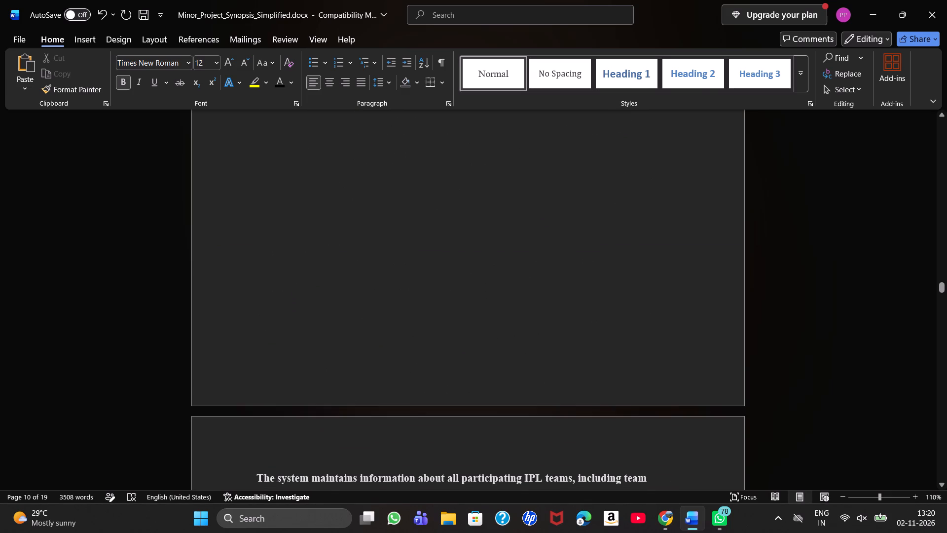
key("Left")
key("BackSpace")
key("Return")
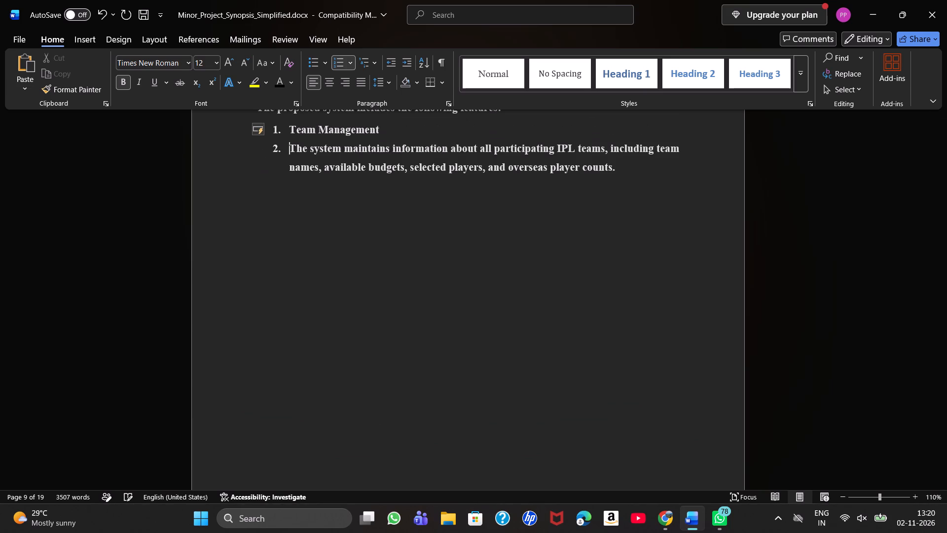
key("Down")
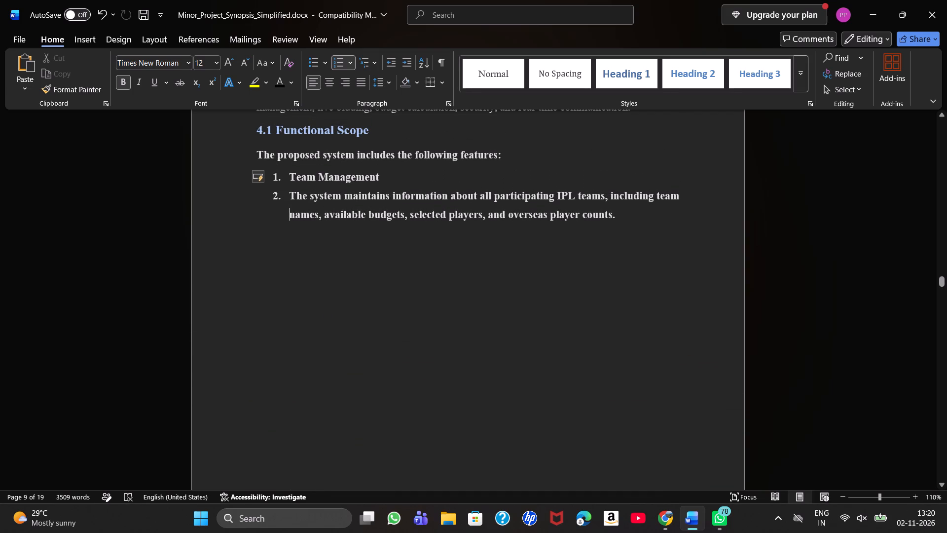
left_click(282, 196)
key("BackSpace")
key("BackSpace")
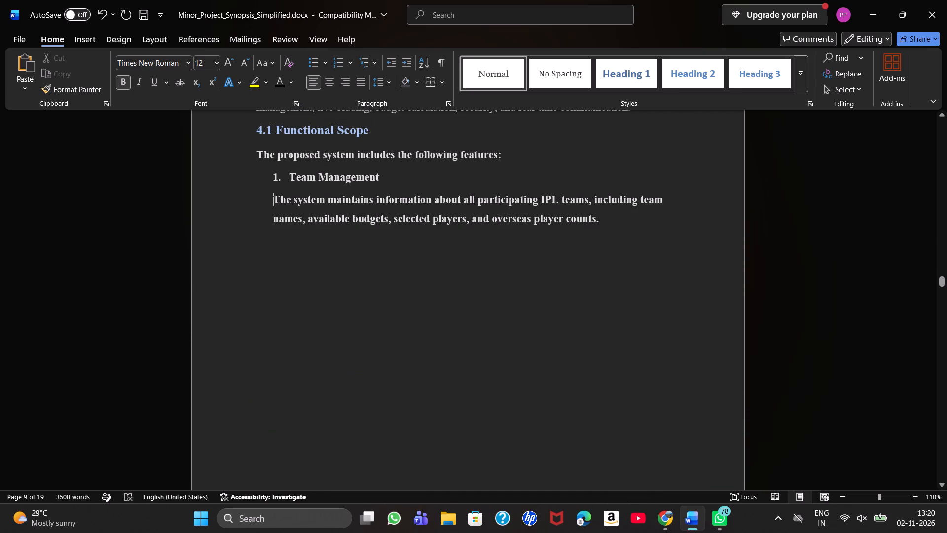
key("BackSpace")
key("BackSpace")
key("Return")
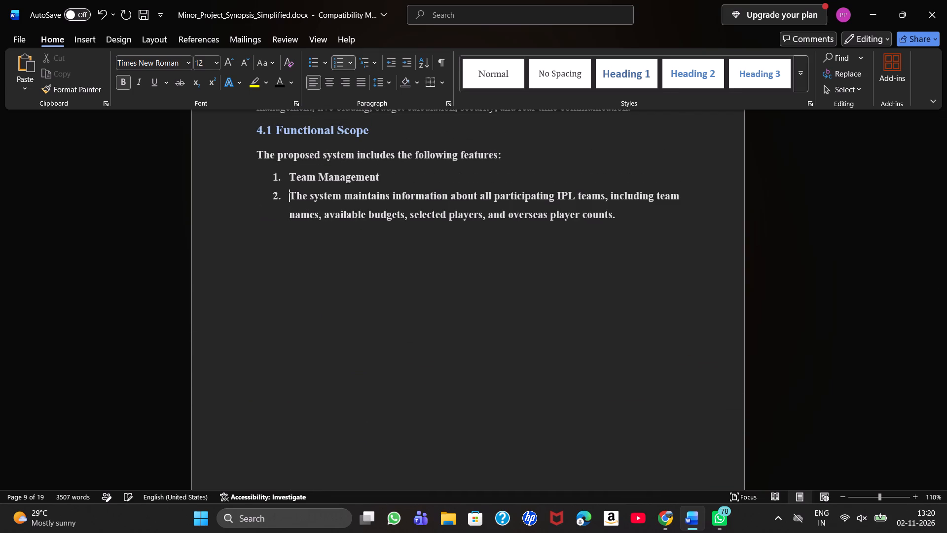
key("BackSpace")
Pull the 2. Player Management heading up from the following page onto its own line below the team information paragraph.
key("Down")
key("Down")
key("Left")
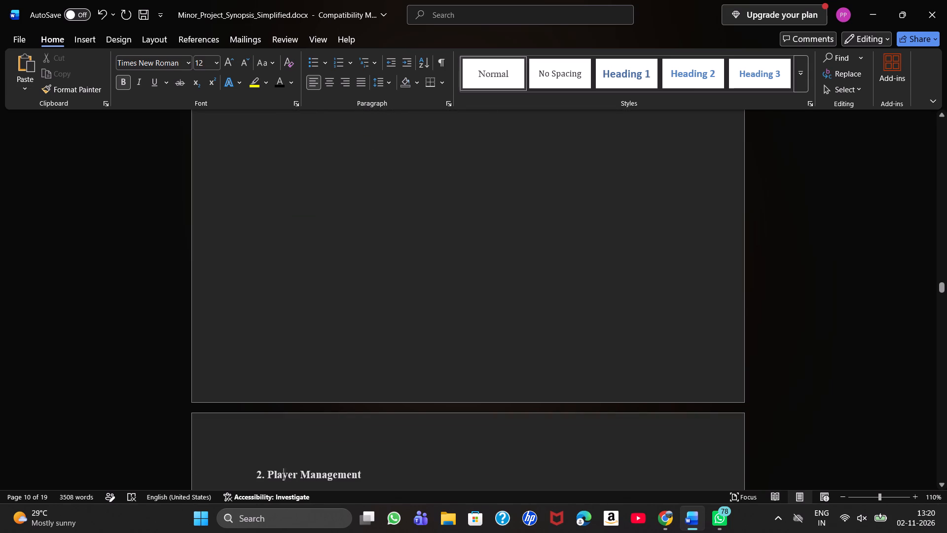
key("Left")
key("Left")
key("Left")
key("Left")
key("Left")
key("Left")
key("BackSpace")
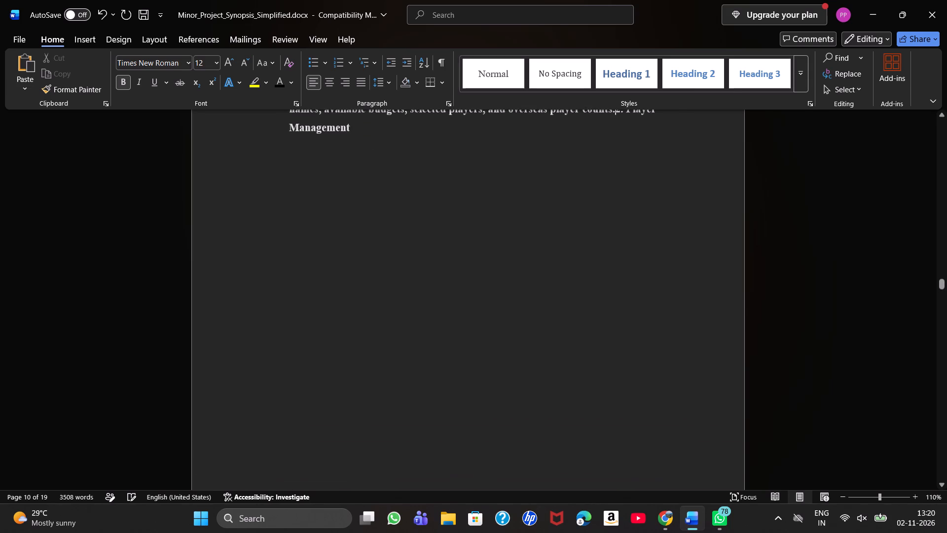
key("BackSpace")
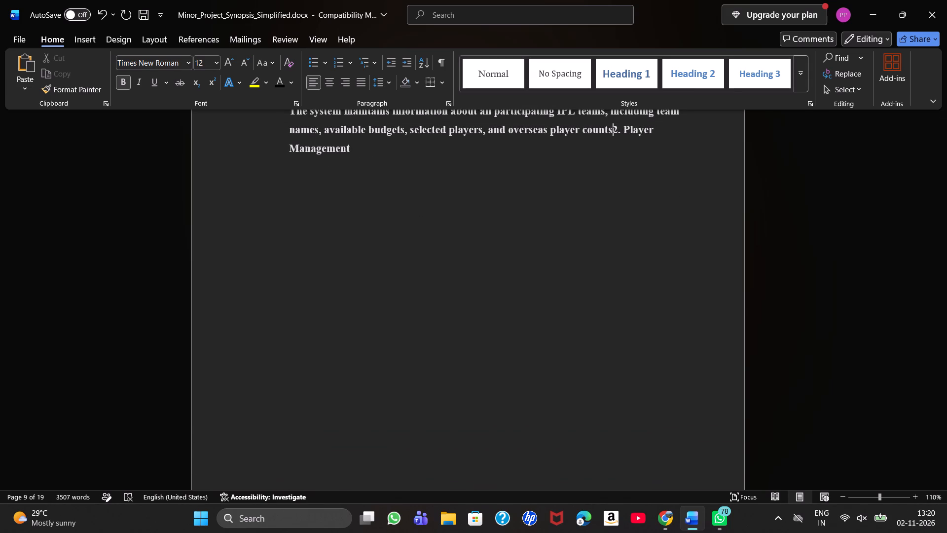
key("ctrl+z")
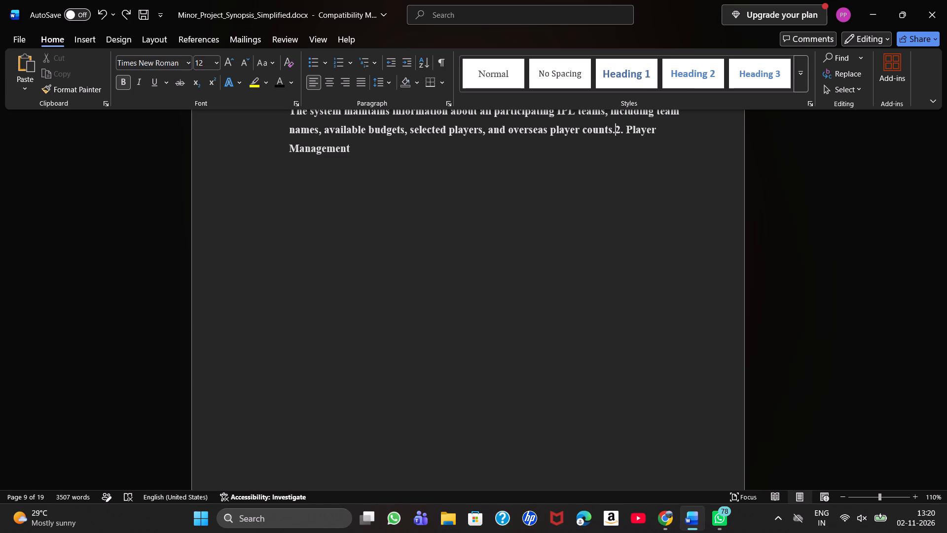
key("Return")
Bring the player details paragraph up under 2. Player Management as an indented paragraph without a list number.
key("Down")
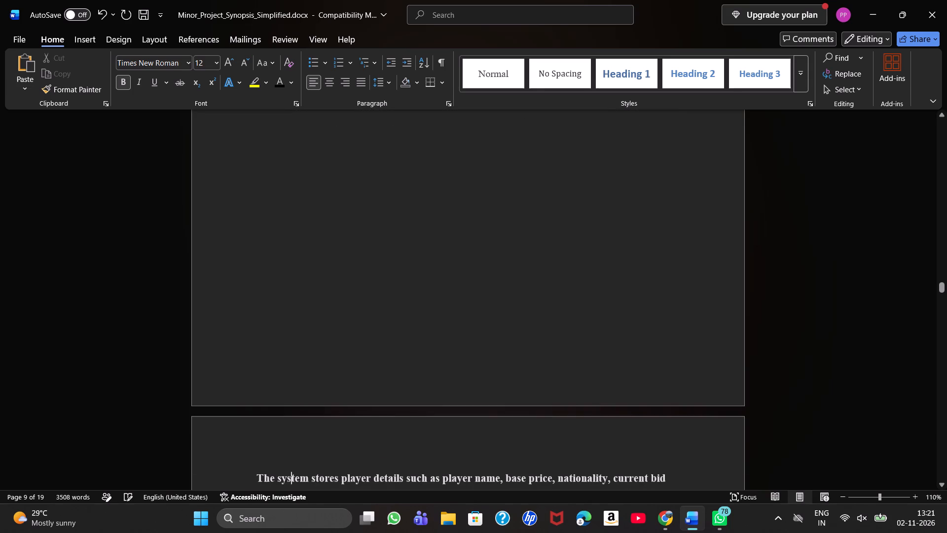
key("Left")
key("Left")
key("Left")
key("Left")
key("Left")
key("Left")
key("Left")
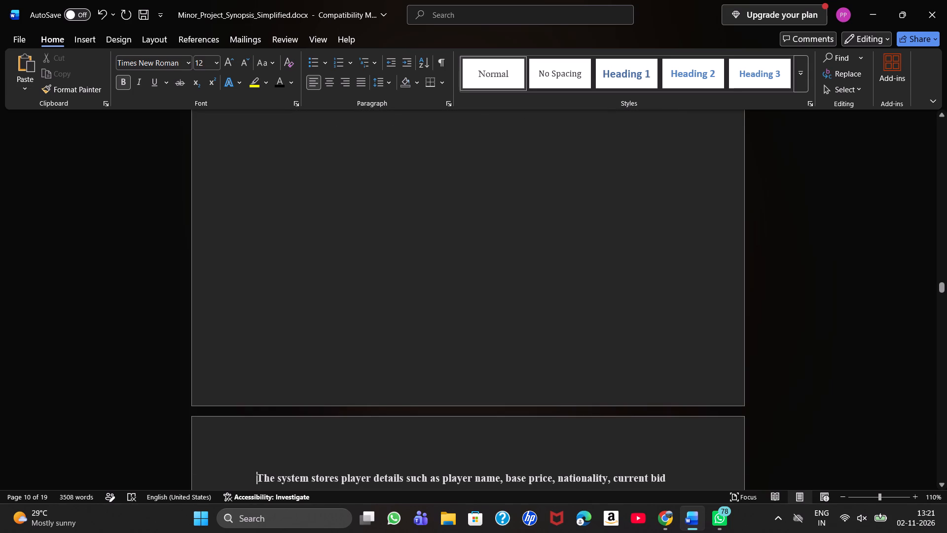
key("BackSpace")
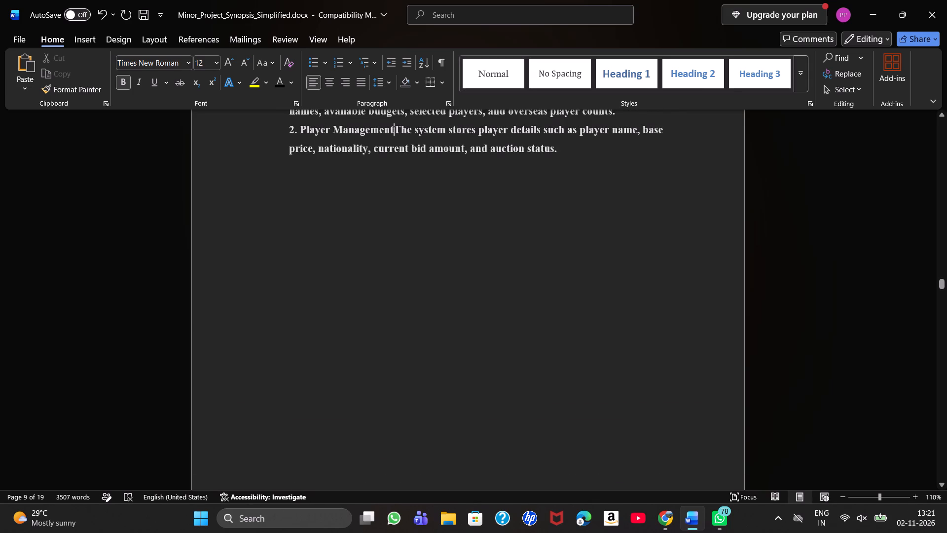
key("Return")
key("BackSpace")
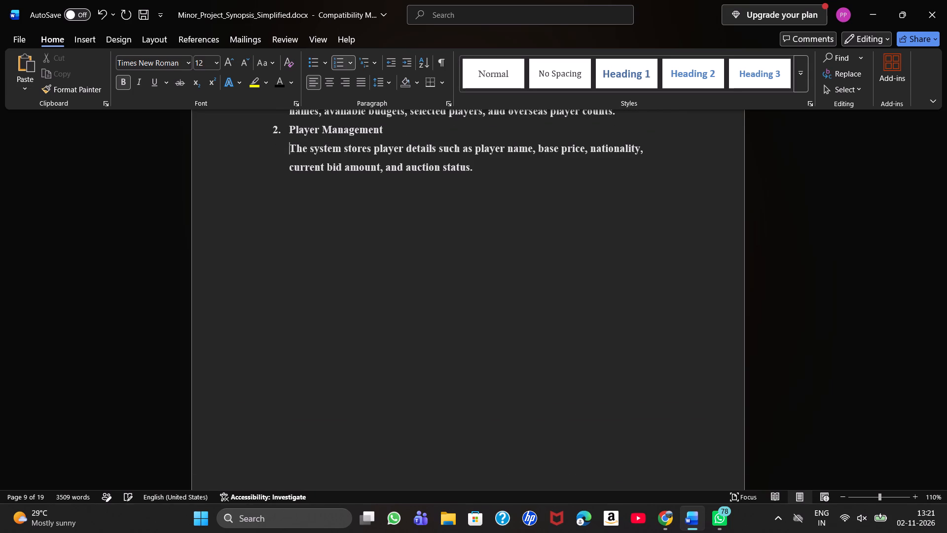
Pull the 3. Live Bidding System heading up from the following page onto its own line below the player details paragraph.
key("Down")
key("Down")
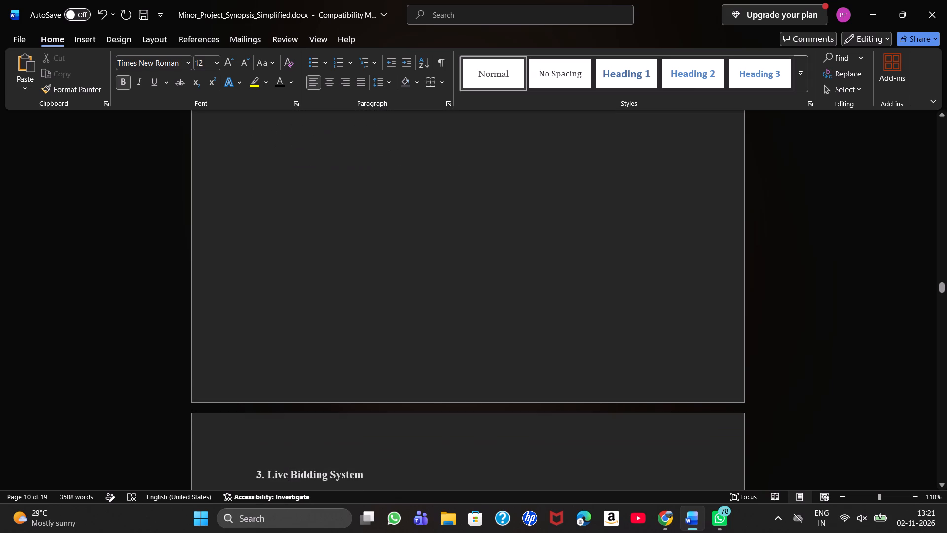
key("Left")
key("Left")
key("Left")
key("Left")
key("Left")
key("Left")
key("Left")
key("BackSpace")
key("Return")
Bring the live bidding paragraph up under 3. Live Bidding System as an indented paragraph without a list number.
key("Down")
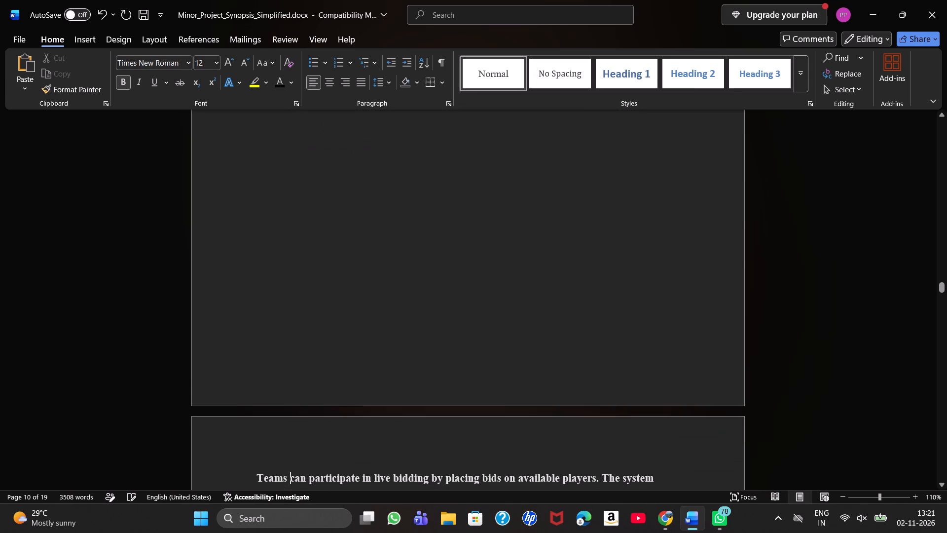
key("Left")
key("Left")
key("Left")
key("Left")
key("Left")
key("Left")
key("BackSpace")
key("Return")
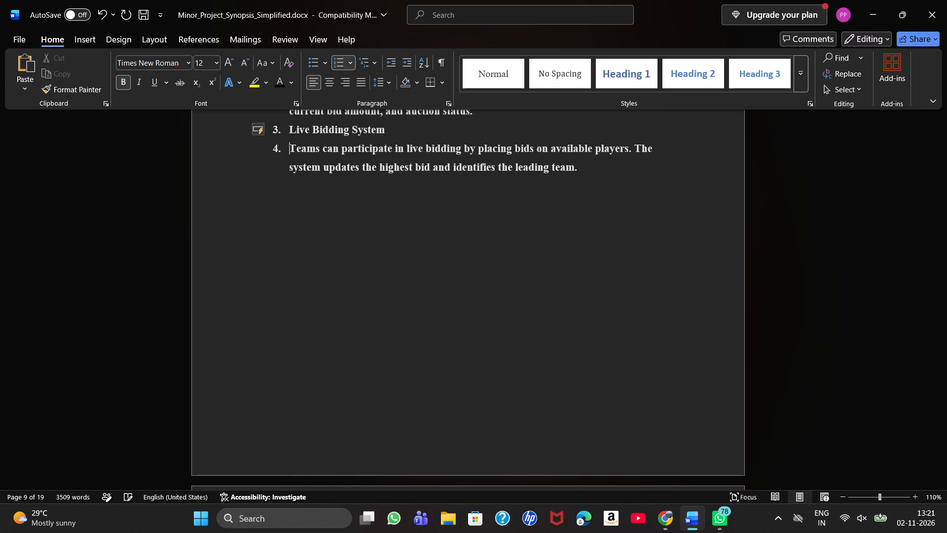
key("BackSpace")
Pull the 4. Budget Management heading up from the following page onto its own line below the live bidding paragraph.
key("Down")
key("Down")
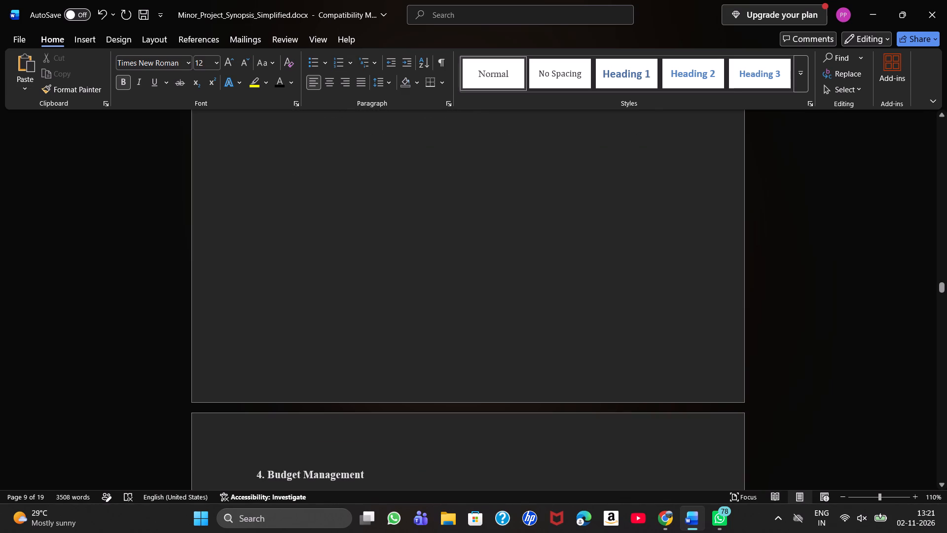
key("Left")
key("Left")
key("Left")
key("Left")
key("Left")
key("Left")
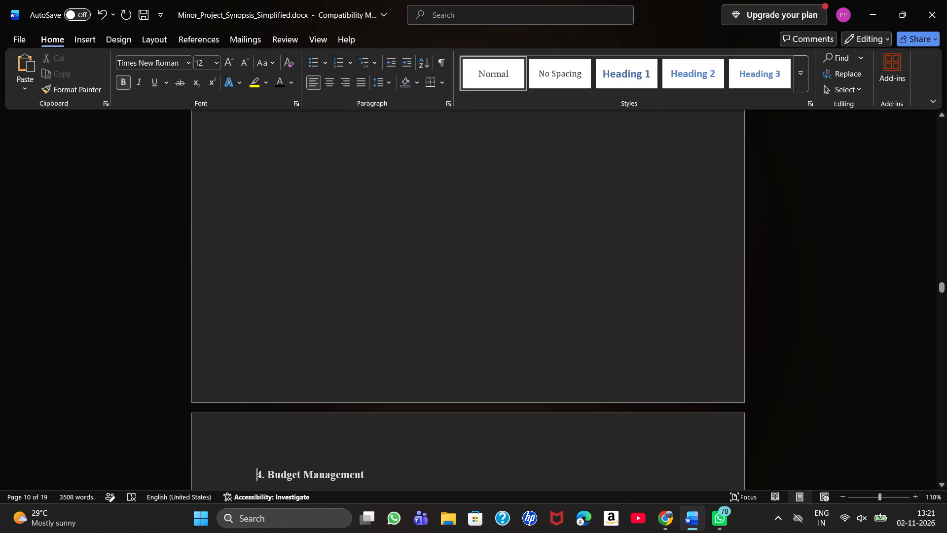
key("BackSpace")
key("Return")
Bring the remaining budget paragraph up under 4. Budget Management as an indented paragraph without a list number.
key("Down")
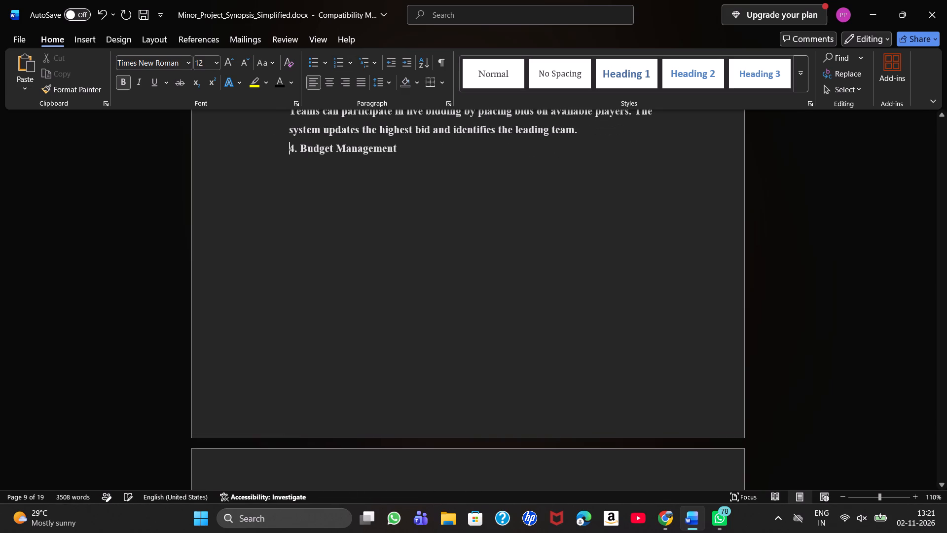
key("Down")
key("Left")
key("Left")
key("Left")
key("Left")
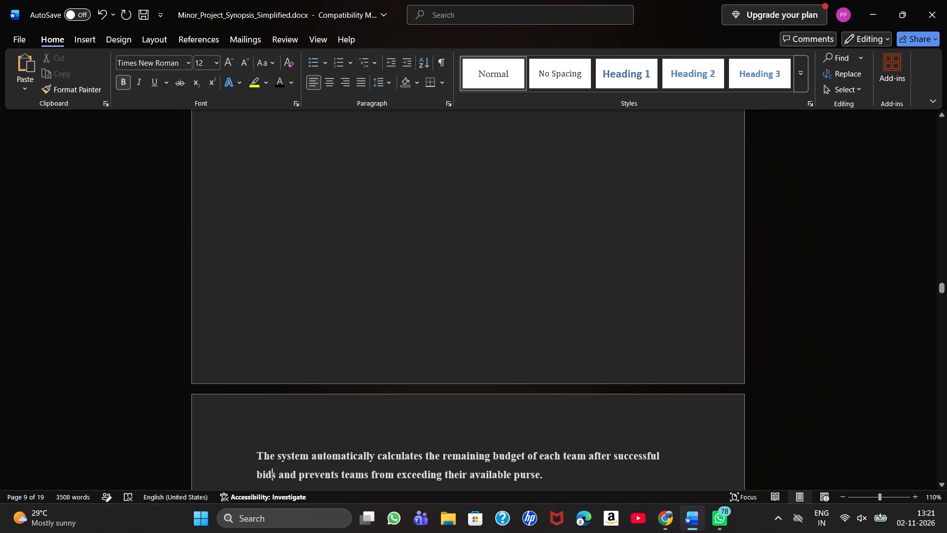
key("Left")
key("Left")
key("Left")
key("Up")
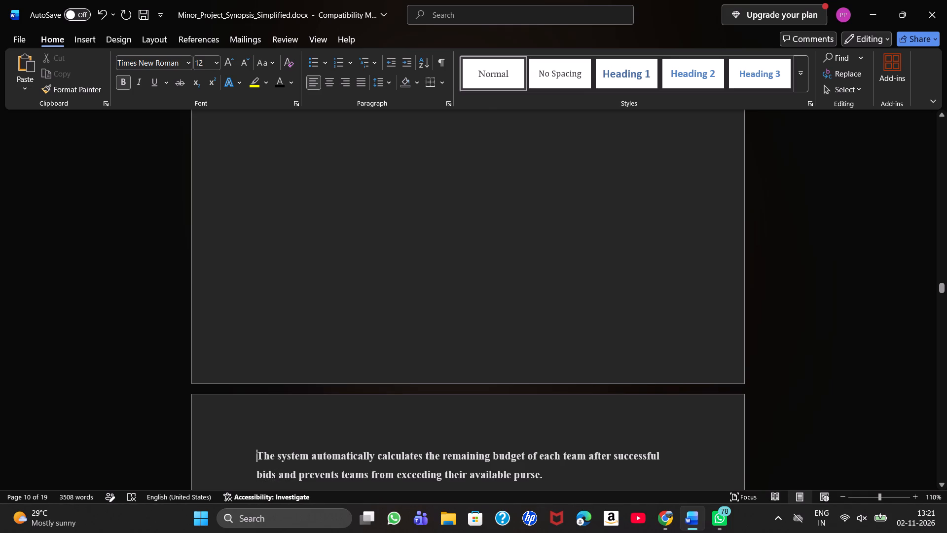
key("BackSpace")
key("Return")
key("BackSpace")
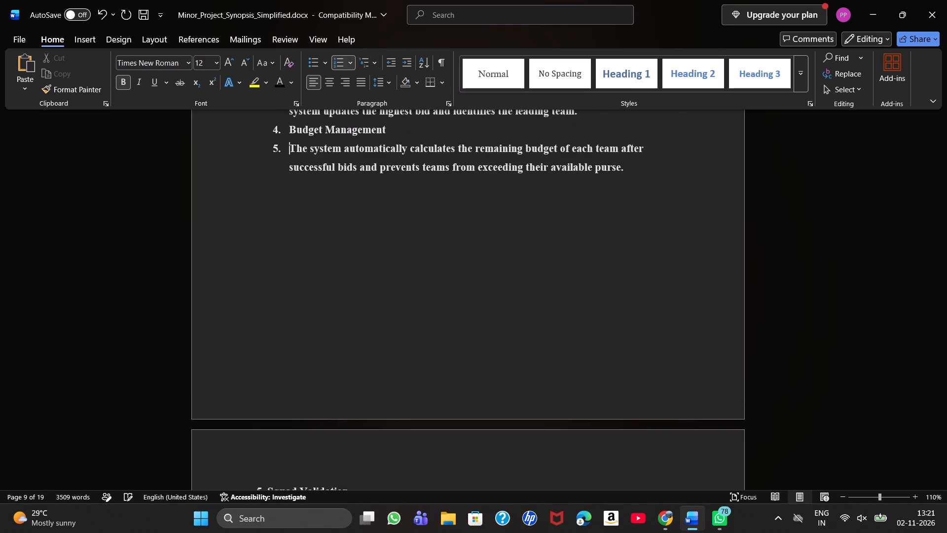
Pull the 5. Squad Validation heading up from the following page onto its own unindented line below the budget paragraph.
key("Down")
key("Down")
key("Left")
key("Left")
key("Left")
key("Left")
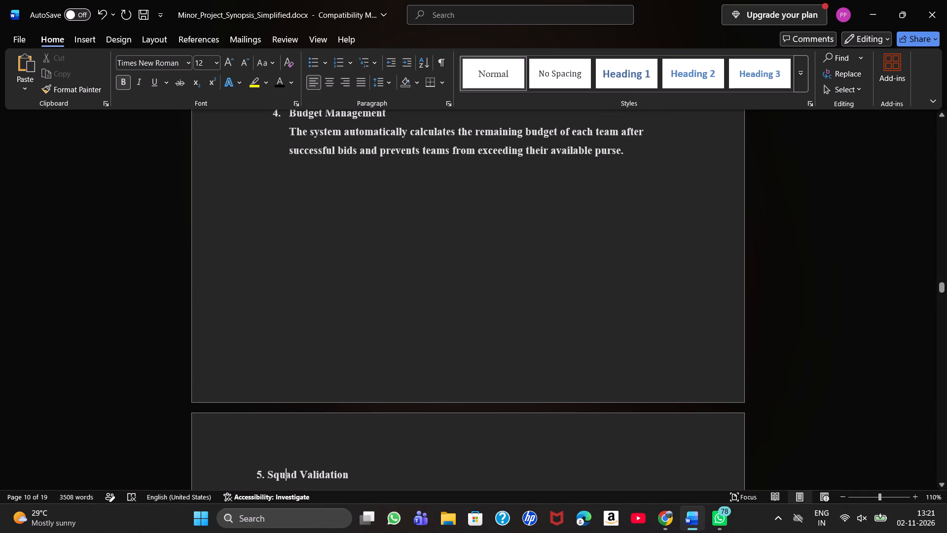
key("Left")
key("Left")
key("Left")
key("BackSpace")
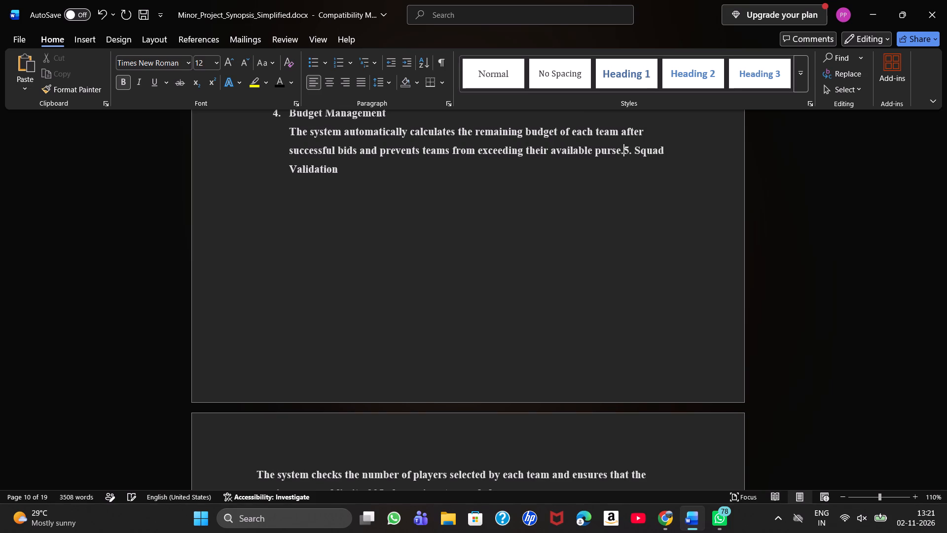
key("Return")
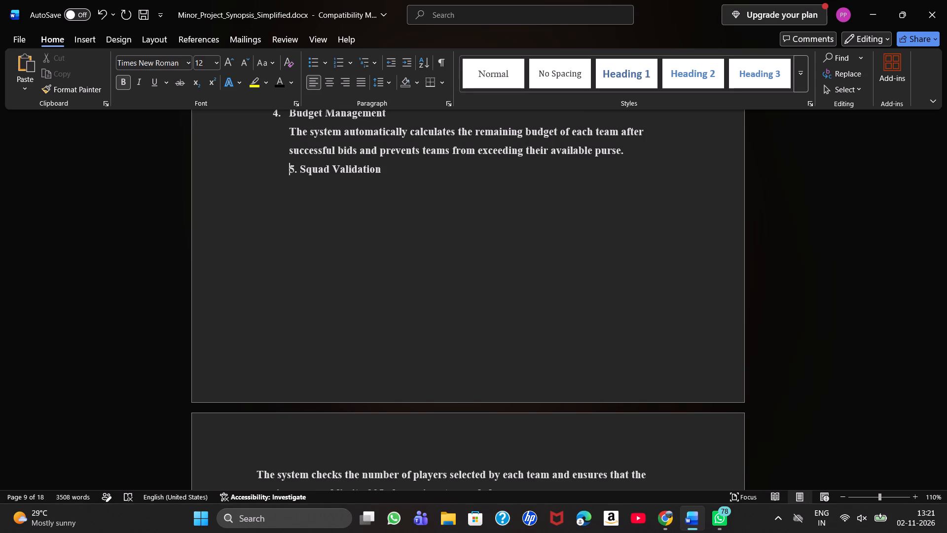
key("BackSpace")
Bring the squad limit paragraph up under 5. Squad Validation as an indented paragraph without a list number.
key("Down")
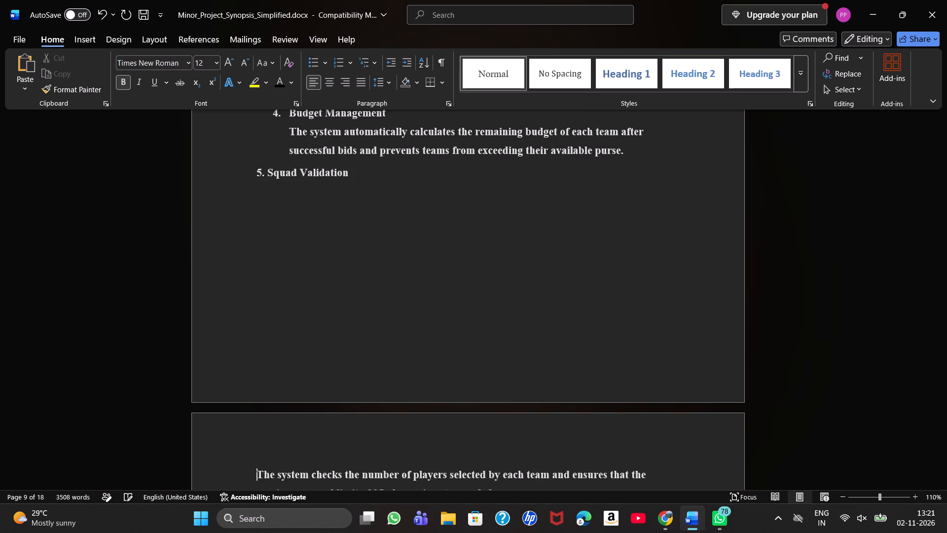
key("BackSpace")
key("Return")
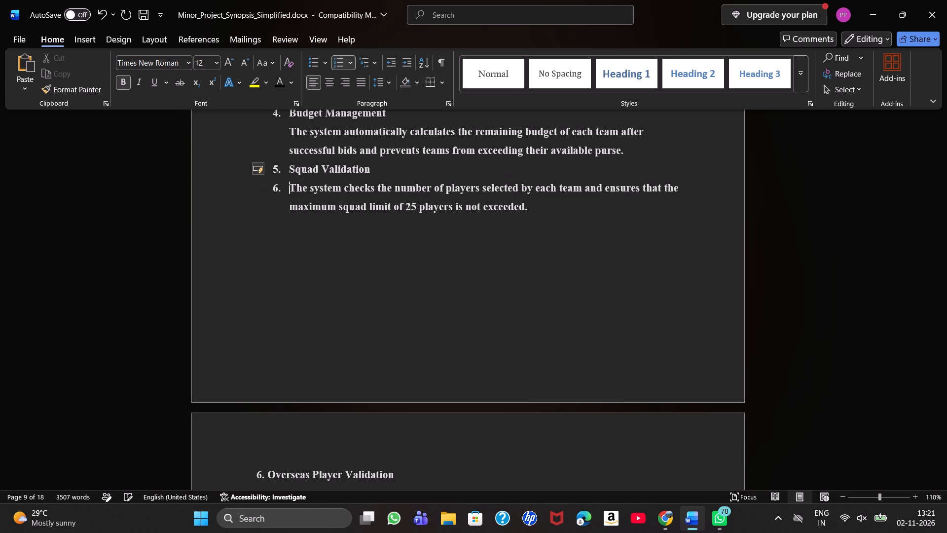
key("BackSpace")
Pull the 6. Overseas Player Validation heading up from the following page onto its own unindented line below the squad limit paragraph.
key("Down")
key("Down")
key("Left")
key("Left")
key("Left")
key("Left")
key("Left")
key("Left")
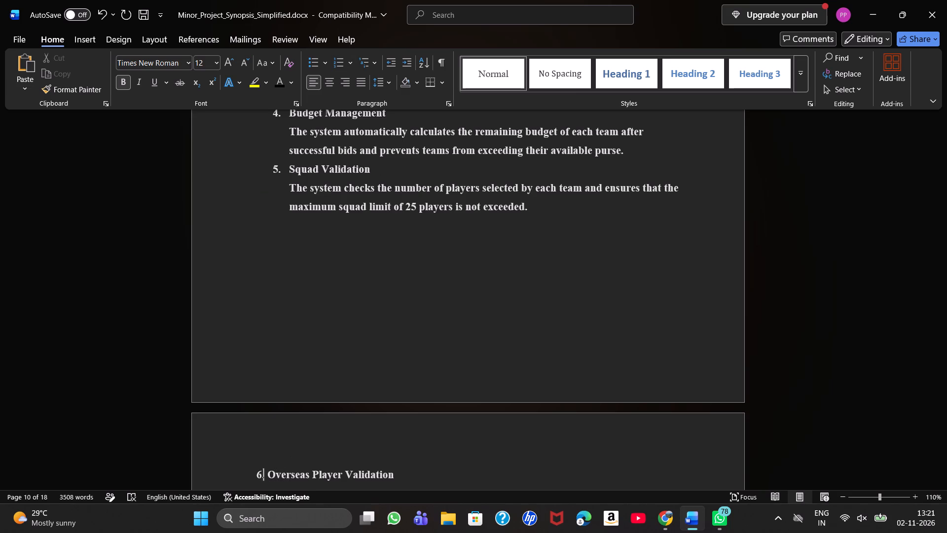
key("Left")
key("BackSpace")
key("Return")
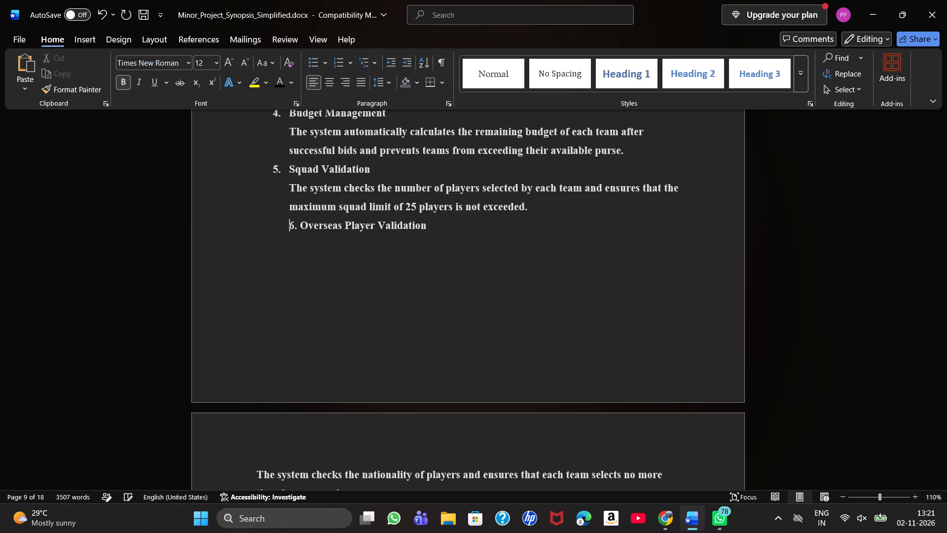
key("BackSpace")
Bring the player nationality paragraph up under 6. Overseas Player Validation as an indented paragraph without a list number.
key("Down")
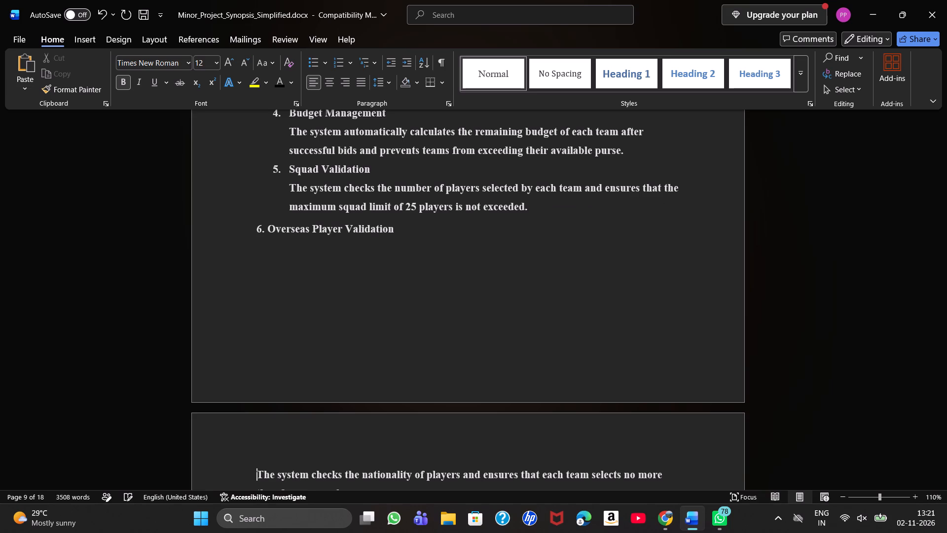
key("BackSpace")
key("Return")
key("BackSpace")
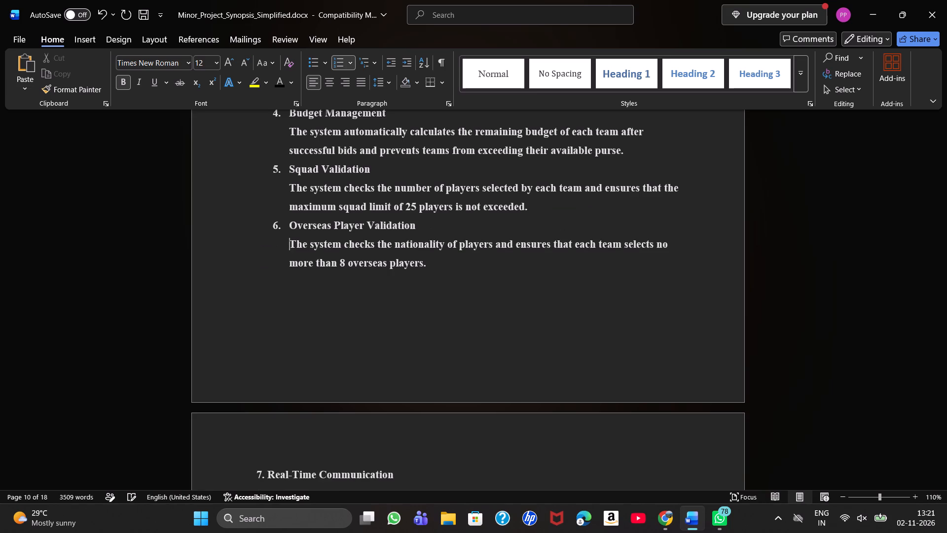
Pull the 7. Real-Time Communication heading up from the following page onto its own unindented line below the nationality paragraph.
key("Down")
key("Down")
key("Left")
key("Left")
key("Left")
key("Left")
key("Left")
key("Left")
key("Left")
key("BackSpace")
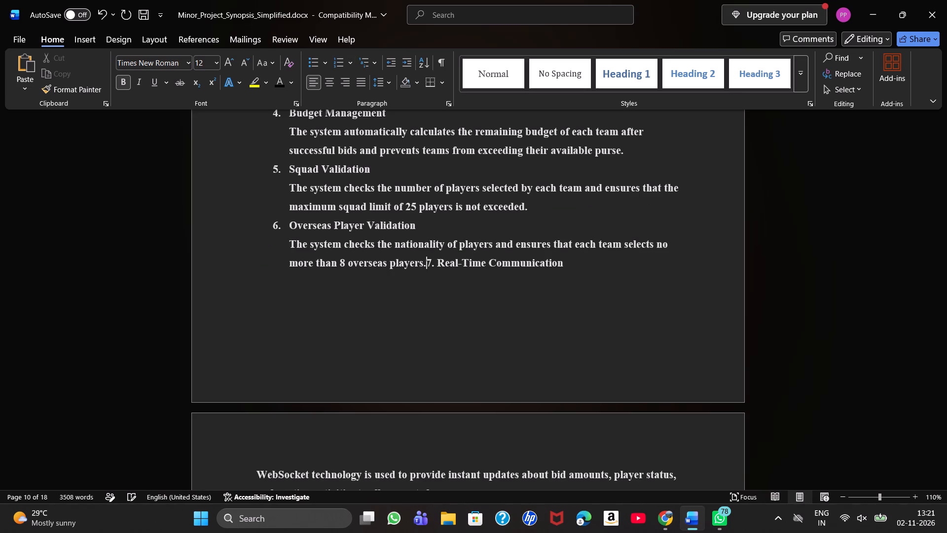
key("Return")
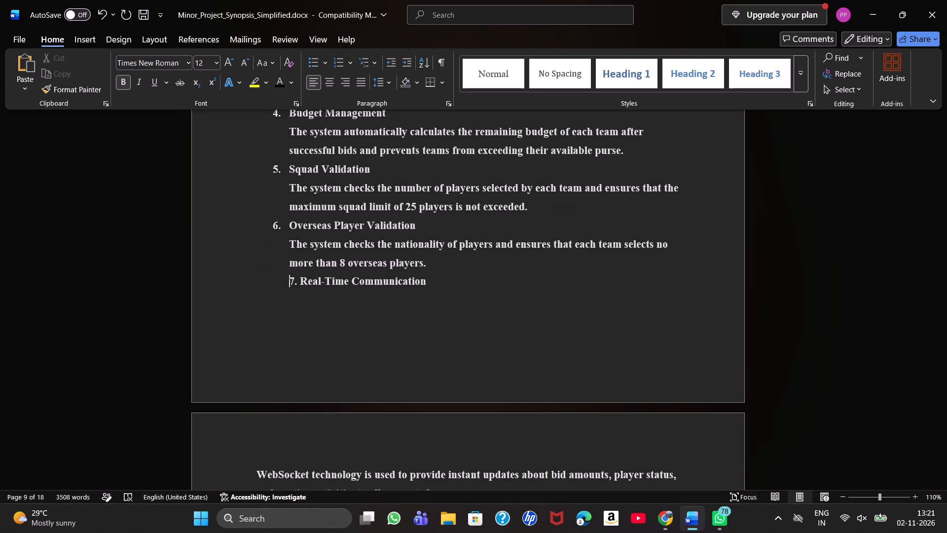
key("BackSpace")
Bring the WebSocket paragraph up under 7. Real-Time Communication as an indented paragraph without a list number.
key("Down")
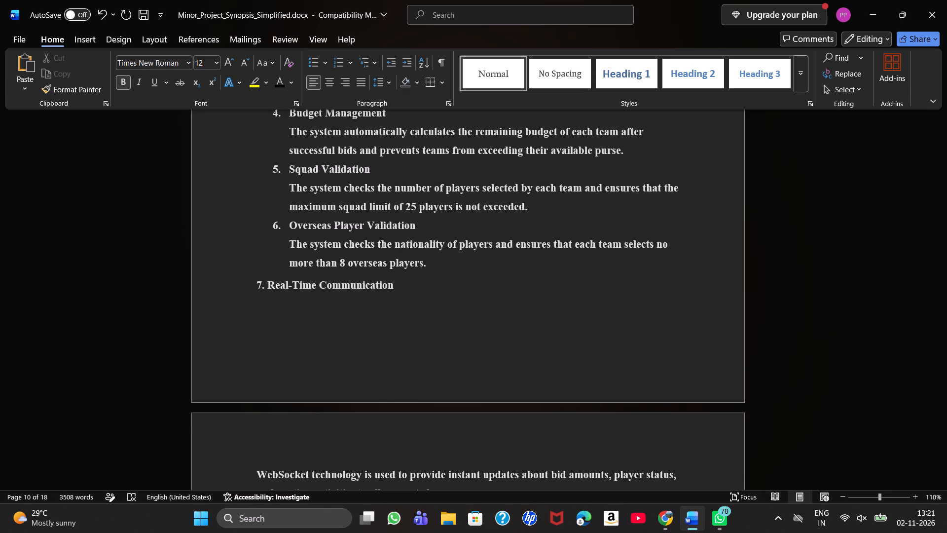
key("BackSpace")
key("Return")
key("BackSpace")
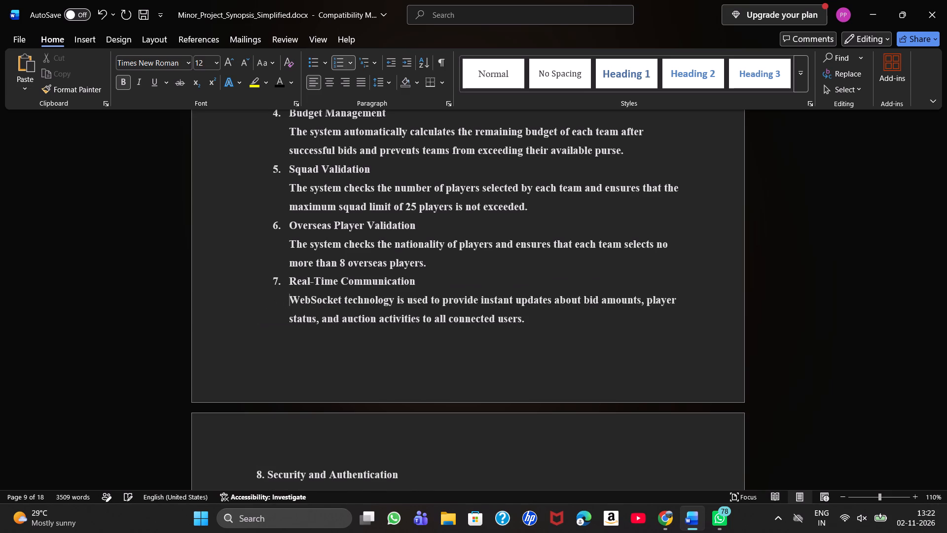
Pull the 8. Security and Authentication heading up from the following page onto its own unindented line below the WebSocket paragraph.
scroll(286, 312, "down", 2)
left_click(254, 384)
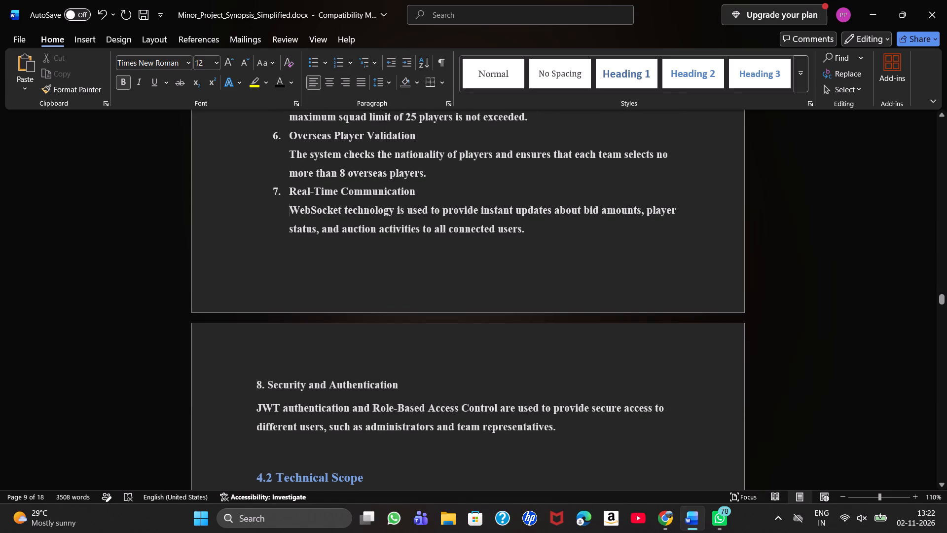
key("BackSpace")
key("Return")
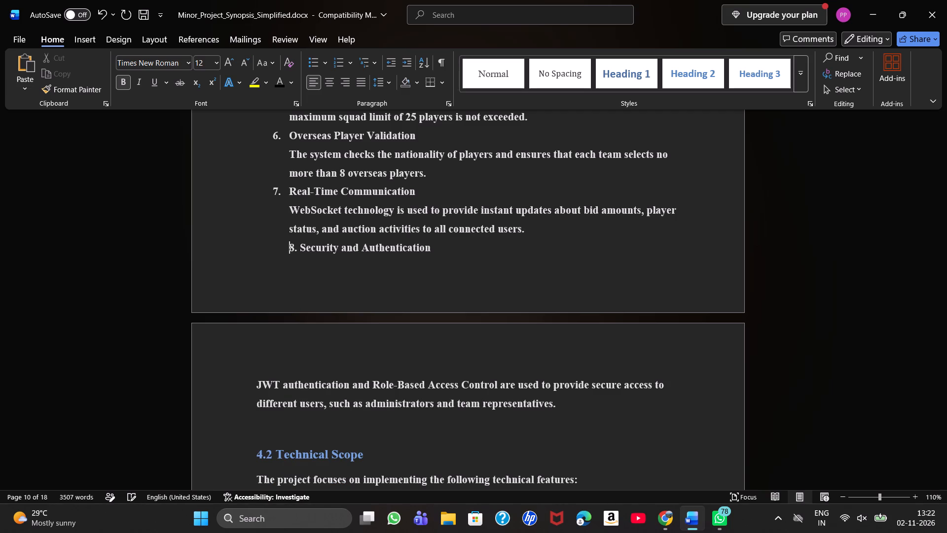
key("BackSpace")
Rejoin the JWT authentication paragraph to 8. Security and Authentication as an indented paragraph without a list number.
key("Down")
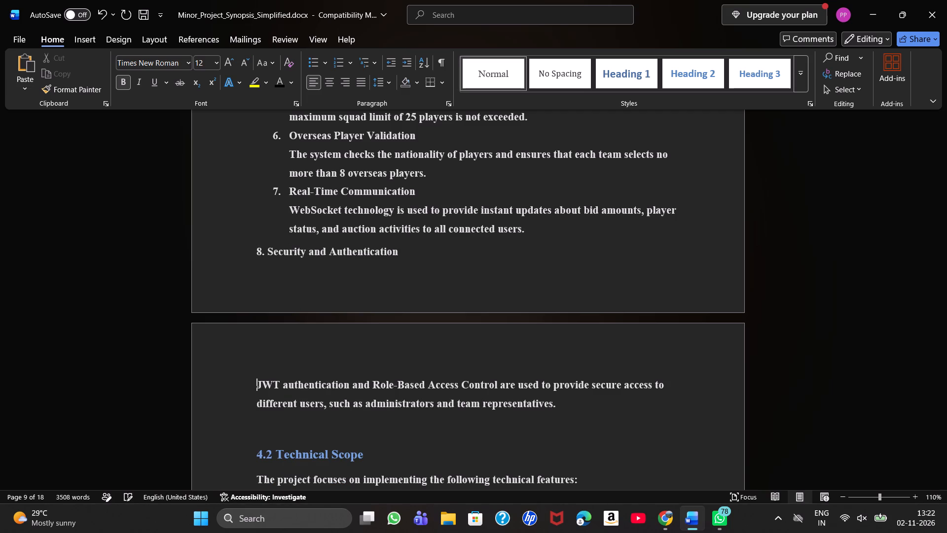
key("BackSpace")
key("Return")
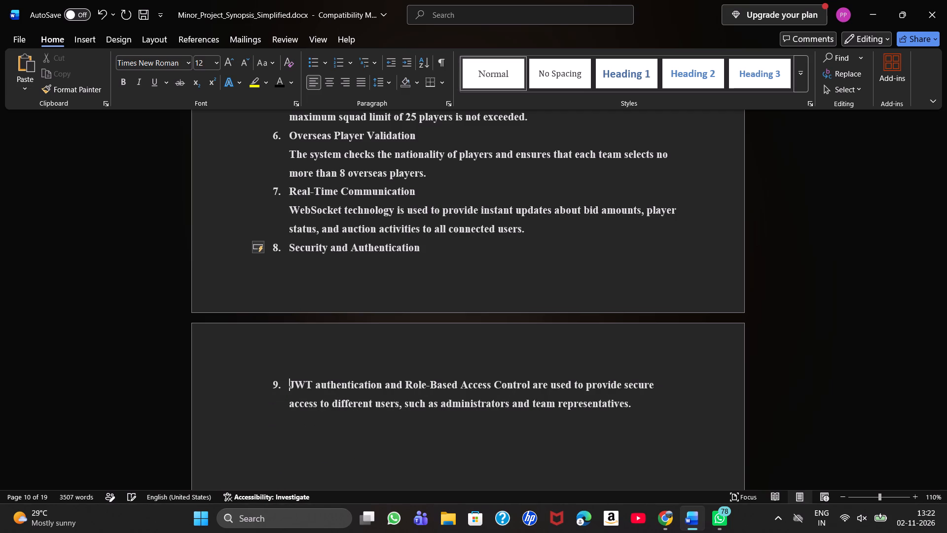
key("BackSpace")
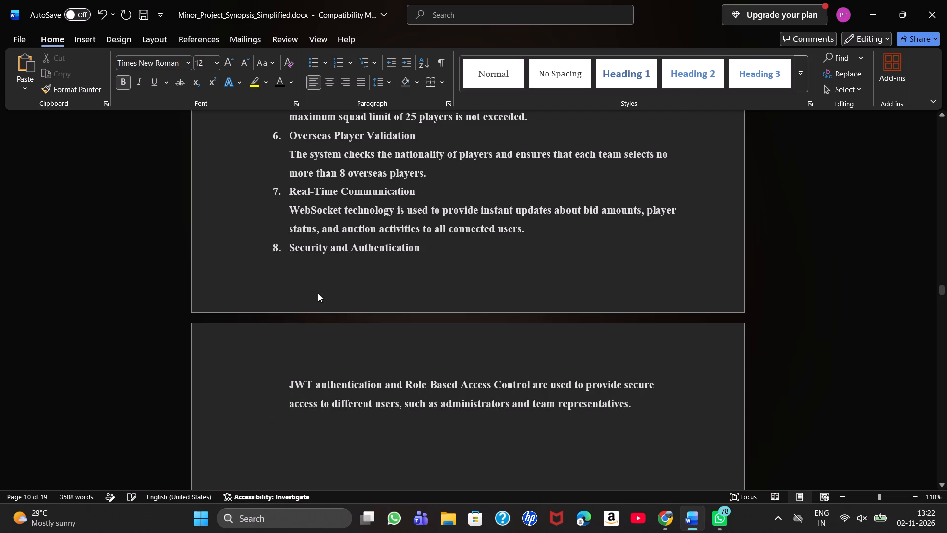
Insert four blank lines before the 3. Objectives heading so the section starts at the top of the following page.
scroll(318, 293, "up", 2)
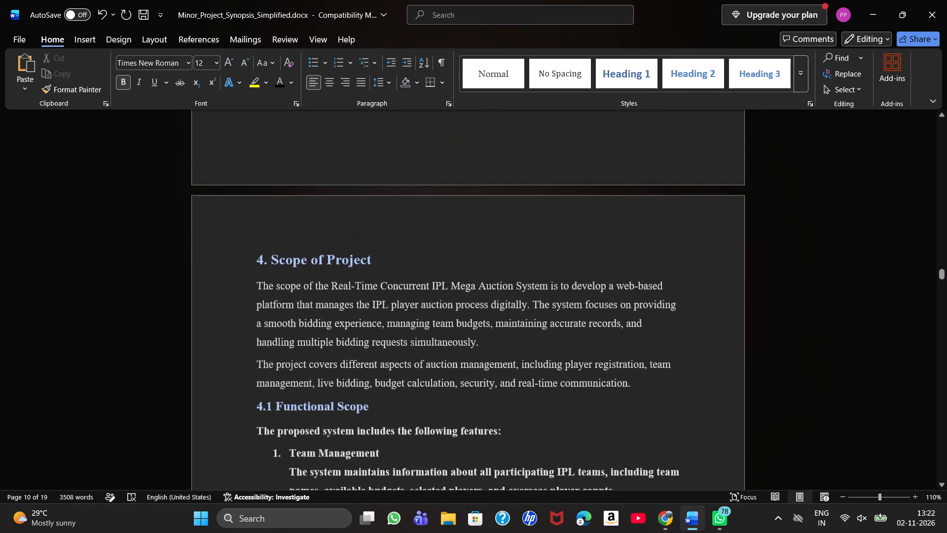
left_click(640, 383)
scroll(587, 301, "up", 1)
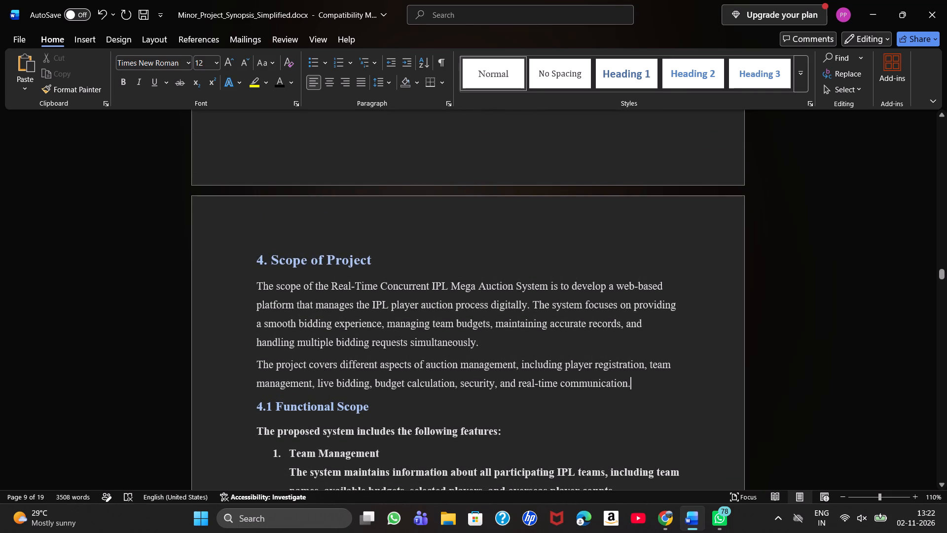
scroll(587, 301, "up", 2)
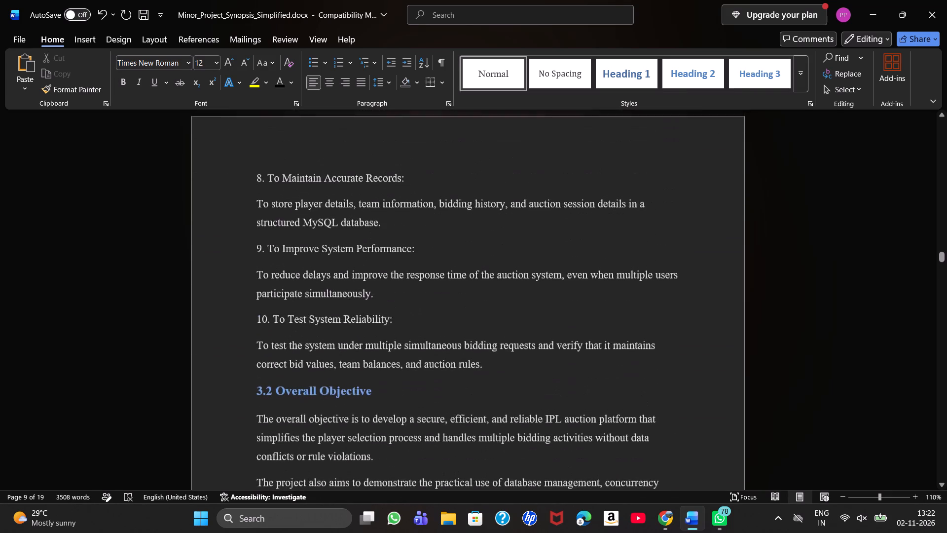
scroll(587, 301, "up", 2)
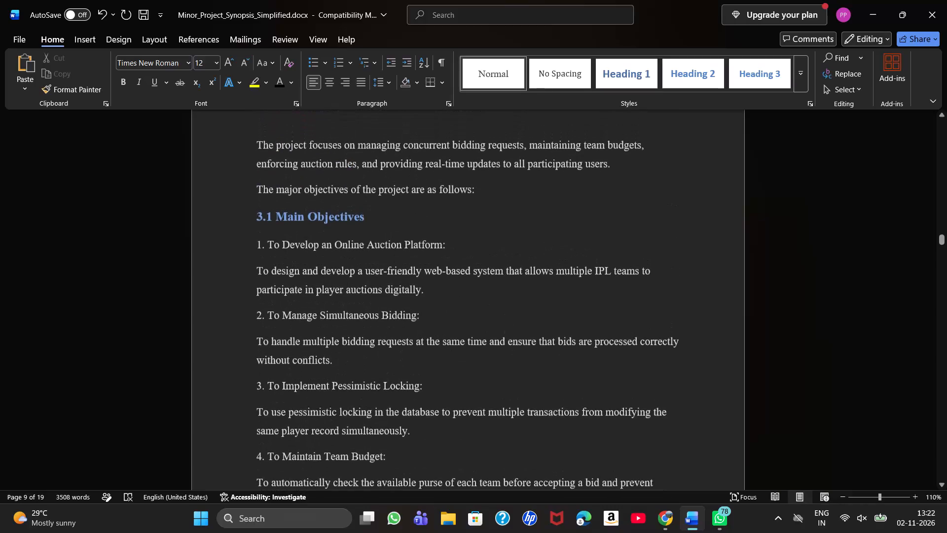
scroll(587, 301, "up", 1)
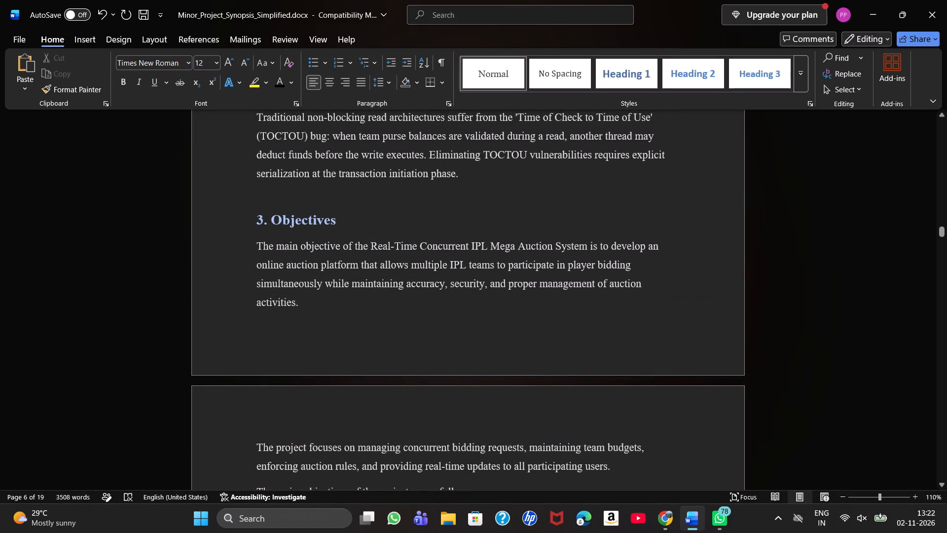
left_click(252, 218)
key("Return")
key("Return")
key("Return")
key("Return")
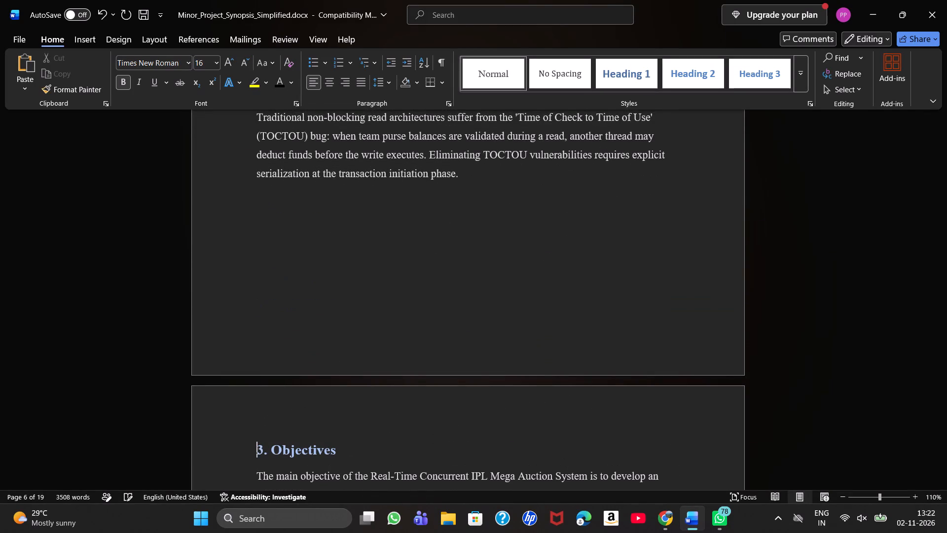
scroll(280, 170, "up", 1)
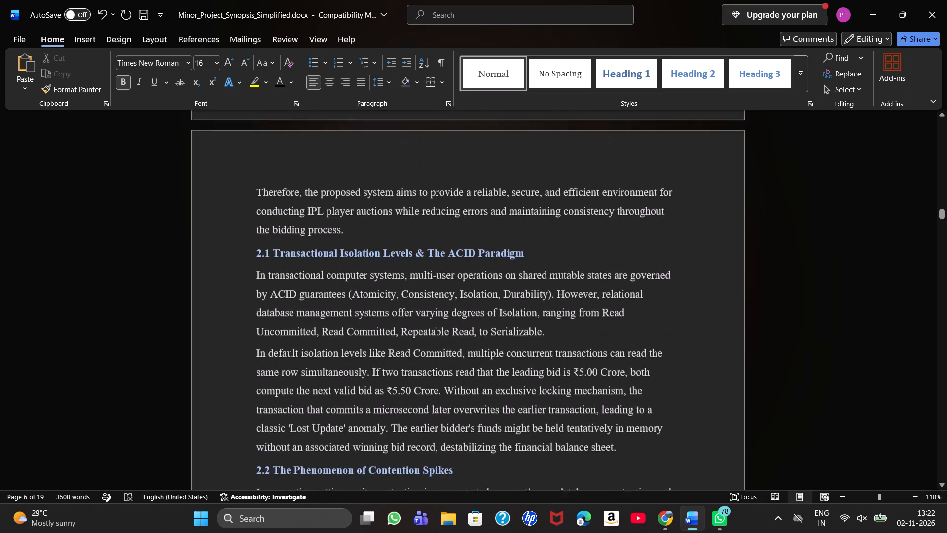
Review the document's pages from the cover and table of contents through 1. Introduction to the 2. Problem Statement heading.
scroll(280, 170, "up", 2)
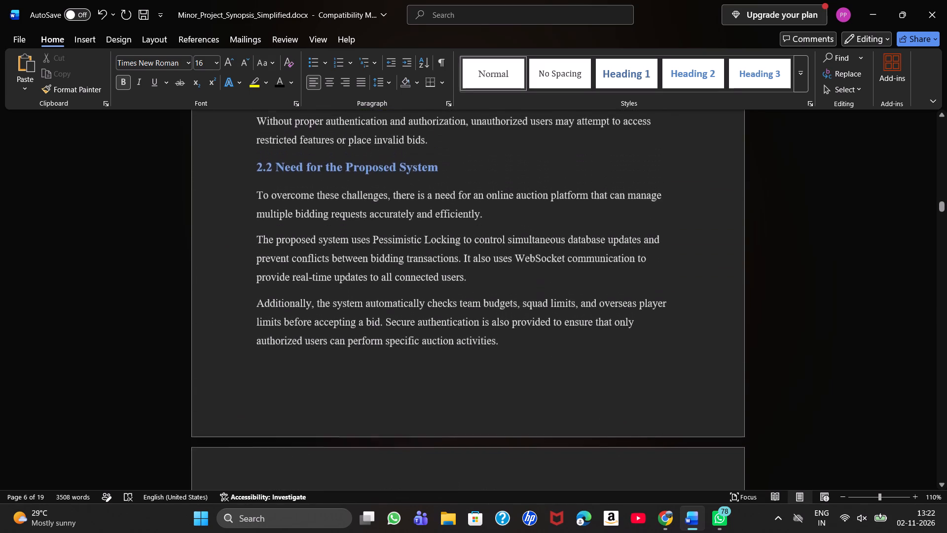
scroll(280, 170, "up", 2)
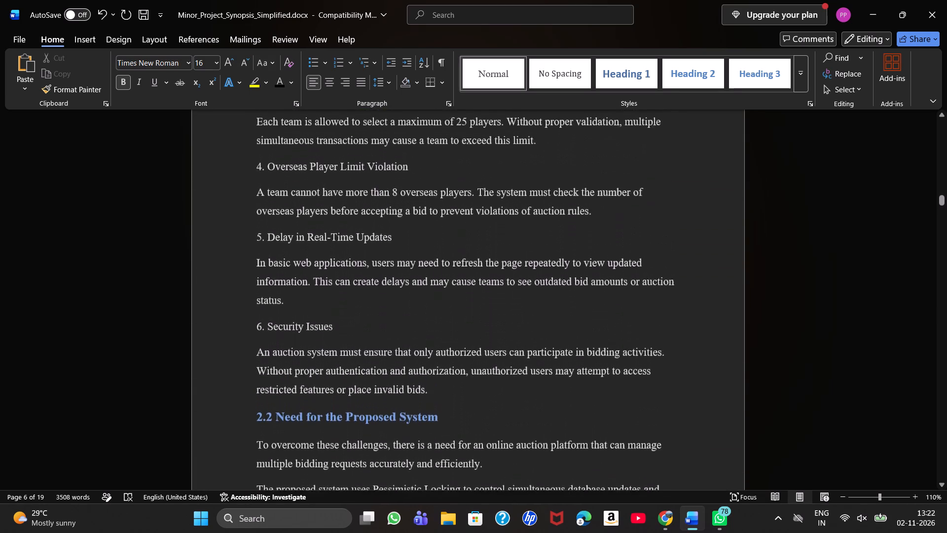
scroll(280, 170, "up", 2)
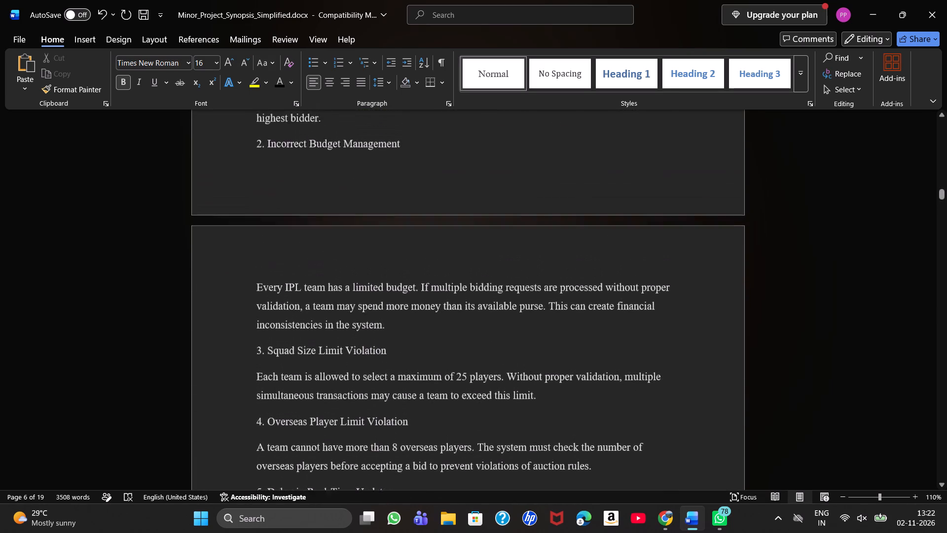
scroll(280, 170, "up", 1)
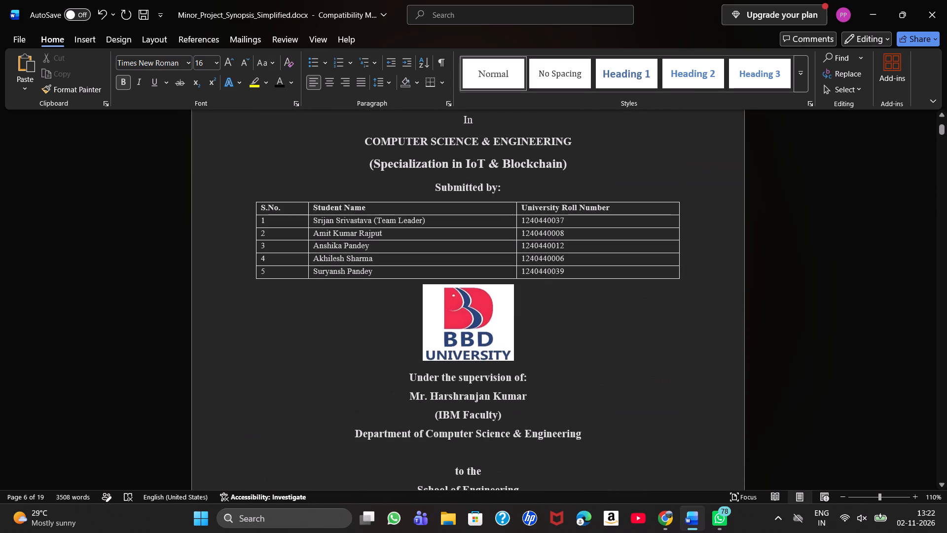
key("Down")
key("Down")
key("Down")
key("Down")
key("Down")
key("Down")
key("Down")
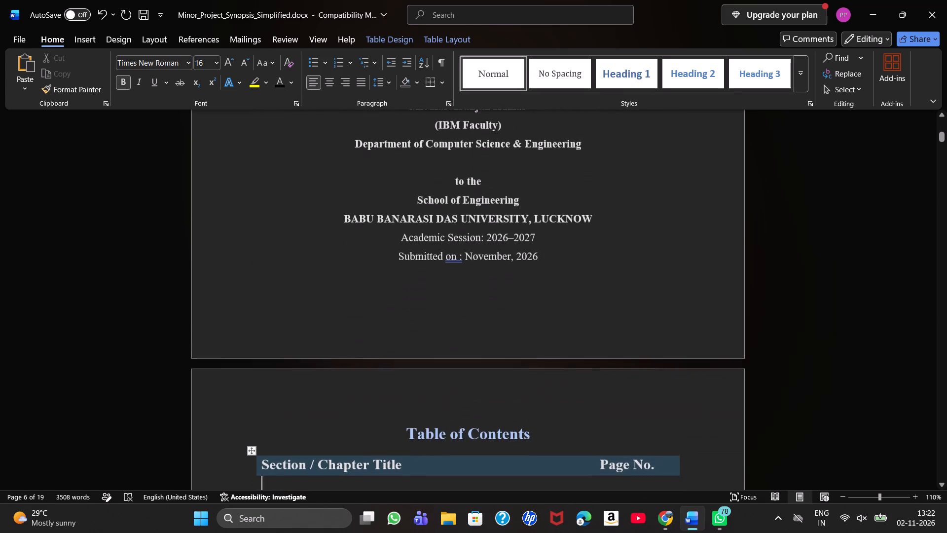
key("Down")
key("Down")
key("Down")
key("Down")
key("Down")
key("Down")
key("Down")
key("Down")
key("Down")
key("Down")
key("Down")
key("Down")
key("Down")
key("Down")
key("Down")
key("Down")
key("Down")
key("Down")
key("Down")
key("Down")
key("Down")
key("Down")
key("Down")
key("Down")
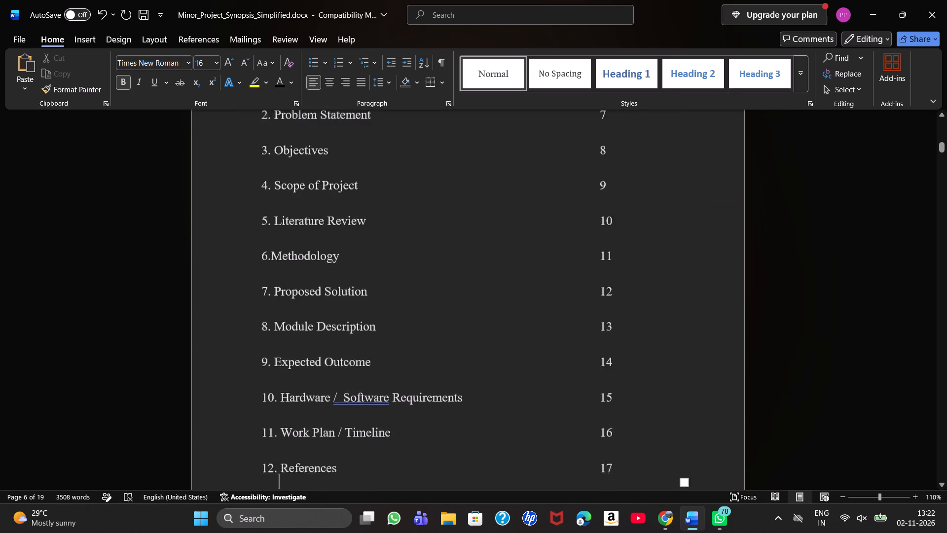
key("Down")
key("Down")
key("Down")
key("Down")
key("Down")
key("Down")
key("Down")
key("Down")
key("Down")
key("Down")
key("Down")
key("Down")
key("Down")
key("Down")
key("Down")
key("Down")
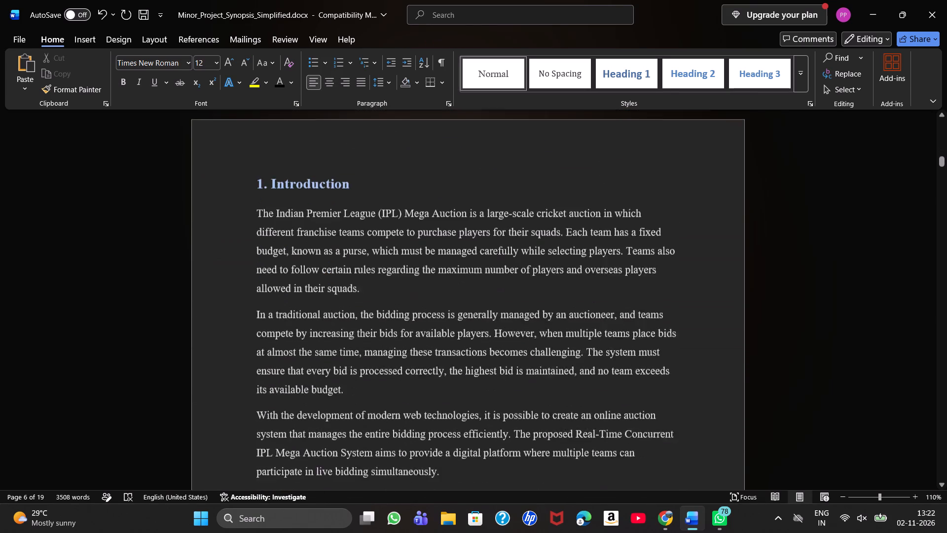
key("Down")
key("Down")
key("Down")
key("Down")
key("Down")
key("Down")
key("Down")
key("Down")
key("Down")
key("Down")
key("Down")
key("Down")
key("Down")
key("Down")
key("Down")
key("Down")
key("Down")
key("Down")
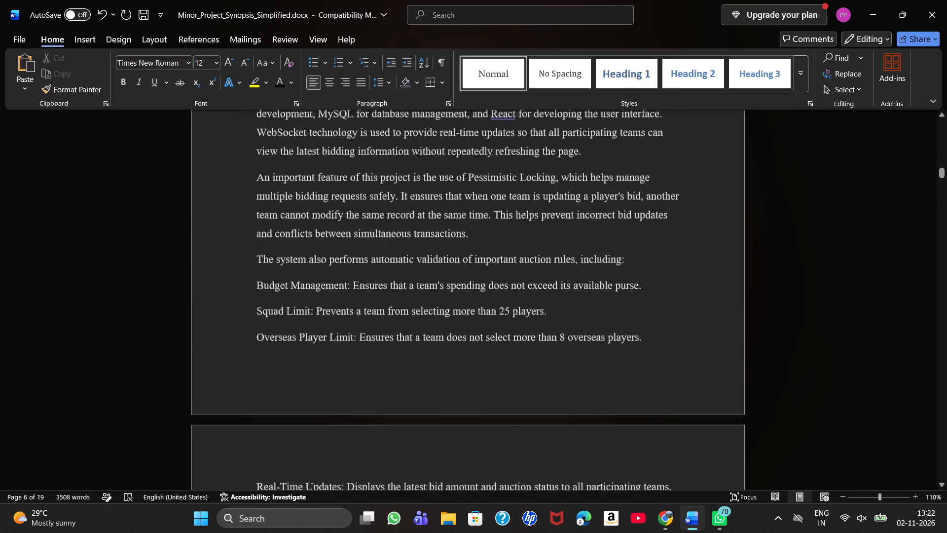
key("Down")
key("Down")
key("Down")
key("Down")
key("Down")
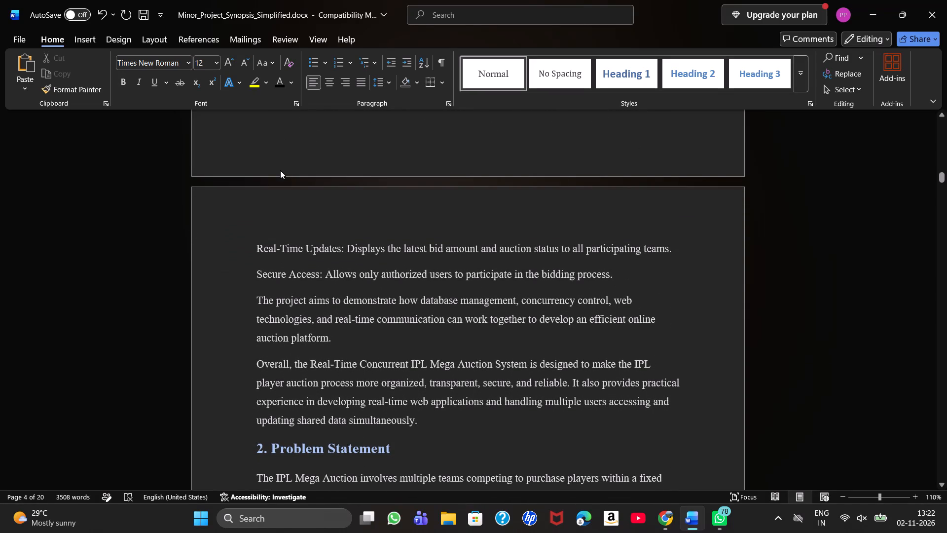
Insert thirteen blank lines before the 2. Problem Statement heading so the section starts at the top of the following page.
left_click(256, 445)
key("Return")
key("Return")
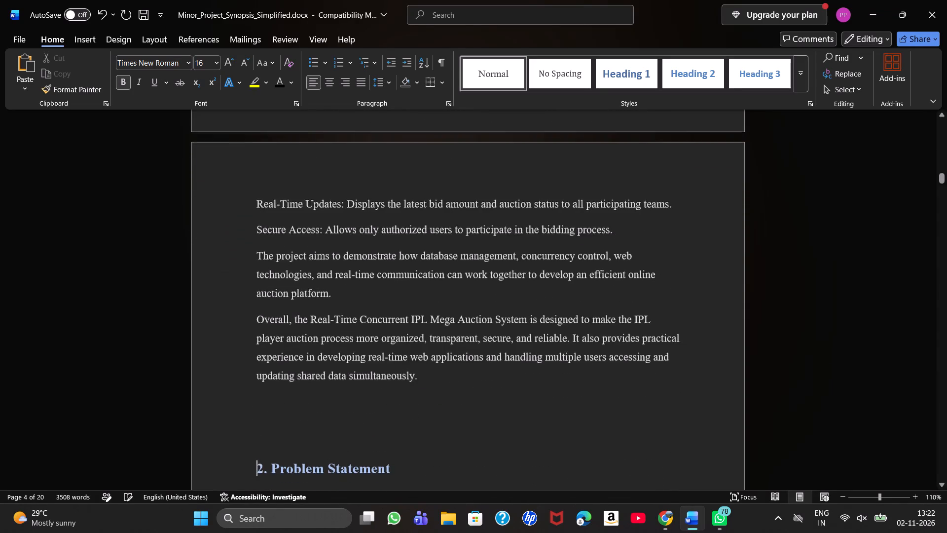
key("Return")
key("Return")
key("Return")
key("Return")
key("Return")
key("Return")
key("Return")
key("Return")
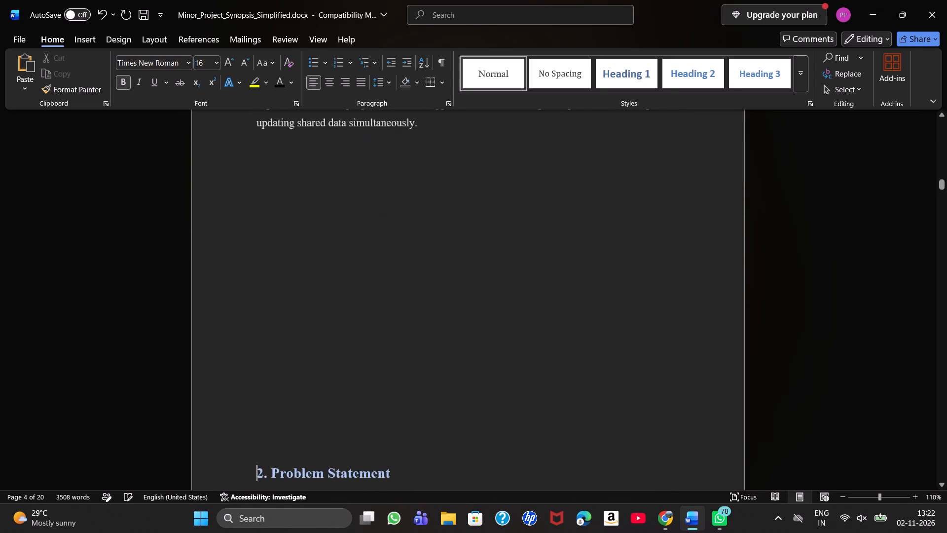
key("Return")
key("Return")
key("Return")
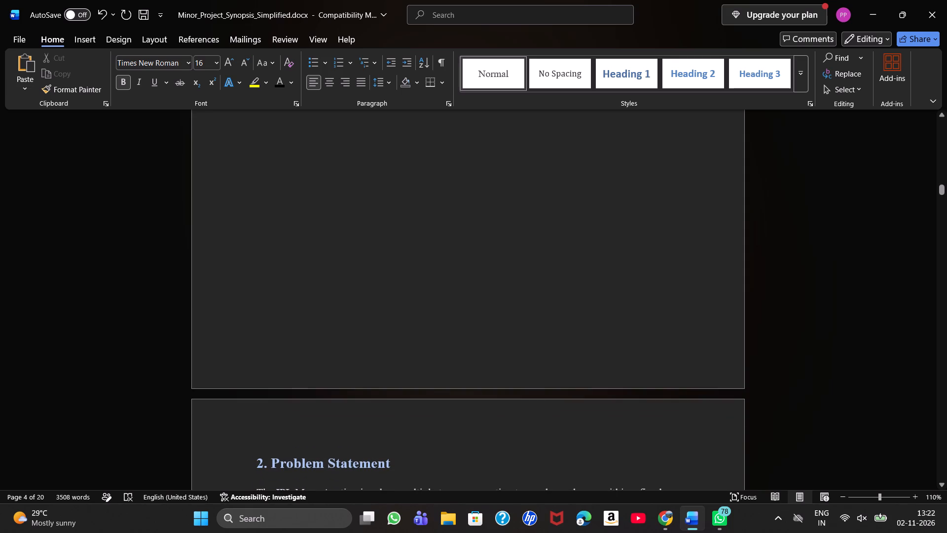
In a multi-page view, add seven more blank lines above the 3. Objectives heading so the section starts on a new page.
scroll(352, 423, "down", 3)
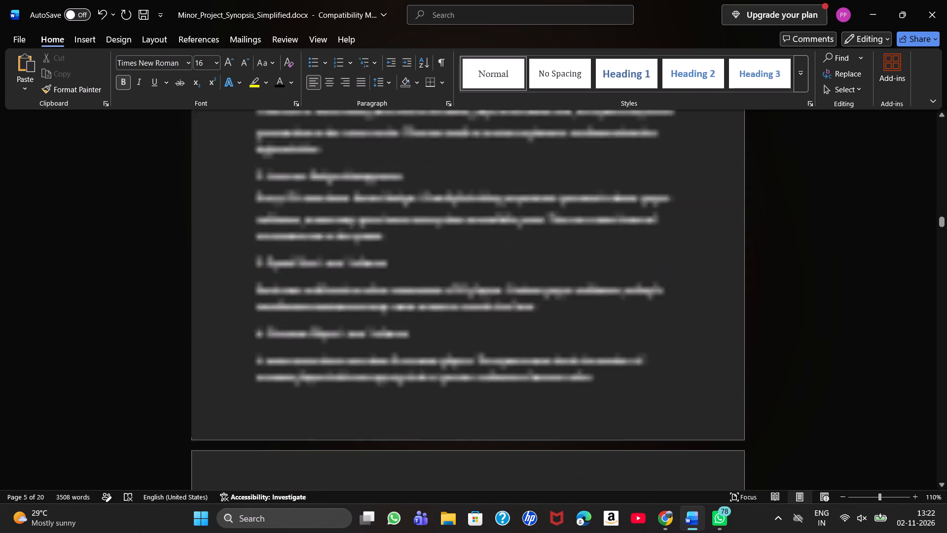
scroll(352, 423, "down", 1)
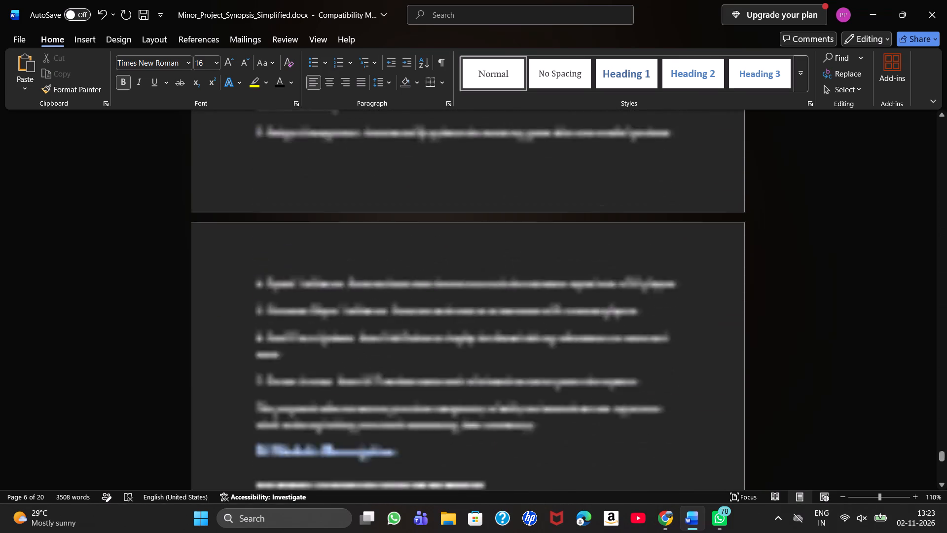
scroll(352, 423, "down", 1)
scroll(352, 423, "down", 6, "ctrl")
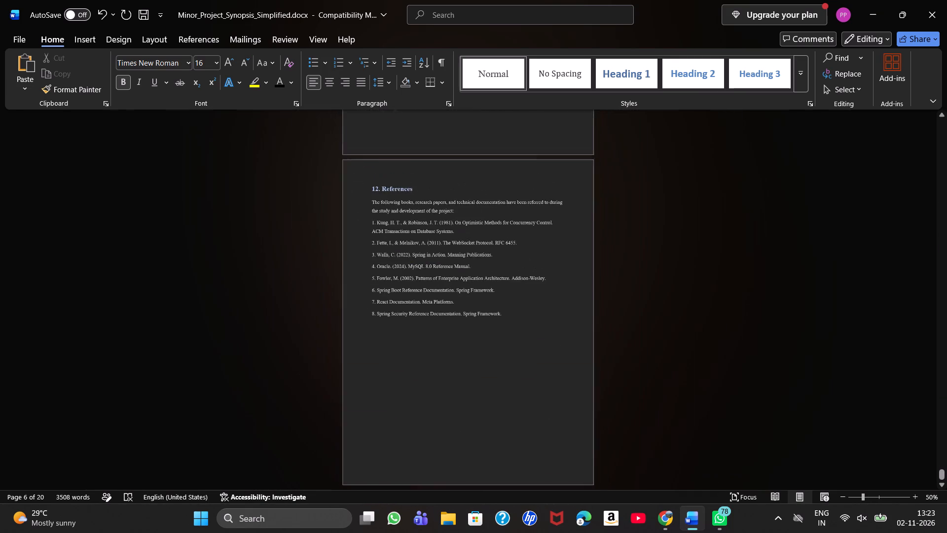
scroll(352, 423, "down", 2, "ctrl")
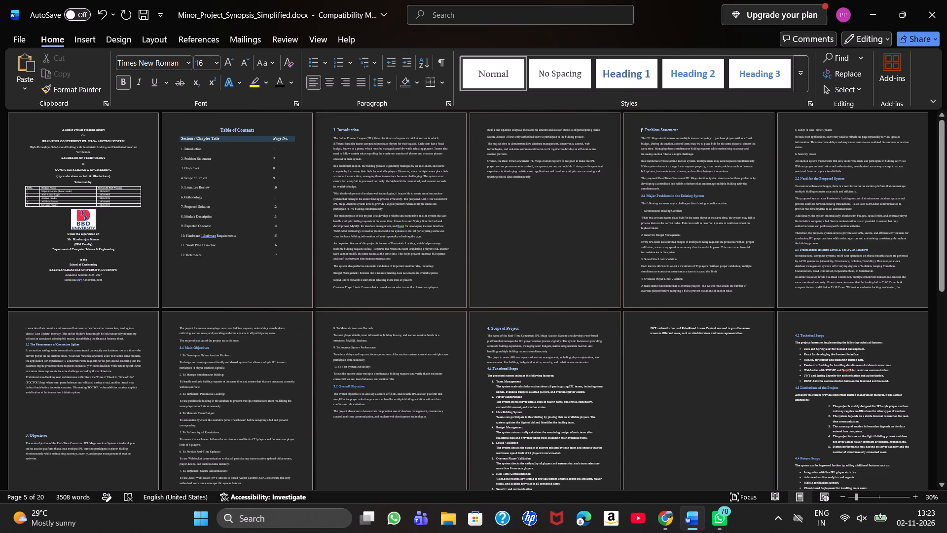
left_click(24, 433)
key("Return")
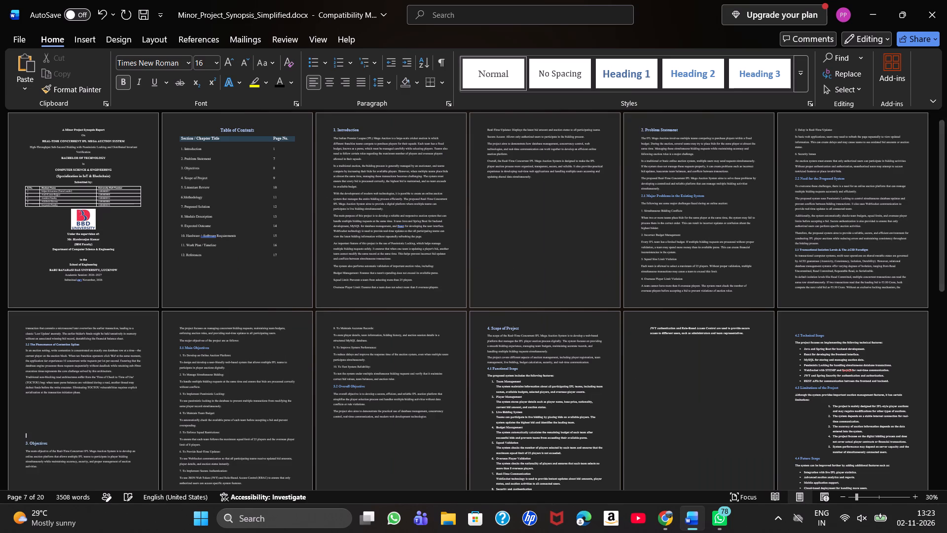
key("Return")
key("Return")
key("Return")
key("Return")
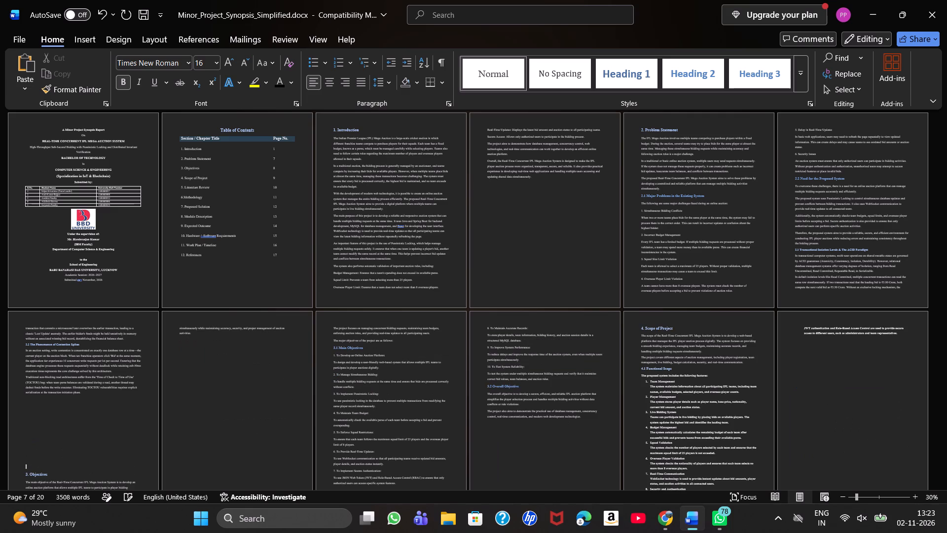
key("Return")
key("Return")
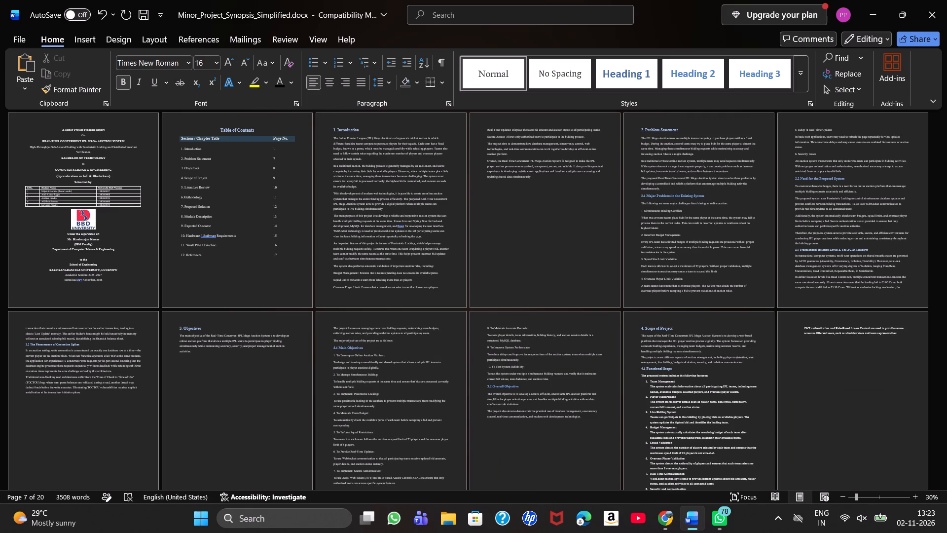
Pull the "The project focuses on" paragraph and "The major objectives" line back onto the 3. Objectives page as separate paragraphs.
scroll(24, 433, "down", 1)
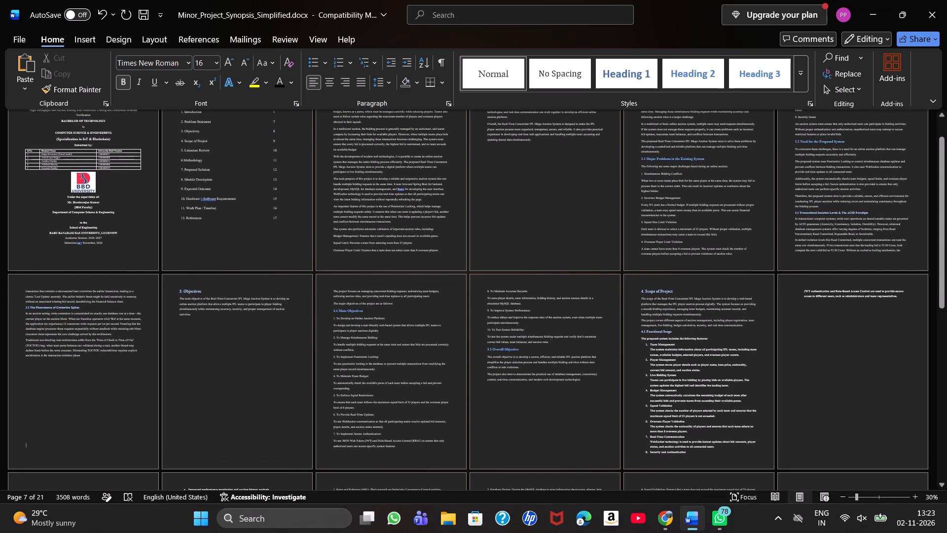
left_click(333, 291)
key("BackSpace")
key("Return")
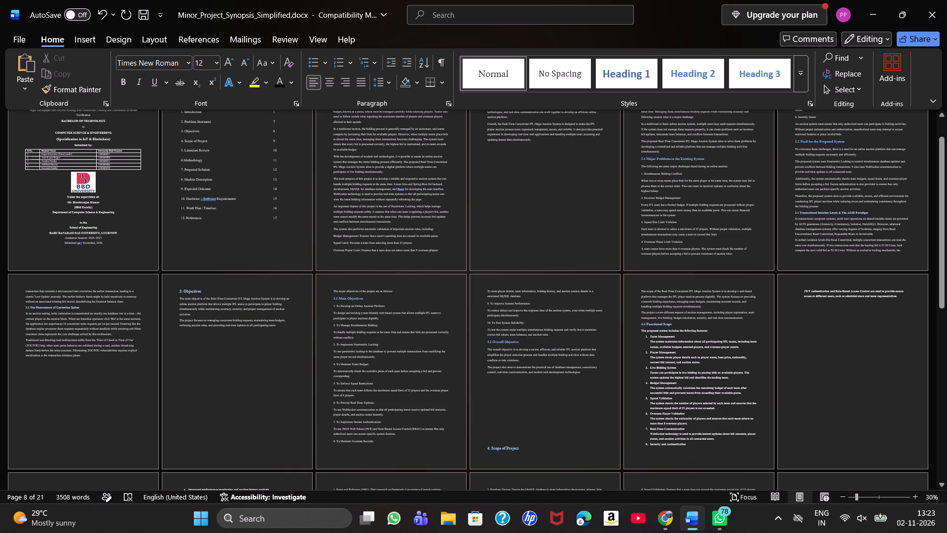
left_click(333, 289)
key("BackSpace")
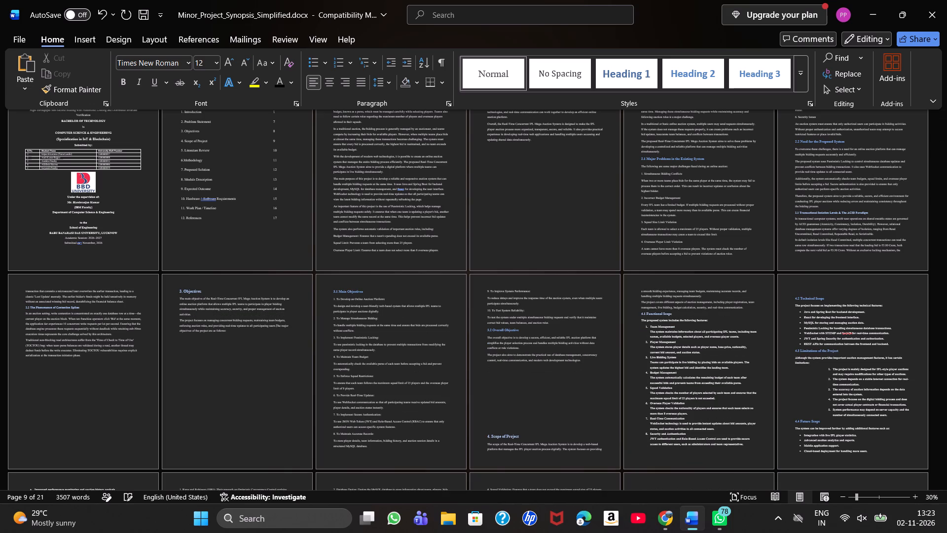
key("Return")
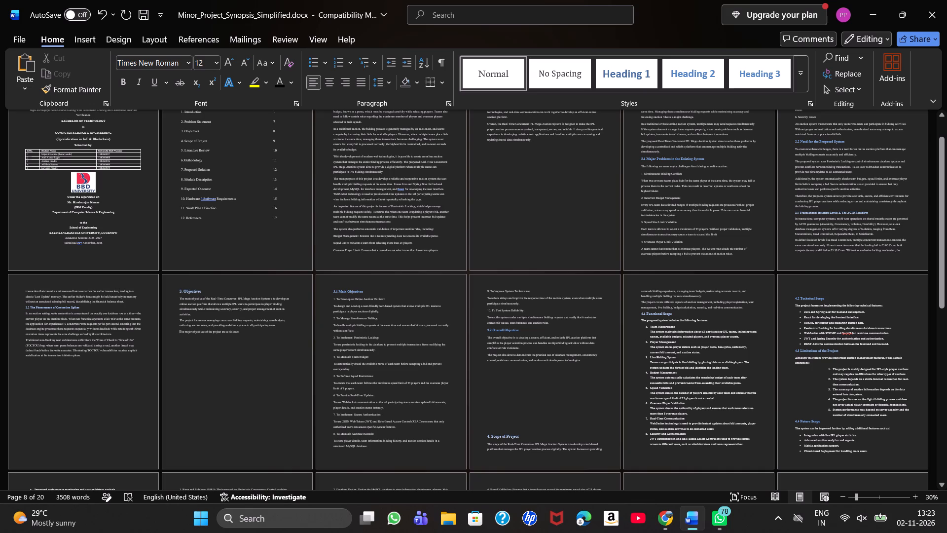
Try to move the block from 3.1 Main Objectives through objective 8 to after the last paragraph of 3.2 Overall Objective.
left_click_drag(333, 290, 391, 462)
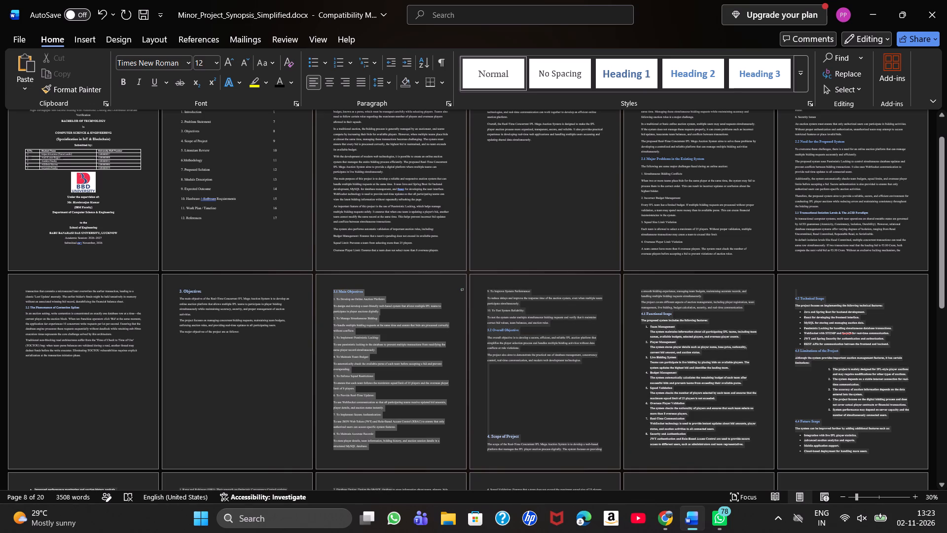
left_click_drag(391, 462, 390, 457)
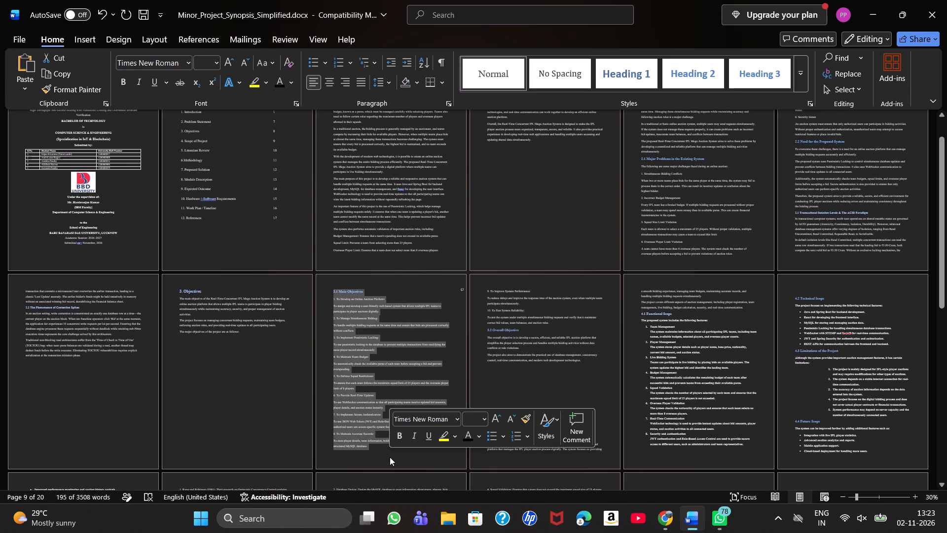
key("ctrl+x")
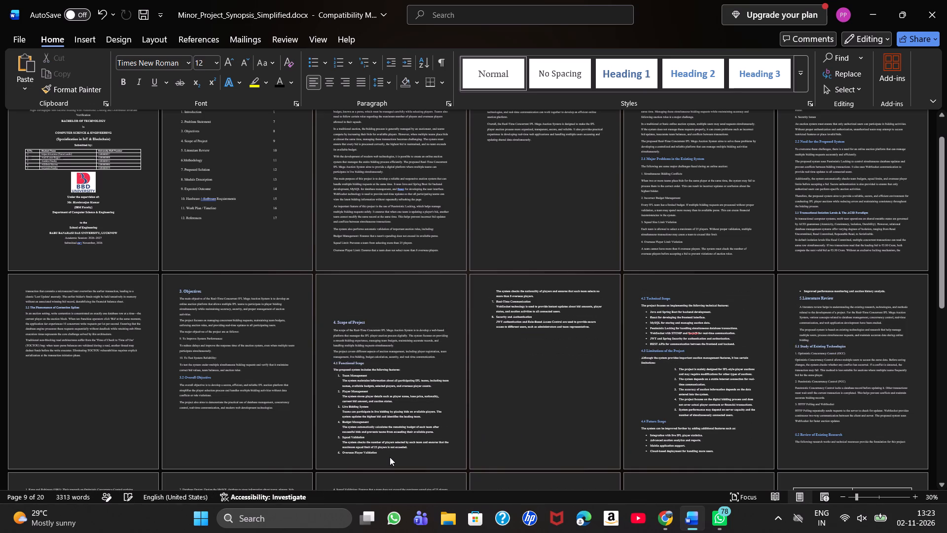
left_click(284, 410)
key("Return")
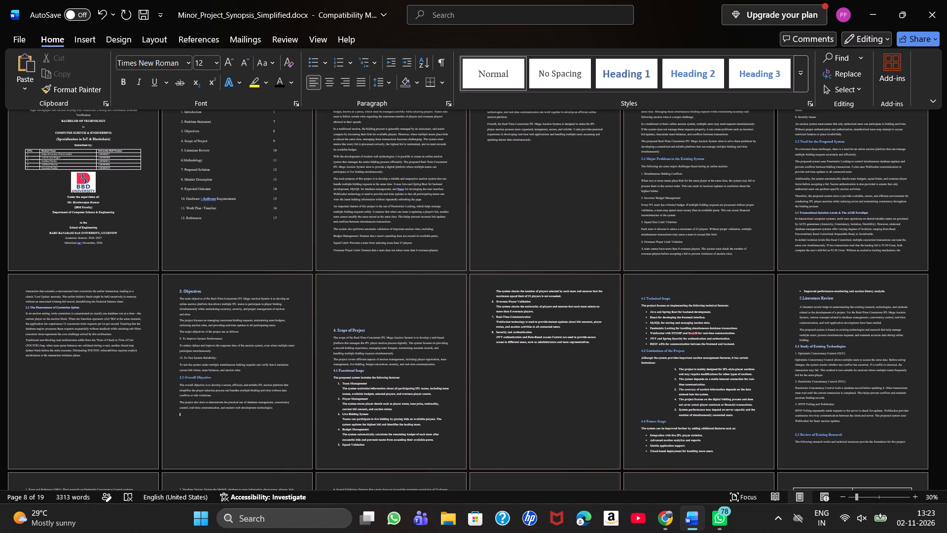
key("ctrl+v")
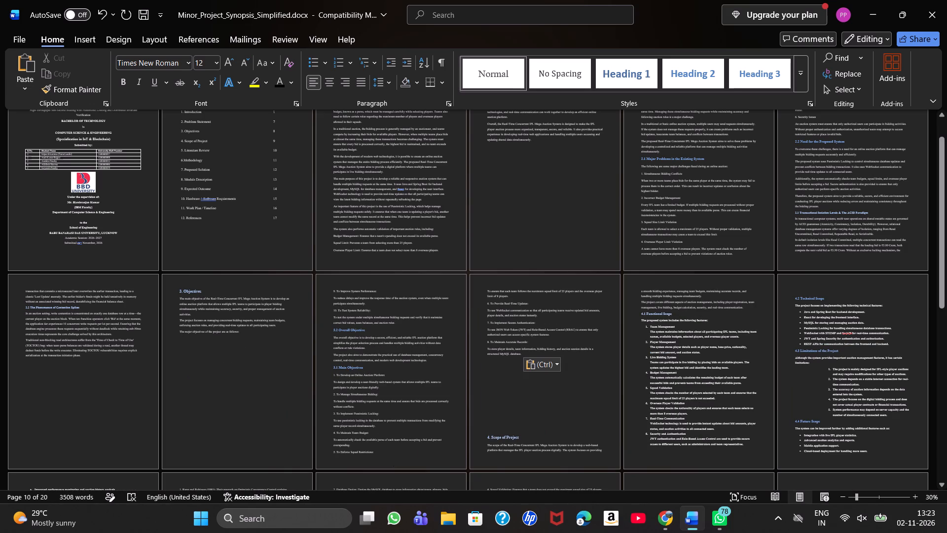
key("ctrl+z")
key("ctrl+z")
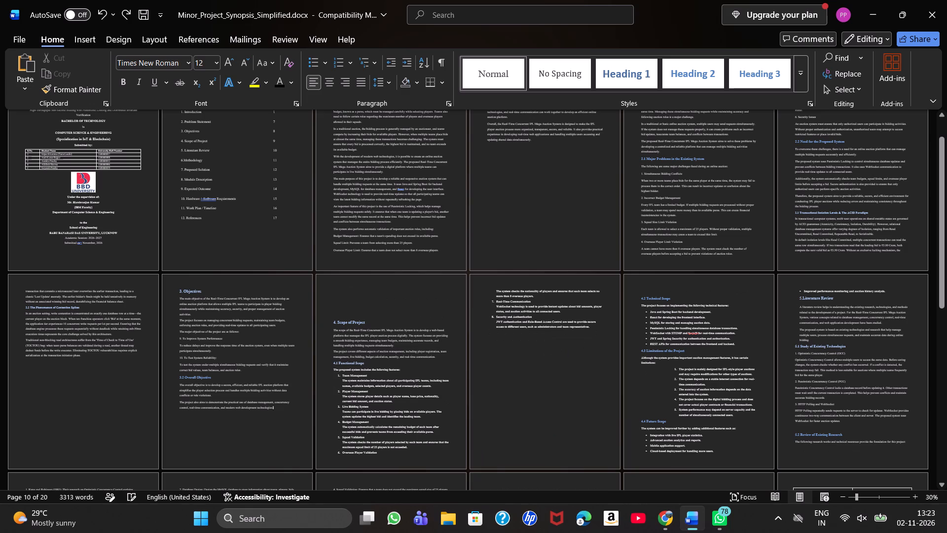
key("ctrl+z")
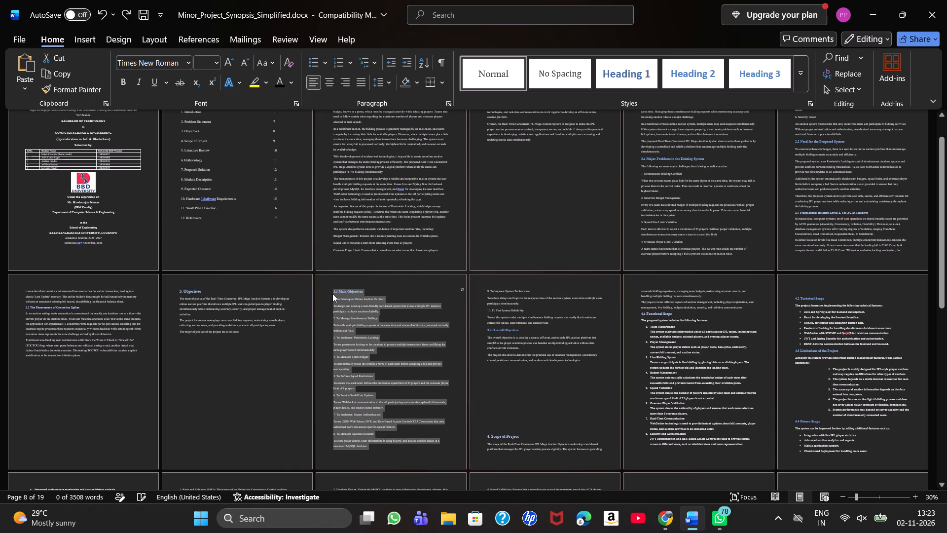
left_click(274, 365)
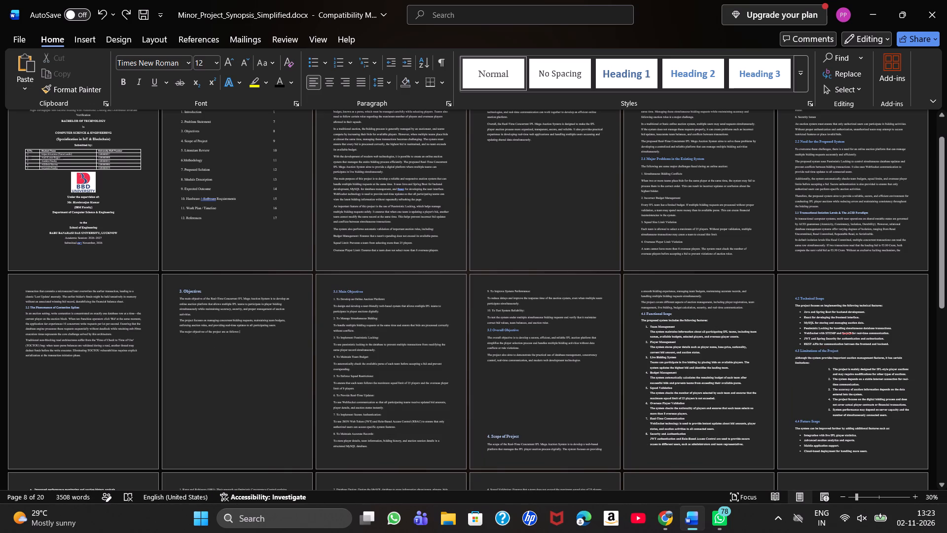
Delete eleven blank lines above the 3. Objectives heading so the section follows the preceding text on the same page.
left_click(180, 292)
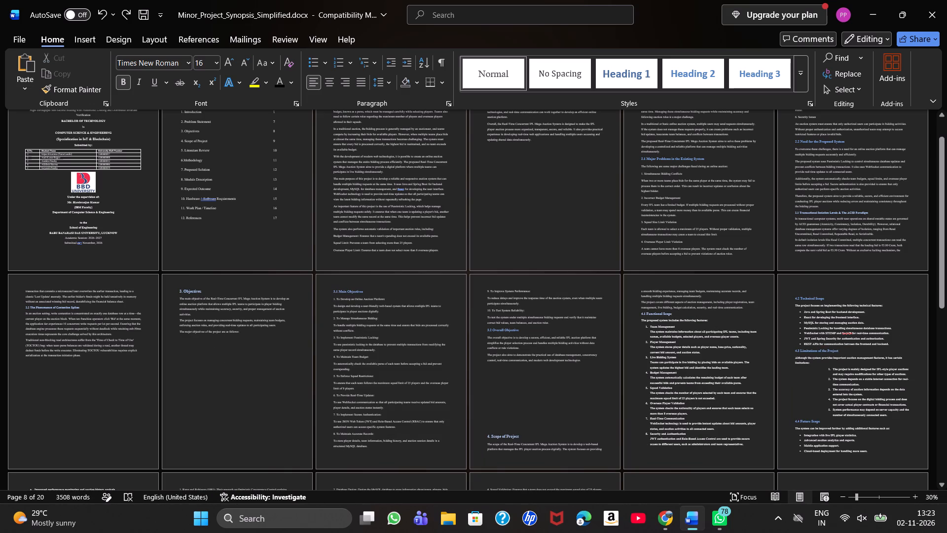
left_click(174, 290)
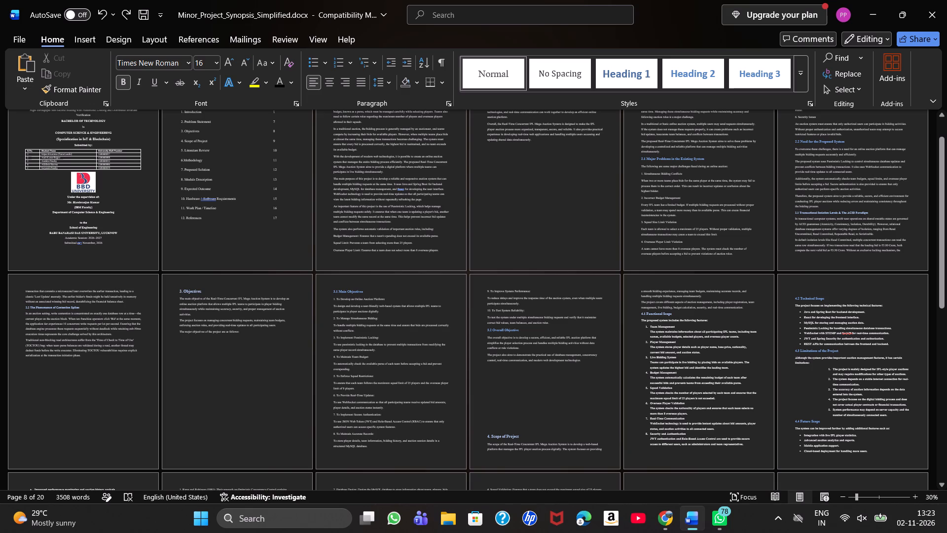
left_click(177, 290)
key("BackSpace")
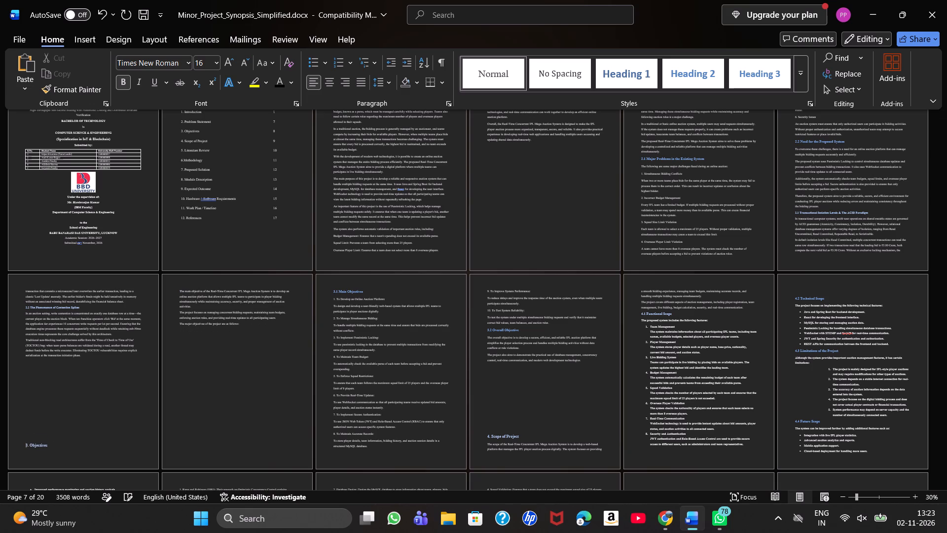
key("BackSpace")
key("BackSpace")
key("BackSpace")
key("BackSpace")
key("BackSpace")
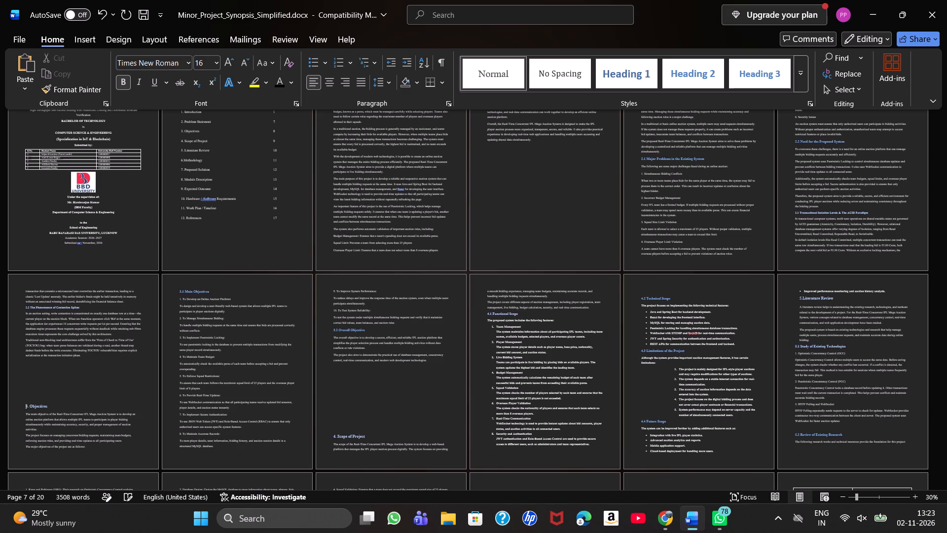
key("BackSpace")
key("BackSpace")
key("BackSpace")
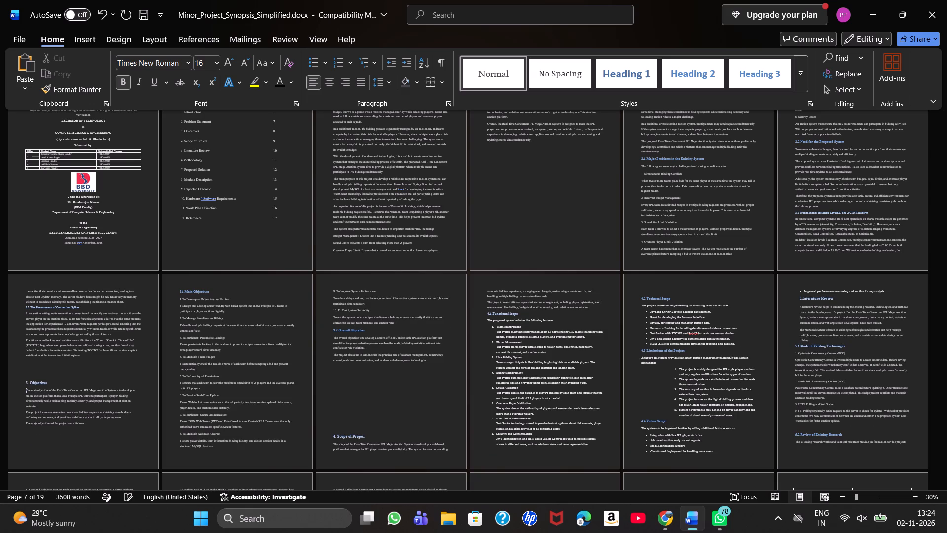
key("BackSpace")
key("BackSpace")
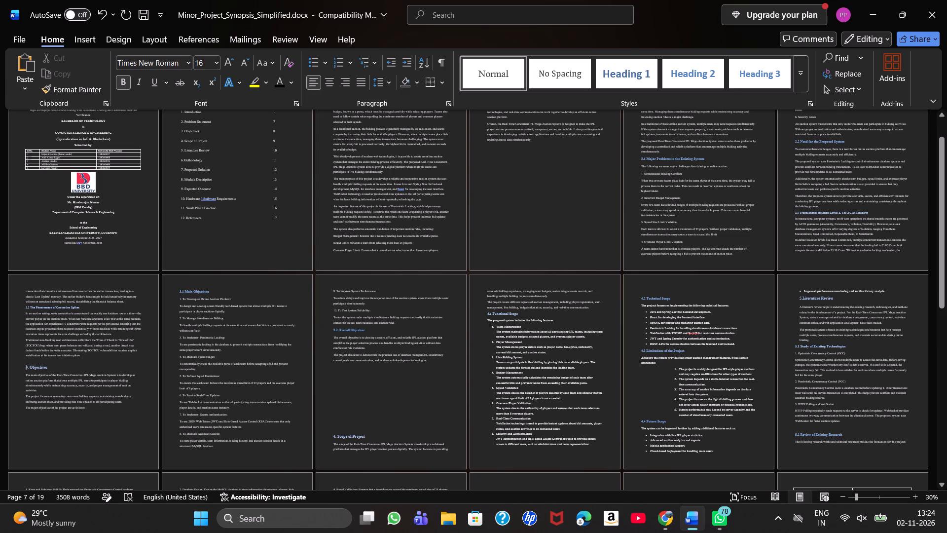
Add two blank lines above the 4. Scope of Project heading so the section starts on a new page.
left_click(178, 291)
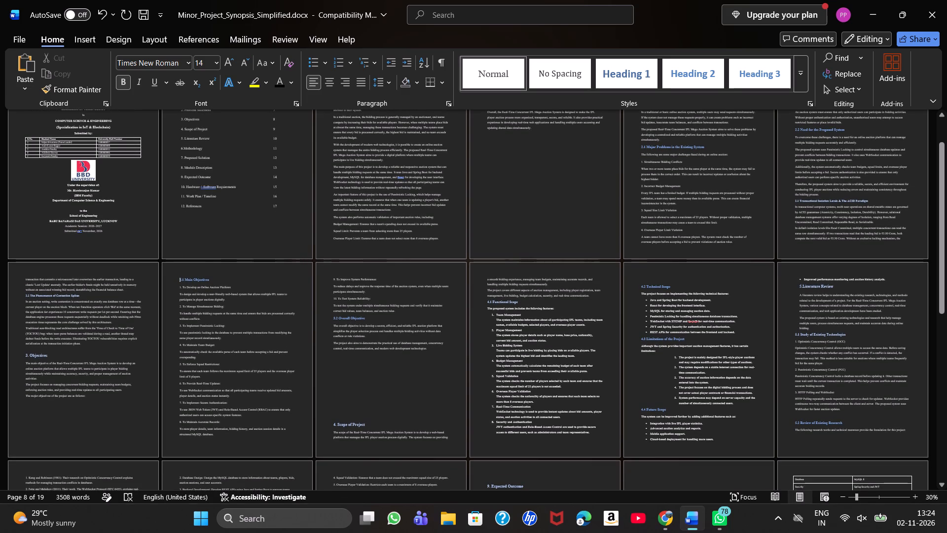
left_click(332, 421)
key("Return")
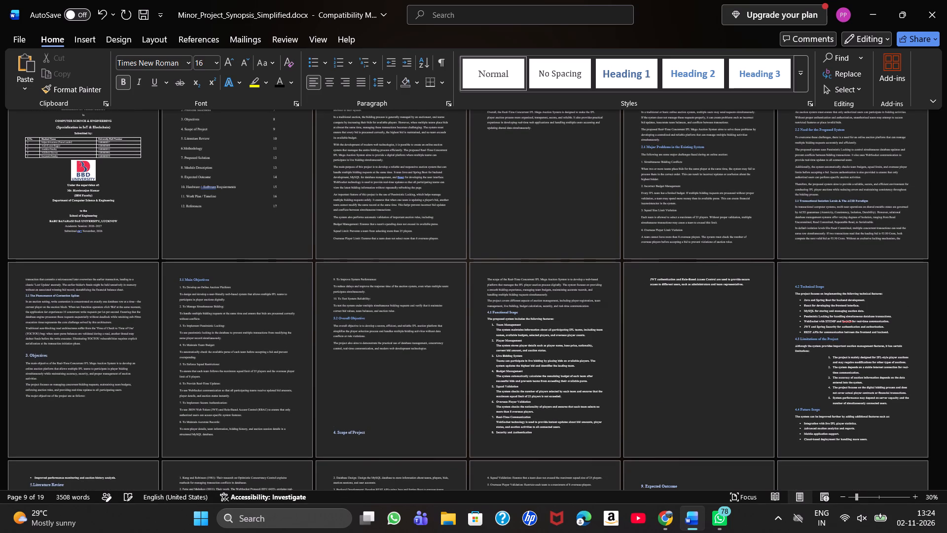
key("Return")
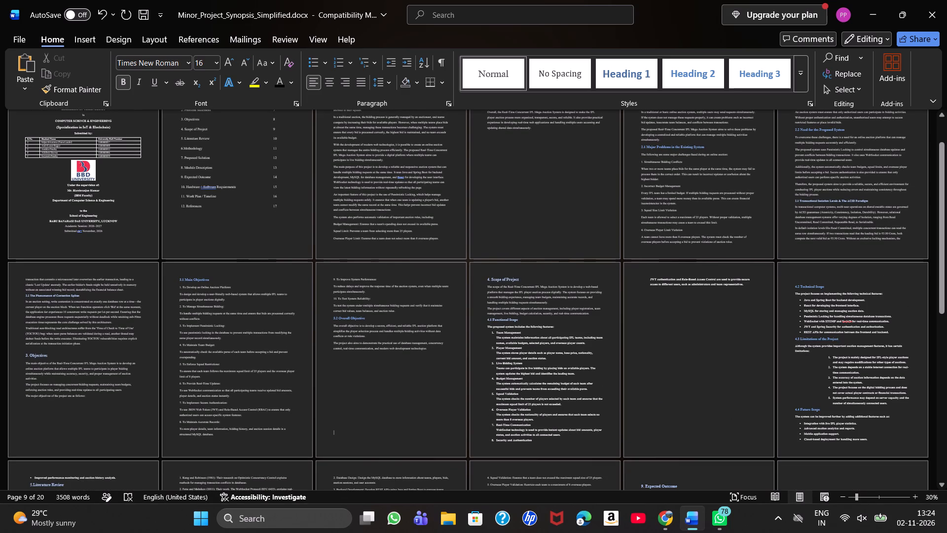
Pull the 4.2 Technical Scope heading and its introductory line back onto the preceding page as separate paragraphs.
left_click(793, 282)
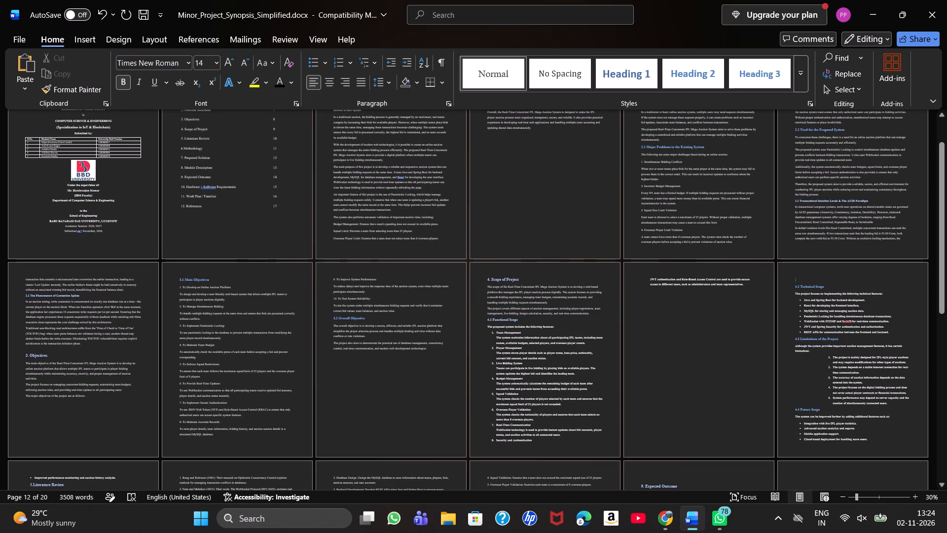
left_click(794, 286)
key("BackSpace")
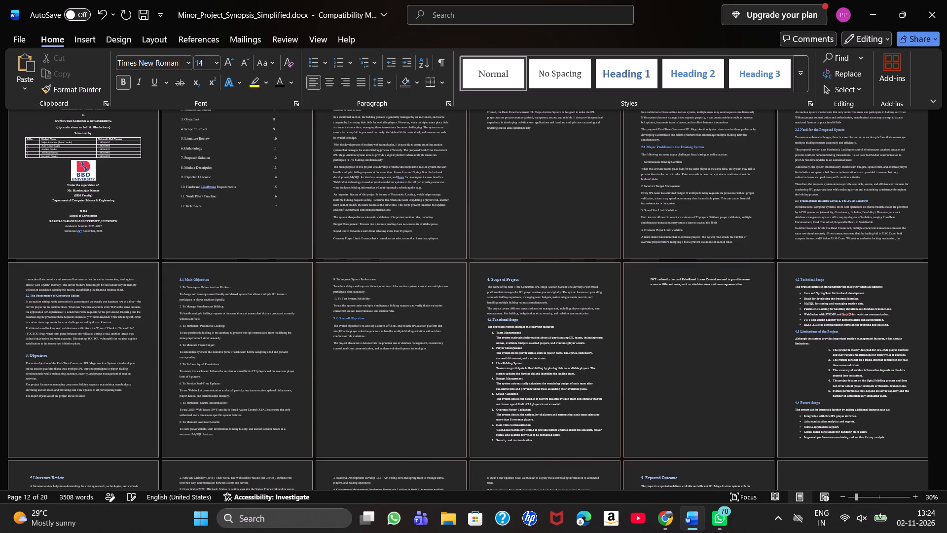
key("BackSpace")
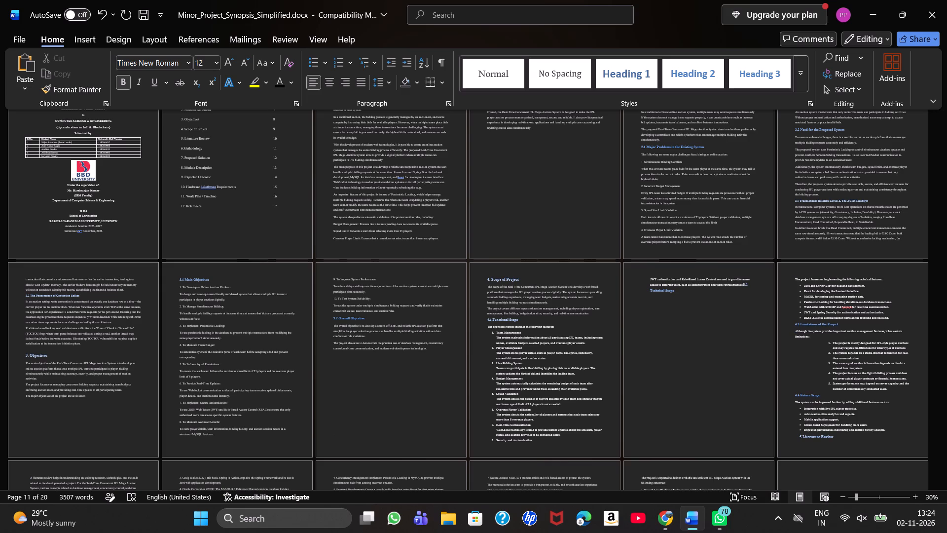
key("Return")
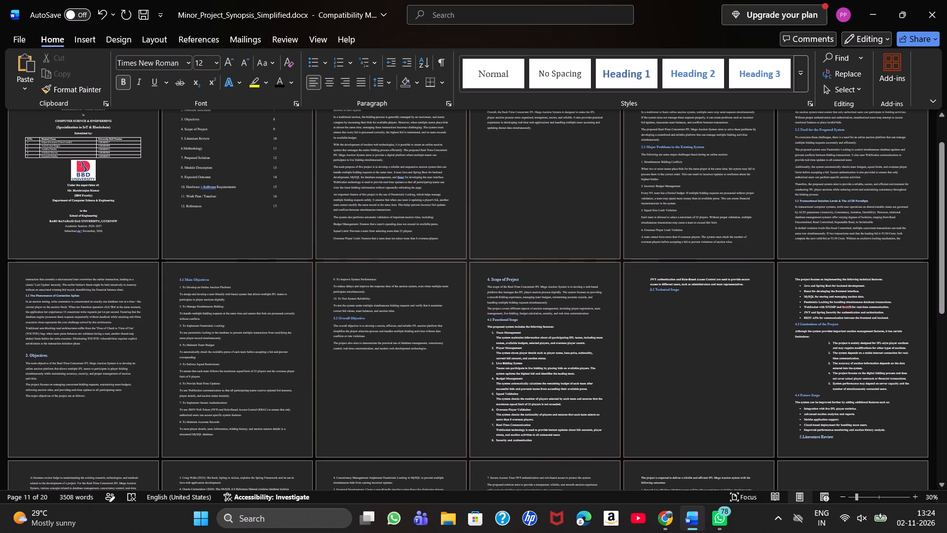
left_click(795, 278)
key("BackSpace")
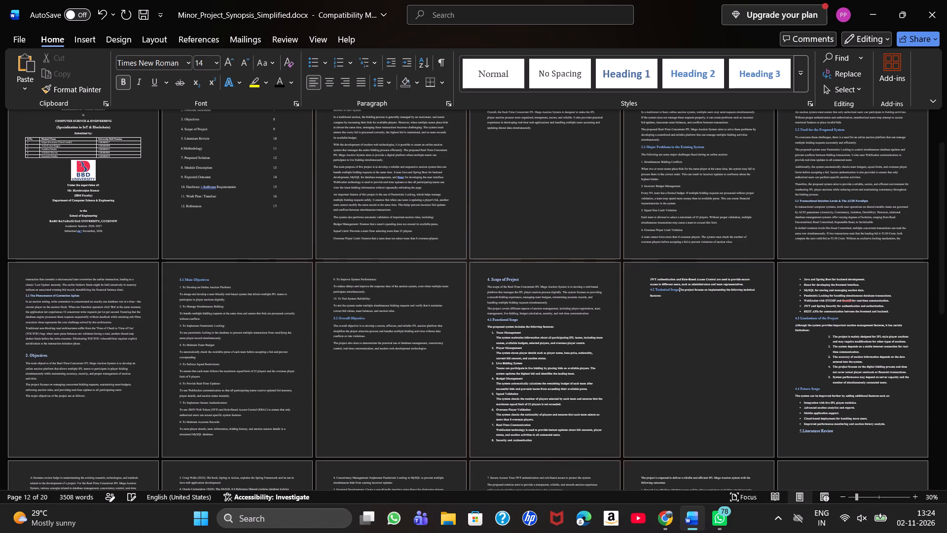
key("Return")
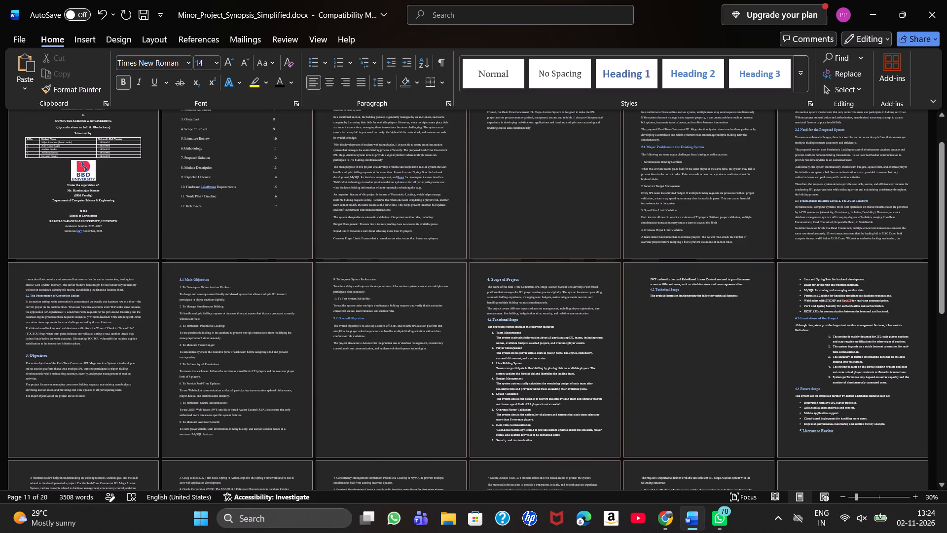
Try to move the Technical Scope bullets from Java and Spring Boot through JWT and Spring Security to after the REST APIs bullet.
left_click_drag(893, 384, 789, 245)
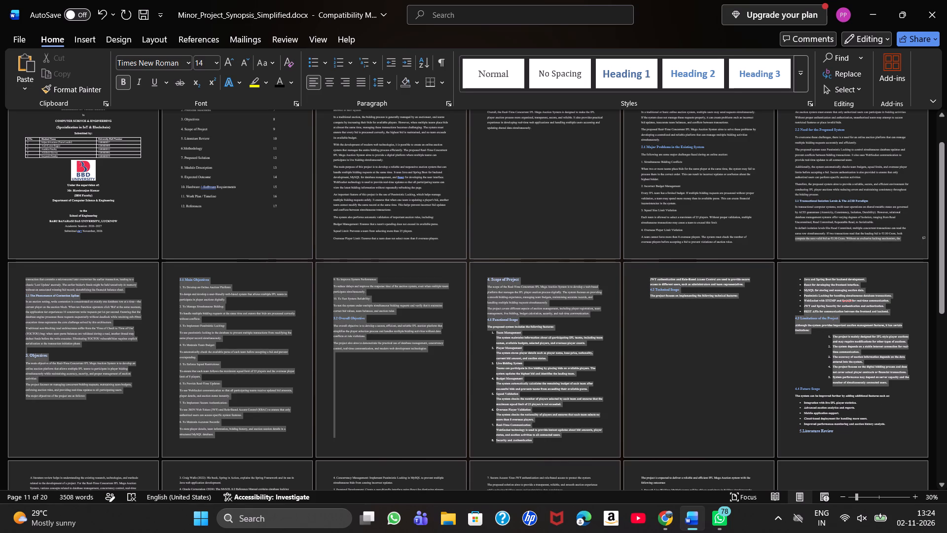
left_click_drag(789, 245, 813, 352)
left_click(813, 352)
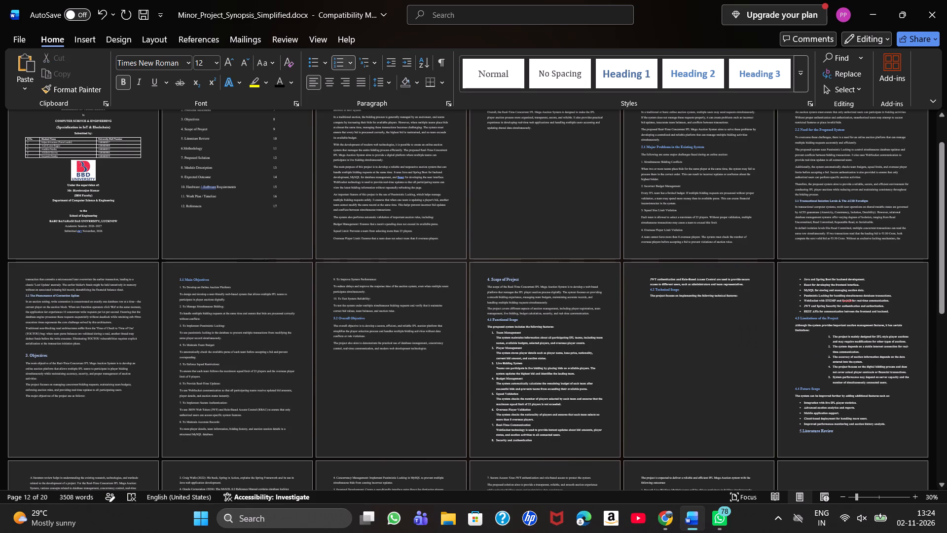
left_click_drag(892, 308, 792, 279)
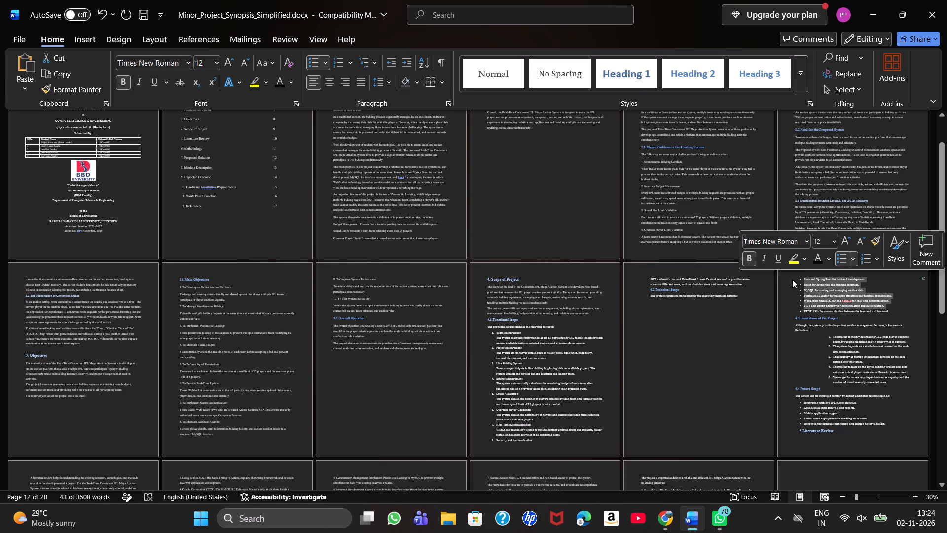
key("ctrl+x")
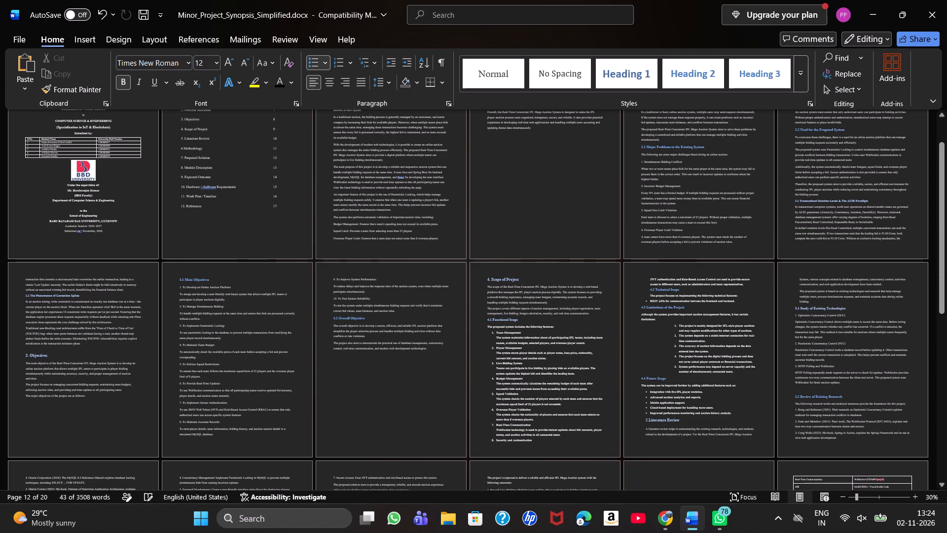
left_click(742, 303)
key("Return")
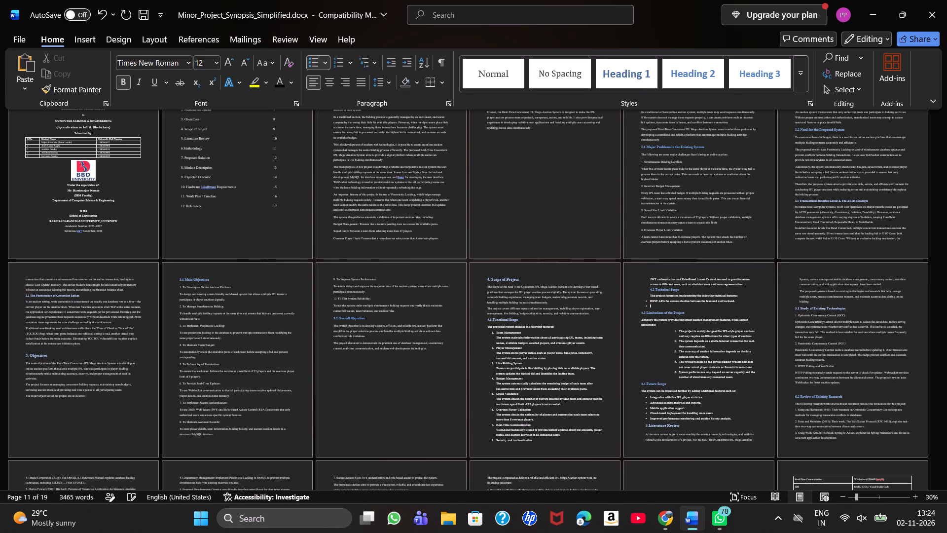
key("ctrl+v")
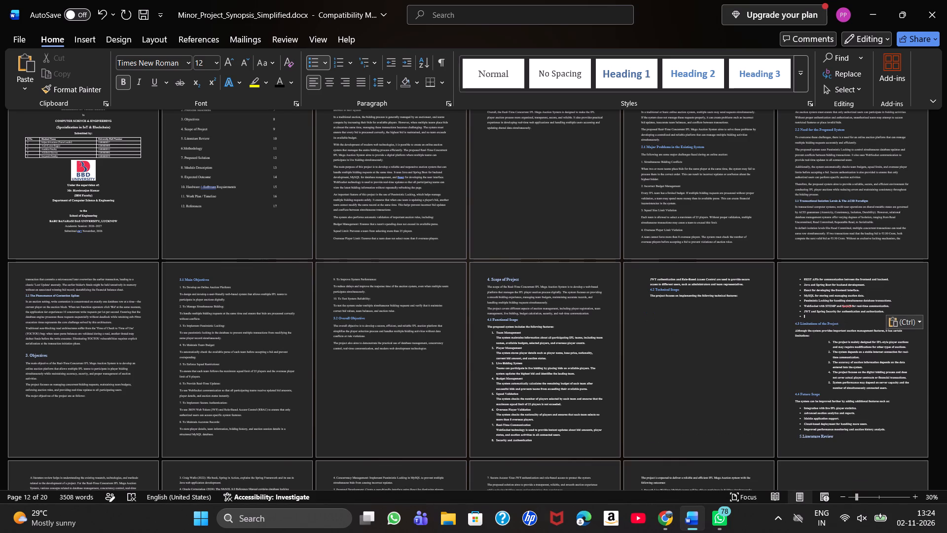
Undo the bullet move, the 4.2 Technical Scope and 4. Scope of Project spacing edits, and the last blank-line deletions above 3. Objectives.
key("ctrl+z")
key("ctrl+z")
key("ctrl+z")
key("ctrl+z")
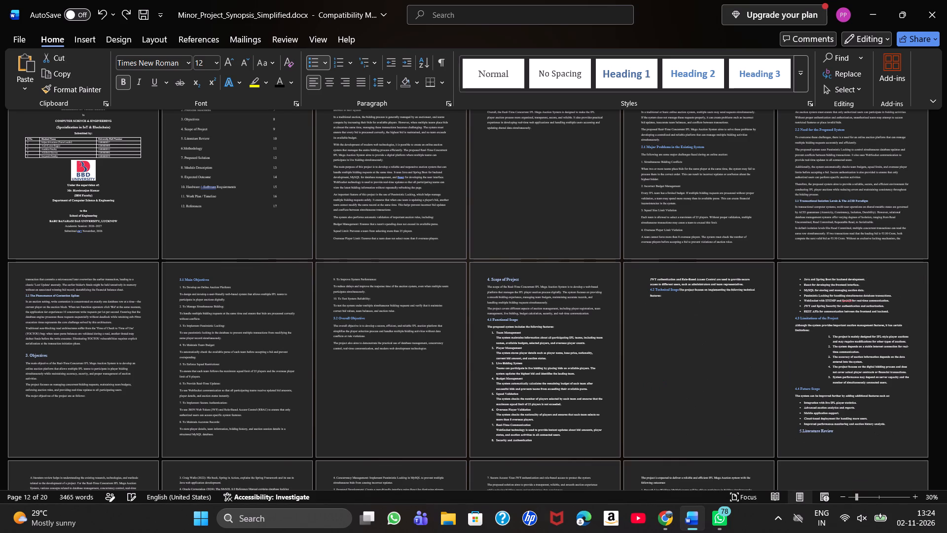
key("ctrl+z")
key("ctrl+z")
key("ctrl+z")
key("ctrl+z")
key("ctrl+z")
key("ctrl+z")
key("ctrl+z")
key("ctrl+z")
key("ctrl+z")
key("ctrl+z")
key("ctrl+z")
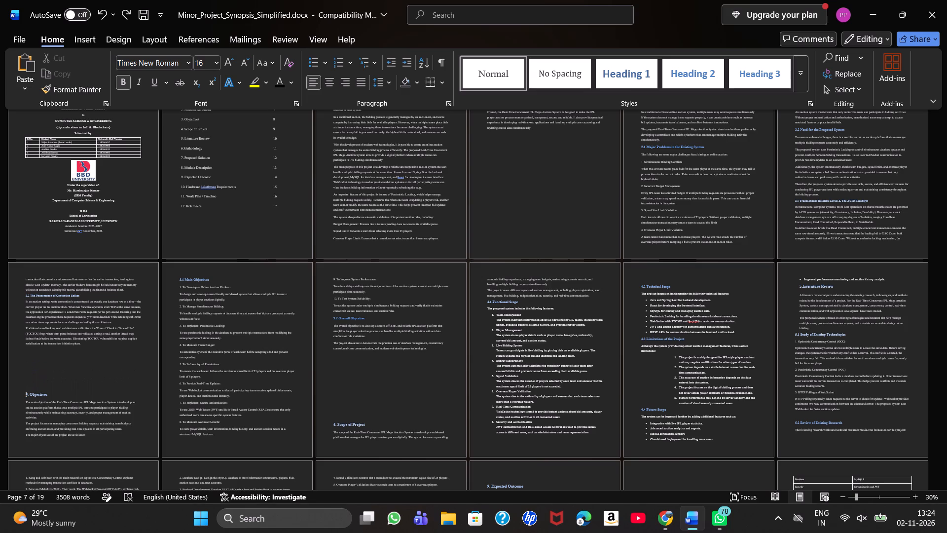
Undo the earlier blank-line and paragraph changes around 3. Objectives and the blank lines inserted before 2. Problem Statement.
left_click(332, 419)
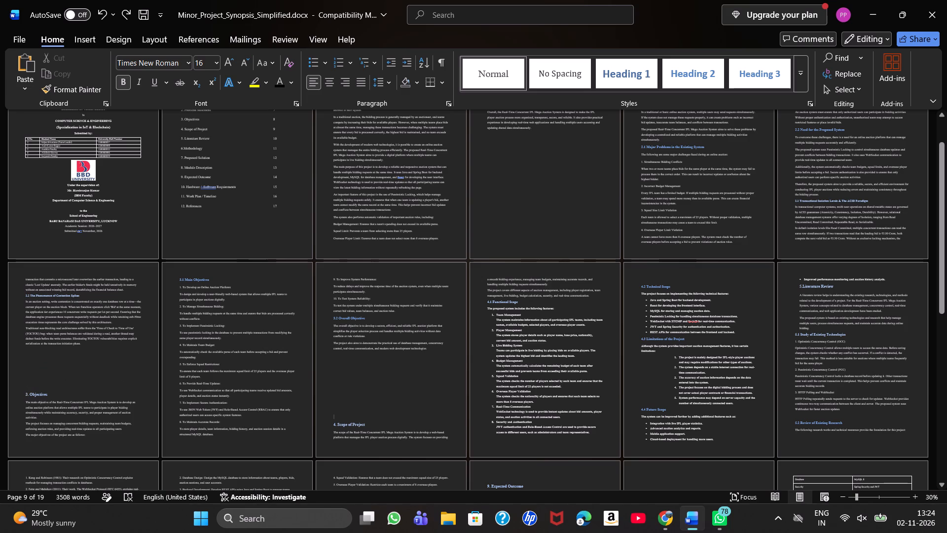
key("ctrl+z")
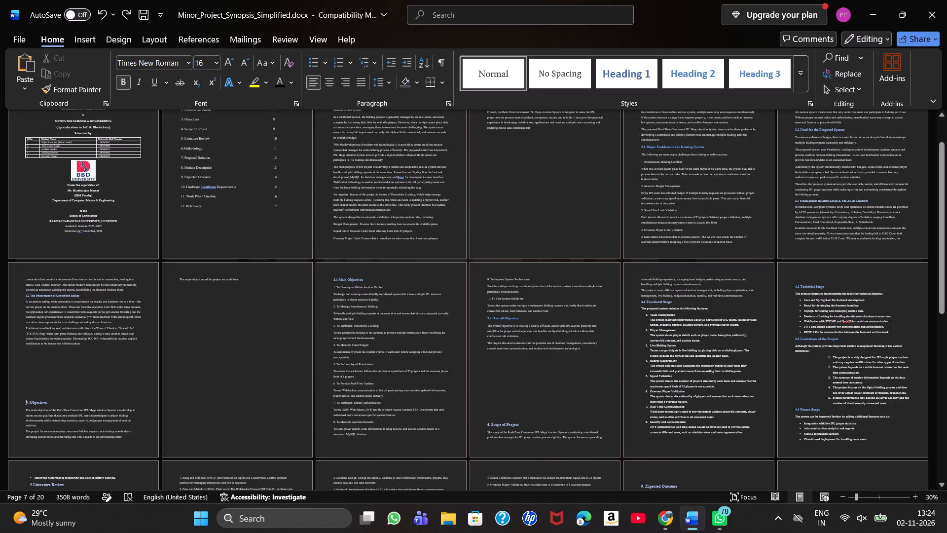
key("ctrl+z")
key("ctrl+z")
key("ctrl+z")
key("ctrl+z")
key("ctrl+z")
key("ctrl+z")
key("ctrl+z")
key("ctrl+z")
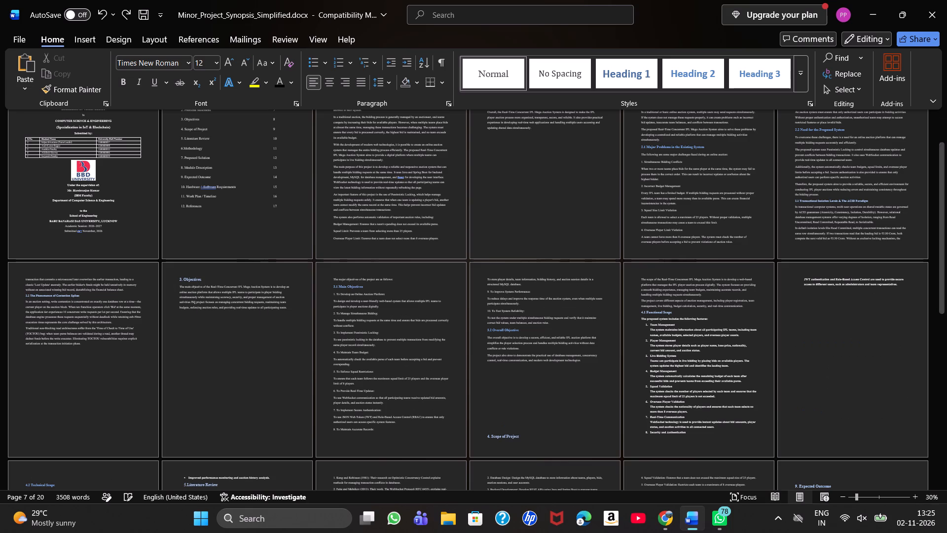
key("ctrl+z")
key("ctrl+z")
key("ctrl+z")
key("ctrl+z")
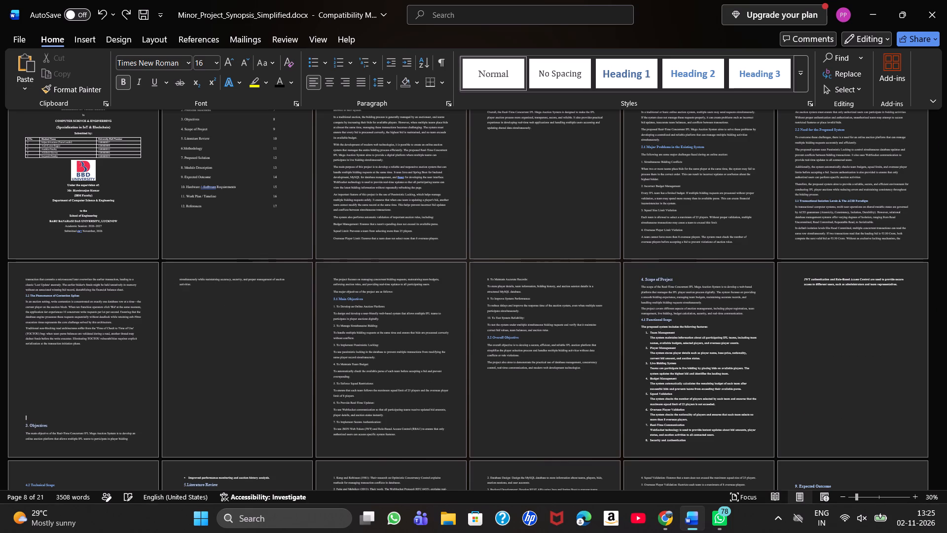
key("ctrl+z")
key("ctrl+z")
key("ctrl+z")
key("ctrl+z")
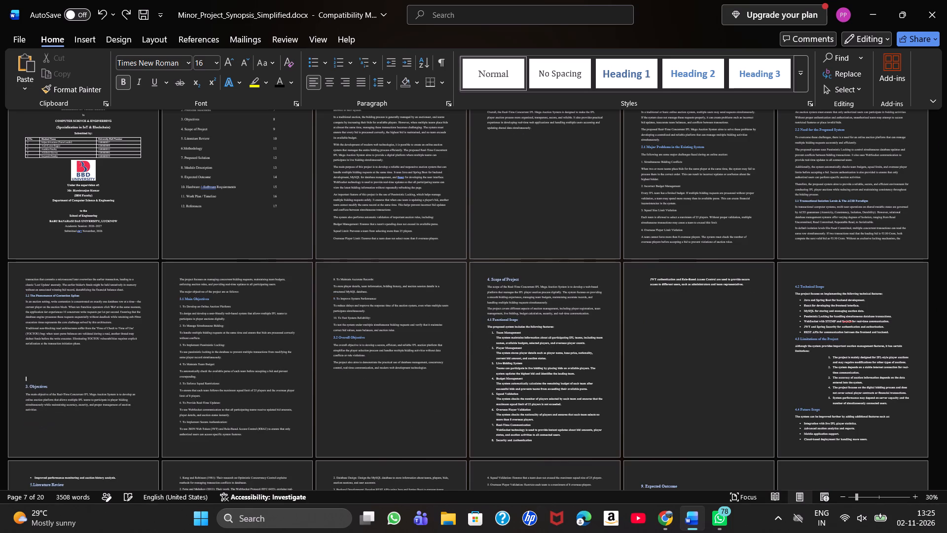
key("ctrl+z")
key("ctrl+z")
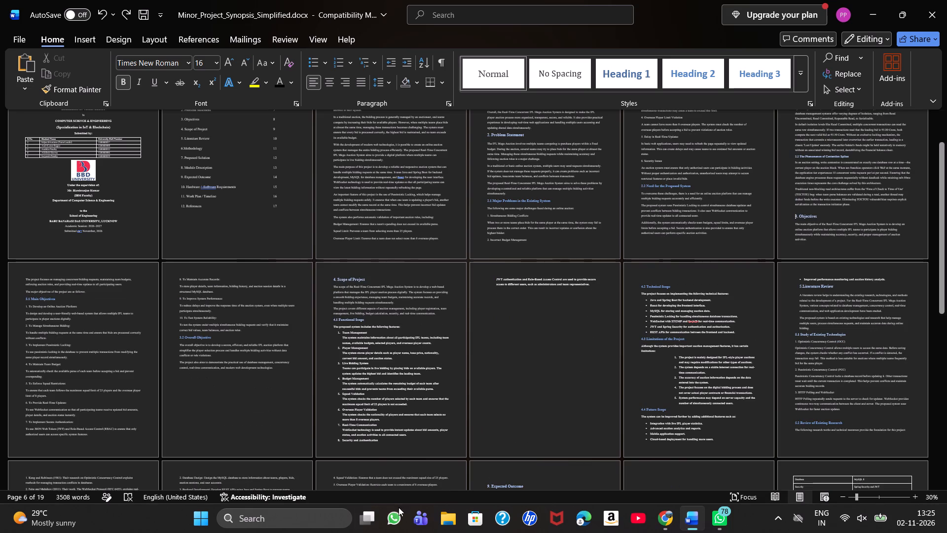
Undo the removal of the list number before the JWT authentication paragraph in 4.1 Functional Scope.
scroll(506, 379, "up", 1)
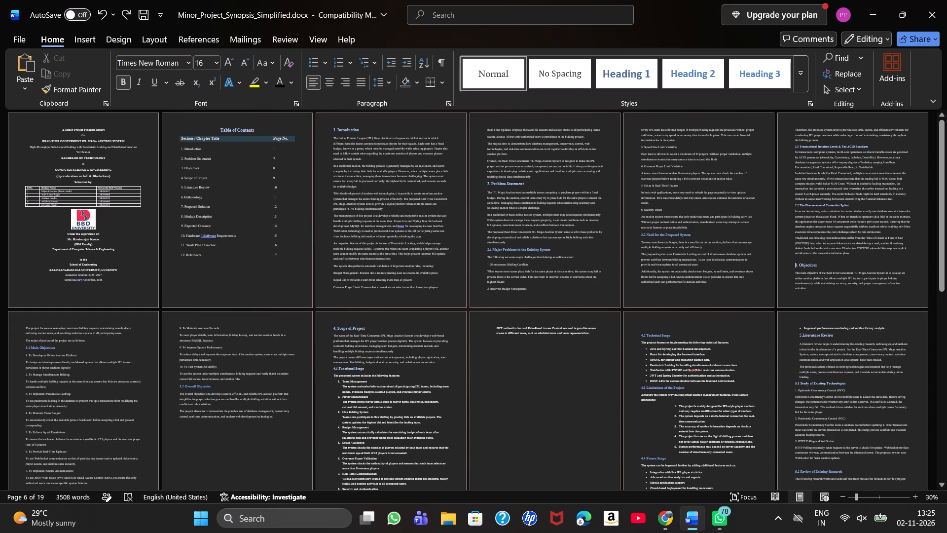
key("ctrl+z")
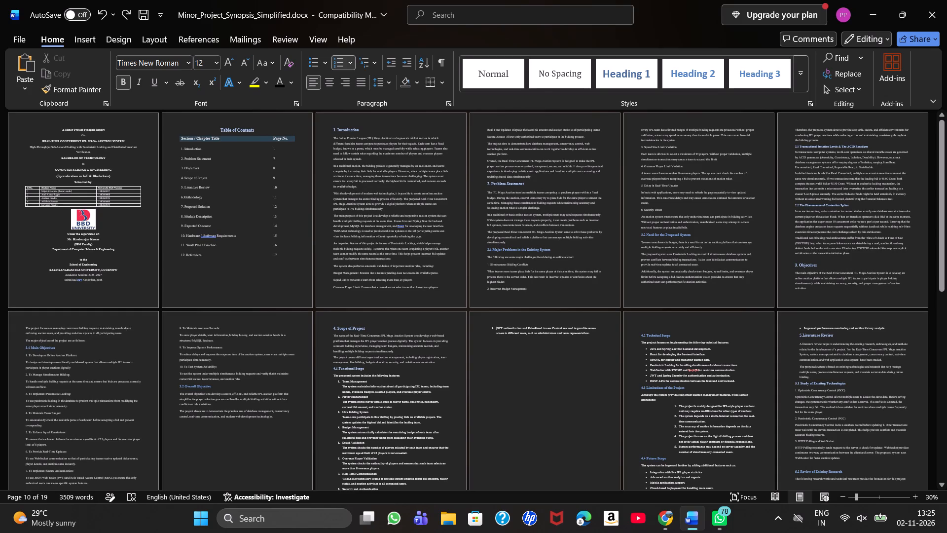
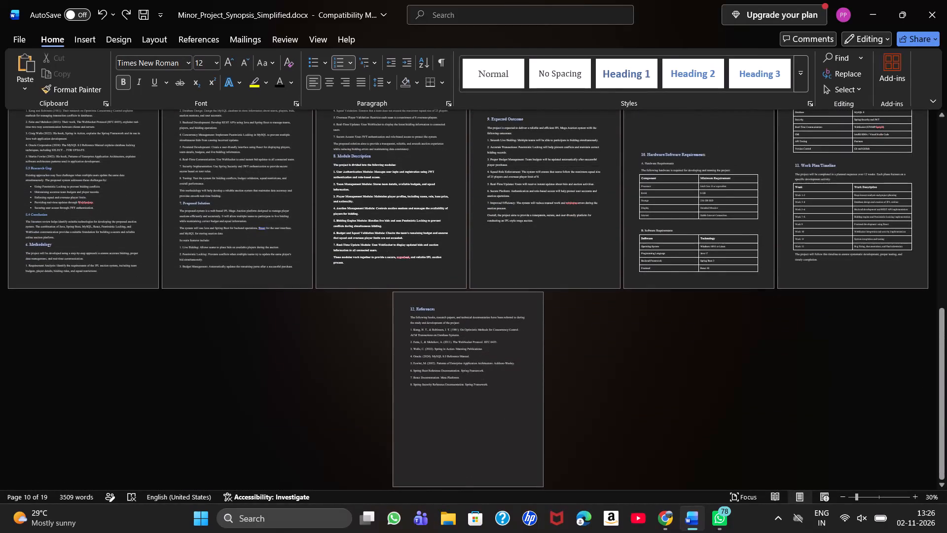
Delete the blank lines above the 10. Hardware/Software Requirements heading so the section starts at the top of its page.
scroll(512, 399, "up", 1)
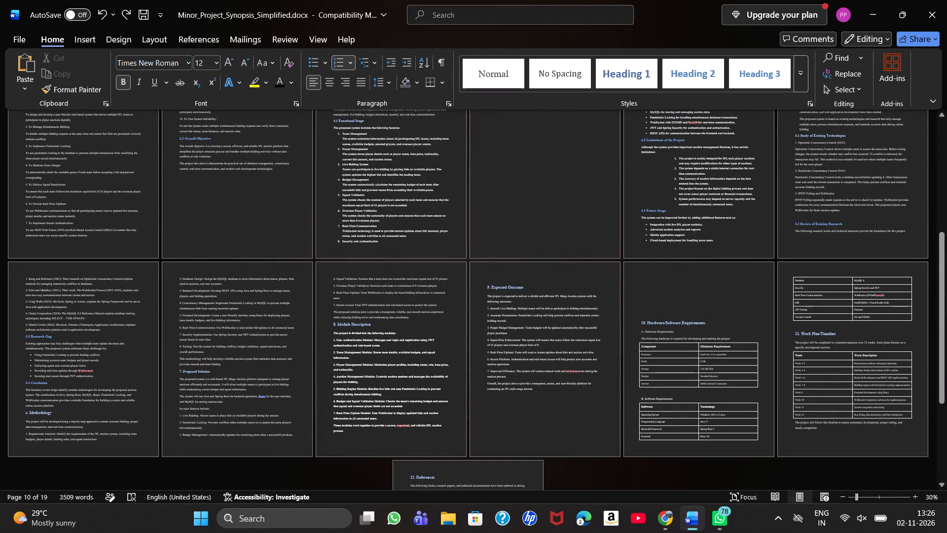
left_click(641, 318)
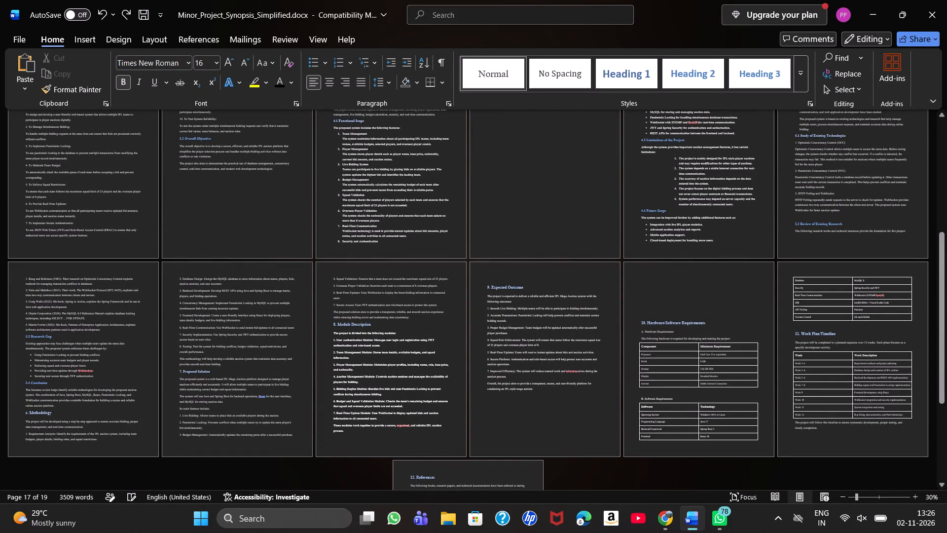
key("Down")
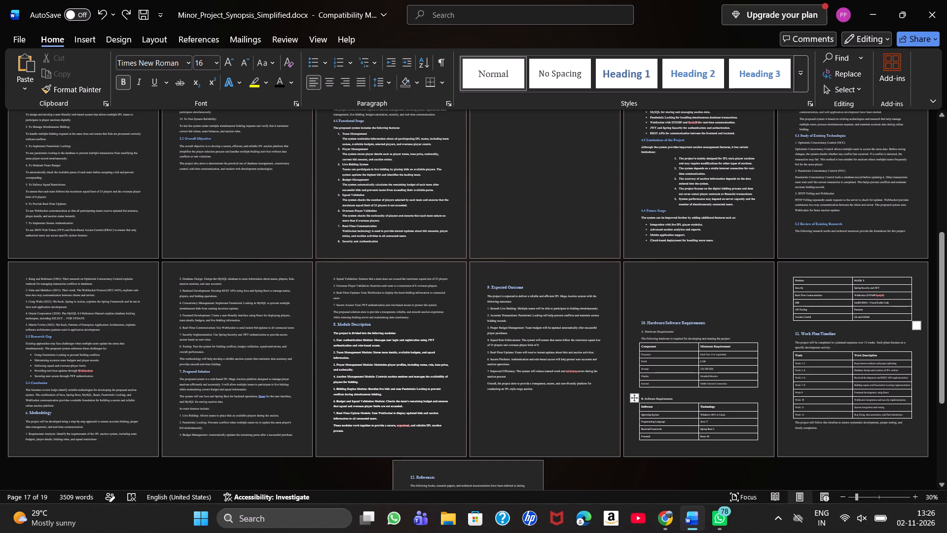
key("BackSpace")
key("BackSpace")
key("BackSpace")
key("BackSpace")
key("BackSpace")
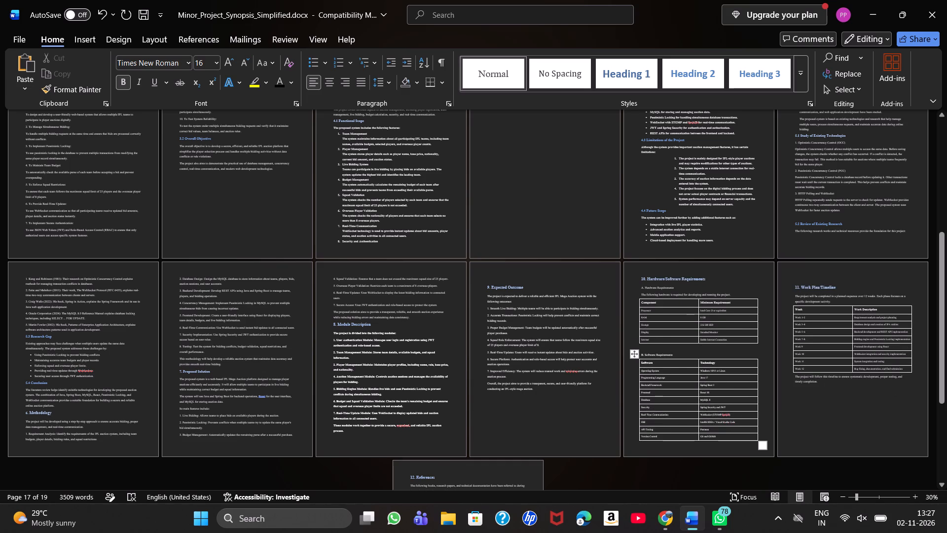
Remove the blank line above 9. Expected Outcome and add one above 10. Hardware/Software Requirements to keep that heading on its own page.
left_click(484, 285)
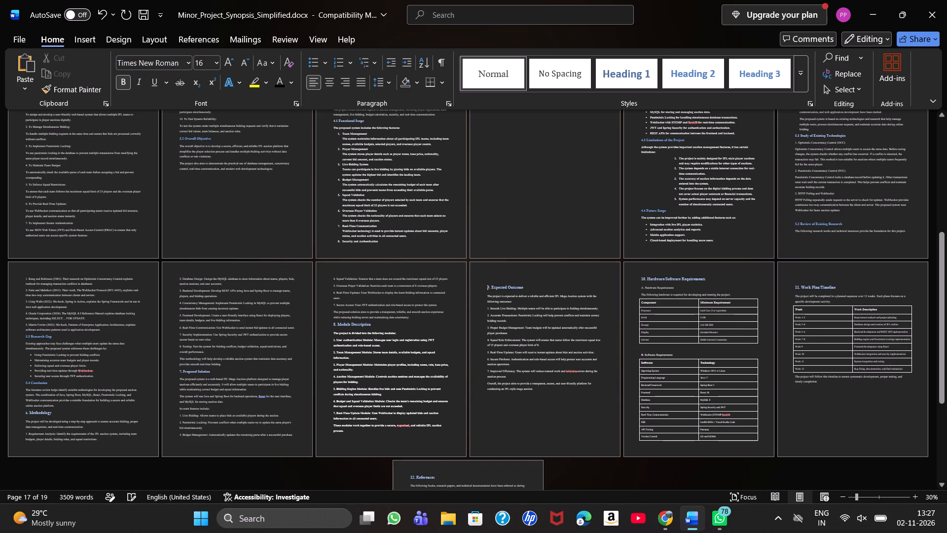
key("BackSpace")
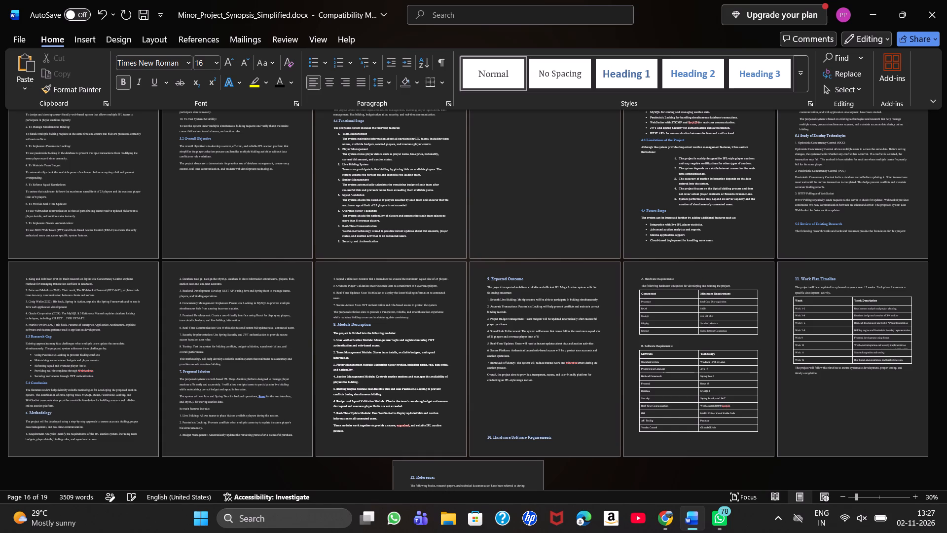
left_click(488, 430)
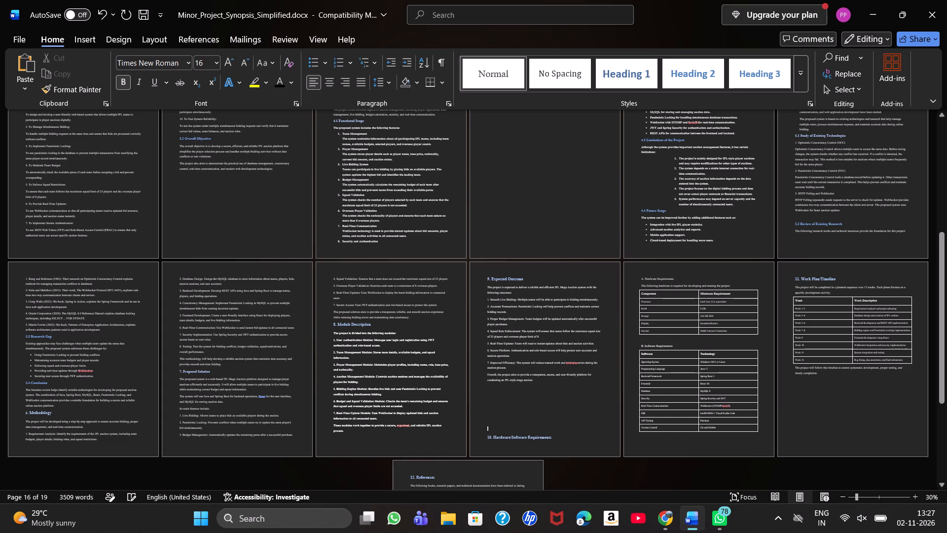
key("Return")
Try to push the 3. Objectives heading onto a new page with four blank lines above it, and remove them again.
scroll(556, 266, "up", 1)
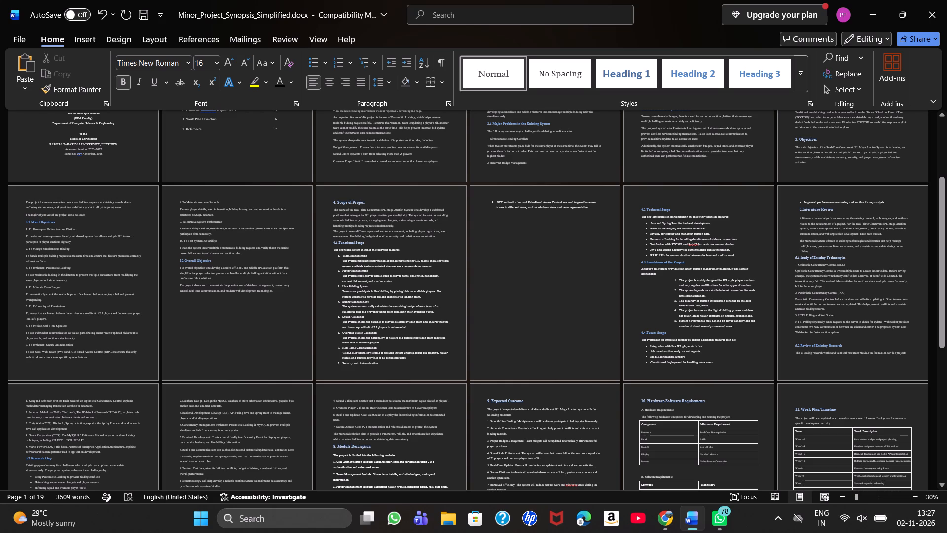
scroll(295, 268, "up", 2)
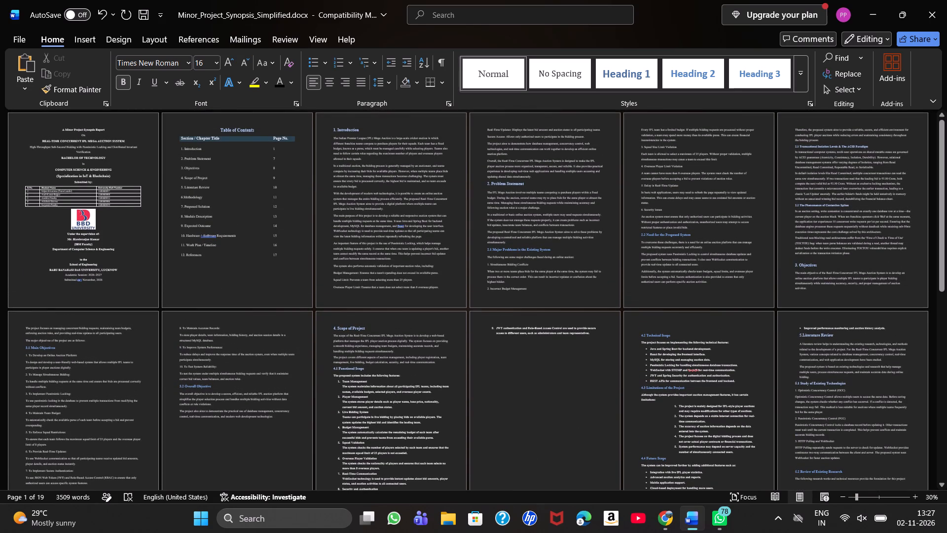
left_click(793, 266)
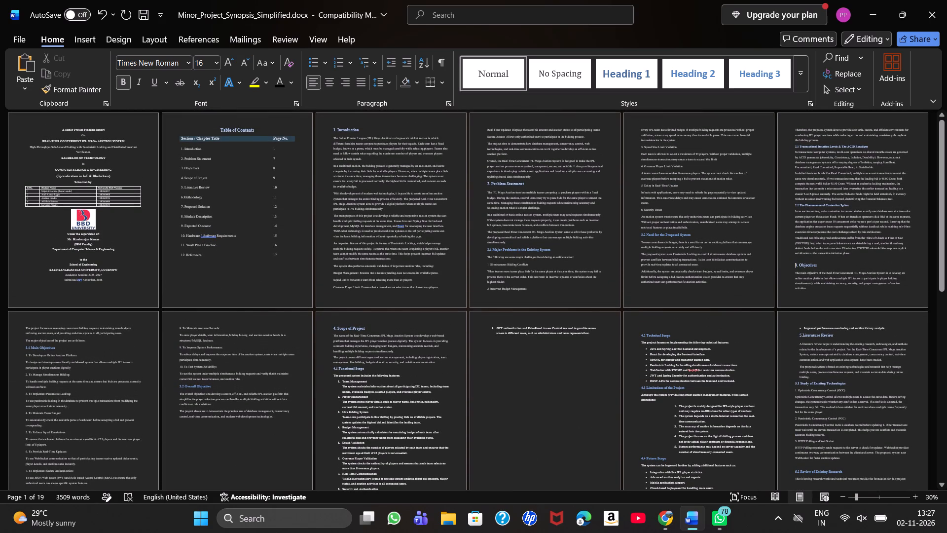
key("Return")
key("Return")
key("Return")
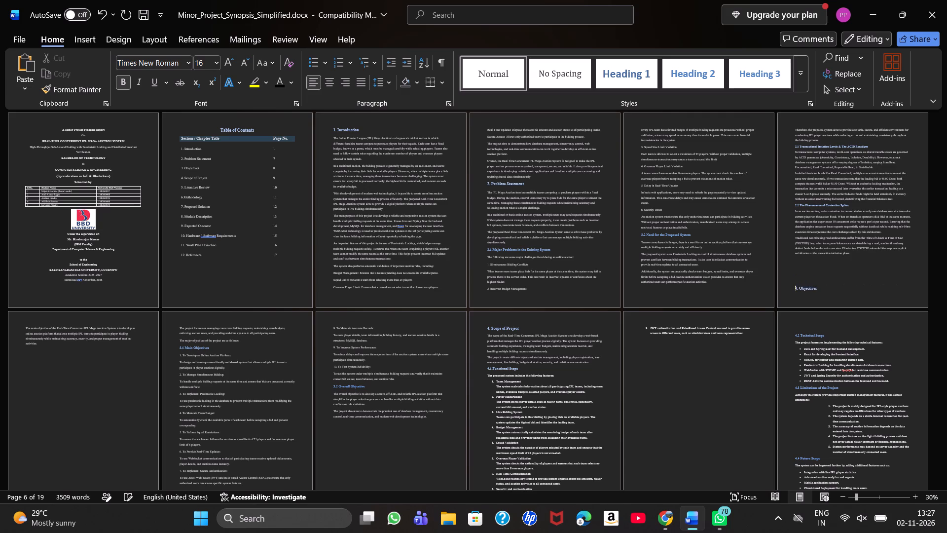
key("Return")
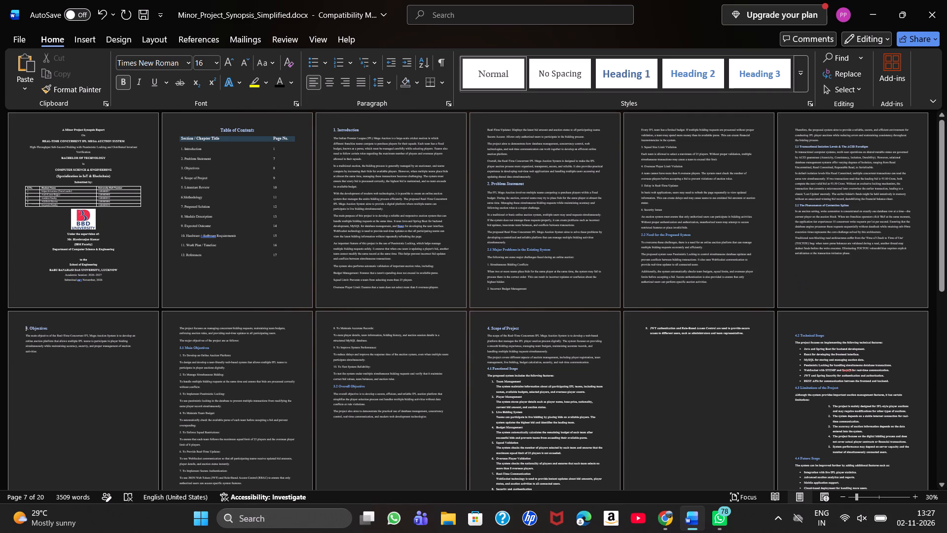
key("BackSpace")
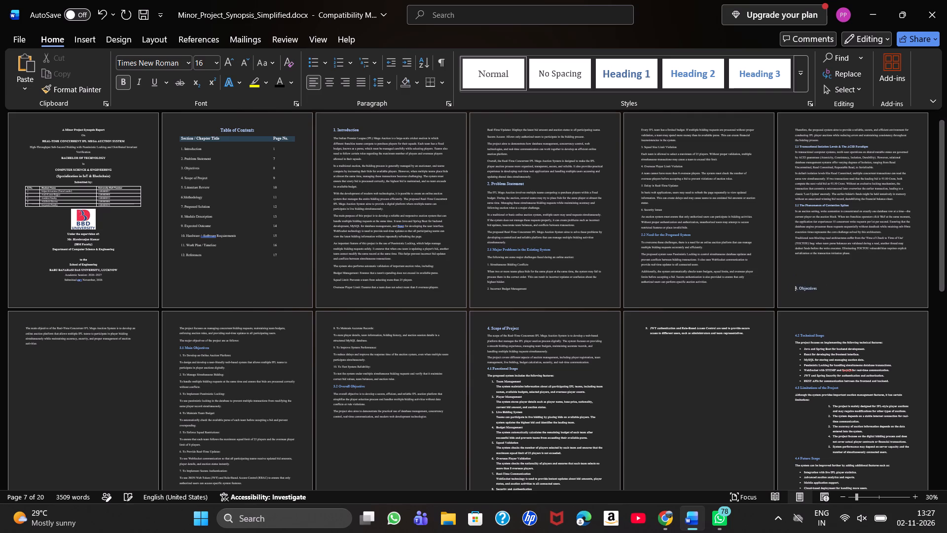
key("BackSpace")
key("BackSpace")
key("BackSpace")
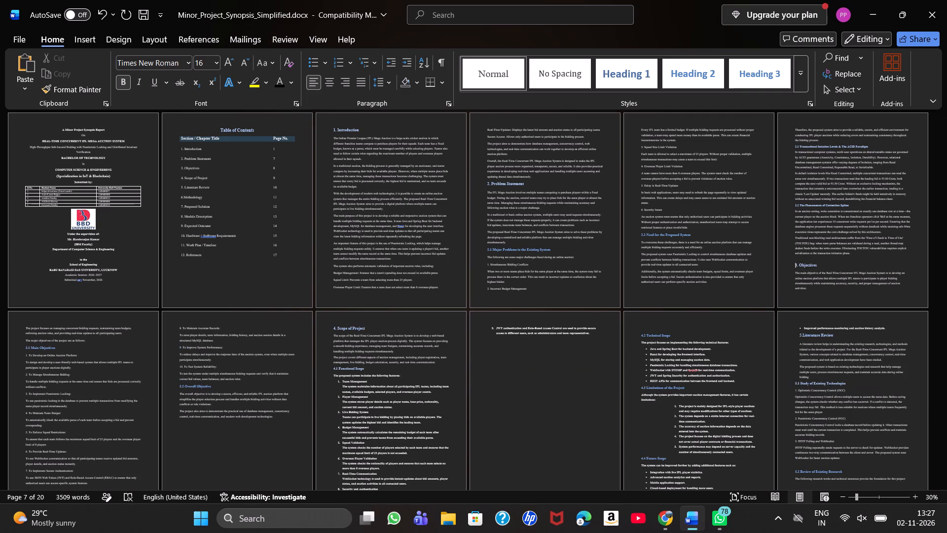
Review the page layout from 3. Objectives through 12. References, and examine the Main Objectives page up close.
scroll(255, 433, "down", 1)
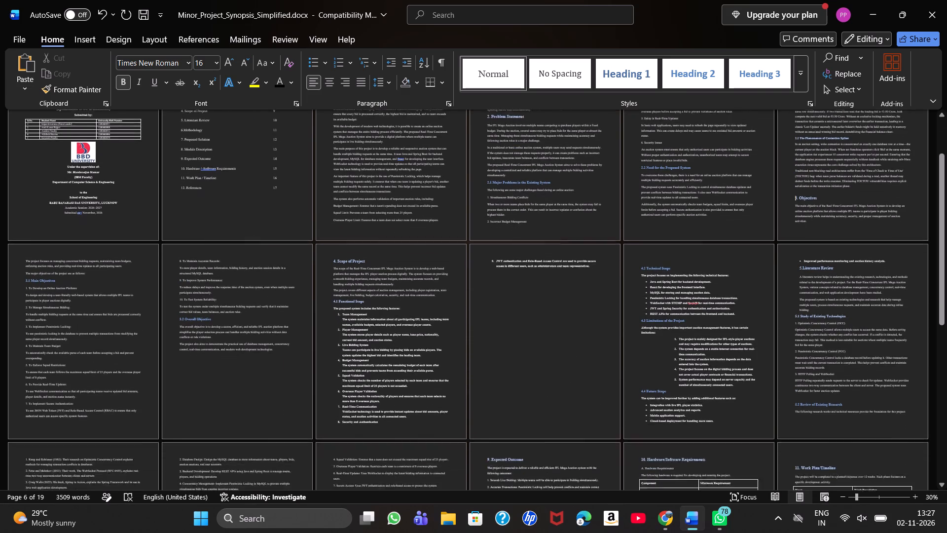
scroll(255, 433, "down", 1)
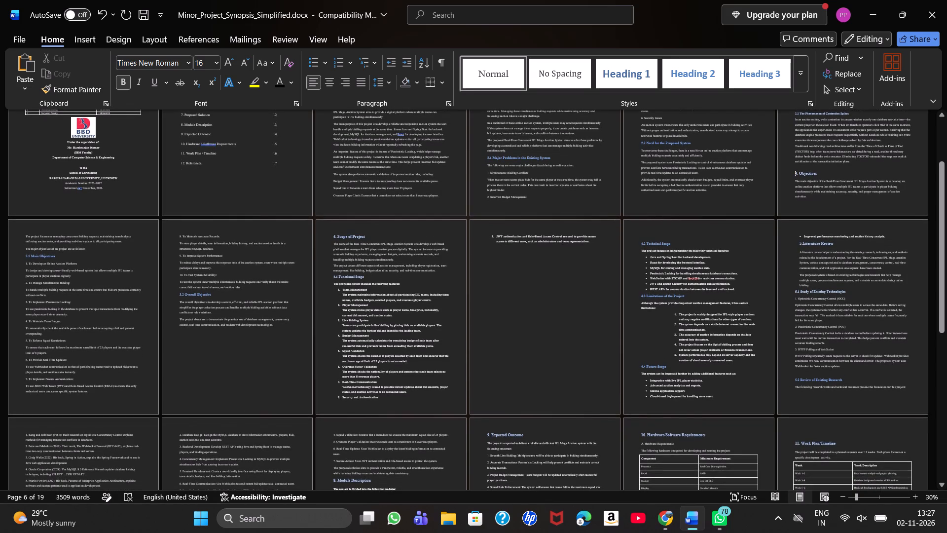
scroll(292, 433, "down", 2)
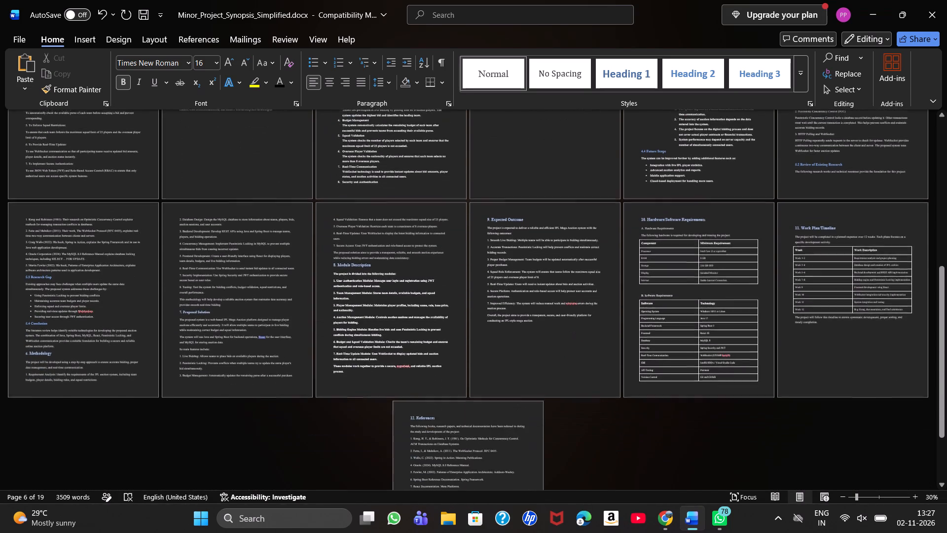
scroll(292, 433, "down", 1)
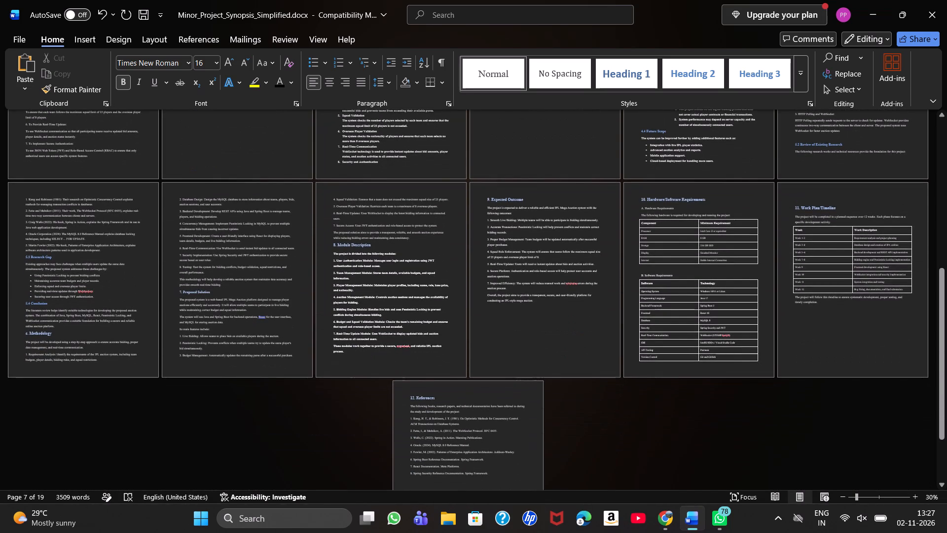
scroll(292, 433, "down", 1)
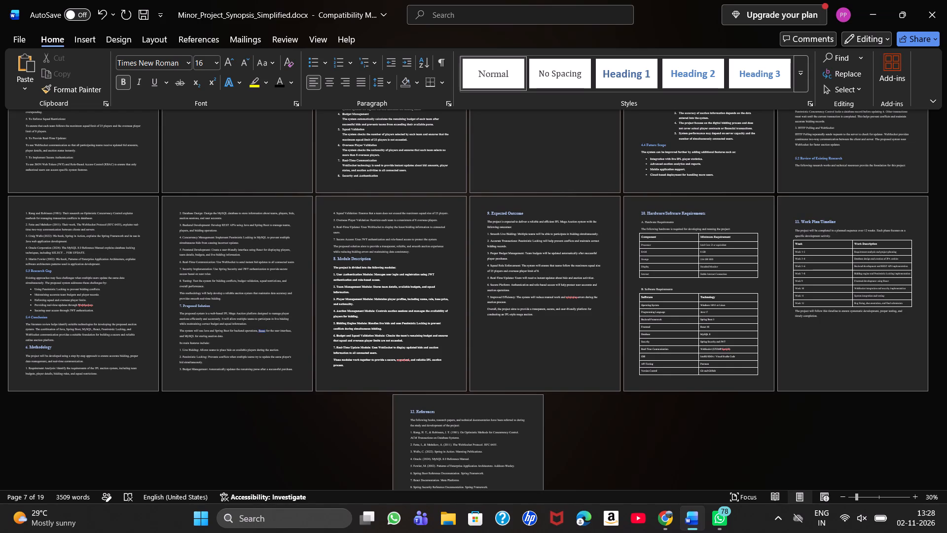
scroll(292, 433, "right", 1)
scroll(292, 433, "up", 3, "ctrl")
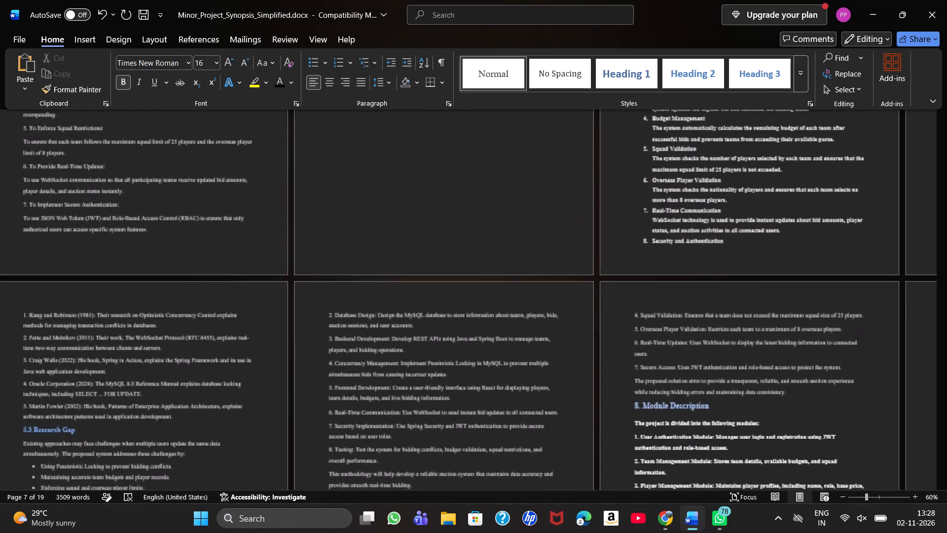
scroll(292, 433, "right", 1)
scroll(292, 433, "up", 2, "ctrl")
scroll(292, 433, "right", 1, "ctrl")
scroll(292, 433, "right", 1)
scroll(292, 433, "up", 1, "ctrl")
scroll(292, 433, "right", 1, "ctrl")
scroll(292, 433, "up", 1, "ctrl")
scroll(292, 433, "right", 1, "ctrl")
scroll(292, 433, "up", 1, "ctrl")
scroll(292, 433, "right", 1, "ctrl")
scroll(292, 433, "up", 1, "ctrl")
scroll(292, 433, "right", 1, "ctrl")
scroll(292, 433, "up", 1, "ctrl")
scroll(292, 433, "right", 1)
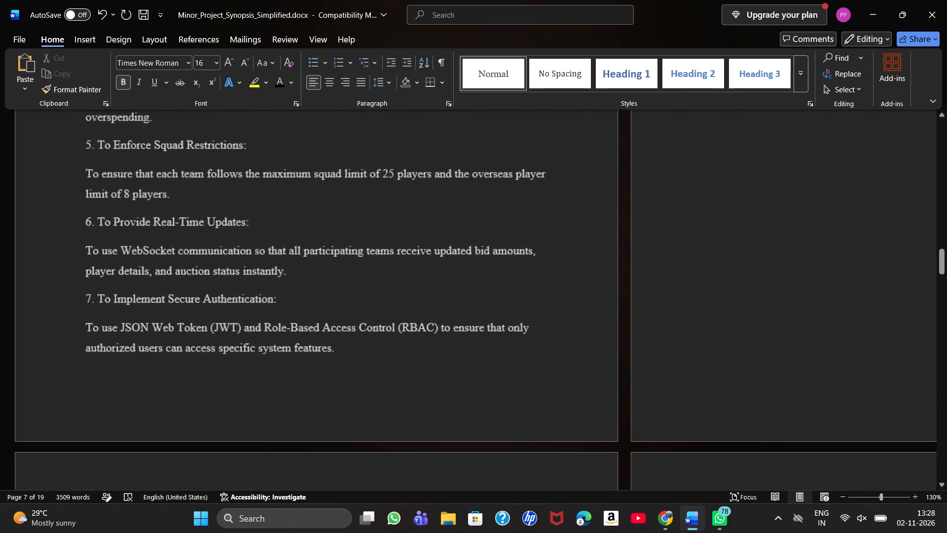
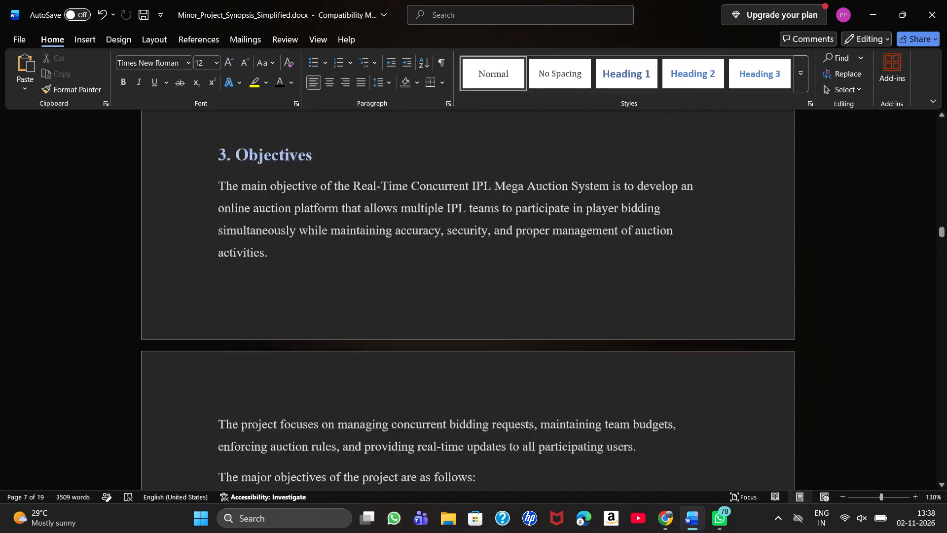
Review the page layout backwards from 3. Objectives through 2.2 Need for the Proposed System and 1. Introduction to the end of the contents table.
key("Up")
key("Up")
key("Up")
key("Up")
key("Up")
key("Up")
key("Up")
key("Up")
key("Up")
key("Up")
key("Up")
key("Up")
key("Up")
key("Up")
key("Up")
key("Up")
key("Up")
key("Up")
key("Up")
key("Up")
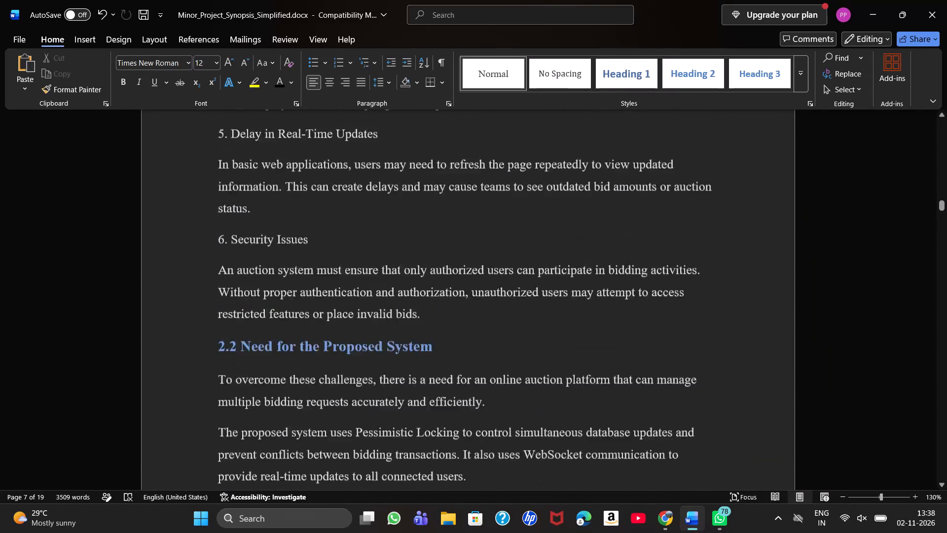
key("Up")
key("Up")
key("Up")
key("Up")
key("Up")
key("Up")
key("Up")
key("Up")
key("Up")
key("Up")
key("Up")
key("Up")
key("Up")
key("Up")
key("Up")
key("Up")
key("Up")
key("Up")
key("Up")
key("Up")
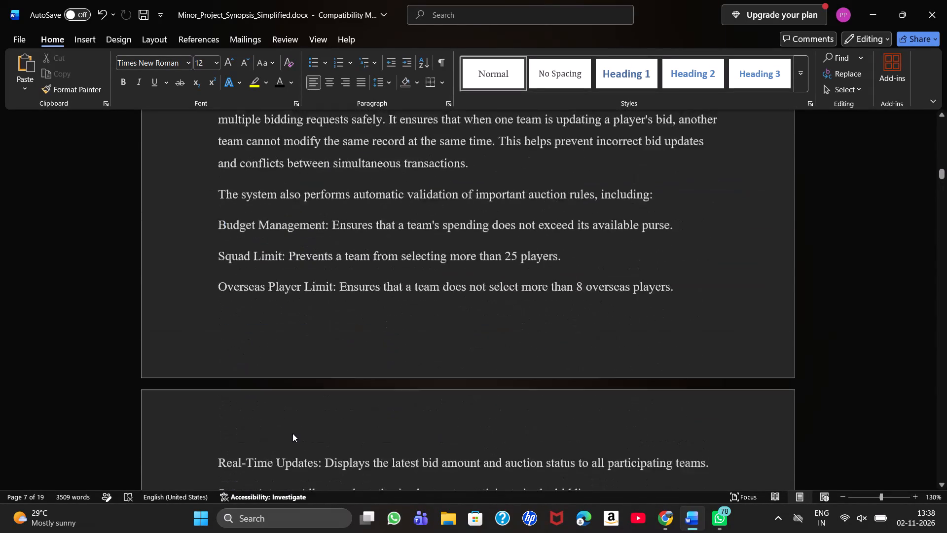
key("Up")
key("Up")
key("Up")
key("Up")
key("Up")
key("Up")
key("Up")
key("Up")
key("Up")
key("Up")
key("Up")
key("Up")
key("Up")
key("Up")
key("Up")
key("Up")
key("Up")
key("Up")
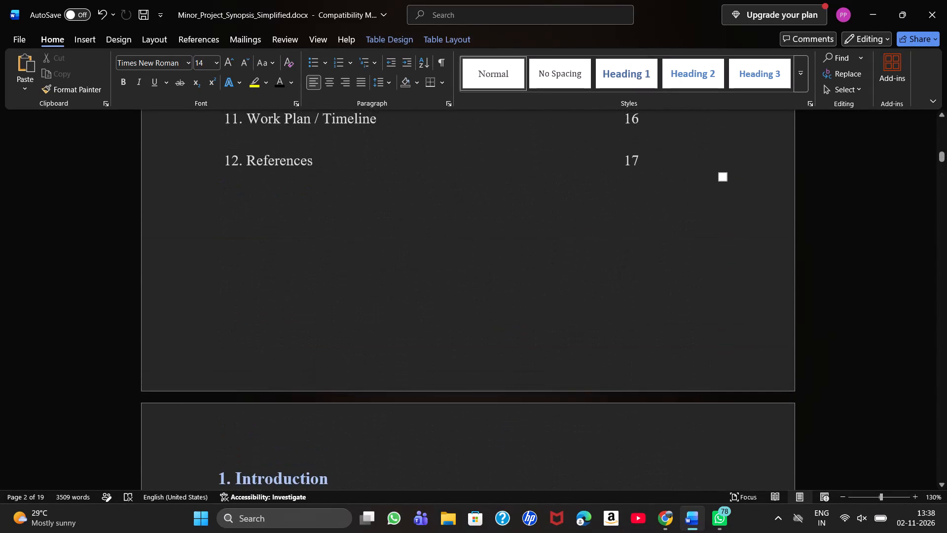
key("Down")
key("Down")
key("Down")
key("Down")
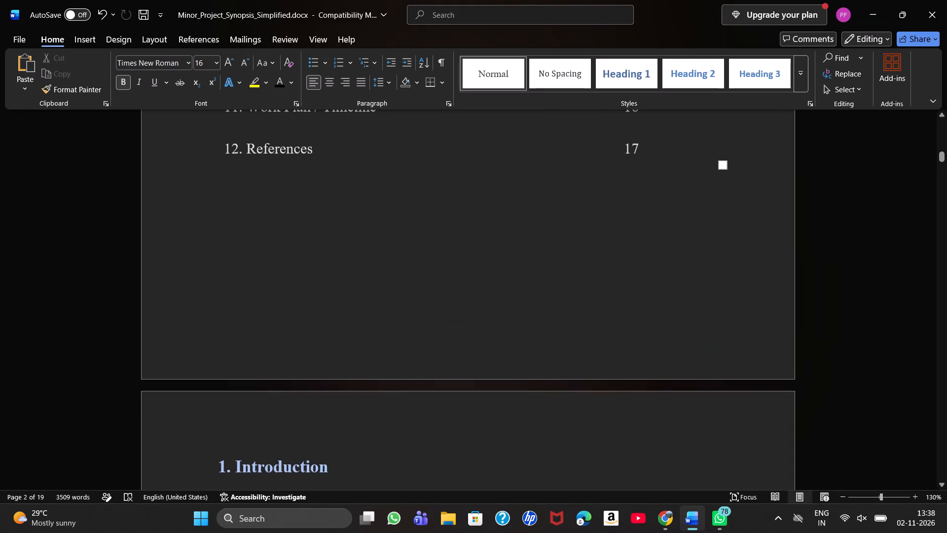
key("Up")
key("Up")
key("Up")
Review the page layout from the end of the contents table through 1. Introduction and 3.1 Main Objectives to 3.2 Overall Objective.
key("Down")
key("Down")
key("Down")
key("Down")
key("Down")
key("Down")
key("Down")
key("Down")
key("Down")
key("Down")
key("Down")
key("Down")
key("Down")
key("Down")
key("Down")
key("Down")
key("Down")
key("Down")
key("Down")
key("Down")
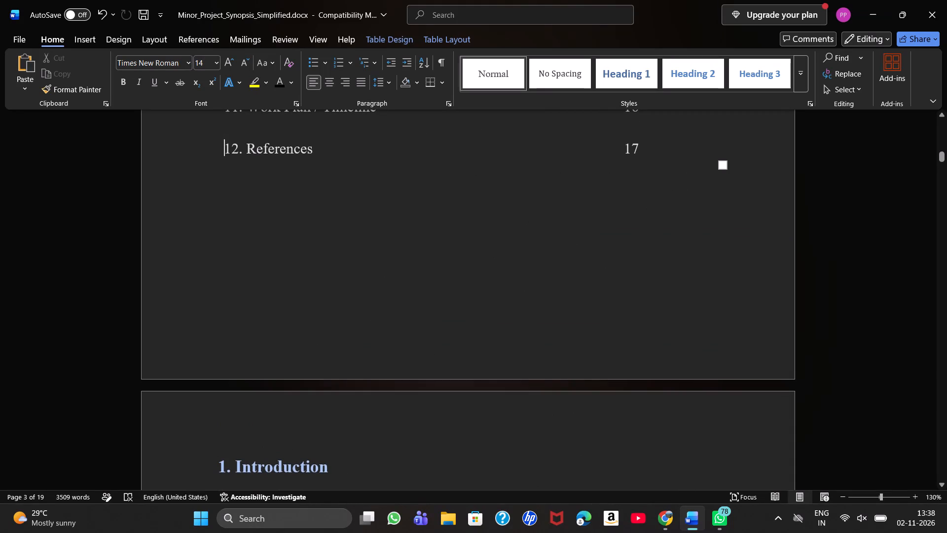
key("Down")
key("Down")
key("Down")
key("Down")
key("Down")
key("Down")
key("Down")
key("Down")
key("Down")
key("Down")
key("Down")
key("Down")
key("Down")
key("Down")
key("Down")
key("Down")
key("Down")
key("Down")
key("Down")
key("Down")
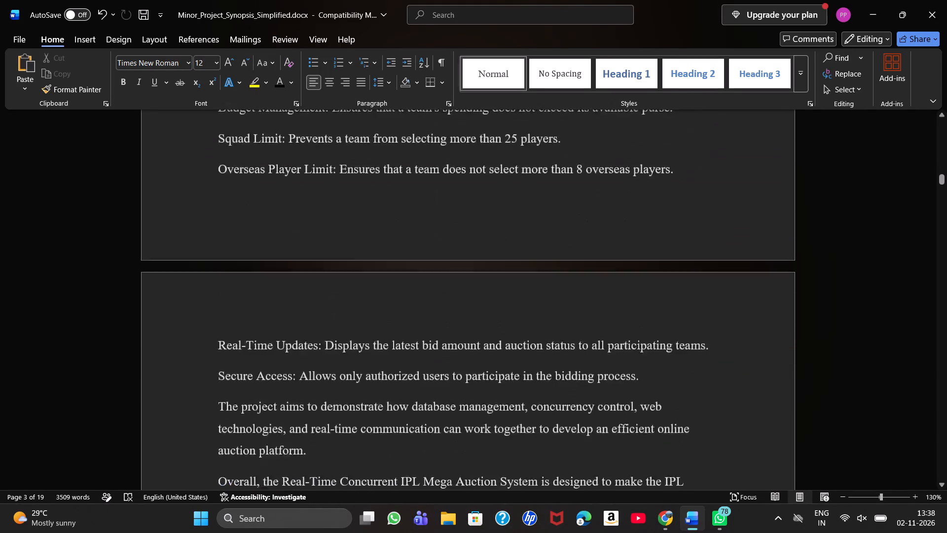
key("Down")
key("Down")
key("Down")
key("Down")
key("Down")
key("Down")
key("Down")
key("Down")
key("Down")
key("Down")
key("Down")
key("Down")
key("Down")
key("Down")
key("Down")
key("Down")
key("Down")
key("Down")
key("Down")
key("Down")
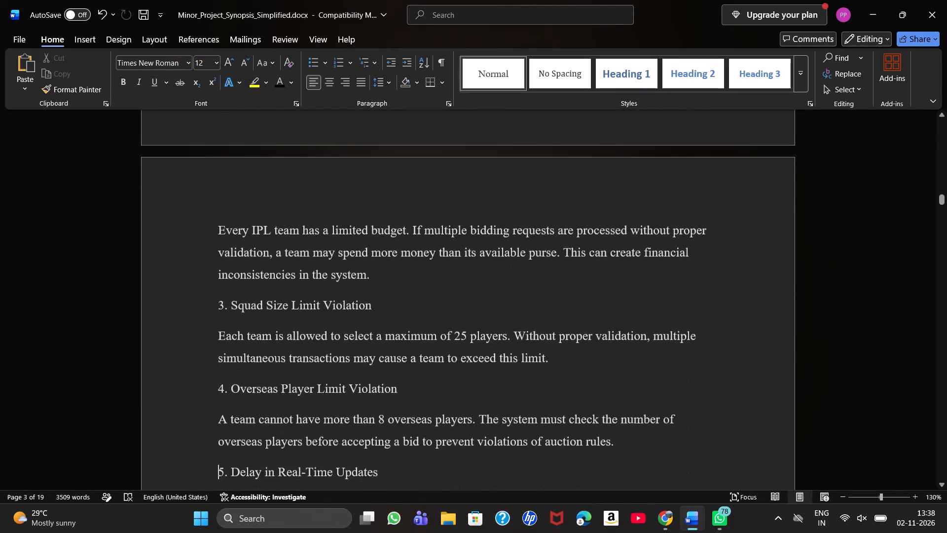
key("Down")
key("Down")
key("Down")
key("Down")
key("Down")
key("Down")
key("Down")
key("Down")
key("Down")
key("Down")
key("Down")
key("Down")
key("Down")
key("Down")
key("Down")
key("Down")
key("Down")
key("Down")
key("Down")
key("Down")
key("Down")
key("Down")
key("Down")
key("Down")
key("Down")
key("Down")
key("Down")
key("Down")
key("Down")
key("Down")
key("Down")
key("Down")
key("Down")
key("Down")
key("Down")
key("Down")
key("Down")
key("Down")
key("Down")
key("Down")
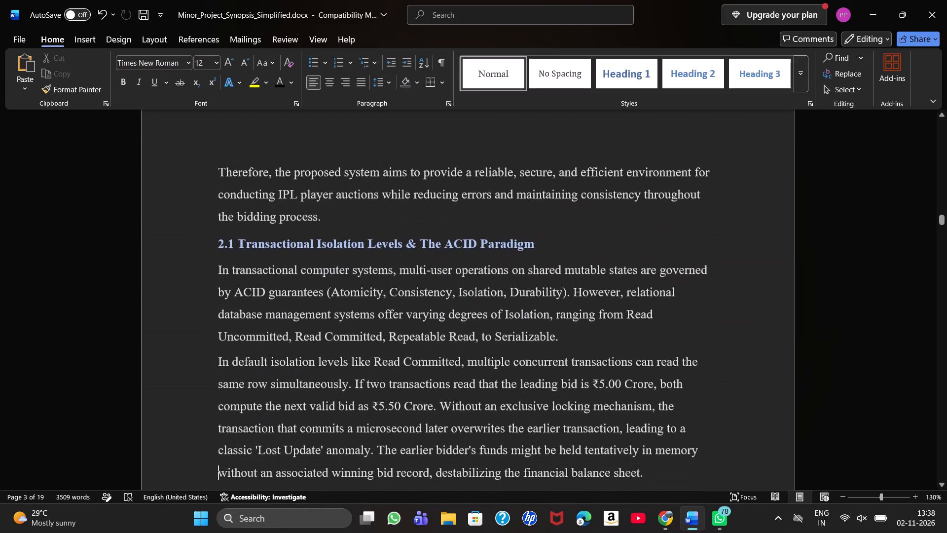
key("Down")
key("Down")
key("Down")
key("Down")
key("Down")
key("Down")
key("Down")
key("Down")
key("Down")
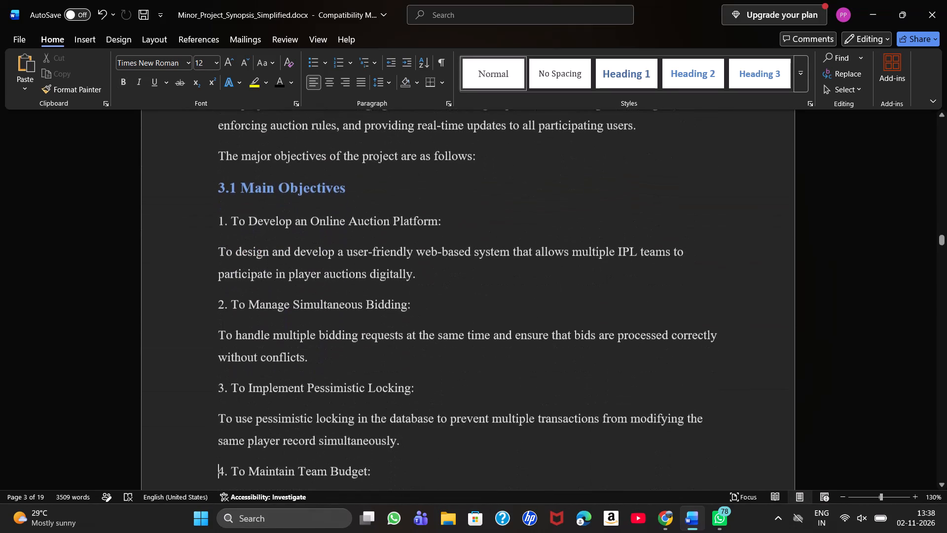
key("Down")
key("Down")
key("Down")
key("Down")
key("Down")
key("Down")
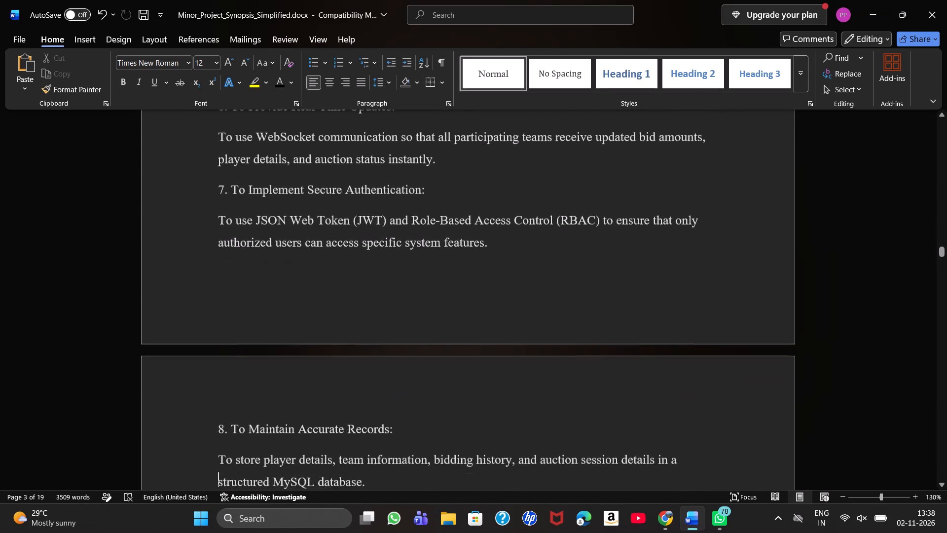
key("Down")
key("Down")
key("Down")
key("Down")
key("Down")
key("Down")
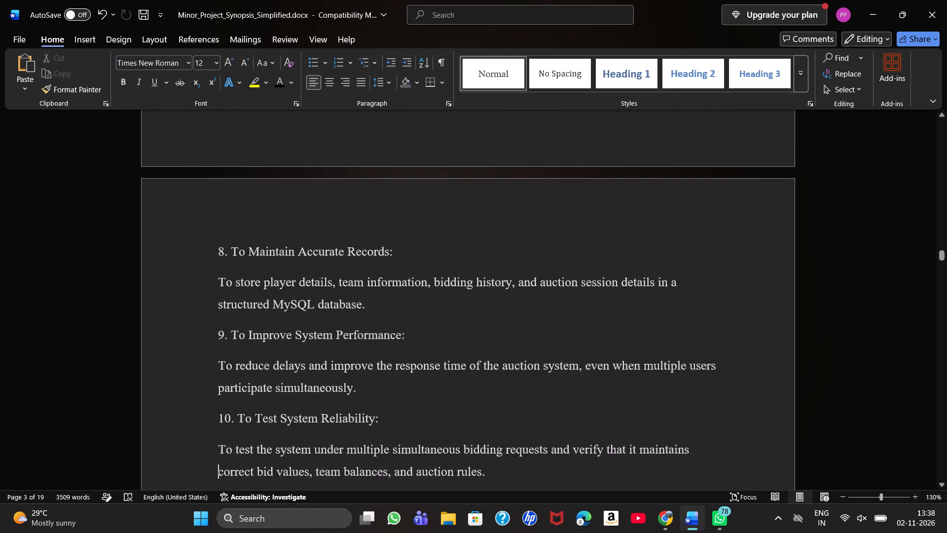
key("Down")
key("Down")
key("Down")
key("Down")
key("Down")
key("Down")
key("Down")
key("Down")
key("Down")
key("Down")
key("Down")
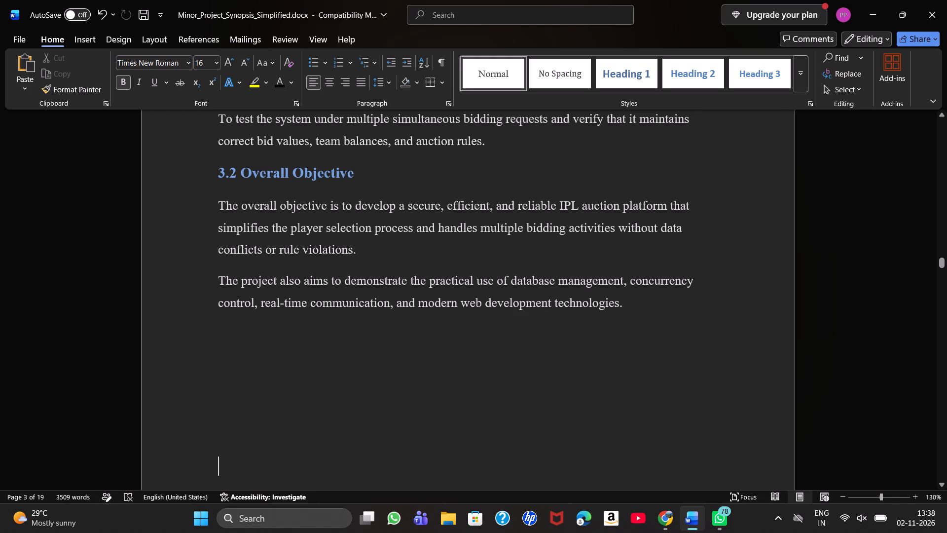
Examine the blank lines between the end of 3.2 Overall Objective and the 4. Scope of Project heading.
key("Up")
key("Up")
key("Up")
key("Down")
key("Down")
key("Down")
key("Down")
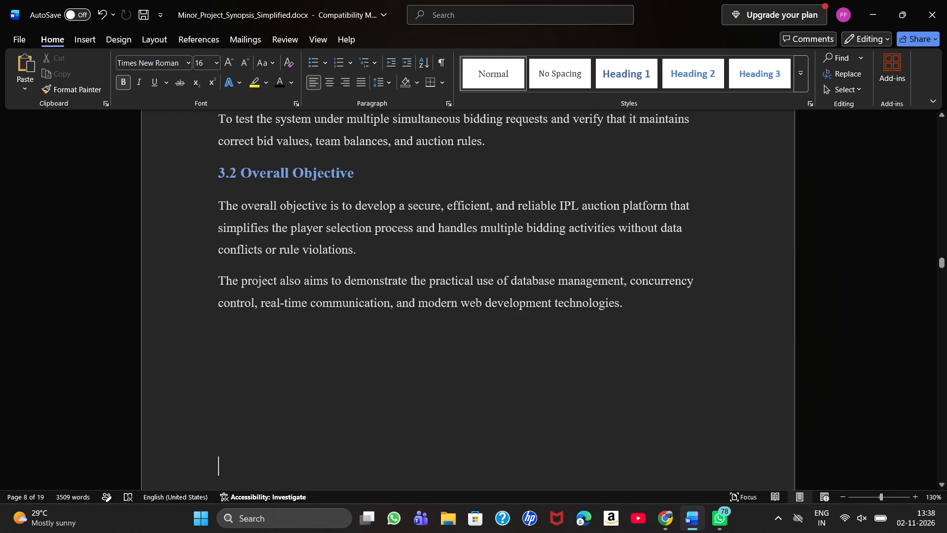
key("Down")
key("Down")
key("Down")
key("Down")
key("Down")
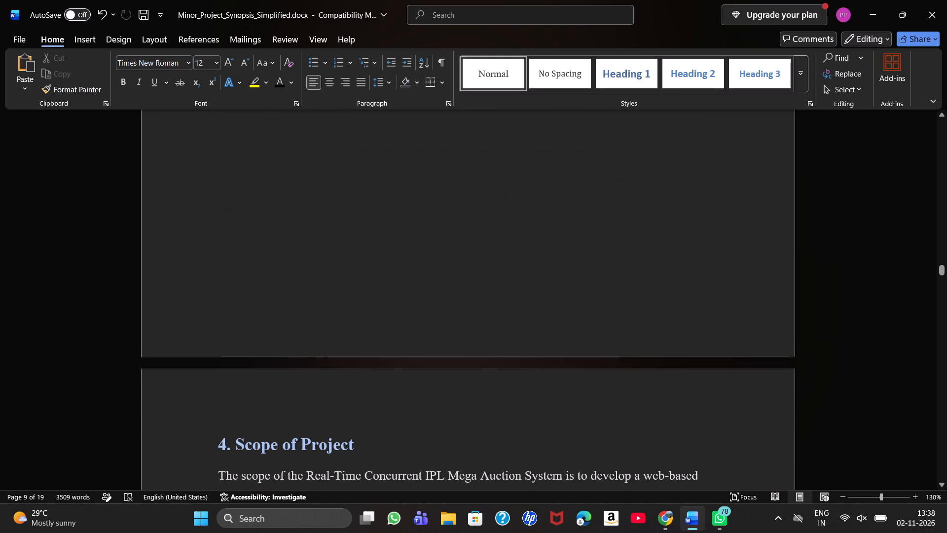
key("Up")
key("Up")
key("Up")
key("Up")
key("Up")
key("Up")
key("Up")
key("Up")
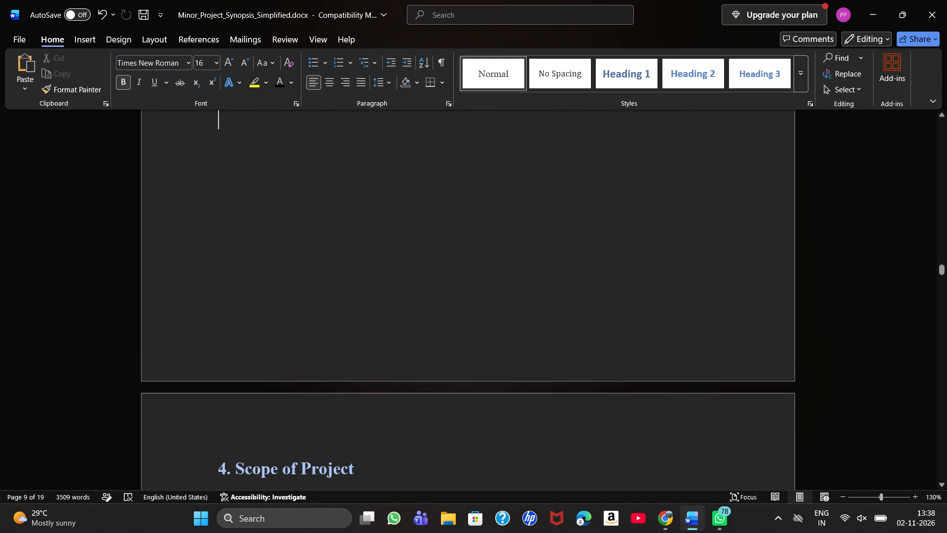
Examine the 3.2 Overall Objective paragraphs and the blank lines following them.
key("Up")
key("Up")
key("Up")
key("Up")
key("Up")
key("Up")
key("Up")
key("Up")
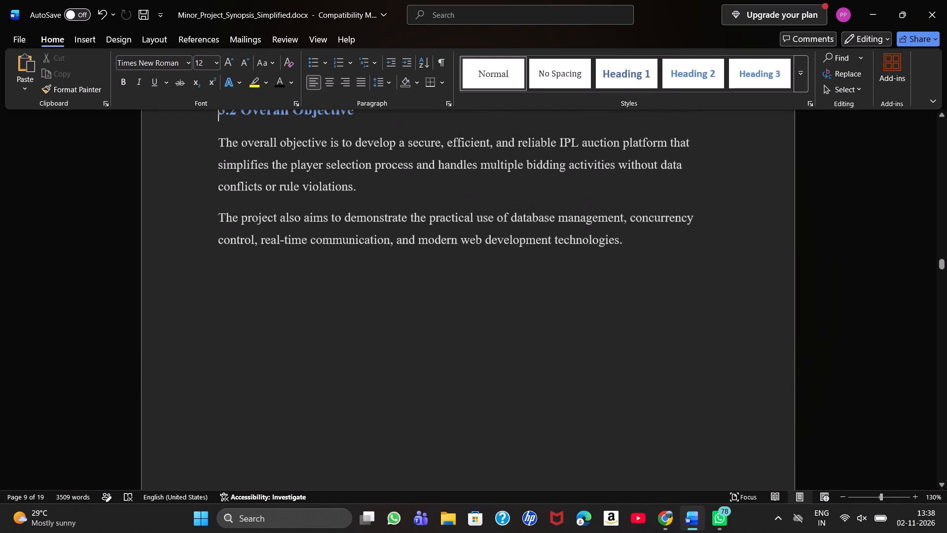
key("Up")
key("Down")
key("Down")
key("Down")
key("Down")
key("Down")
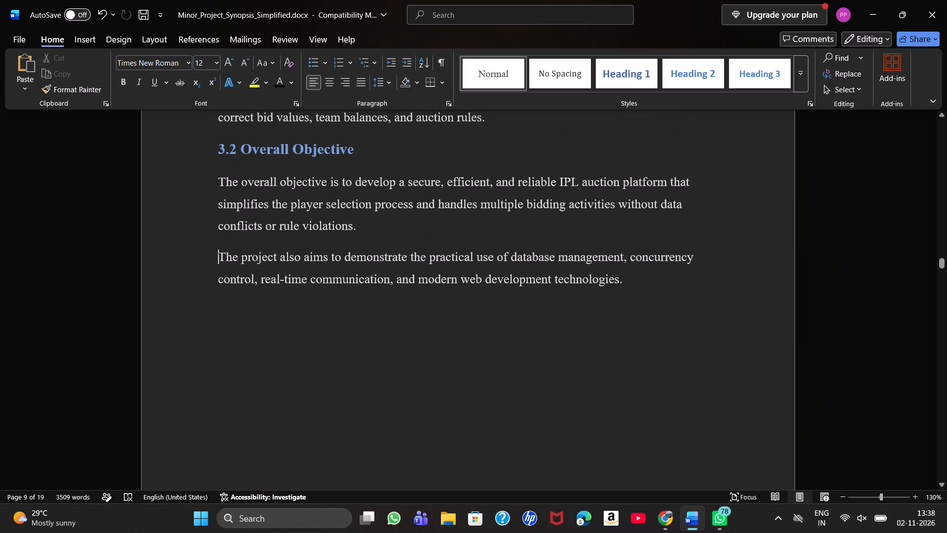
key("Down")
key("Down")
Undo the last six spacing edits around the 3. Objectives and 10. Hardware/Software Requirements headings.
key("ctrl+z")
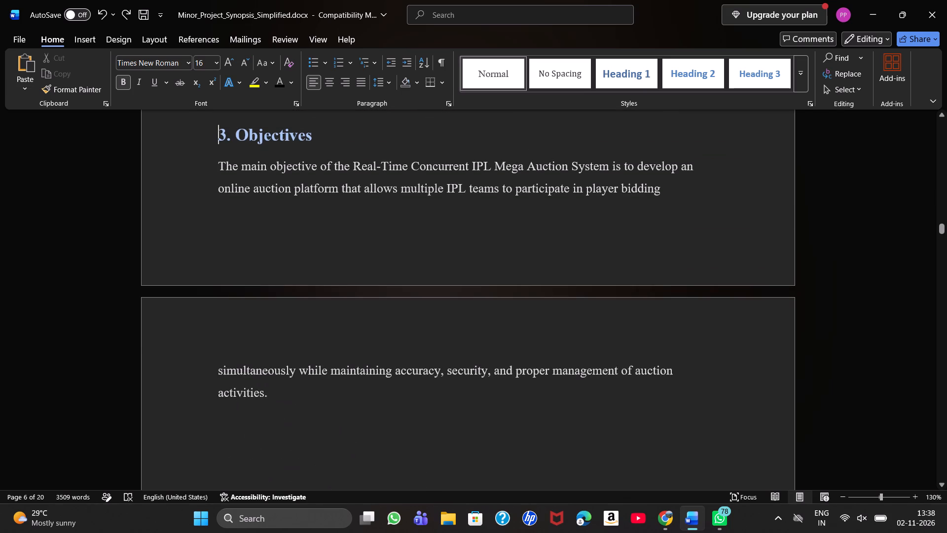
scroll(292, 433, "down", 9, "ctrl")
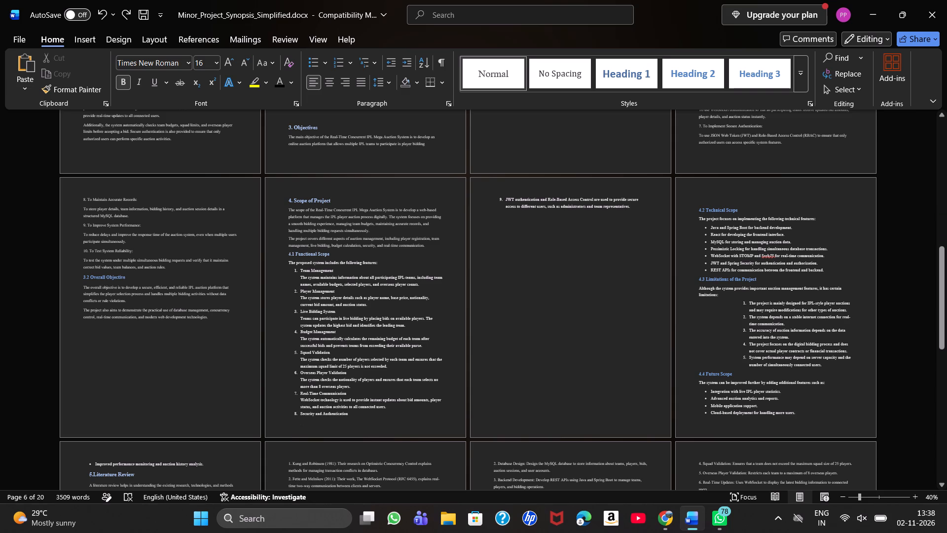
scroll(313, 386, "up", 1)
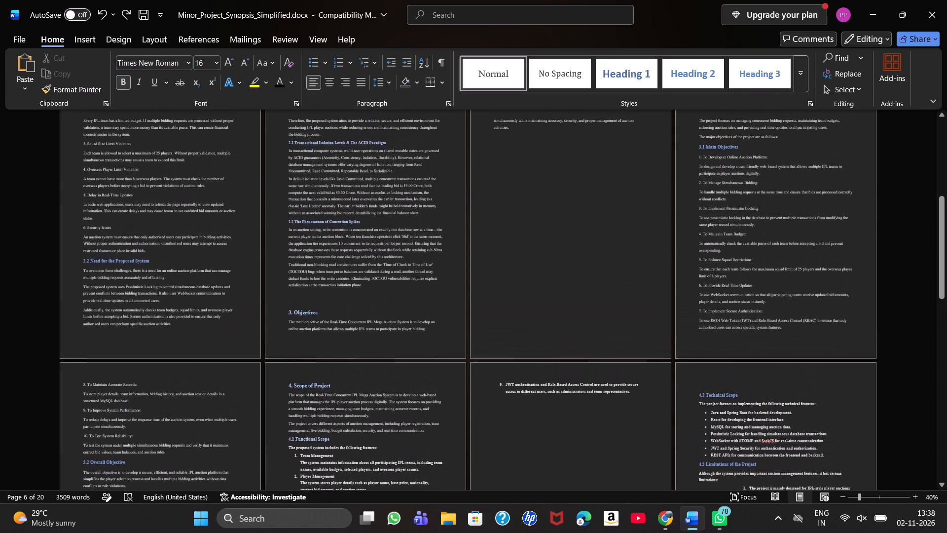
scroll(313, 386, "up", 1)
key("ctrl+z")
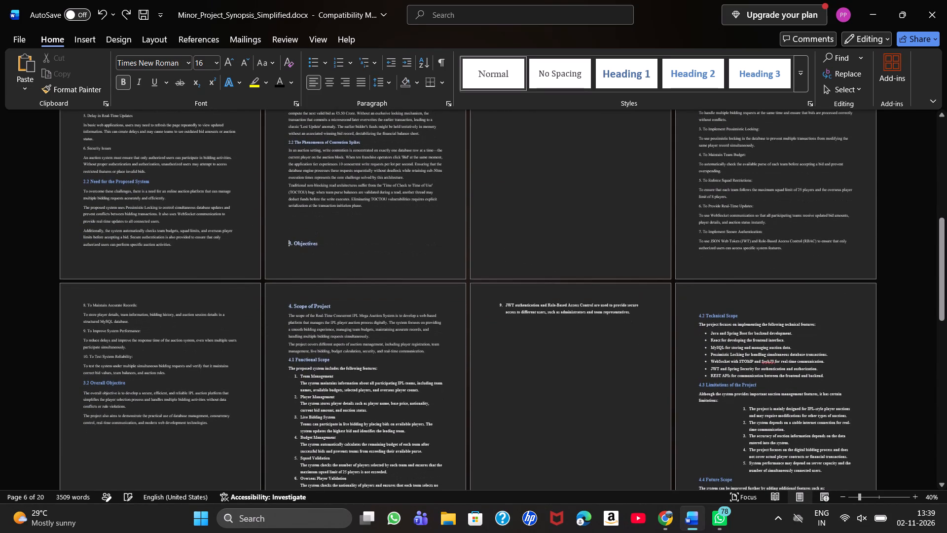
key("ctrl+z")
key("ctrl+z")
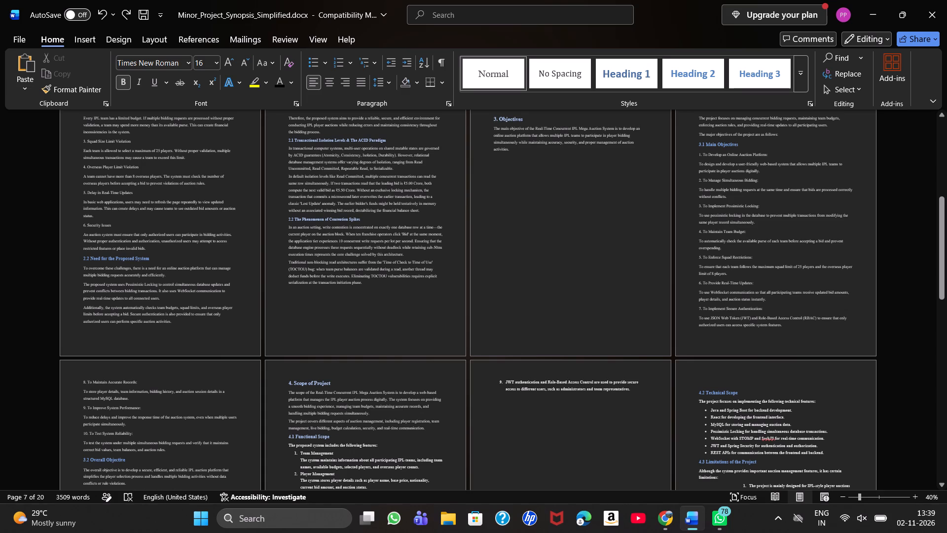
key("ctrl+z")
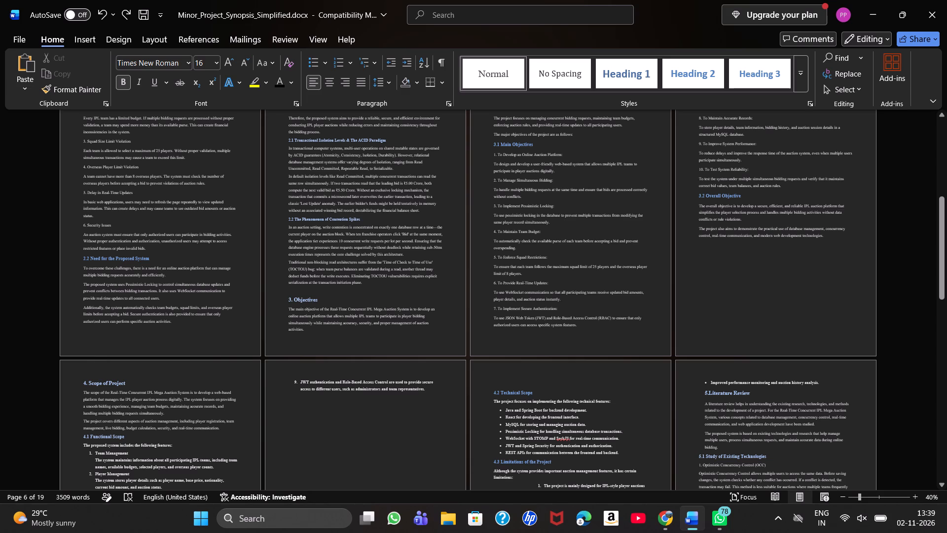
key("ctrl+z")
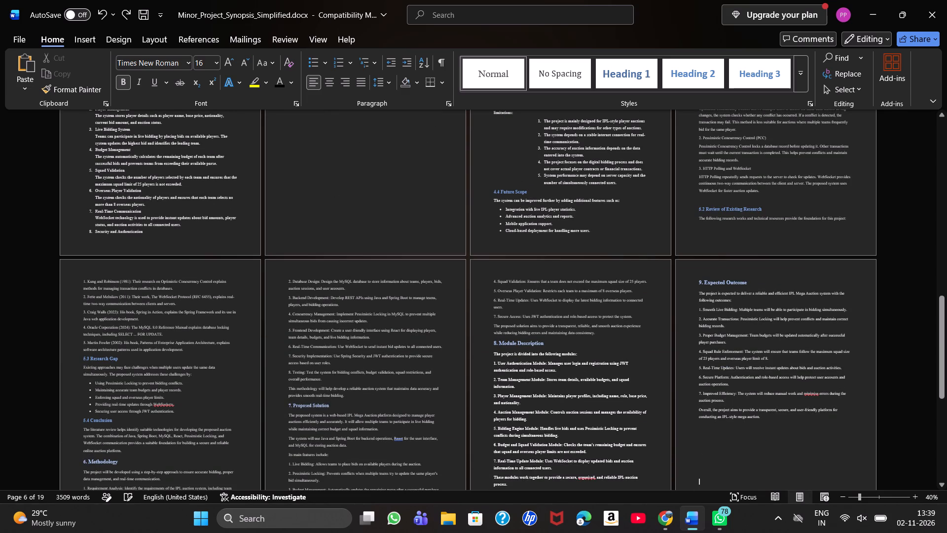
Insert a blank line before the 10. Hardware/Software Requirements heading to move it onto the page with its tables.
scroll(337, 194, "right", 1)
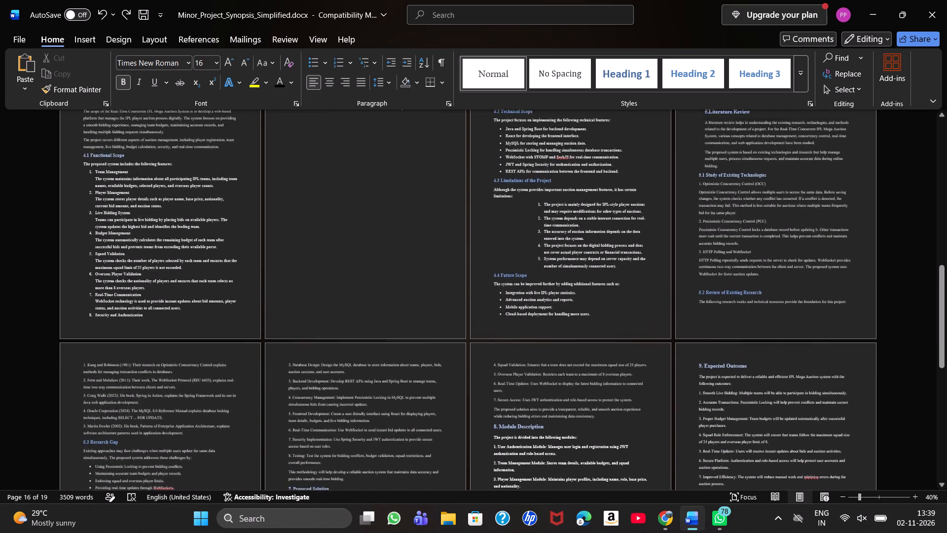
scroll(337, 194, "right", 1)
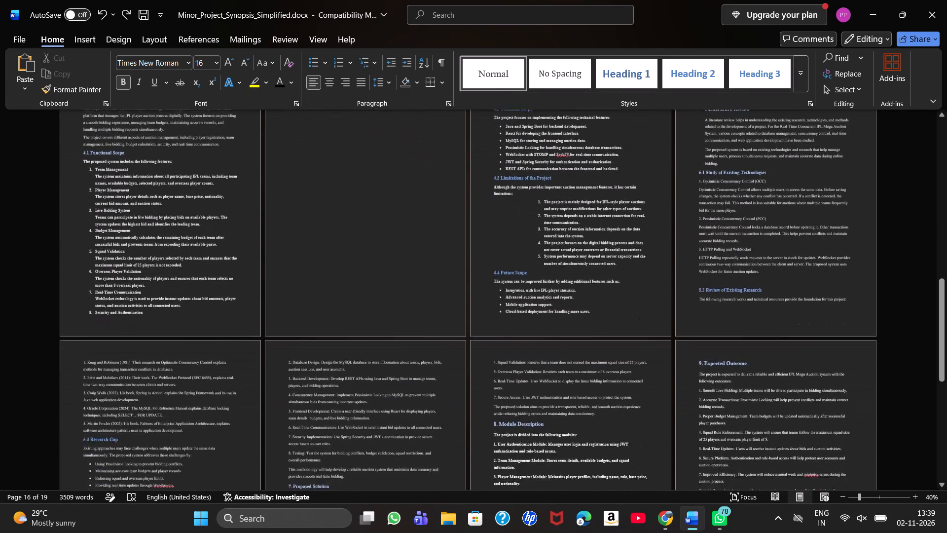
scroll(337, 194, "right", 1)
scroll(337, 194, "down", 2)
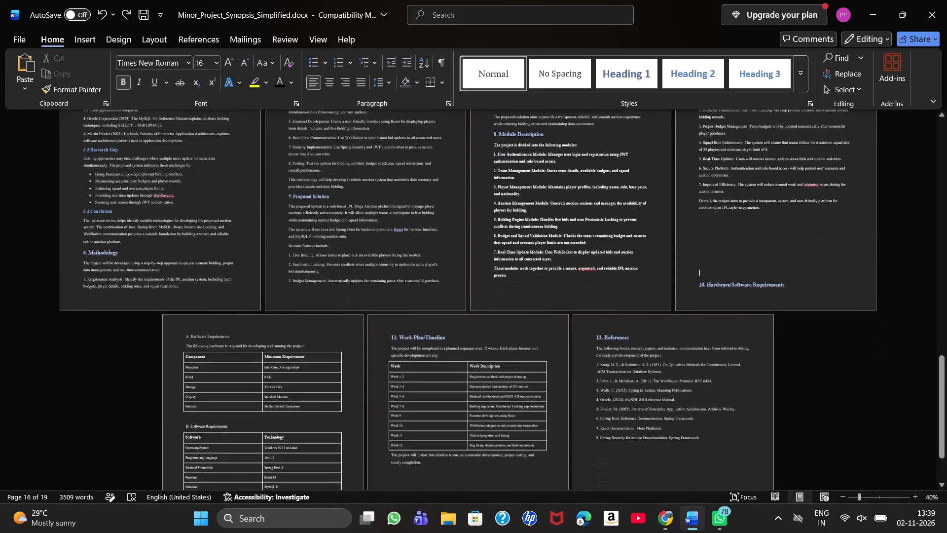
scroll(337, 194, "down", 2)
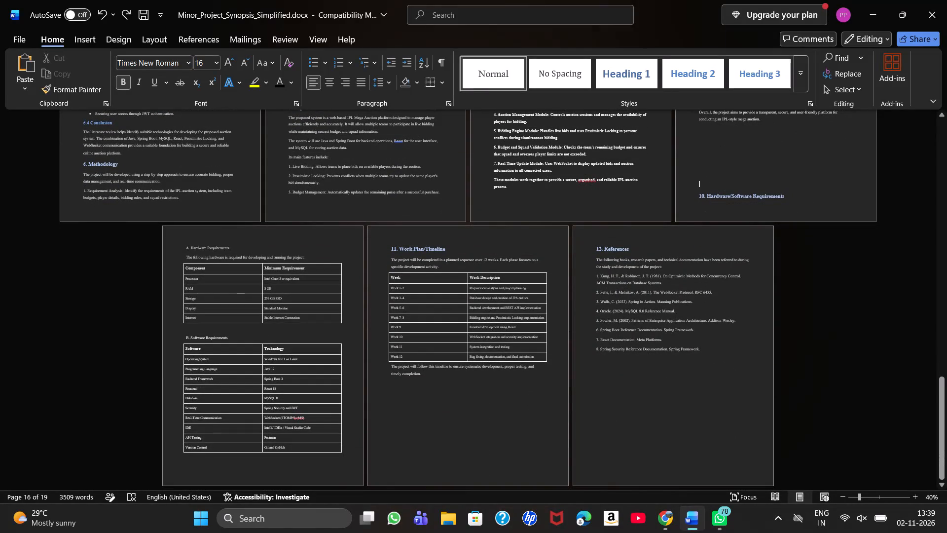
left_click(695, 198)
key("Return")
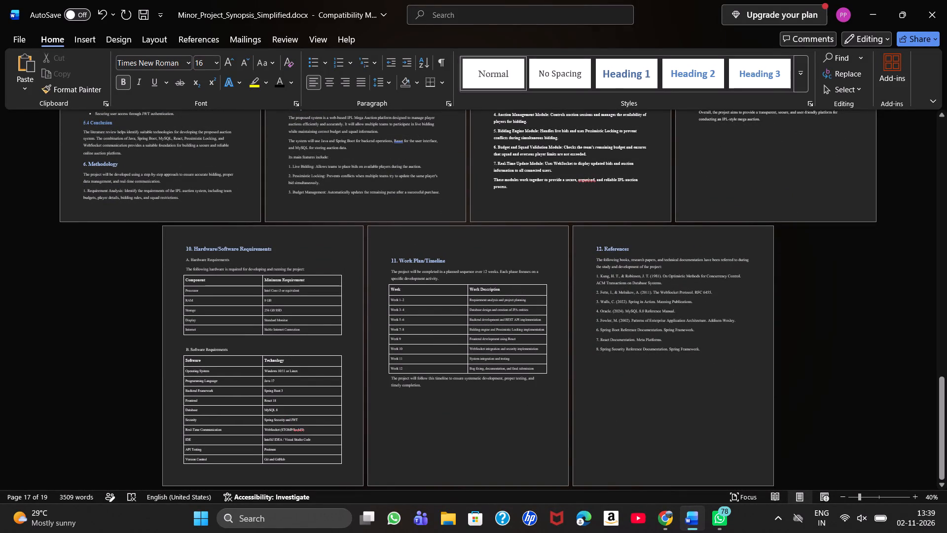
Review the page layout backwards from 10. Hardware/Software Requirements to 4. Scope of Project.
scroll(732, 181, "up", 1)
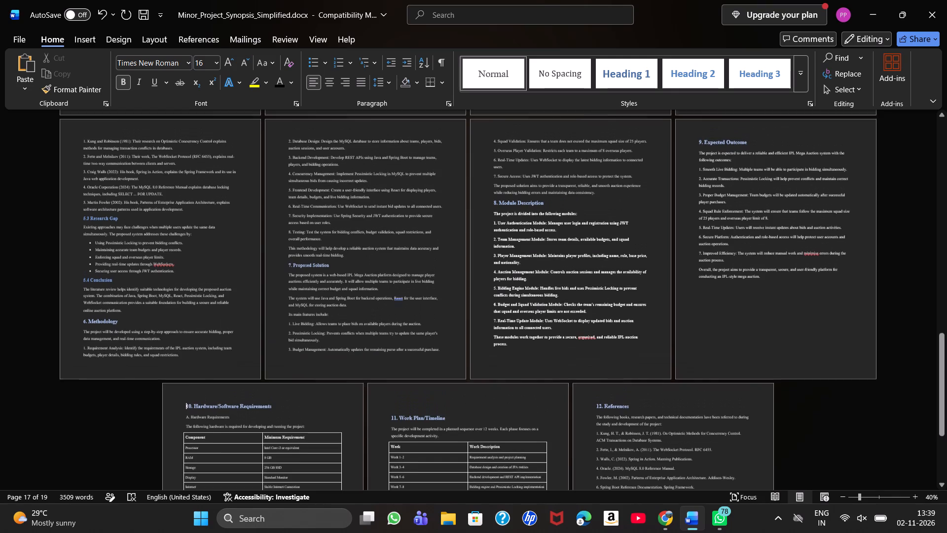
scroll(732, 181, "up", 2)
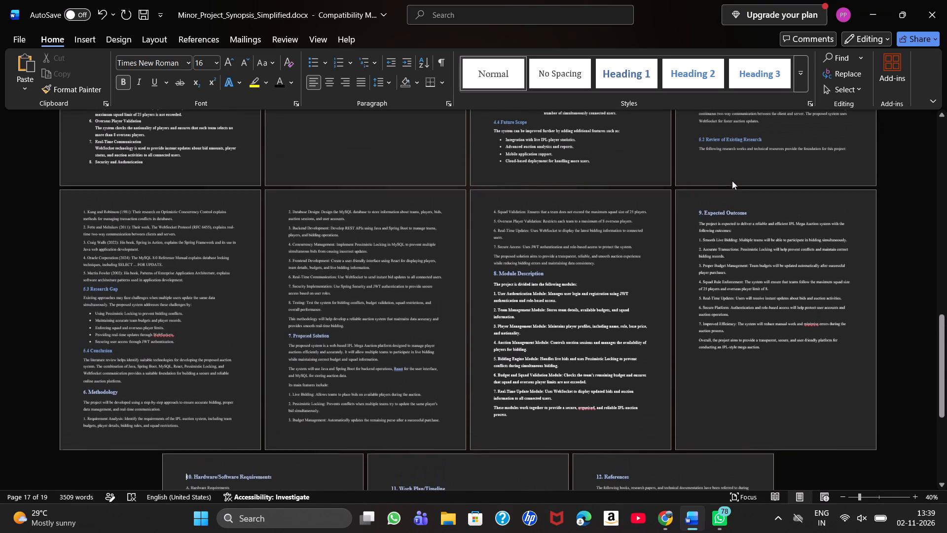
scroll(732, 181, "up", 1)
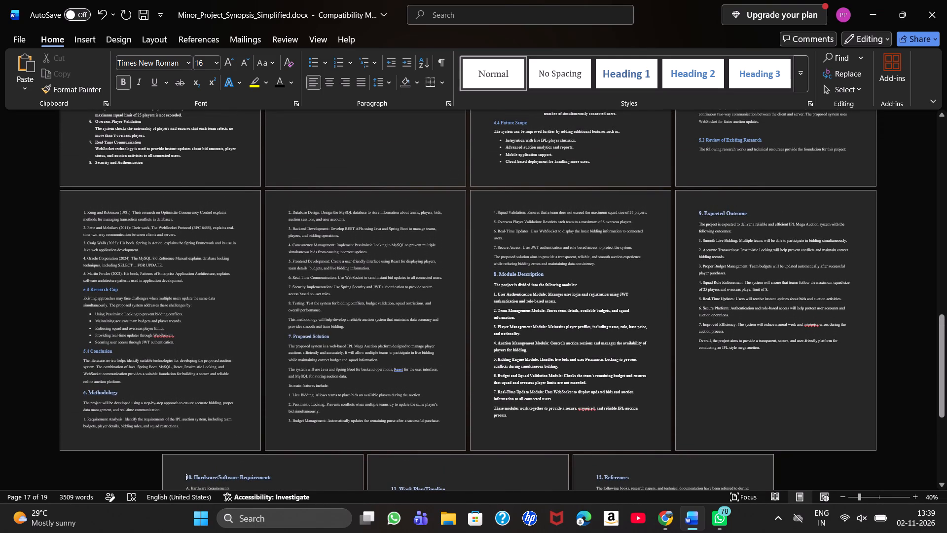
scroll(583, 237, "up", 1)
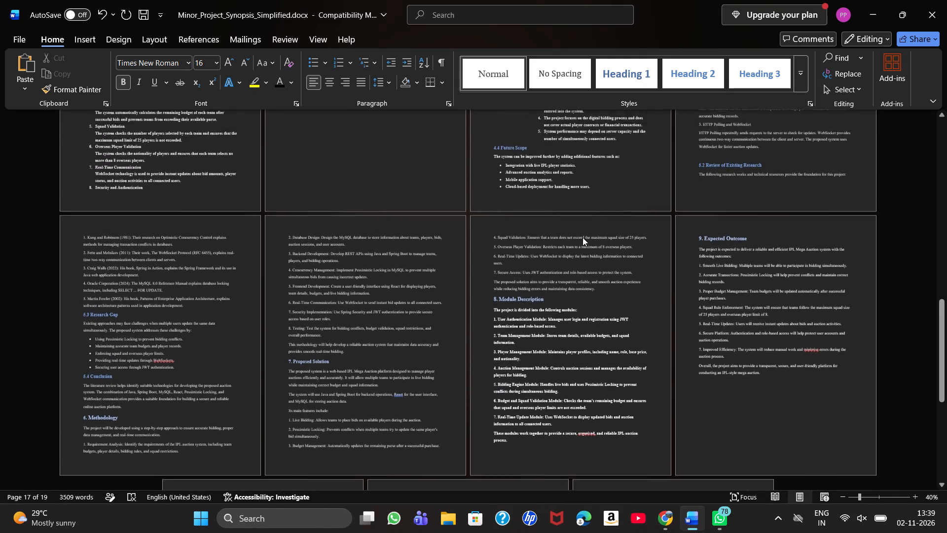
scroll(583, 237, "up", 2)
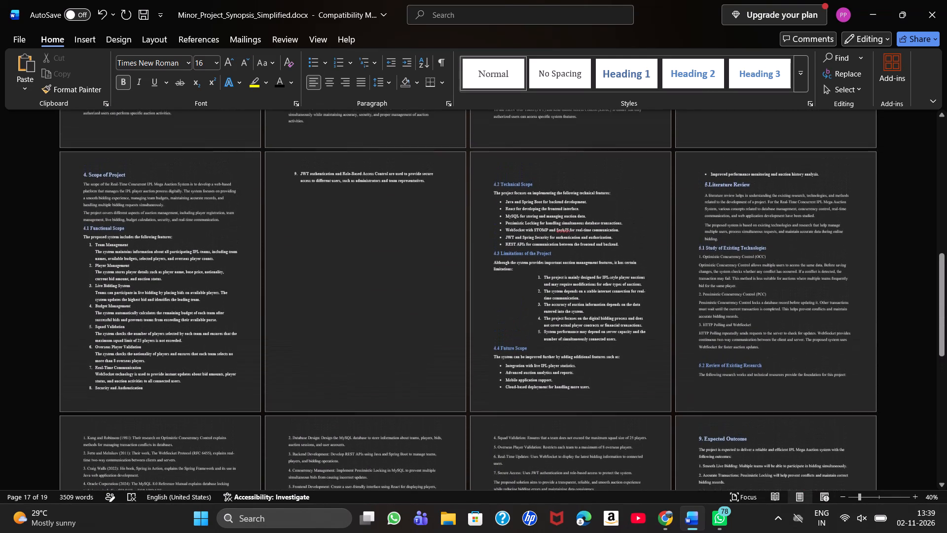
scroll(583, 237, "up", 1)
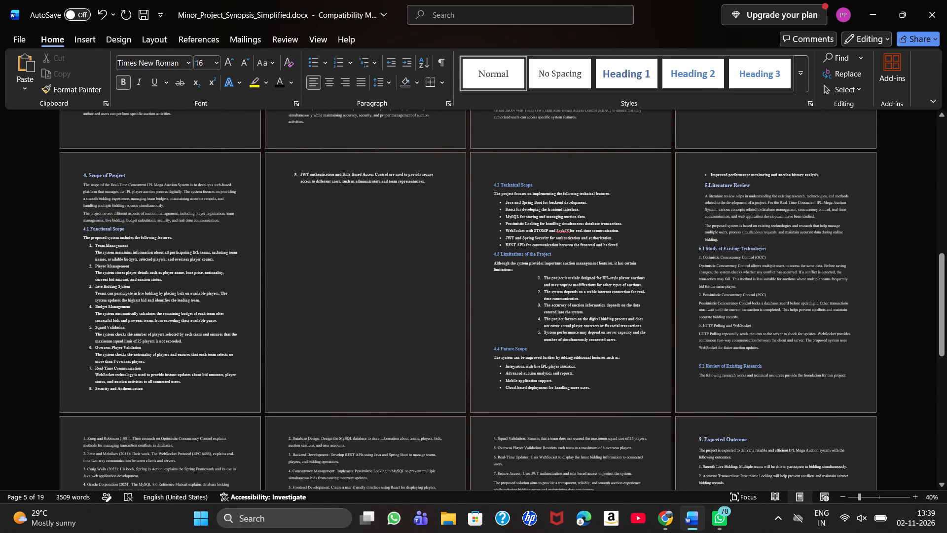
In 4.1 Functional Scope, join the WebSocket description onto the Real-Time Communication item's line, separated by " - ".
left_click(165, 230)
left_click(166, 399)
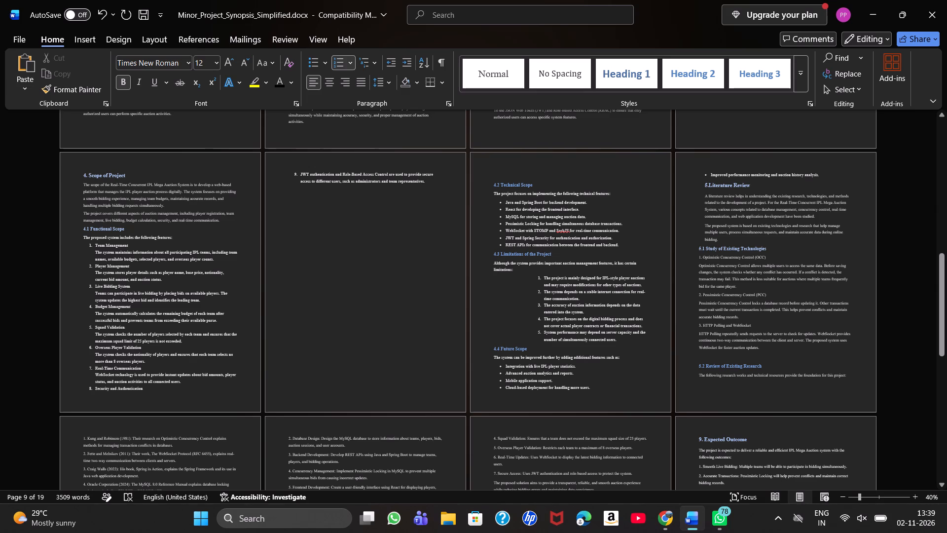
left_click(94, 372)
scroll(94, 372, "up", 5, "ctrl")
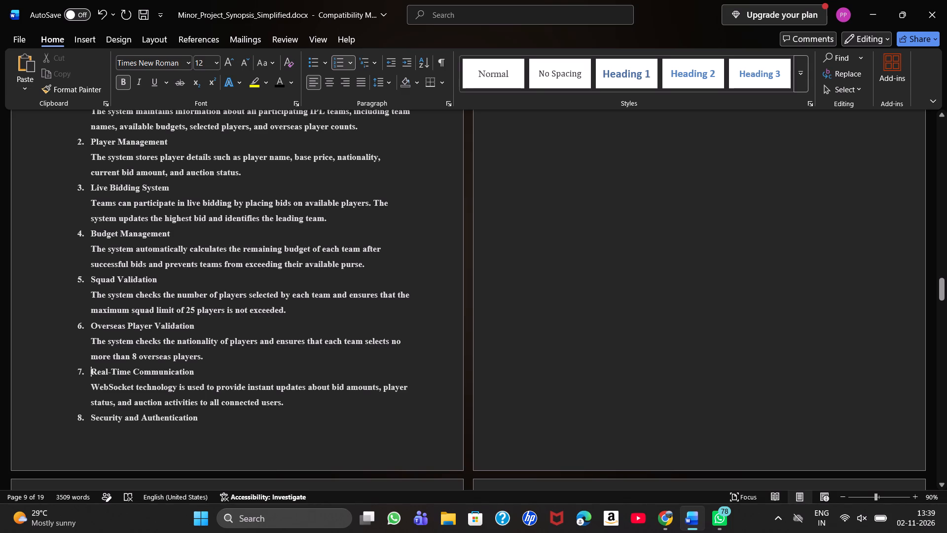
left_click(88, 385)
key("BackSpace")
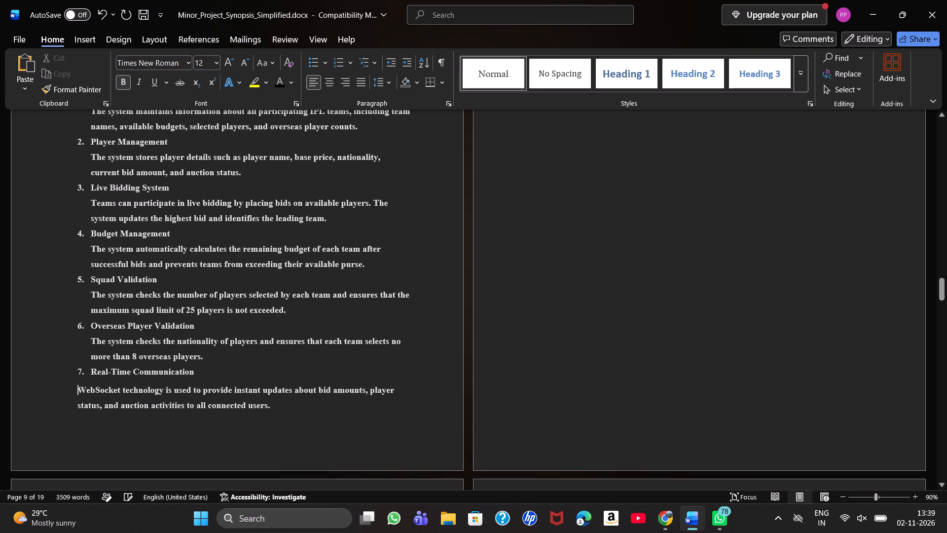
key("BackSpace")
key("BackSpace")
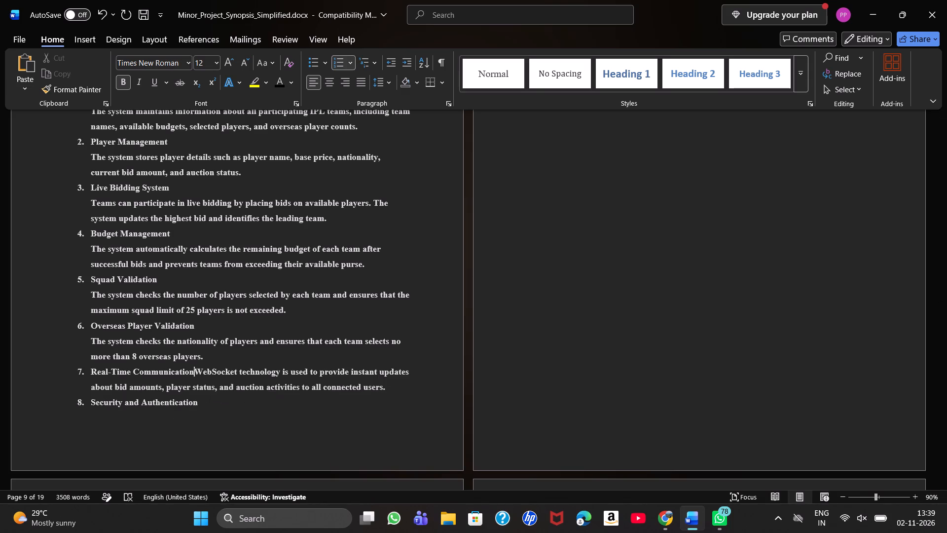
key("space")
type("-")
key("space")
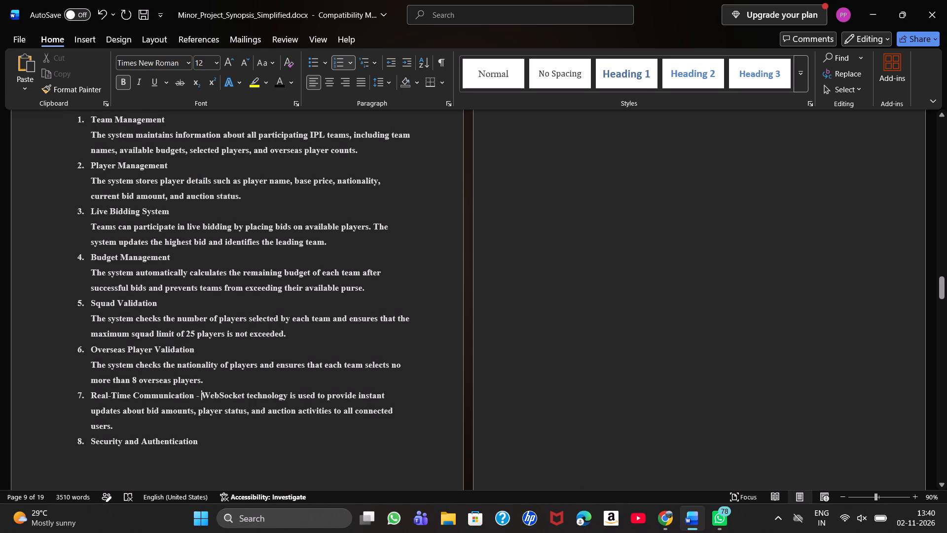
Join the nationality-check description onto the Overseas Player Validation item's line, separated by " - ".
left_click(91, 361)
key("BackSpace")
key("BackSpace")
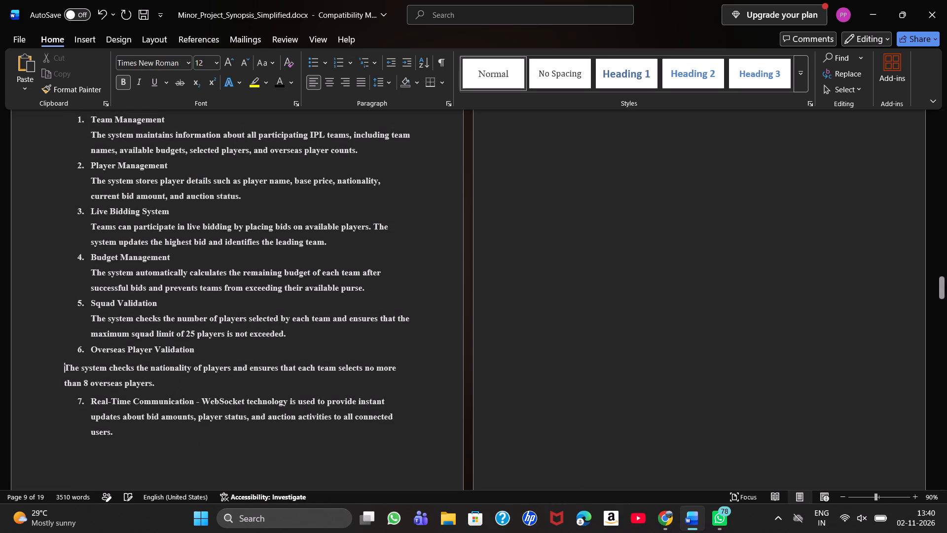
key("BackSpace")
key("space")
type("-")
key("space")
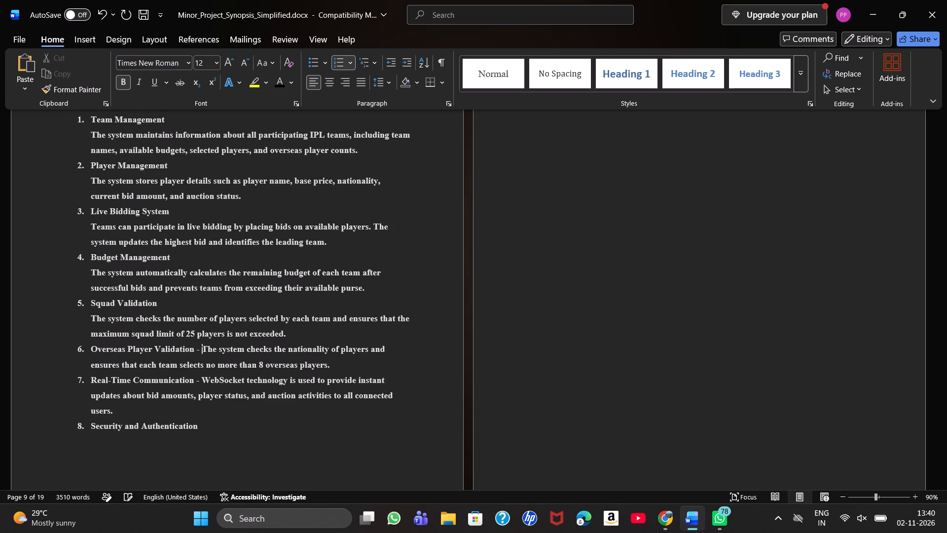
Join the squad-limit description onto the Squad Validation item's line, separated by " - ".
left_click(88, 317)
key("BackSpace")
key("BackSpace")
key("BackSpace")
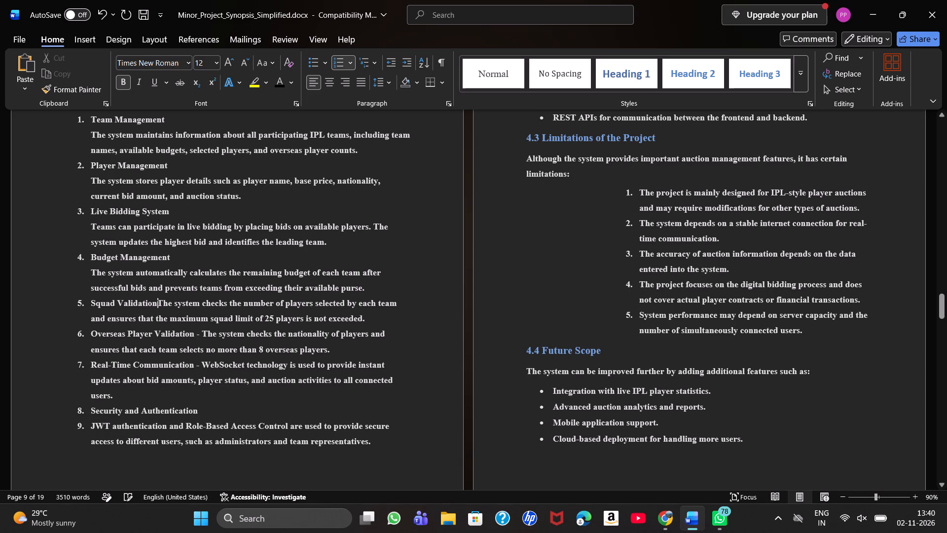
key("minus")
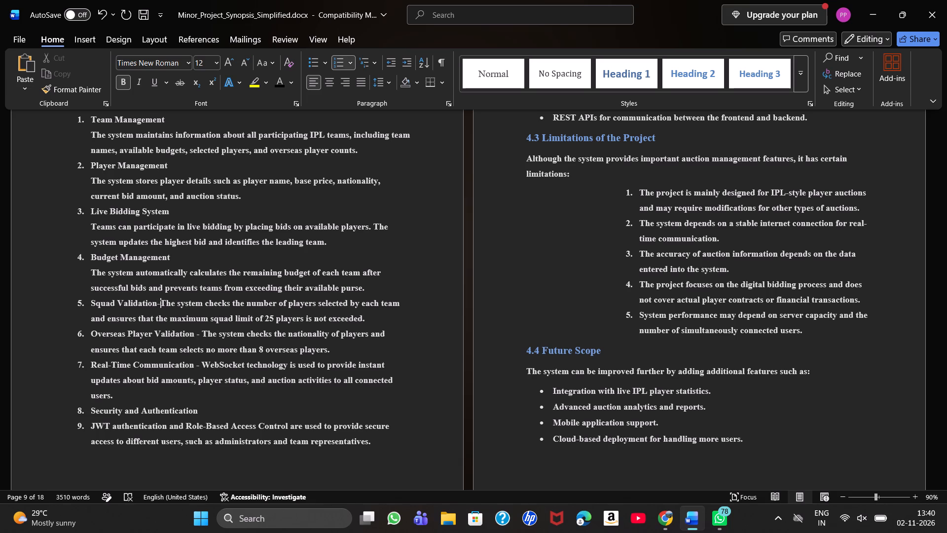
key("BackSpace")
key("space")
type("-")
key("space")
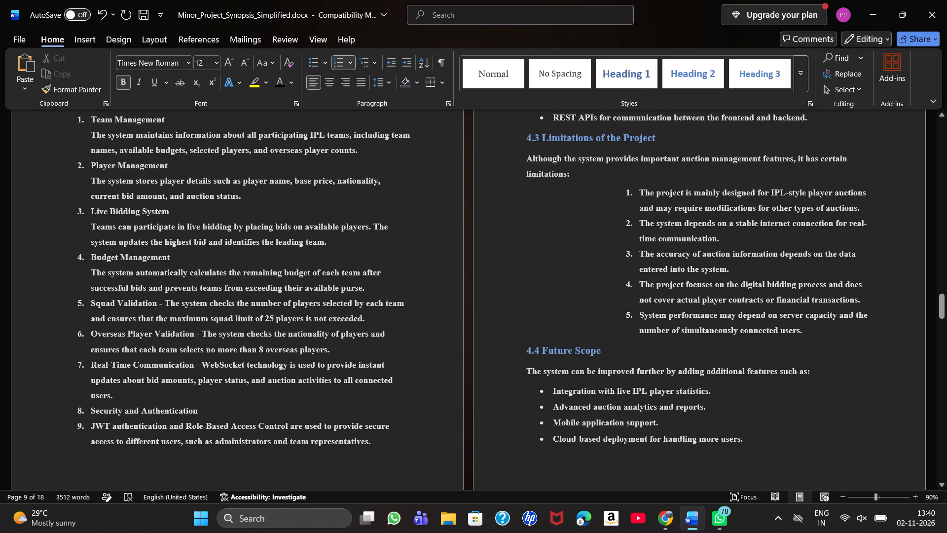
Join the remaining-budget description onto the Budget Management item's line in 4.1 Functional Scope, separated by " - ".
scroll(281, 403, "up", 1)
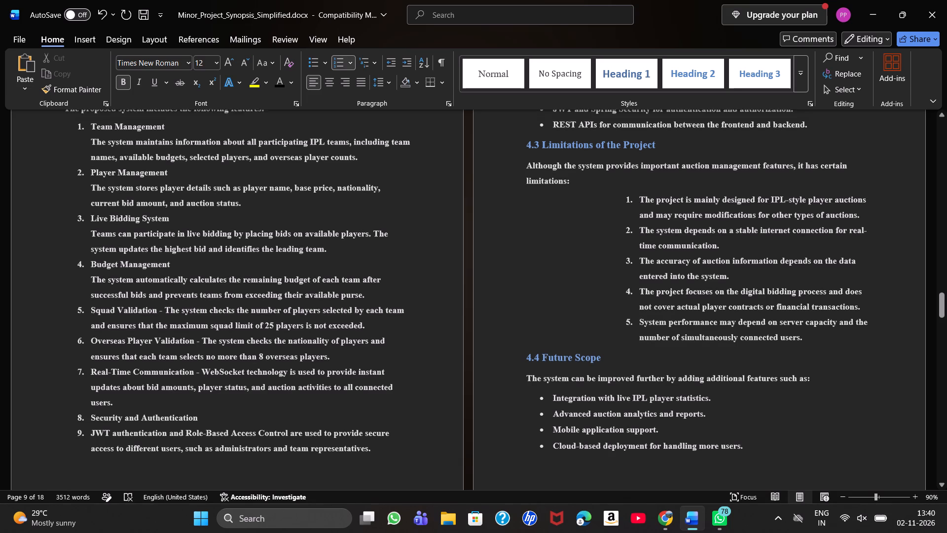
scroll(281, 403, "up", 1)
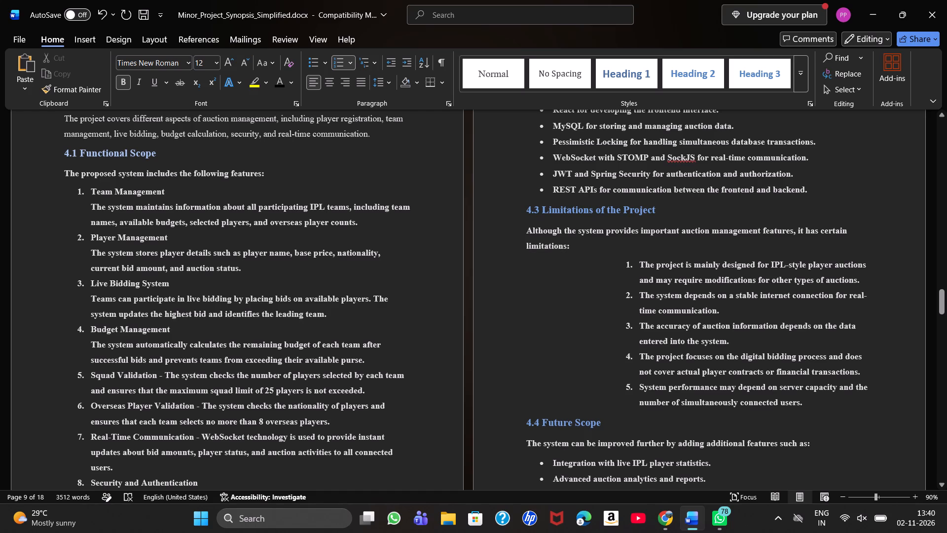
left_click(90, 343)
key("BackSpace")
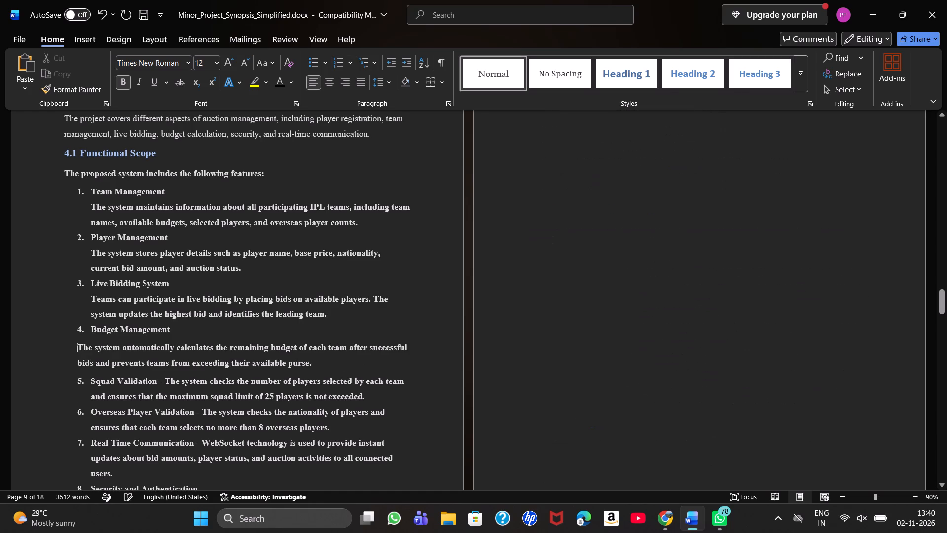
key("BackSpace")
key("BackSpace")
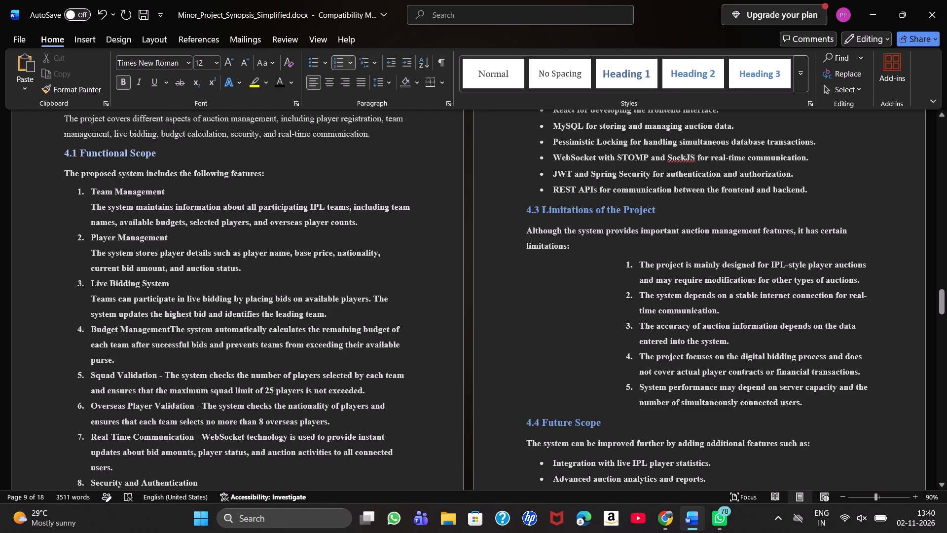
key("space")
type("-")
key("space")
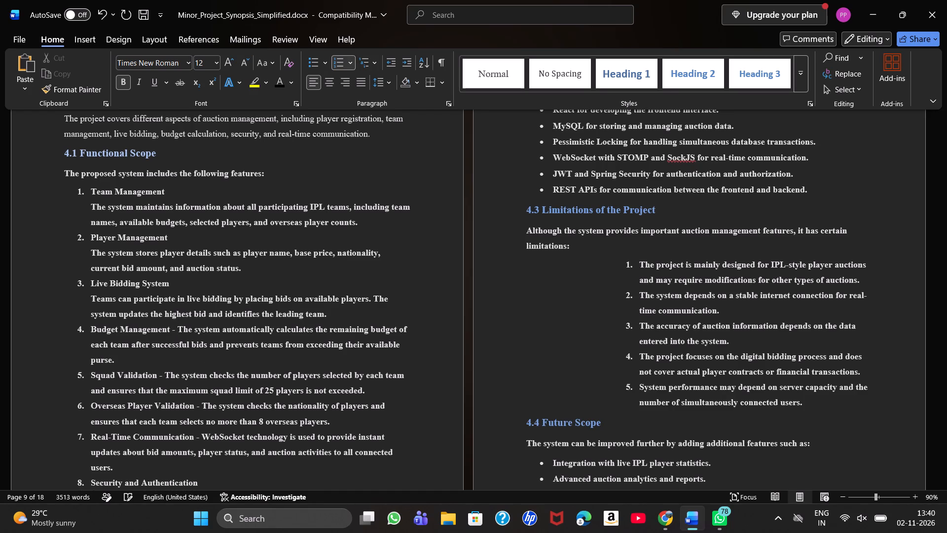
Join the team-bidding description onto the Live Bidding System item's line, separated by " - ".
left_click_drag(89, 295, 125, 287)
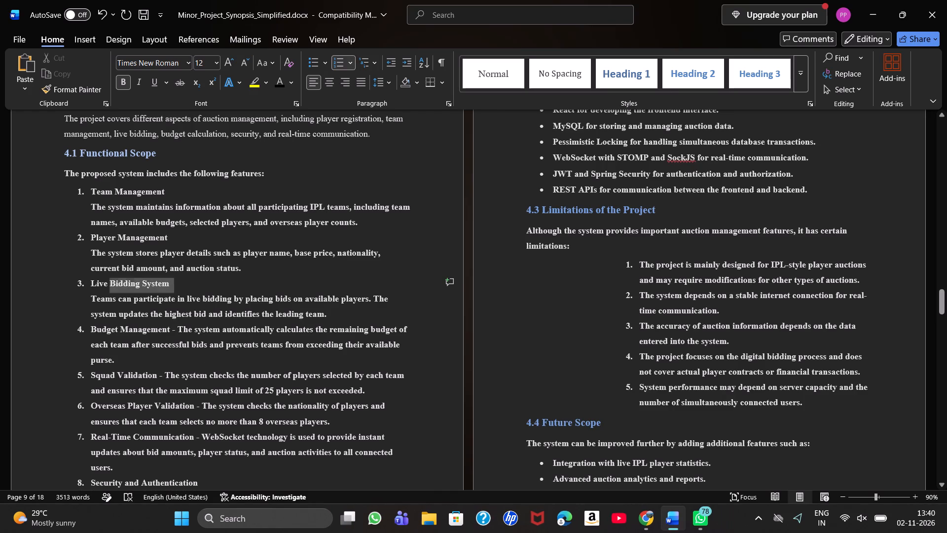
left_click_drag(125, 287, 174, 280)
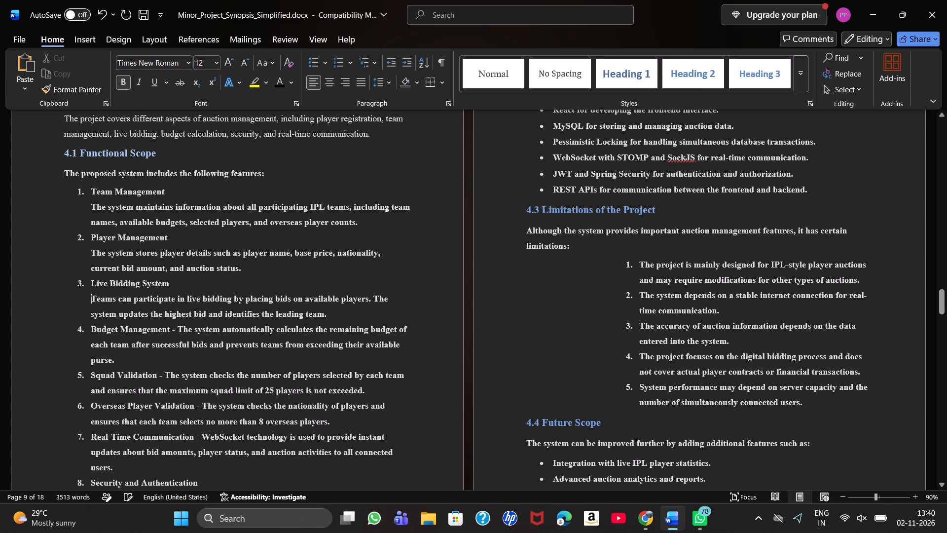
key("BackSpace")
key("BackSpace")
key("BackSpace")
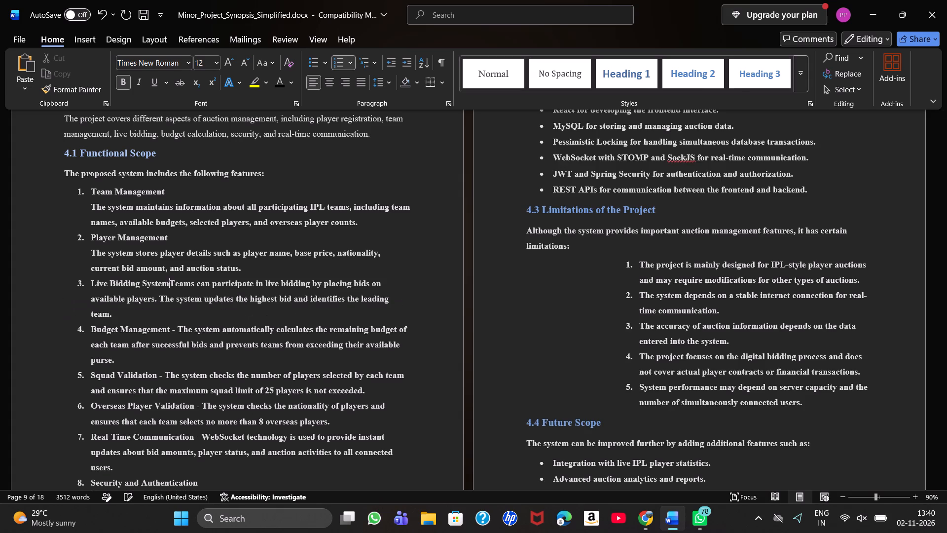
key("space")
type("-")
key("space")
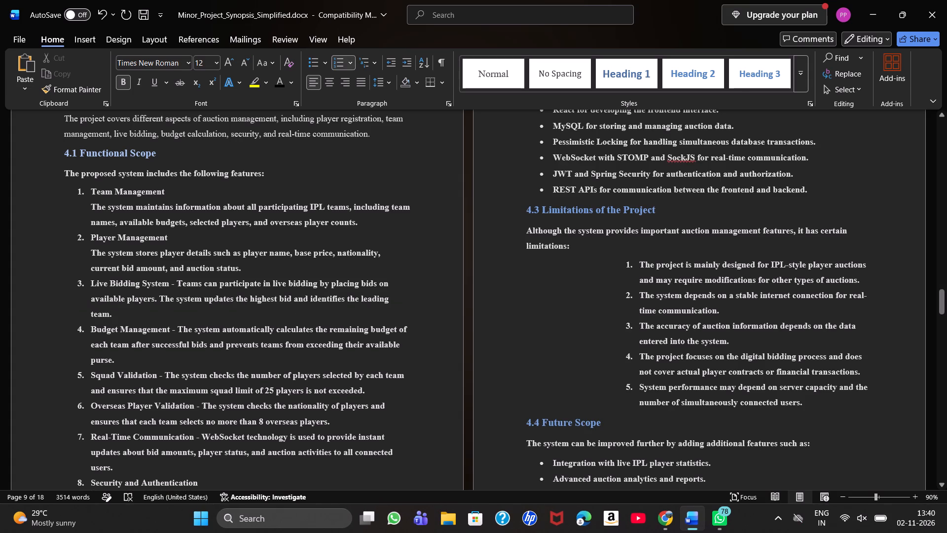
Join the player-details description onto the Player Management item's line, separated by " - ".
left_click(92, 251)
key("BackSpace")
key("BackSpace")
key("BackSpace")
key("space")
type("-")
key("space")
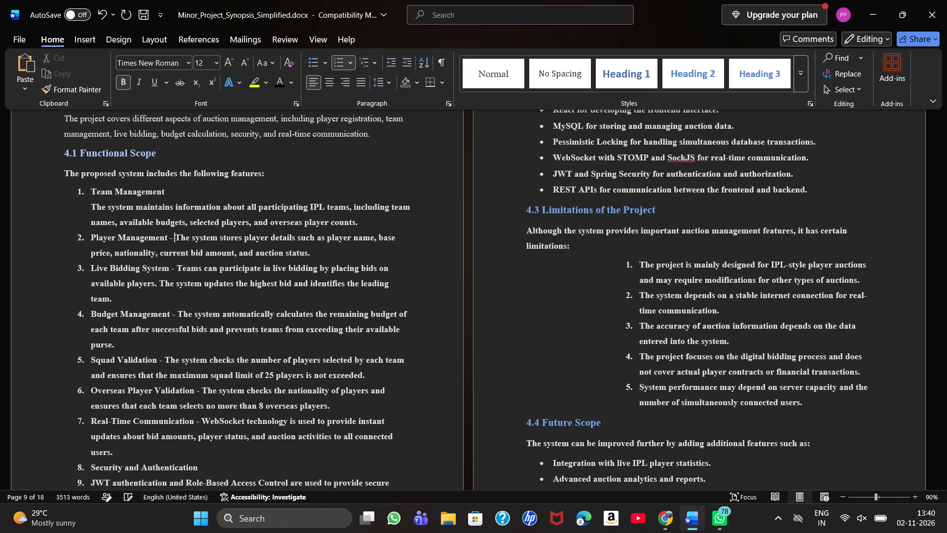
Join the participating-teams description onto the Team Management item's line, separated by " - ".
left_click(87, 207)
key("BackSpace")
key("BackSpace")
key("BackSpace")
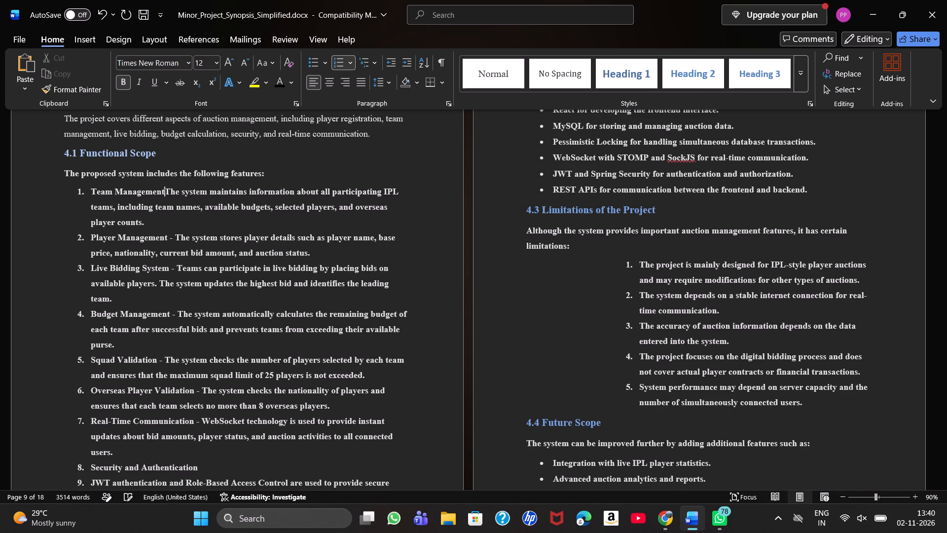
key("space")
type("-")
key("space")
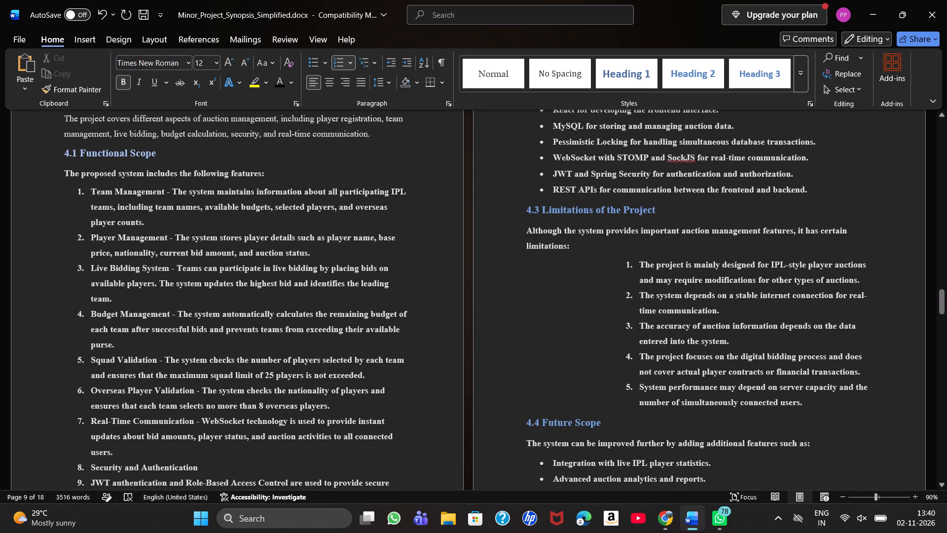
Merge the separately numbered JWT authentication description into the Security and Authentication item's line, separated by " - ".
scroll(127, 177, "down", 1)
scroll(127, 177, "up", 1)
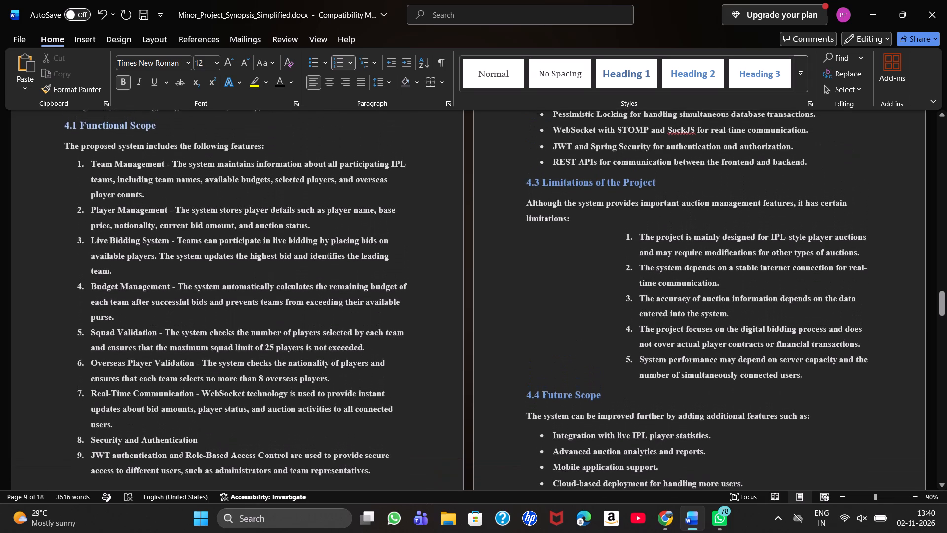
scroll(127, 177, "up", 1)
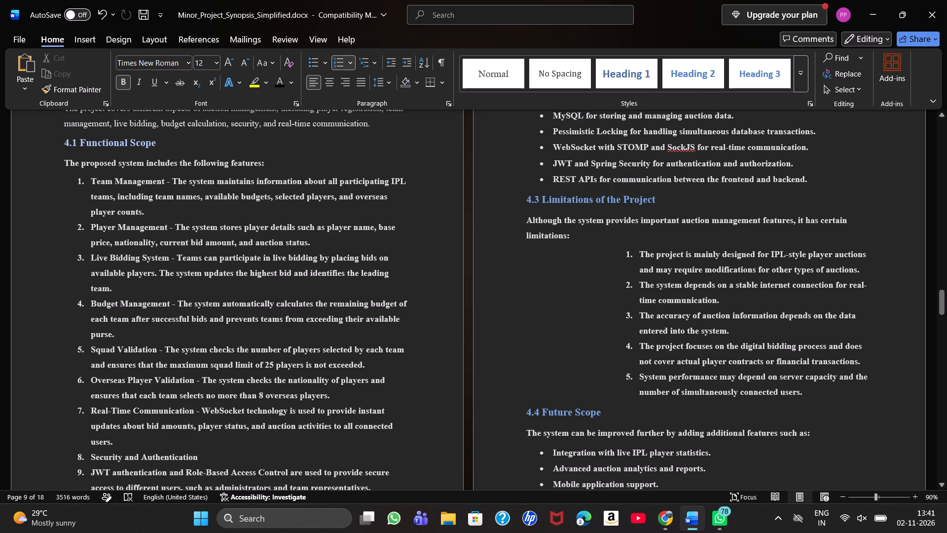
left_click(91, 471)
key("BackSpace")
key("BackSpace")
key("BackSpace")
key("BackSpace")
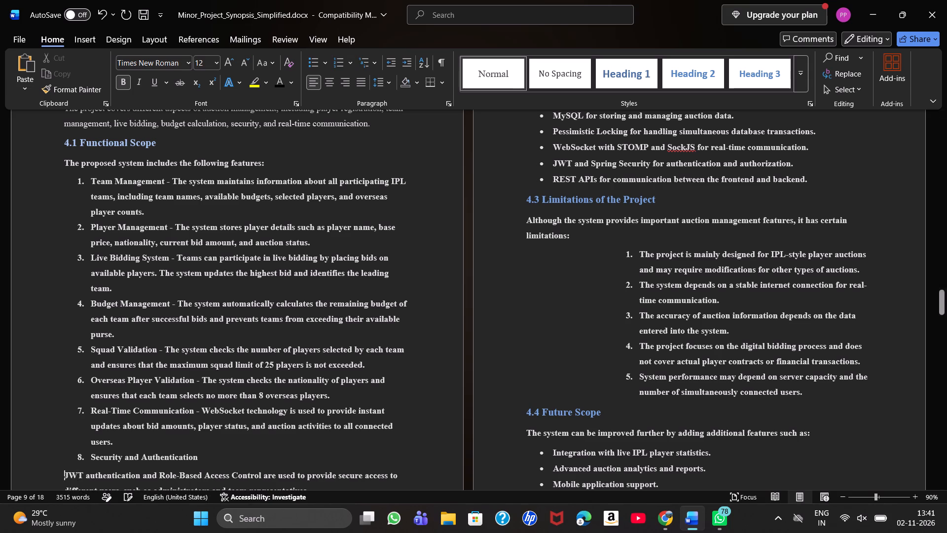
key("space")
type("-")
key("space")
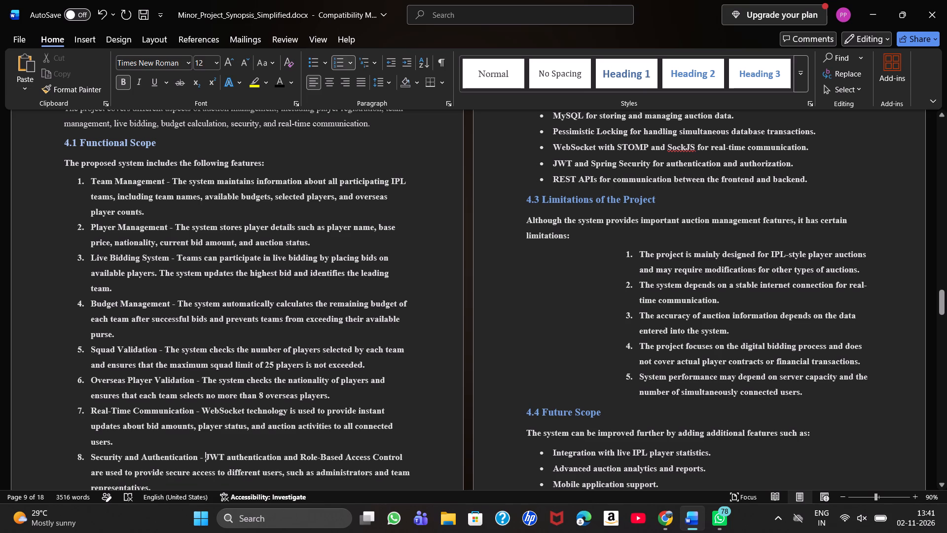
Review the multi-page layout from 4. Scope of Project to 12. References for gaps and section starts.
scroll(174, 323, "down", 7, "ctrl")
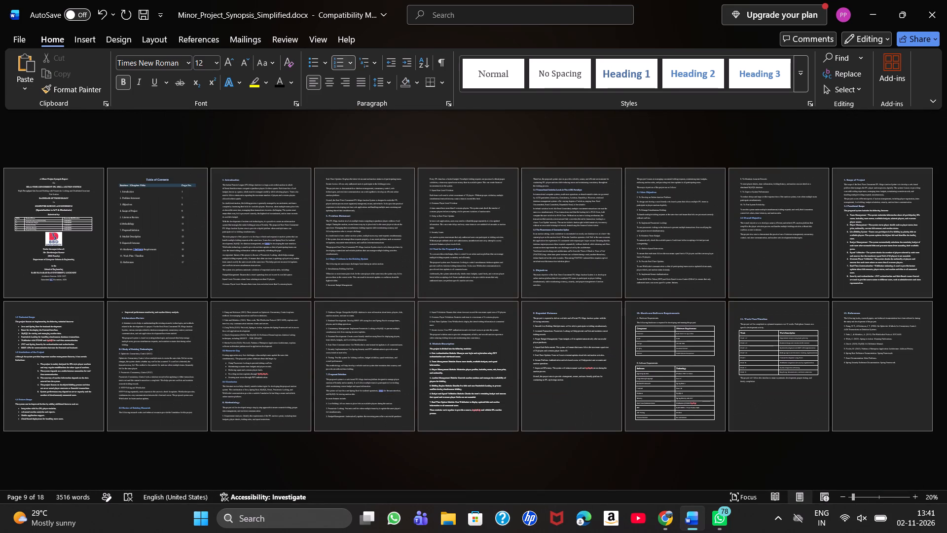
scroll(174, 323, "up", 2, "ctrl")
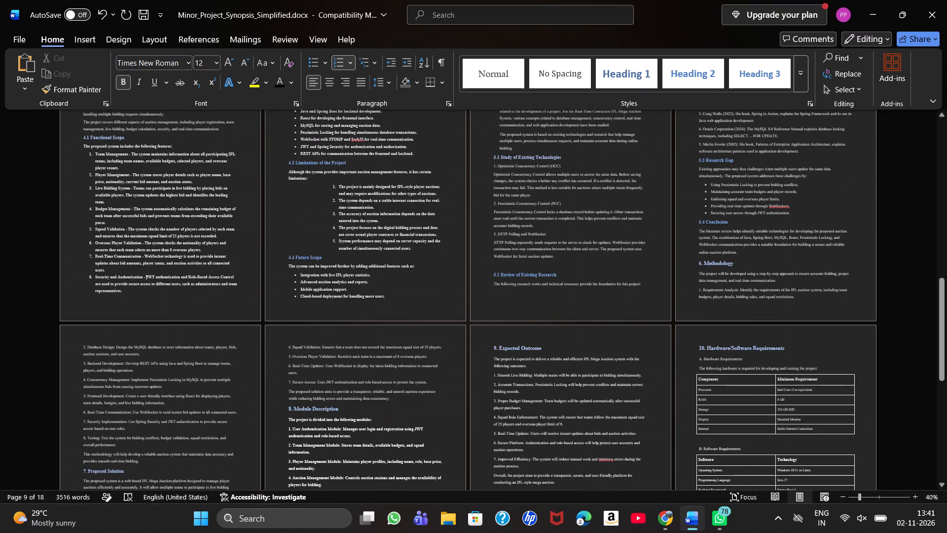
scroll(345, 273, "up", 1)
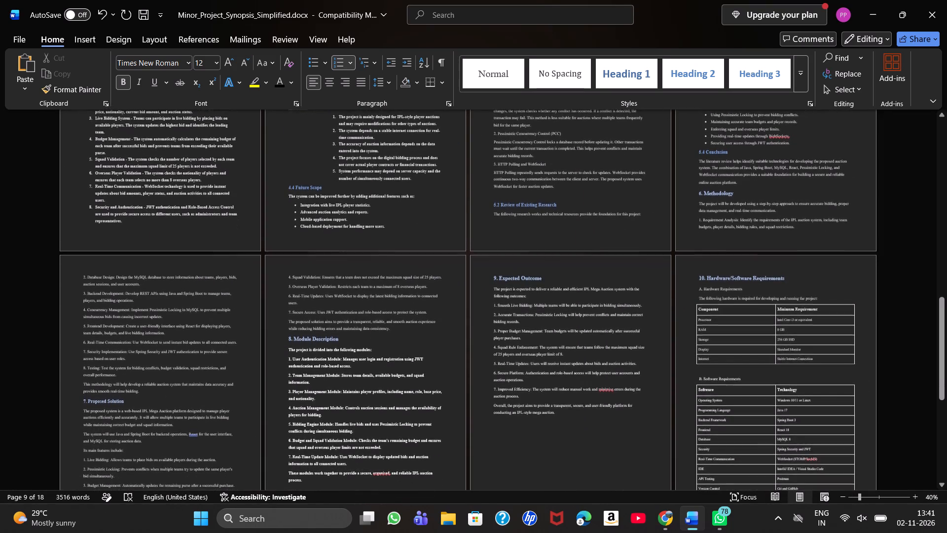
scroll(345, 273, "up", 2)
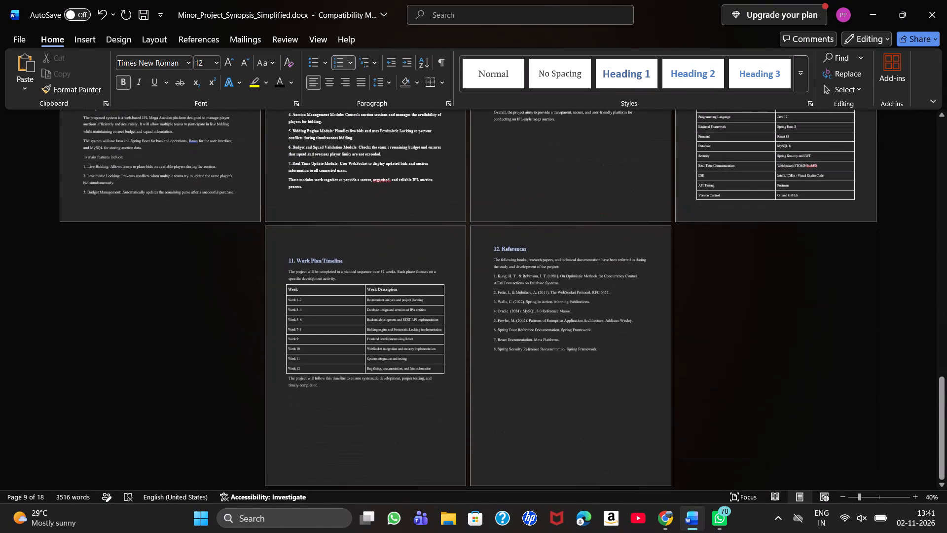
scroll(345, 273, "up", 1)
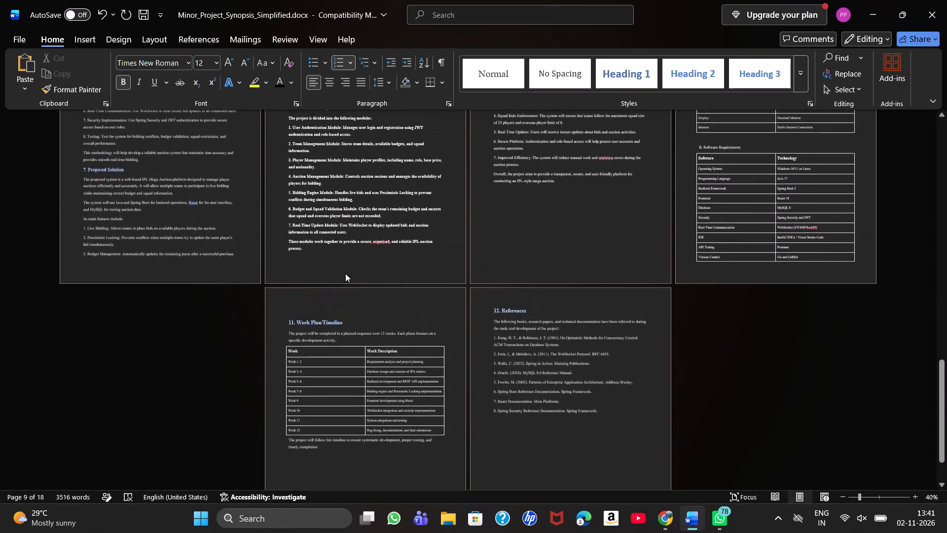
scroll(345, 273, "up", 1)
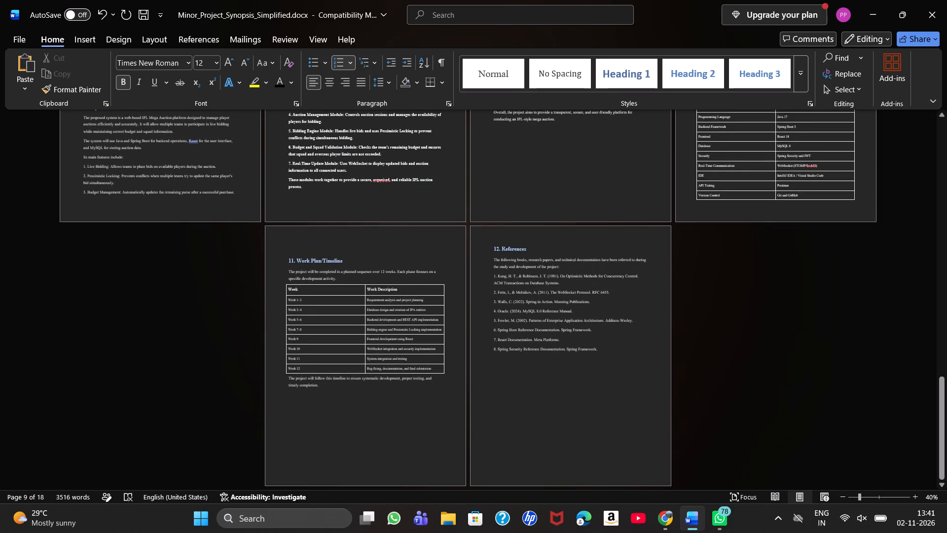
scroll(345, 273, "up", 1)
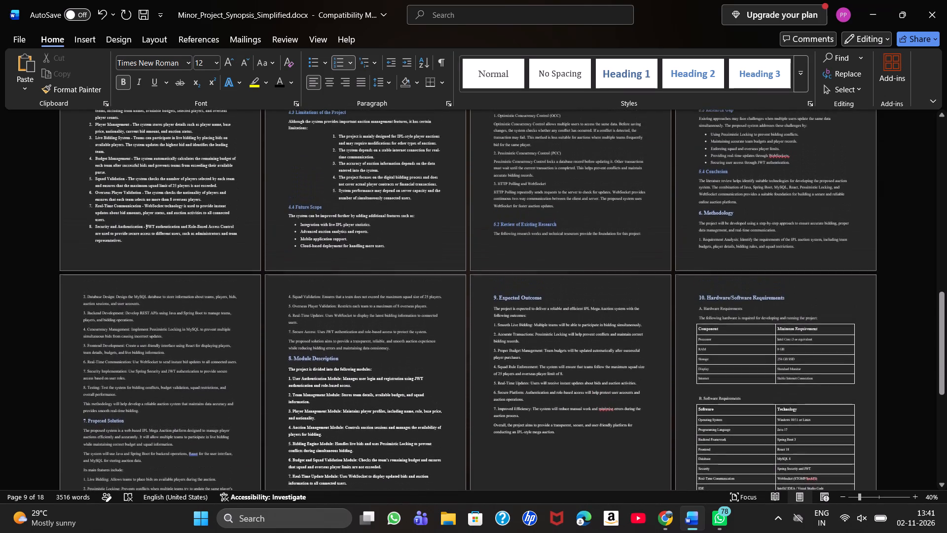
scroll(345, 273, "up", 2)
scroll(345, 273, "right", 1)
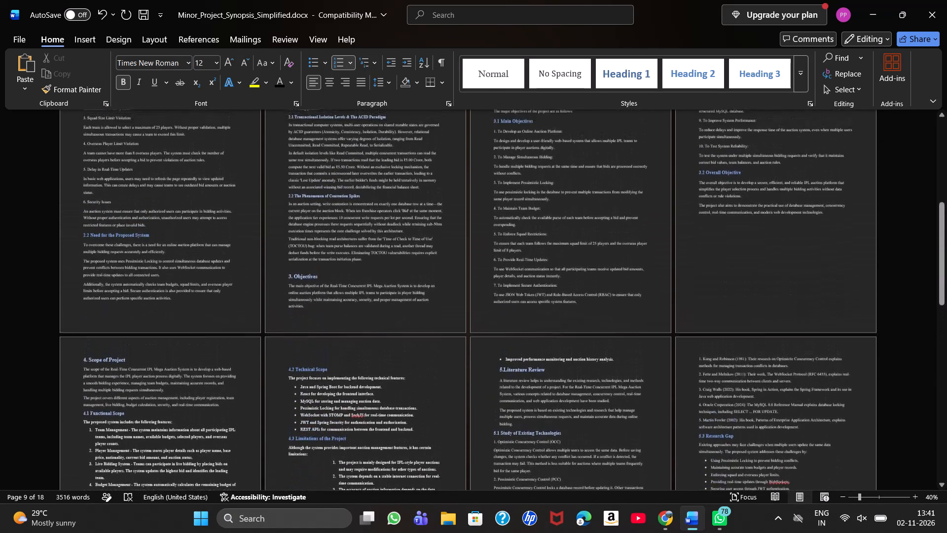
scroll(345, 273, "right", 1)
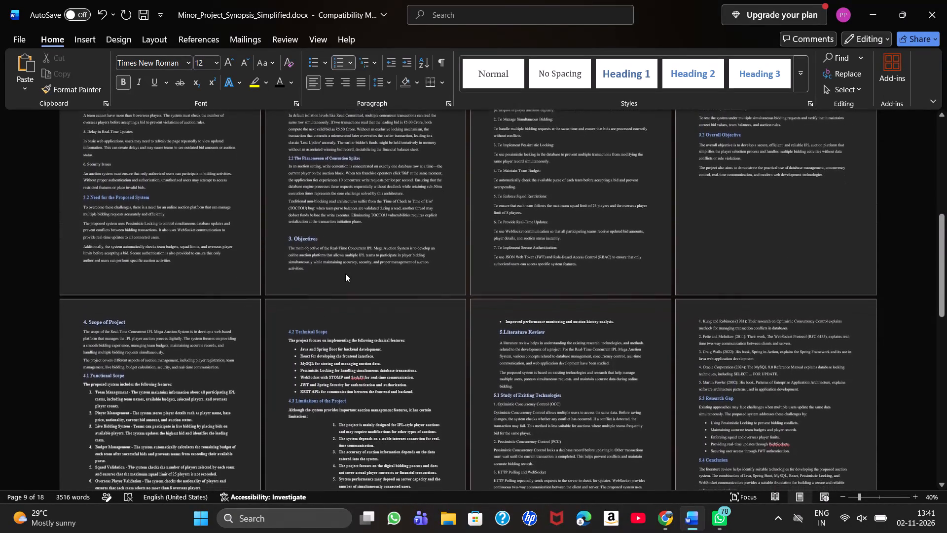
scroll(345, 273, "right", 1)
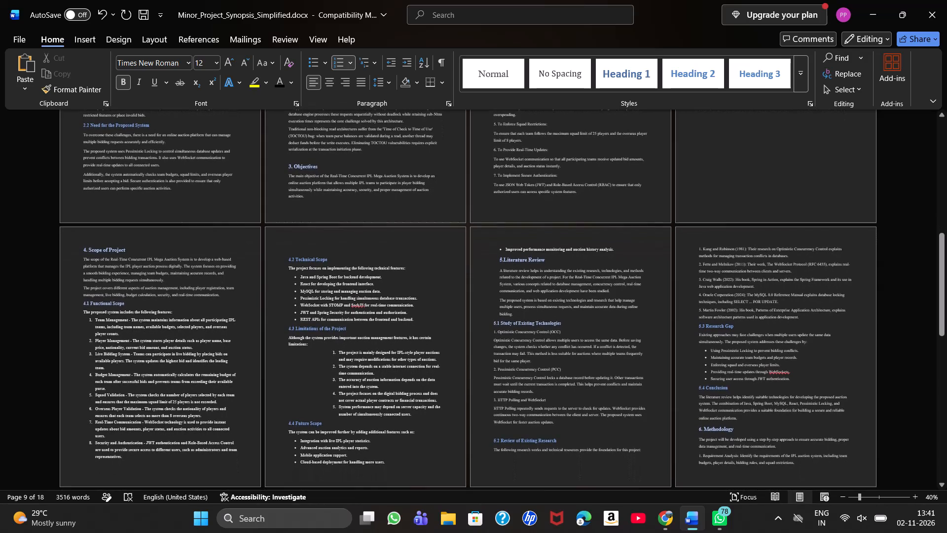
scroll(345, 273, "right", 1)
scroll(345, 273, "down", 1)
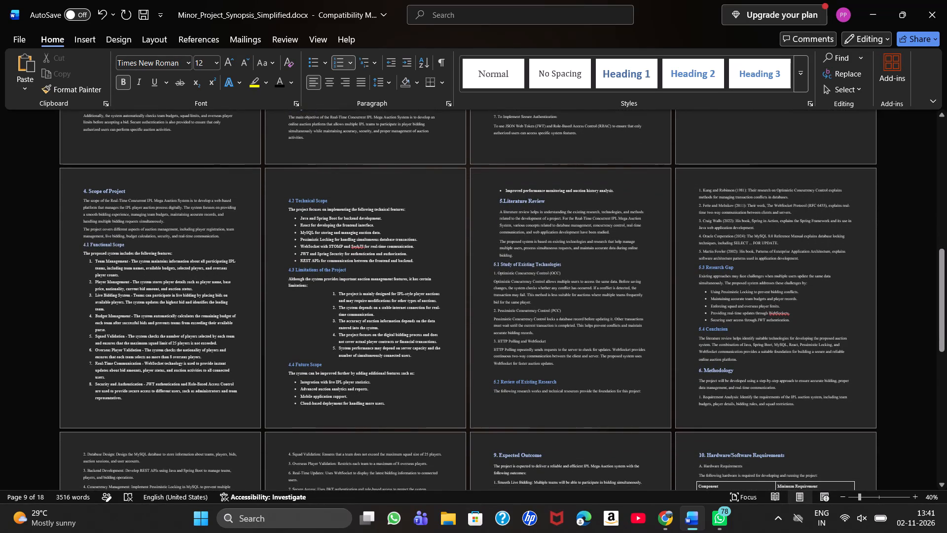
Insert blank lines before the 5.Literature Review heading until it starts at the top of the next page.
left_click(498, 198)
key("Return")
key("Return")
key("Return")
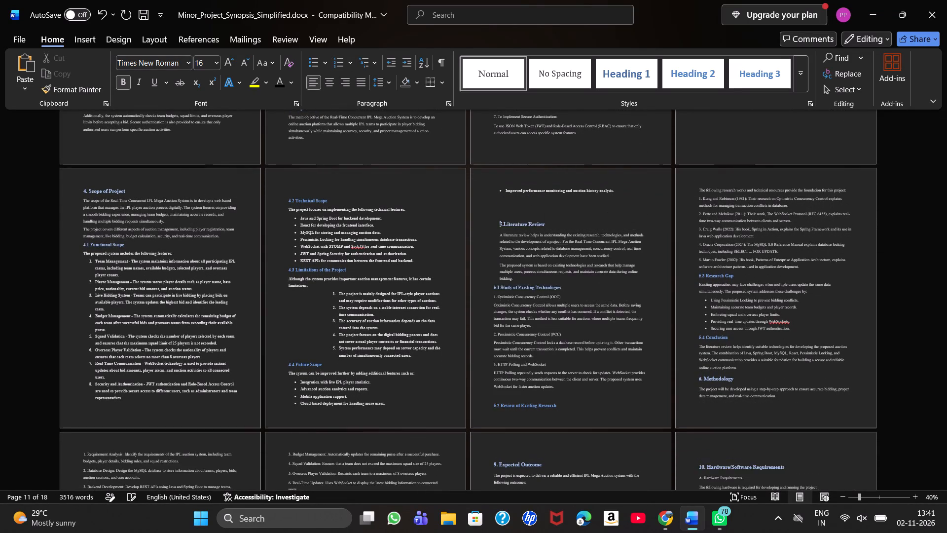
key("Return")
key("Return")
key("Return")
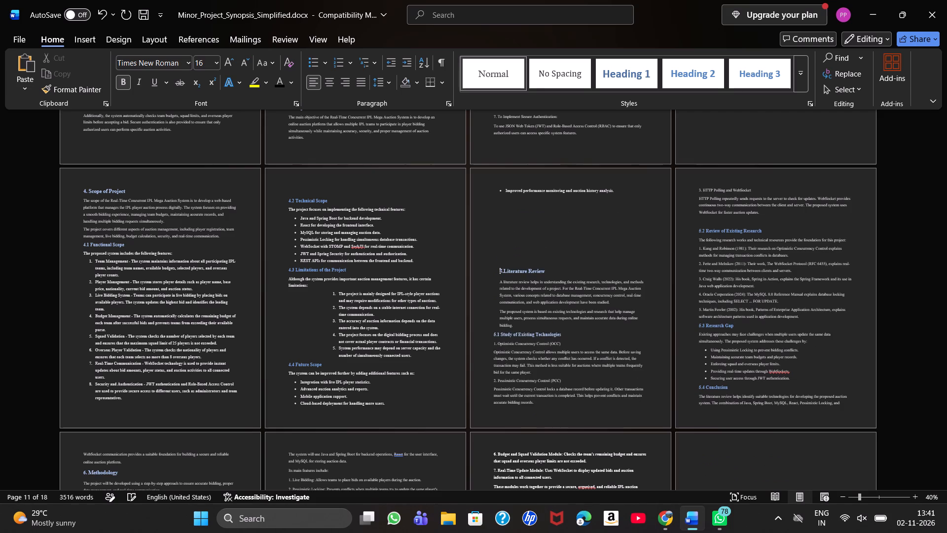
key("Return")
key("Return")
key("Return")
key("Return")
key("Return")
key("Return")
key("Return")
key("Return")
key("Return")
key("Return")
key("Return")
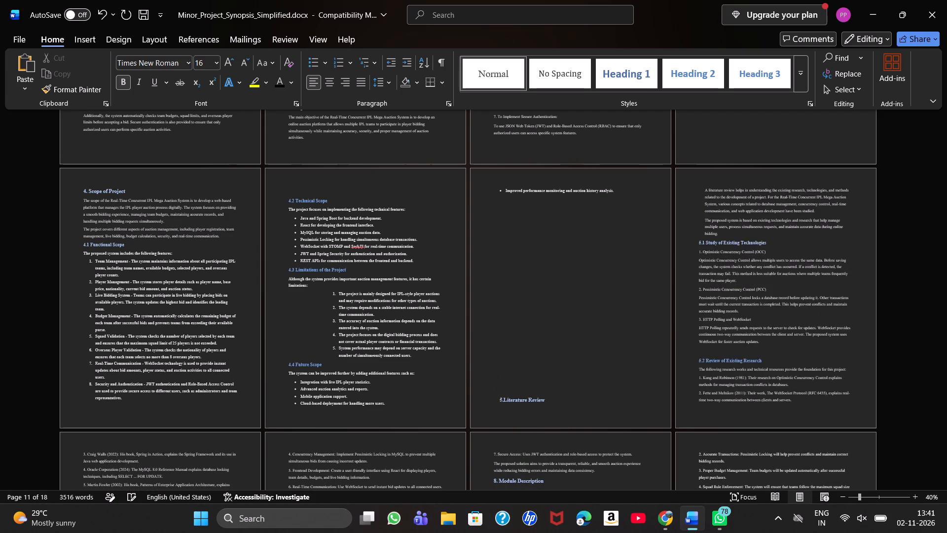
key("Return")
key("BackSpace")
key("BackSpace")
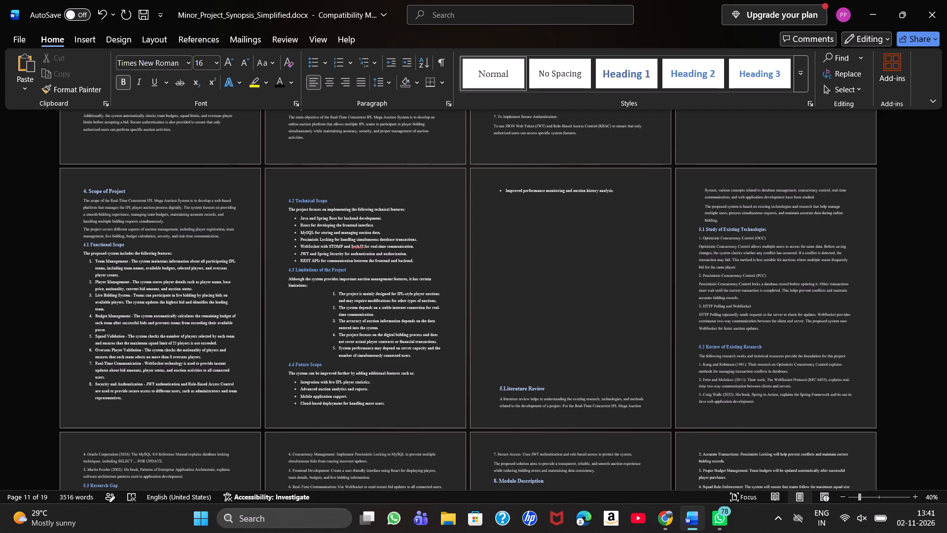
key("Return")
key("Return")
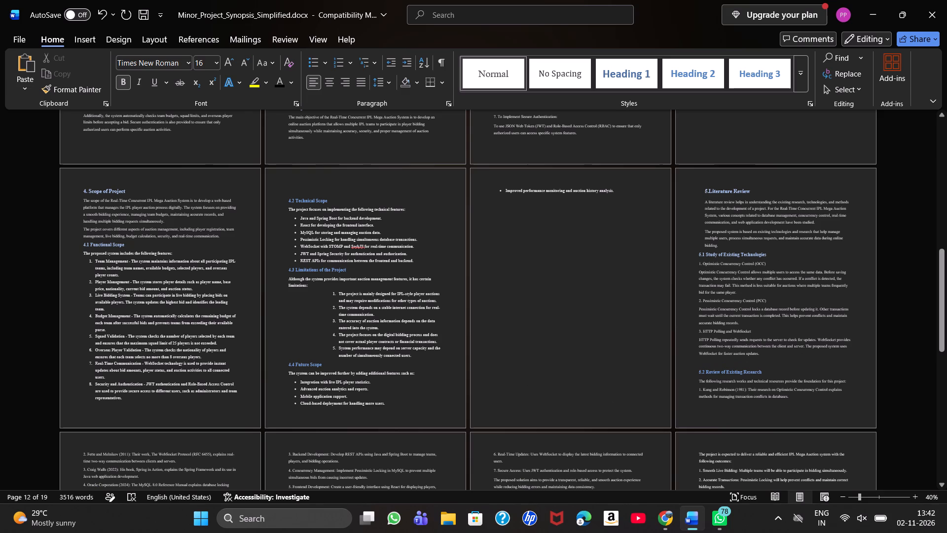
left_click_drag(702, 190, 674, 195)
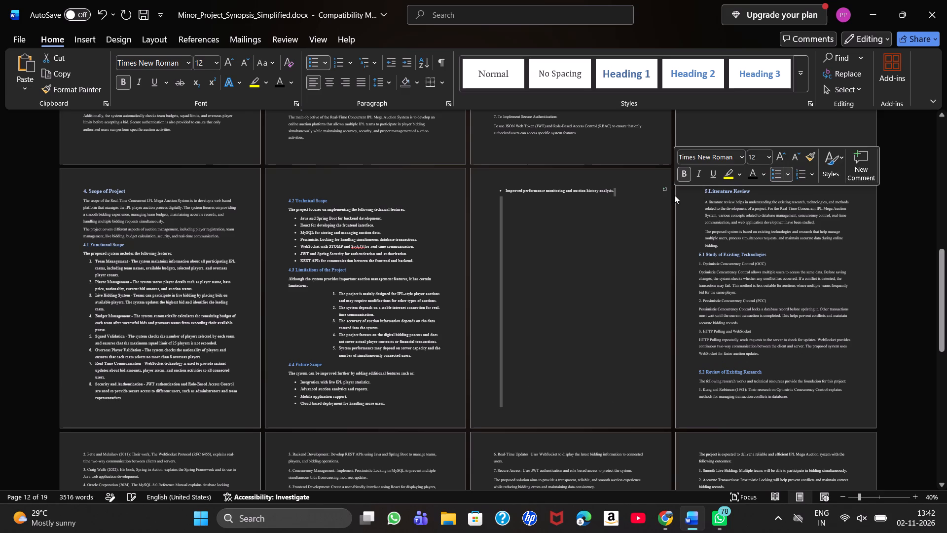
left_click(674, 195)
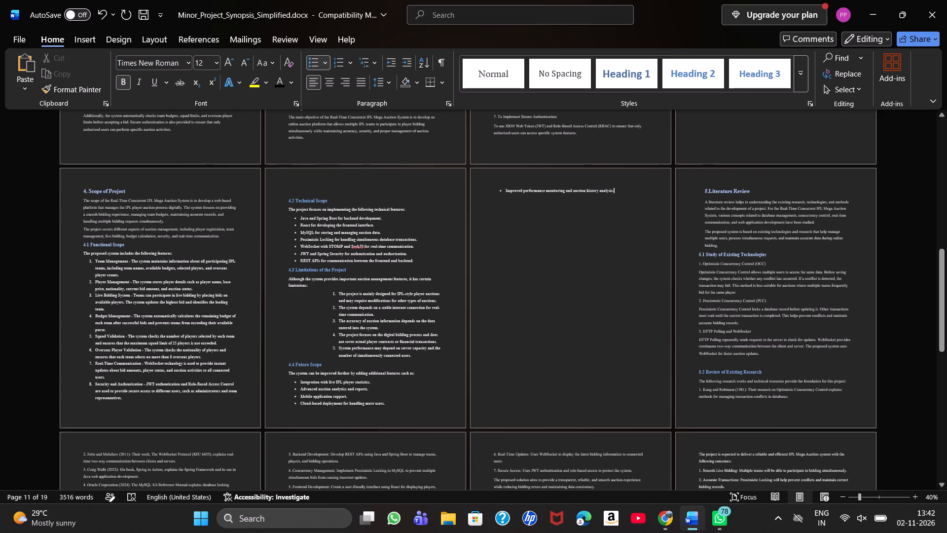
Remove the numbering and deep indent from all five items under 4.3 Limitations of the Project, making them plain left-aligned paragraphs.
left_click(330, 294)
key("Left")
key("Left")
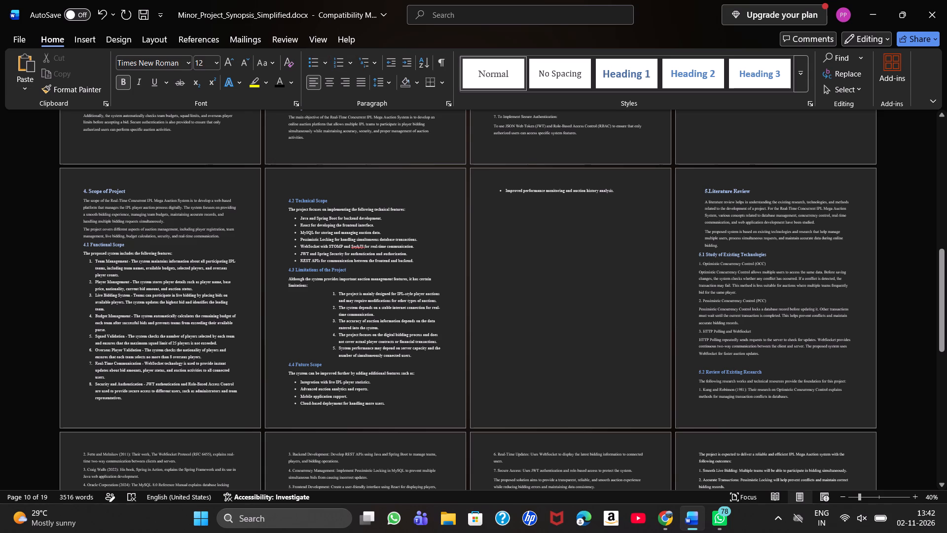
key("Right")
key("BackSpace")
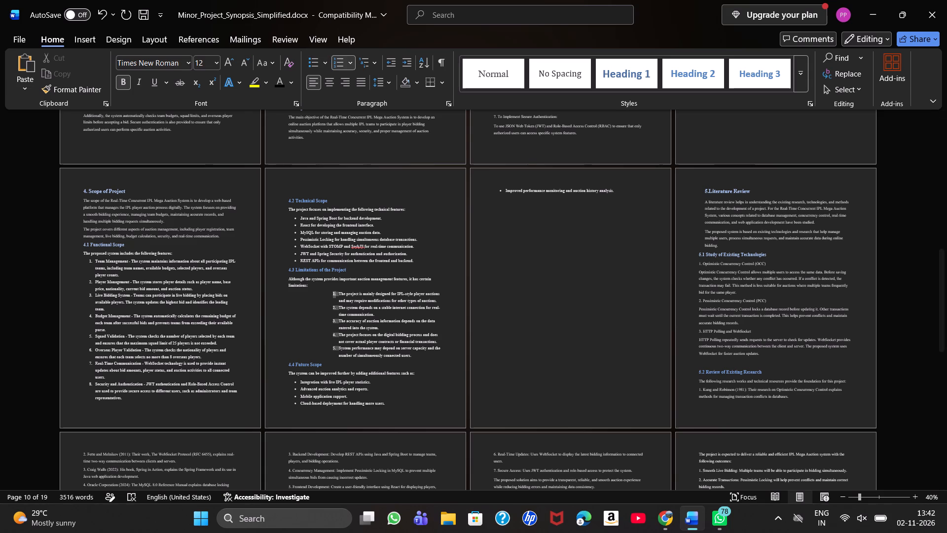
key("BackSpace")
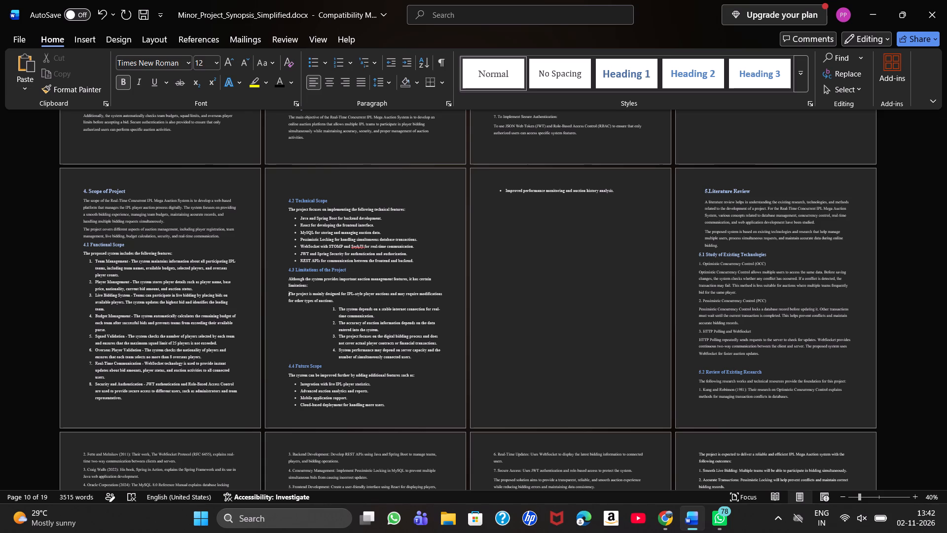
key("Down")
key("Down")
key("BackSpace")
key("BackSpace")
key("Down")
key("BackSpace")
key("BackSpace")
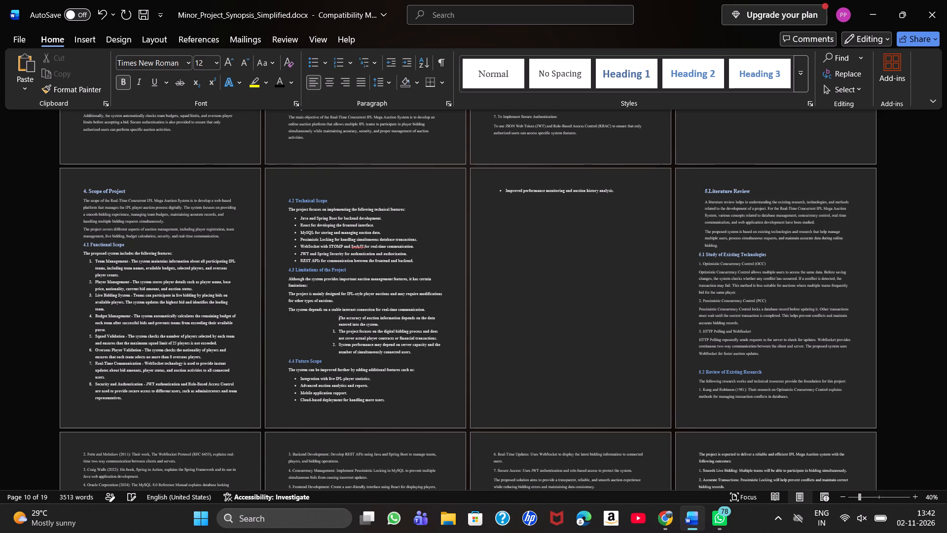
key("Down")
key("BackSpace")
key("BackSpace")
key("Down")
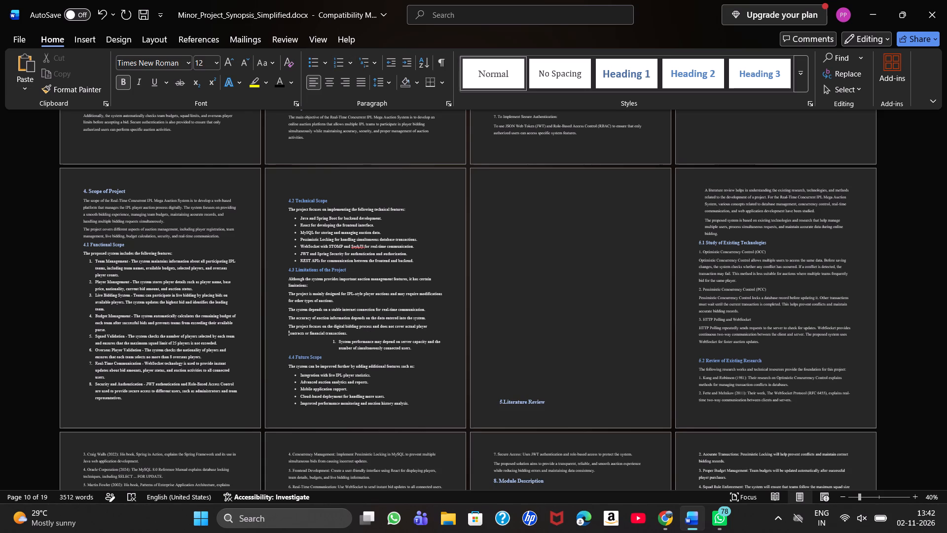
key("Down")
key("BackSpace")
key("BackSpace")
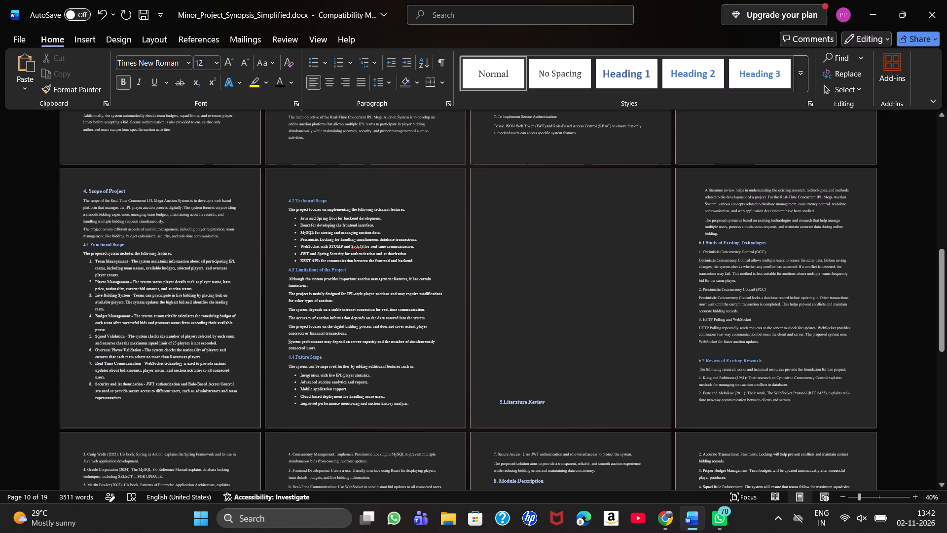
Format the five limitation paragraphs under 4.3 as one numbered list, 1 to 5.
left_click_drag(288, 292, 334, 344)
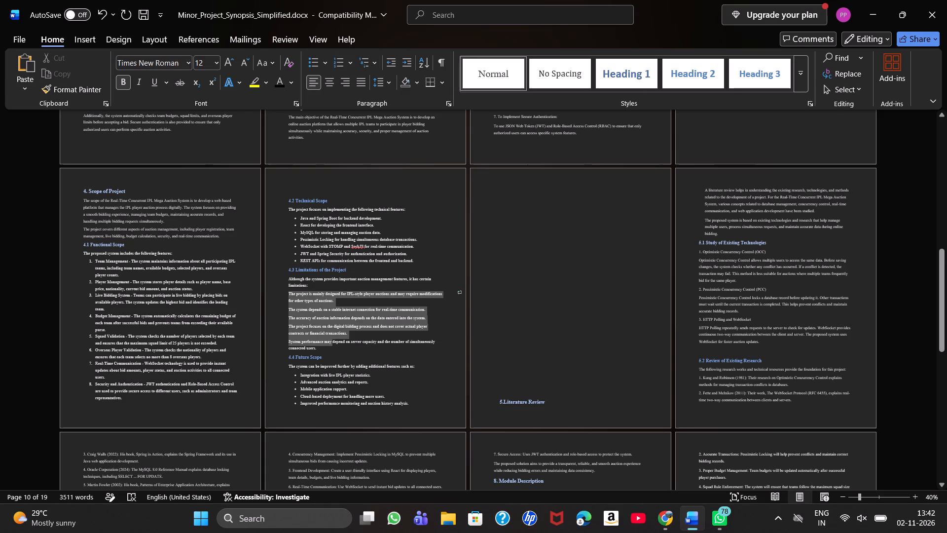
left_click_drag(334, 344, 337, 348)
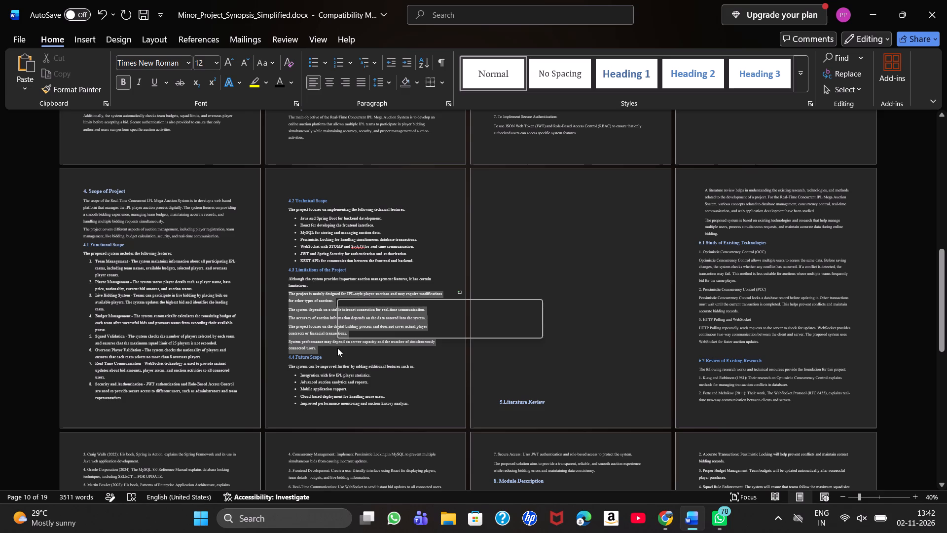
left_click(464, 330)
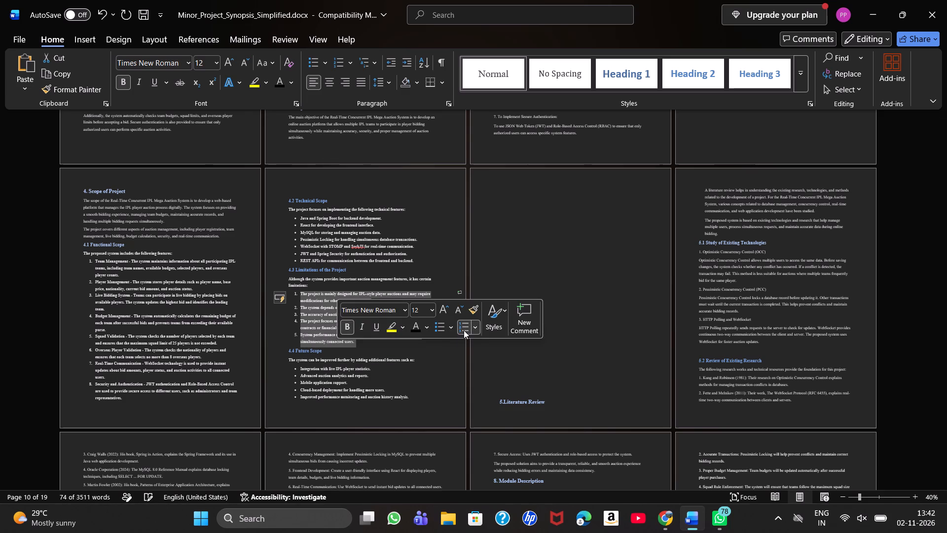
left_click(452, 371)
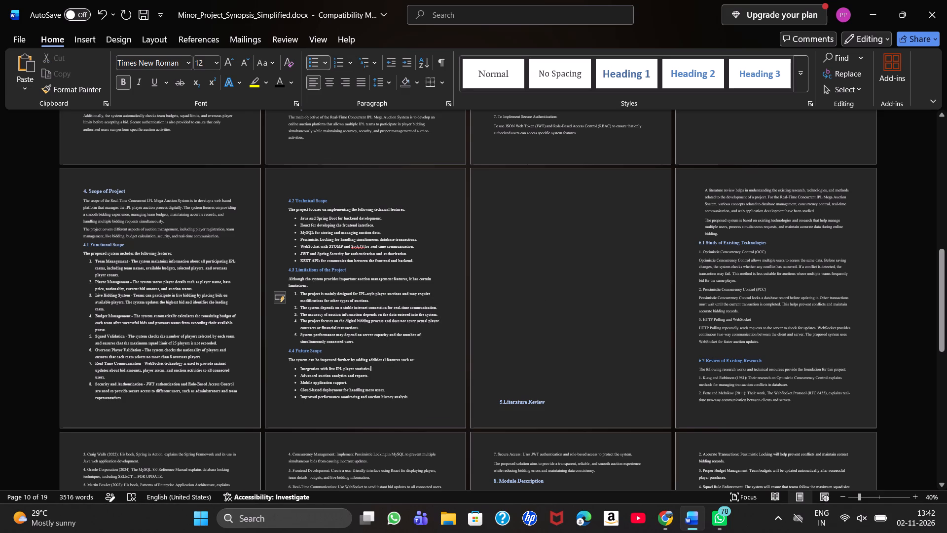
Add one blank line before the 5.Literature Review heading to move it onto the top of the following page.
scroll(542, 350, "up", 1)
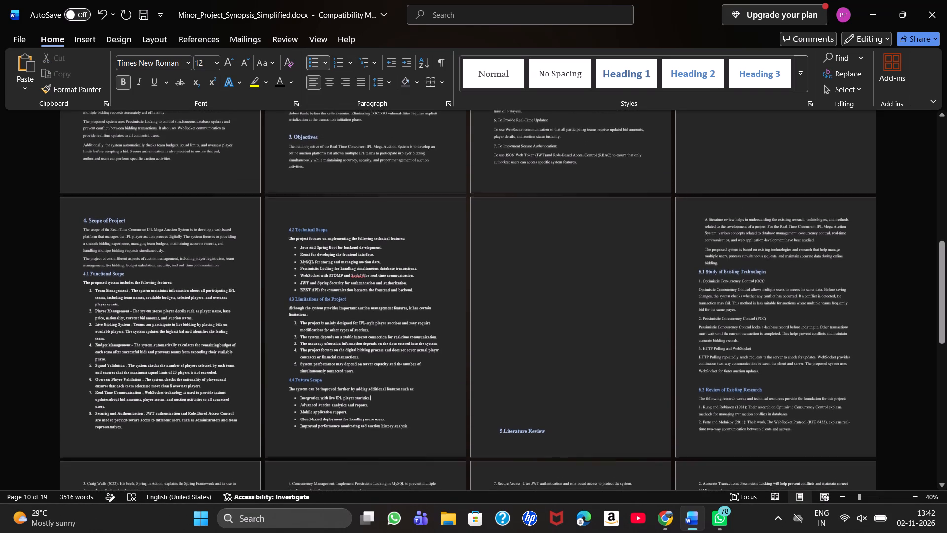
scroll(542, 350, "up", 1)
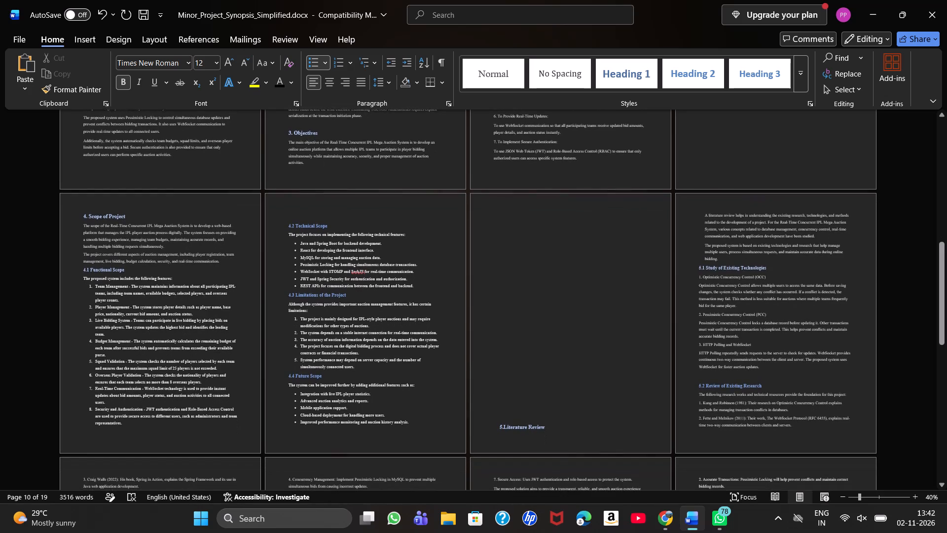
left_click(495, 429)
key("Return")
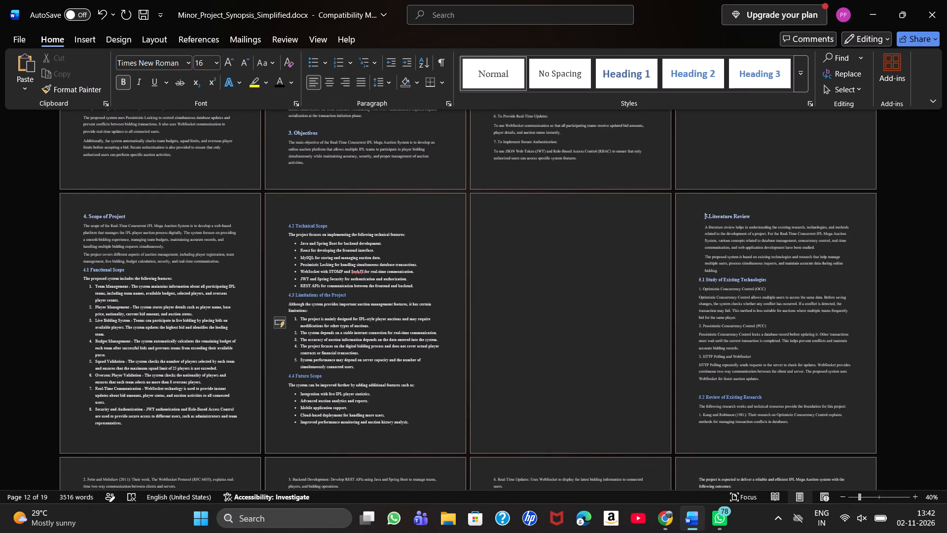
scroll(495, 429, "up", 1)
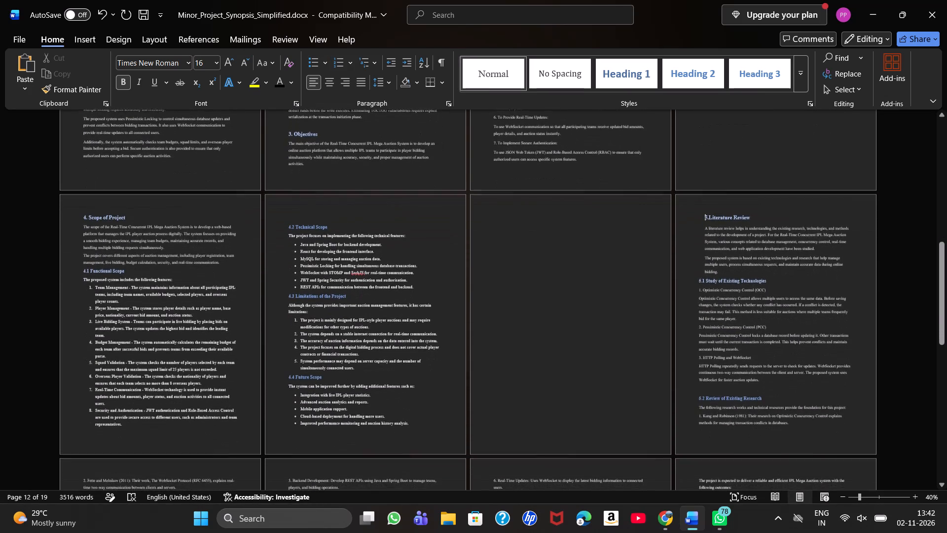
scroll(495, 429, "up", 1)
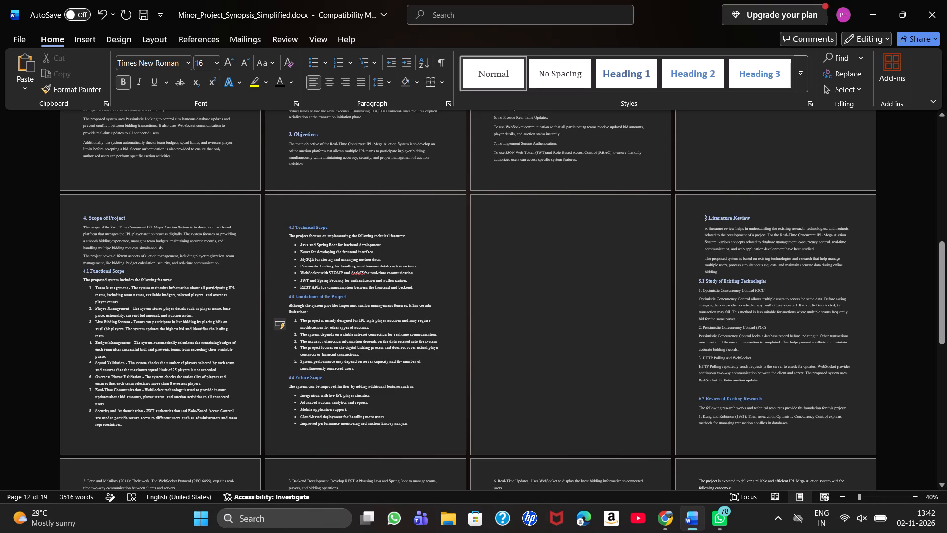
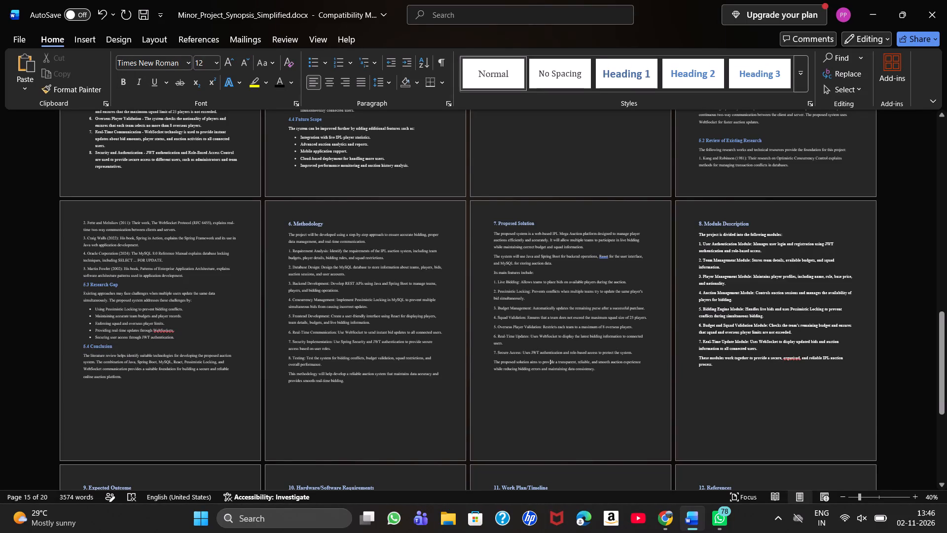
Delete all the body text under the "6. Methodology" heading, from the introductory paragraph through the closing paragraph, keeping the heading.
left_click(376, 400)
scroll(376, 400, "up", 7, "ctrl")
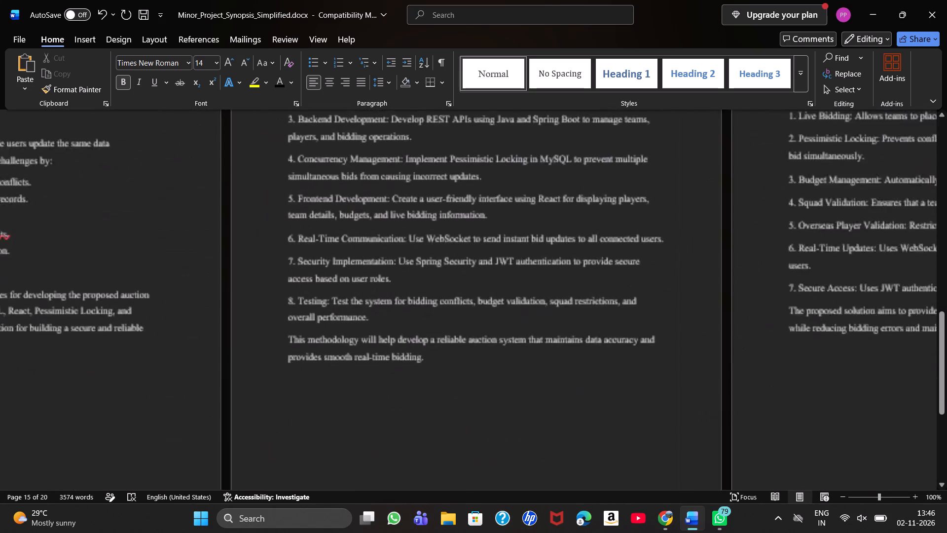
scroll(376, 400, "up", 3, "ctrl")
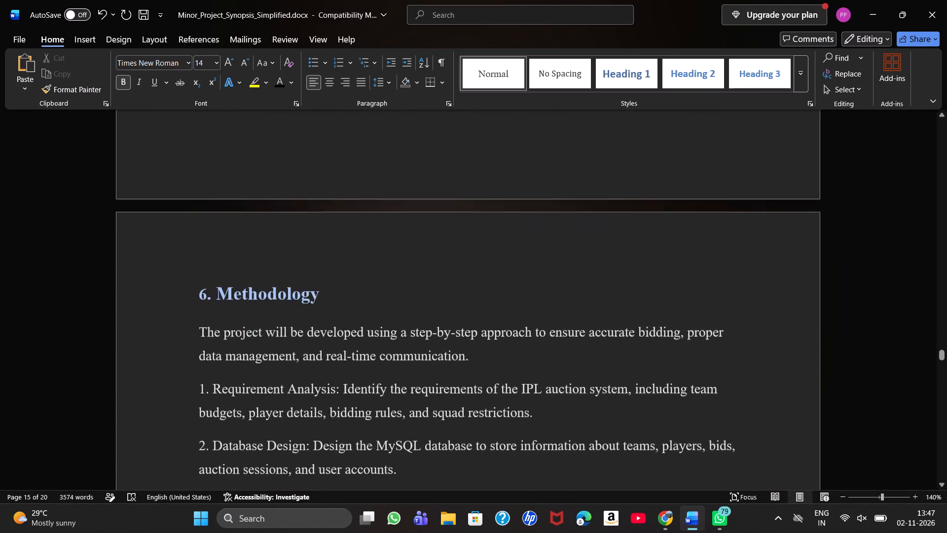
scroll(376, 400, "down", 1)
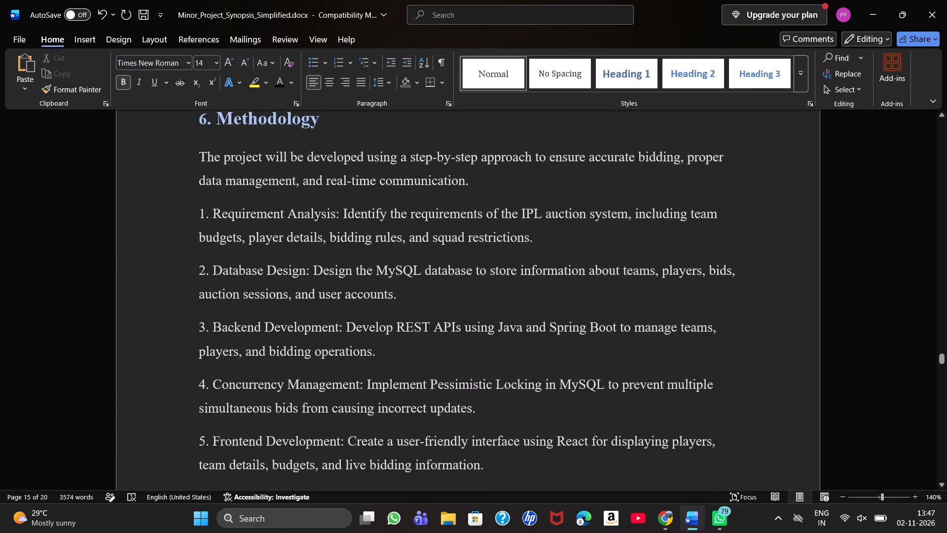
scroll(376, 400, "down", 1)
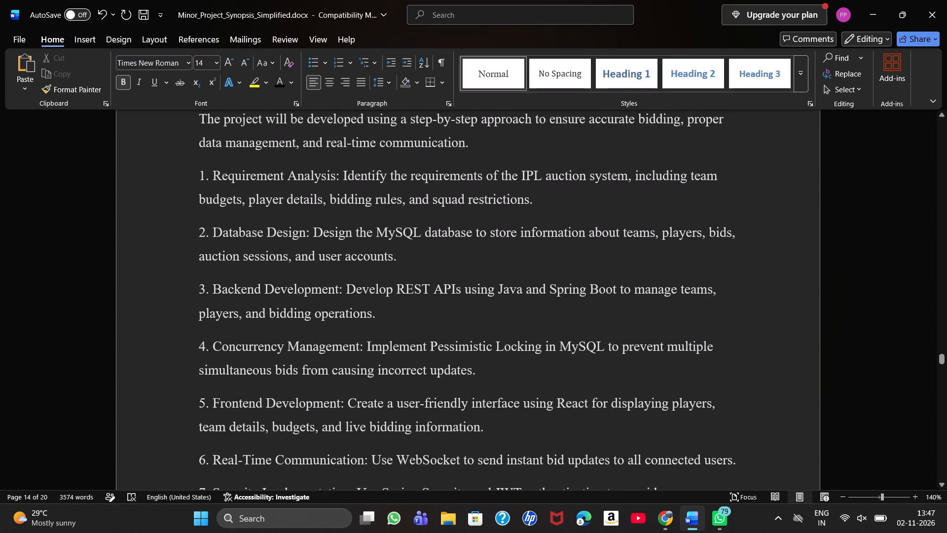
left_click(200, 164)
left_click_drag(200, 164, 403, 484)
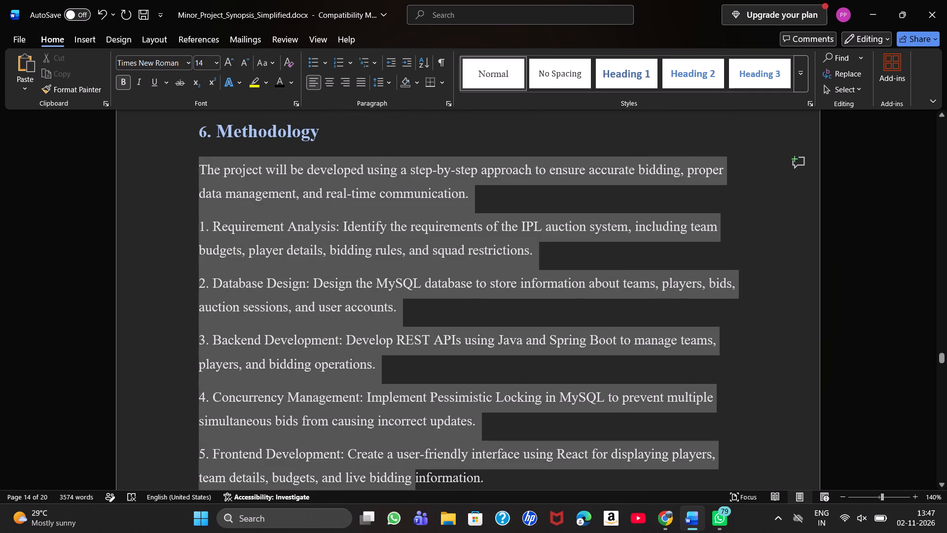
left_click_drag(403, 484, 400, 350)
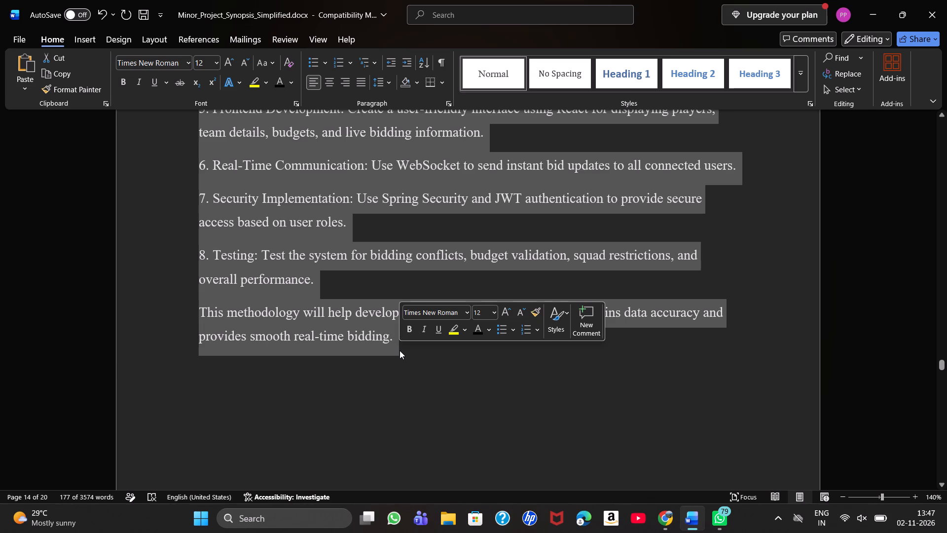
key("BackSpace")
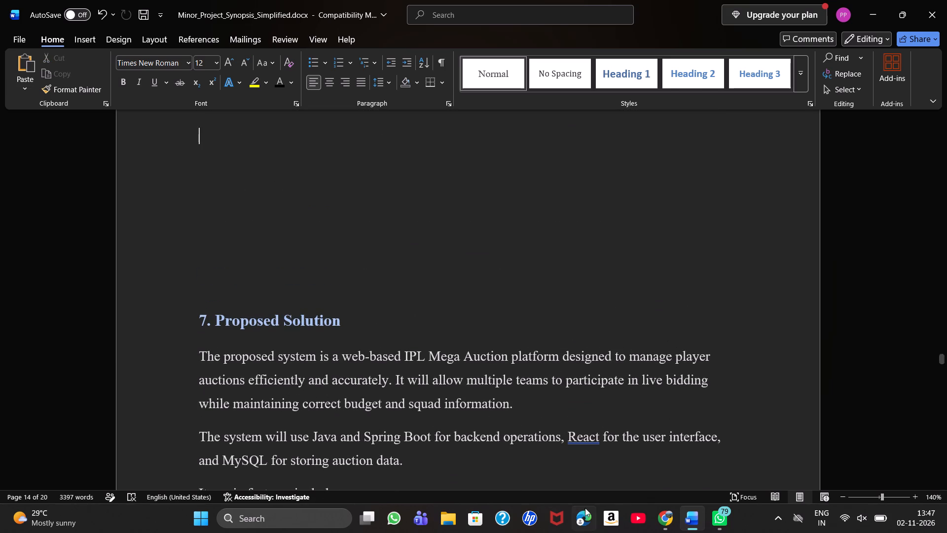
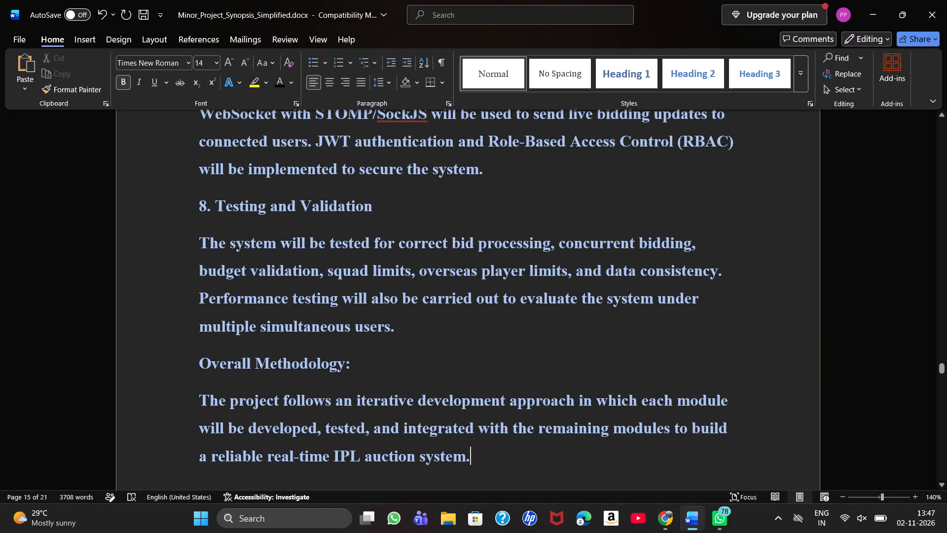
Format all body text under the "6. Methodology" heading as 12 pt, white and not bold, leaving the heading out.
key("shift+Up")
key("shift+Up")
key("shift+Up")
key("shift+Up")
key("shift+Up")
key("shift+Up")
key("shift+Up")
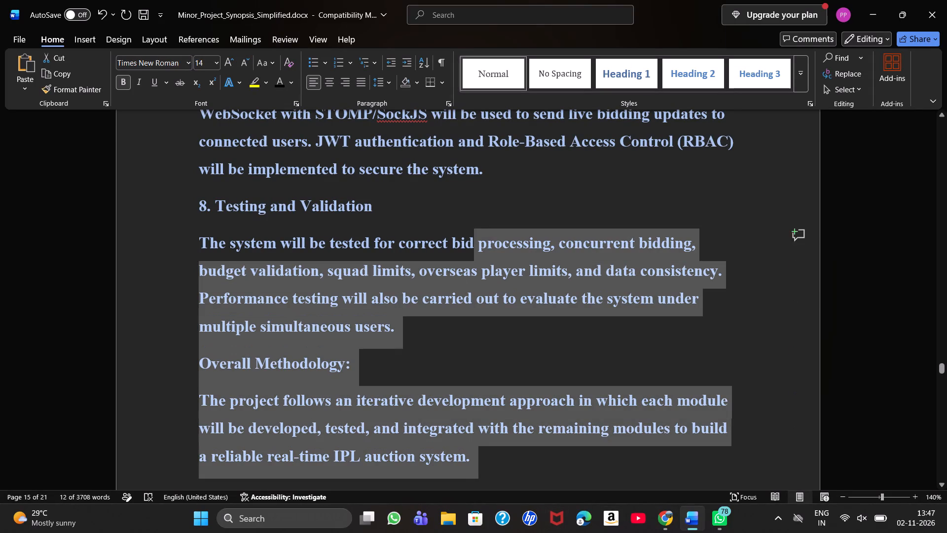
key("shift+Up")
key("shift+Up")
key("shift+Up")
key("shift+Up")
key("shift+Up")
key("shift+Up")
key("shift+Up")
key("shift+Up")
key("shift+Up")
key("shift+Up")
key("shift+Up")
key("shift+Up")
key("shift+Up")
key("shift+Up")
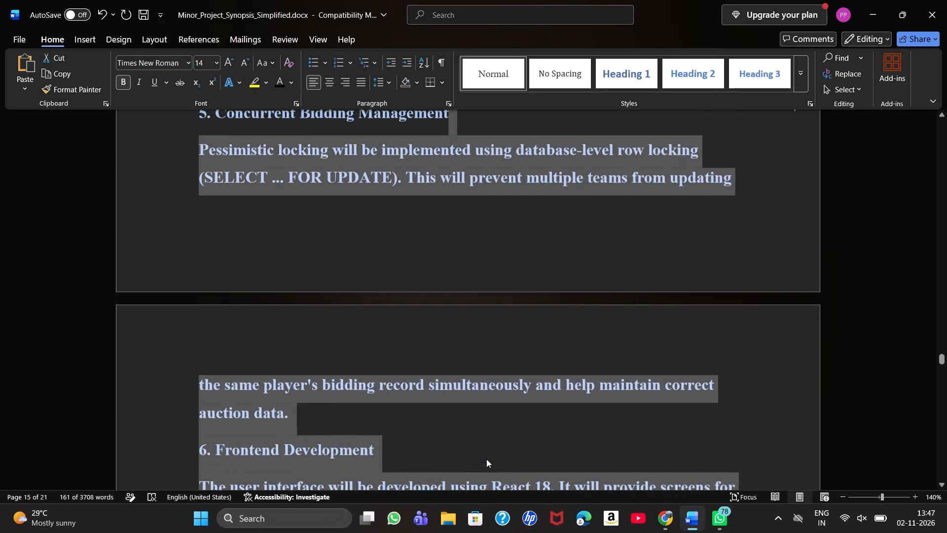
key("shift+Up")
key("shift+Up")
key("shift+Up")
key("shift+Up")
key("shift+Up")
key("shift+Up")
key("shift+Up")
key("shift+Up")
key("shift+Up")
key("shift+Up")
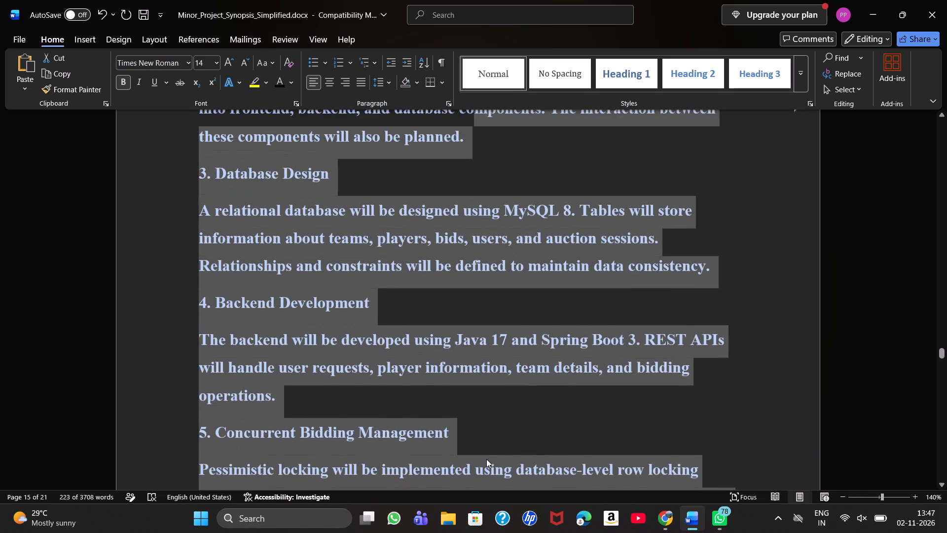
key("shift+Up")
key("shift+Up")
key("shift+Up")
key("shift+Up")
key("shift+Up")
key("shift+Up")
key("shift+Up")
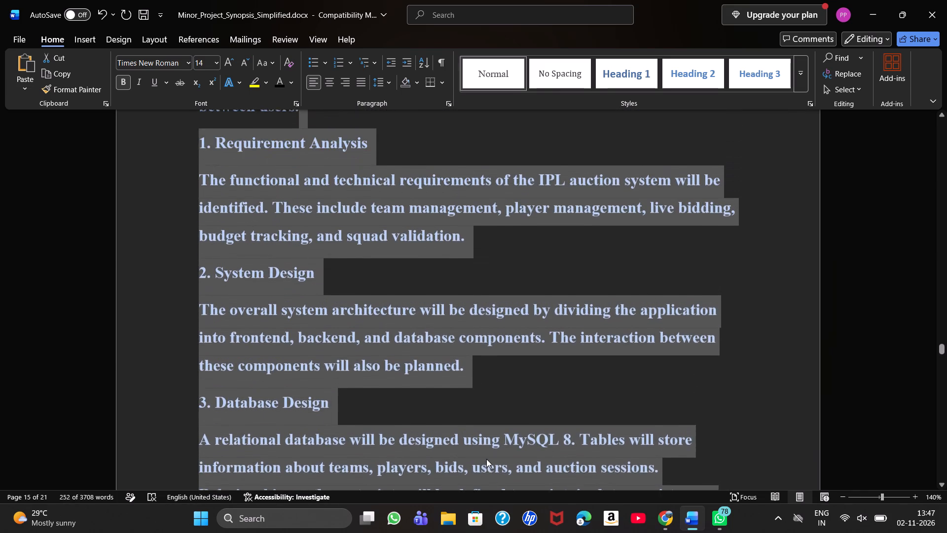
key("shift+Up")
key("shift+Up")
key("shift+Up")
key("shift+Up")
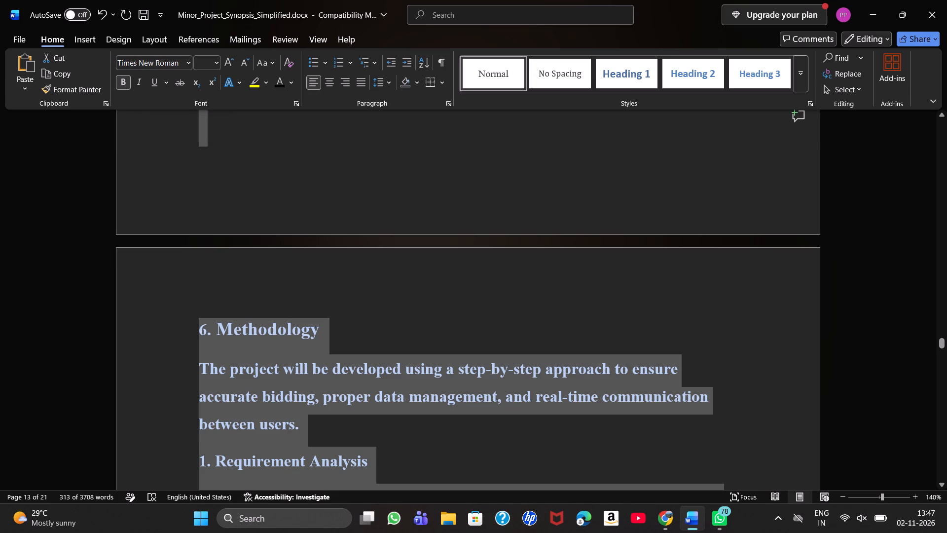
scroll(225, 177, "up", 1)
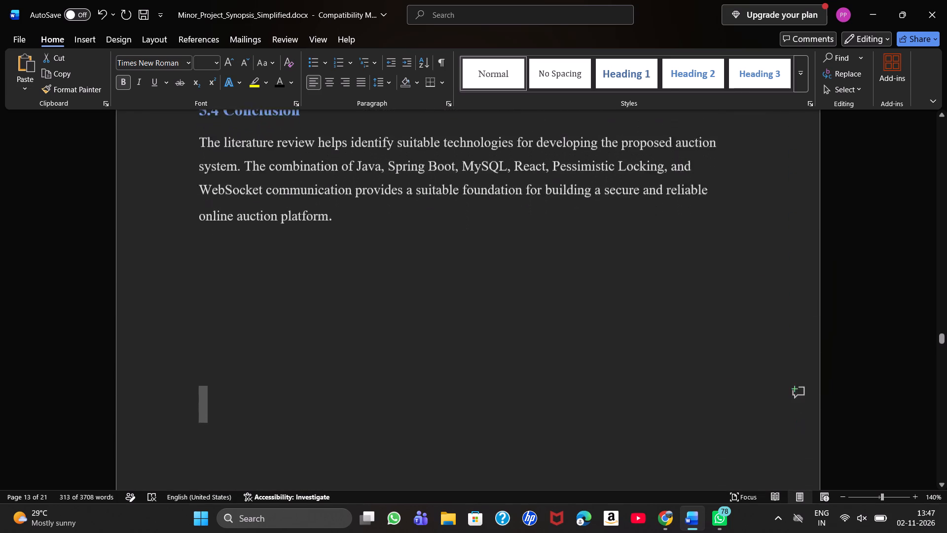
scroll(225, 177, "up", 1)
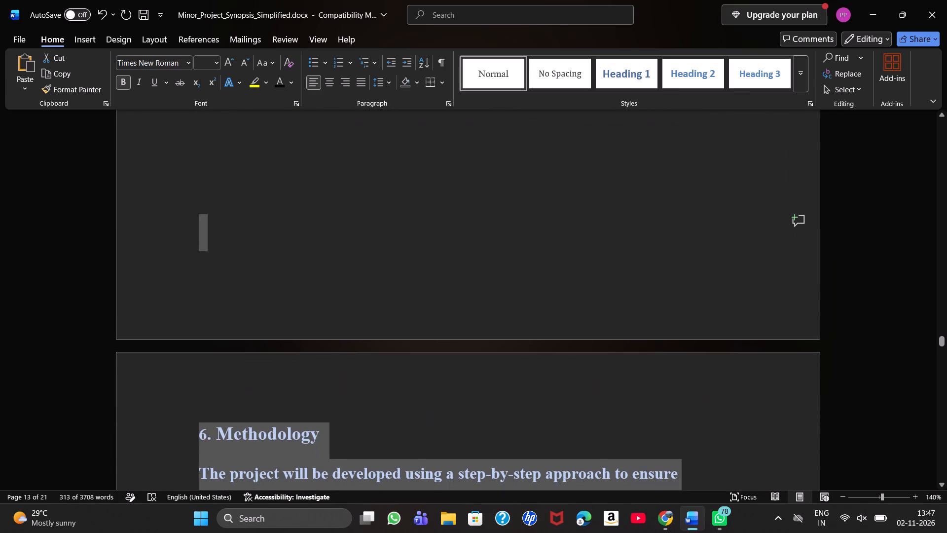
key("shift+Down")
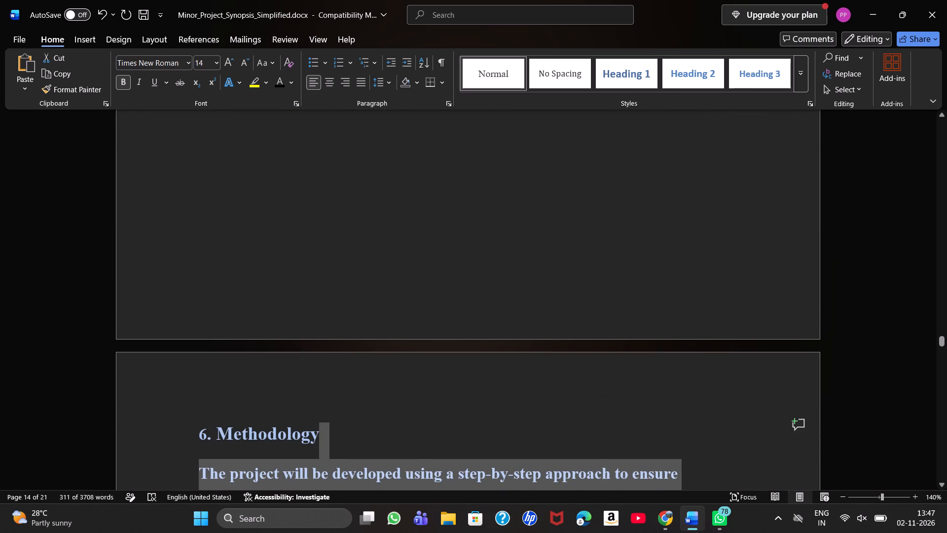
key("shift+Down")
key("shift+Up")
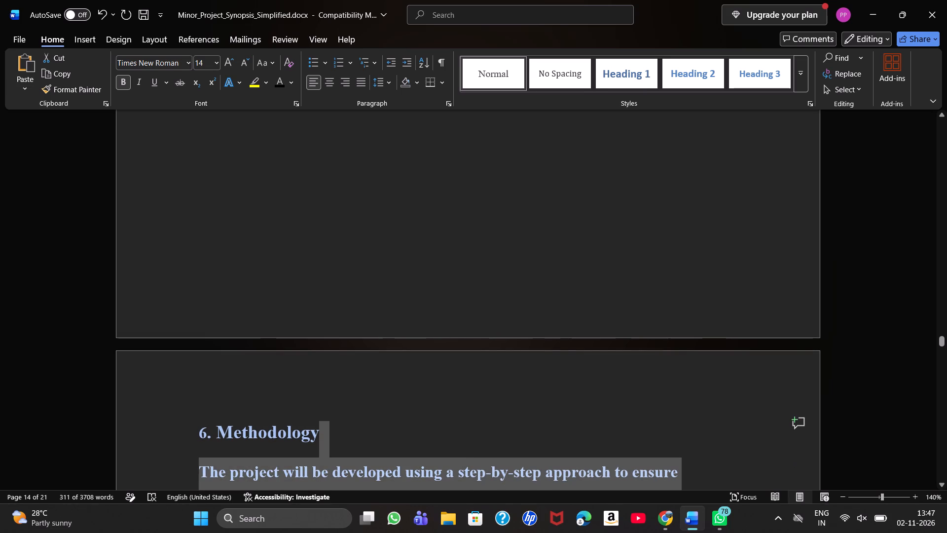
left_click(216, 60)
left_click(212, 134)
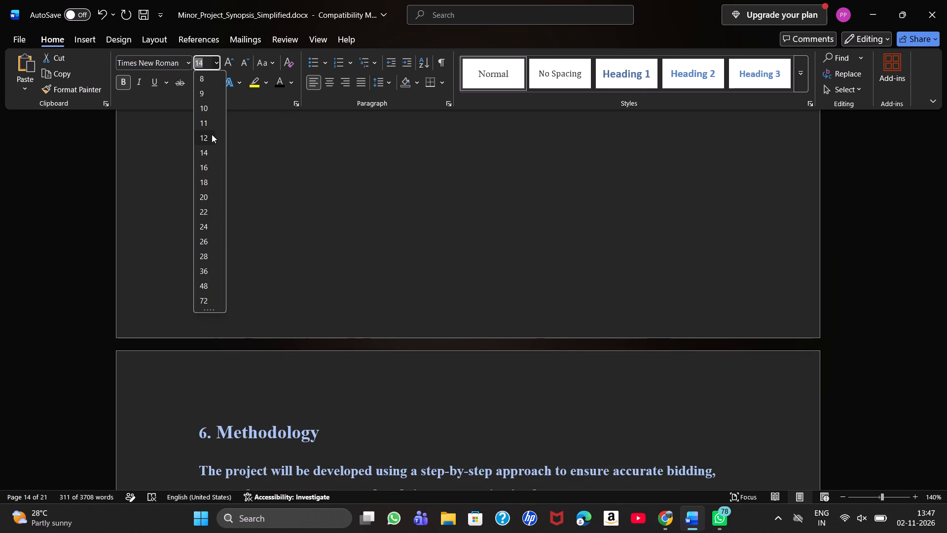
left_click(276, 84)
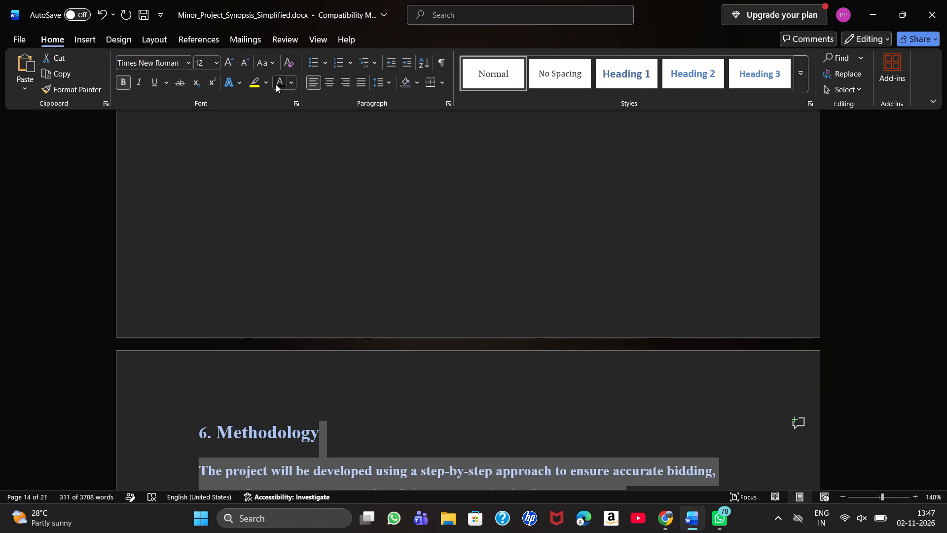
left_click(123, 79)
Insert nine empty paragraphs before the "7. Proposed Solution" heading so the section starts at the top of the next page.
scroll(365, 244, "down", 1)
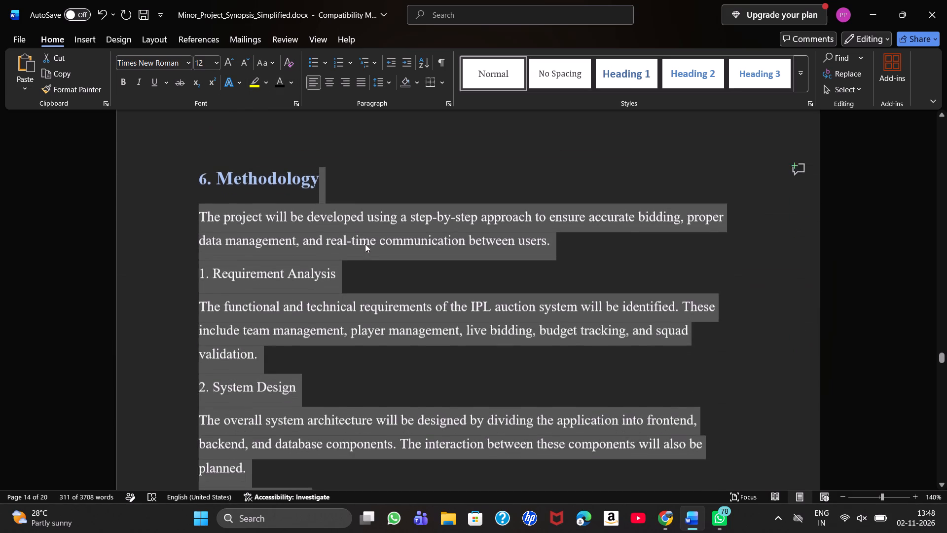
scroll(365, 244, "down", 1)
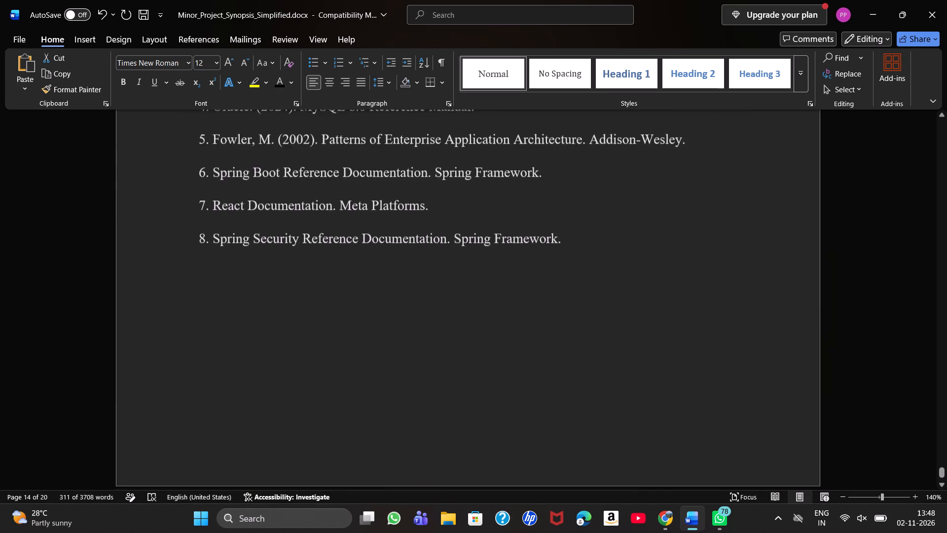
scroll(365, 244, "down", 1)
scroll(365, 244, "down", 3, "ctrl")
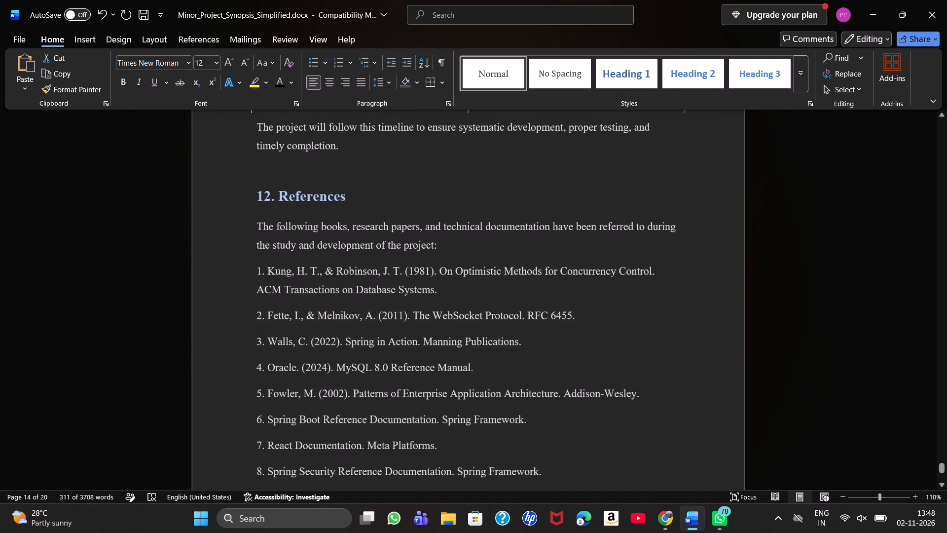
scroll(365, 244, "down", 3, "ctrl")
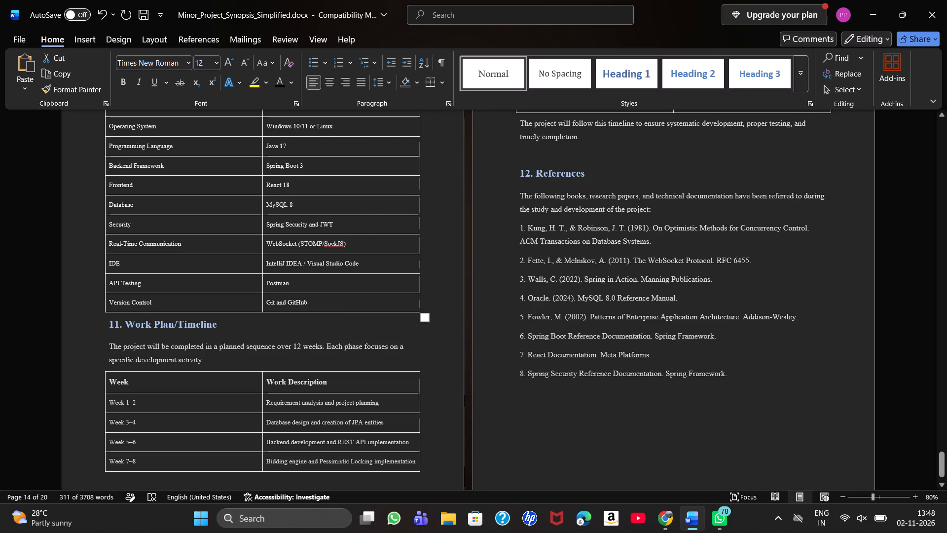
scroll(444, 280, "down", 3, "ctrl")
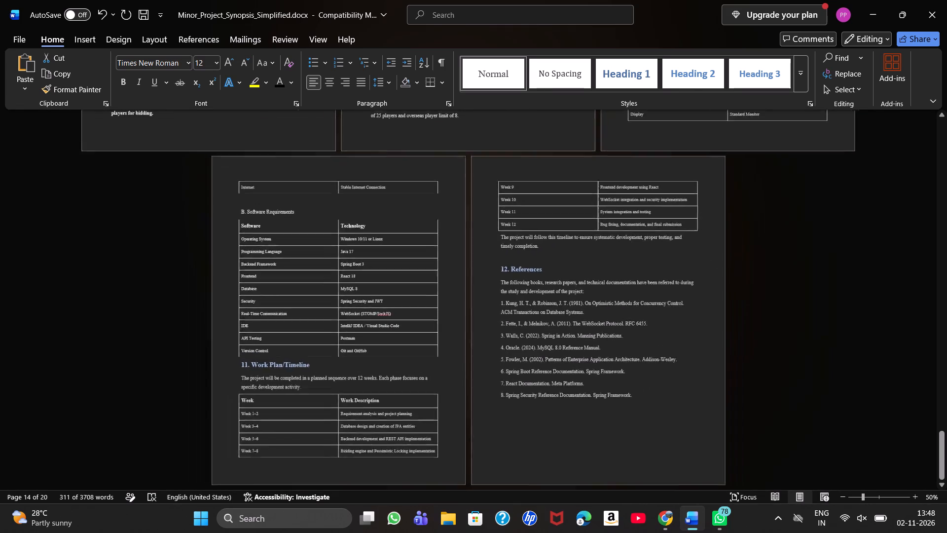
scroll(444, 280, "down", 1, "ctrl")
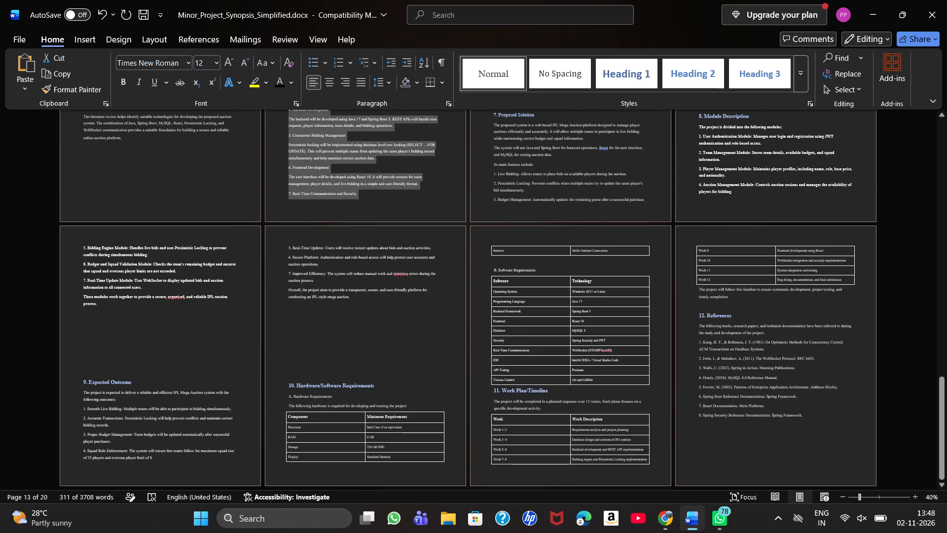
scroll(452, 290, "up", 2)
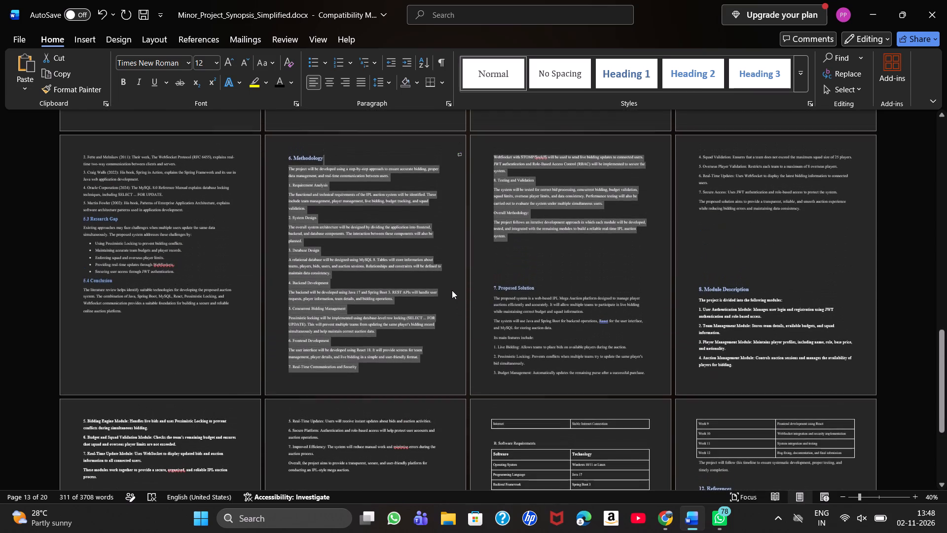
left_click(452, 290)
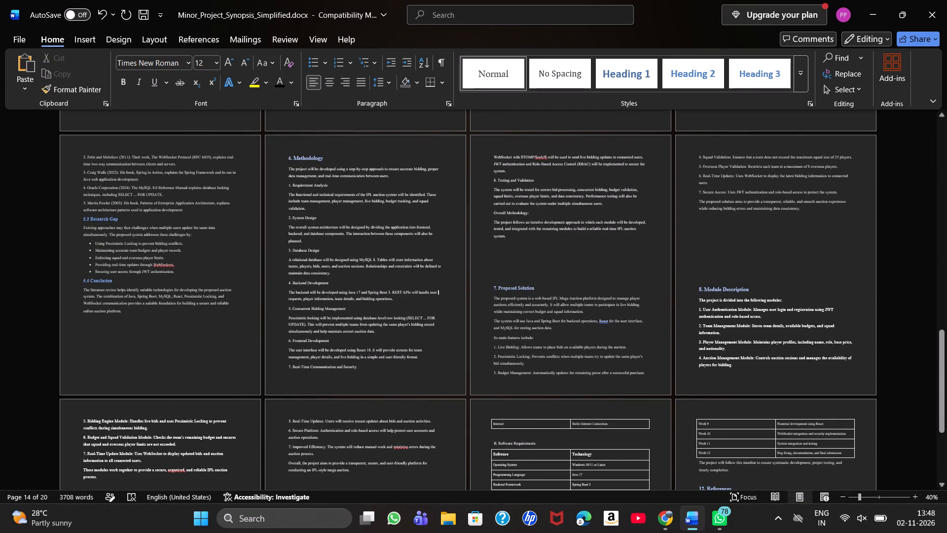
left_click(492, 286)
key("Return")
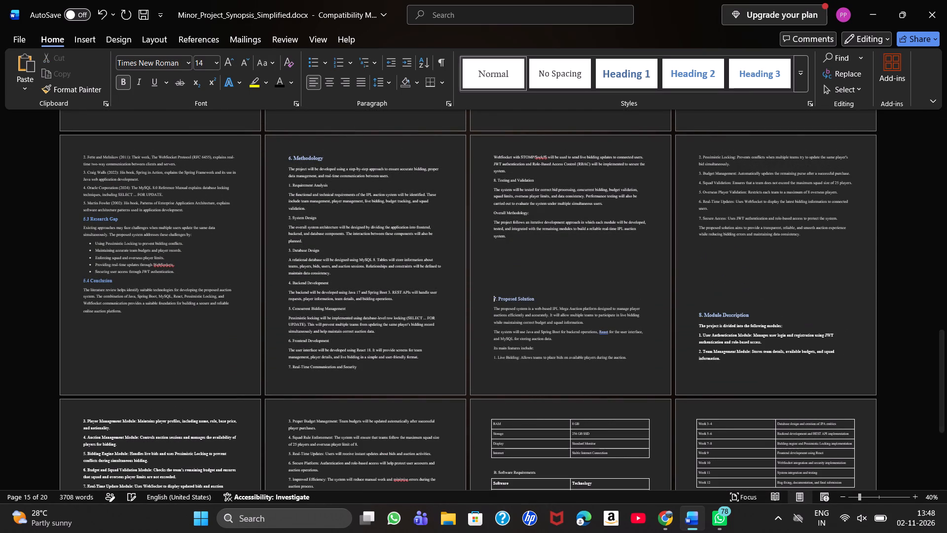
key("Return")
key("Return")
key("Return")
key("Return")
key("Return")
key("Return")
key("Return")
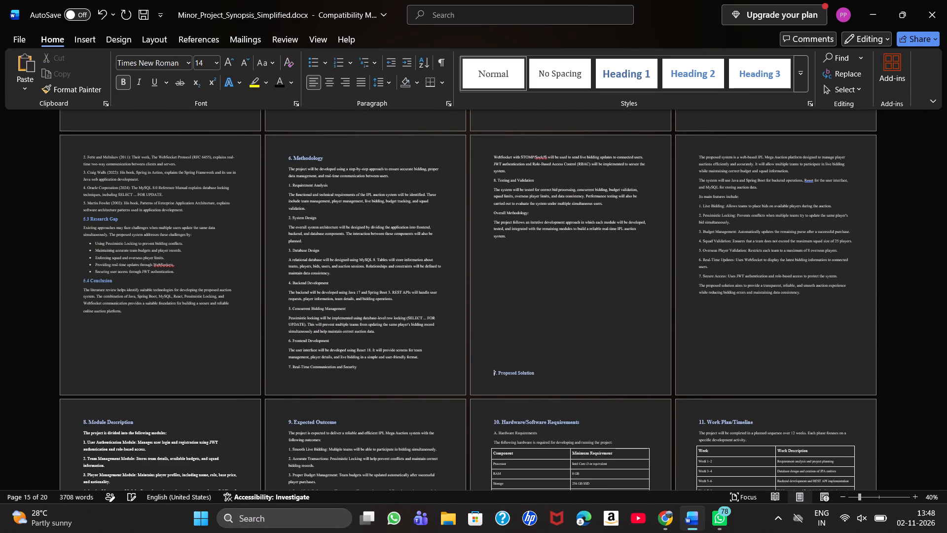
key("Return")
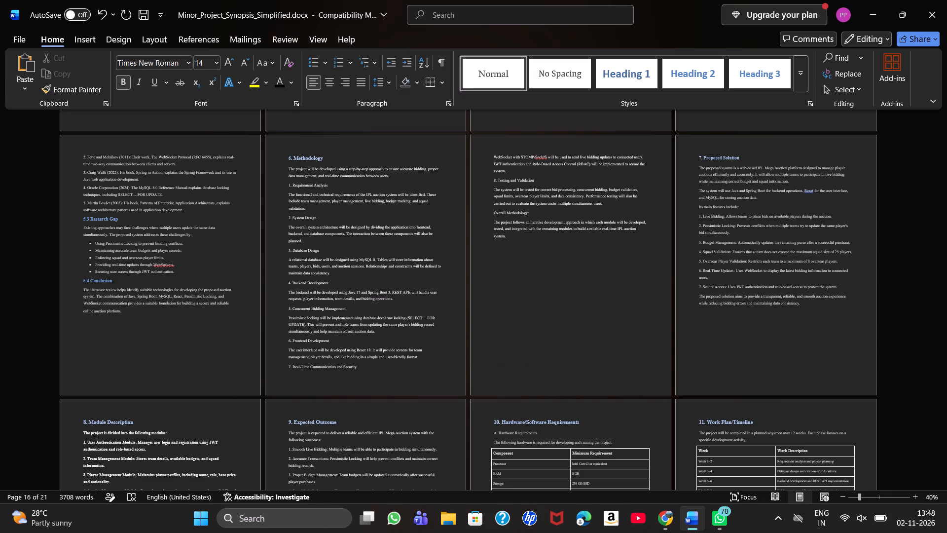
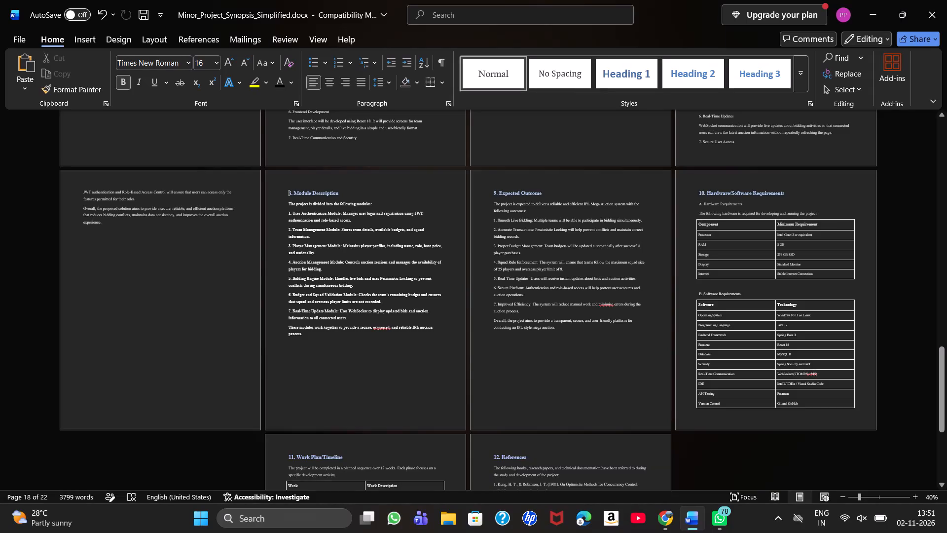
Replace the body text under the "8. Module Description" heading with the copied module descriptions, leaving no stray character before the first sentence.
left_click_drag(290, 203, 312, 335)
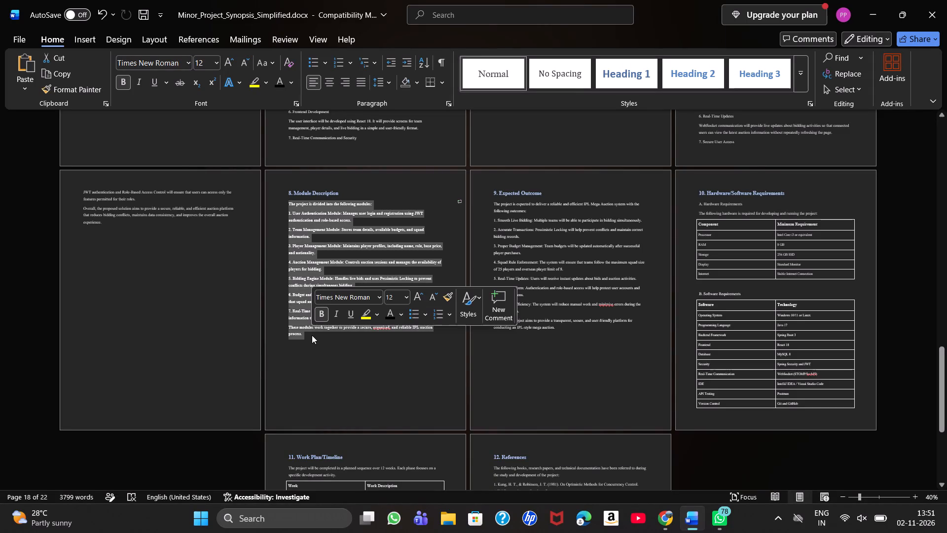
key("BackSpace")
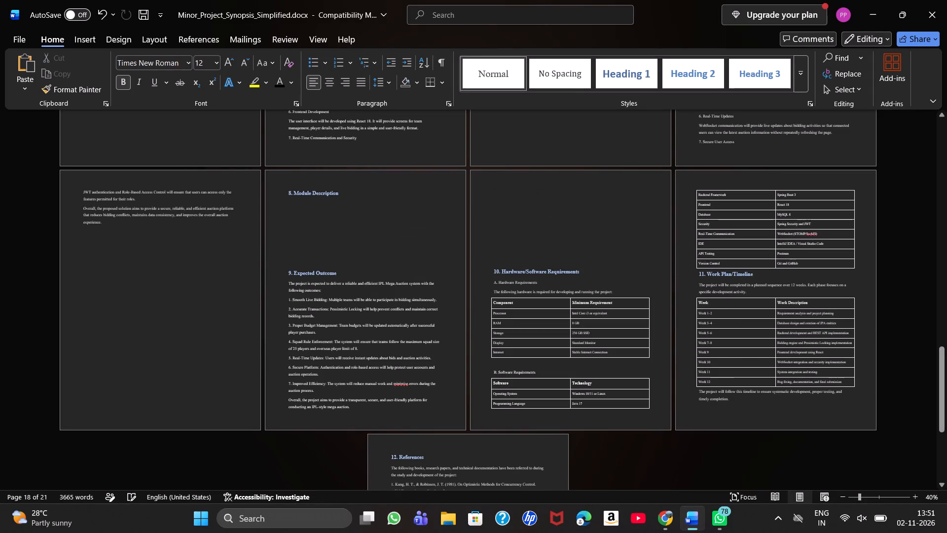
key("b")
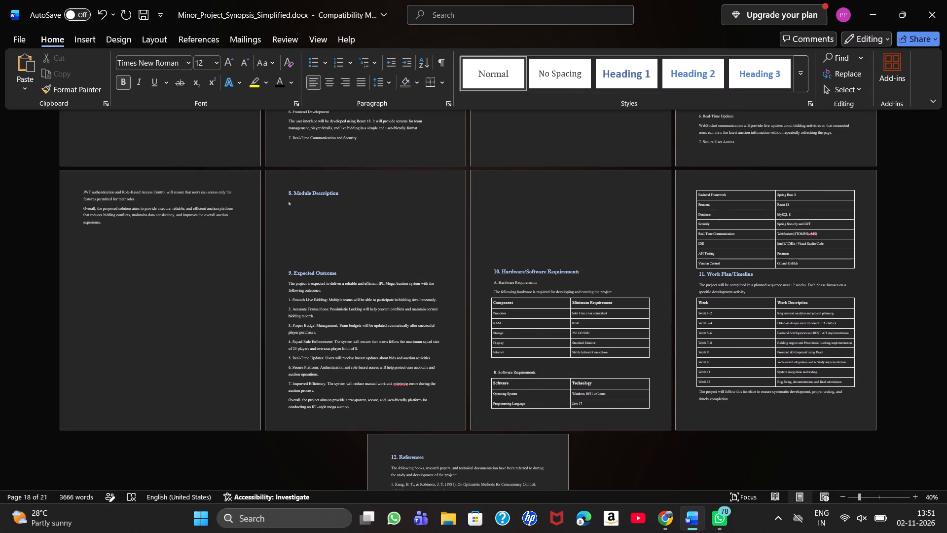
key("ctrl+v")
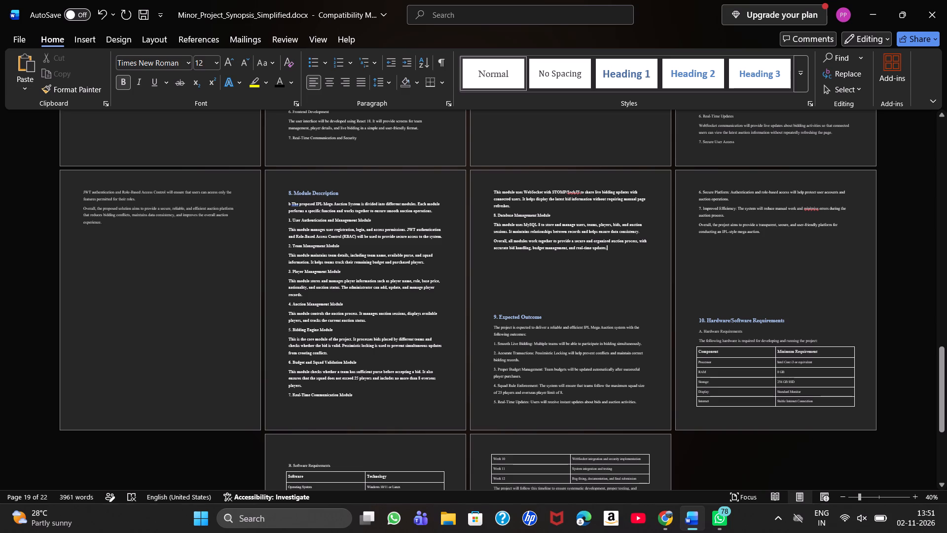
left_click(291, 203)
key("BackSpace")
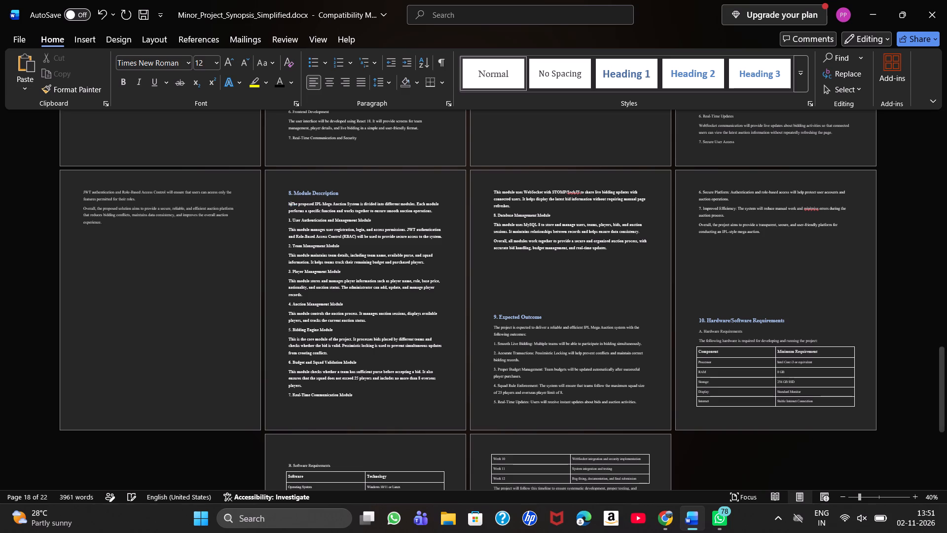
key("BackSpace")
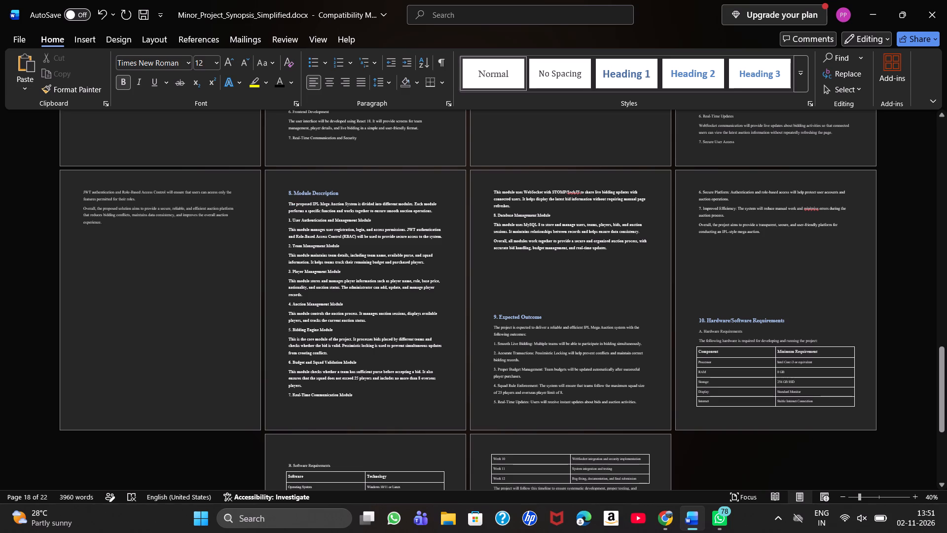
Insert eight empty paragraphs before the "9. Expected Outcome" heading so the section starts at the top of the next page.
left_click(491, 314)
key("Return")
key("Return")
key("Return")
key("Return")
key("Return")
key("Return")
key("Return")
key("Return")
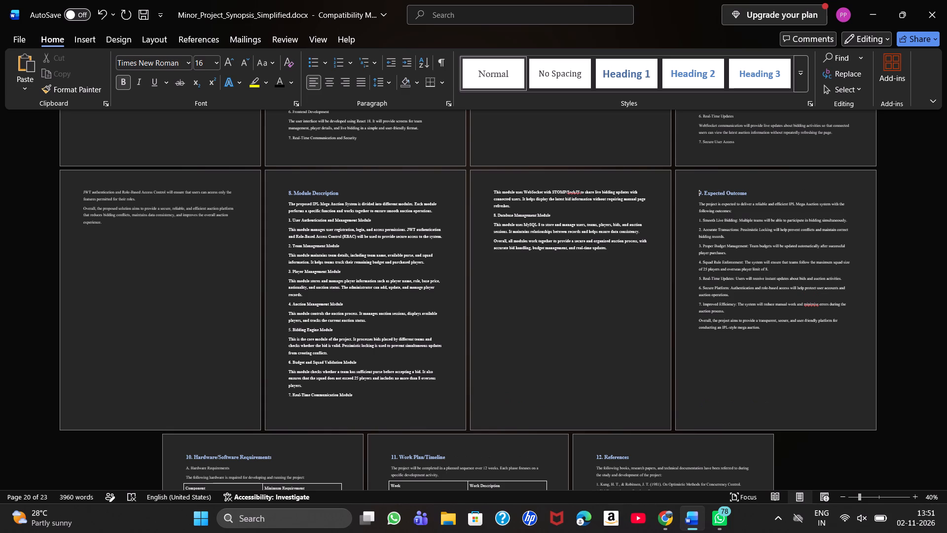
In Proposed Solution, add an empty paragraph before the closing "Overall, the proposed solution" paragraph and another before "The major features of the proposed solution are:".
scroll(592, 351, "down", 1)
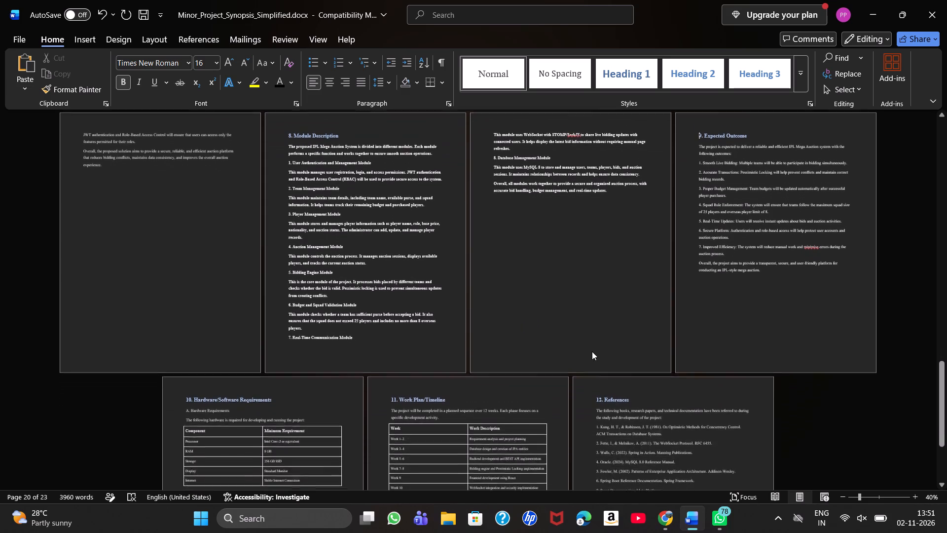
scroll(592, 351, "down", 1)
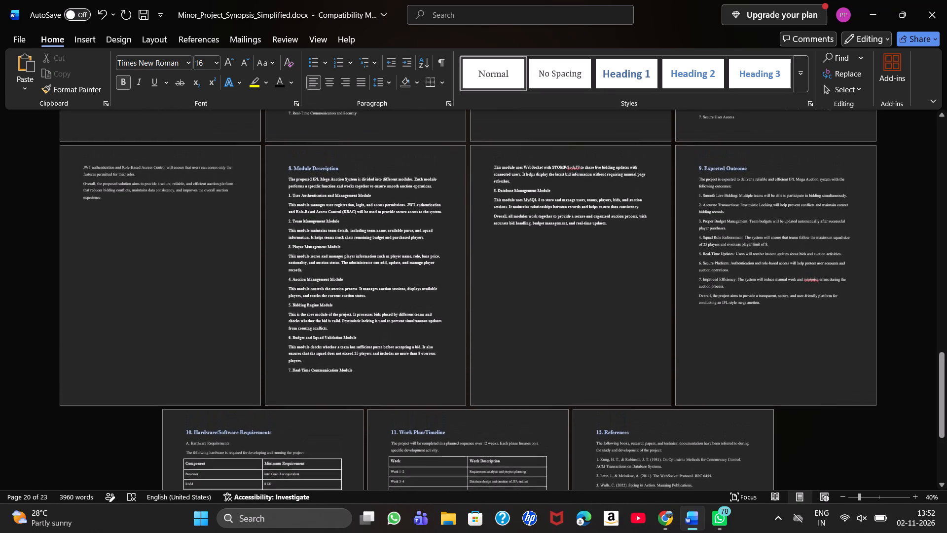
scroll(592, 351, "down", 1)
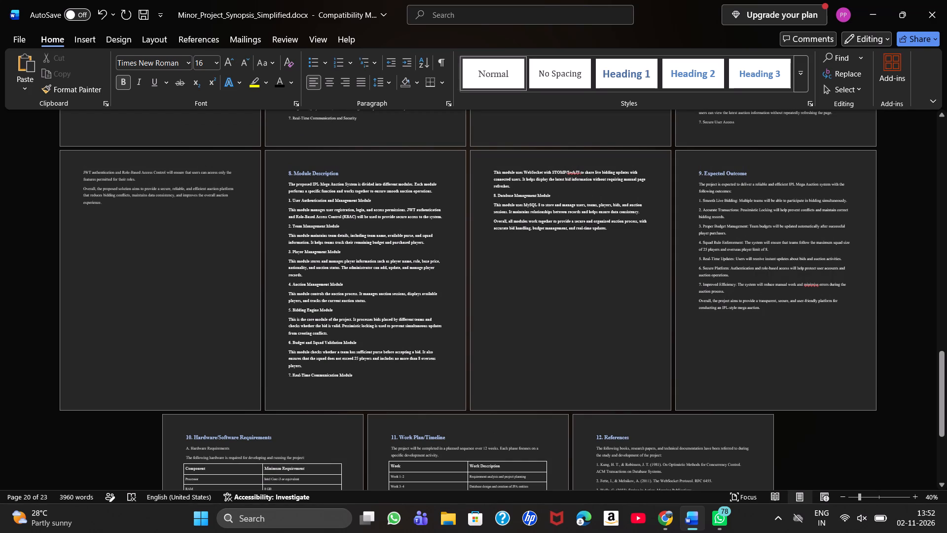
left_click(177, 179)
key("Return")
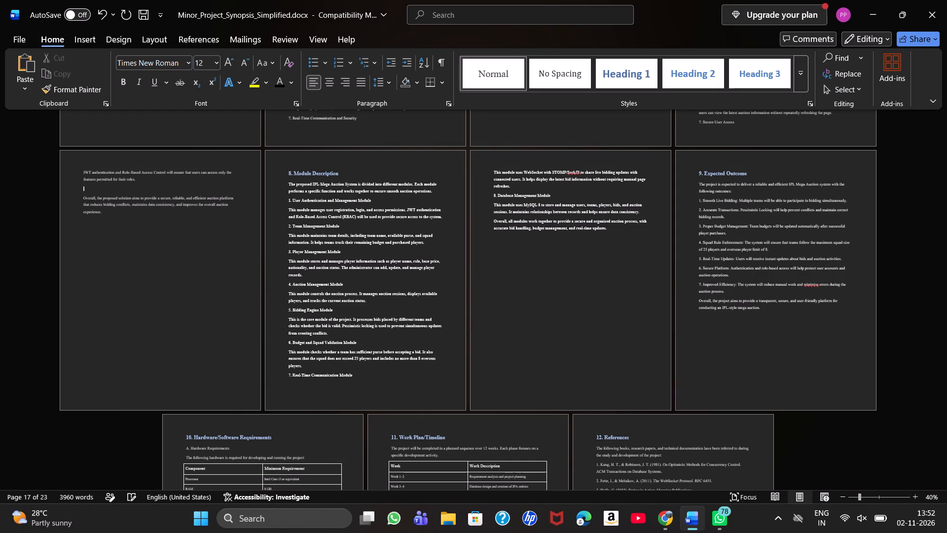
scroll(177, 179, "up", 1)
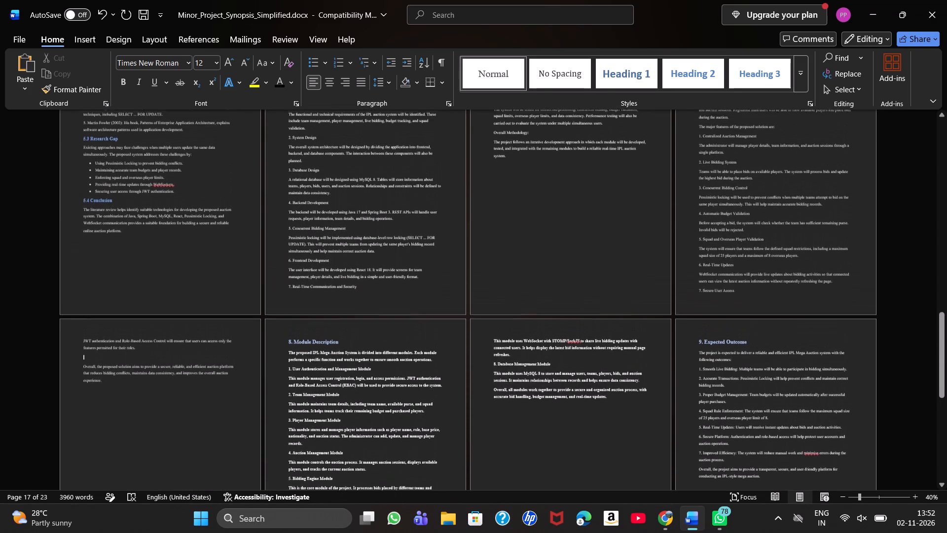
scroll(177, 179, "up", 1)
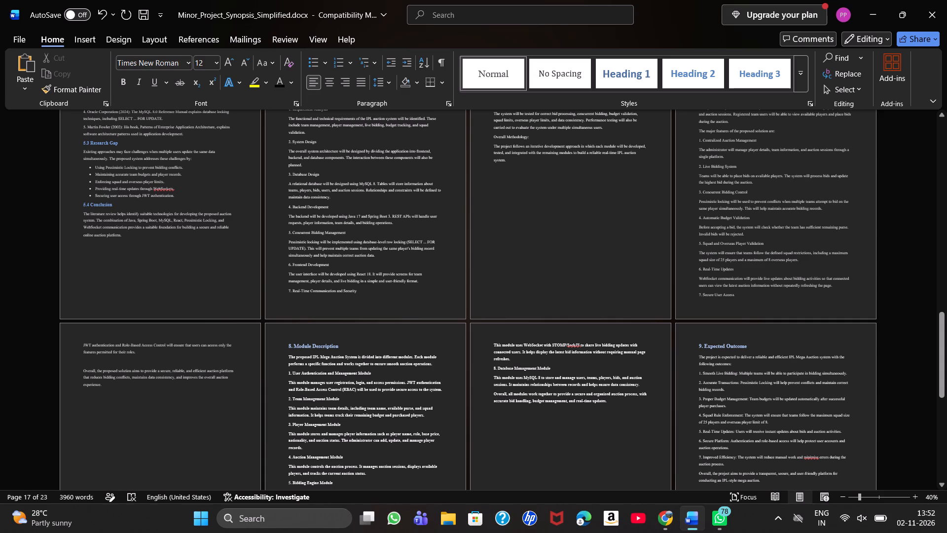
scroll(721, 249, "up", 1)
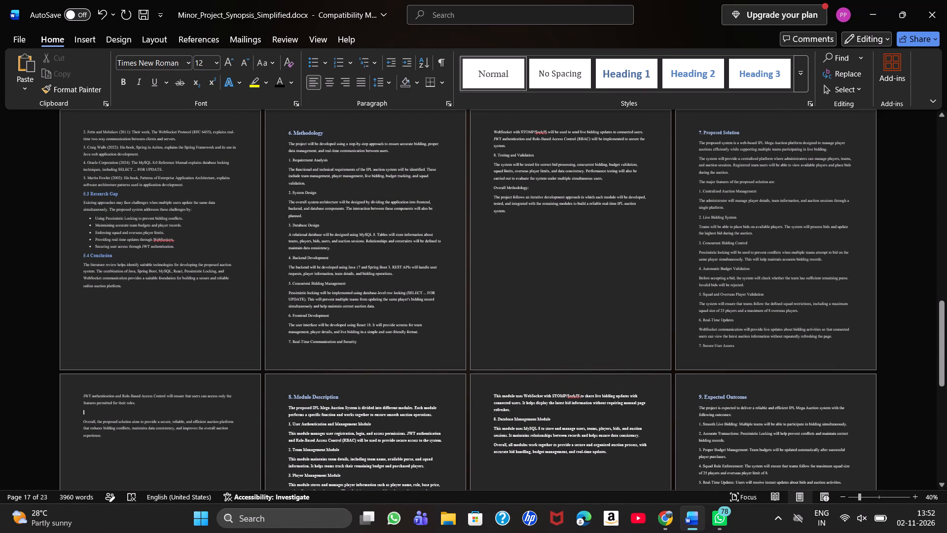
left_click(751, 172)
key("Return")
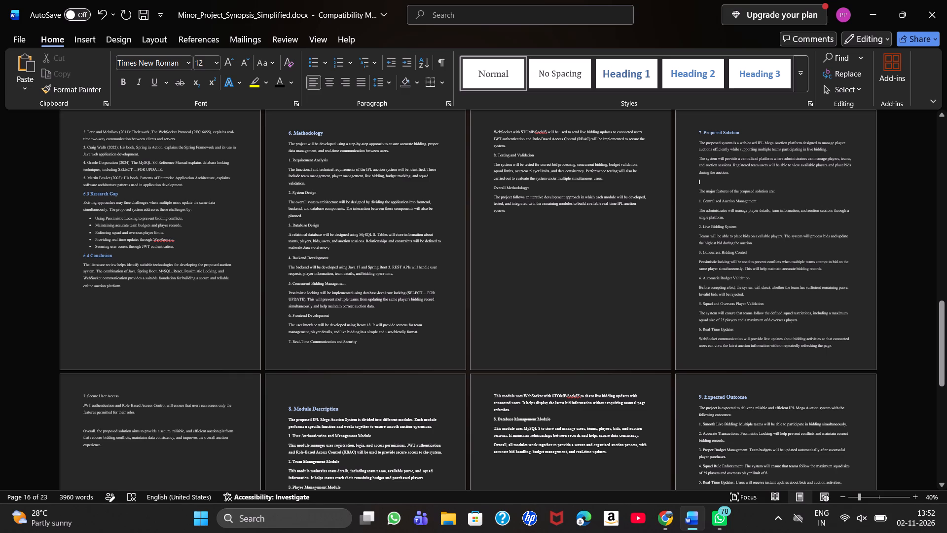
Add an empty paragraph before the "Overall Methodology:" line in the Methodology section.
left_click(611, 160)
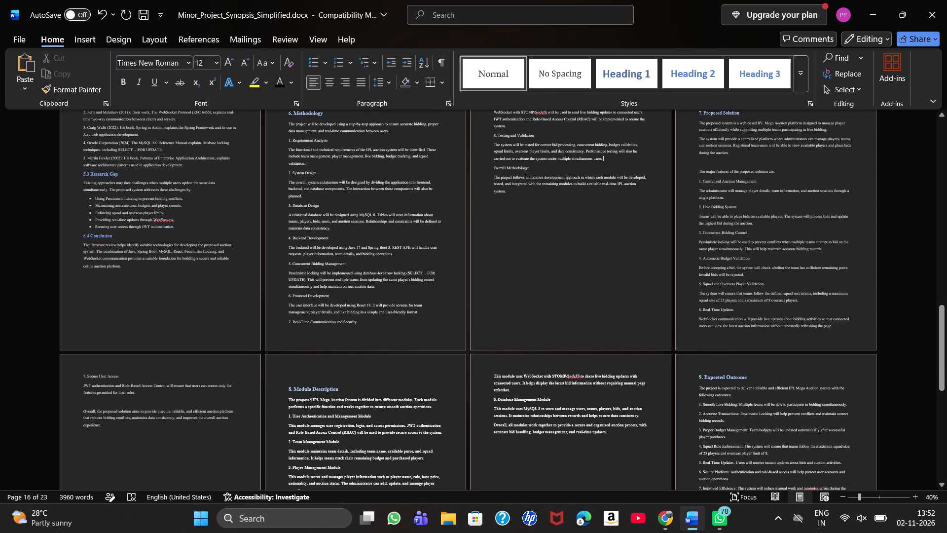
key("Return")
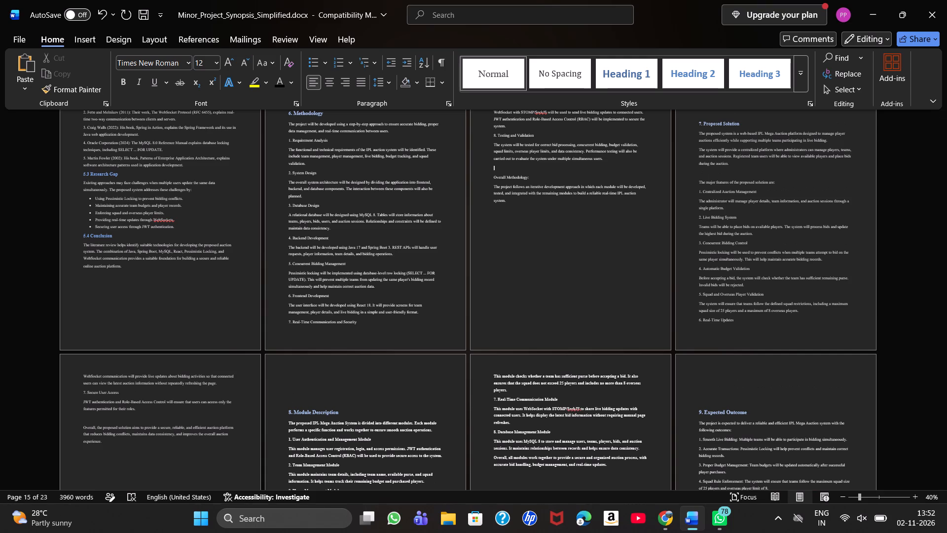
Delete three empty paragraphs above the "8. Module Description" heading so it sits at the top of its page again.
scroll(611, 160, "down", 2)
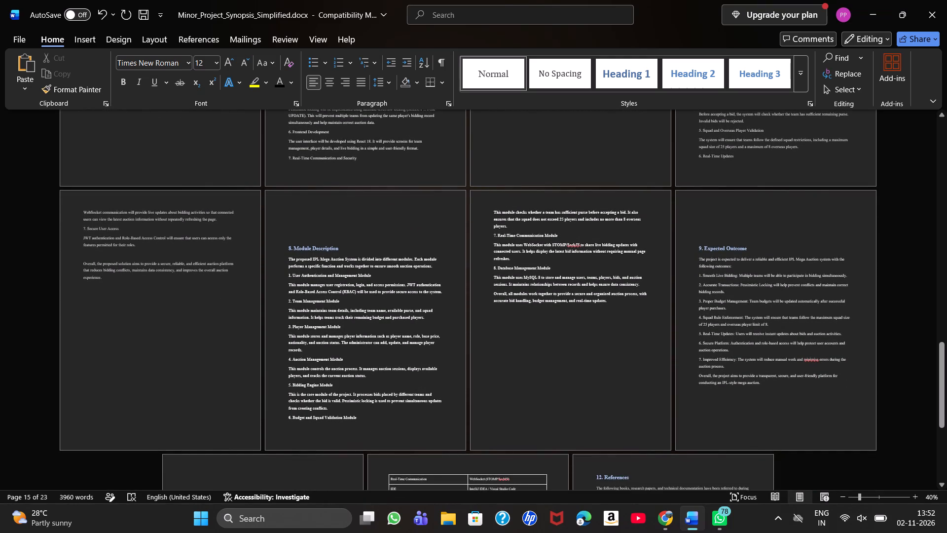
left_click(289, 249)
key("BackSpace")
key("BackSpace")
key("BackSpace")
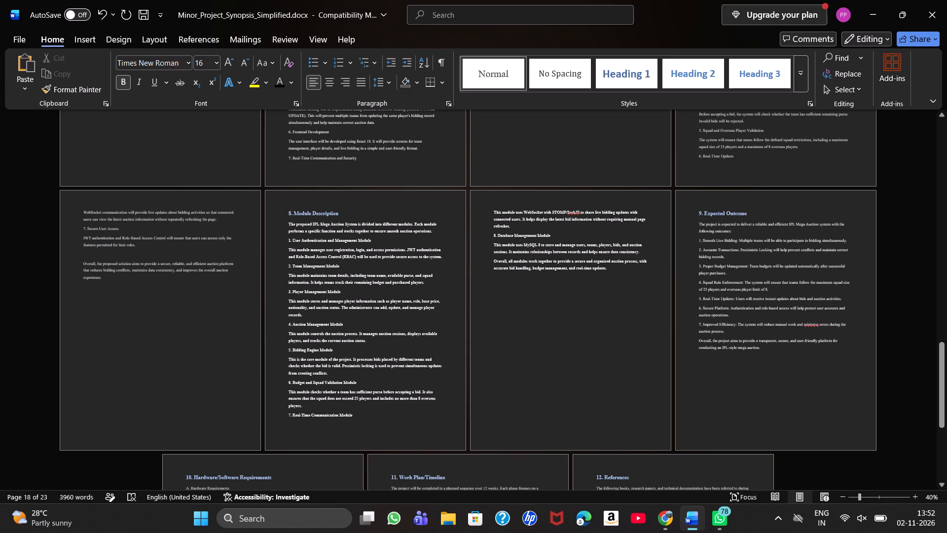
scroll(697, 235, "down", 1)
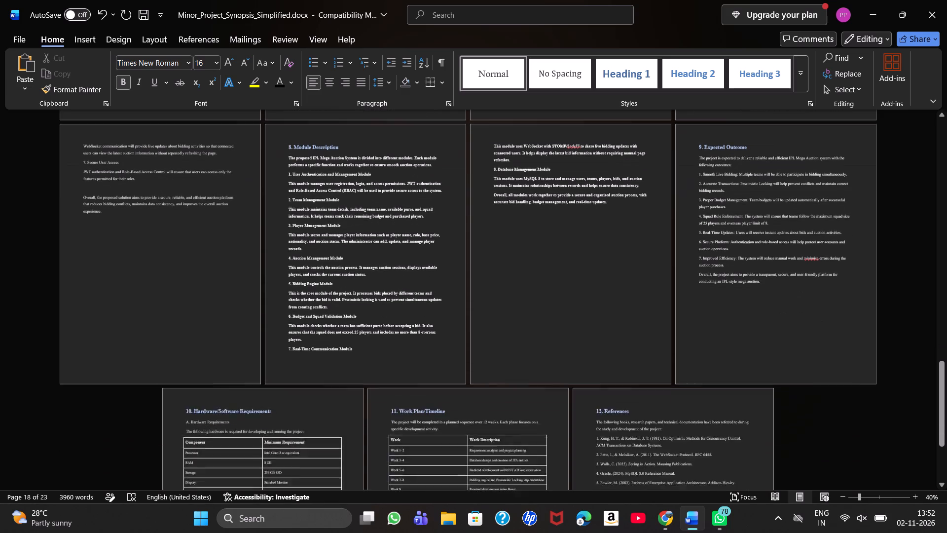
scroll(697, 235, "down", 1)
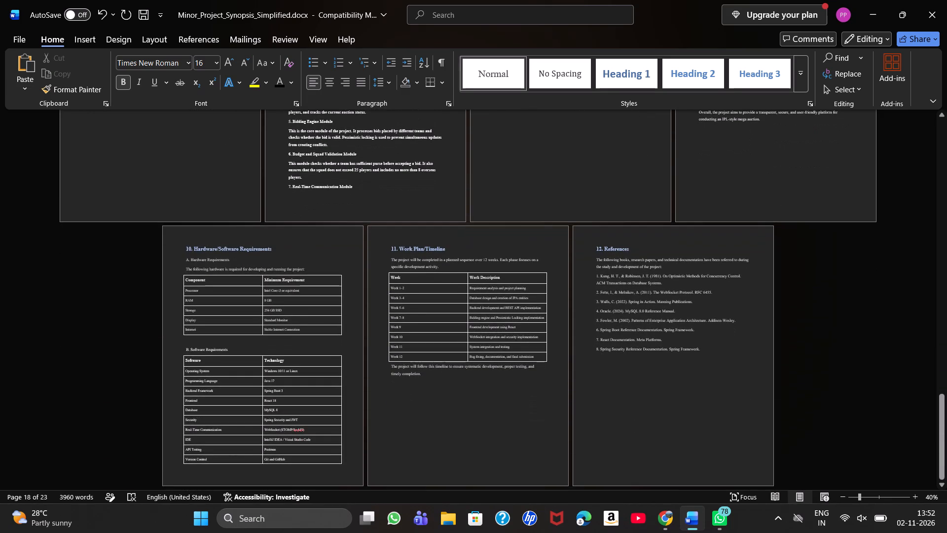
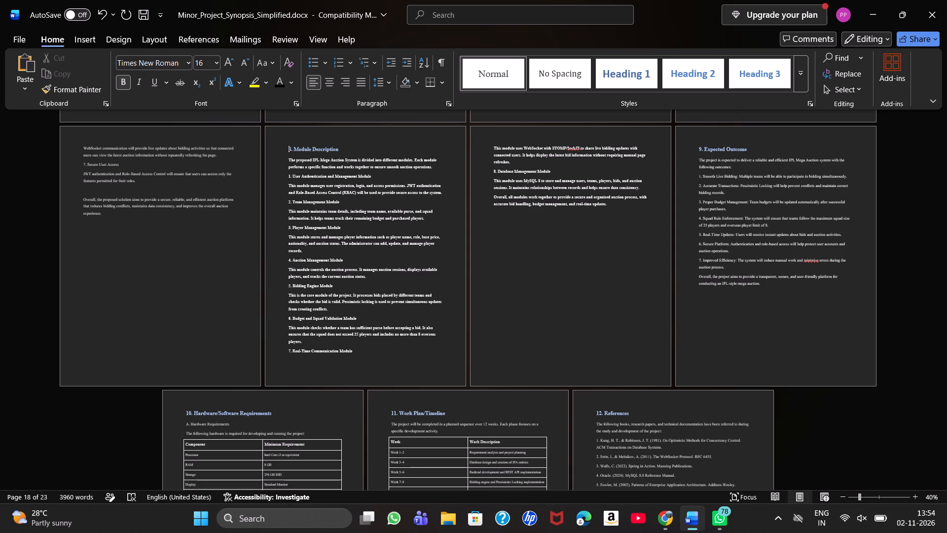
Replace all the body text under the "9. Expected Outcome" heading with the copied new Expected Outcome text.
left_click_drag(767, 285, 703, 155)
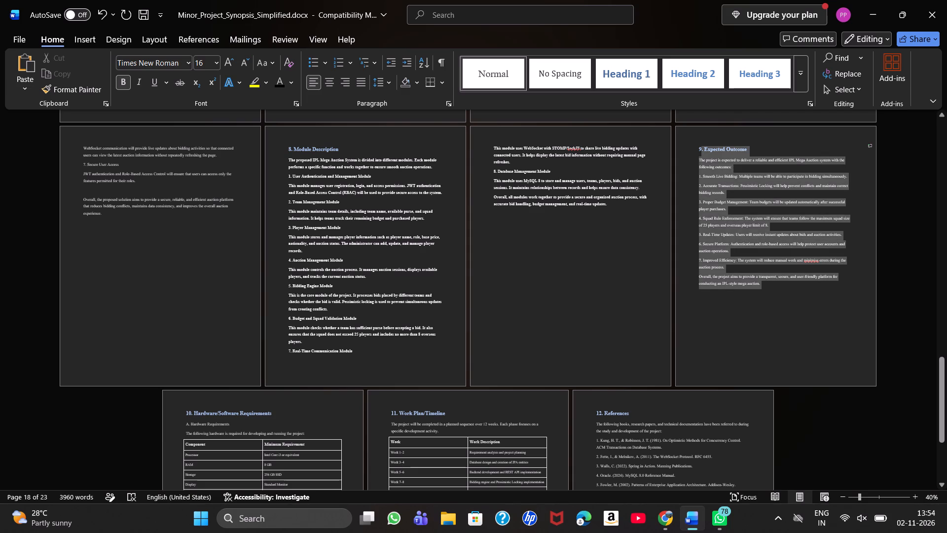
left_click_drag(703, 155, 701, 161)
key("BackSpace")
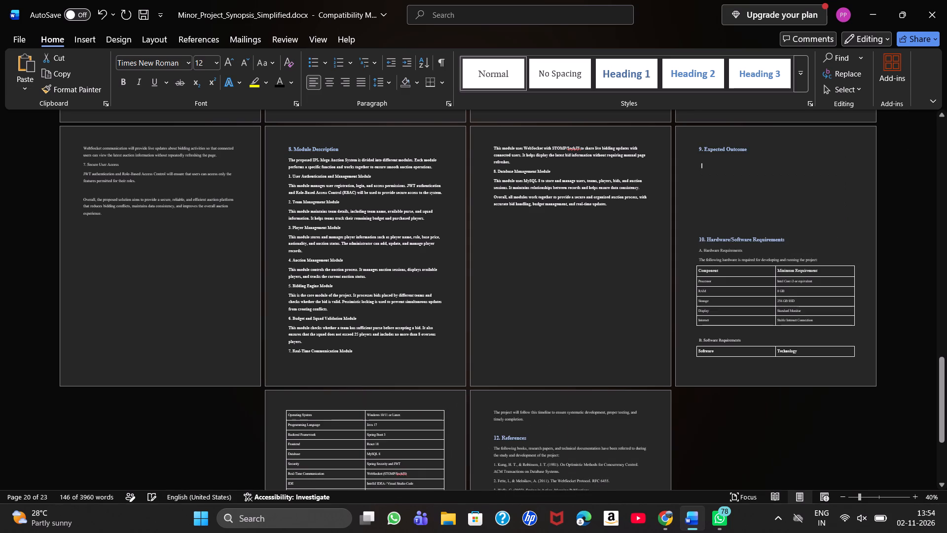
key("ctrl+v")
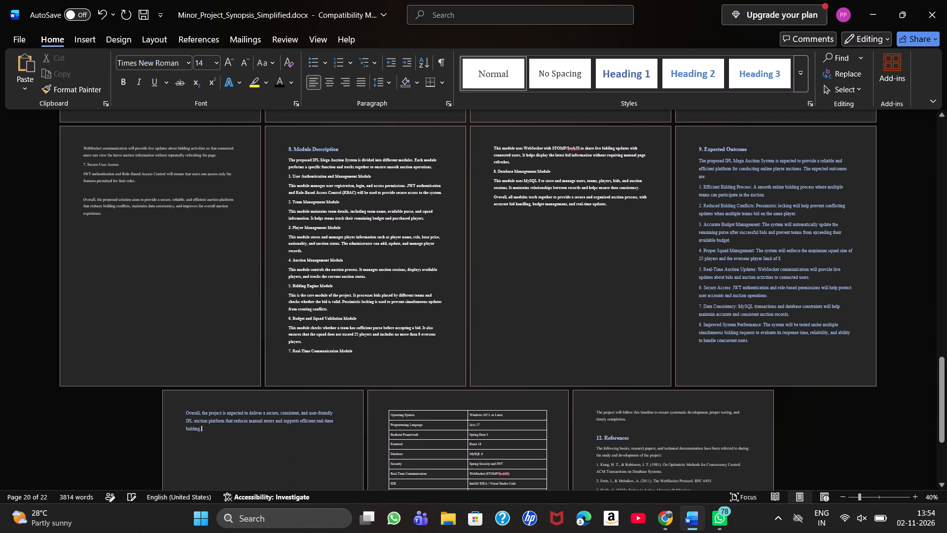
Set the font size of the whole pasted Expected Outcome text, including its closing "Overall" paragraph, to 12.
left_click_drag(698, 161, 778, 335)
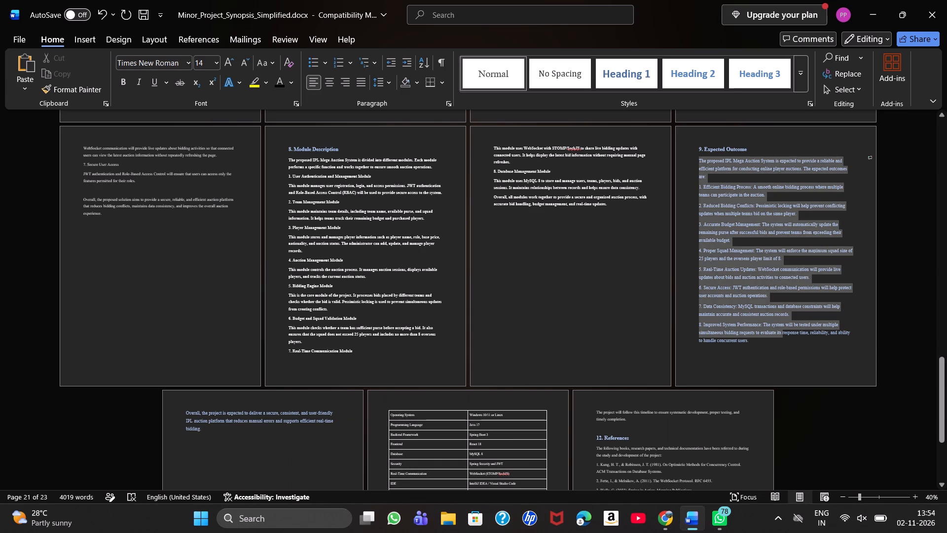
left_click_drag(778, 335, 322, 422)
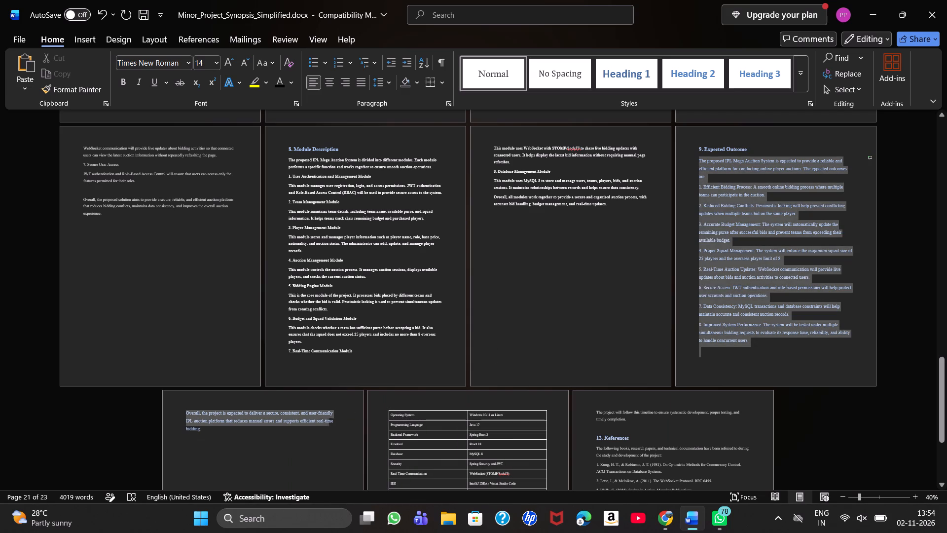
left_click_drag(322, 422, 311, 459)
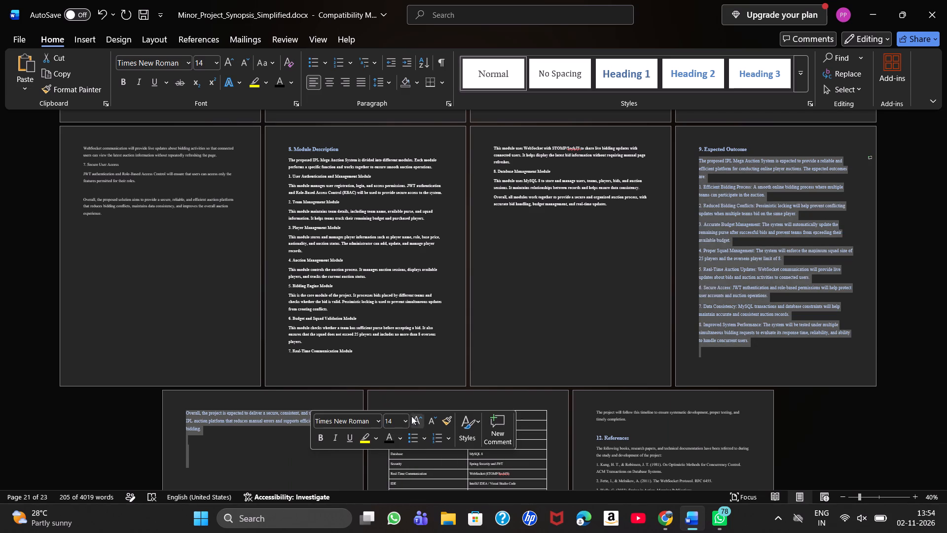
left_click(406, 419)
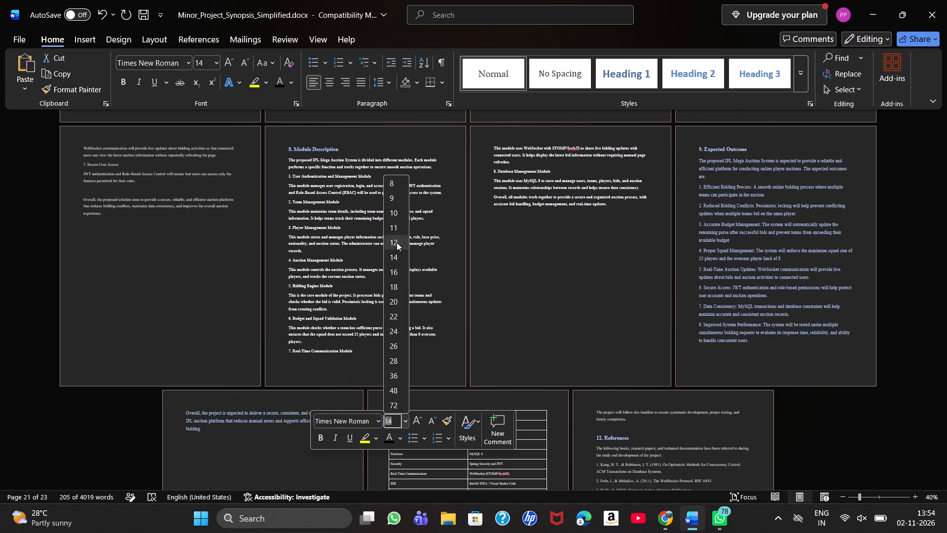
left_click(397, 241)
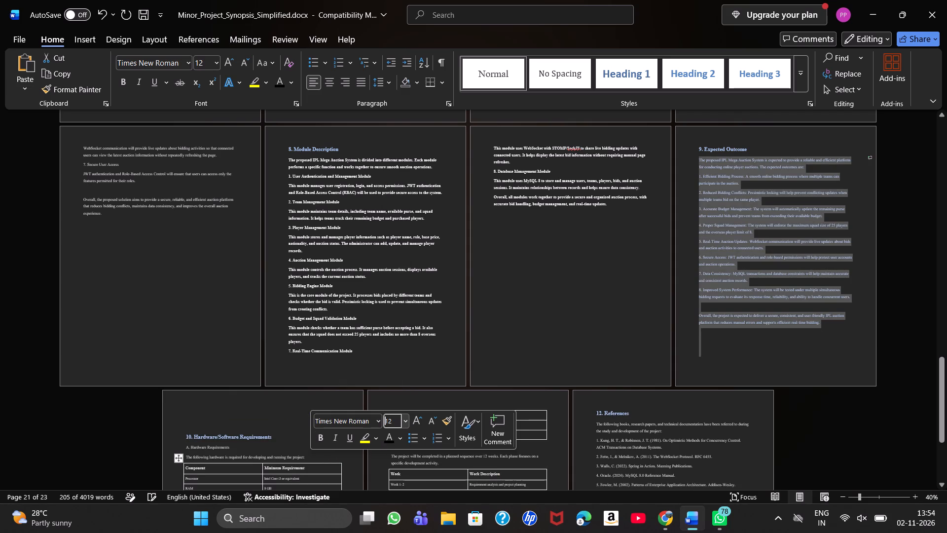
left_click(726, 349)
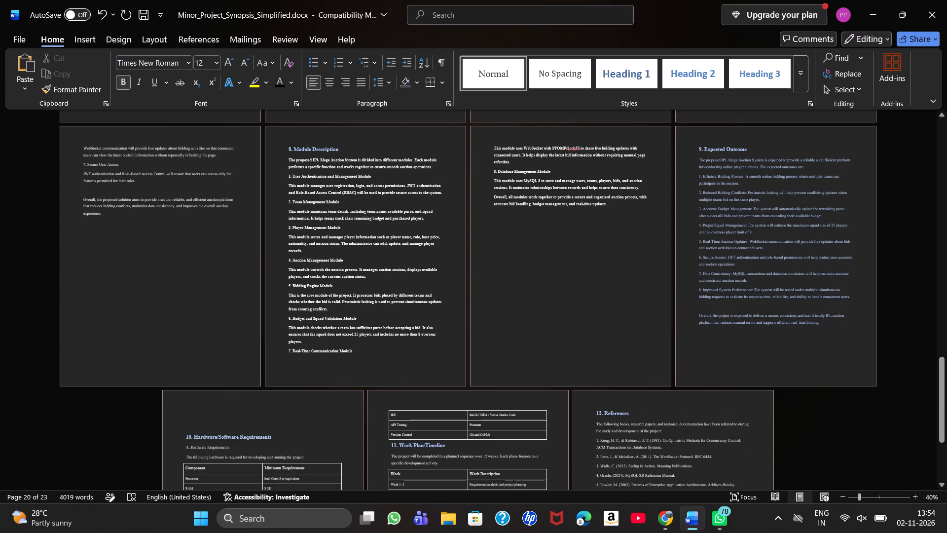
Recolour the Expected Outcome body text below the heading with the current font colour, matching the body text of the other sections.
left_click_drag(825, 324, 701, 145)
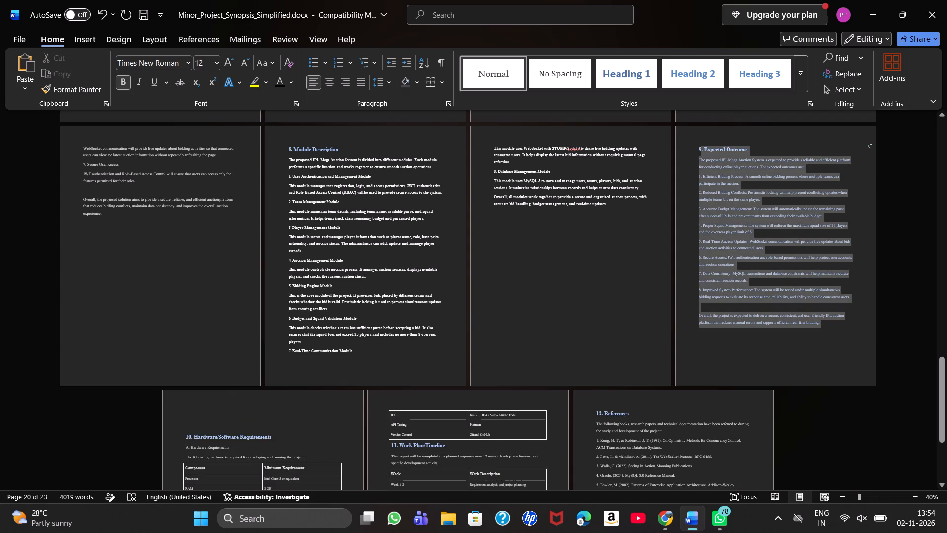
left_click_drag(701, 145, 697, 158)
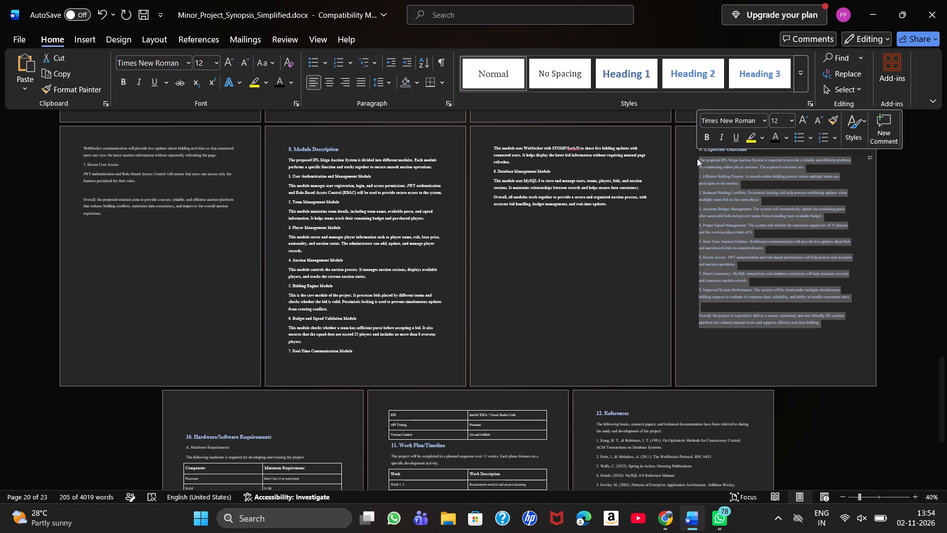
left_click(776, 138)
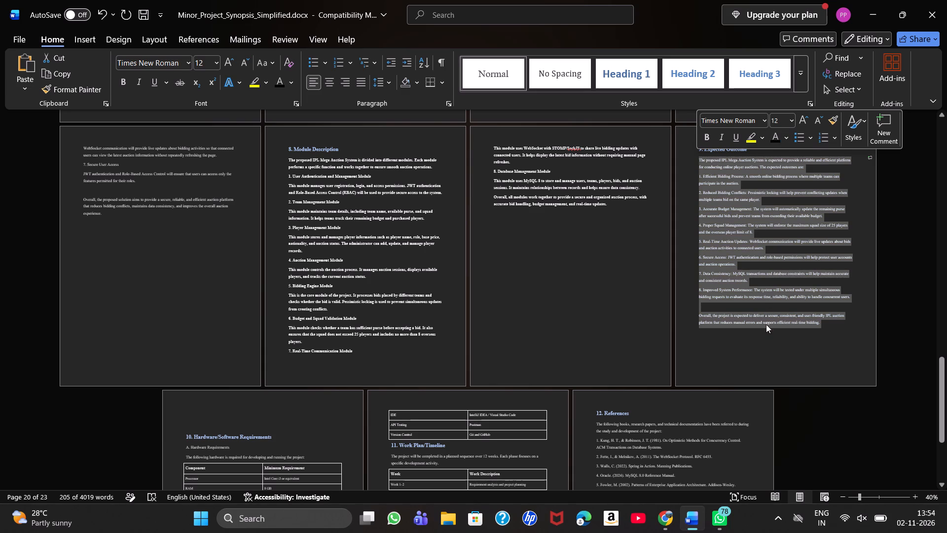
left_click(766, 333)
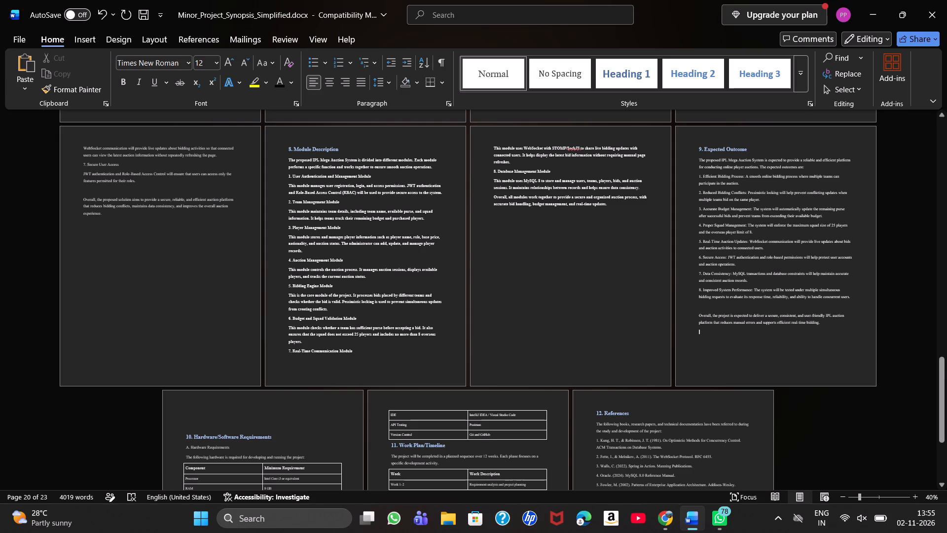
scroll(653, 361, "down", 3)
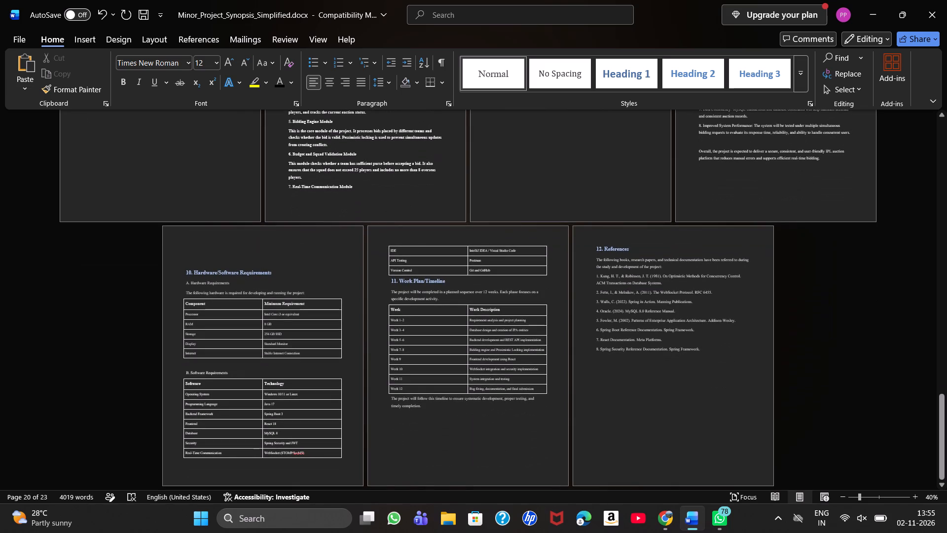
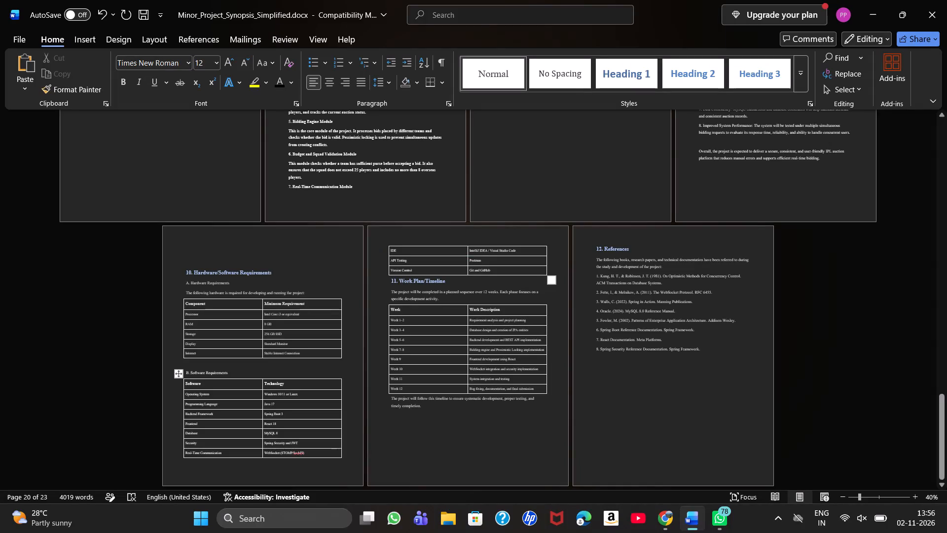
Delete the two empty paragraphs above the "10. Hardware/Software Requirements" heading so it sits at the top of its page.
left_click(186, 270)
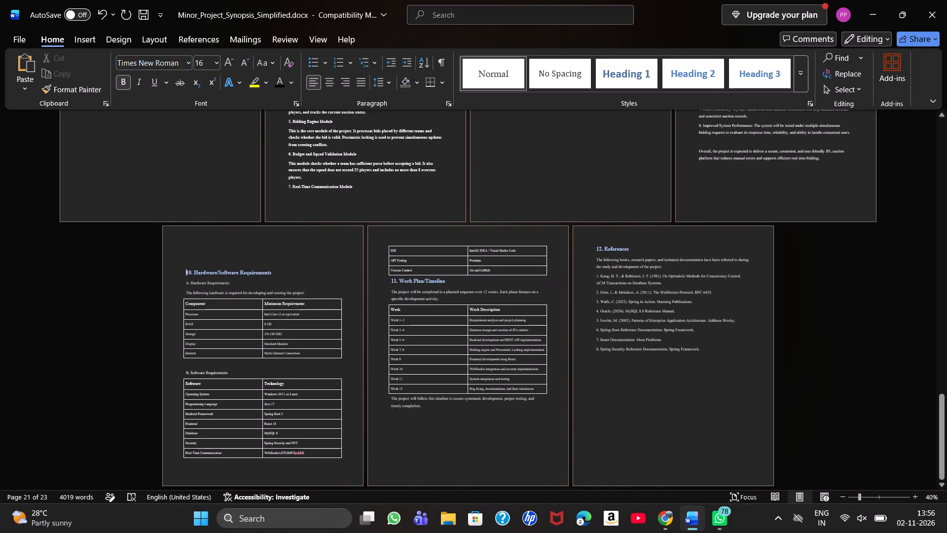
key("BackSpace")
key("BackSpace")
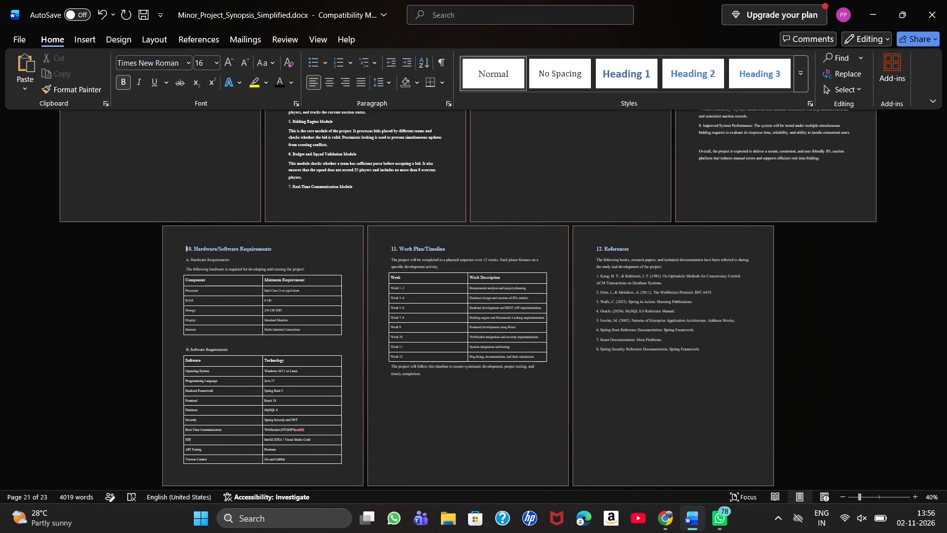
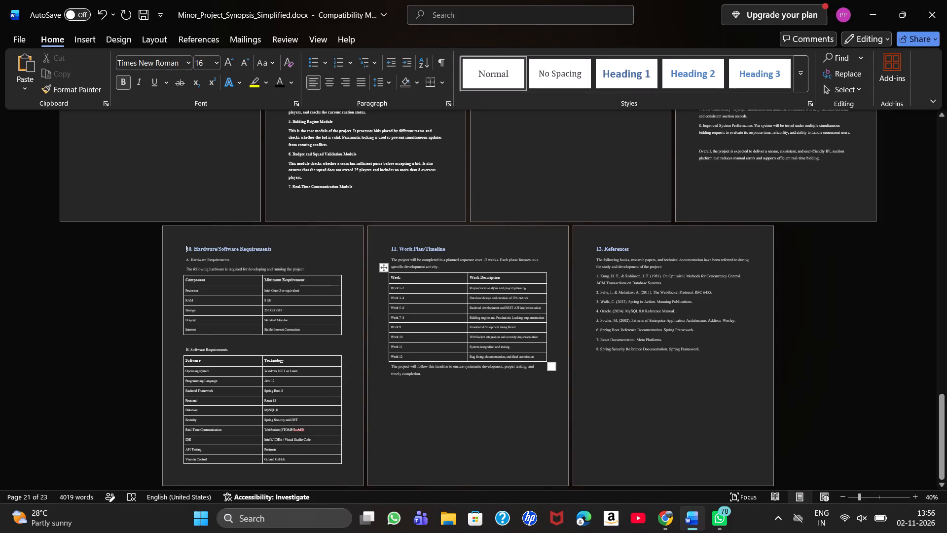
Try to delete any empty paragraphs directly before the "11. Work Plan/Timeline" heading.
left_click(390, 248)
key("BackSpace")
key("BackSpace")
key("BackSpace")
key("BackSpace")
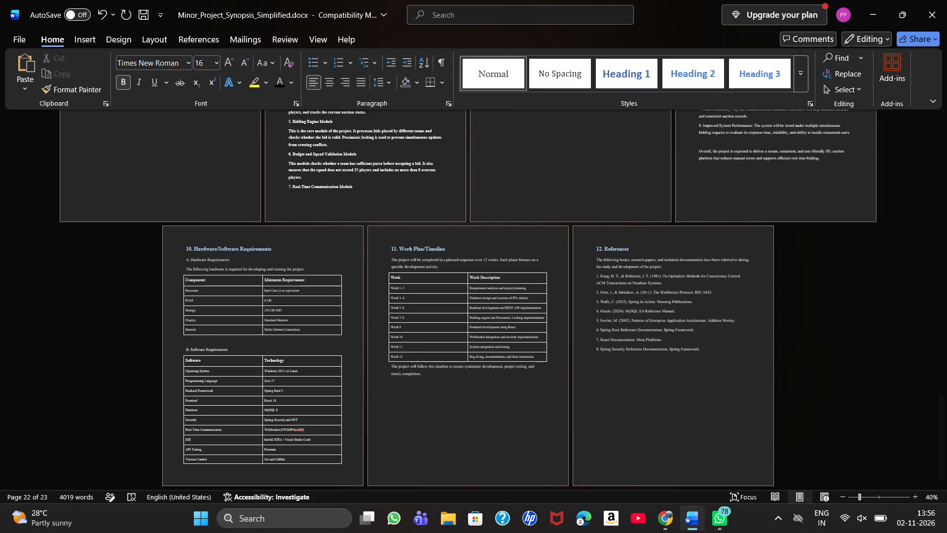
Insert a single empty paragraph above the "11. Work Plan/Timeline" heading and place the cursor in it.
key("Return")
key("Return")
key("BackSpace")
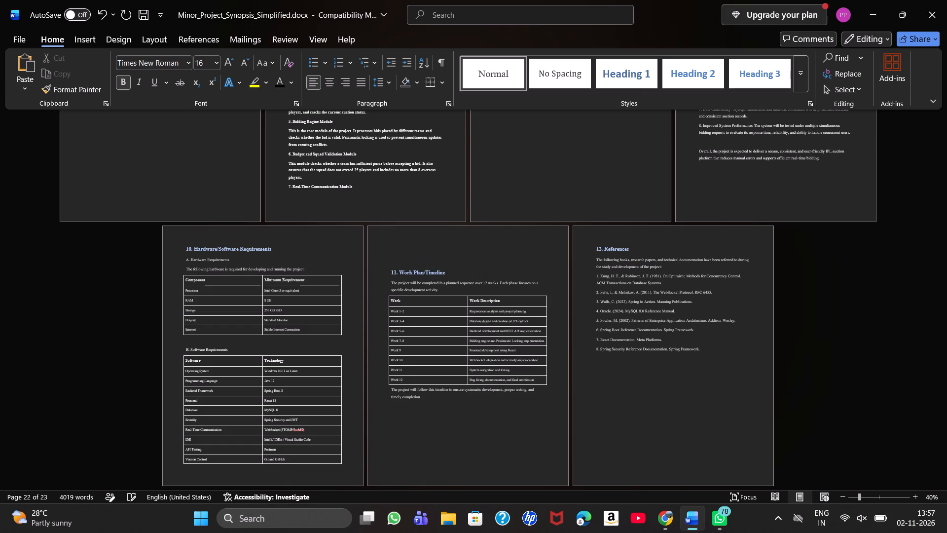
left_click(393, 238)
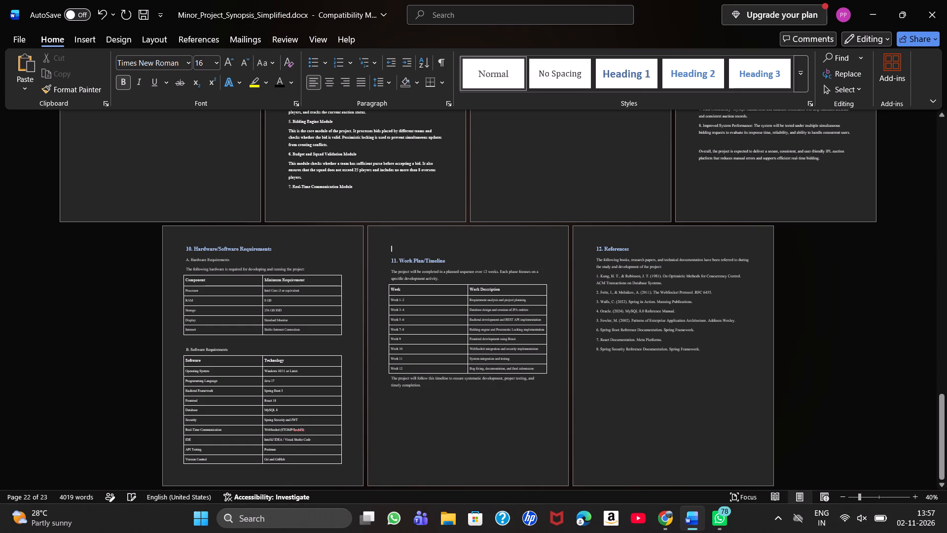
Paste the copied "Additional Description" text above the "11. Work Plan/Timeline" heading.
key("ctrl+v")
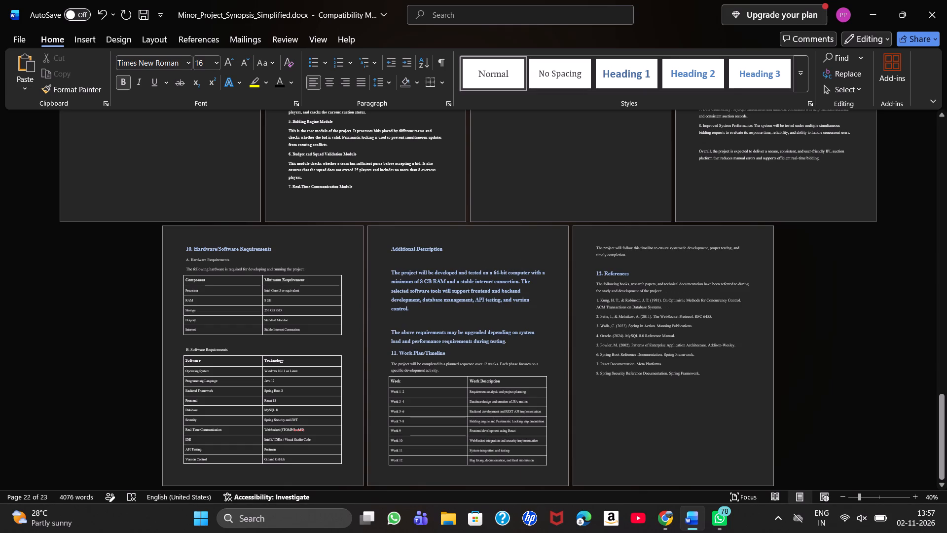
left_click(390, 248)
key("BackSpace")
Format the pasted Additional Description text as non-bold, in the current font colour, at size 12.
left_click_drag(390, 248, 455, 351)
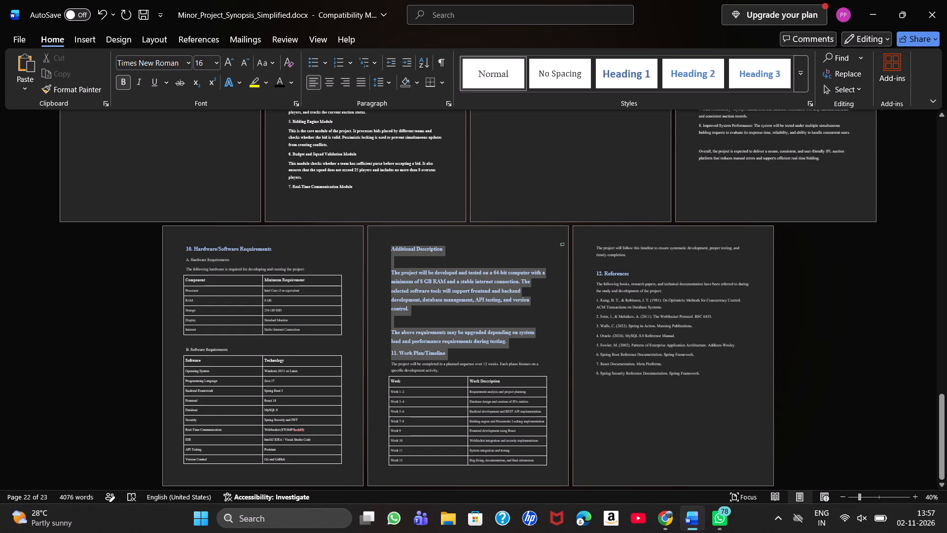
left_click_drag(455, 351, 508, 339)
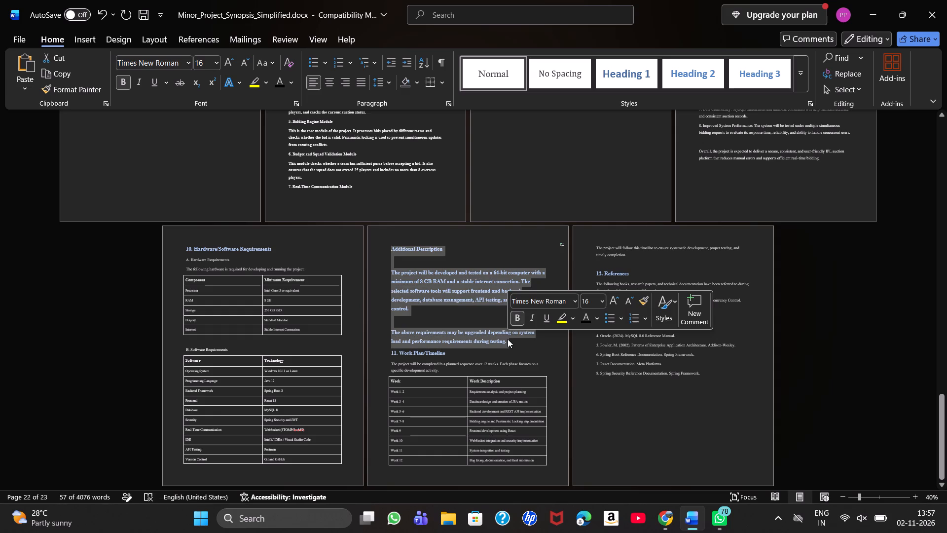
left_click(516, 321)
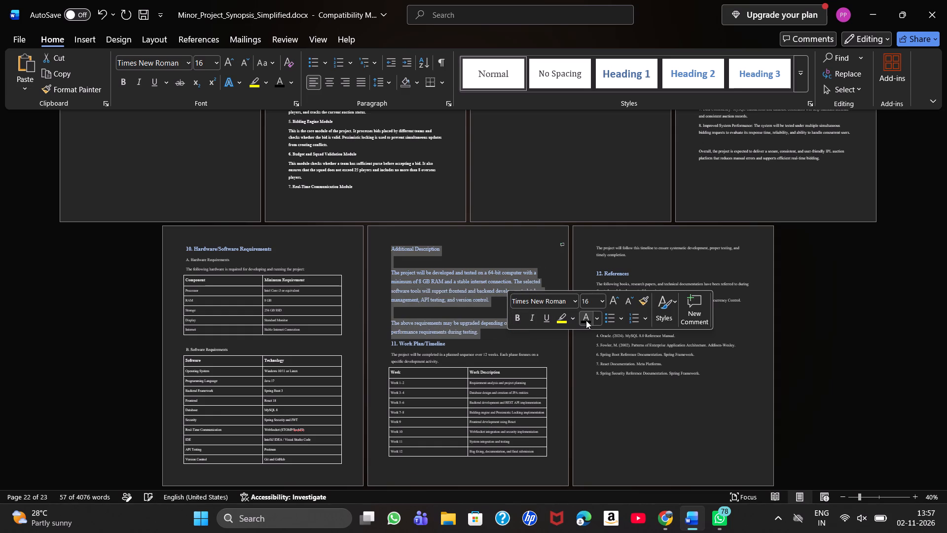
left_click(586, 320)
left_click(598, 299)
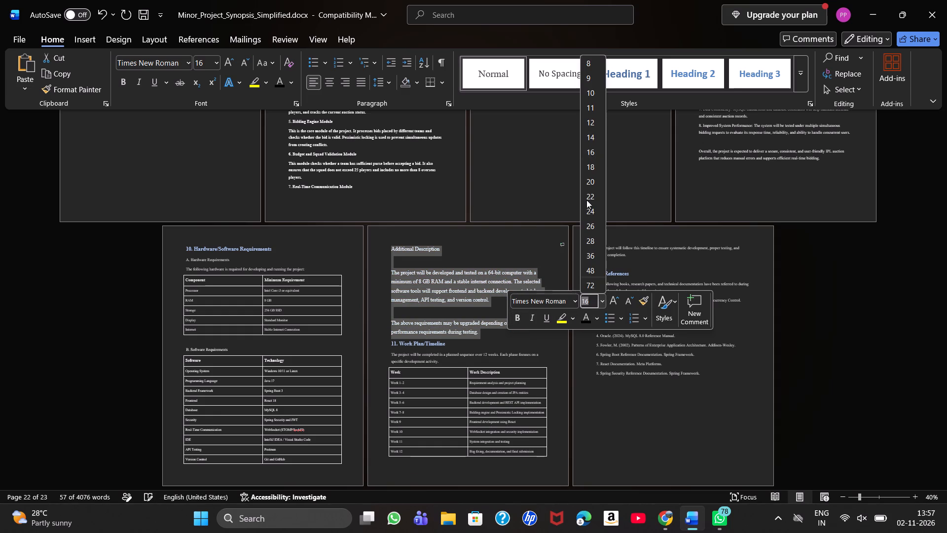
left_click(591, 125)
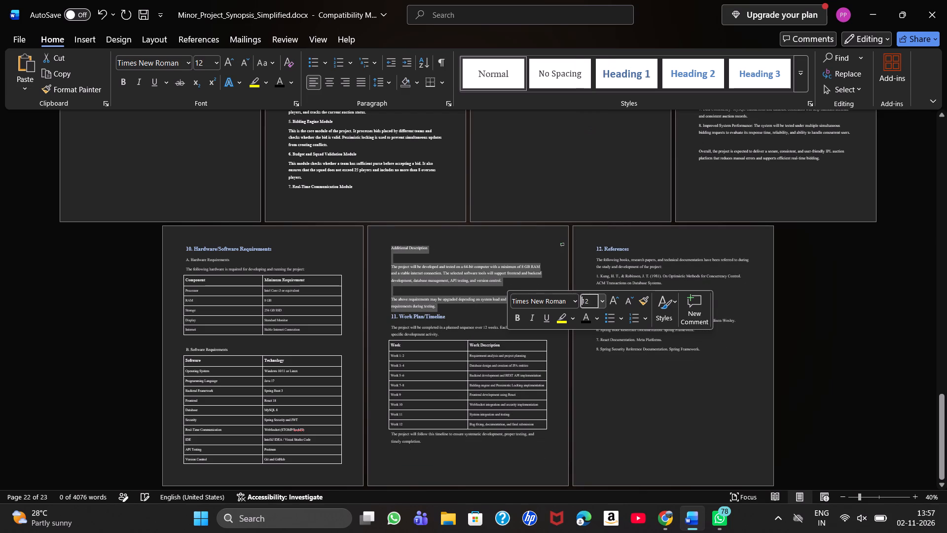
Delete the blank lines between the "Additional Description" title and its two paragraphs.
left_click(438, 289)
key("BackSpace")
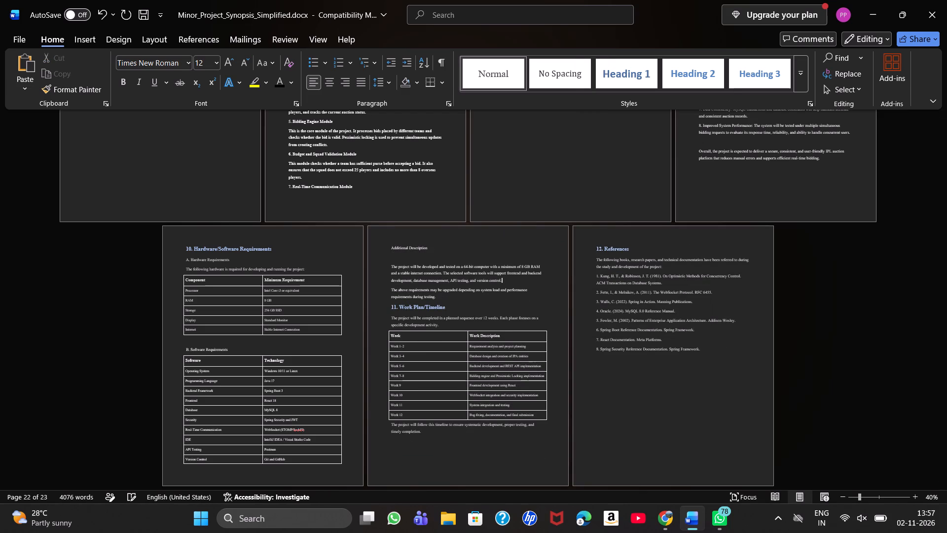
left_click(437, 257)
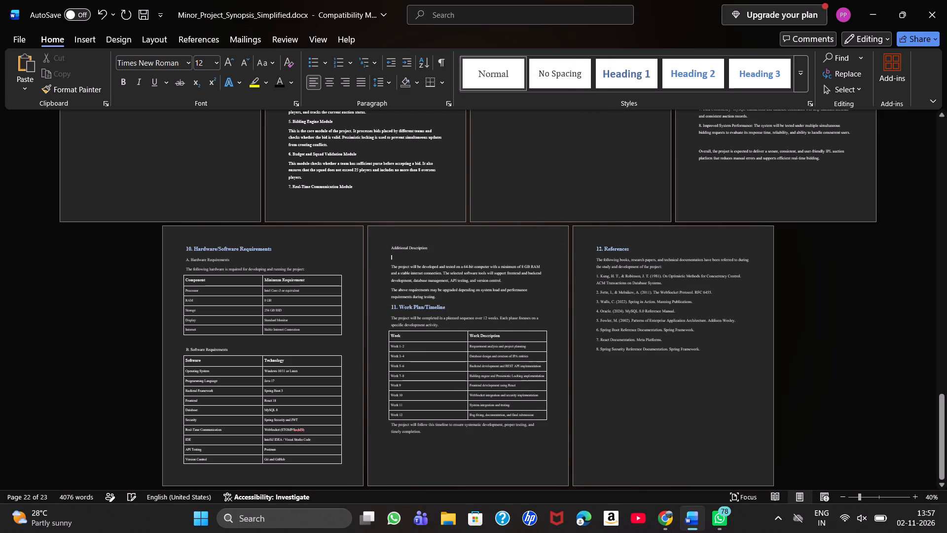
key("BackSpace")
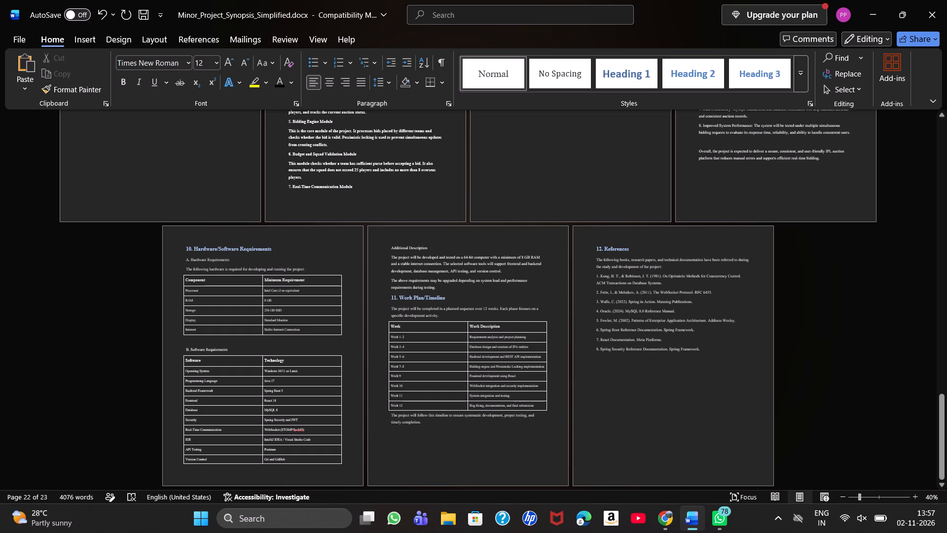
Make the "Additional Description" title line bold.
left_click_drag(427, 247, 387, 247)
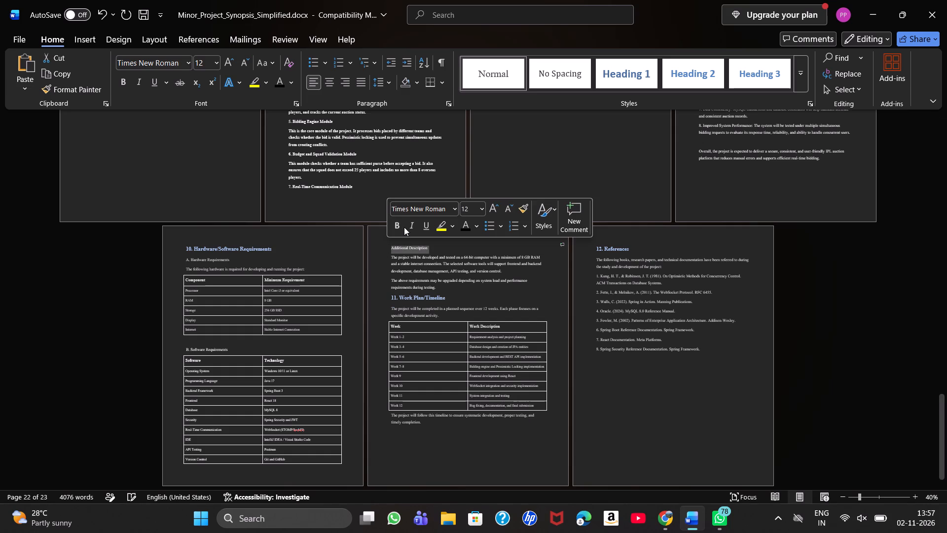
left_click(398, 227)
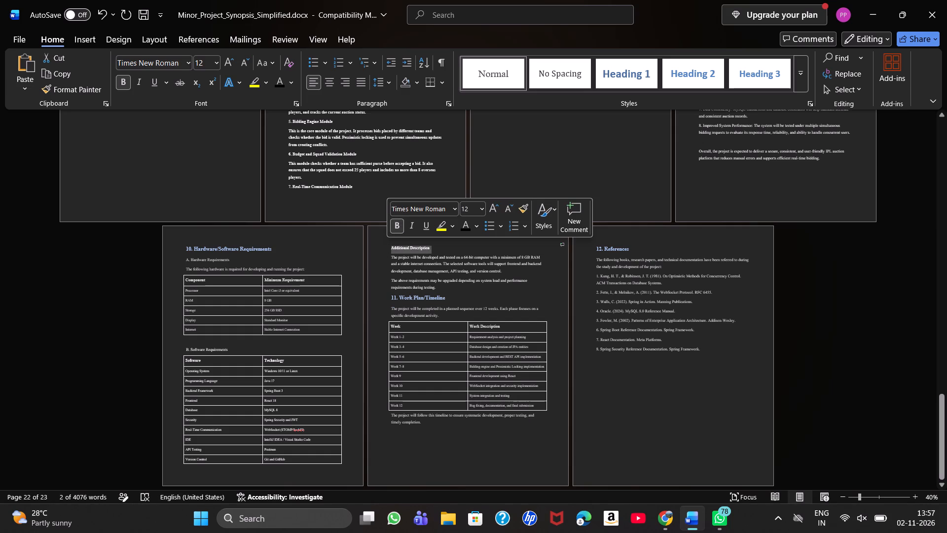
Insert blank lines after the Additional Description text so the "11. Work Plan/Timeline" section starts on its own page.
left_click(439, 290)
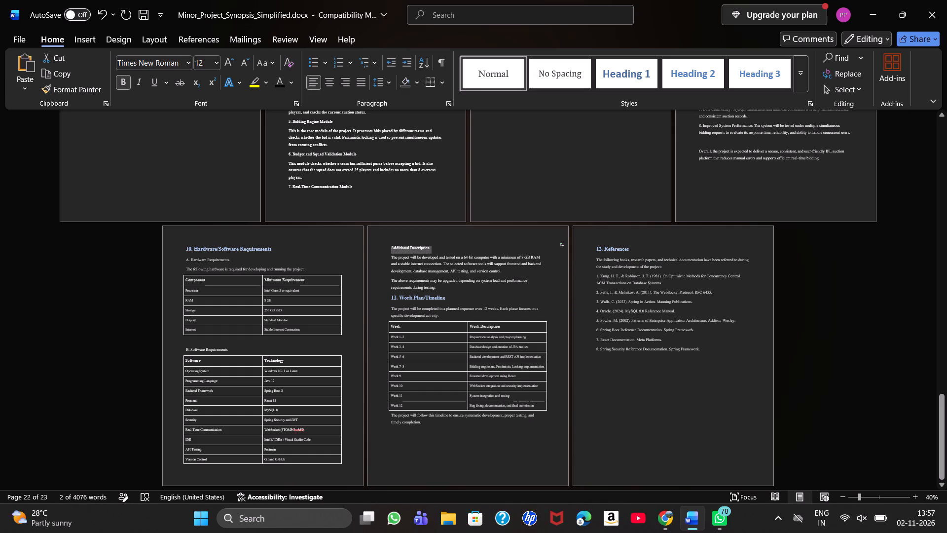
key("Return")
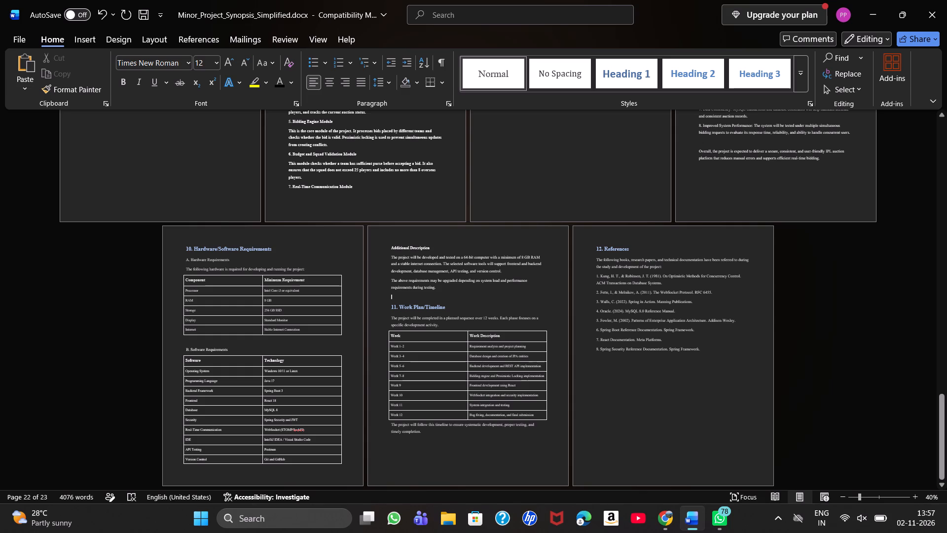
left_click(389, 305)
key("Return")
key("Return")
key("Return")
key("Return")
key("Return")
key("Return")
key("Return")
key("Return")
key("Return")
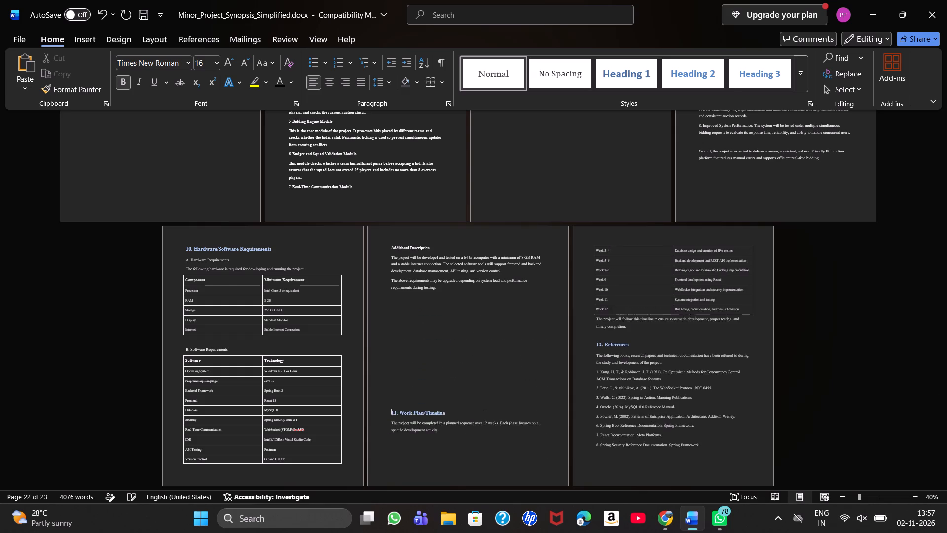
key("Return")
key("Return")
key("Return")
key("Return")
key("Return")
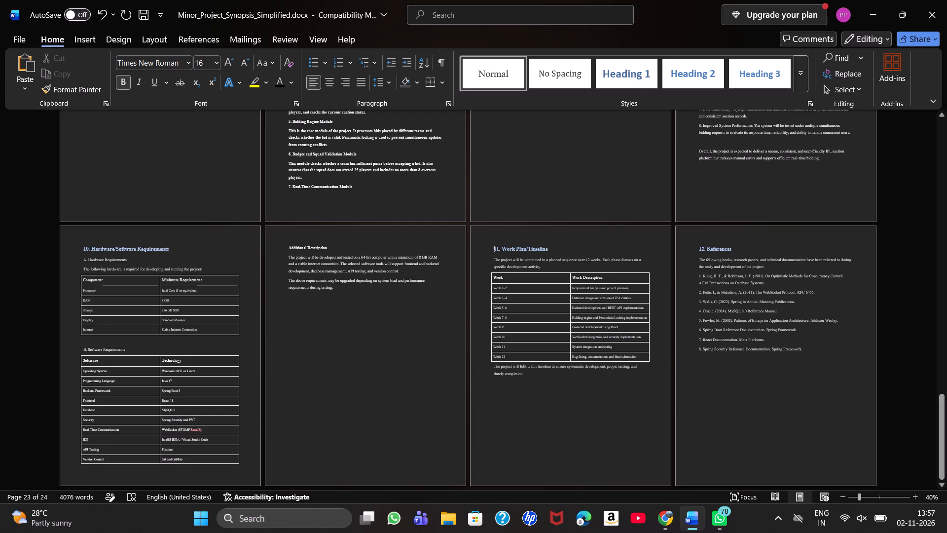
Insert a blank line above the "5.1 Study of Existing Technologies" heading in the Literature Review section.
scroll(430, 275, "down", 1)
scroll(483, 433, "up", 3)
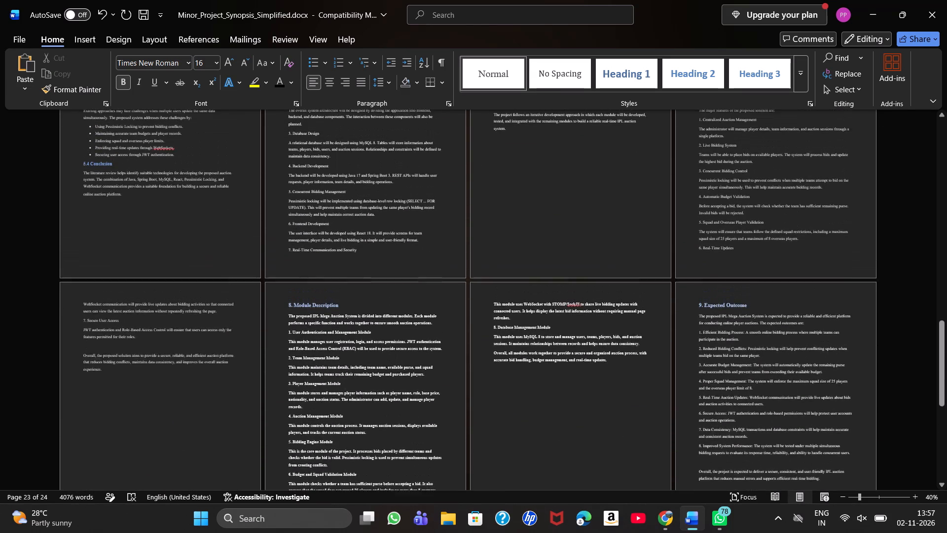
scroll(483, 433, "up", 1)
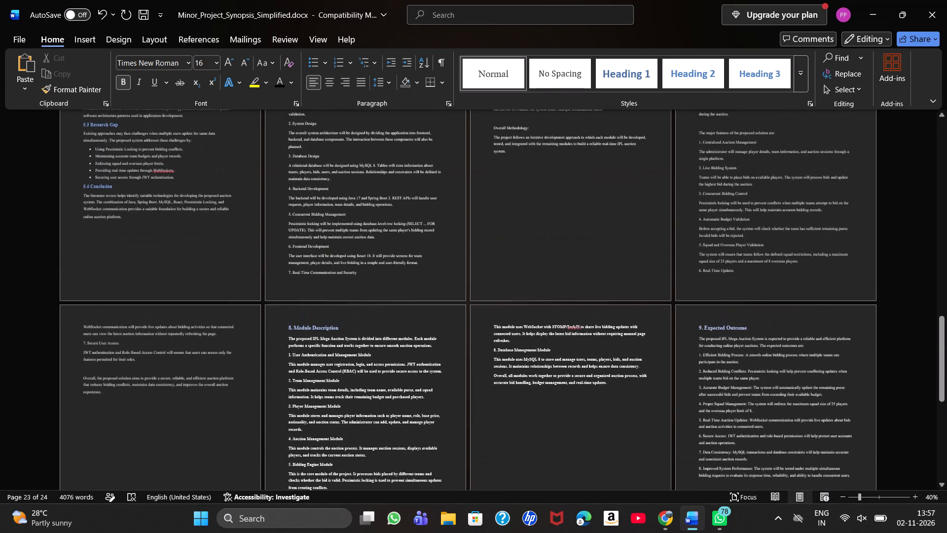
scroll(483, 433, "up", 3)
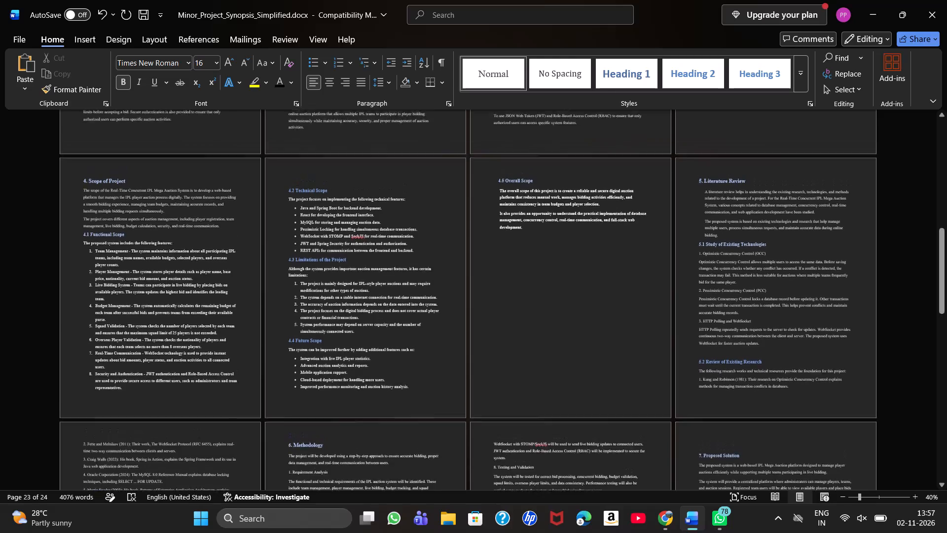
scroll(483, 433, "up", 2)
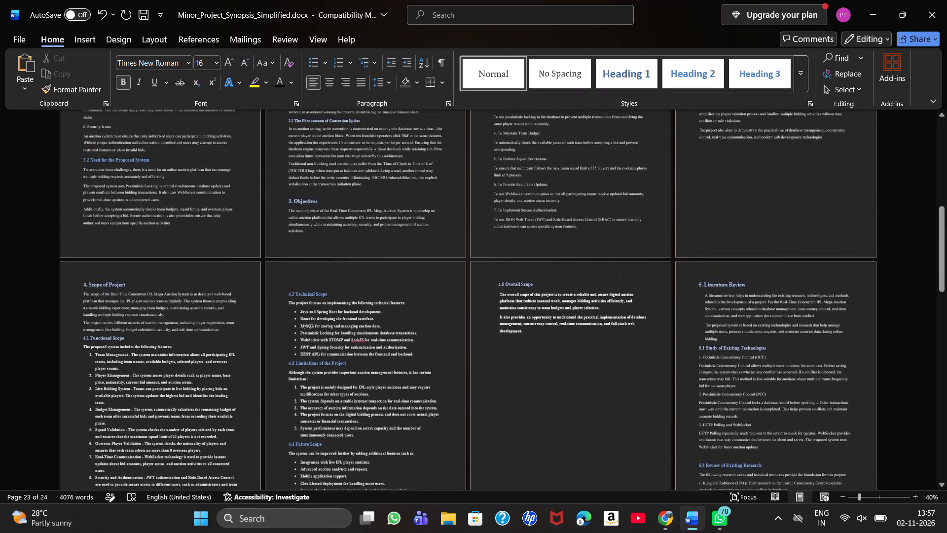
scroll(483, 433, "up", 1)
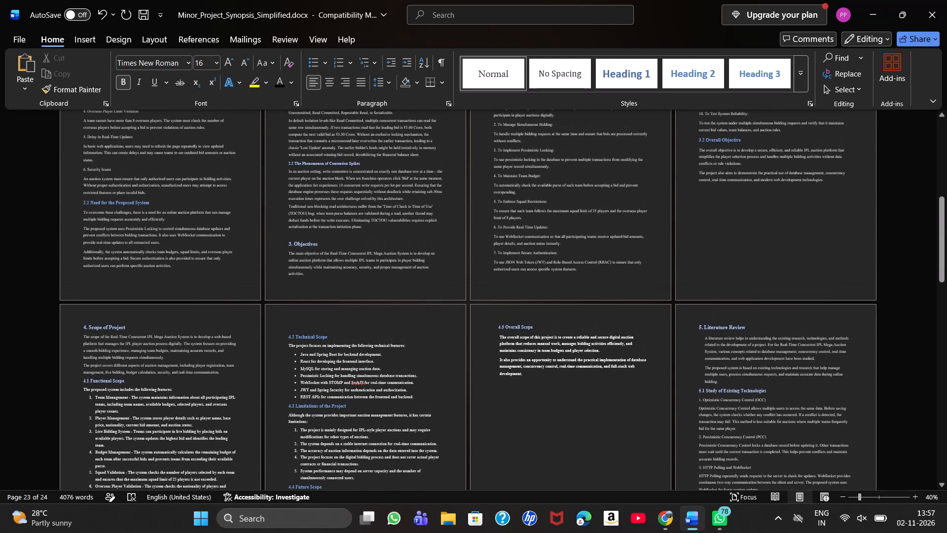
scroll(483, 433, "up", 1)
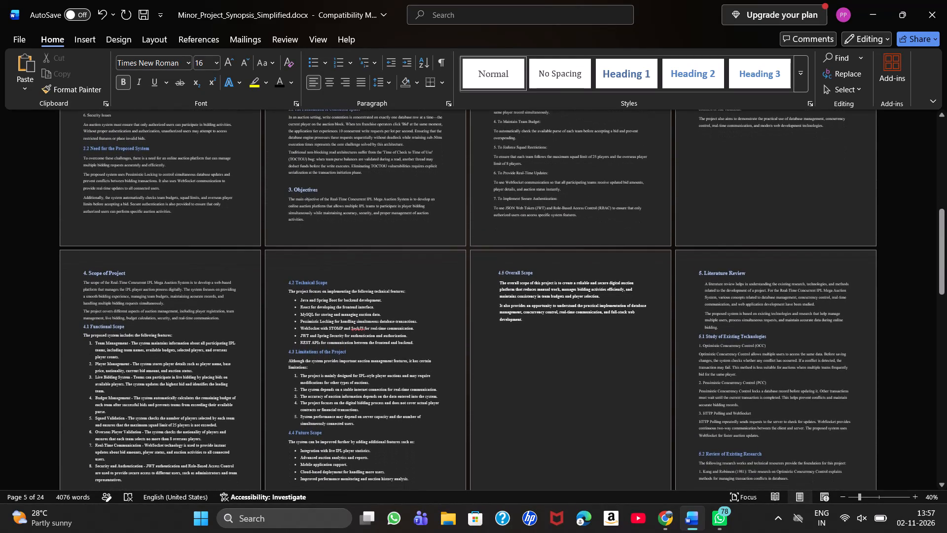
left_click(732, 325)
key("Return")
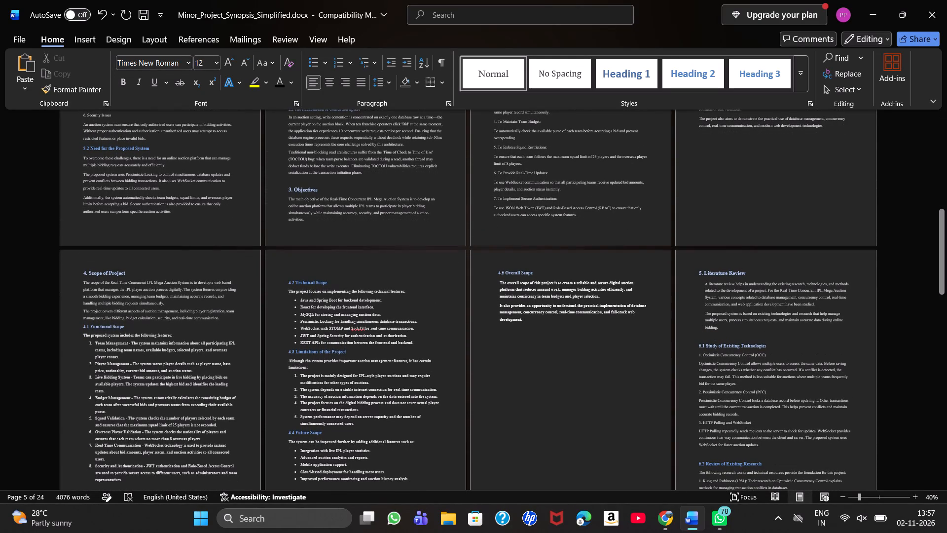
Insert an empty line above each of the "5.3 Research Gap" and "5.4 Conclusion" headings in the Literature Review.
scroll(732, 325, "down", 1)
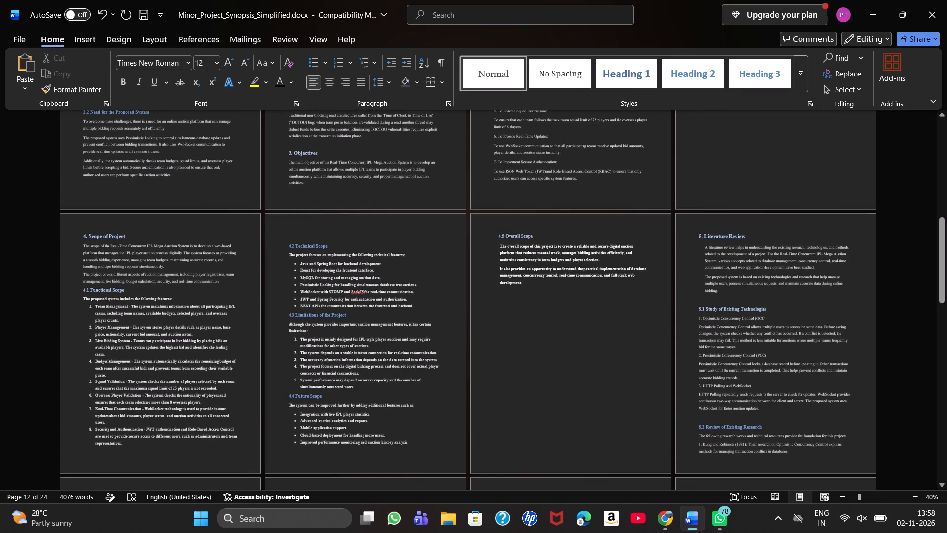
scroll(732, 325, "down", 1)
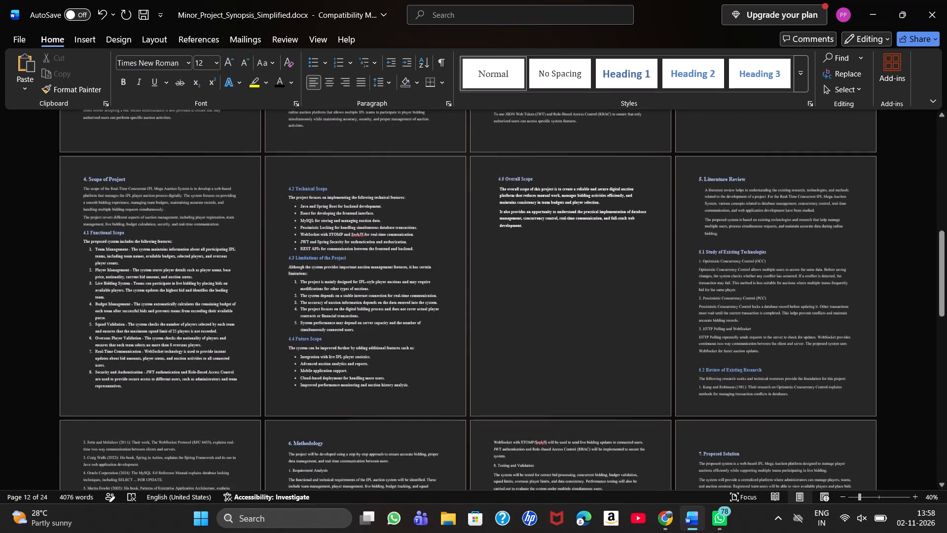
scroll(732, 325, "down", 3)
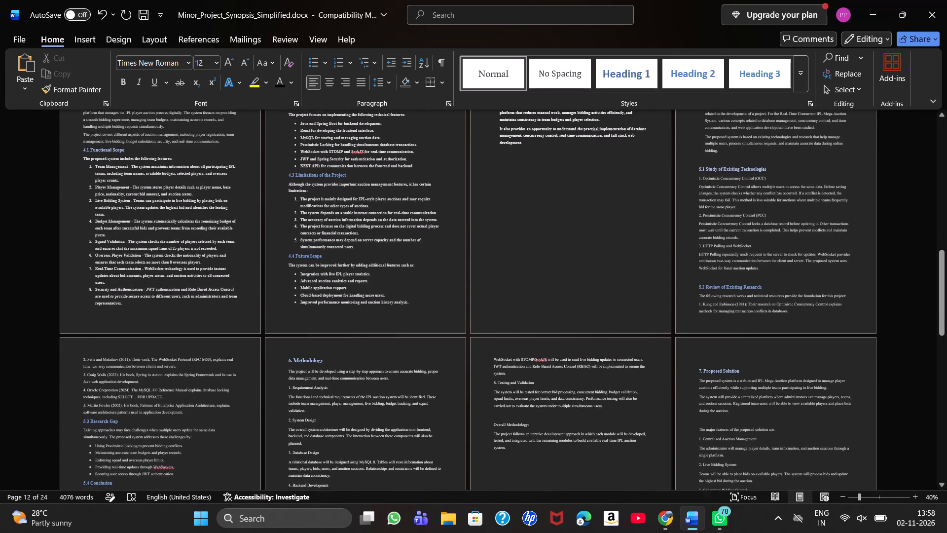
scroll(732, 325, "down", 2)
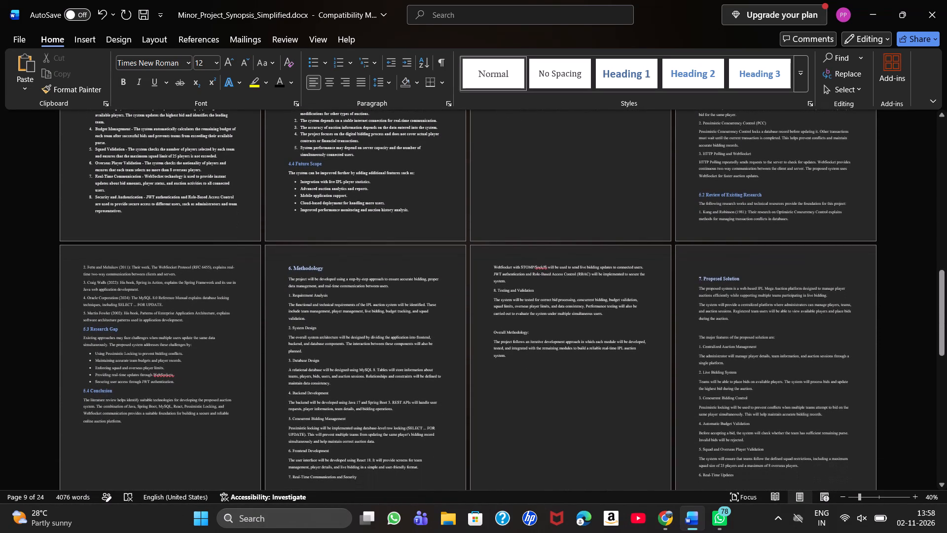
scroll(732, 325, "down", 1)
left_click(192, 322)
key("Return")
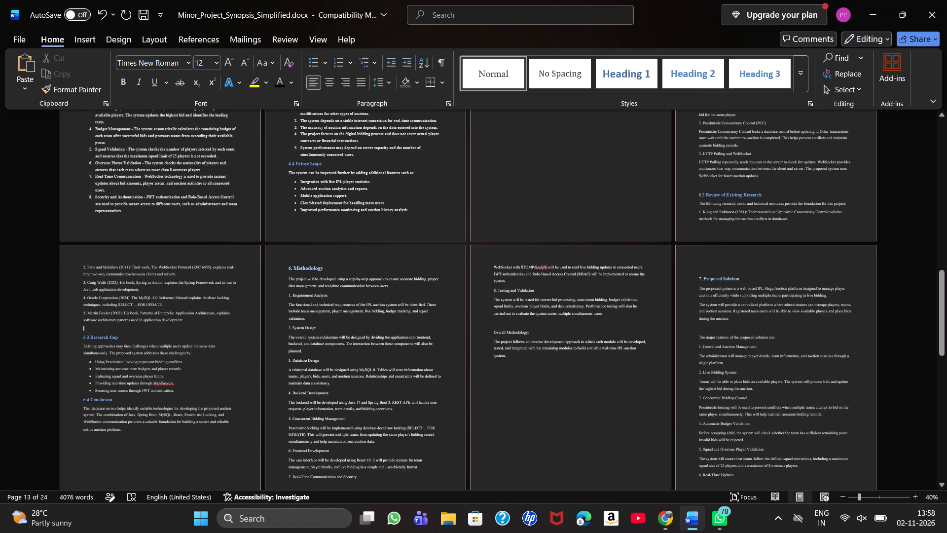
left_click(179, 389)
key("Return")
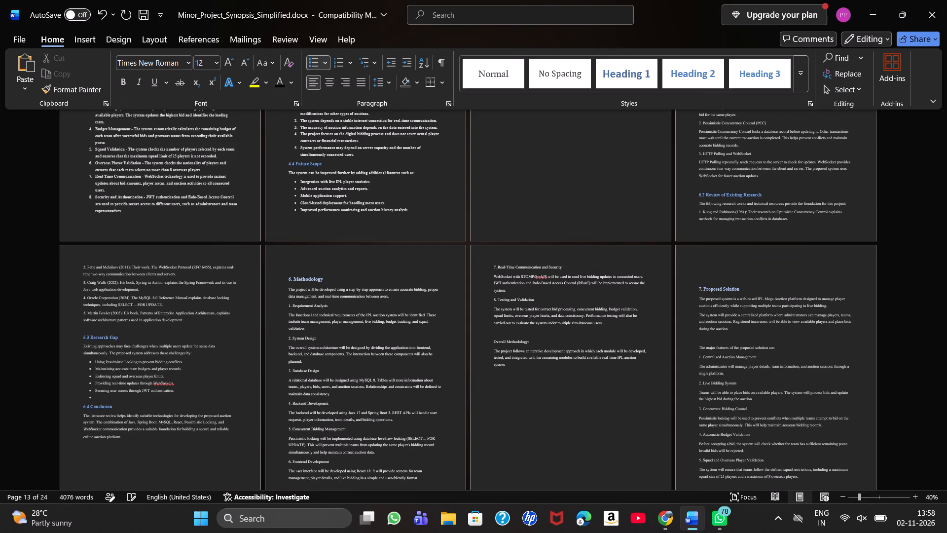
Remove the extra blank line above the "6. Methodology" heading.
scroll(197, 361, "up", 1)
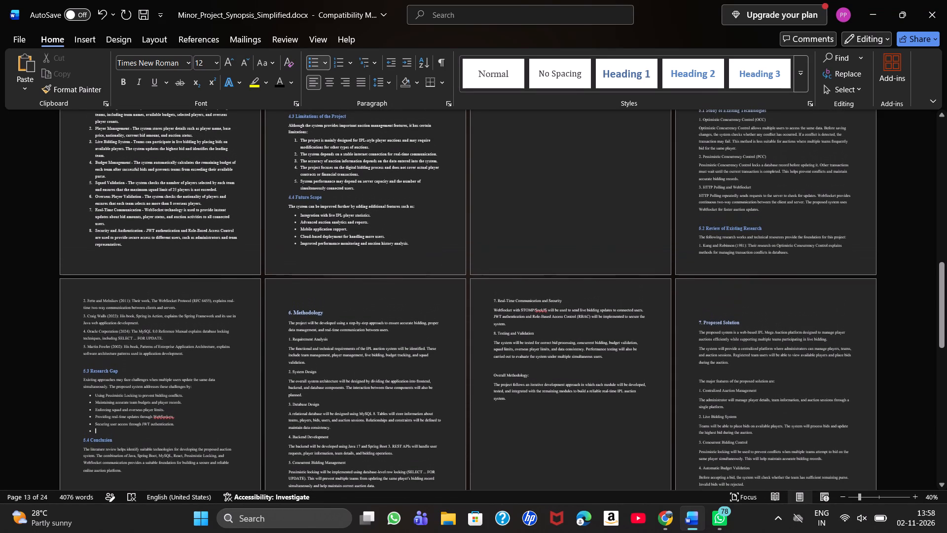
left_click(286, 309)
key("BackSpace")
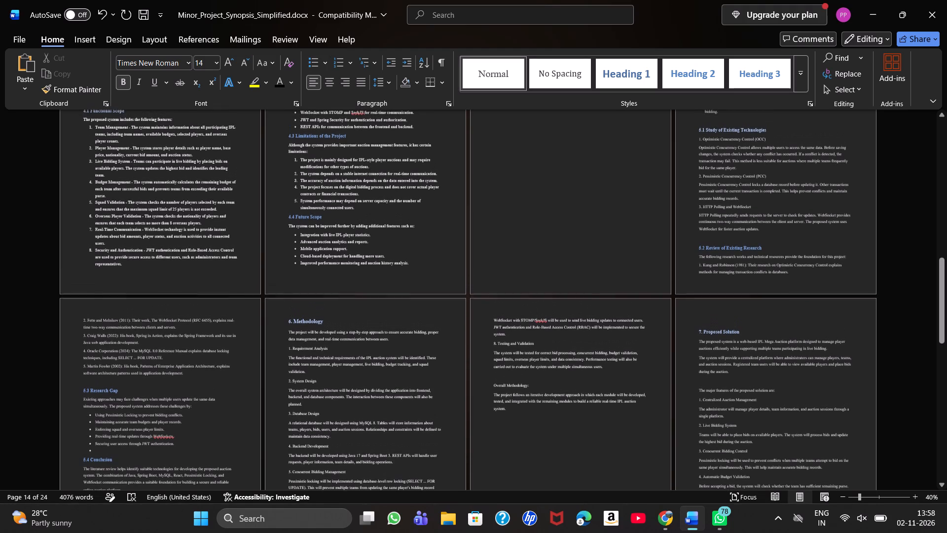
Remove the extra blank line above the "7. Proposed Solution" heading.
left_click(693, 343)
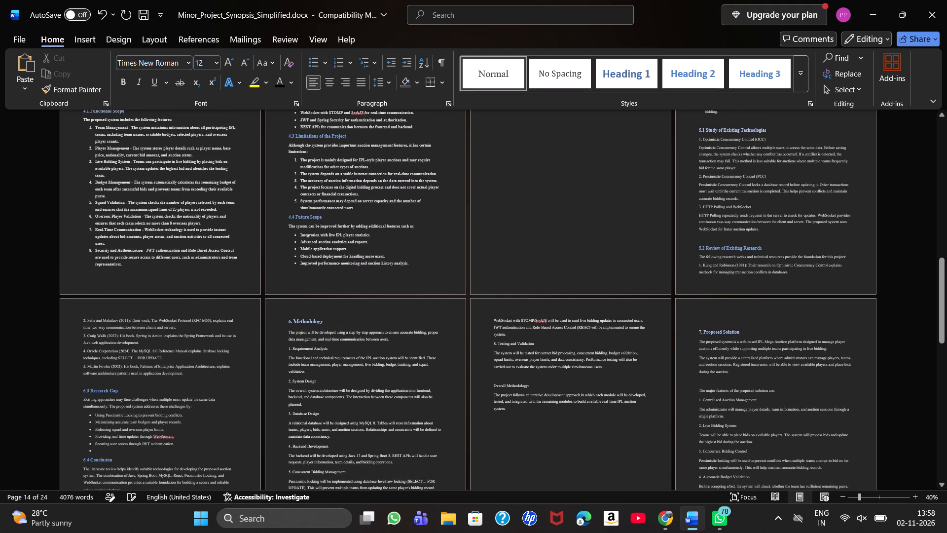
key("Up")
key("BackSpace")
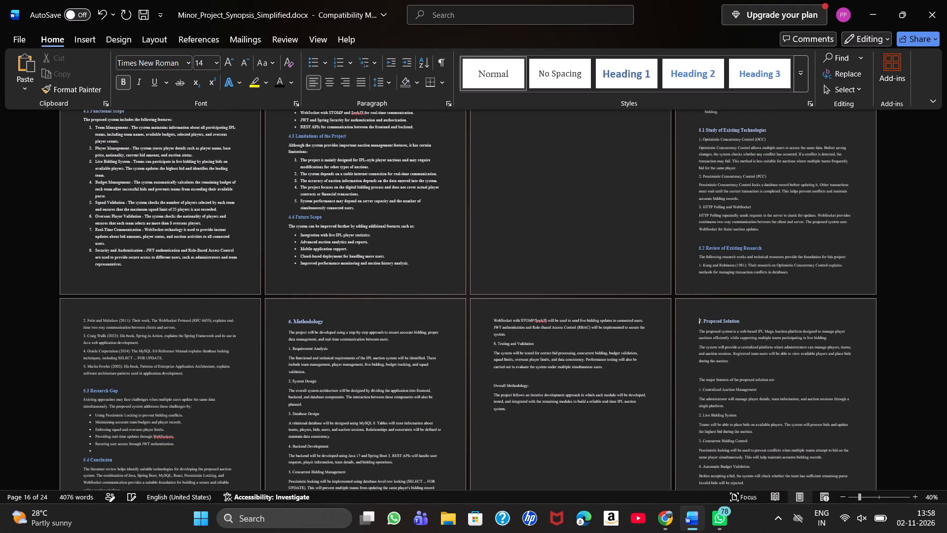
Insert two blank lines above the "8. Module Description" heading so that section starts on its own page.
scroll(694, 339, "down", 2)
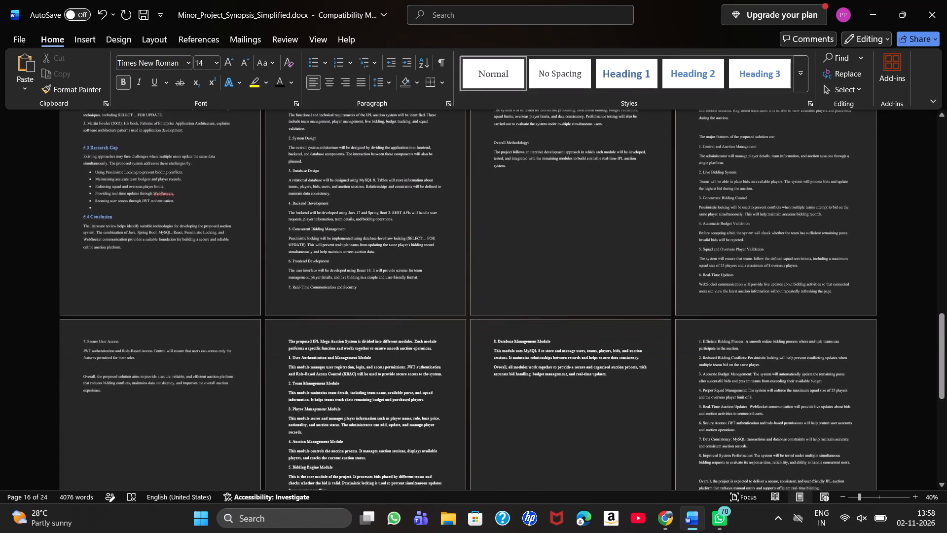
scroll(694, 339, "down", 1)
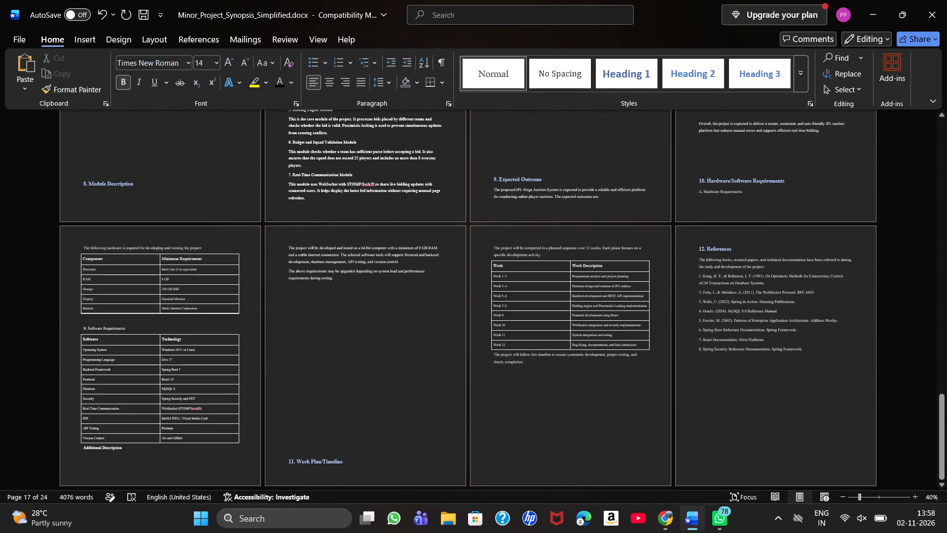
left_click(84, 185)
key("Return")
key("Return")
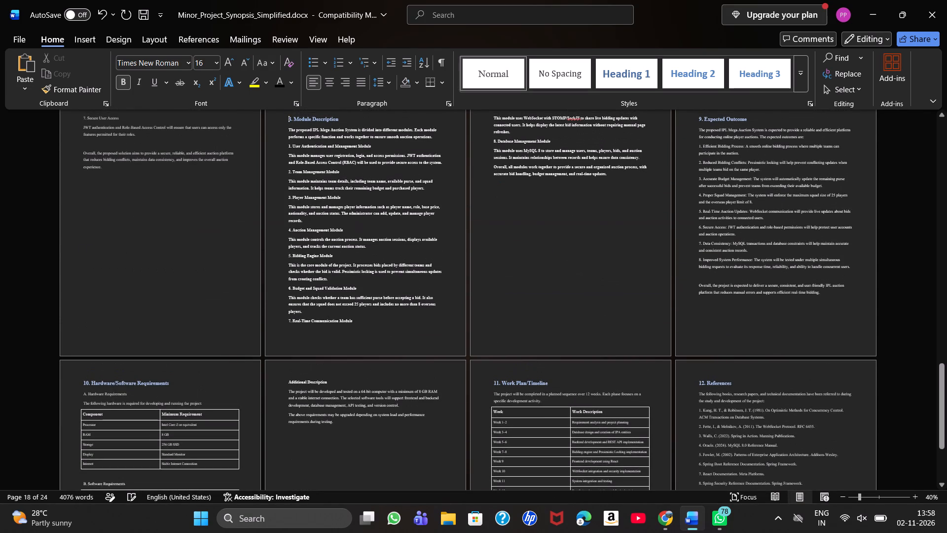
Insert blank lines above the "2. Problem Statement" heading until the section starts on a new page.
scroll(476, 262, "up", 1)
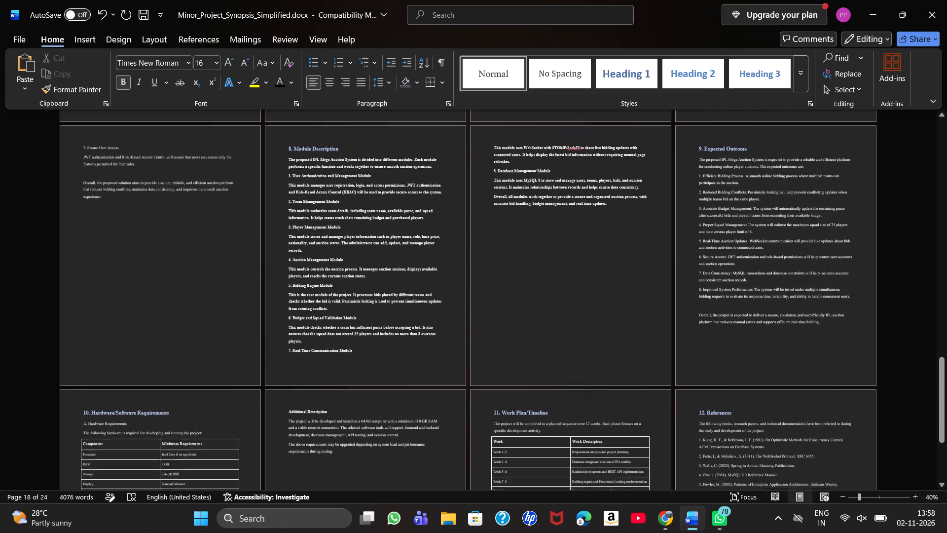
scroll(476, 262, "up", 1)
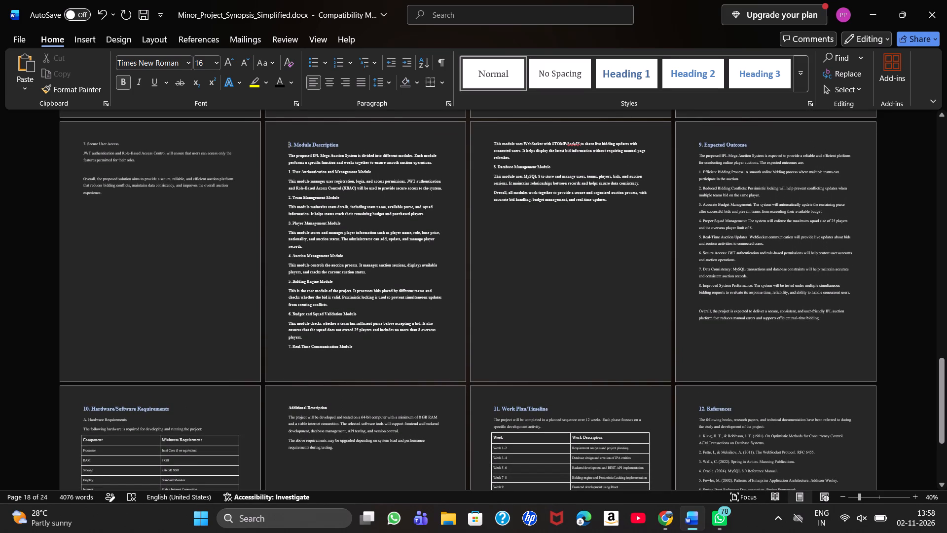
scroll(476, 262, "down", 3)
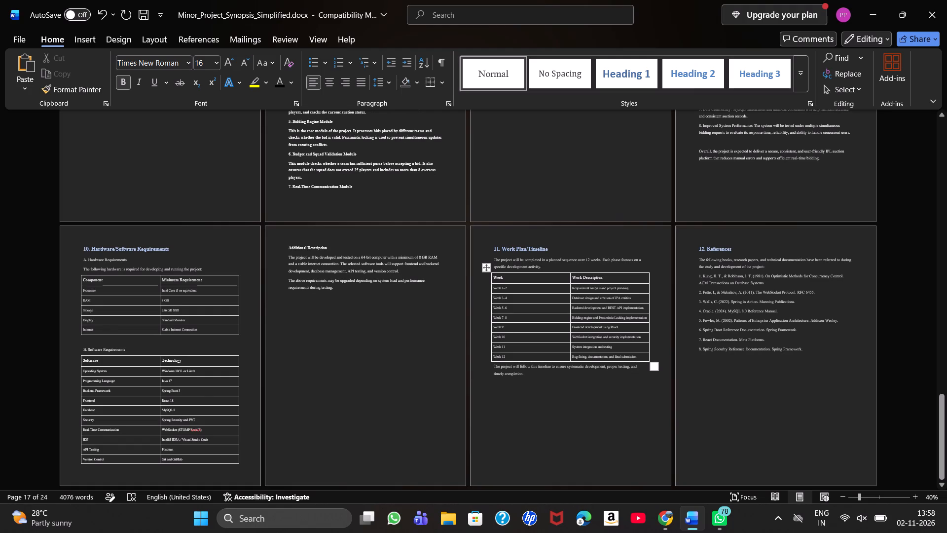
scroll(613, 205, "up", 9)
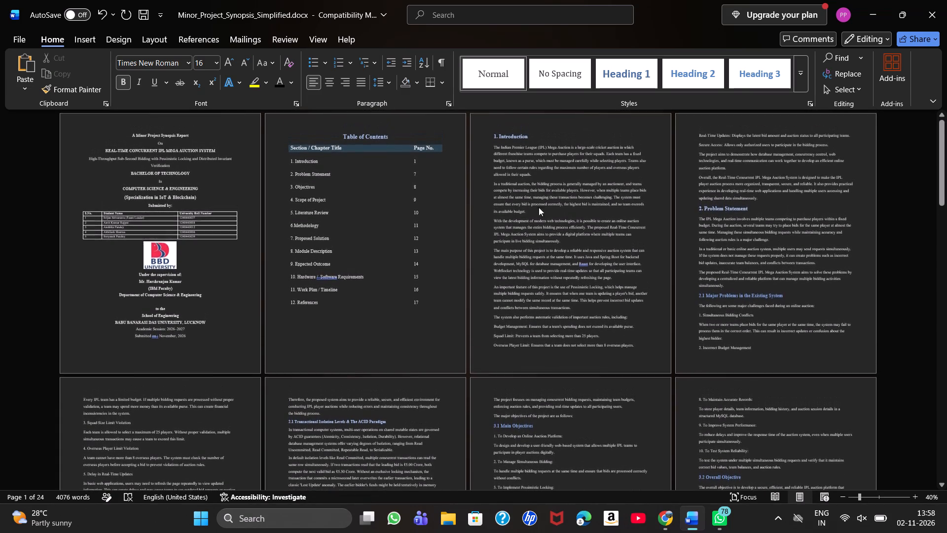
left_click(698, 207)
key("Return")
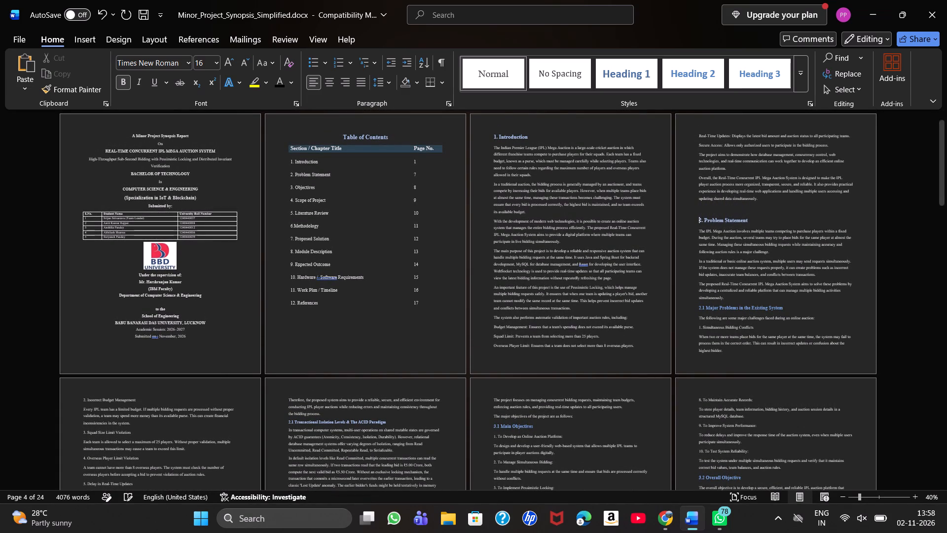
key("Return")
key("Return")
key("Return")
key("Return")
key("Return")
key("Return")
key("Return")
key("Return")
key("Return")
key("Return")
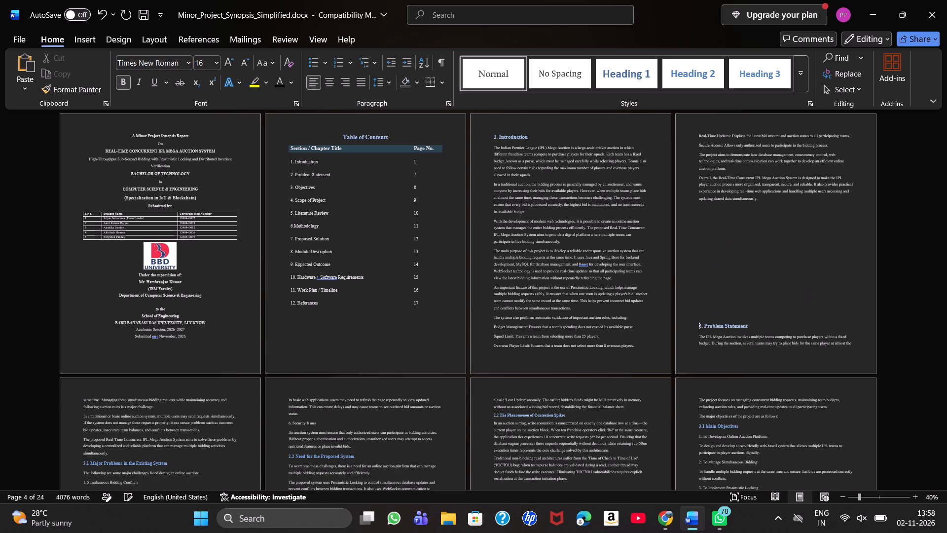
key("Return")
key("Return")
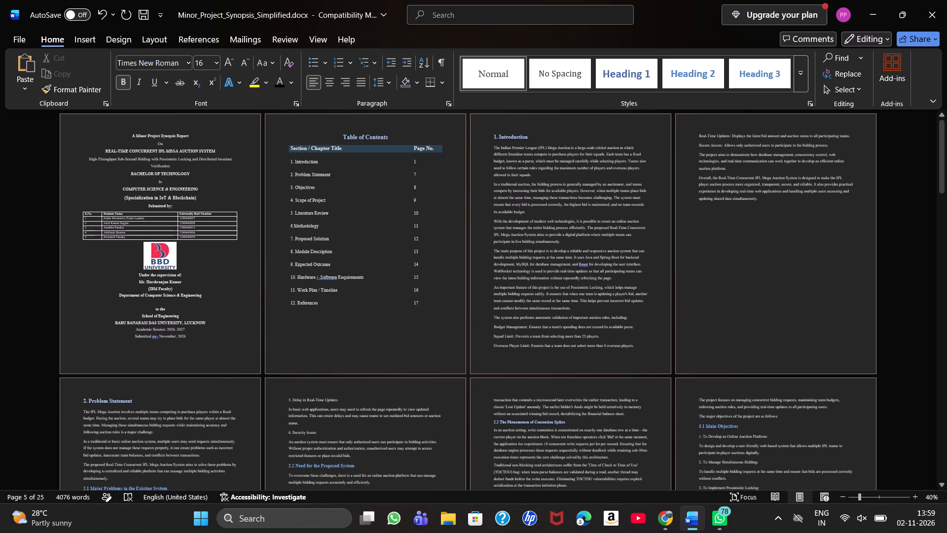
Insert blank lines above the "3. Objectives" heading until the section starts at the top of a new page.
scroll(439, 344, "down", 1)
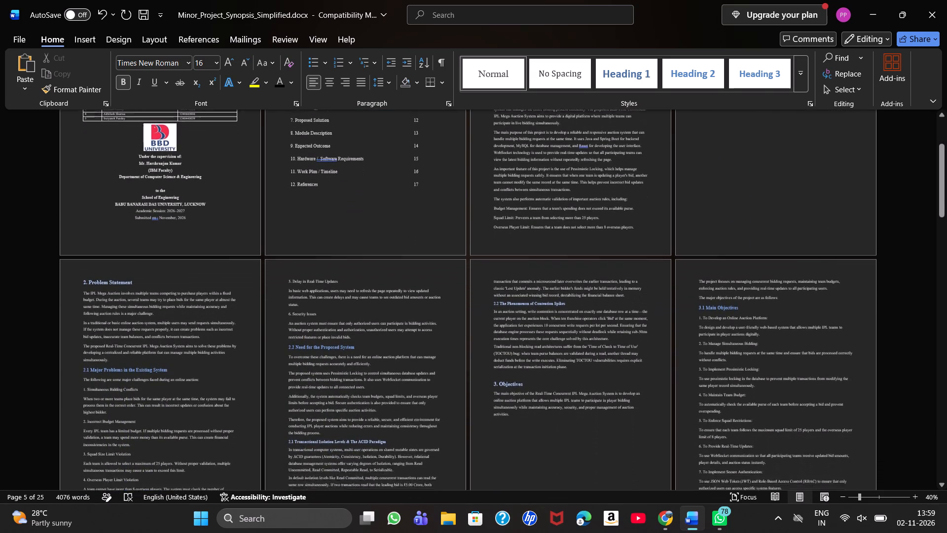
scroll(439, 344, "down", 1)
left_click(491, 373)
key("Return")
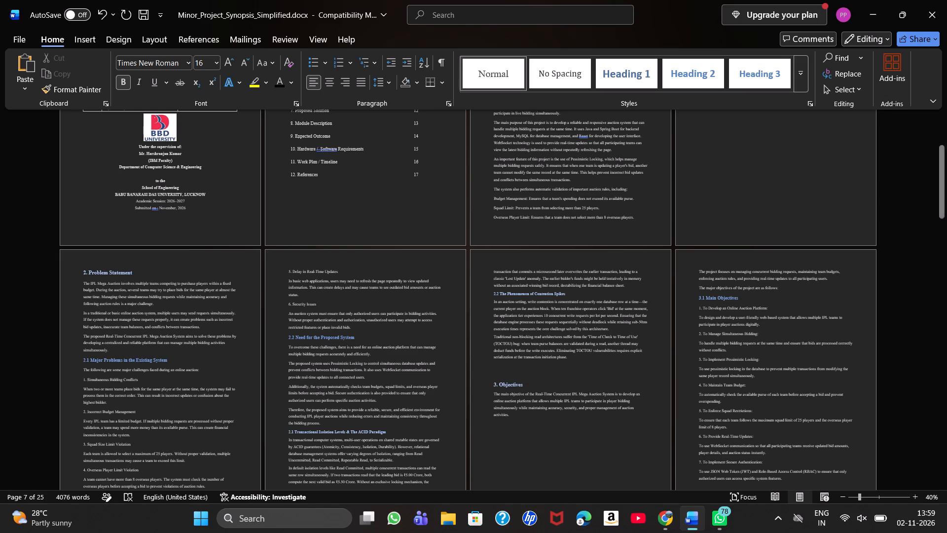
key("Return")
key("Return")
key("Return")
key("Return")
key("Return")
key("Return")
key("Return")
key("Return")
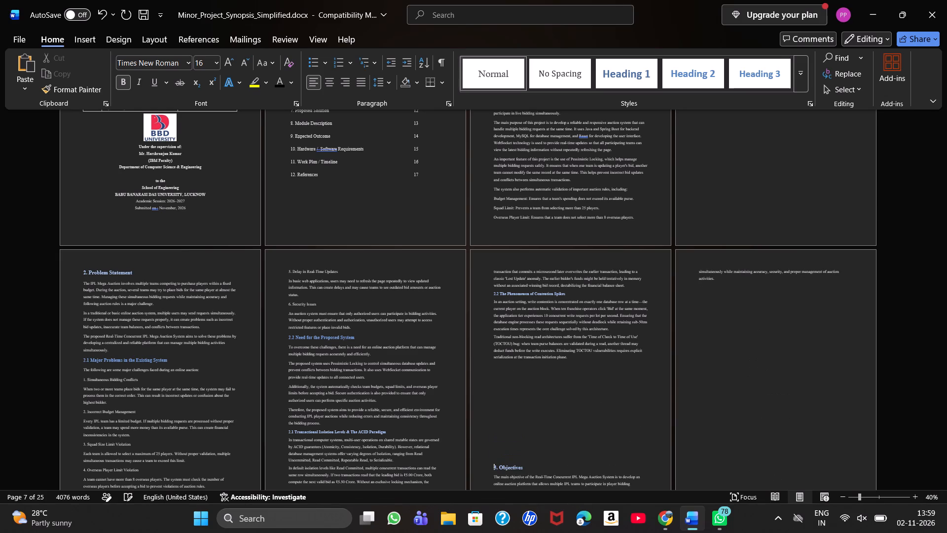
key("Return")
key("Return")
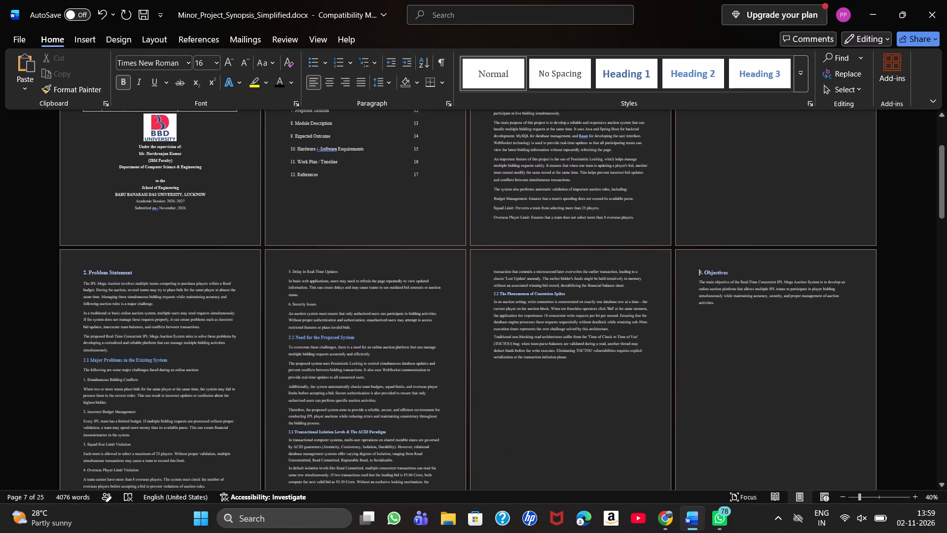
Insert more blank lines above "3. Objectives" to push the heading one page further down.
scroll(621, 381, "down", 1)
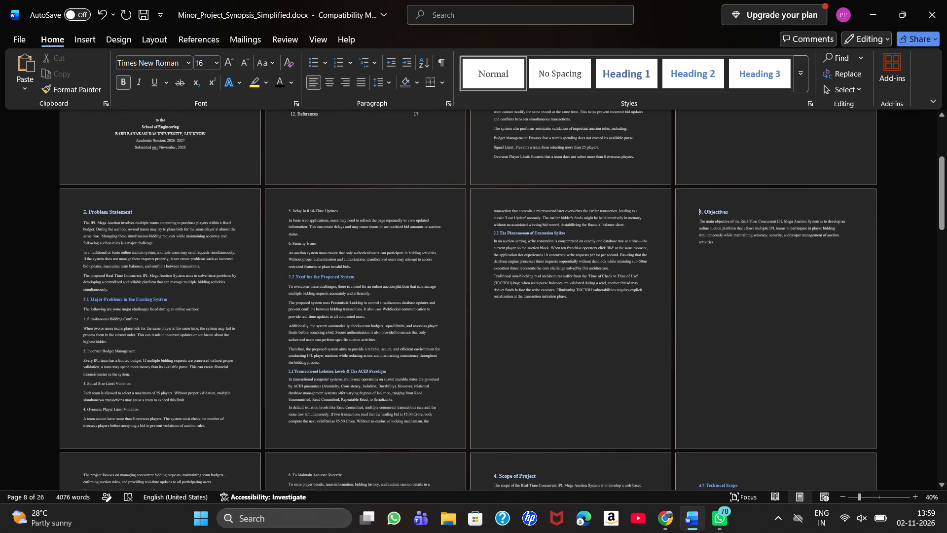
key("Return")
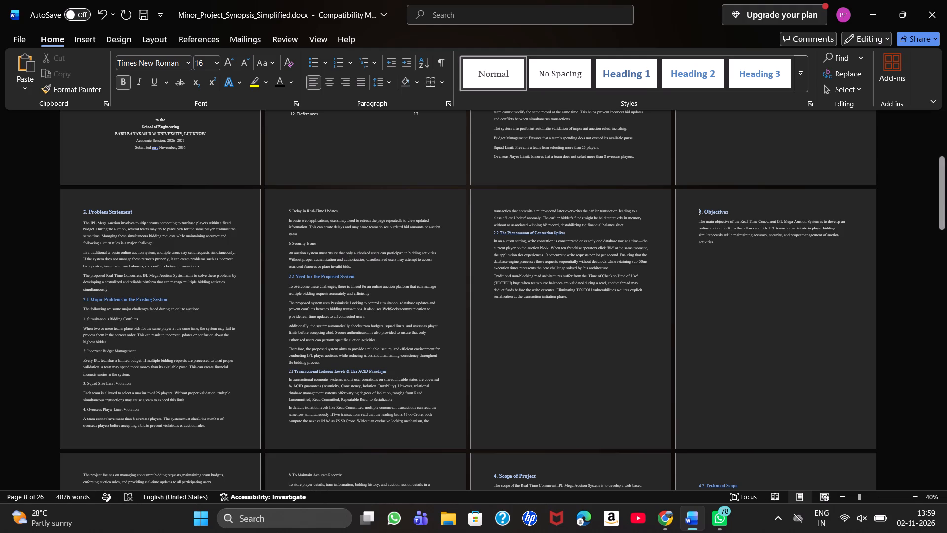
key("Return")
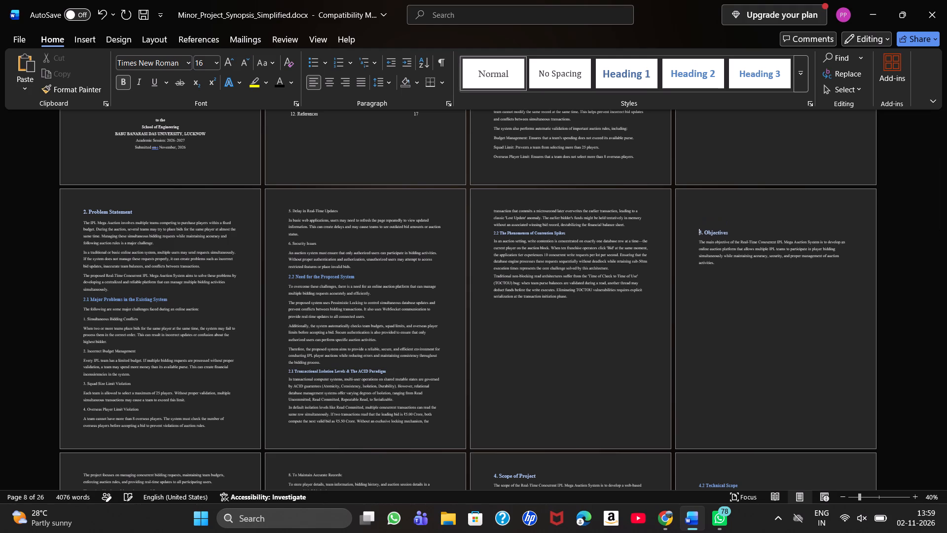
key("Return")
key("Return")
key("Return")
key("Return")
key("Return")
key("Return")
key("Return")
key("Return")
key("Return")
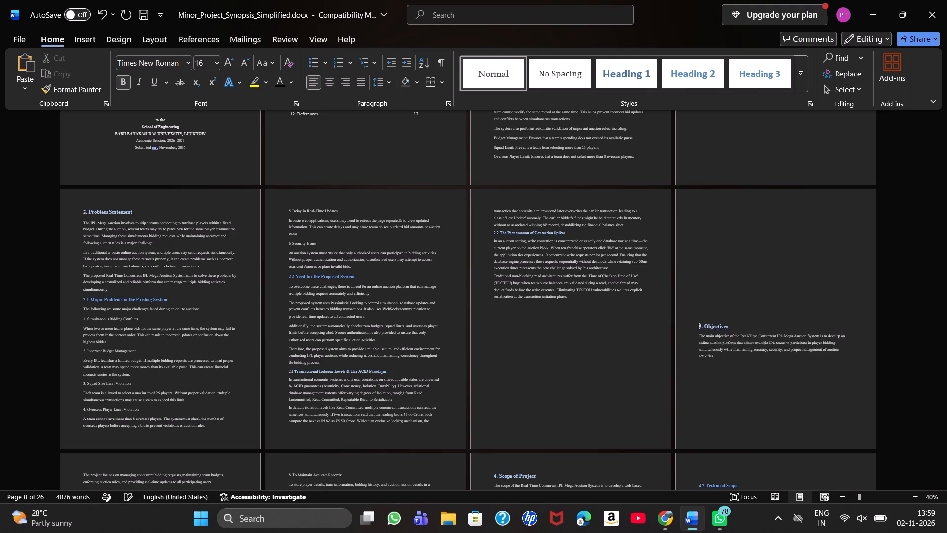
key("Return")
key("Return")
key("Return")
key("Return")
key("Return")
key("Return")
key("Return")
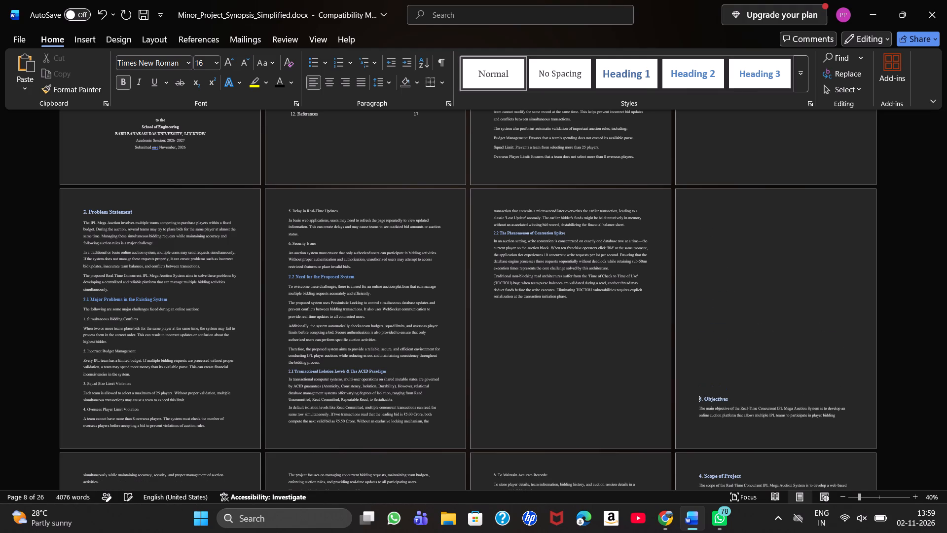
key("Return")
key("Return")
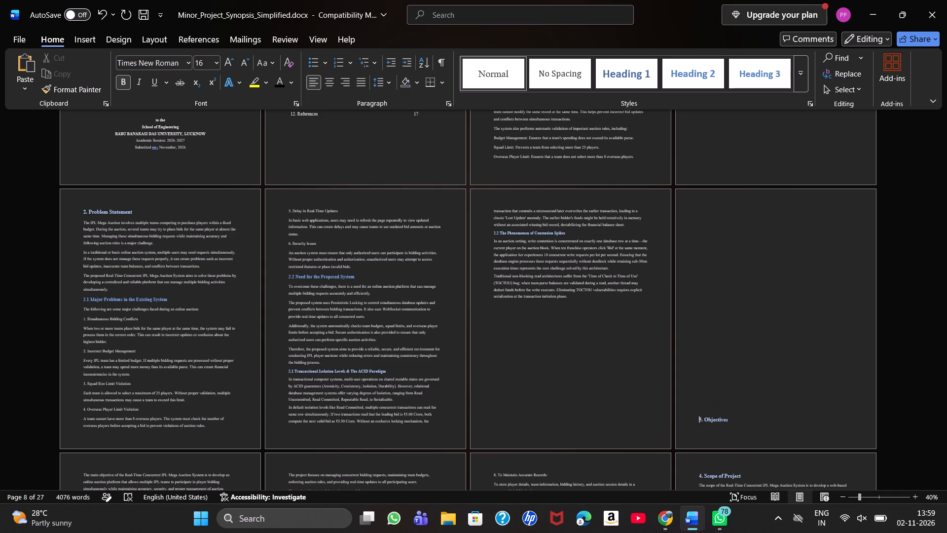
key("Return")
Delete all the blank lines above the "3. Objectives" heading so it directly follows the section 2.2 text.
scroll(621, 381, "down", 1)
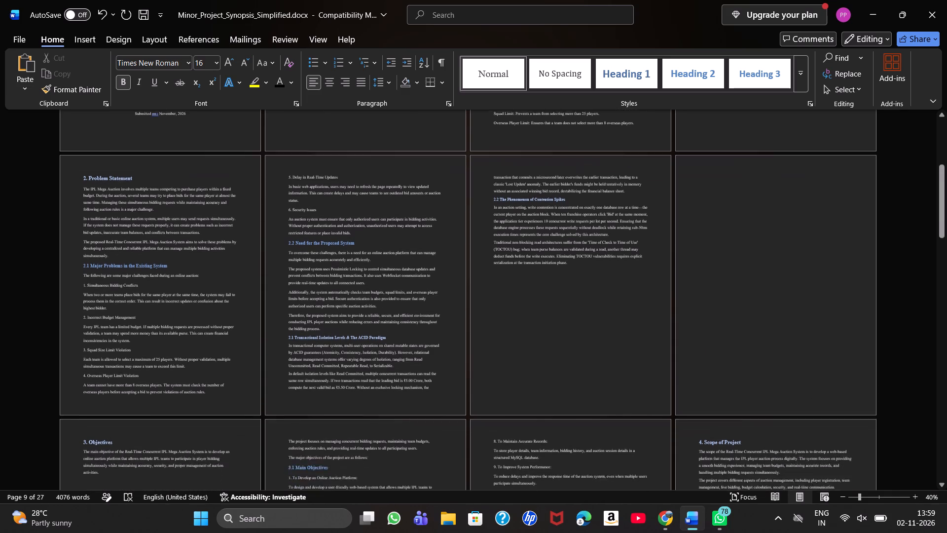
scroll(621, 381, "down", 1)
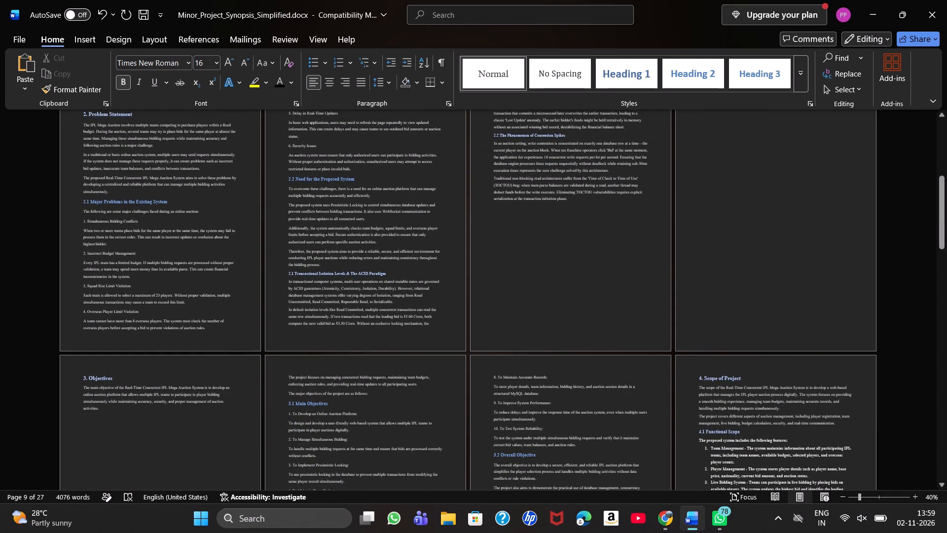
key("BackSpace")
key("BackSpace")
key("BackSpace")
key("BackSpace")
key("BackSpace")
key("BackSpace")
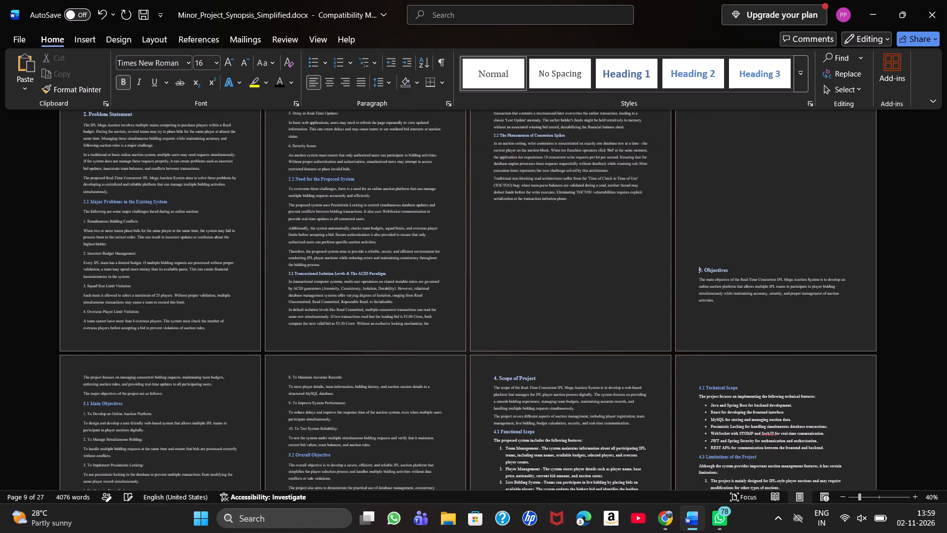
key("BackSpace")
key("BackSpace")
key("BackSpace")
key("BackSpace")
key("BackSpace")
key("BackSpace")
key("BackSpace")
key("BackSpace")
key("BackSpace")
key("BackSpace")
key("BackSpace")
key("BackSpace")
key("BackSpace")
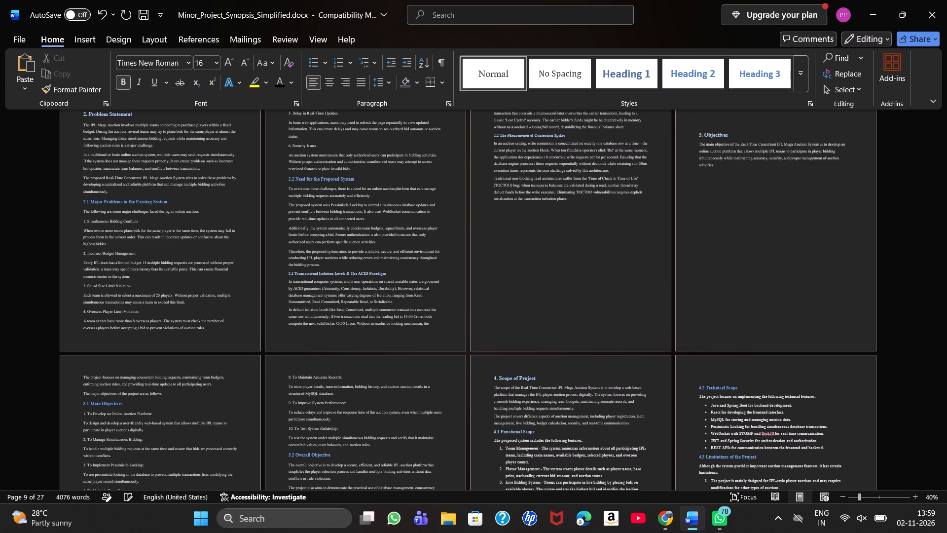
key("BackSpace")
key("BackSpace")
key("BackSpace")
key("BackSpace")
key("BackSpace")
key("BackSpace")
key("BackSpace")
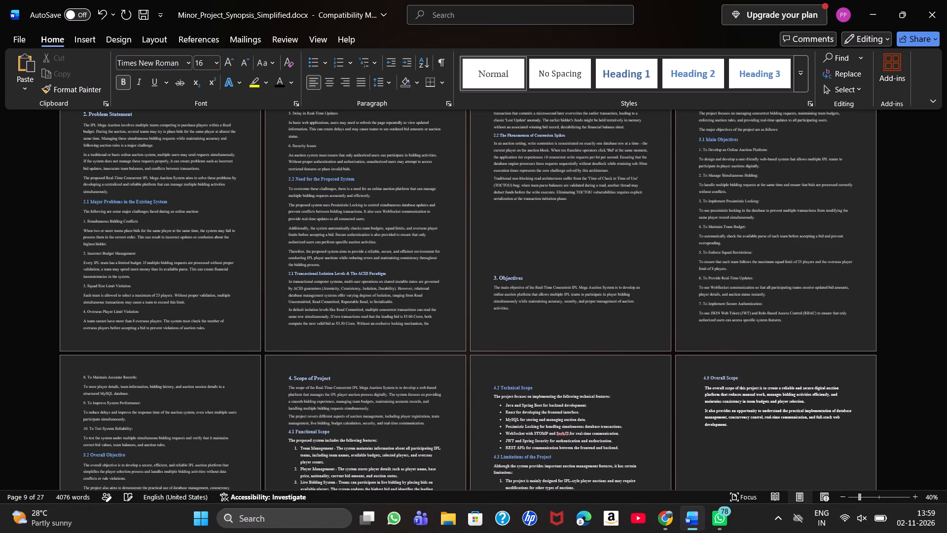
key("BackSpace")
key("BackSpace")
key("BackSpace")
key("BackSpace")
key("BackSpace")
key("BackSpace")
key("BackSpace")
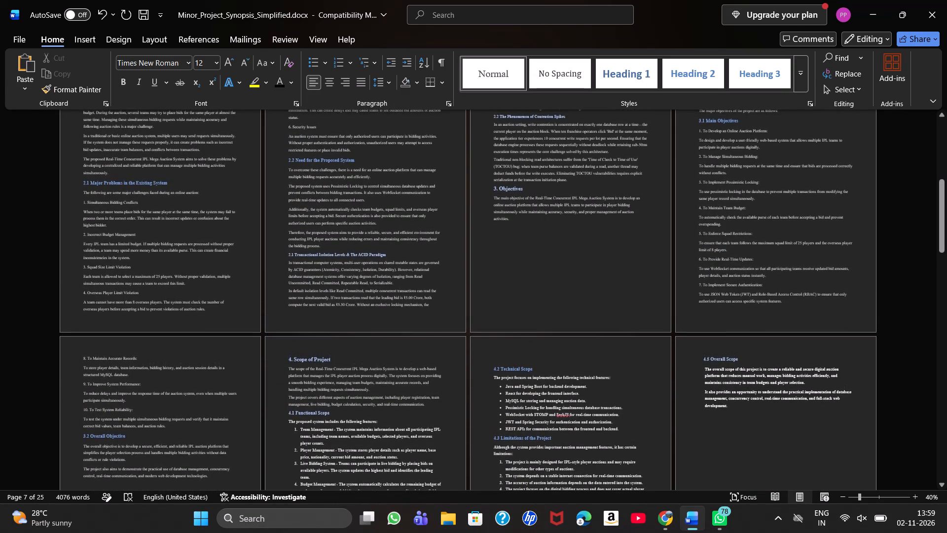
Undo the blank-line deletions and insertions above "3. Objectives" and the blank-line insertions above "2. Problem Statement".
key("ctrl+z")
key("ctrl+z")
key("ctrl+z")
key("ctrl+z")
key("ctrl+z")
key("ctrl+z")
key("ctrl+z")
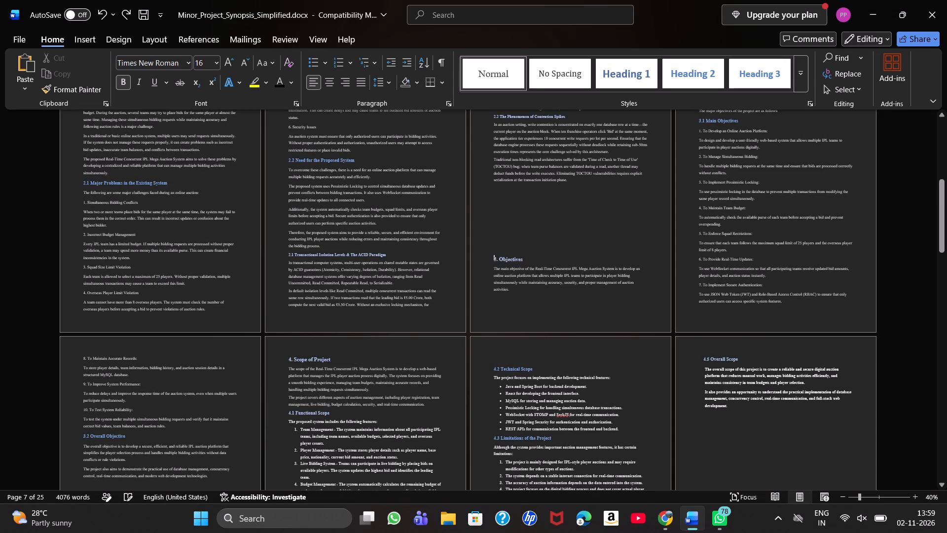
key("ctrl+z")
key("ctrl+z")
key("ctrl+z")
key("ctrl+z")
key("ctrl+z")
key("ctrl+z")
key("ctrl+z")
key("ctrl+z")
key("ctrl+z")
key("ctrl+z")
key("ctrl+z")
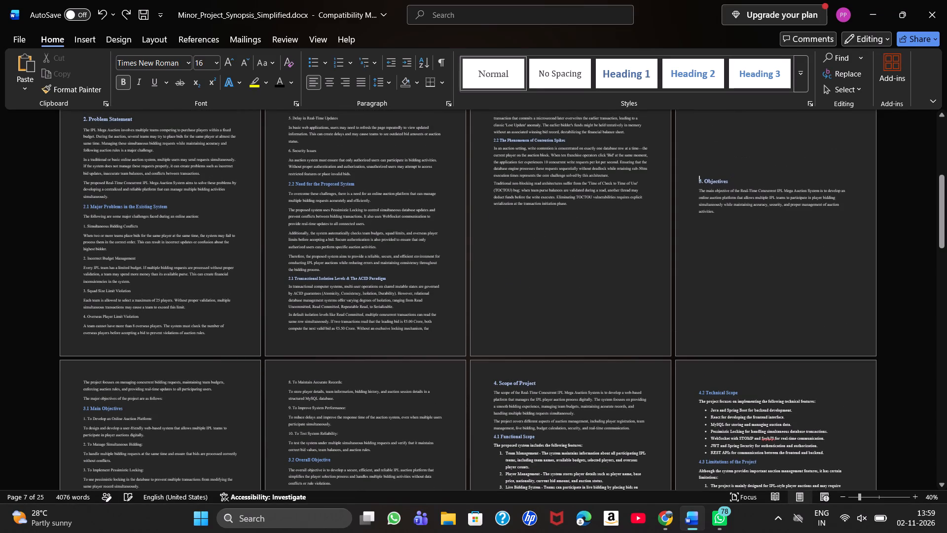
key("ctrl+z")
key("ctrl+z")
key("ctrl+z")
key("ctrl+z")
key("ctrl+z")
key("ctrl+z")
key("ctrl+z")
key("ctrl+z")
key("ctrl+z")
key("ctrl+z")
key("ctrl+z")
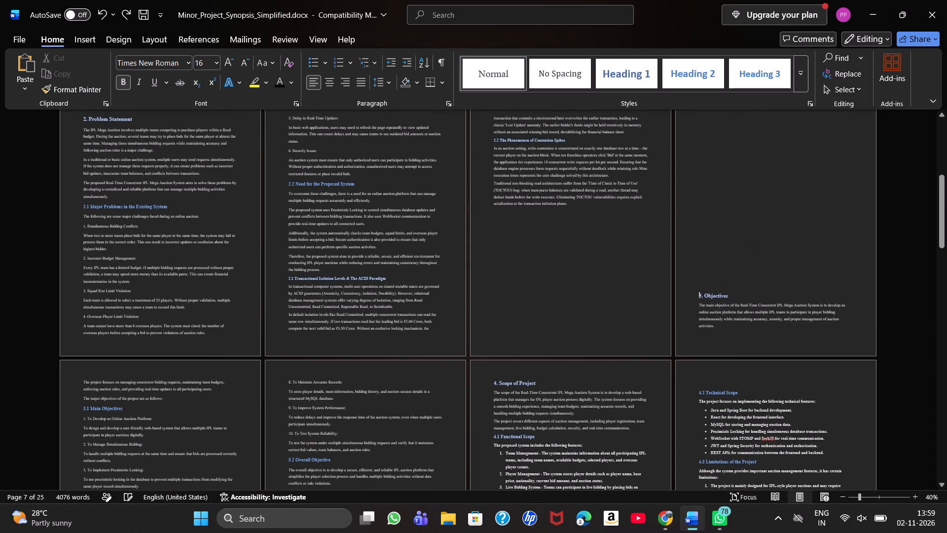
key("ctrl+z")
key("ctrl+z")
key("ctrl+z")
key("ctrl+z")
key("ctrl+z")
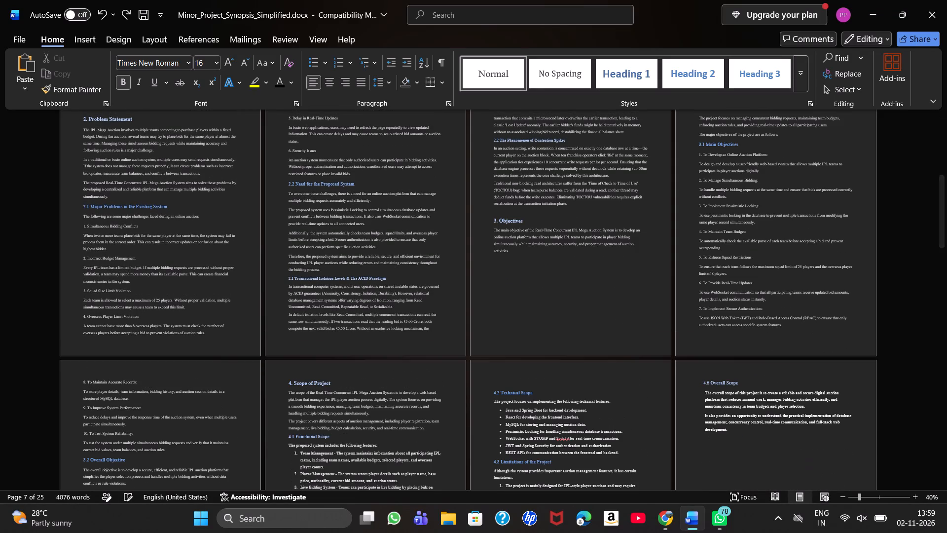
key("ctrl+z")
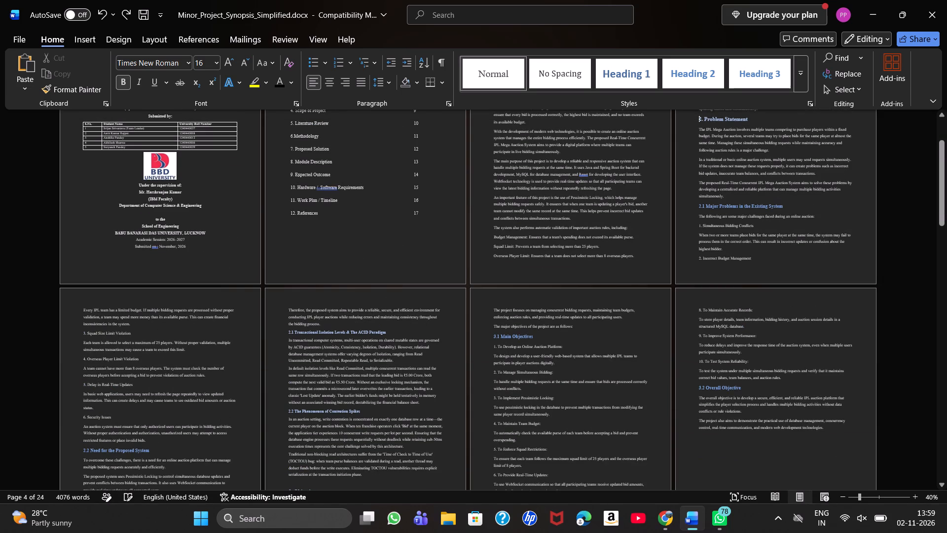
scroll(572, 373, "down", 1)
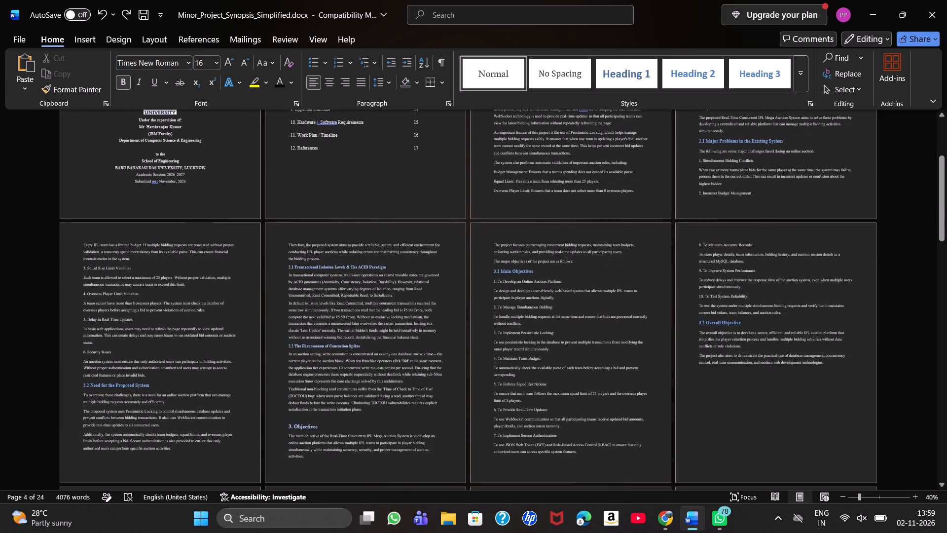
Set the page number of "2. Problem Statement" in the table of contents to 2.
scroll(572, 373, "down", 1)
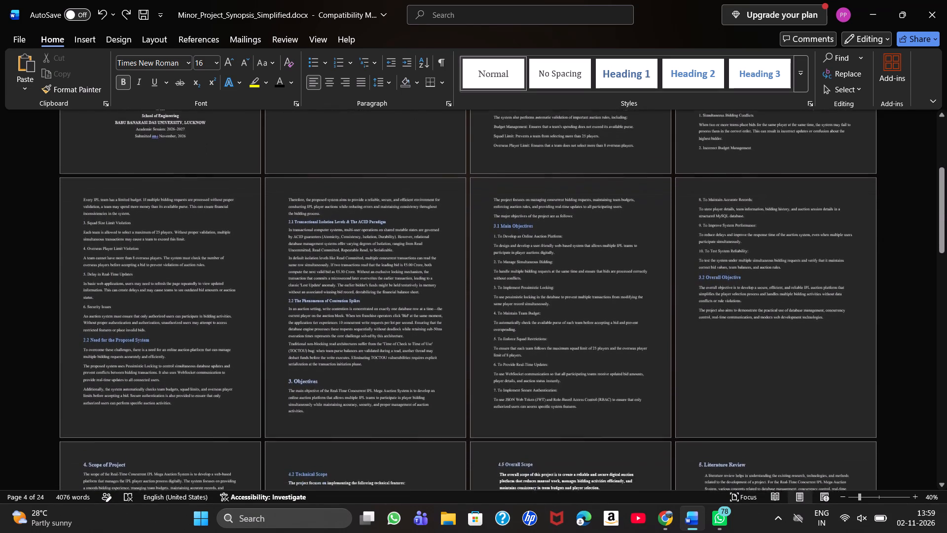
scroll(572, 373, "down", 2)
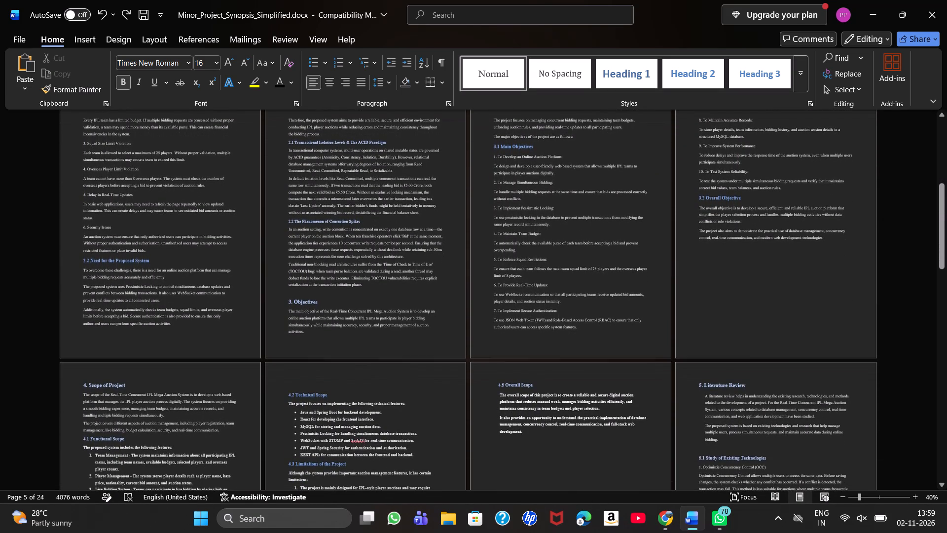
scroll(572, 373, "down", 1)
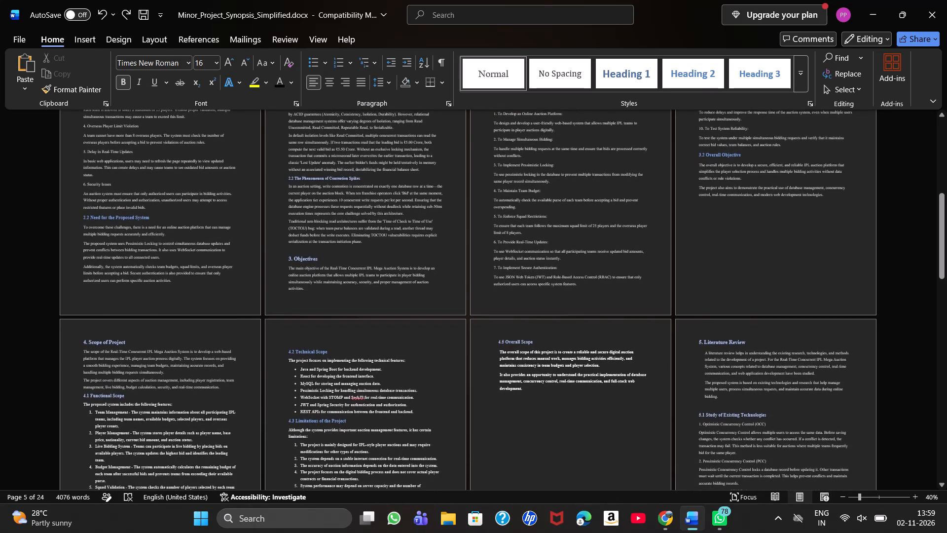
scroll(572, 373, "down", 1)
scroll(572, 373, "up", 2)
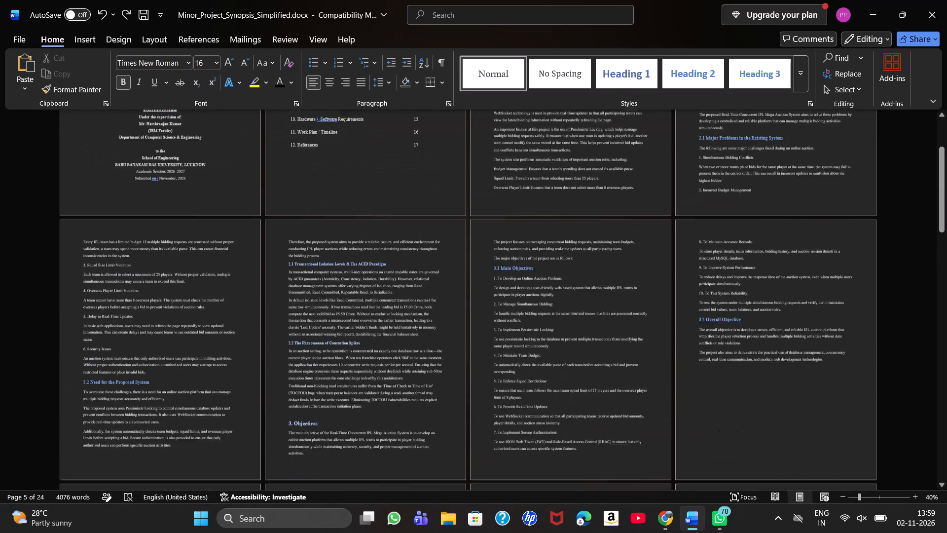
scroll(572, 373, "up", 2)
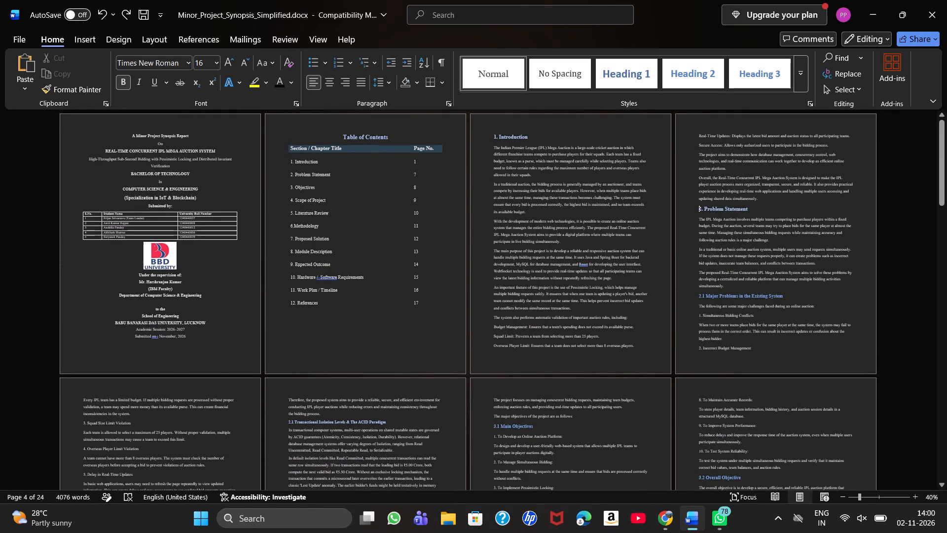
left_click(420, 172)
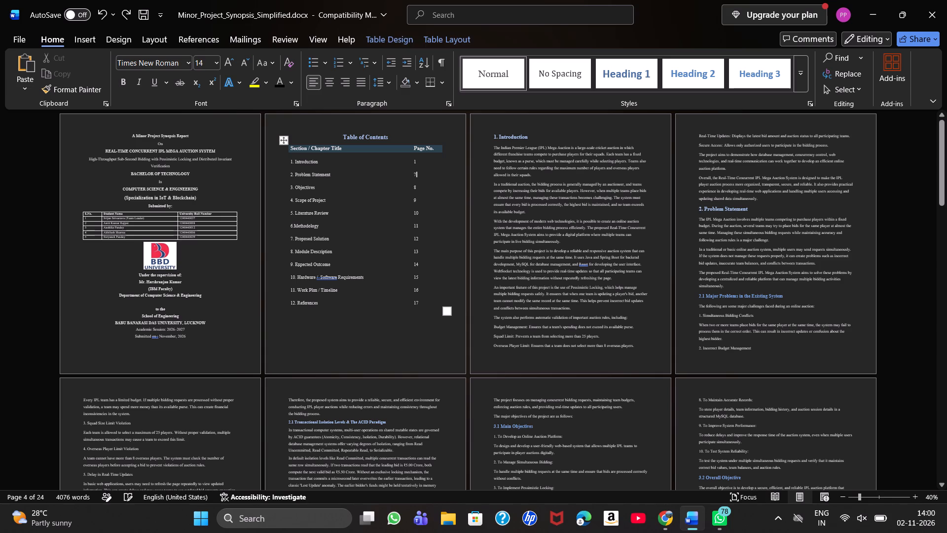
key("BackSpace")
key("2")
Set the page number of "3. Objectives" in the table of contents to 4.
scroll(506, 343, "down", 1)
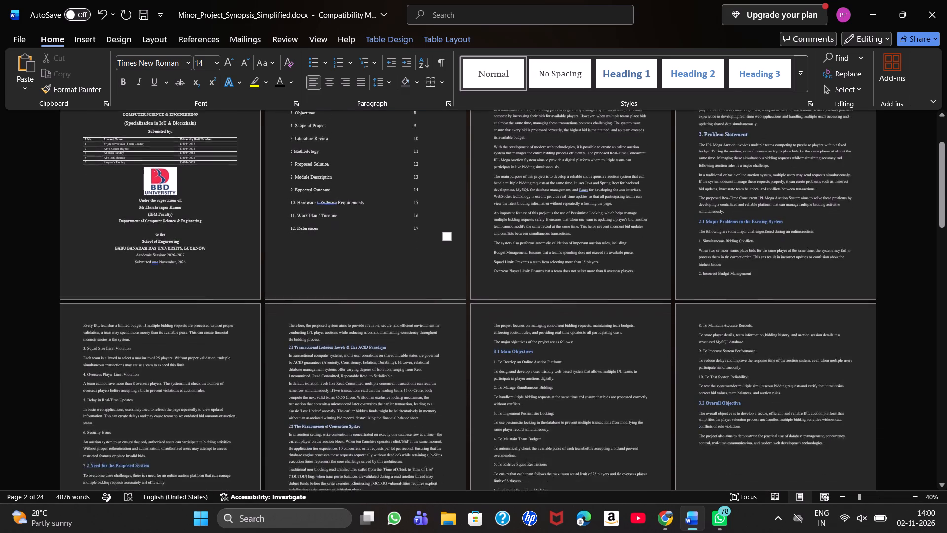
scroll(506, 343, "down", 1)
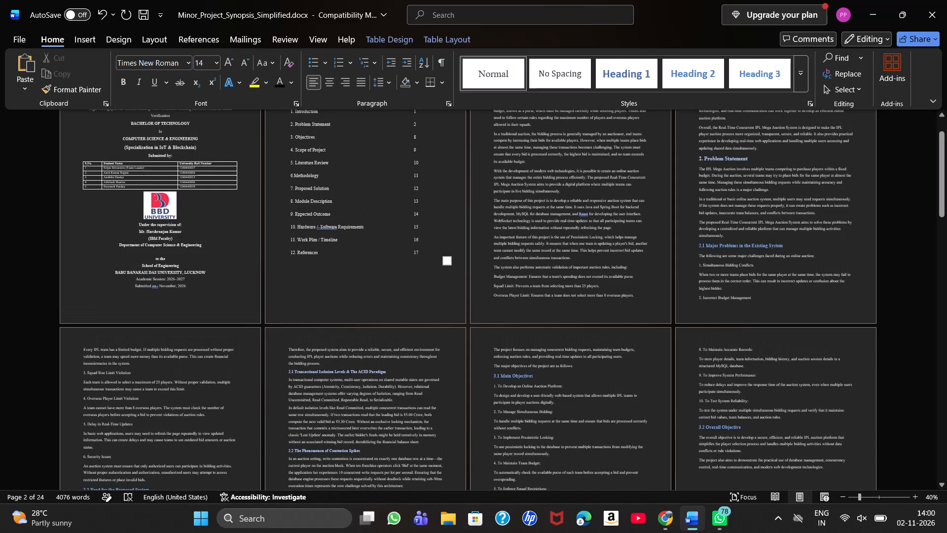
left_click(417, 135)
key("BackSpace")
key("4")
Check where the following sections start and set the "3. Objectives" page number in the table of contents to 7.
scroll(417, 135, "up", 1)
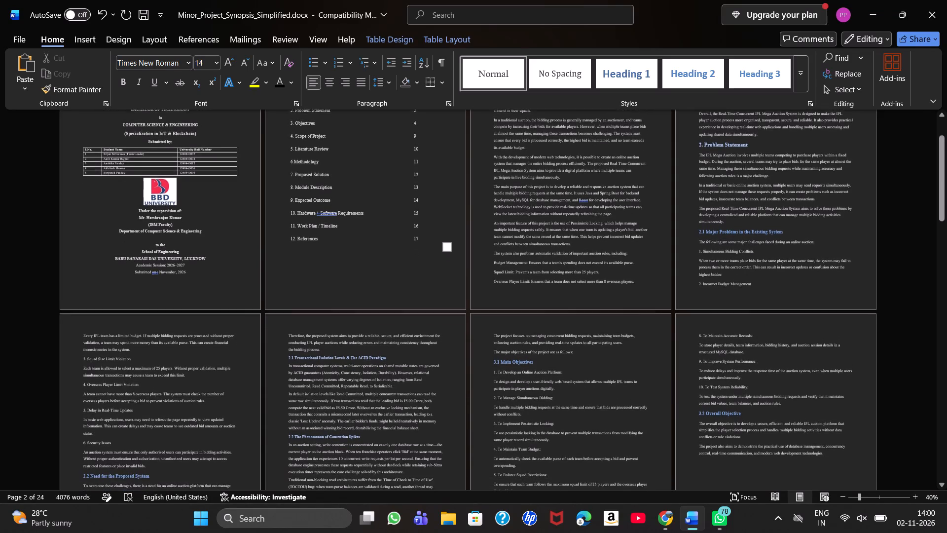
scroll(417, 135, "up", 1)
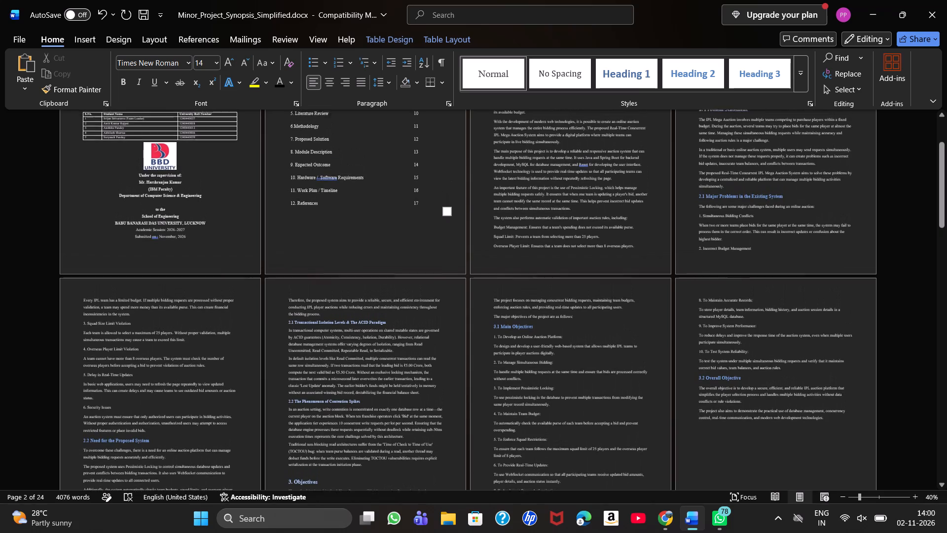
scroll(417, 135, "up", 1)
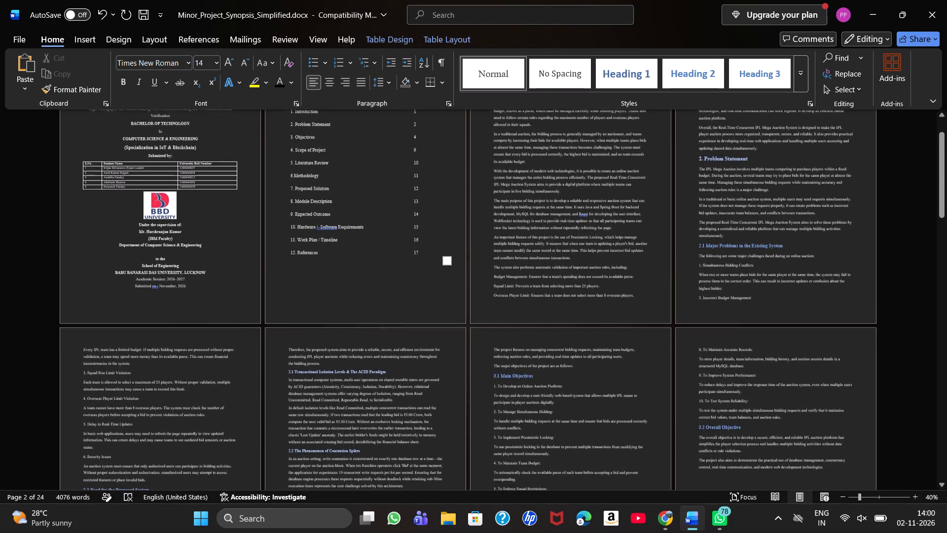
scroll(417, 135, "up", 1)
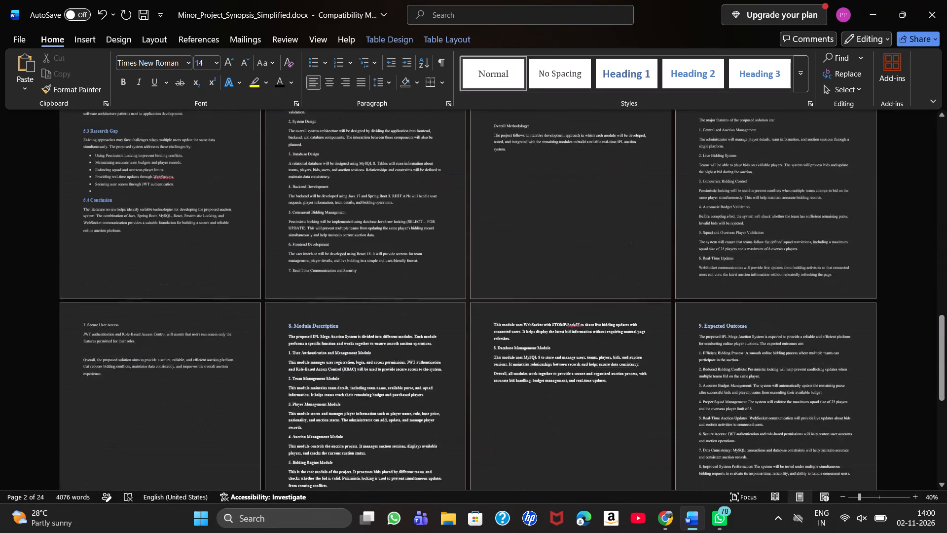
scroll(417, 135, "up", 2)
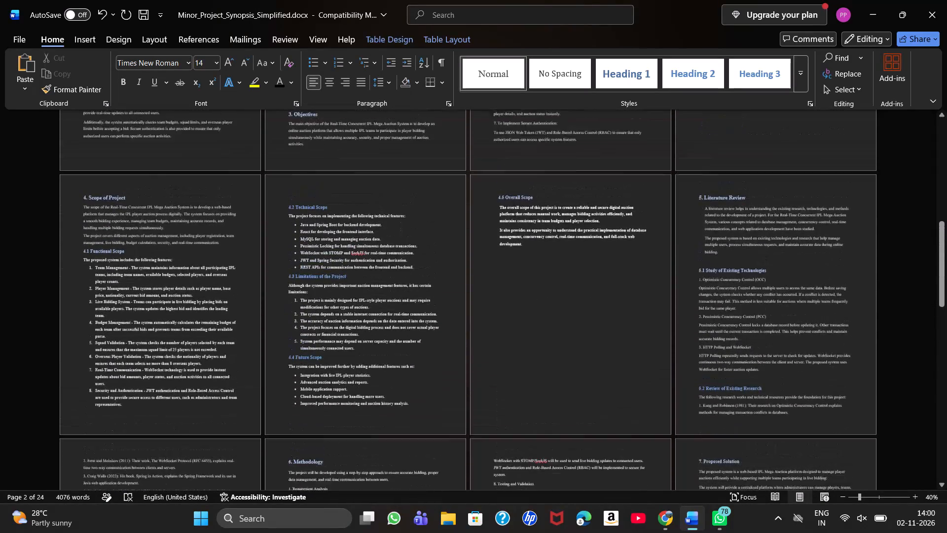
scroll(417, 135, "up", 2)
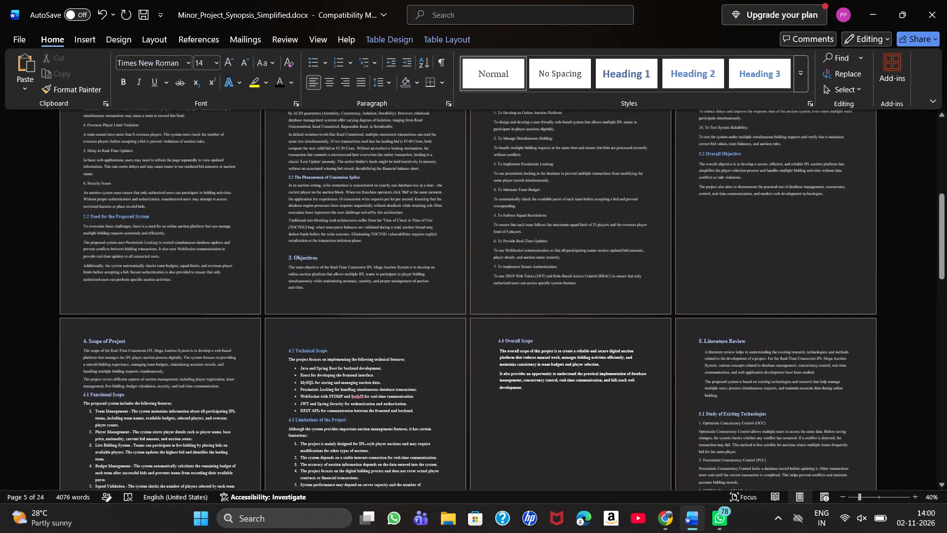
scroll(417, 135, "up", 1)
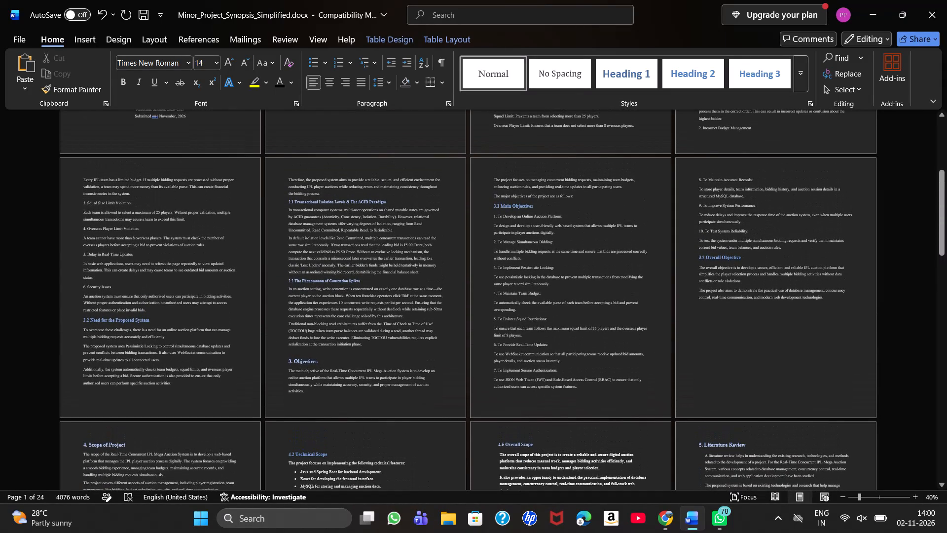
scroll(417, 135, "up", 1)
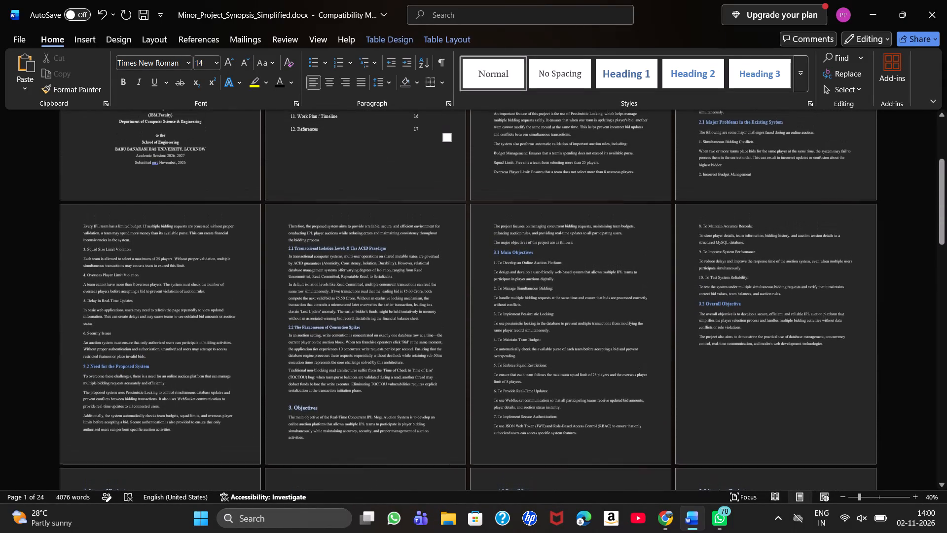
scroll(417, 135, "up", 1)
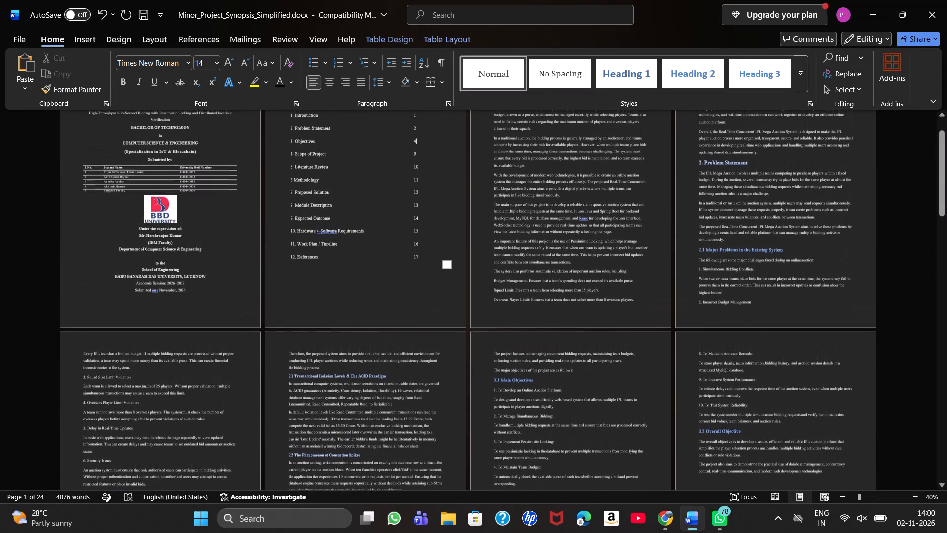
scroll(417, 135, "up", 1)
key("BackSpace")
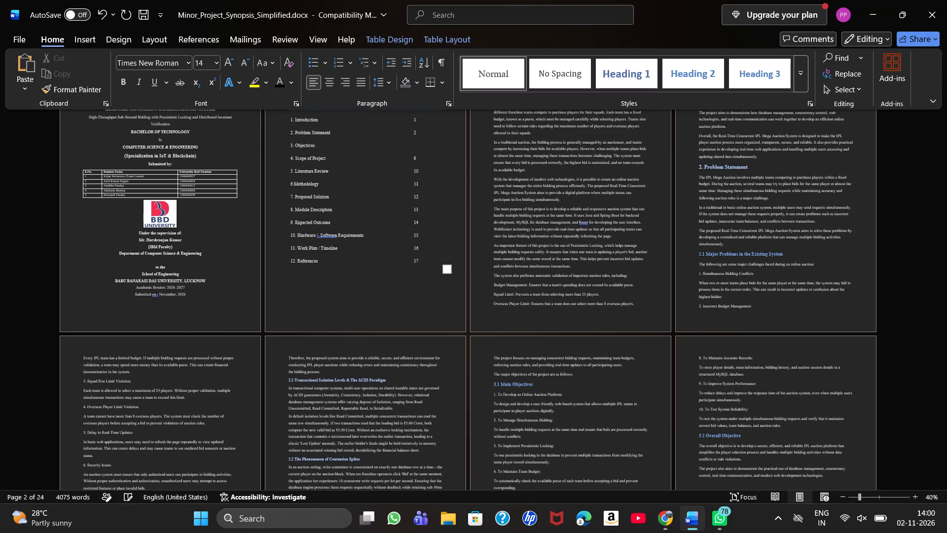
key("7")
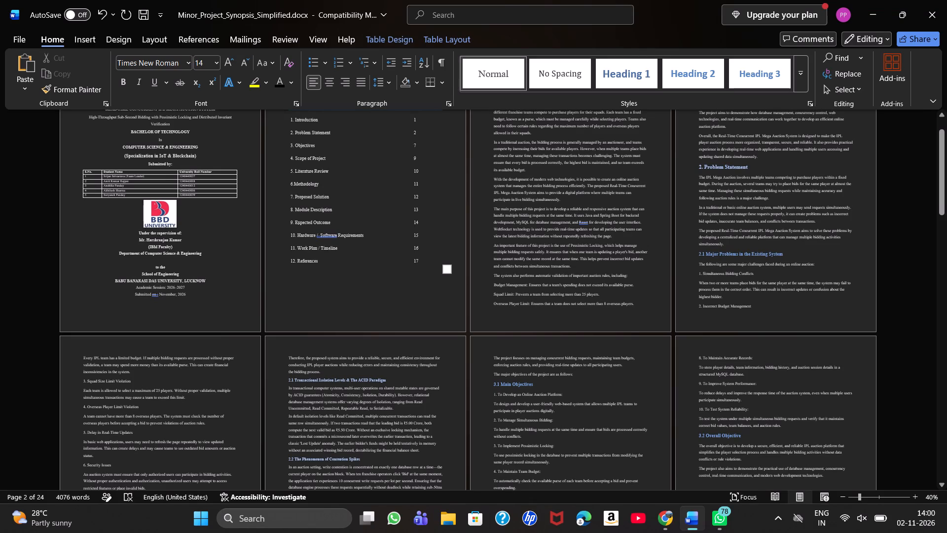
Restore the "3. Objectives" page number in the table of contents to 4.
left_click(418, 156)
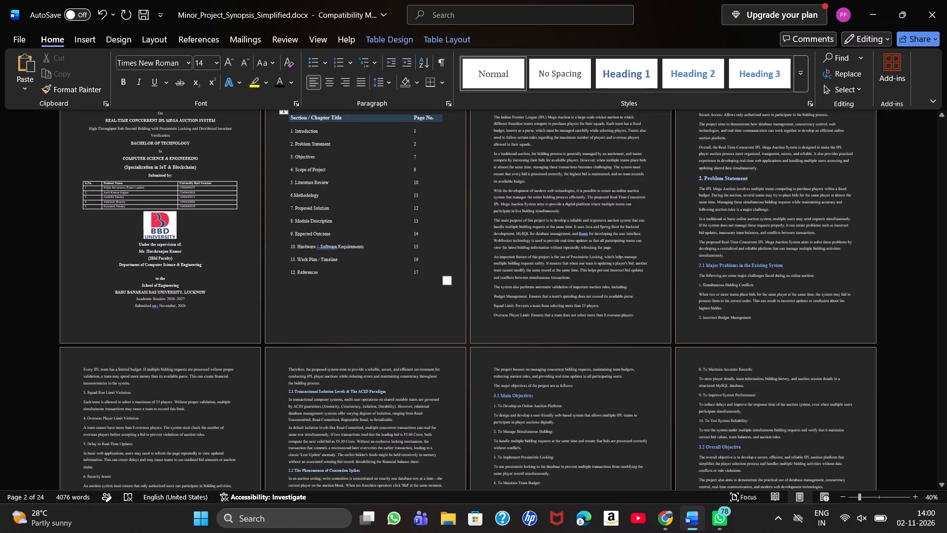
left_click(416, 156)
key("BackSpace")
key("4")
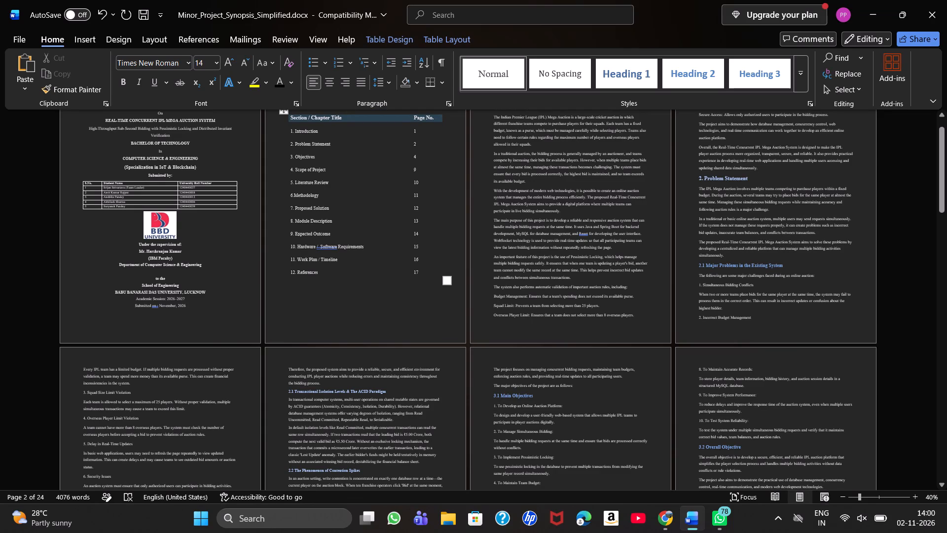
Set the page number of "4. Scope of Project" in the table of contents to 7.
left_click(419, 169)
key("BackSpace")
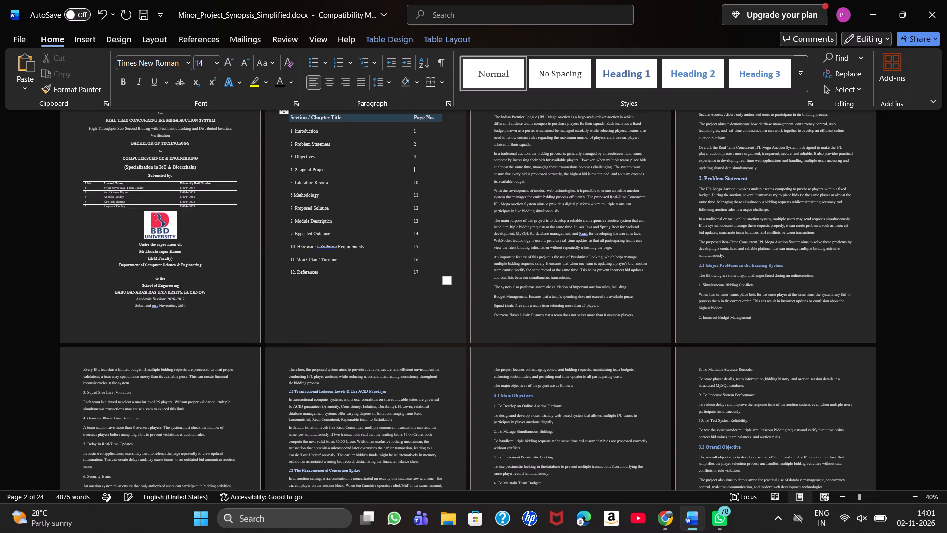
key("4")
key("BackSpace")
key("7")
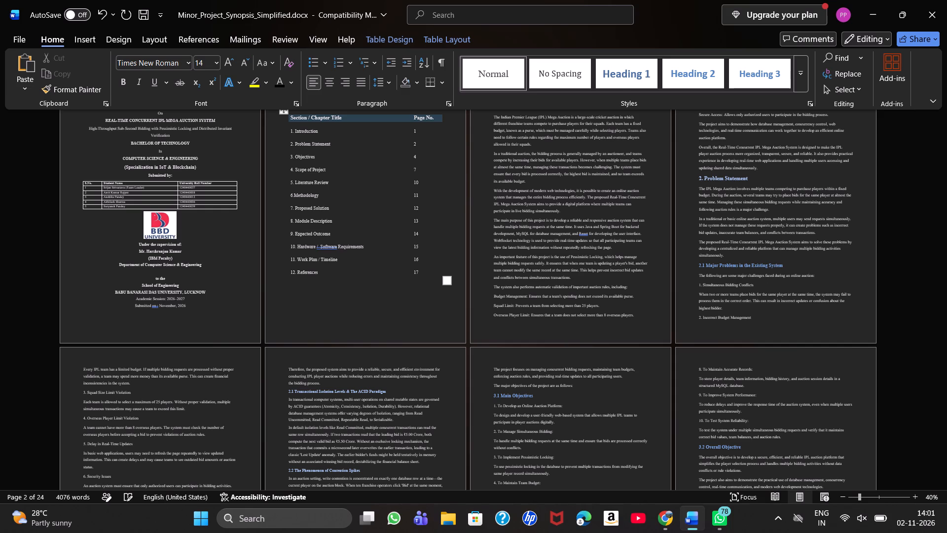
Check the page on which each section from "5. Literature Review" through "12. References" starts, for comparison with the table of contents.
left_click(419, 182)
scroll(419, 182, "down", 1)
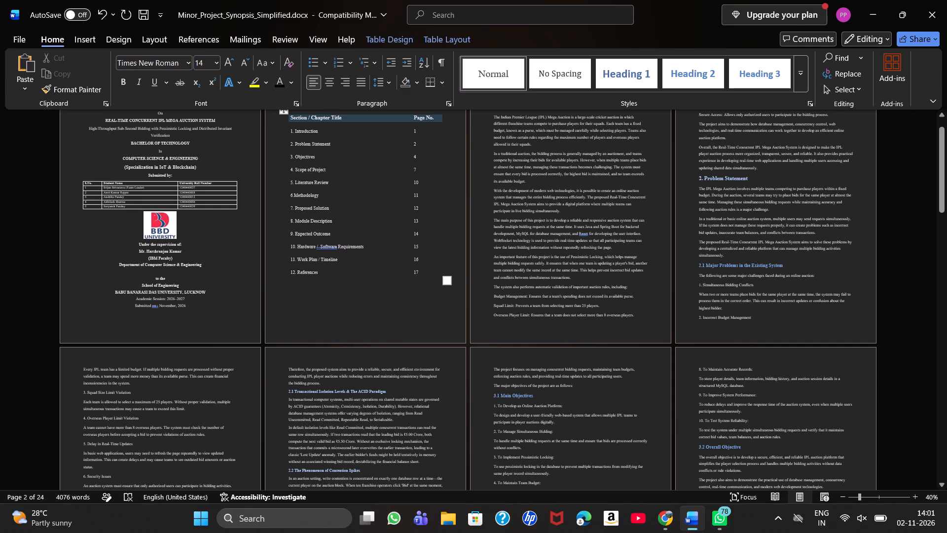
scroll(419, 182, "down", 1)
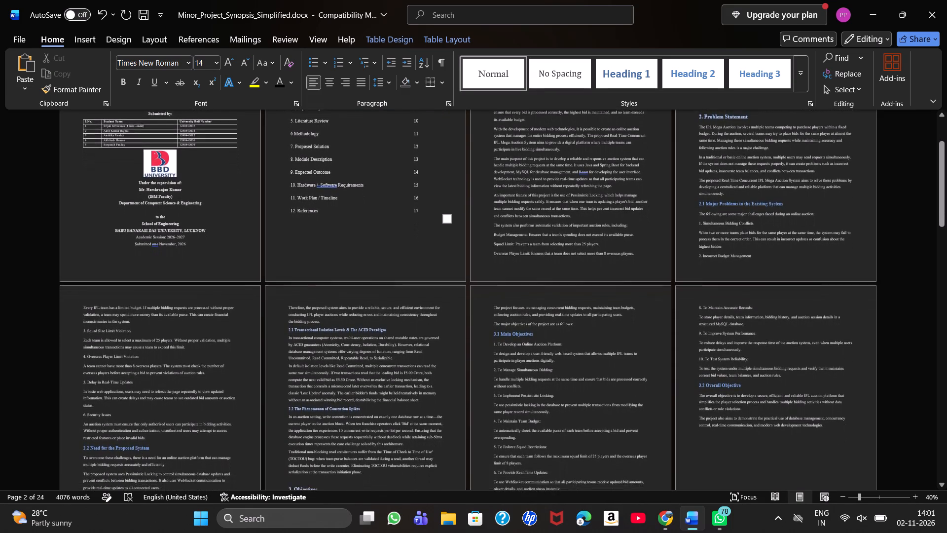
scroll(419, 182, "down", 1)
scroll(419, 182, "down", 5, "ctrl")
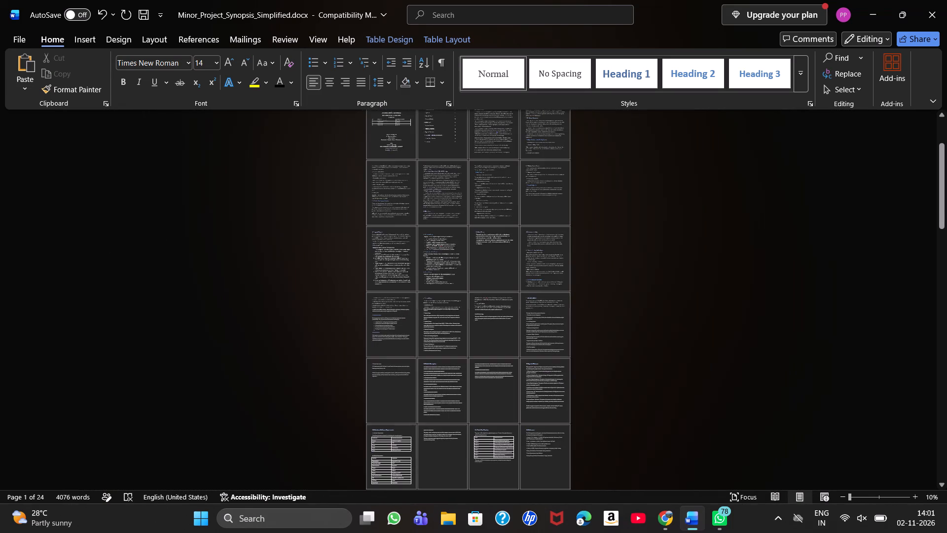
scroll(419, 182, "left", 1)
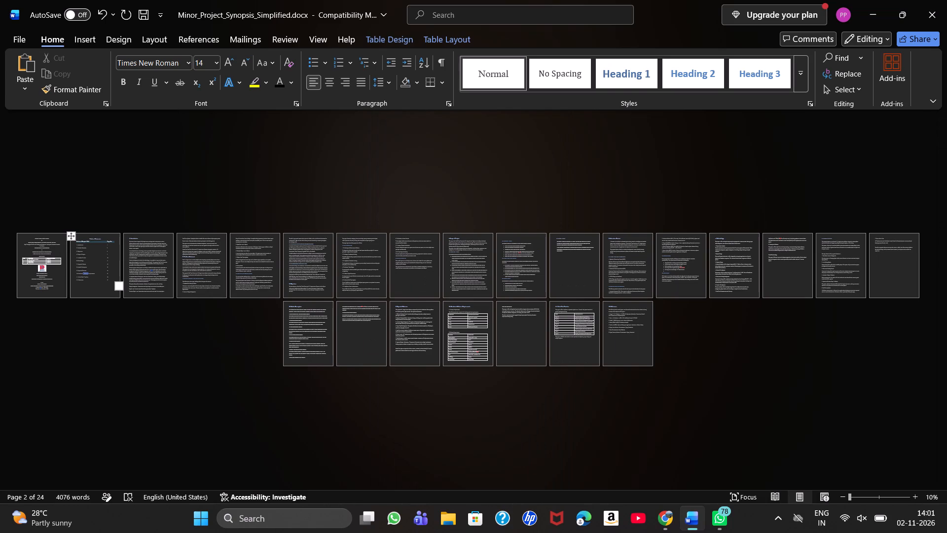
scroll(389, 204, "up", 1, "ctrl")
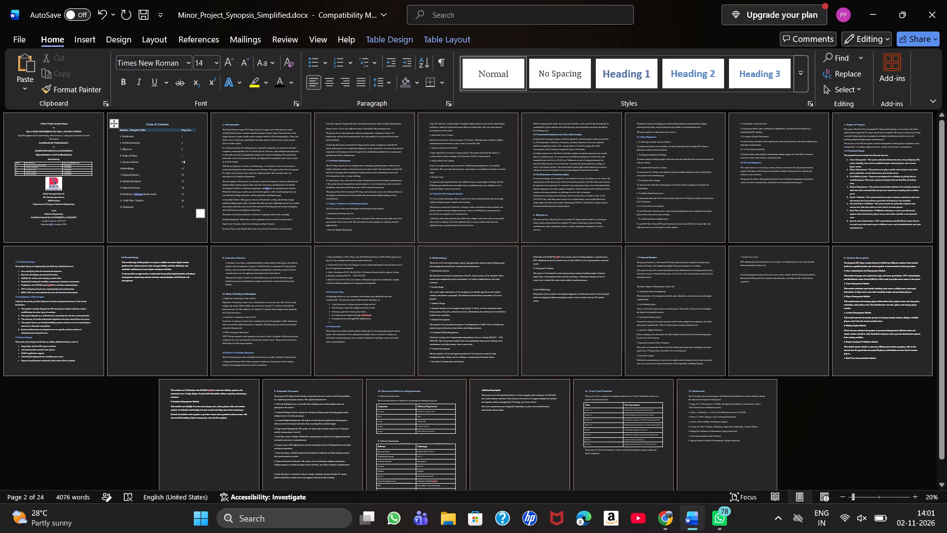
scroll(194, 186, "up", 2, "ctrl")
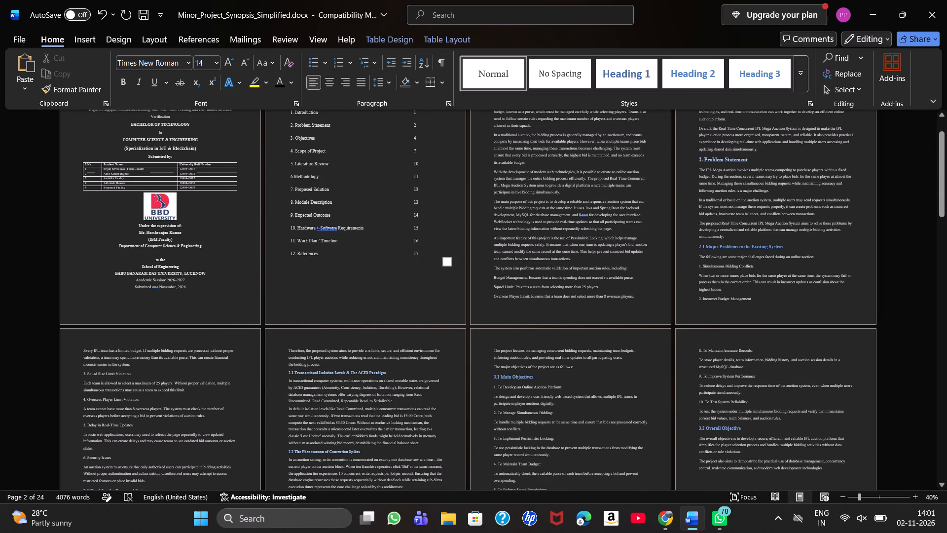
scroll(415, 276, "down", 2)
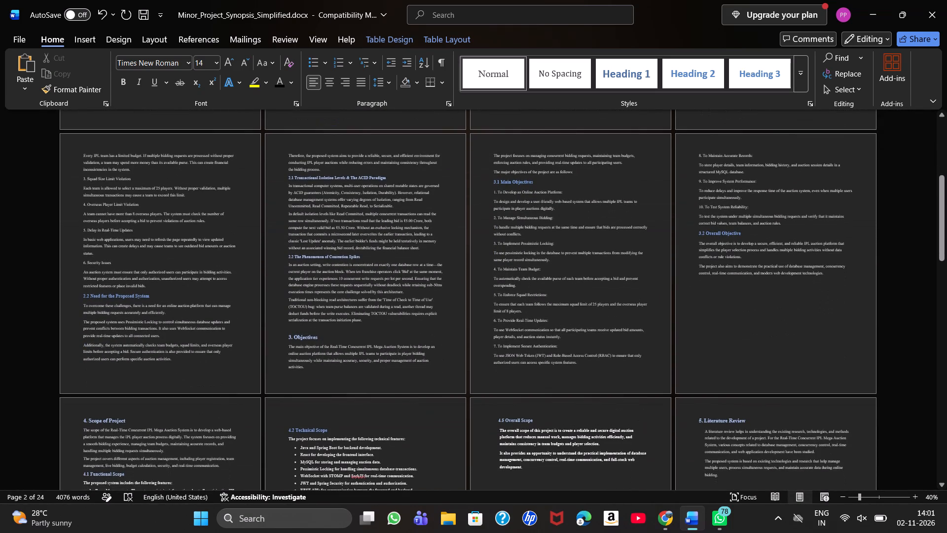
scroll(415, 276, "down", 2)
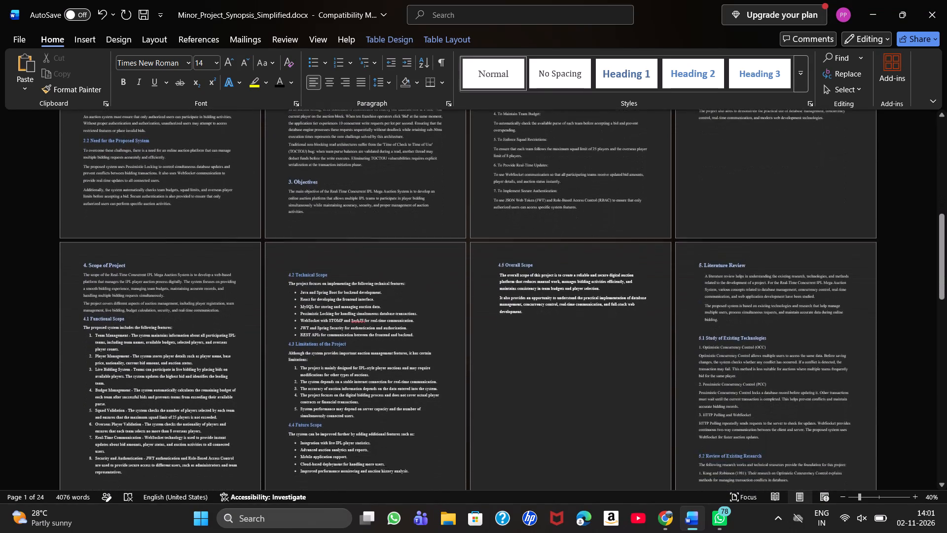
scroll(415, 276, "down", 2)
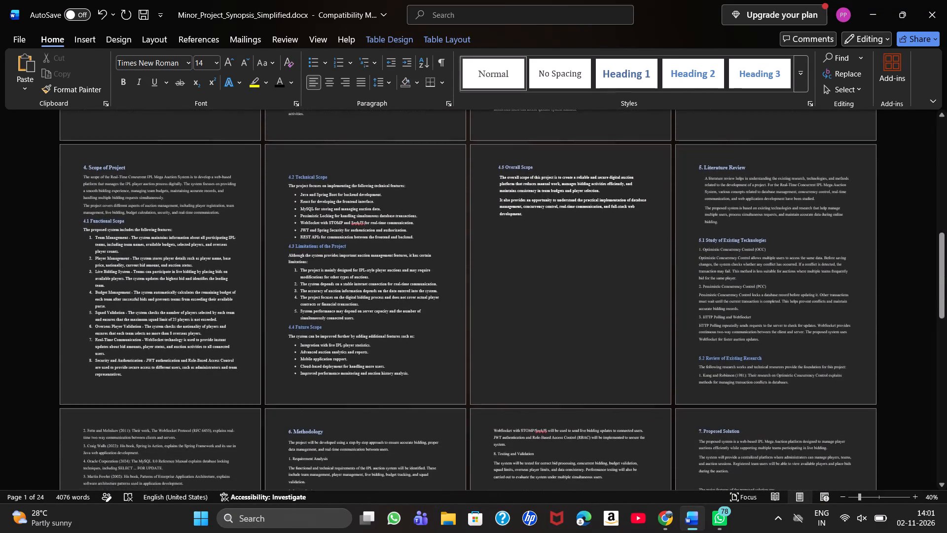
scroll(415, 276, "down", 2)
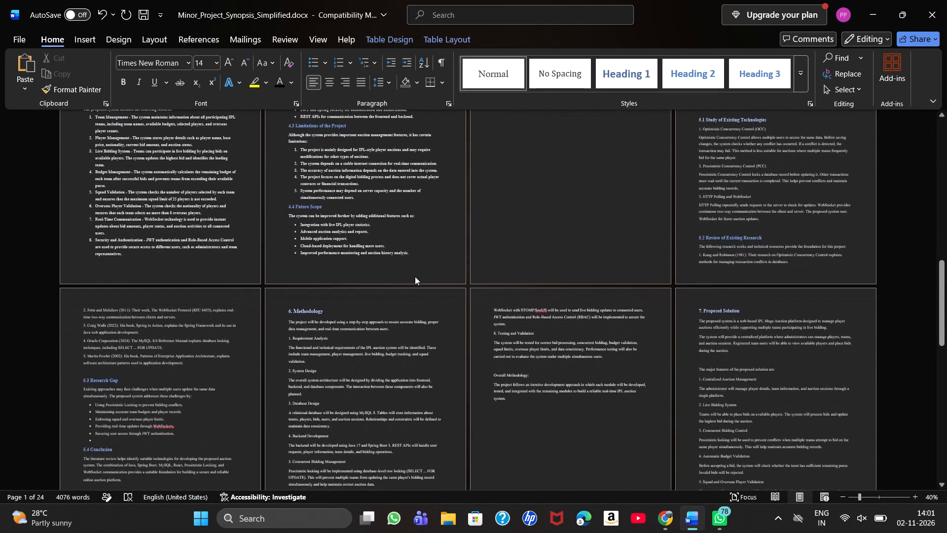
scroll(415, 276, "down", 1)
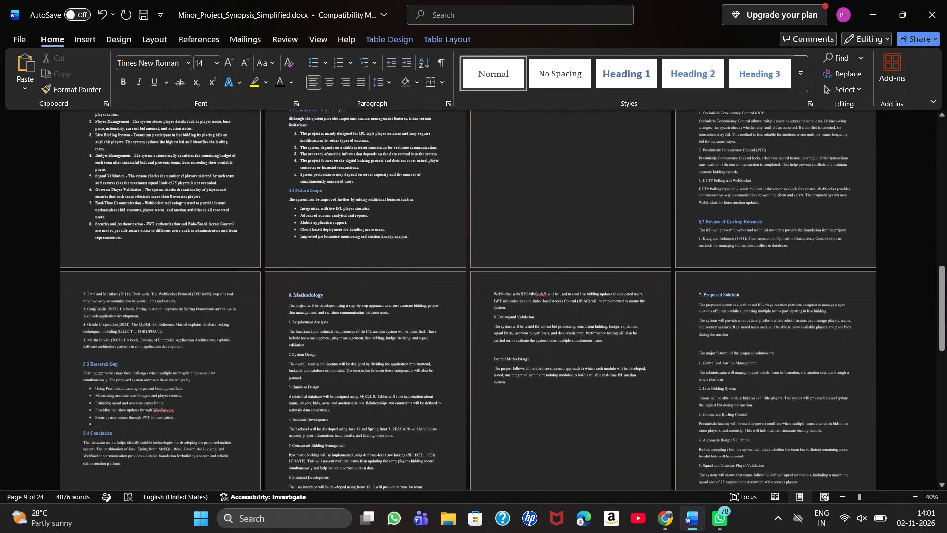
scroll(415, 276, "down", 1)
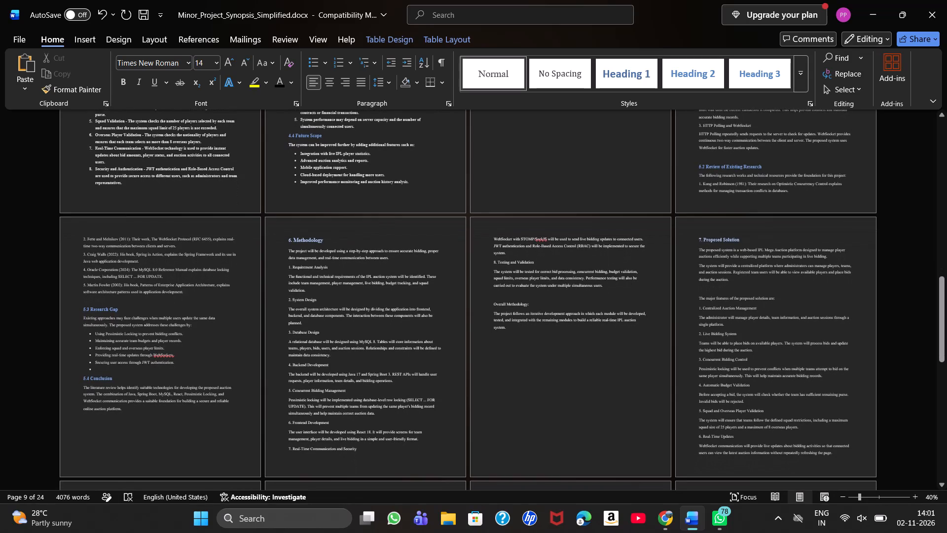
scroll(415, 276, "down", 1)
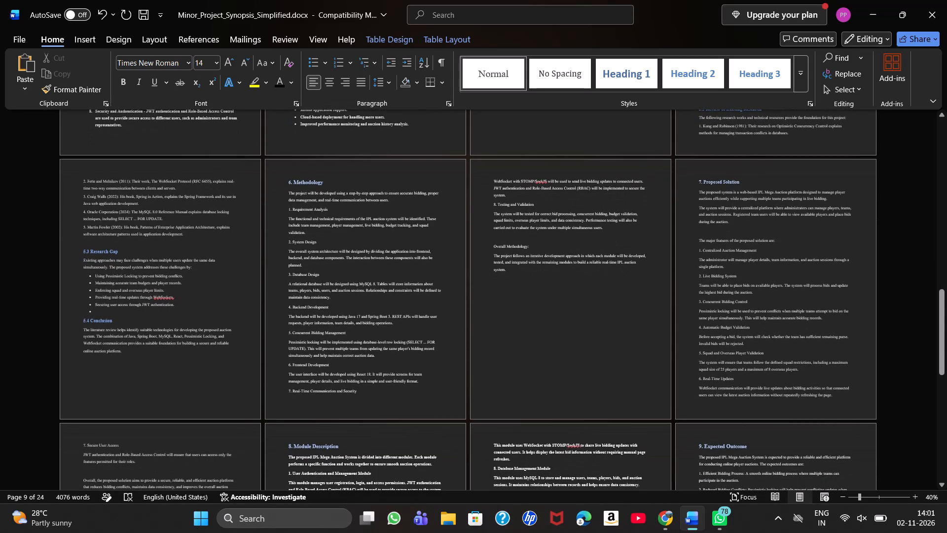
scroll(415, 276, "up", 1)
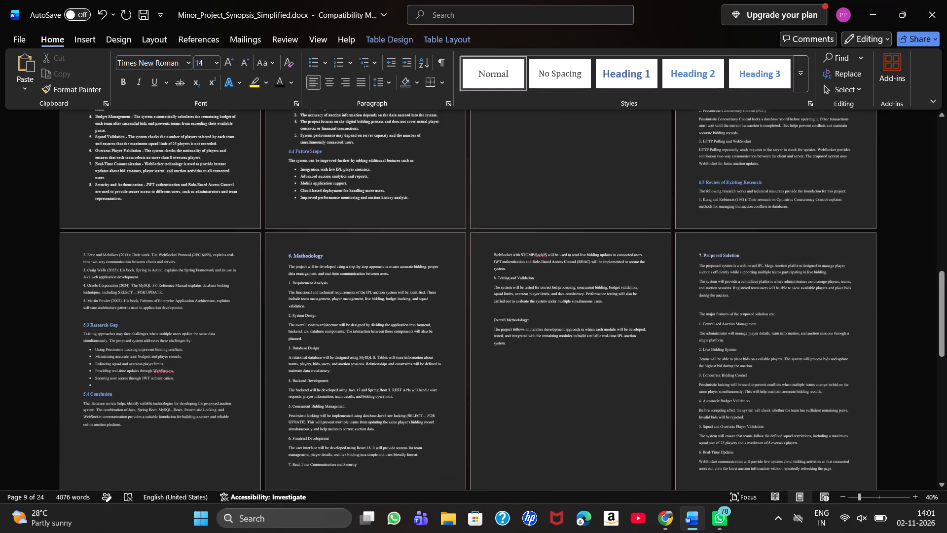
scroll(415, 276, "up", 1)
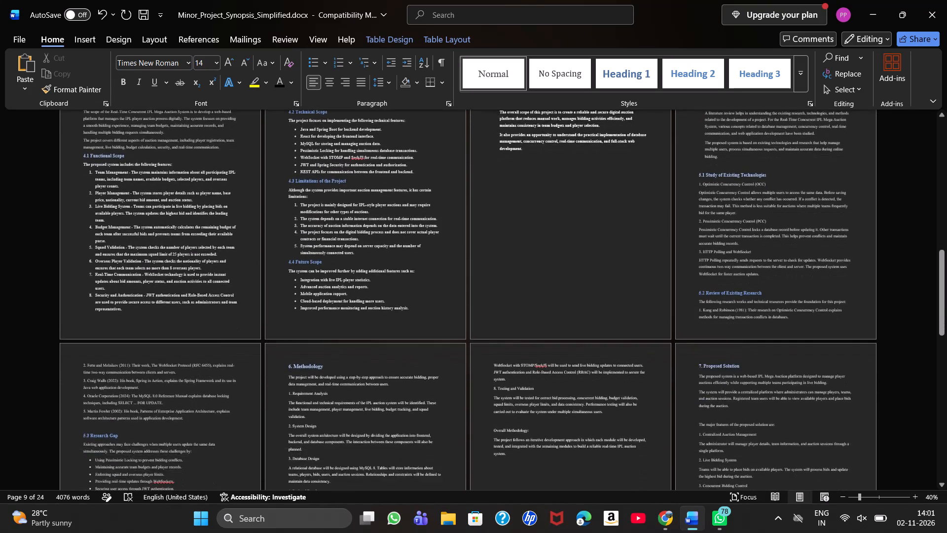
scroll(415, 276, "up", 1)
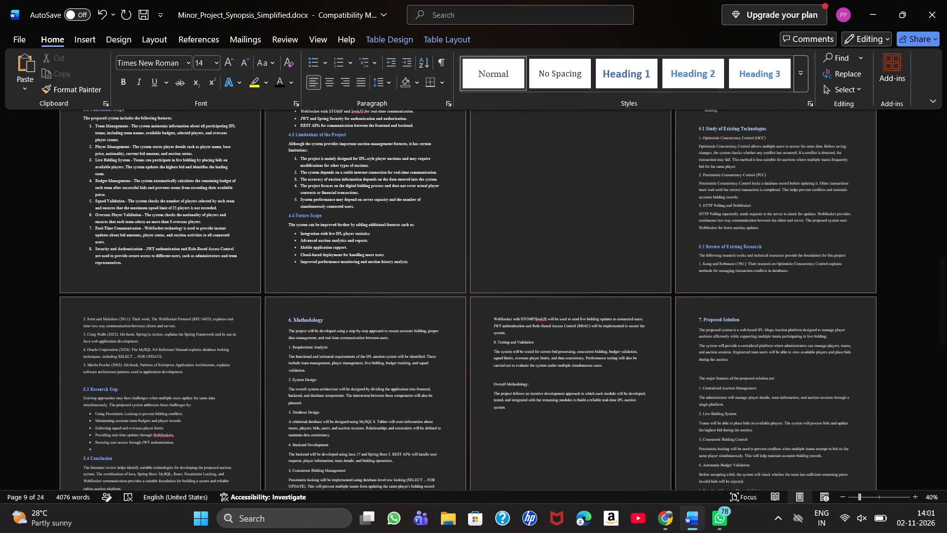
scroll(415, 276, "down", 1)
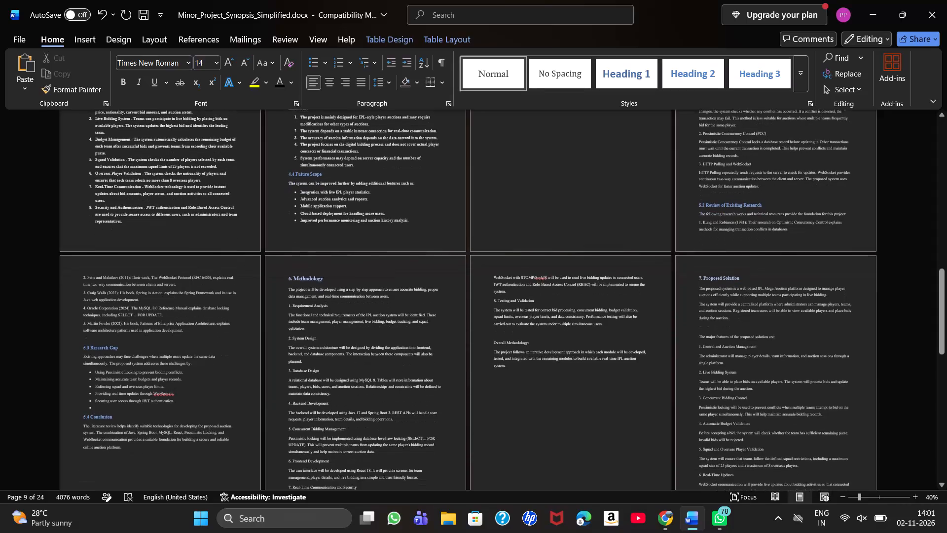
scroll(415, 276, "down", 3)
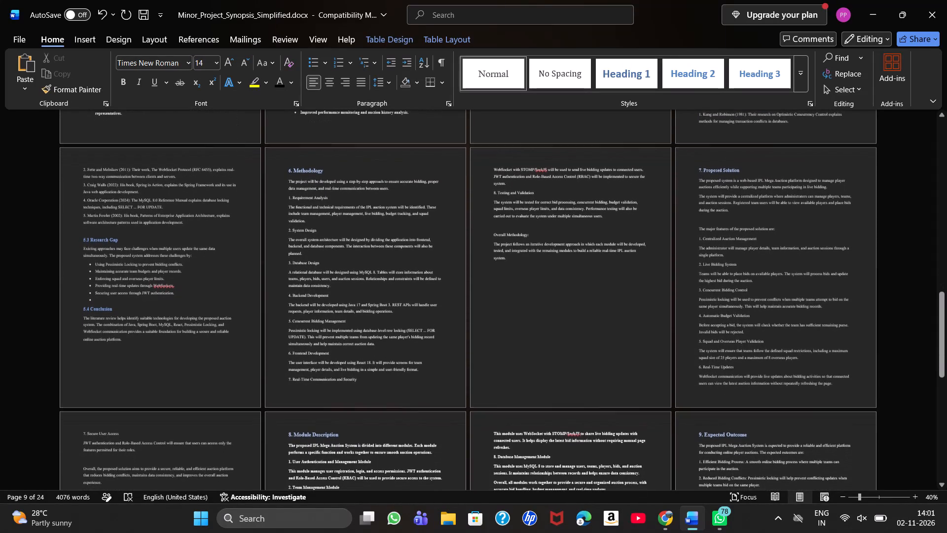
scroll(415, 276, "down", 2)
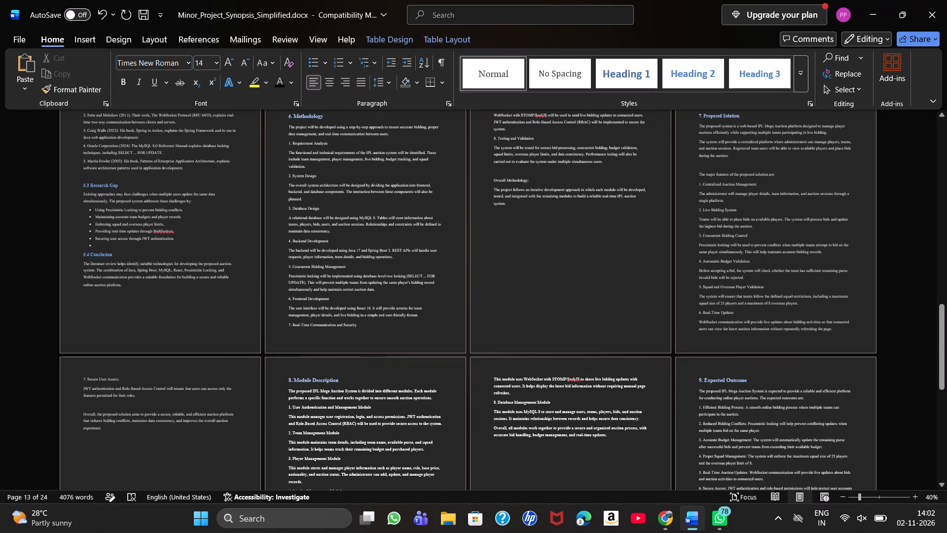
scroll(415, 276, "down", 1)
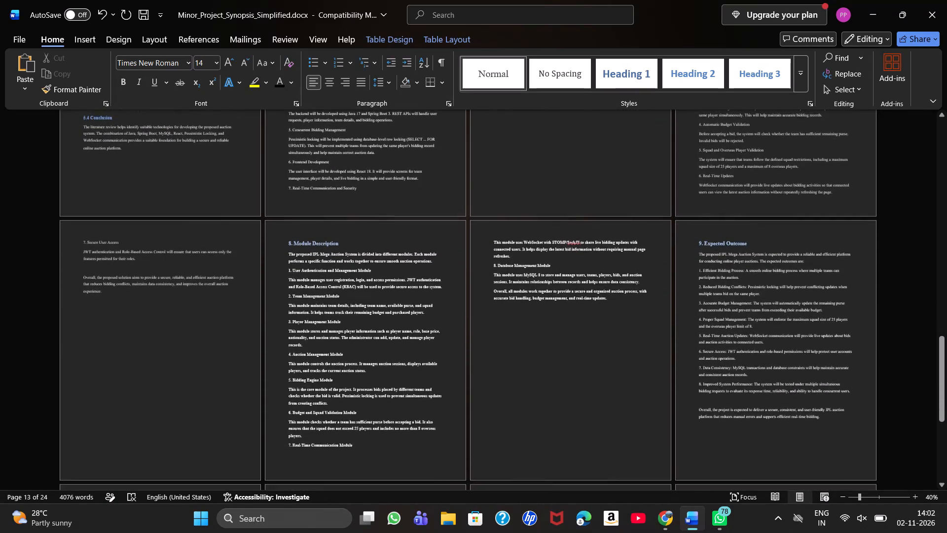
scroll(415, 276, "down", 2)
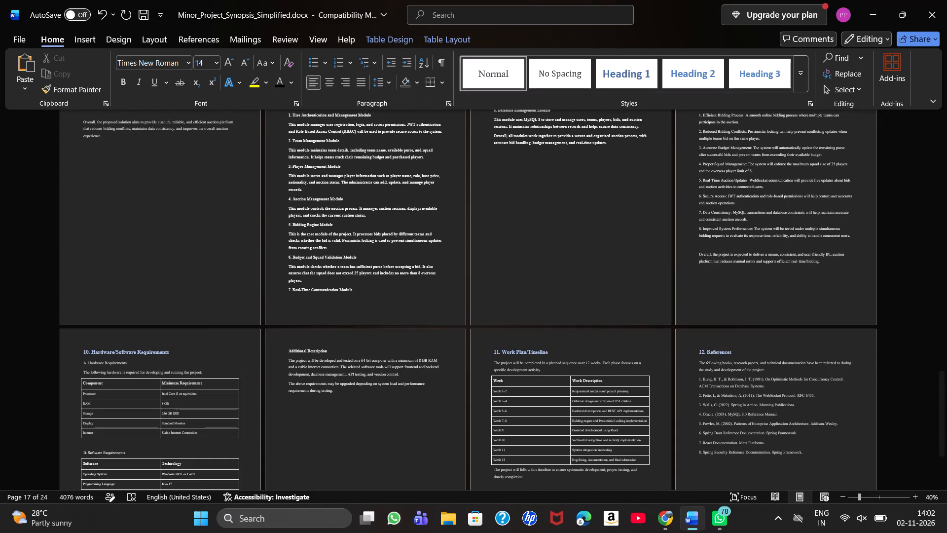
scroll(415, 276, "down", 1)
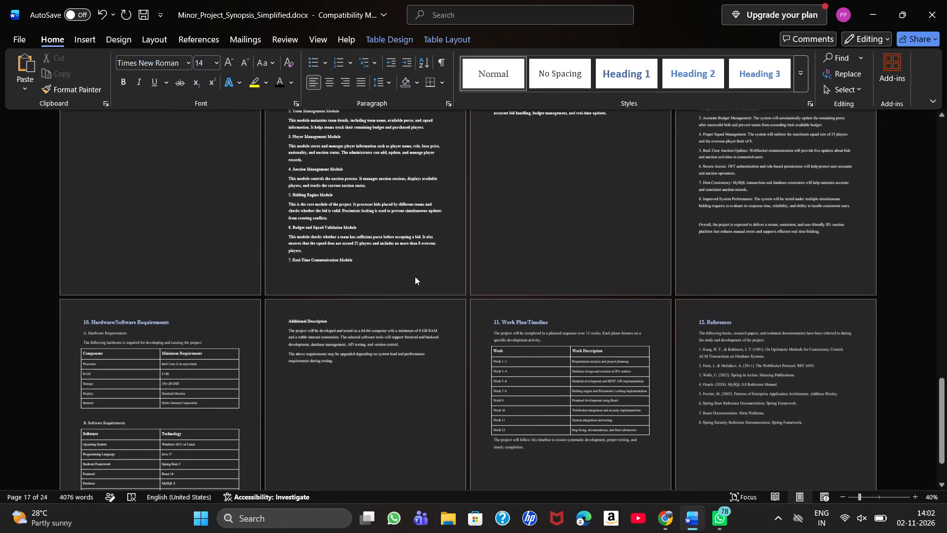
scroll(415, 276, "down", 1)
scroll(415, 276, "up", 1)
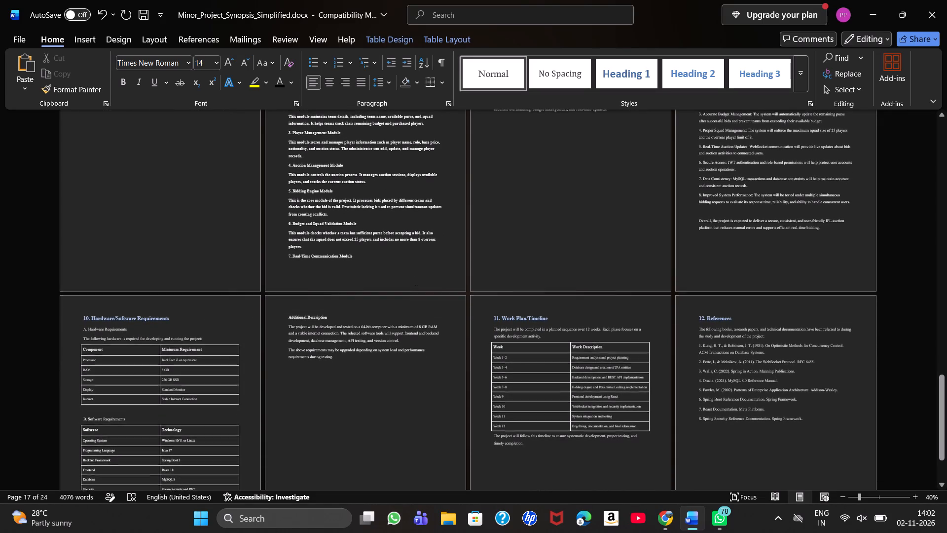
scroll(415, 276, "up", 7)
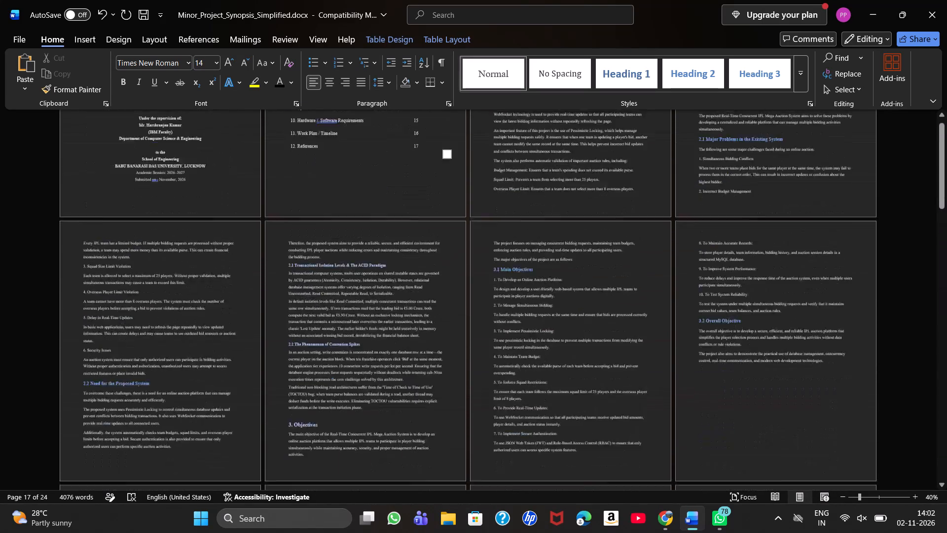
scroll(415, 276, "up", 1, "ctrl")
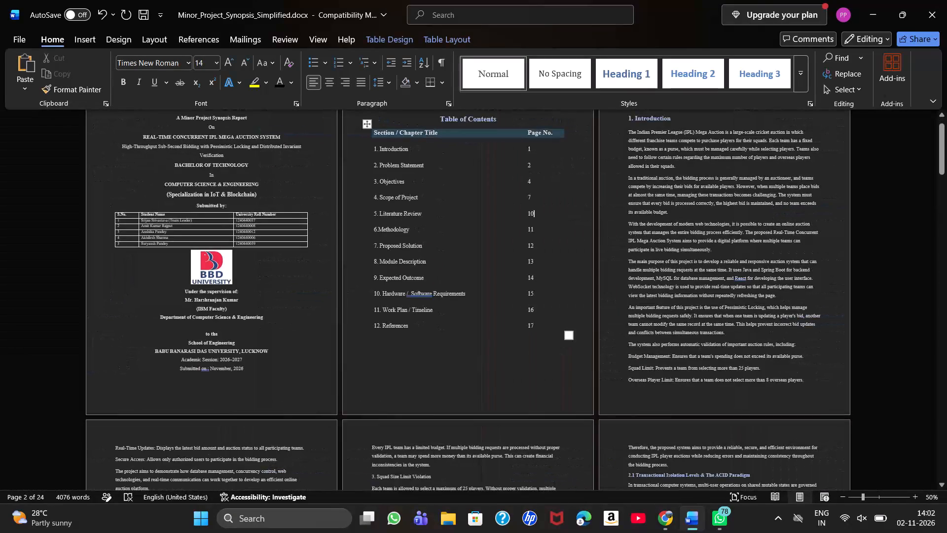
Set the table of contents page numbers of "6. Methodology" to 12 and "7. Proposed Solution" to 14.
left_click(535, 228)
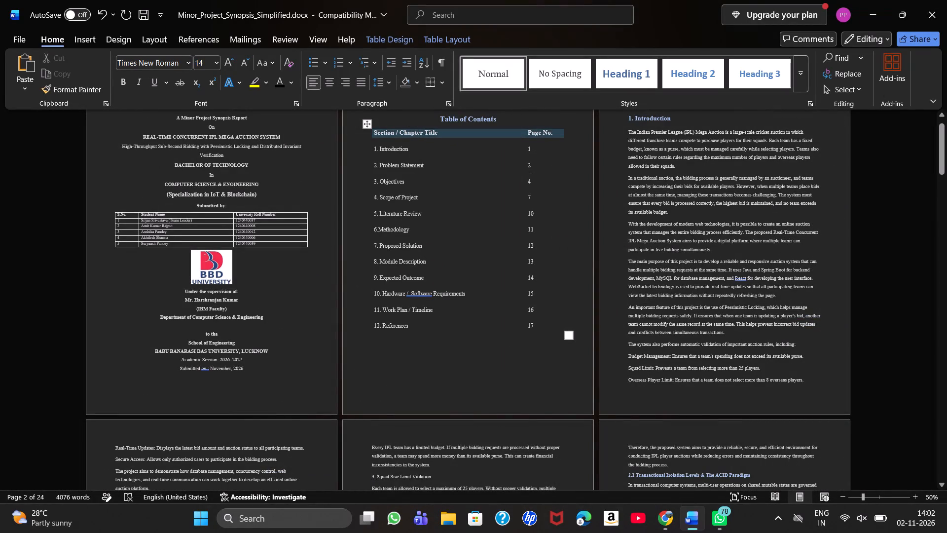
key("BackSpace")
key("2")
key("Down")
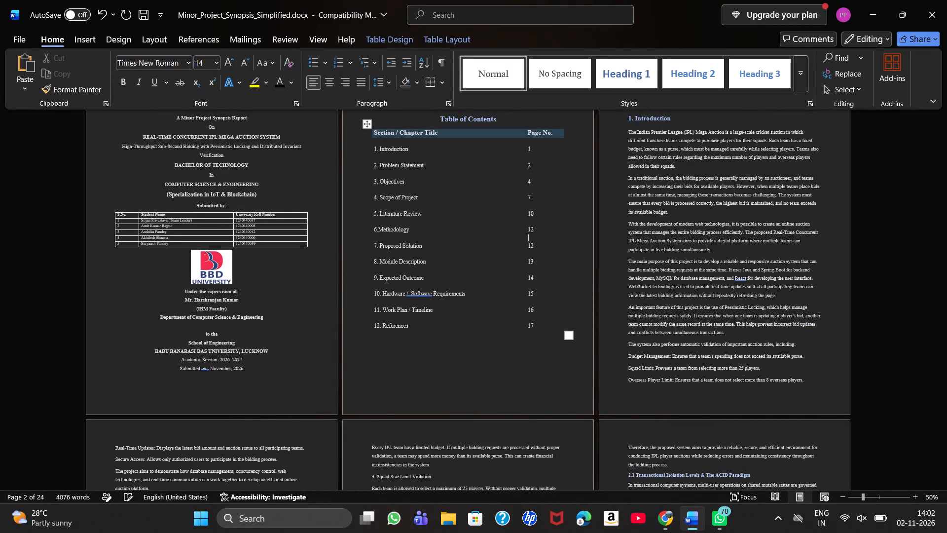
key("Down")
key("BackSpace")
key("4")
Set the table of contents page numbers of "8. Module Description" to 16 and "9. Expected Outcome" to 18.
key("Down")
key("Down")
key("BackSpace")
key("6")
key("Down")
key("Down")
key("BackSpace")
key("8")
Set the page number of "10. Hardware / Software Requirements" in the table of contents to 19.
key("Down")
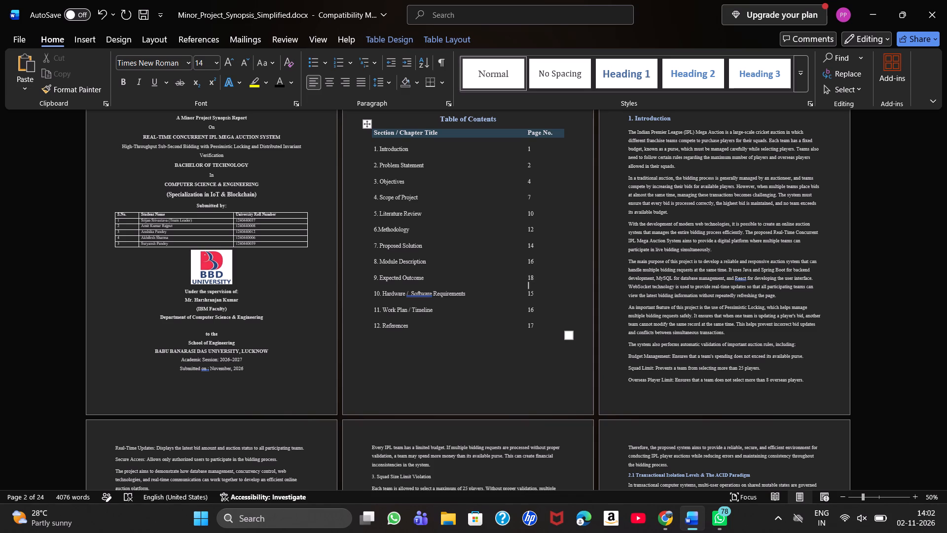
key("Down")
key("BackSpace")
key("9")
Set the table of contents page numbers of "11. Work Plan / Timeline" to 21 and "12. References" to 22.
key("Down")
key("Down")
key("BackSpace")
key("1")
key("Down")
key("Down")
key("BackSpace")
key("2")
key("BackSpace")
key("BackSpace")
type("22")
key("Up")
key("Up")
key("Left")
key("BackSpace")
key("2")
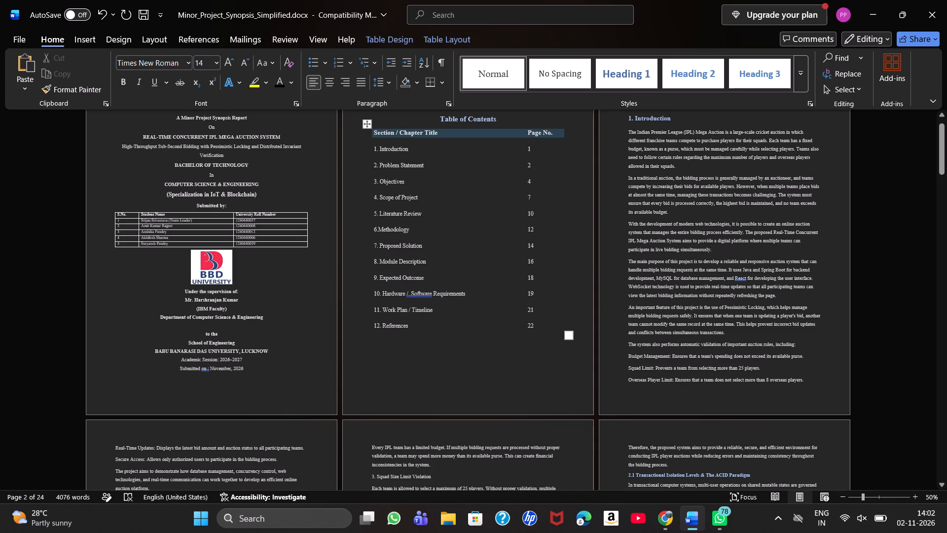
Save the synopsis document with its corrected table of contents under its current file name.
scroll(262, 288, "up", 7, "ctrl")
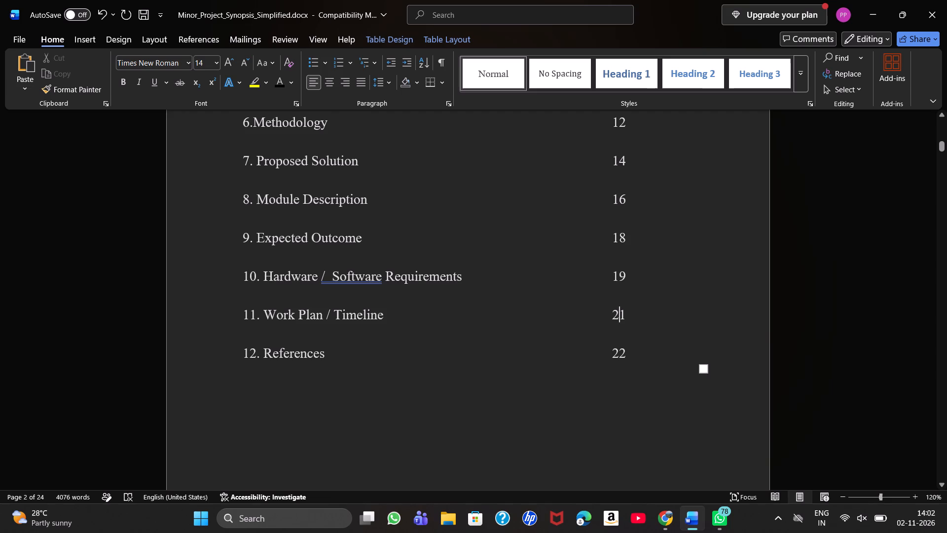
scroll(529, 268, "up", 8)
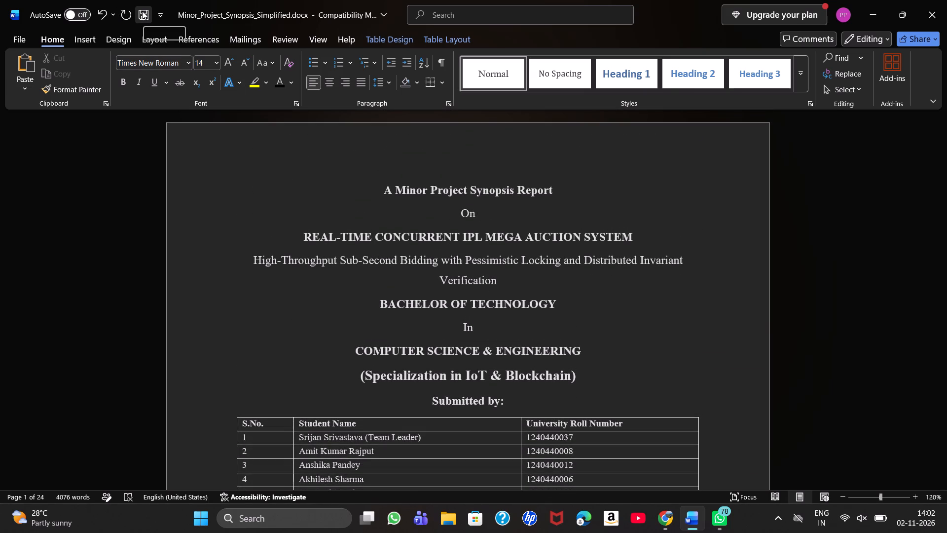
left_click(142, 11)
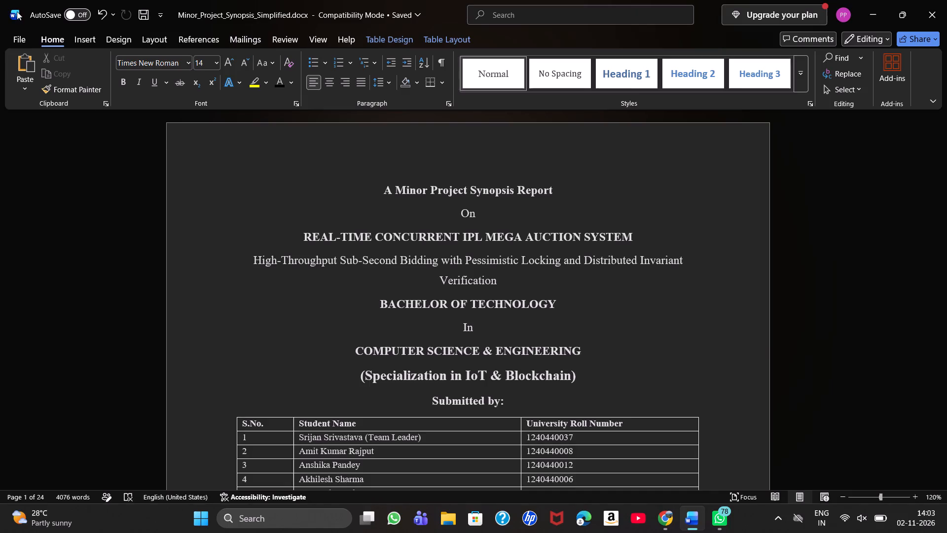
Save a PDF copy of the synopsis as Minor_Project_Synopsis.pdf in the Downloads folder on this PC.
left_click(22, 37)
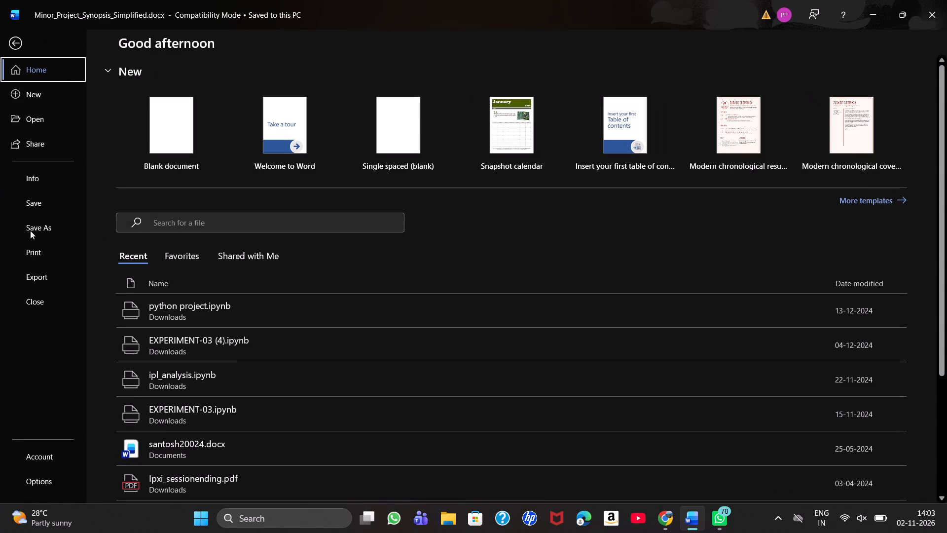
left_click(32, 235)
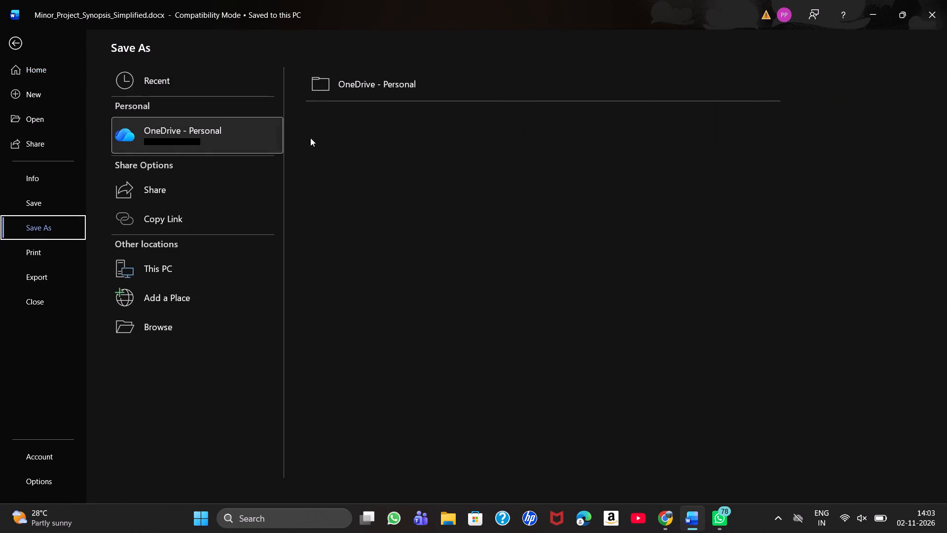
left_click(315, 92)
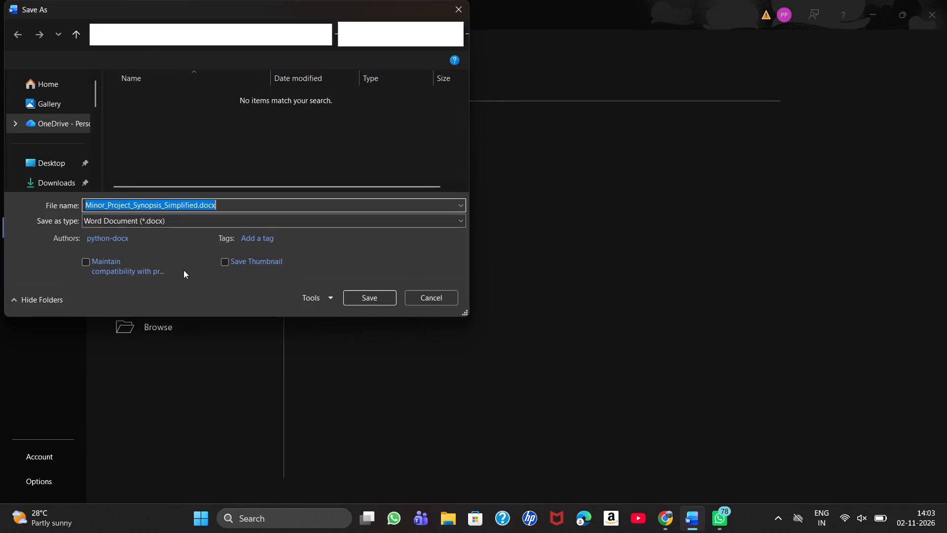
left_click(460, 15)
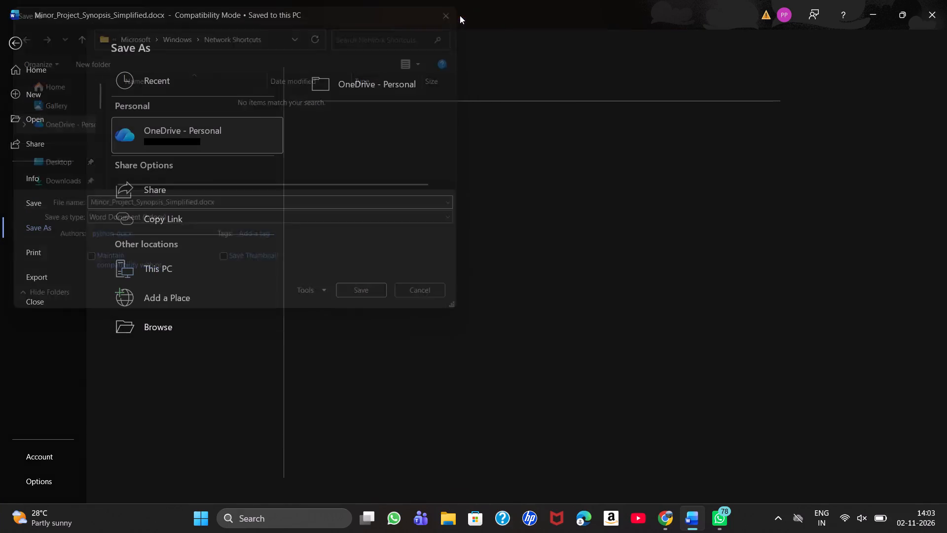
left_click(206, 253)
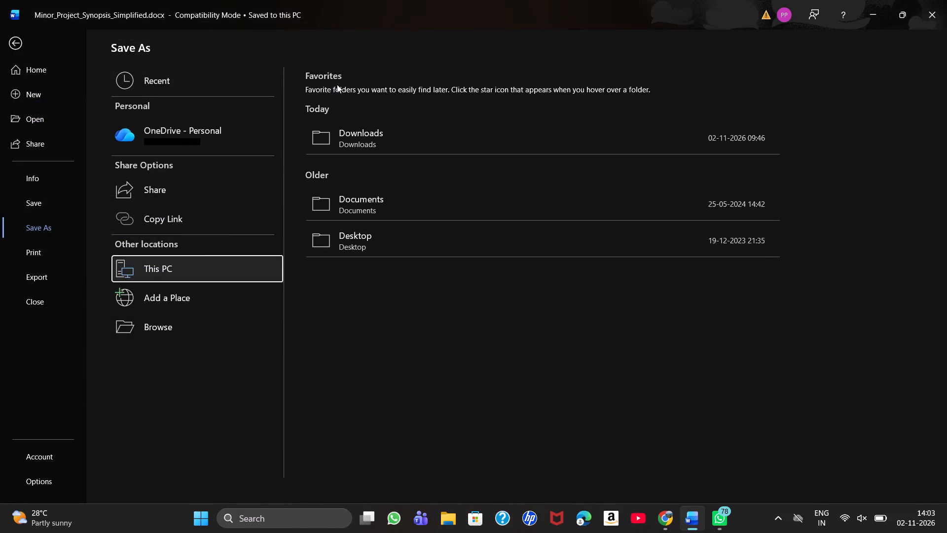
left_click(382, 140)
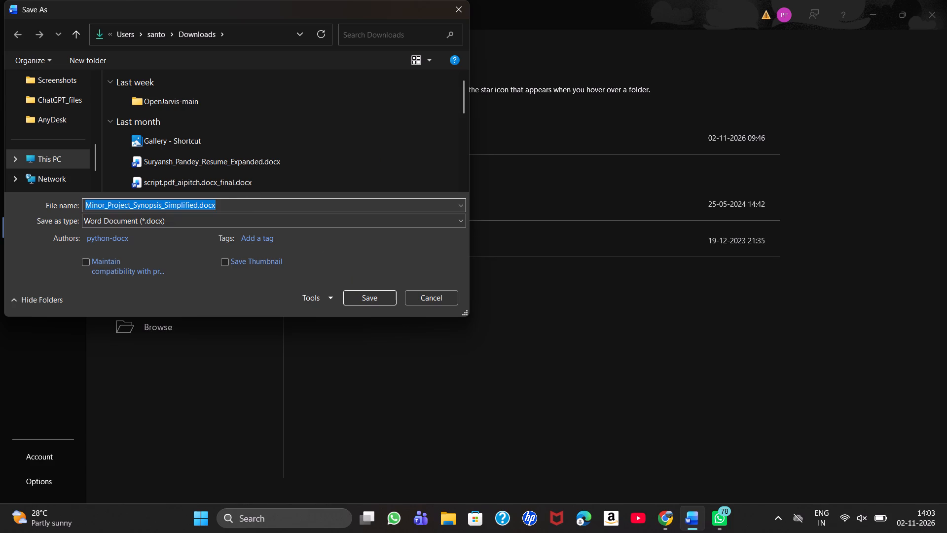
left_click_drag(198, 203, 166, 205)
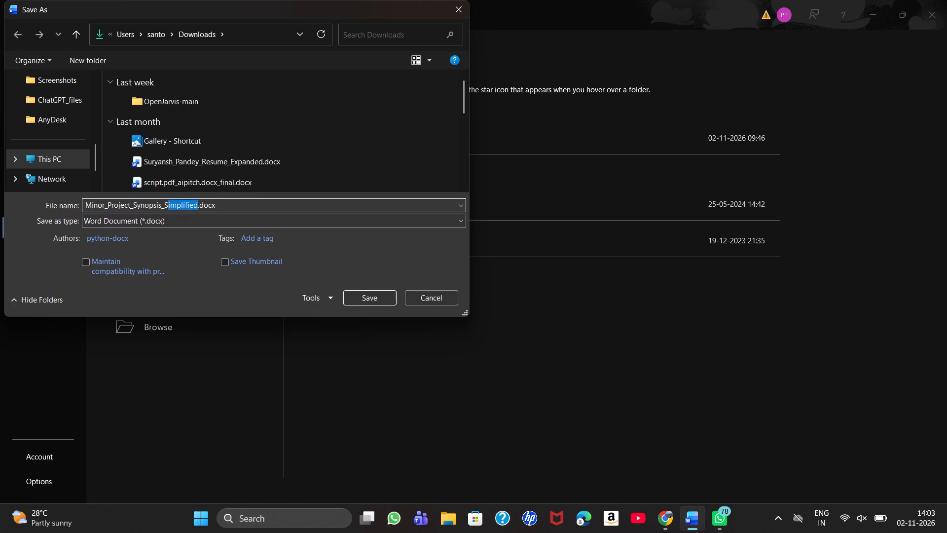
left_click_drag(166, 205, 162, 206)
key("BackSpace")
left_click(206, 218)
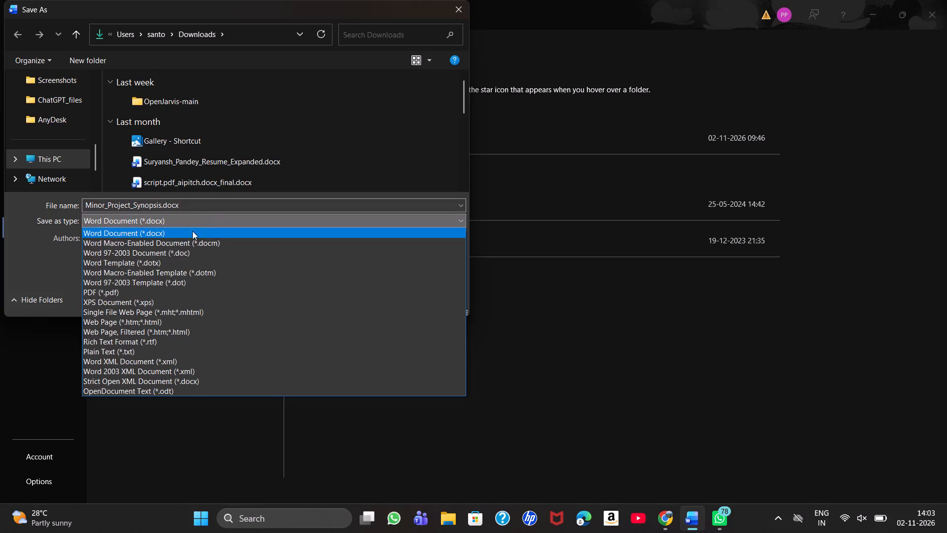
left_click(133, 293)
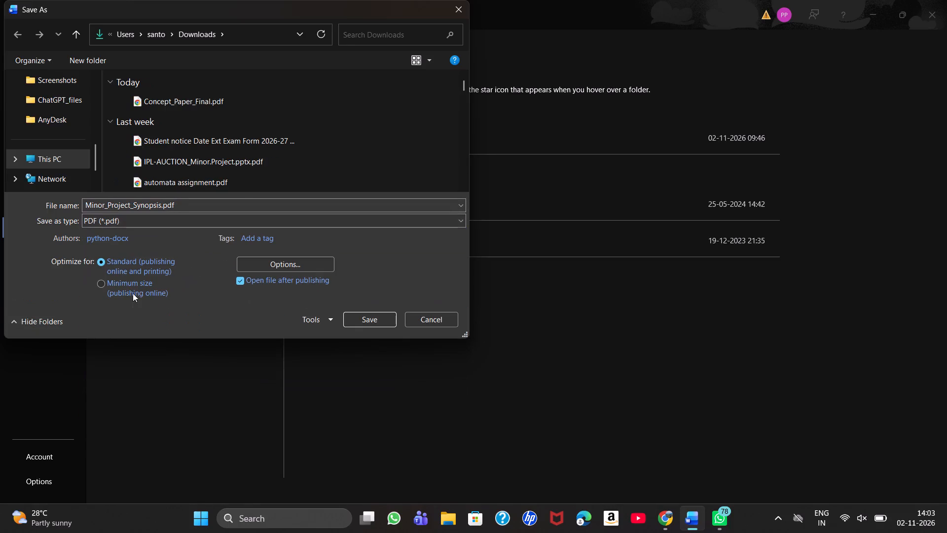
left_click(374, 315)
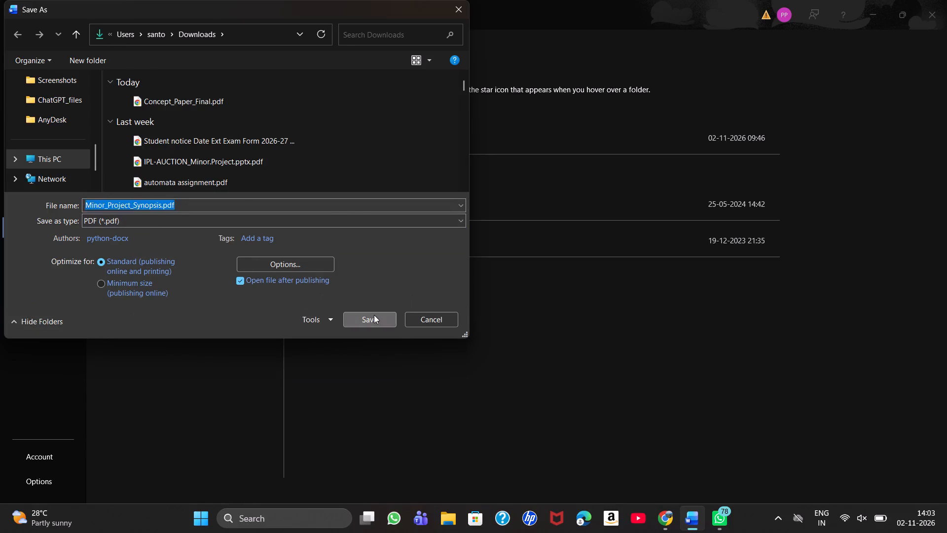
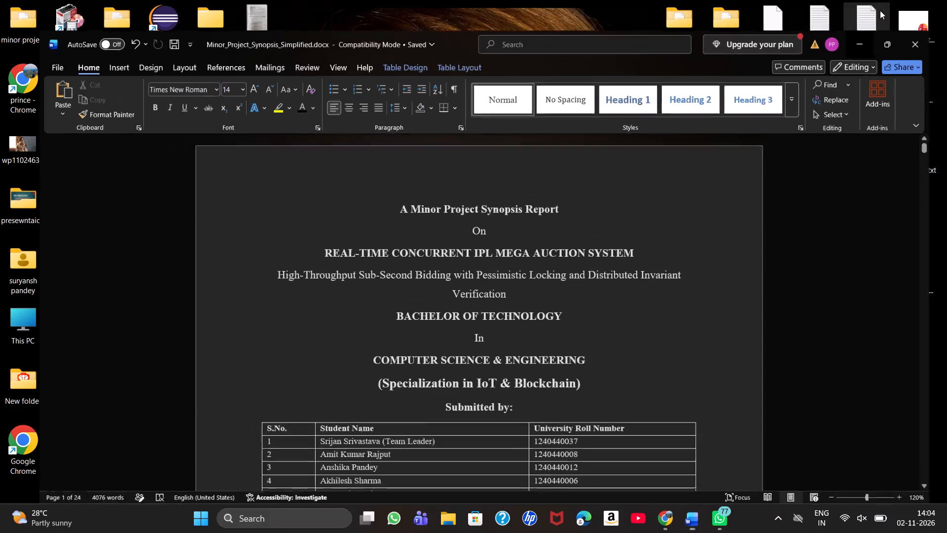
Go to the Windows desktop and bring up the computer's power options.
left_click(880, 10)
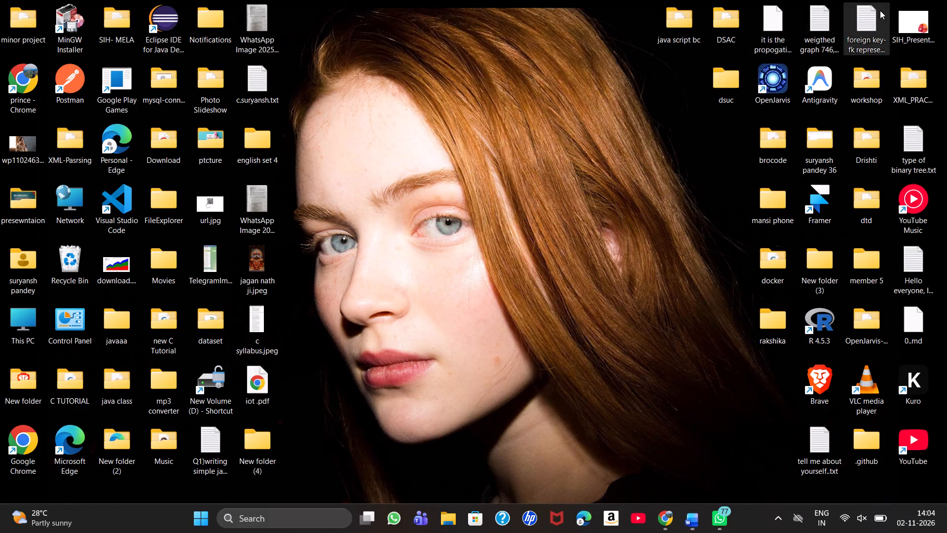
left_click(493, 319)
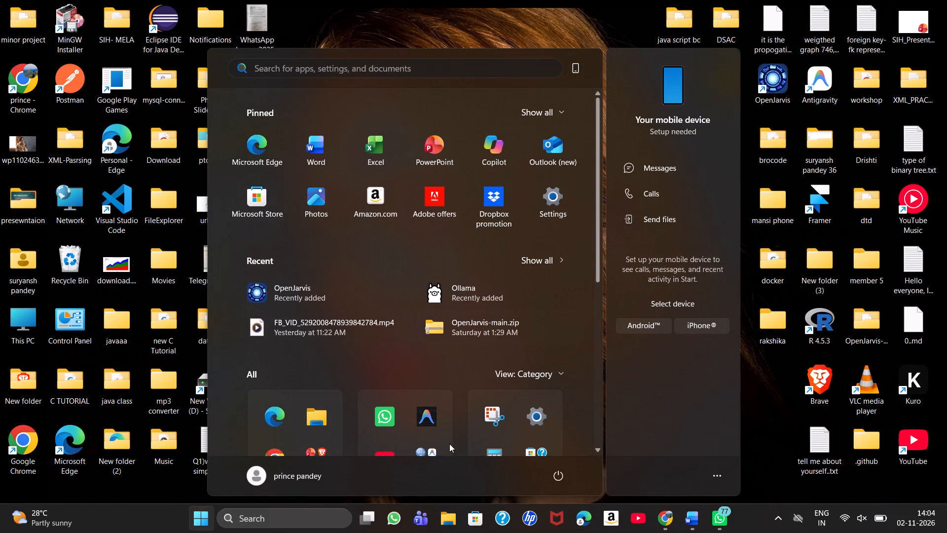
left_click(565, 485)
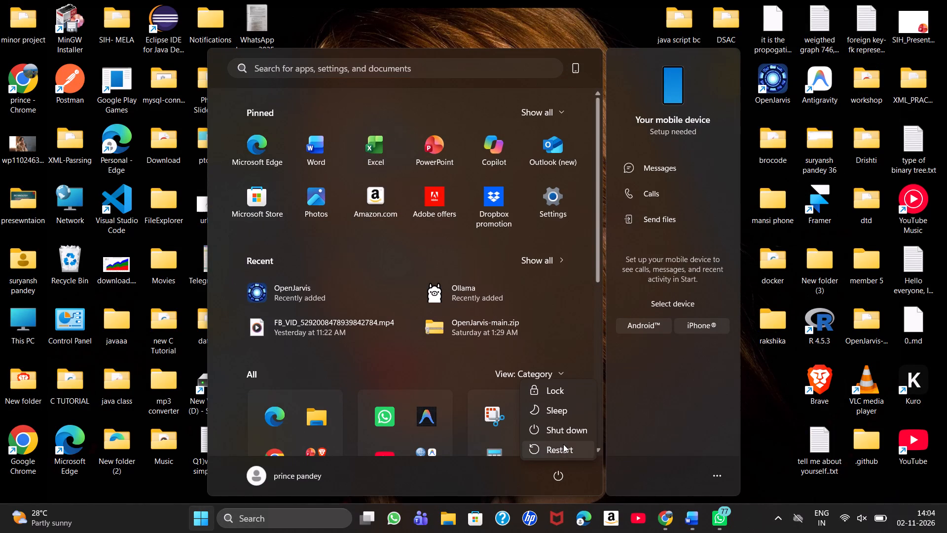